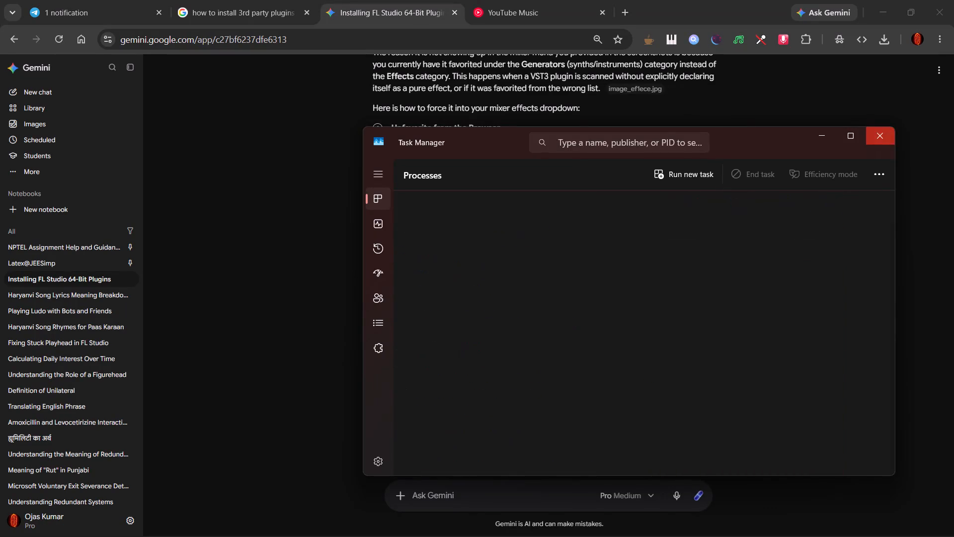
Close the FL Studio Plugin Manager and minimise the main FL Studio window.
{"action": "left_click", "coordinate": [668, 524]}
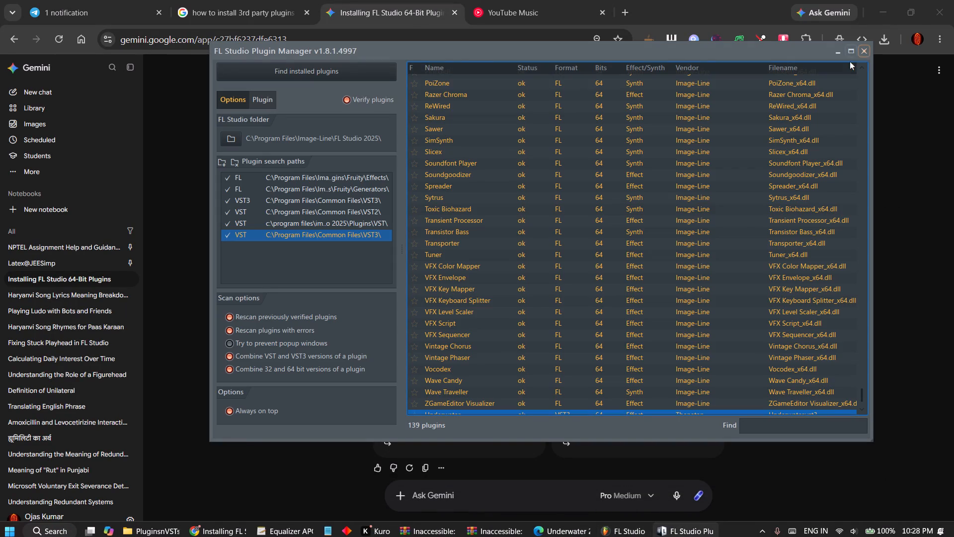
{"action": "left_click", "coordinate": [858, 53]}
{"action": "left_click", "coordinate": [667, 533]}
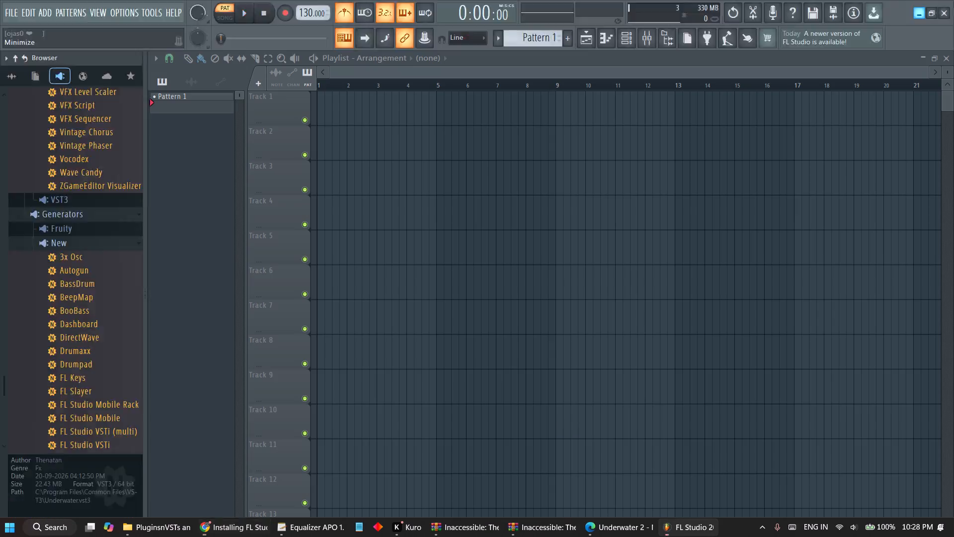
{"action": "left_click", "coordinate": [918, 16]}
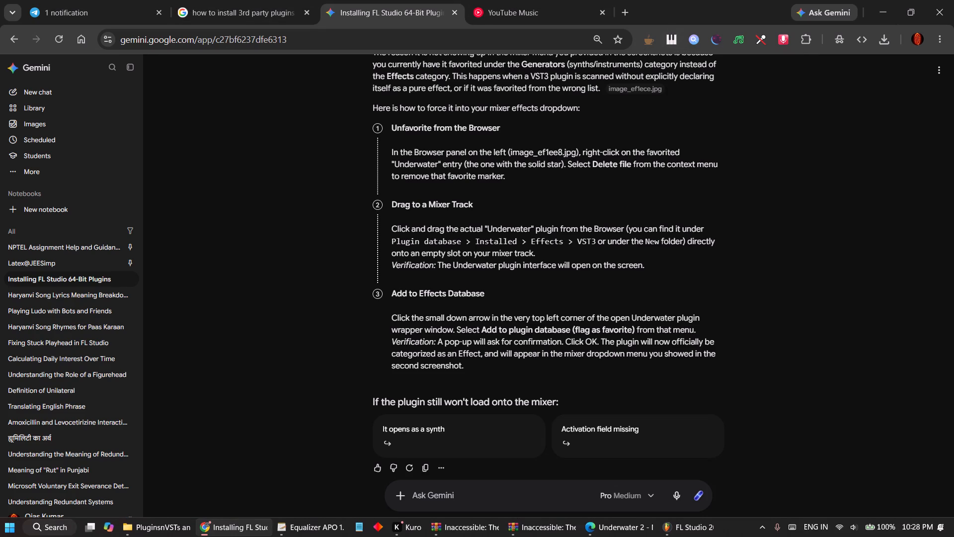
Open the system Storage settings to check space on the Windows (C:) drive, and minimise the settings window.
{"action": "left_click", "coordinate": [867, 536]}
{"action": "left_click", "coordinate": [933, 489]}
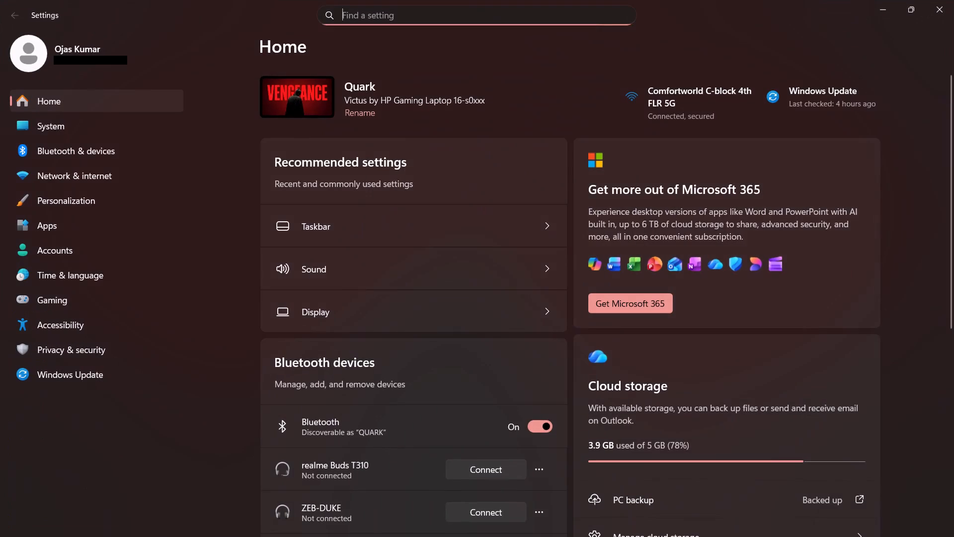
{"action": "left_click", "coordinate": [55, 127]}
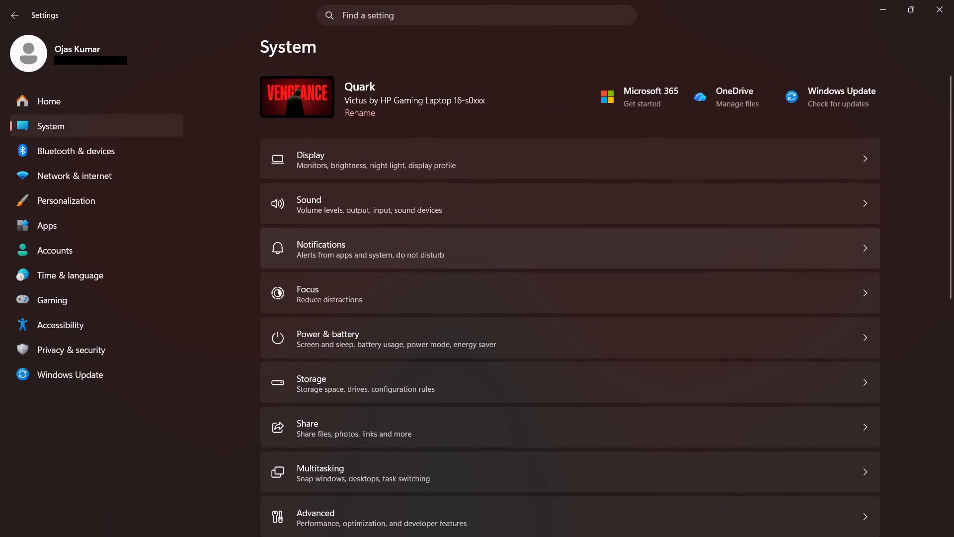
{"action": "left_click", "coordinate": [368, 377]}
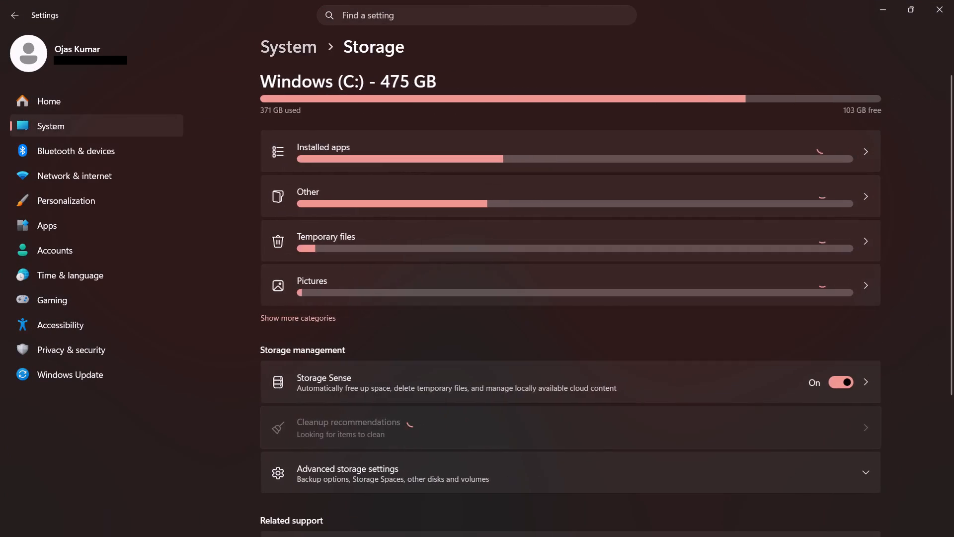
{"action": "left_click", "coordinate": [887, 6]}
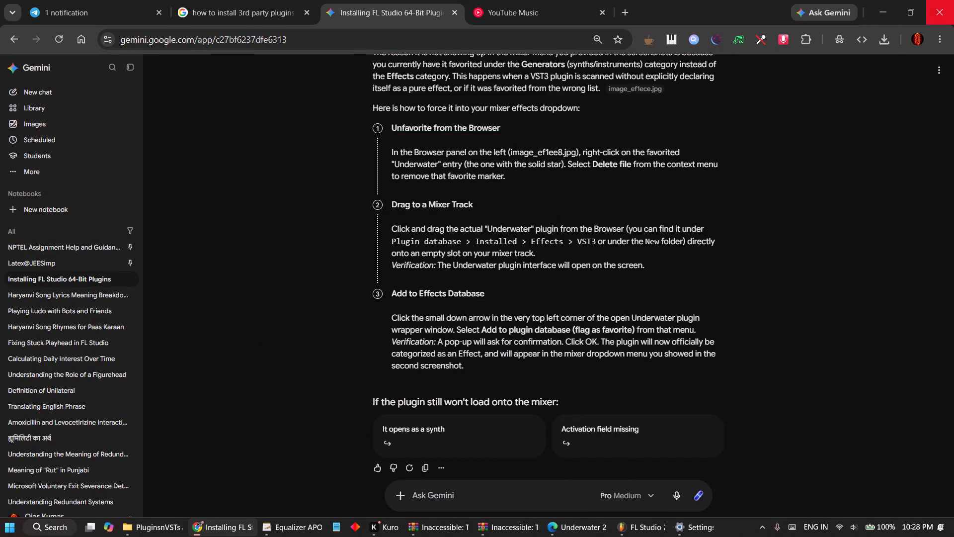
Play the song Pagal by Gurnam Bhullar from the Pagal mix queue in YouTube Music and turn on repeat.
{"action": "left_click", "coordinate": [541, 11]}
{"action": "left_click", "coordinate": [217, 0]}
{"action": "left_click", "coordinate": [463, 0]}
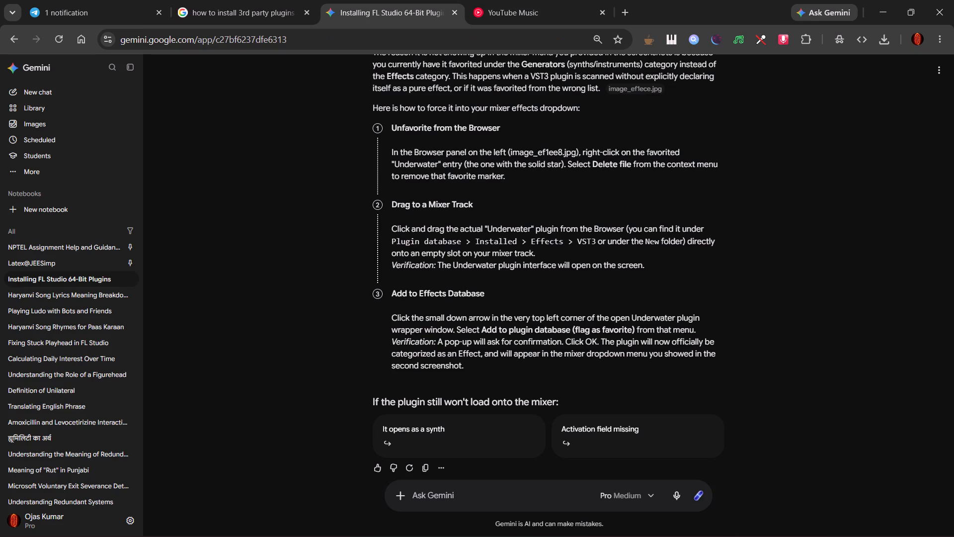
{"action": "left_click", "coordinate": [517, 0]}
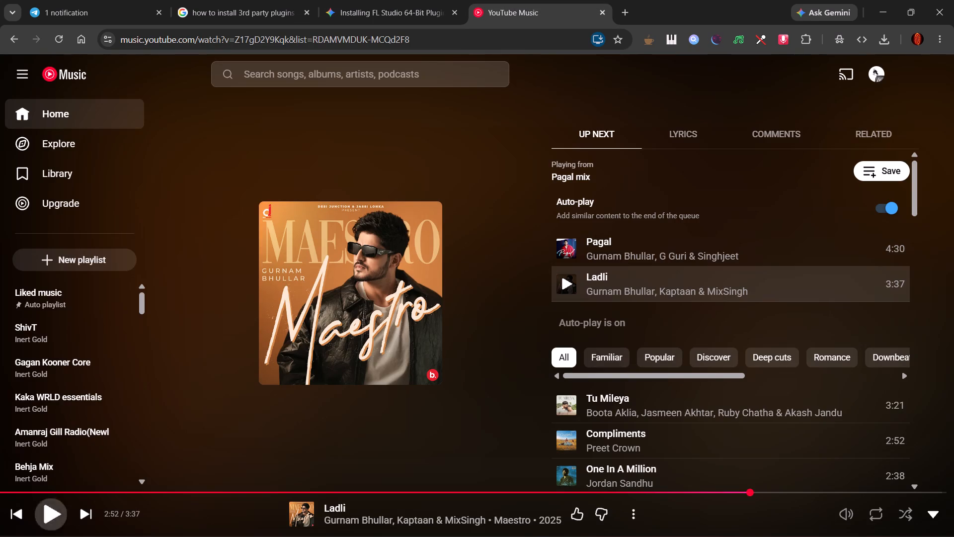
{"action": "left_click", "coordinate": [570, 246]}
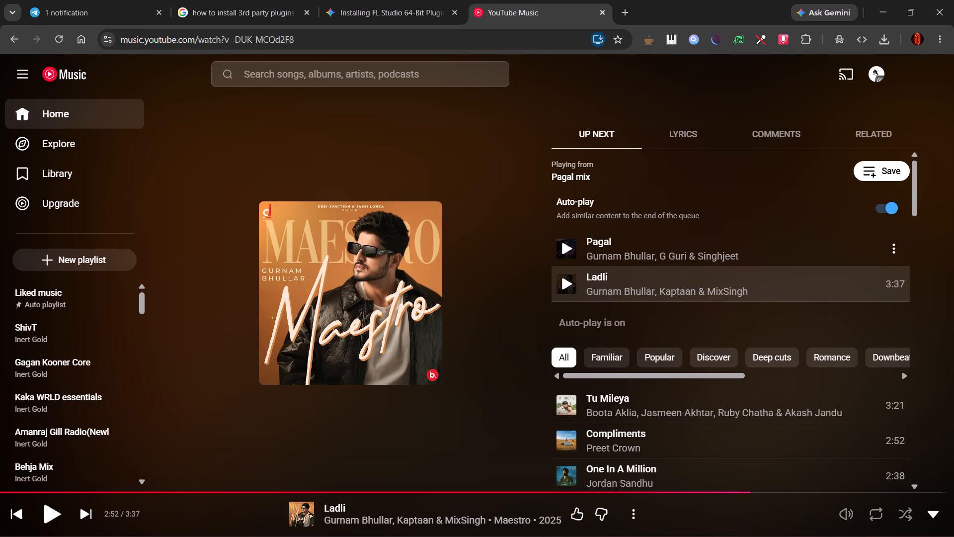
{"action": "left_click", "coordinate": [876, 516]}
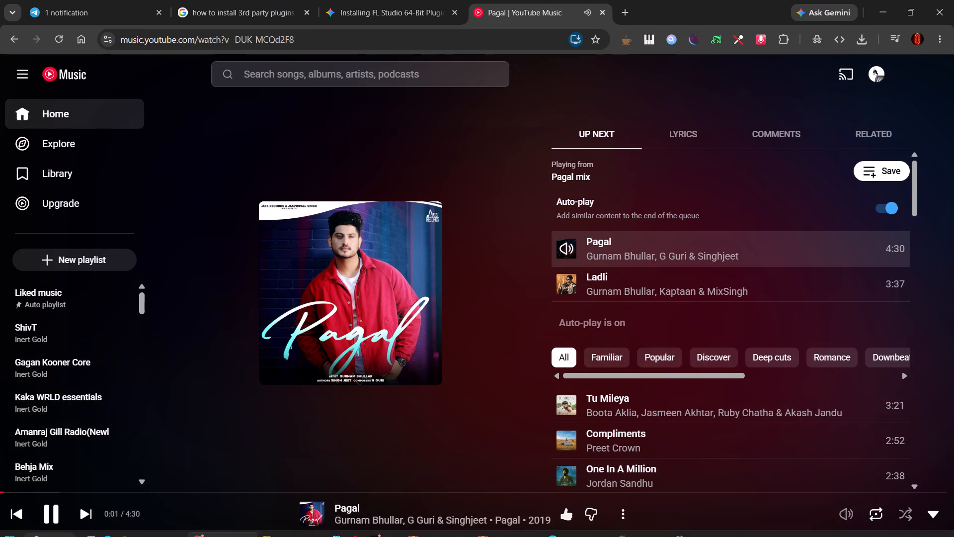
Lower the system volume slightly.
{"action": "left_click", "coordinate": [877, 532]}
{"action": "left_click_drag", "start_coordinate": [807, 458], "coordinate": [797, 459]}
{"action": "left_click", "coordinate": [380, 0]}
{"action": "left_click", "coordinate": [213, 0]}
{"action": "left_click", "coordinate": [83, 0]}
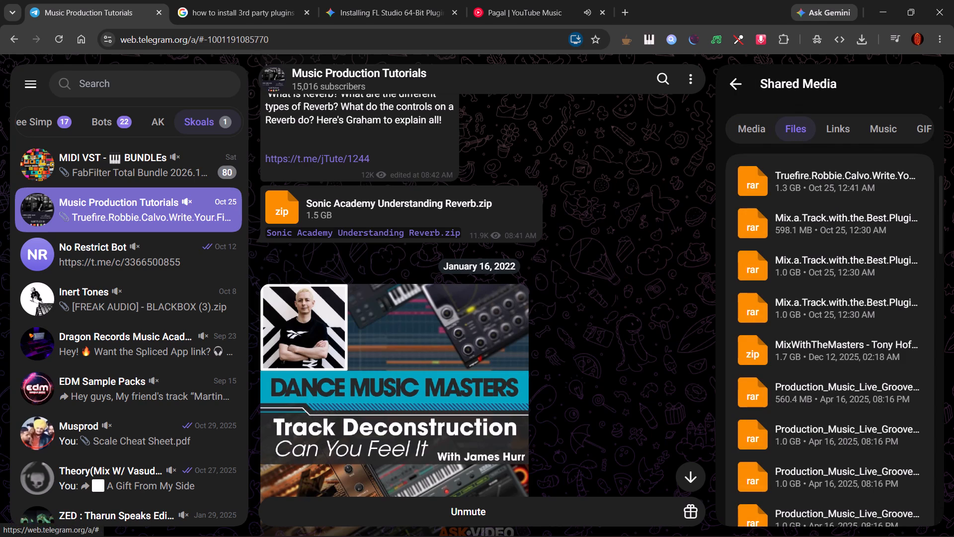
Look through the shared files of the Music Production Tutorials channel in Telegram for course and sound-design archives.
{"action": "scroll", "coordinate": [825, 309], "scroll_direction": "down", "scroll_amount": 3}
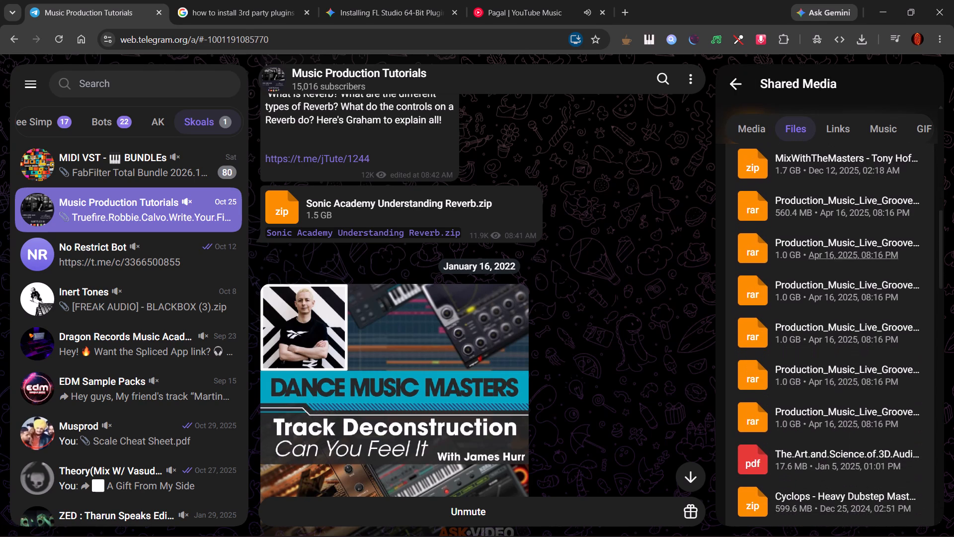
{"action": "scroll", "coordinate": [823, 329], "scroll_direction": "down", "scroll_amount": 1}
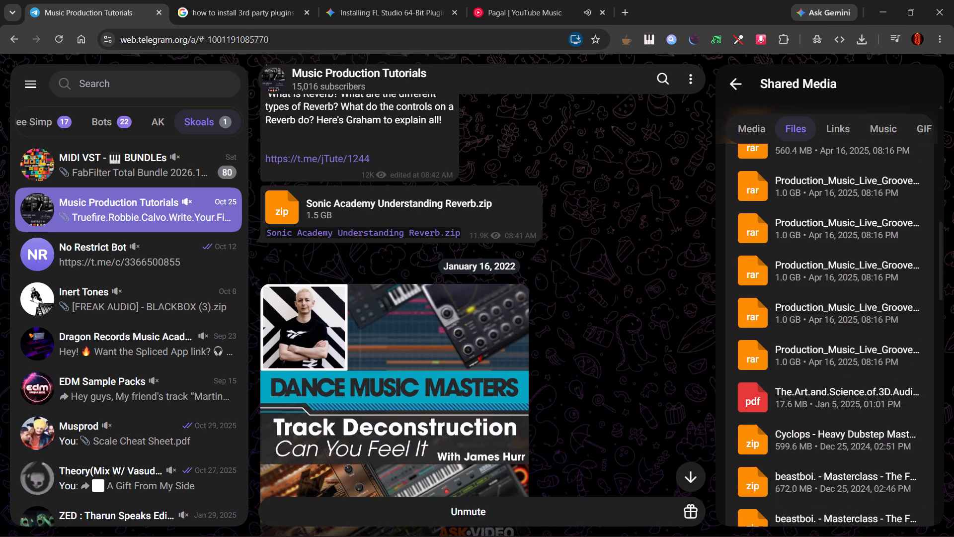
{"action": "scroll", "coordinate": [823, 313], "scroll_direction": "down", "scroll_amount": 2}
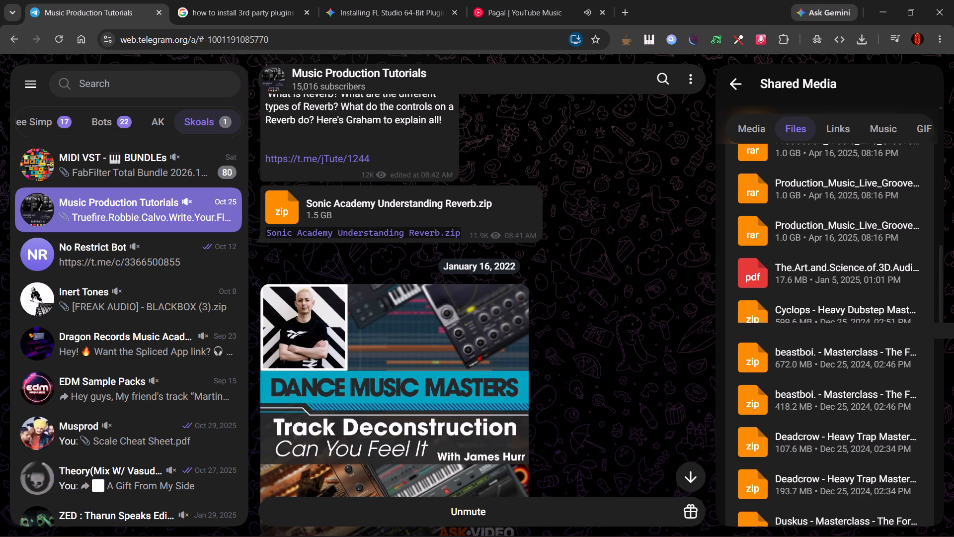
{"action": "scroll", "coordinate": [852, 387], "scroll_direction": "down", "scroll_amount": 1}
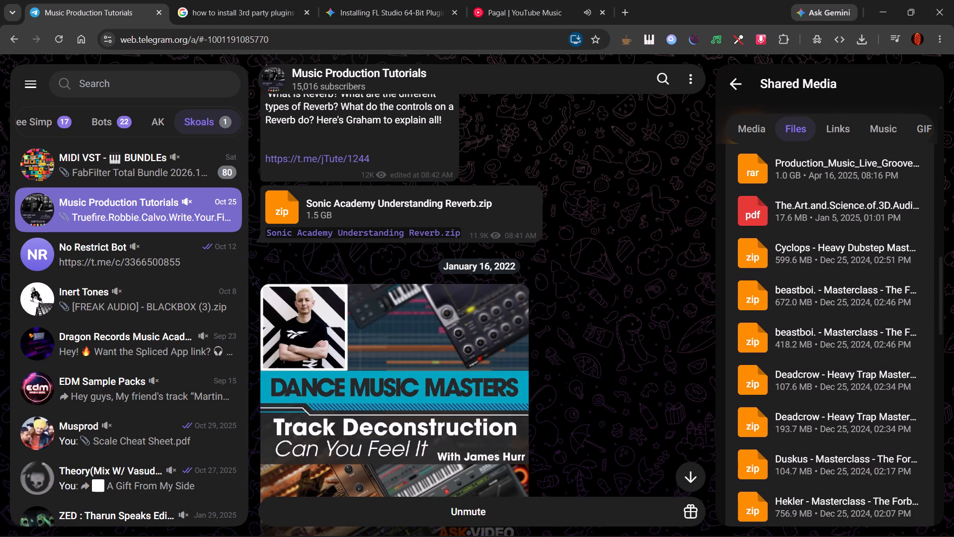
{"action": "scroll", "coordinate": [836, 326], "scroll_direction": "down", "scroll_amount": 3}
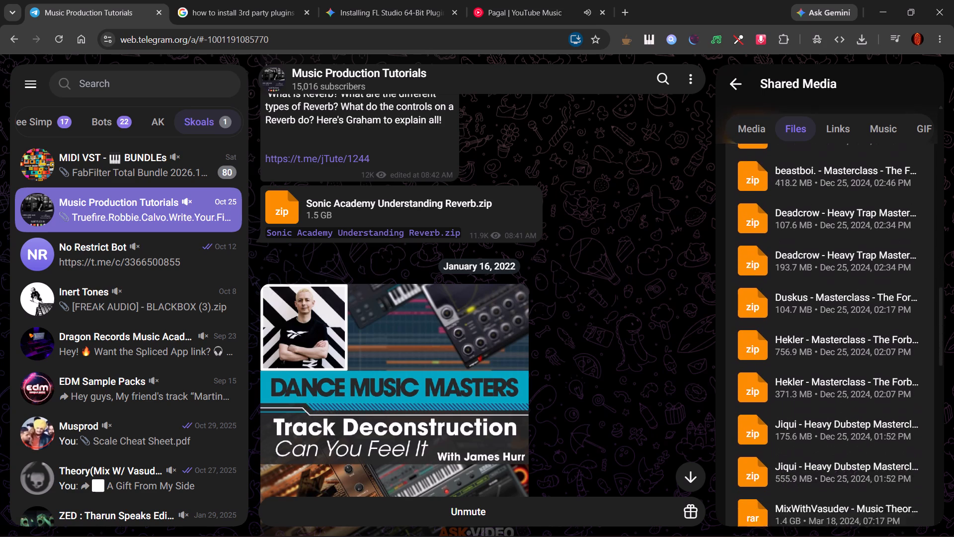
{"action": "scroll", "coordinate": [829, 319], "scroll_direction": "down", "scroll_amount": 4}
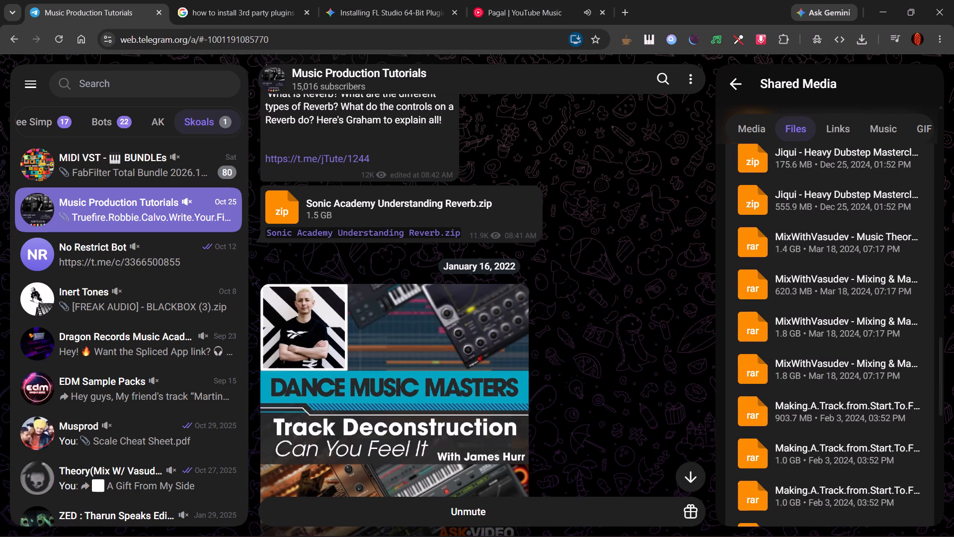
{"action": "scroll", "coordinate": [844, 284], "scroll_direction": "down", "scroll_amount": 2}
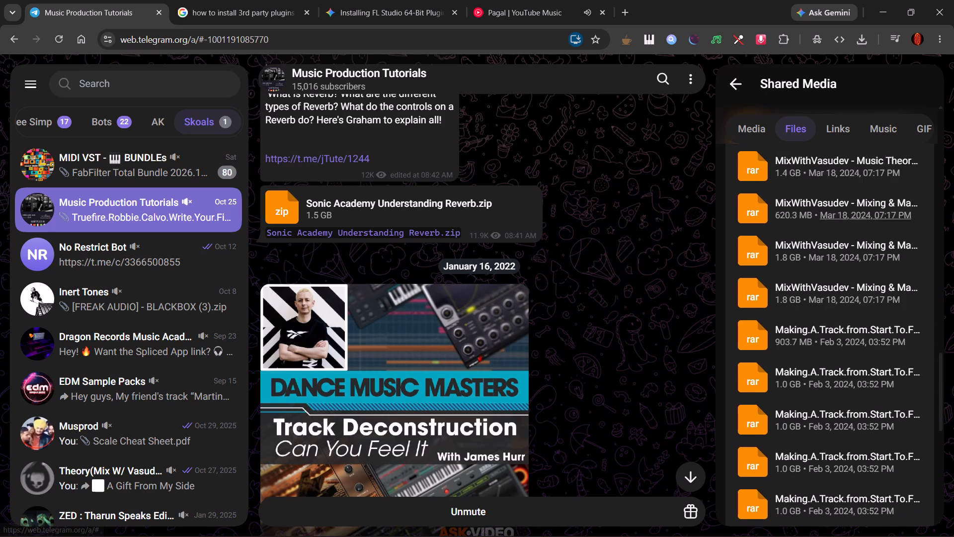
{"action": "scroll", "coordinate": [844, 285], "scroll_direction": "down", "scroll_amount": 1}
{"action": "scroll", "coordinate": [842, 159], "scroll_direction": "up", "scroll_amount": 1}
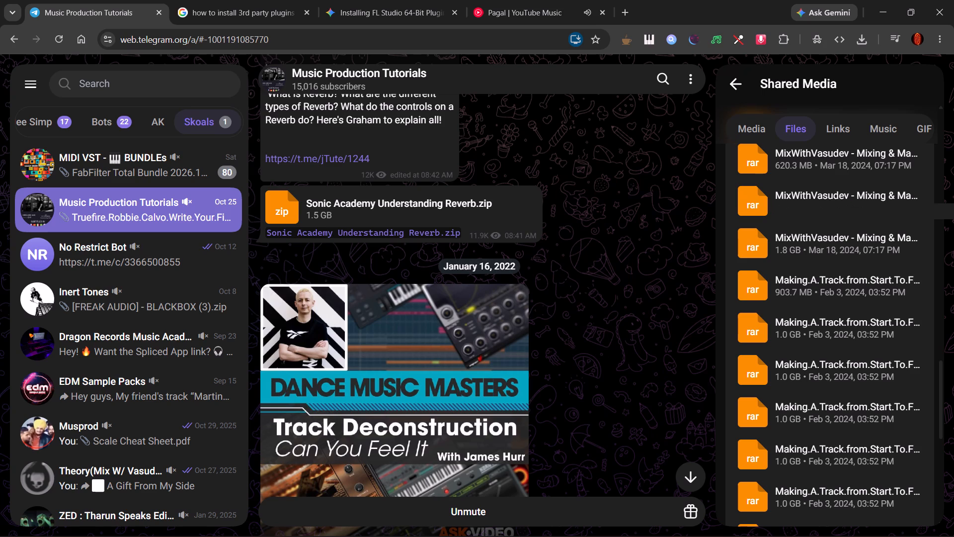
{"action": "scroll", "coordinate": [849, 194], "scroll_direction": "up", "scroll_amount": 1}
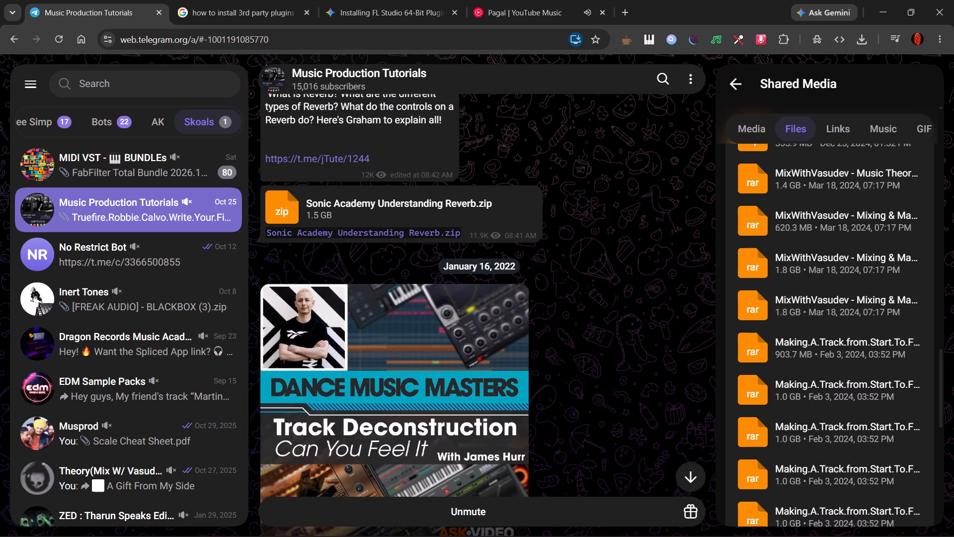
{"action": "scroll", "coordinate": [852, 343], "scroll_direction": "down", "scroll_amount": 1}
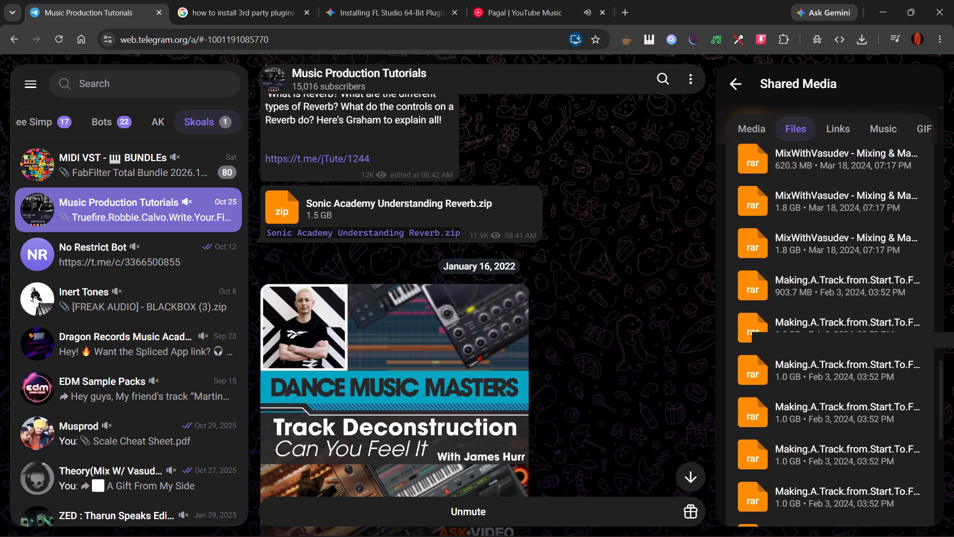
{"action": "scroll", "coordinate": [832, 323], "scroll_direction": "down", "scroll_amount": 1}
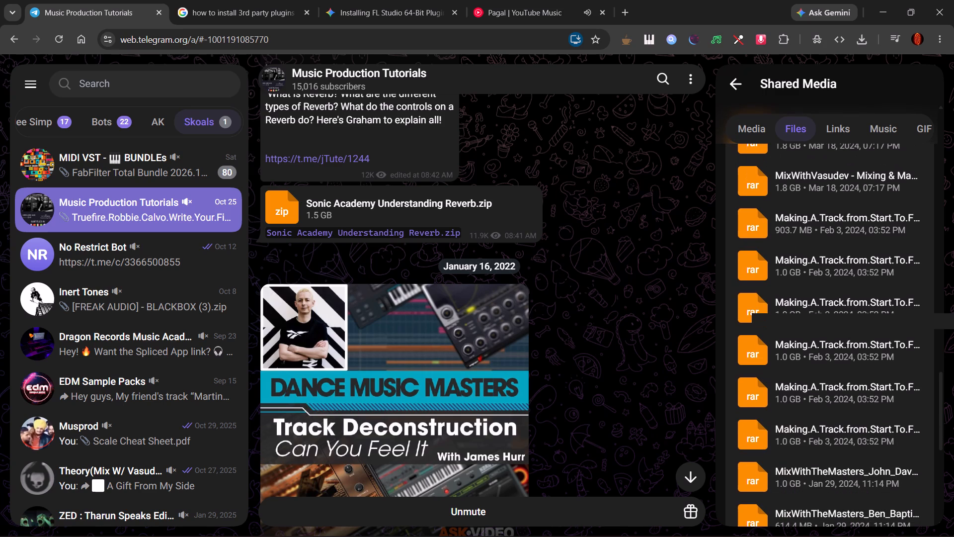
{"action": "scroll", "coordinate": [833, 354], "scroll_direction": "down", "scroll_amount": 5}
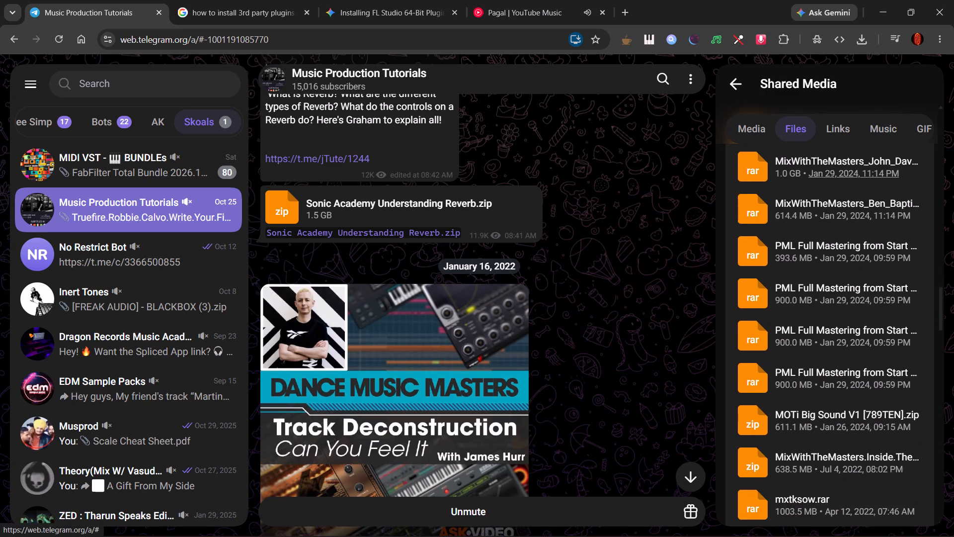
{"action": "scroll", "coordinate": [832, 355], "scroll_direction": "down", "scroll_amount": 12}
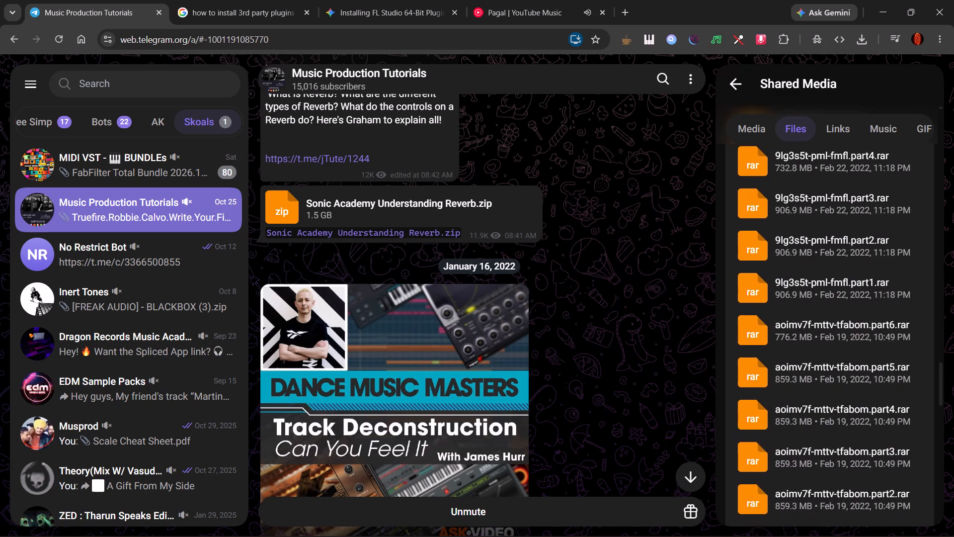
{"action": "scroll", "coordinate": [831, 353], "scroll_direction": "down", "scroll_amount": 18}
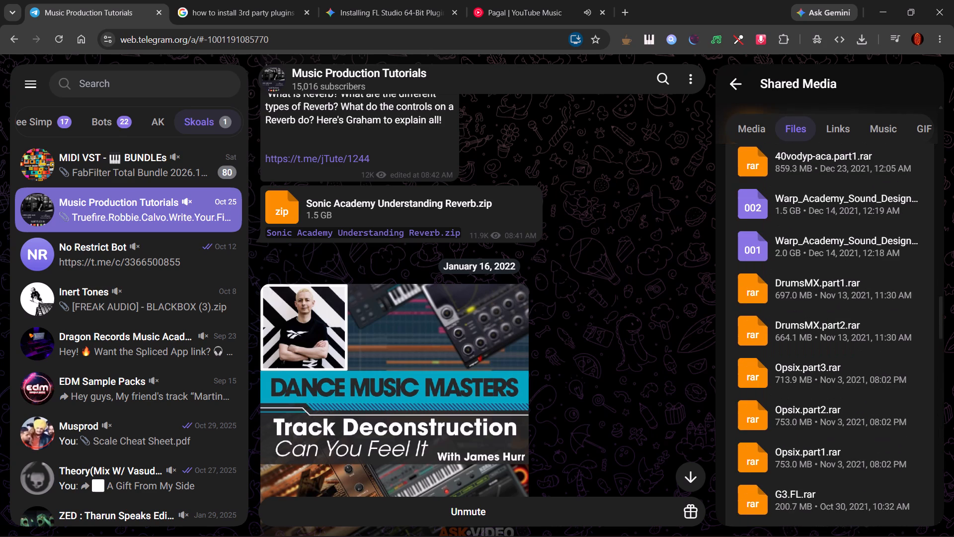
{"action": "scroll", "coordinate": [831, 353], "scroll_direction": "down", "scroll_amount": 1}
{"action": "scroll", "coordinate": [831, 353], "scroll_direction": "up", "scroll_amount": 2}
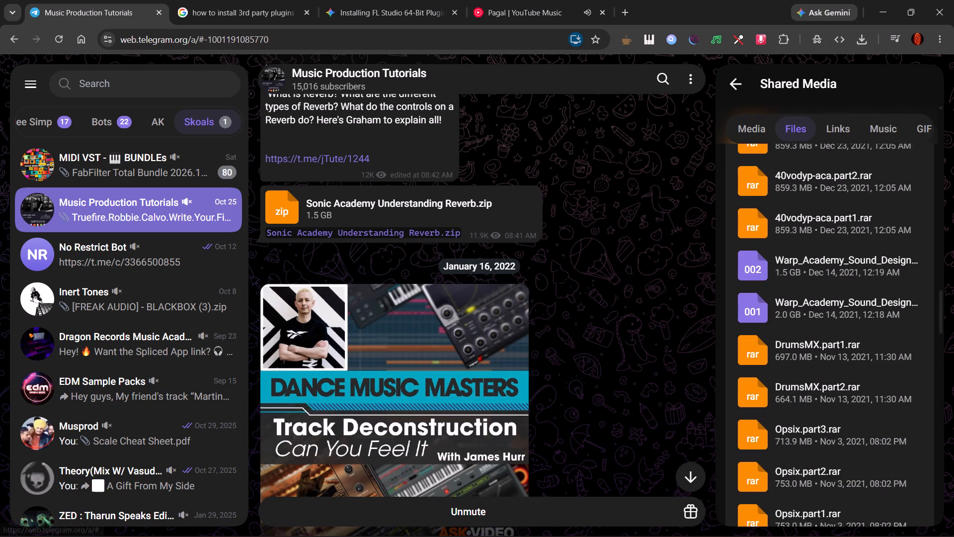
{"action": "scroll", "coordinate": [838, 354], "scroll_direction": "down", "scroll_amount": 2}
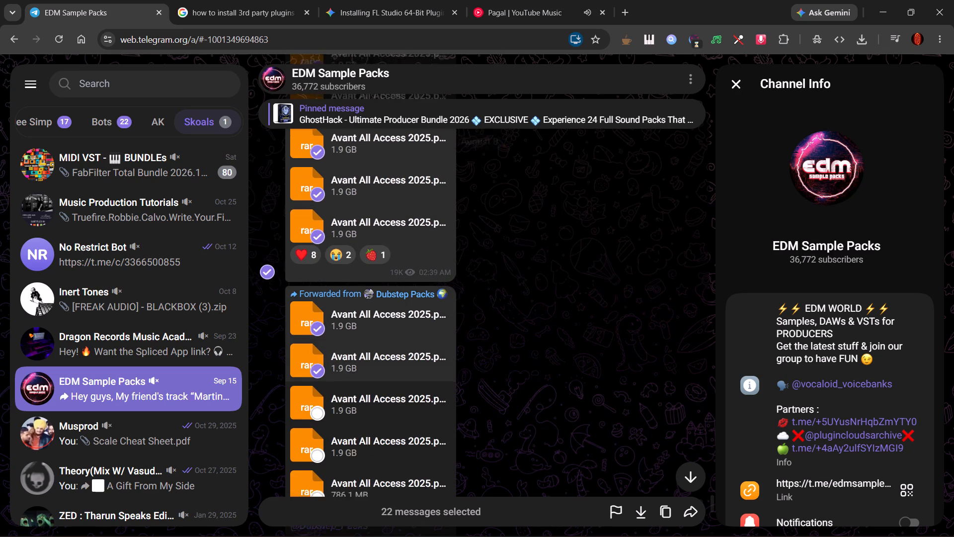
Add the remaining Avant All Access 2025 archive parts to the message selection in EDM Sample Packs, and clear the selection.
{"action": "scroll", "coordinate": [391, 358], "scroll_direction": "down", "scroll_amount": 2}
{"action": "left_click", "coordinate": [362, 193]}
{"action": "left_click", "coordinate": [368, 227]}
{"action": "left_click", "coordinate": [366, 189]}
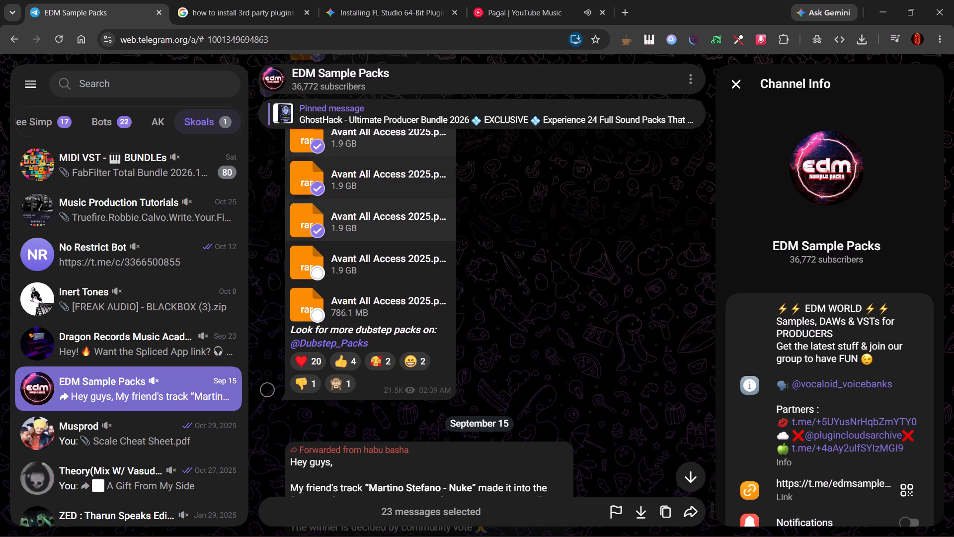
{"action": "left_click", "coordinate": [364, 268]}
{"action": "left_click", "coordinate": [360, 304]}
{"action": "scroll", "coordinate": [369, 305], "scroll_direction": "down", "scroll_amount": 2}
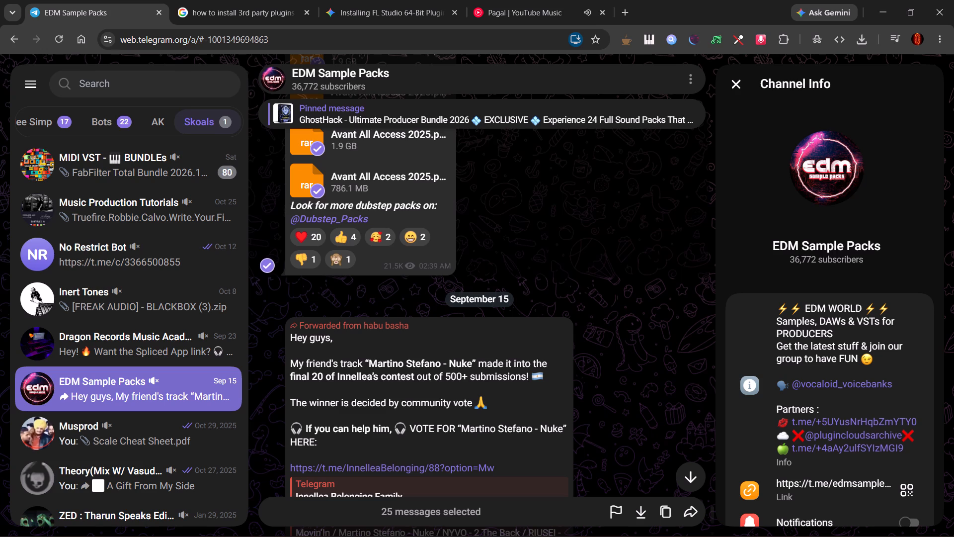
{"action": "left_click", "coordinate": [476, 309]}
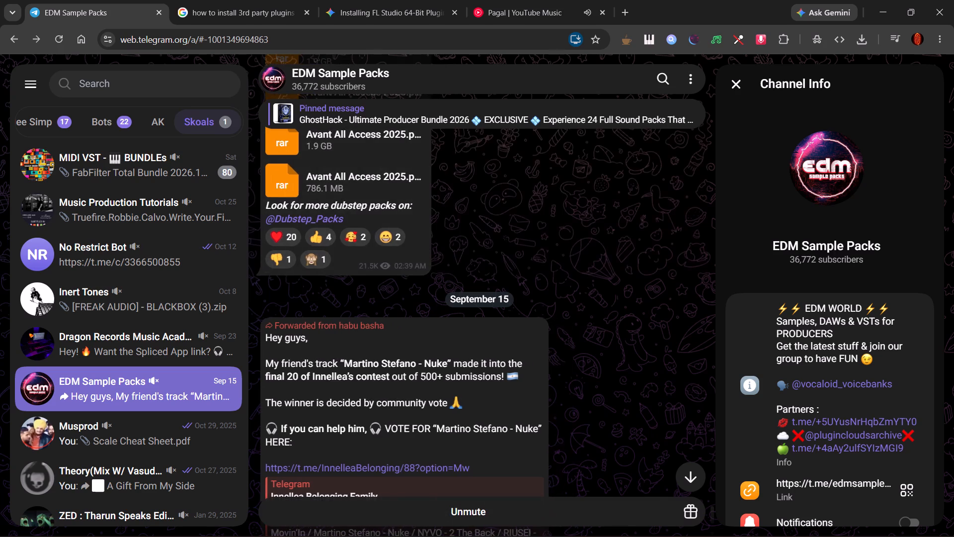
Find the August 8 Avant All Access Bundle 2025 post in the EDM Sample Packs channel and open its cover image.
{"action": "scroll", "coordinate": [498, 287], "scroll_direction": "down", "scroll_amount": 6}
{"action": "scroll", "coordinate": [498, 287], "scroll_direction": "up", "scroll_amount": 6}
{"action": "scroll", "coordinate": [498, 329], "scroll_direction": "down", "scroll_amount": 7}
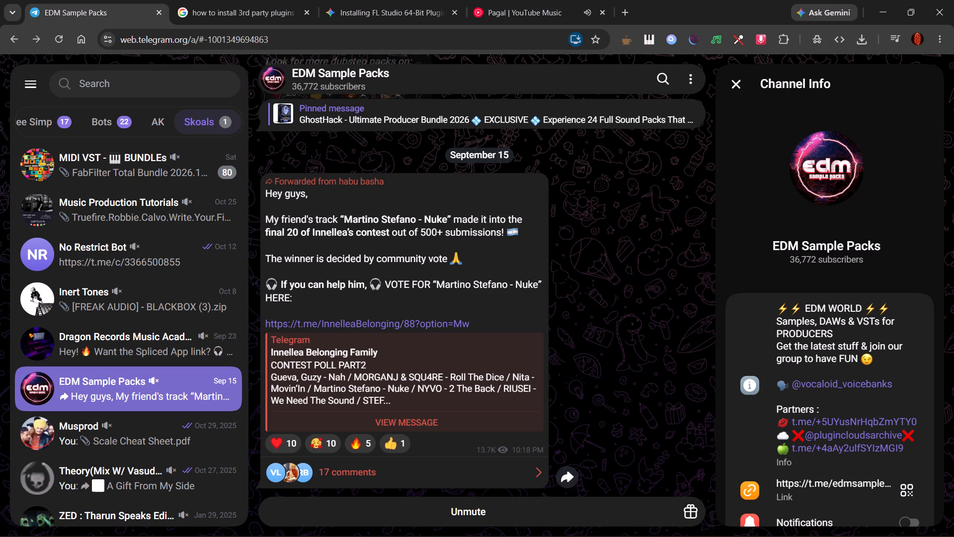
{"action": "scroll", "coordinate": [556, 271], "scroll_direction": "up", "scroll_amount": 15}
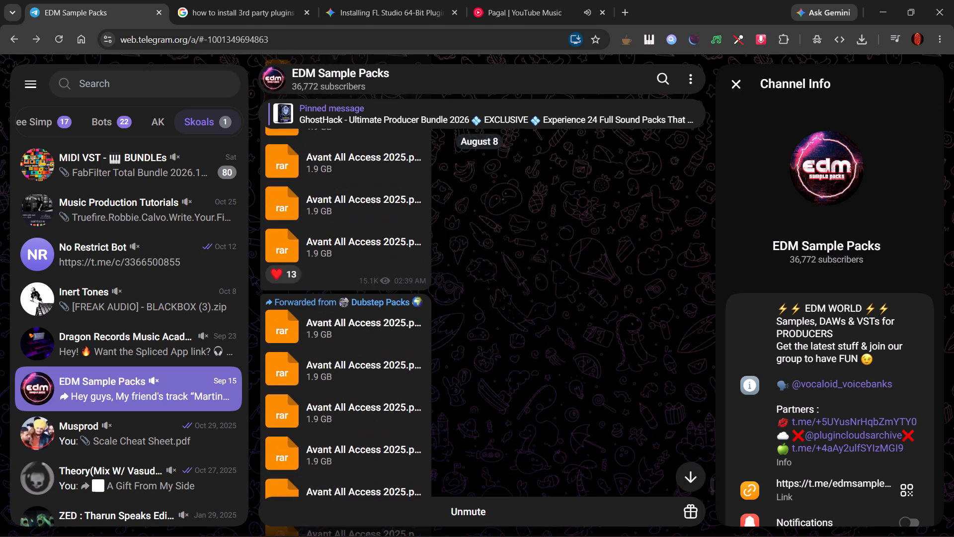
{"action": "scroll", "coordinate": [557, 269], "scroll_direction": "up", "scroll_amount": 20}
{"action": "scroll", "coordinate": [557, 269], "scroll_direction": "up", "scroll_amount": 10}
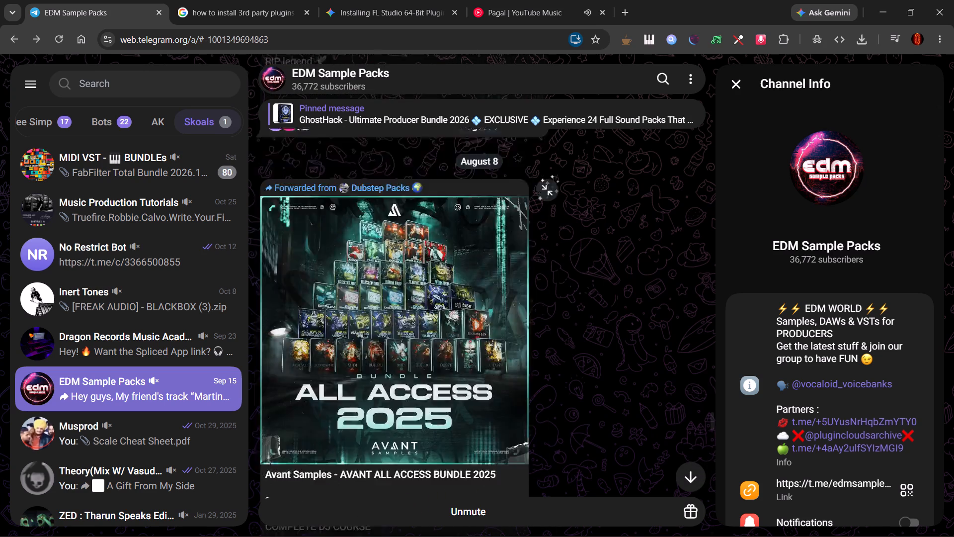
{"action": "scroll", "coordinate": [547, 257], "scroll_direction": "down", "scroll_amount": 2}
{"action": "scroll", "coordinate": [547, 257], "scroll_direction": "up", "scroll_amount": 3}
{"action": "scroll", "coordinate": [547, 257], "scroll_direction": "down", "scroll_amount": 1}
{"action": "scroll", "coordinate": [547, 257], "scroll_direction": "up", "scroll_amount": 3}
{"action": "scroll", "coordinate": [547, 257], "scroll_direction": "down", "scroll_amount": 3}
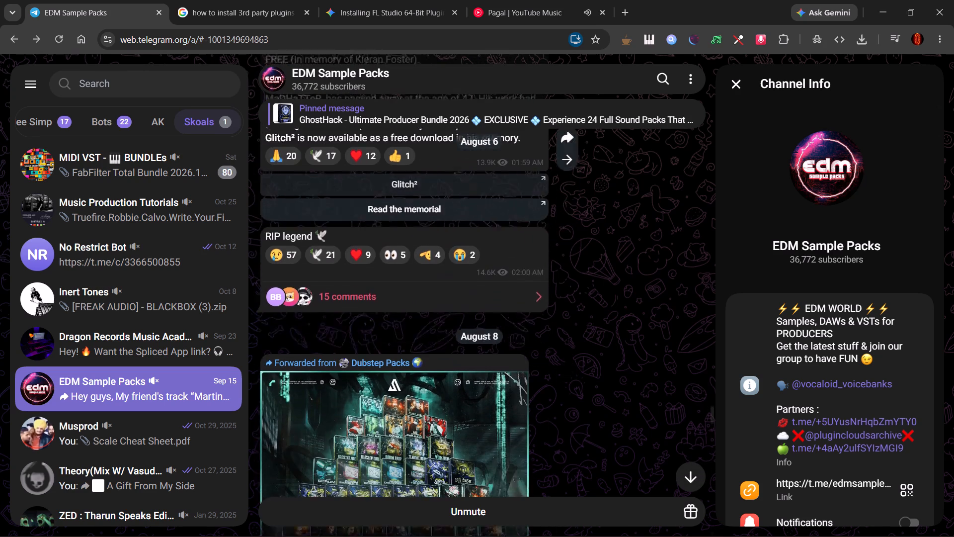
{"action": "left_click", "coordinate": [426, 309]}
{"action": "scroll", "coordinate": [448, 293], "scroll_direction": "up", "scroll_amount": 6}
{"action": "left_click", "coordinate": [431, 314]}
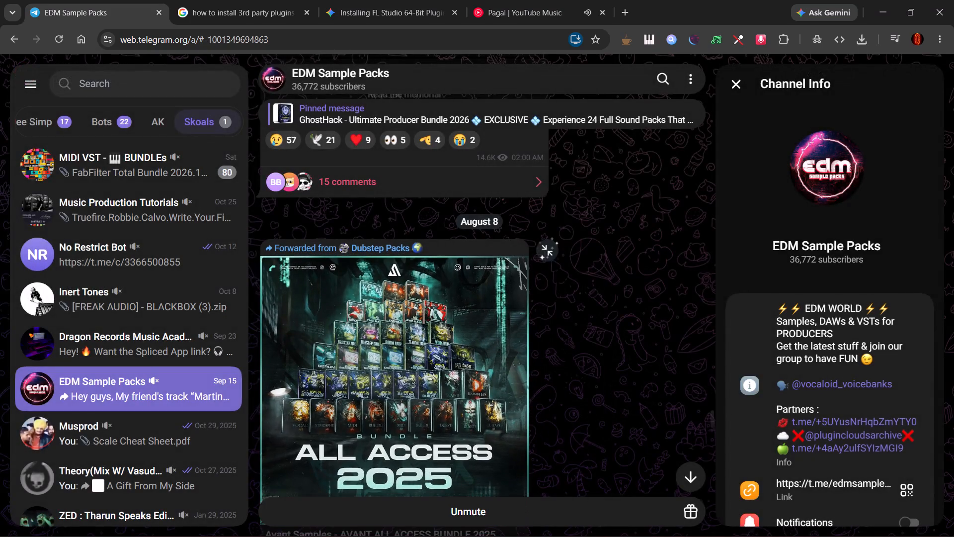
{"action": "left_click", "coordinate": [444, 279]}
{"action": "left_click", "coordinate": [408, 306]}
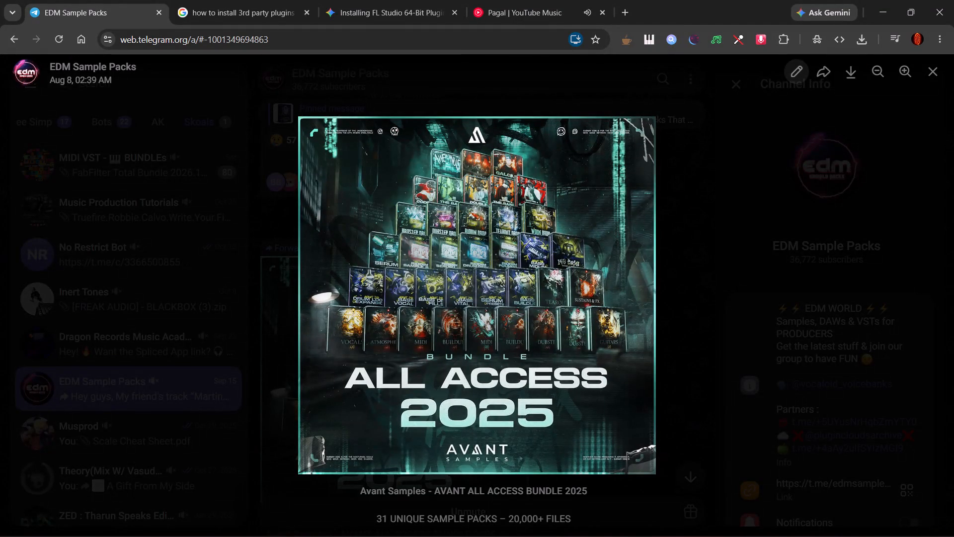
Enlarge the bundle's cover image and examine the individual sample packs pictured on it.
{"action": "double_click", "coordinate": [904, 72]}
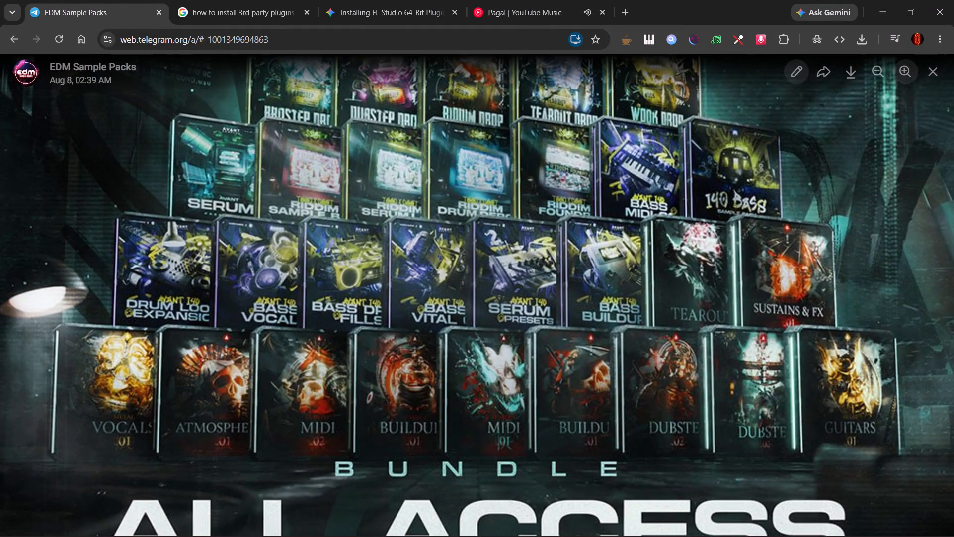
{"action": "left_click_drag", "start_coordinate": [657, 176], "coordinate": [649, 177]}
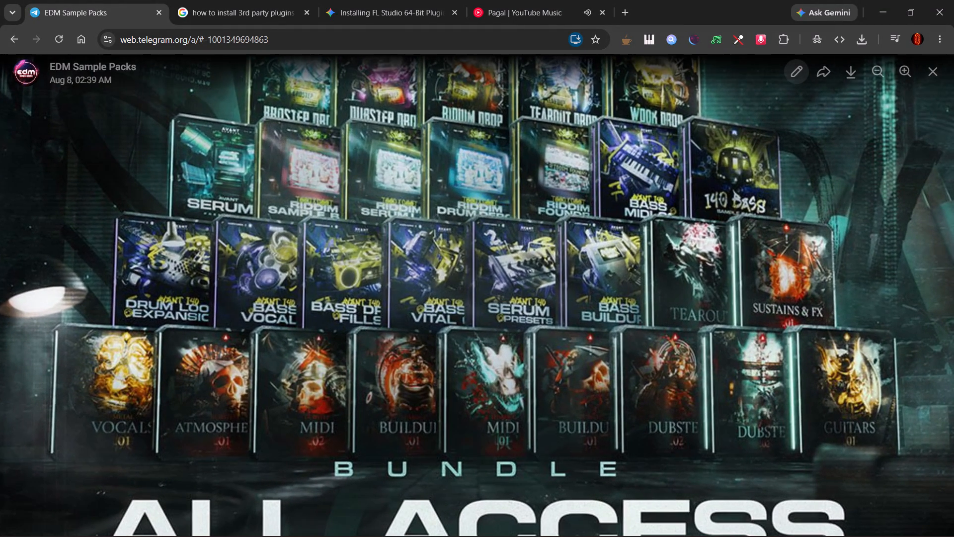
{"action": "left_click_drag", "start_coordinate": [649, 177], "coordinate": [520, 231]}
{"action": "left_click", "coordinate": [732, 234]}
{"action": "left_click", "coordinate": [357, 438]}
{"action": "scroll", "coordinate": [504, 366], "scroll_direction": "down", "scroll_amount": 7}
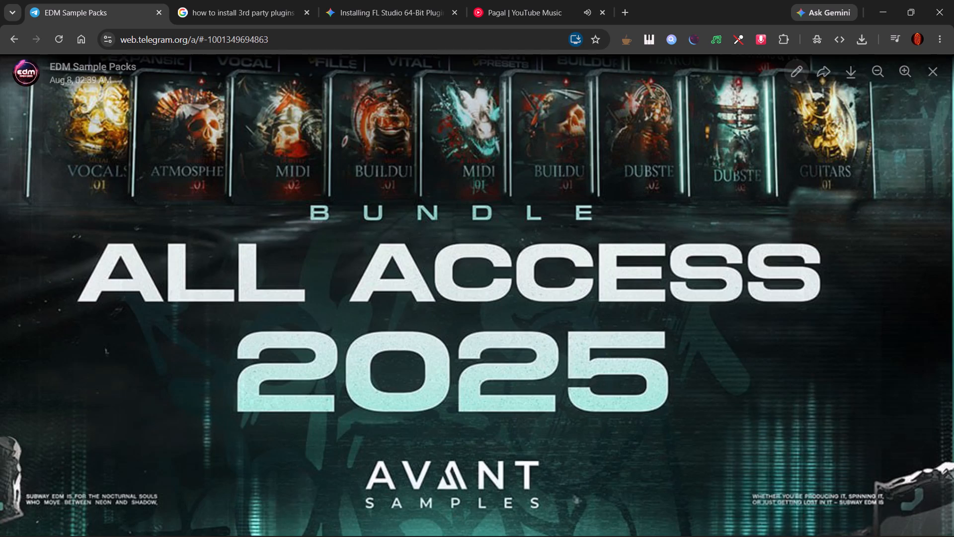
Zoom the Avant All Access Bundle 2025 cover image back out and close the image.
{"action": "scroll", "coordinate": [504, 363], "scroll_direction": "up", "scroll_amount": 13}
{"action": "double_click", "coordinate": [548, 347]}
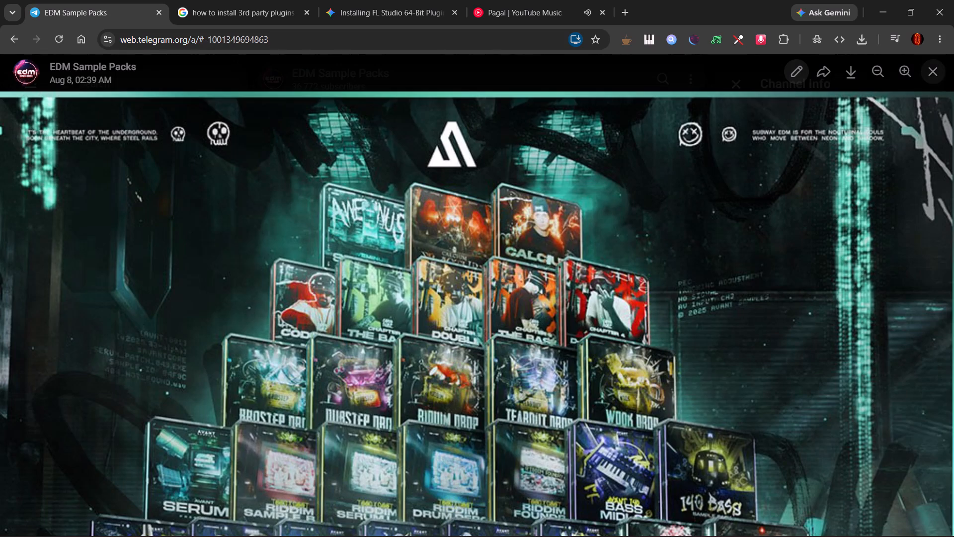
{"action": "left_click", "coordinate": [942, 77]}
Look through the earlier EDM Sample Packs posts from August 6 back to August 2 for plugins and bundles.
{"action": "scroll", "coordinate": [389, 285], "scroll_direction": "up", "scroll_amount": 7}
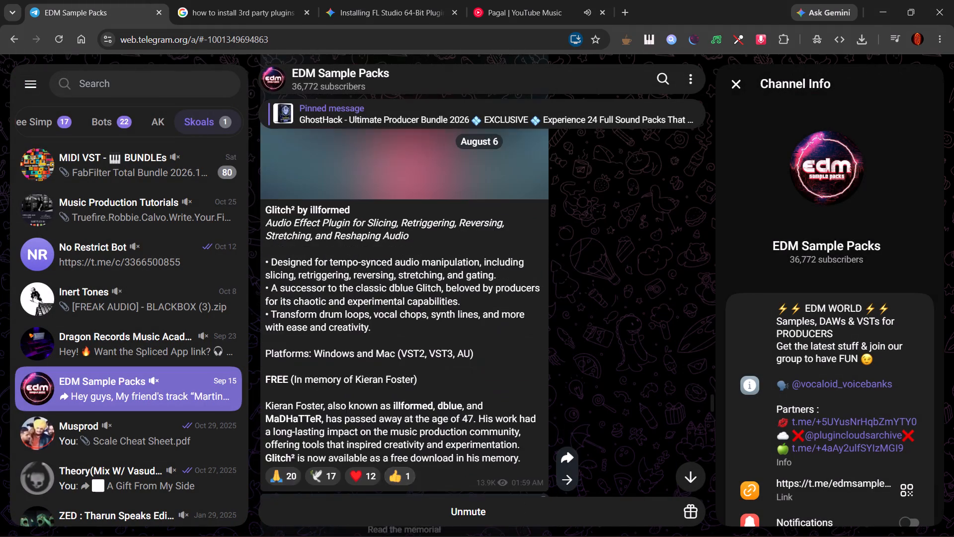
{"action": "scroll", "coordinate": [390, 282], "scroll_direction": "up", "scroll_amount": 4}
{"action": "scroll", "coordinate": [446, 305], "scroll_direction": "down", "scroll_amount": 2}
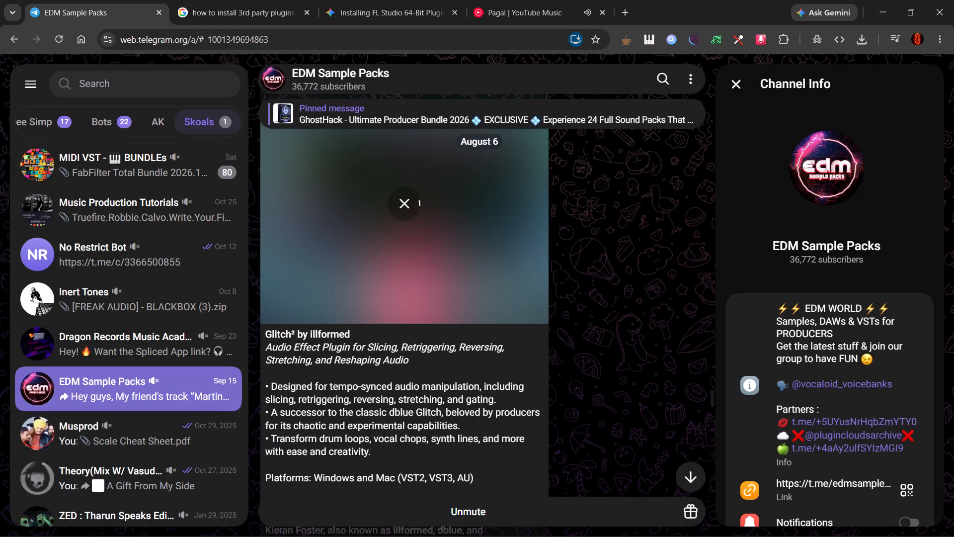
{"action": "scroll", "coordinate": [413, 309], "scroll_direction": "up", "scroll_amount": 11}
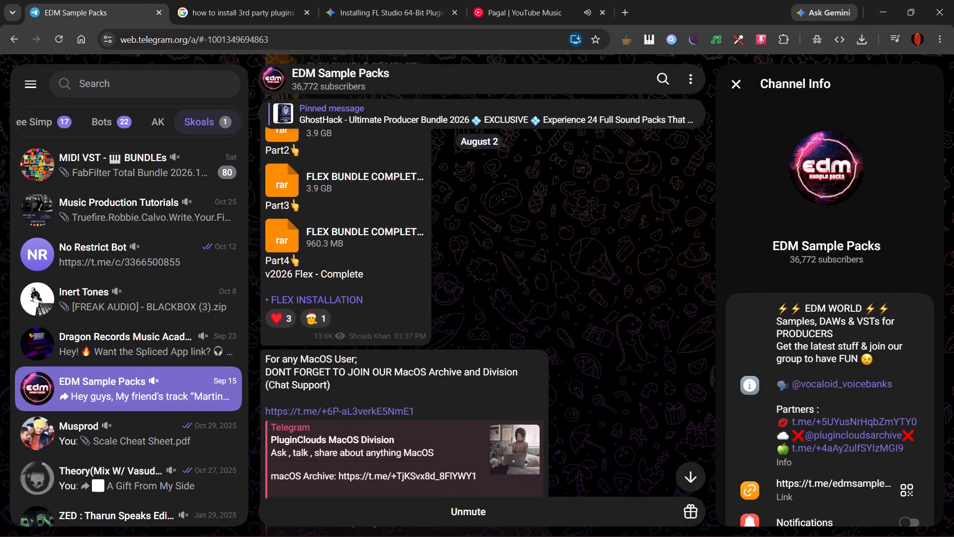
{"action": "scroll", "coordinate": [413, 309], "scroll_direction": "up", "scroll_amount": 16}
{"action": "scroll", "coordinate": [413, 309], "scroll_direction": "down", "scroll_amount": 6}
{"action": "scroll", "coordinate": [435, 347], "scroll_direction": "up", "scroll_amount": 3}
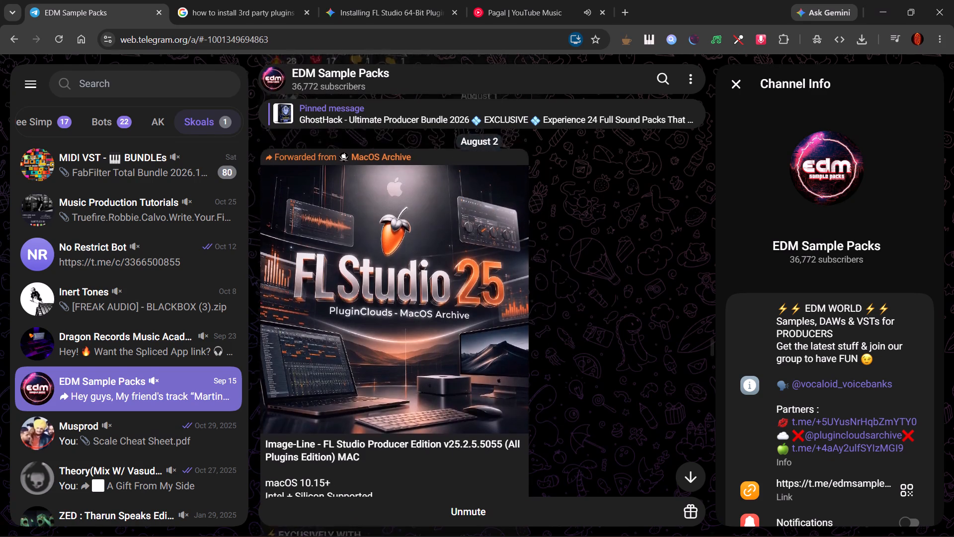
{"action": "scroll", "coordinate": [436, 347], "scroll_direction": "up", "scroll_amount": 5}
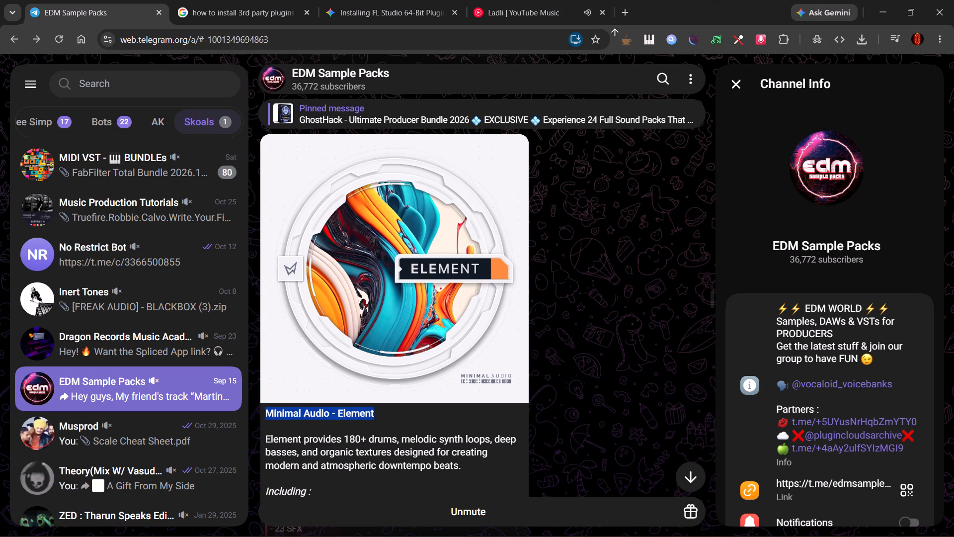
Switch to YouTube Music and pause the song Ladli.
{"action": "left_click", "coordinate": [490, 0]}
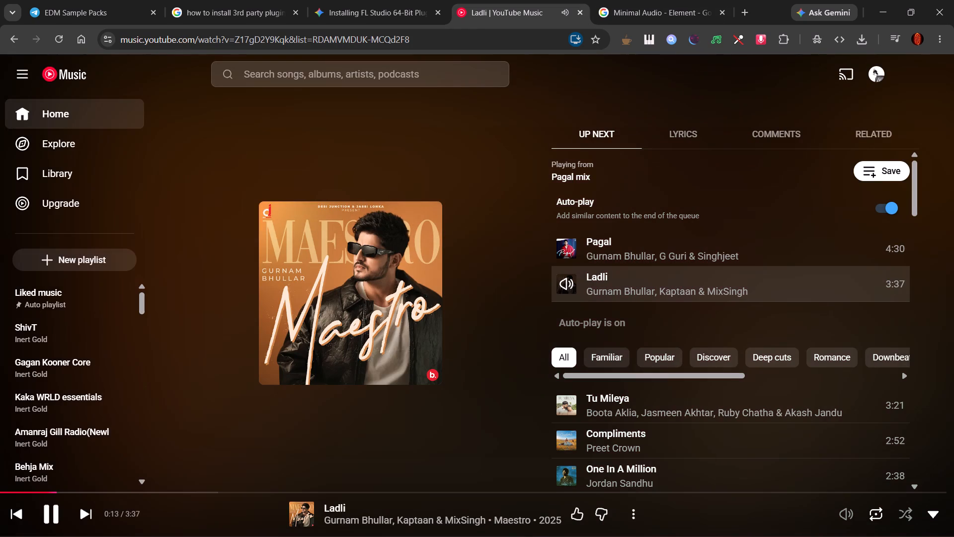
{"action": "left_click", "coordinate": [57, 517]}
Open Minimal Audio's Element sound pack page from the Google results and examine the pack's description and pricing.
{"action": "left_click", "coordinate": [659, 9]}
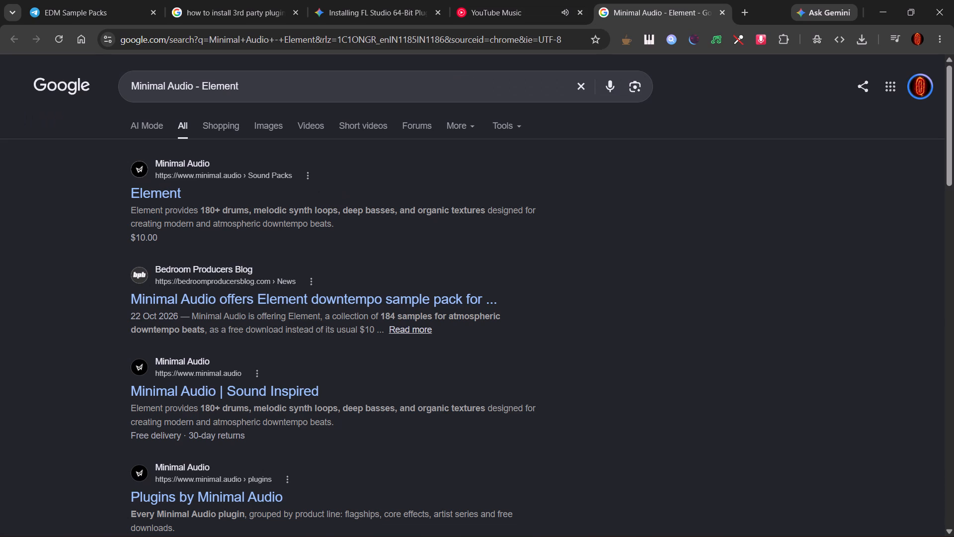
{"action": "left_click", "coordinate": [169, 191]}
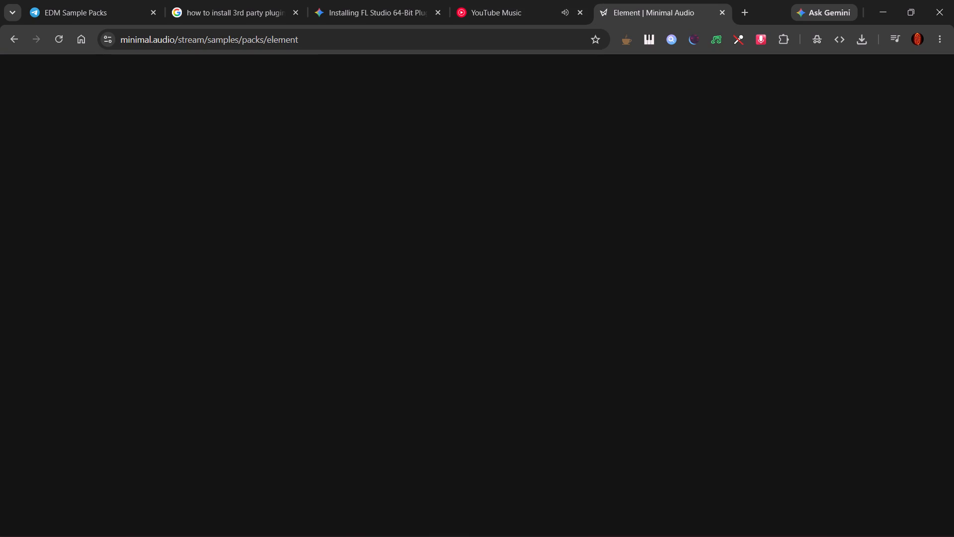
{"action": "scroll", "coordinate": [482, 283], "scroll_direction": "down", "scroll_amount": 3}
{"action": "scroll", "coordinate": [550, 287], "scroll_direction": "down", "scroll_amount": 3}
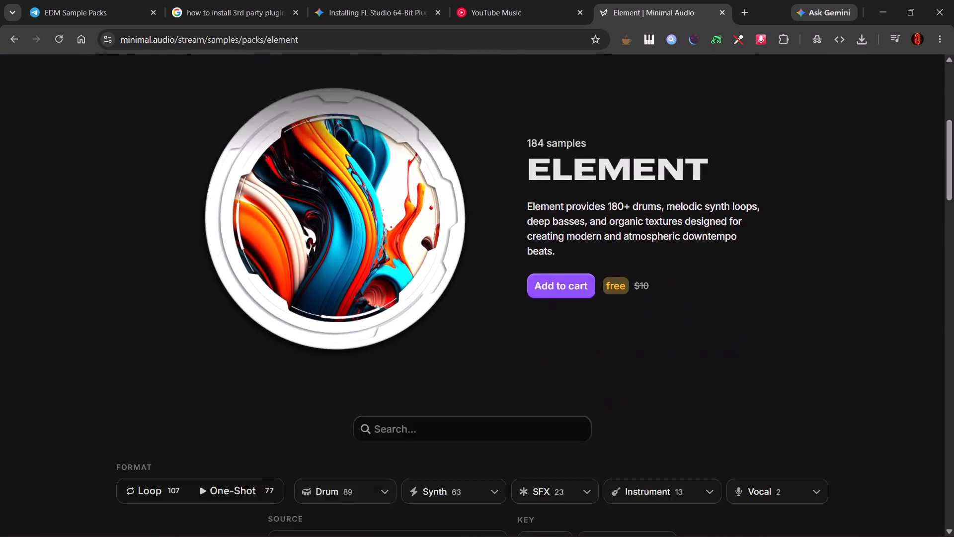
{"action": "scroll", "coordinate": [678, 320], "scroll_direction": "up", "scroll_amount": 4}
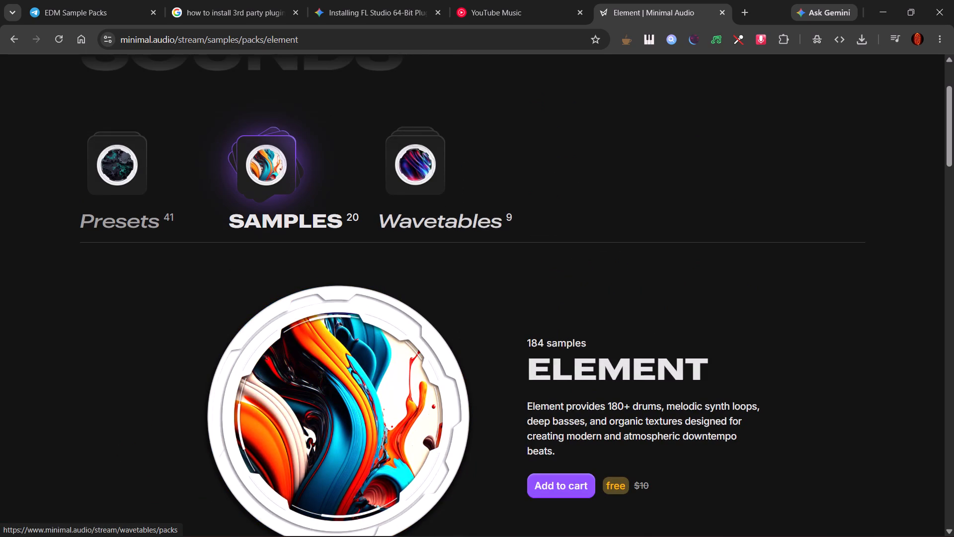
{"action": "scroll", "coordinate": [278, 220], "scroll_direction": "down", "scroll_amount": 5}
{"action": "scroll", "coordinate": [512, 240], "scroll_direction": "up", "scroll_amount": 5}
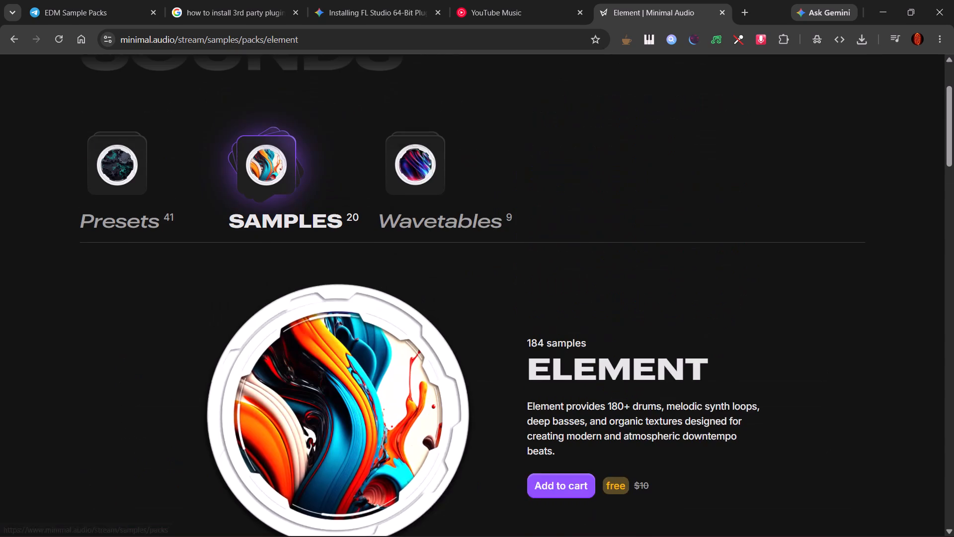
Return to the Element post in the EDM Sample Packs channel and review its list of included sounds.
{"action": "left_click", "coordinate": [96, 0]}
{"action": "scroll", "coordinate": [451, 311], "scroll_direction": "down", "scroll_amount": 1}
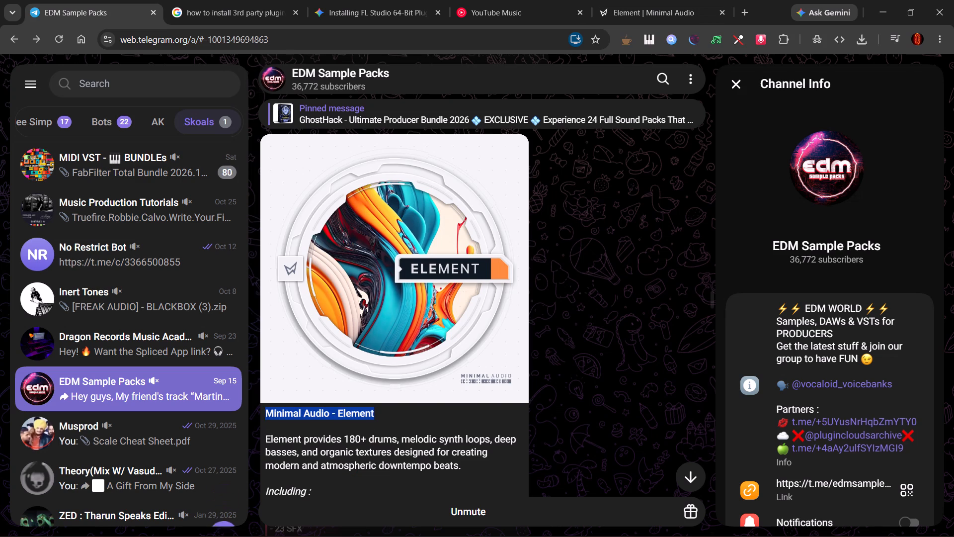
{"action": "left_click", "coordinate": [607, 317]}
{"action": "scroll", "coordinate": [607, 317], "scroll_direction": "down", "scroll_amount": 3}
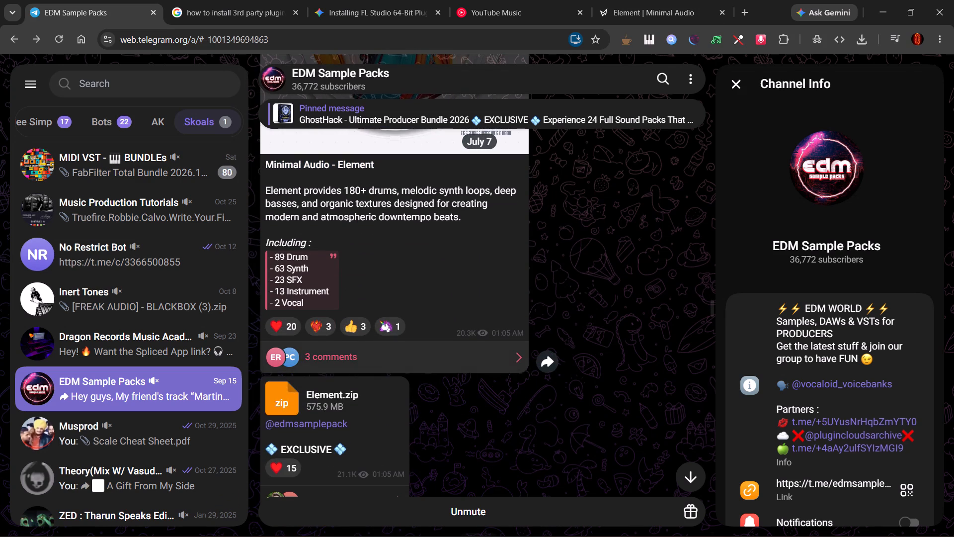
Return to the Minimal Audio Element page and preview the Crush and Deadly Sins samples.
{"action": "left_click", "coordinate": [600, 0]}
{"action": "scroll", "coordinate": [616, 237], "scroll_direction": "down", "scroll_amount": 5}
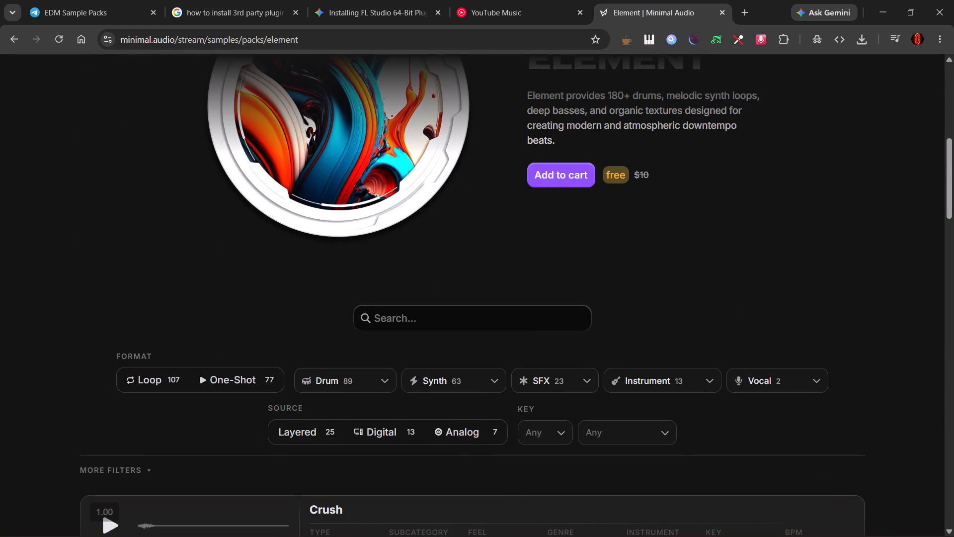
{"action": "scroll", "coordinate": [374, 404], "scroll_direction": "down", "scroll_amount": 3}
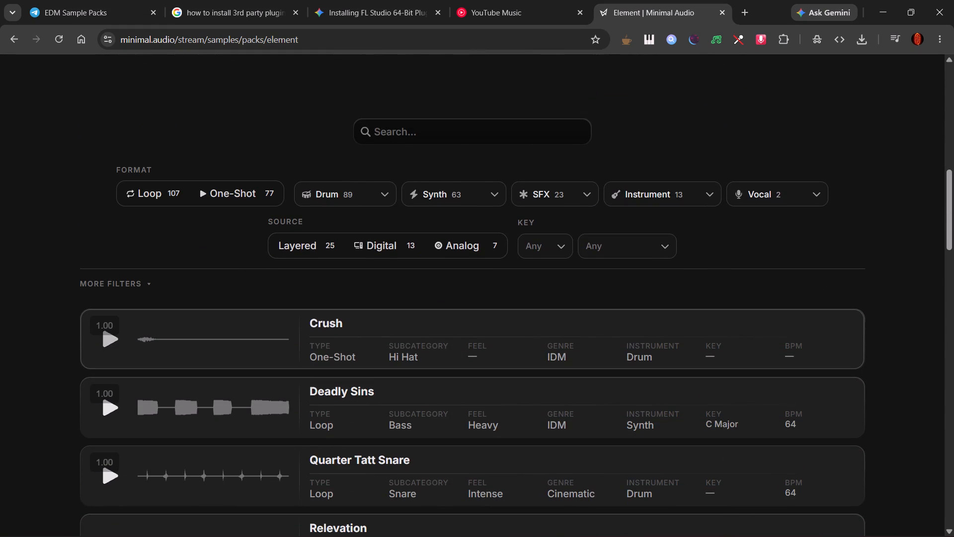
{"action": "left_click", "coordinate": [109, 342]}
{"action": "left_click", "coordinate": [103, 419]}
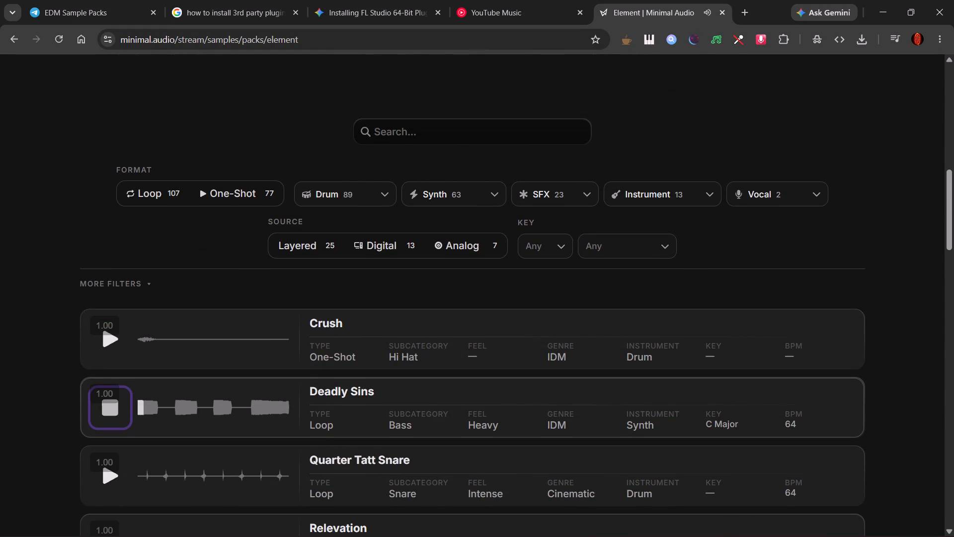
{"action": "scroll", "coordinate": [106, 415], "scroll_direction": "down", "scroll_amount": 2}
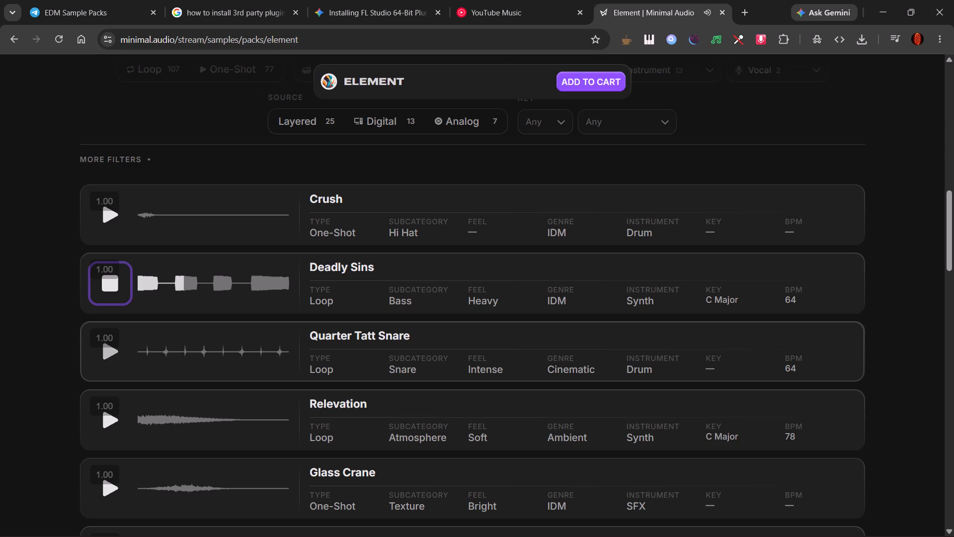
On Minimal Audio's Element sample pack page, preview the Quarter Tatt Snare, Relevation and Glass Crane samples.
{"action": "scroll", "coordinate": [426, 314], "scroll_direction": "up", "scroll_amount": 2}
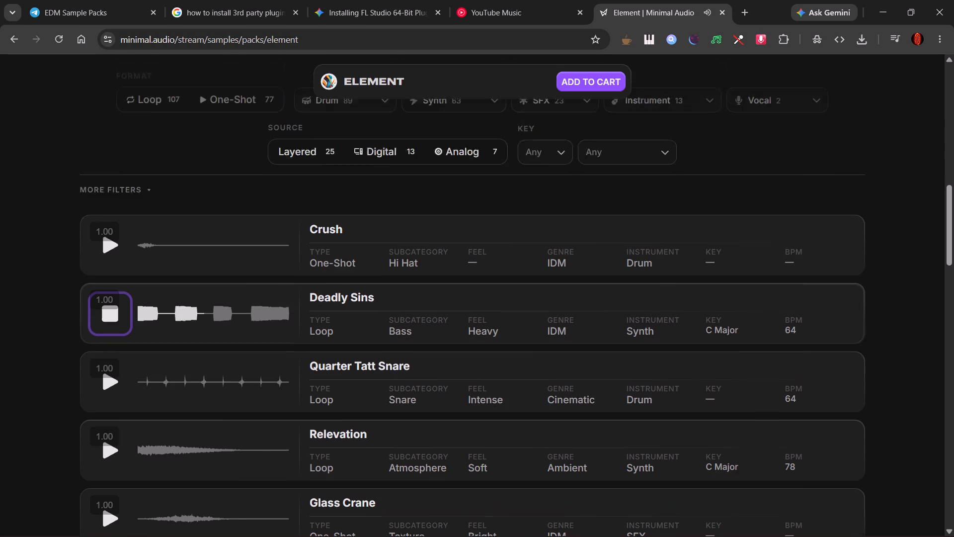
{"action": "scroll", "coordinate": [426, 314], "scroll_direction": "down", "scroll_amount": 3}
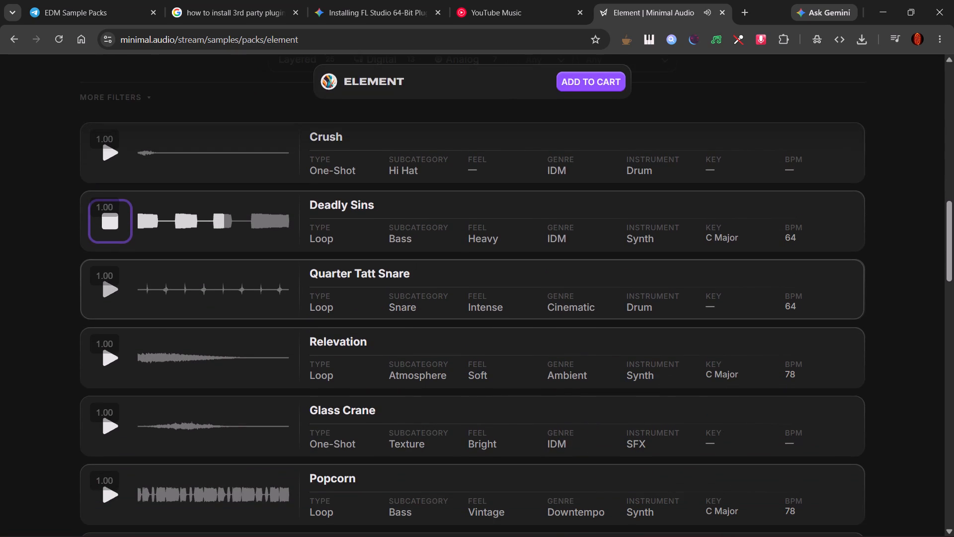
{"action": "left_click", "coordinate": [104, 295]}
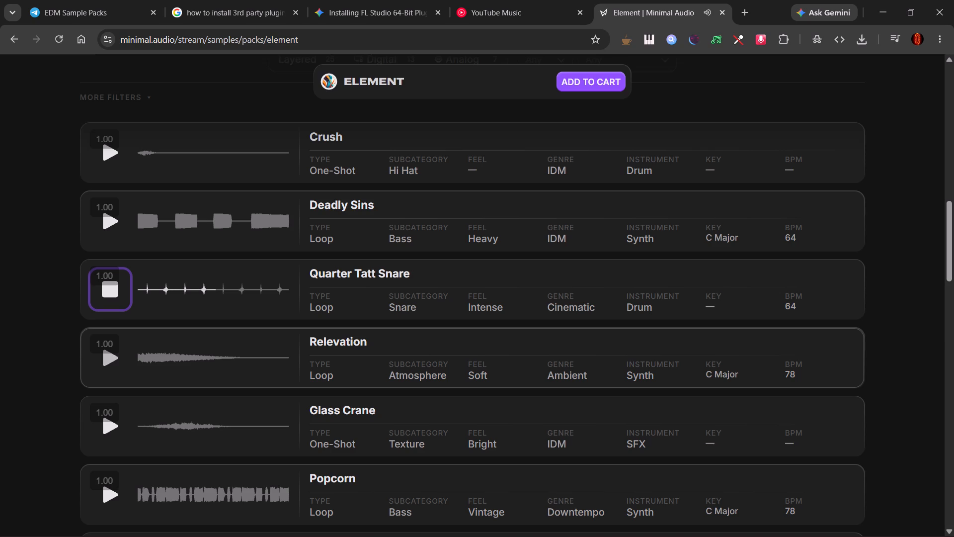
{"action": "left_click", "coordinate": [108, 361]}
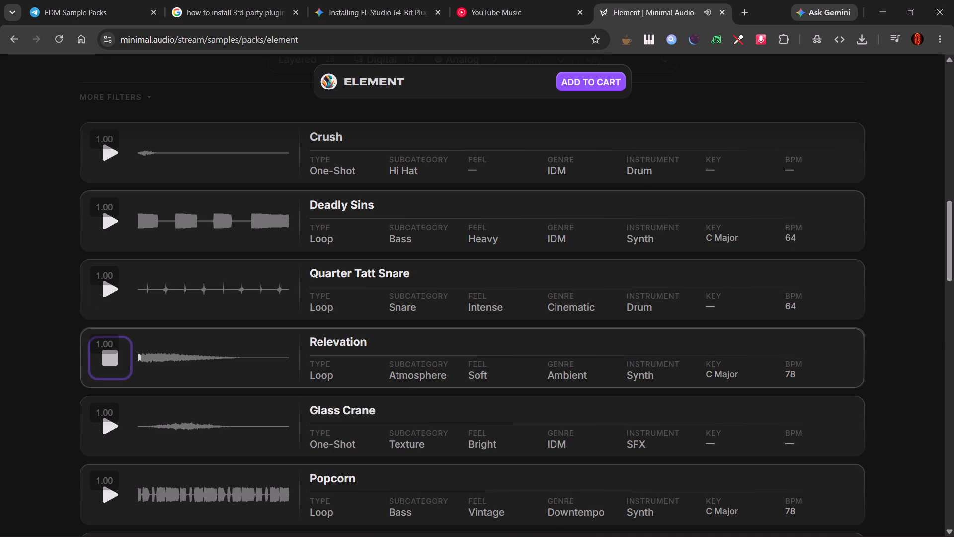
{"action": "scroll", "coordinate": [110, 389], "scroll_direction": "down", "scroll_amount": 2}
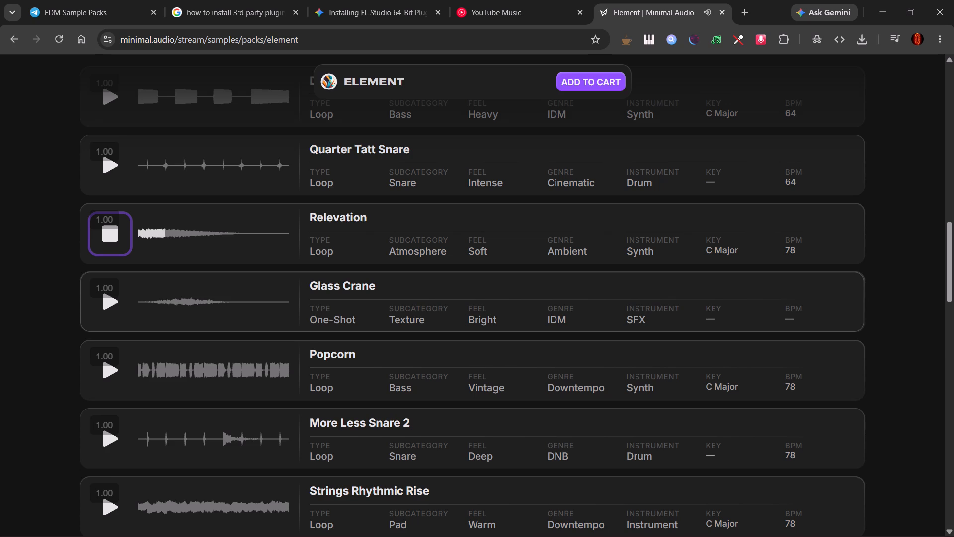
{"action": "left_click", "coordinate": [107, 308]}
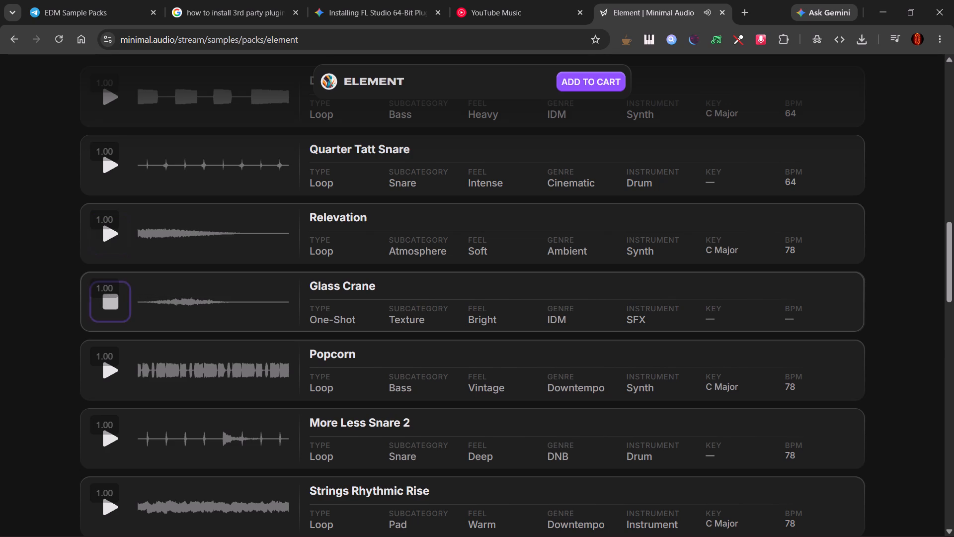
Preview the Popcorn bass loop, More Less Snare 2 and Strings Rhythmic Rise in the Element pack.
{"action": "scroll", "coordinate": [122, 374], "scroll_direction": "down", "scroll_amount": 1}
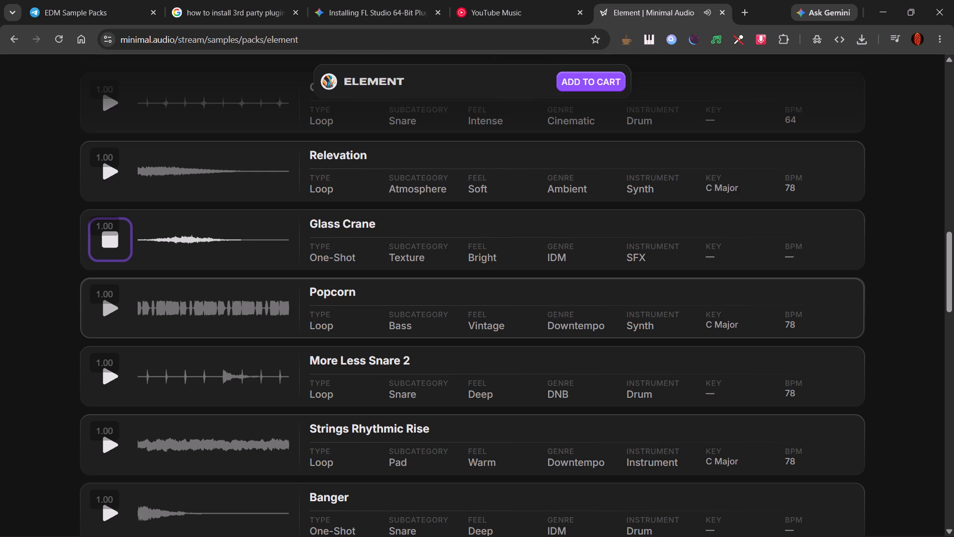
{"action": "scroll", "coordinate": [282, 250], "scroll_direction": "down", "scroll_amount": 1}
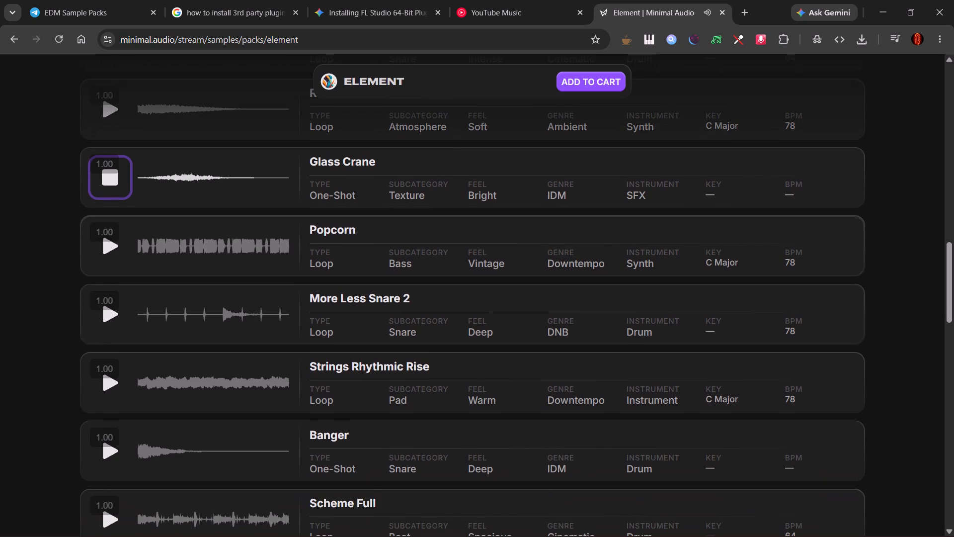
{"action": "left_click", "coordinate": [107, 252]}
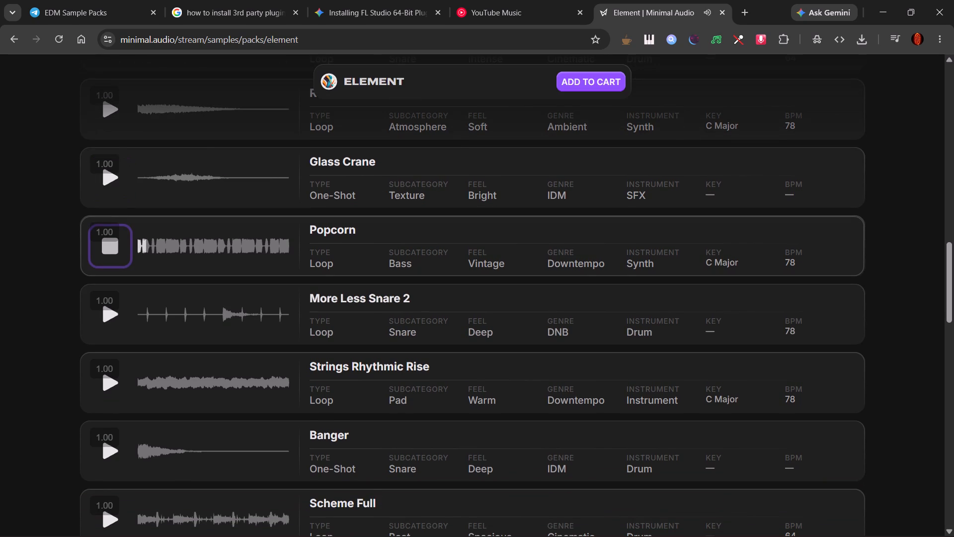
{"action": "left_click", "coordinate": [110, 317]}
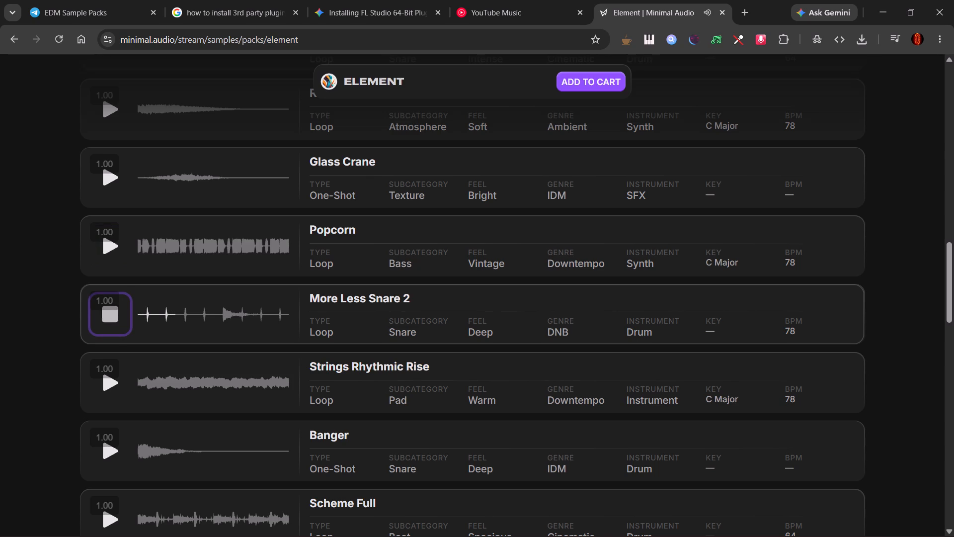
{"action": "left_click", "coordinate": [109, 386]}
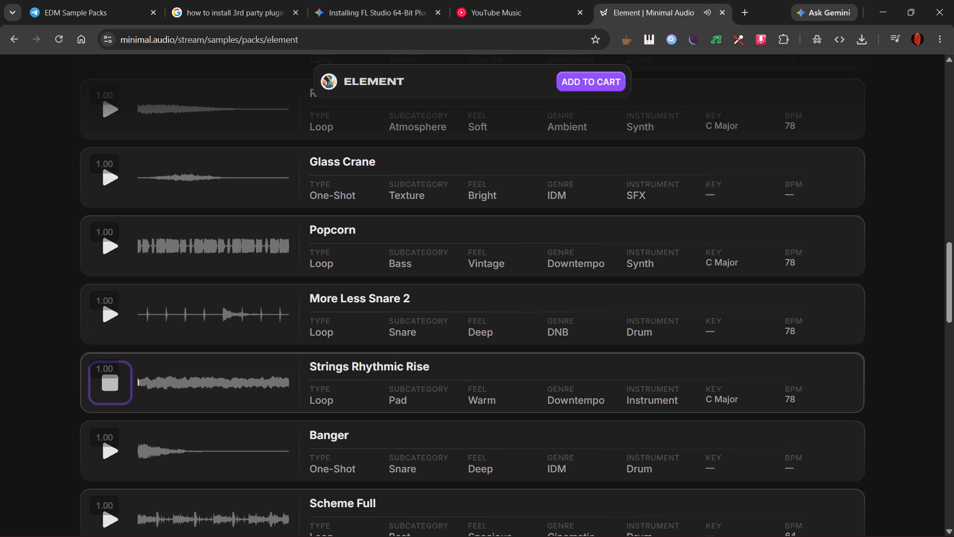
Preview the Banger snare one-shot several times.
{"action": "scroll", "coordinate": [119, 386], "scroll_direction": "down", "scroll_amount": 3}
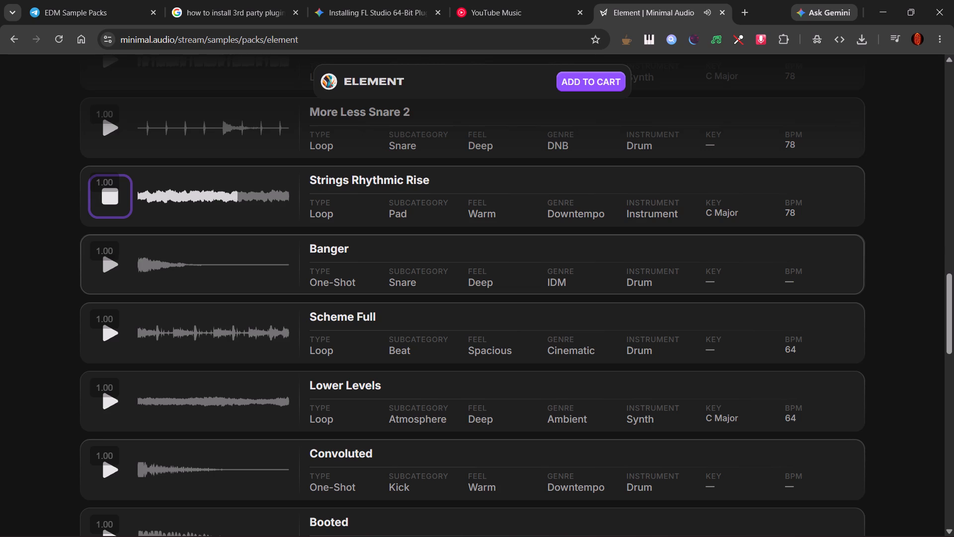
{"action": "left_click", "coordinate": [108, 265]}
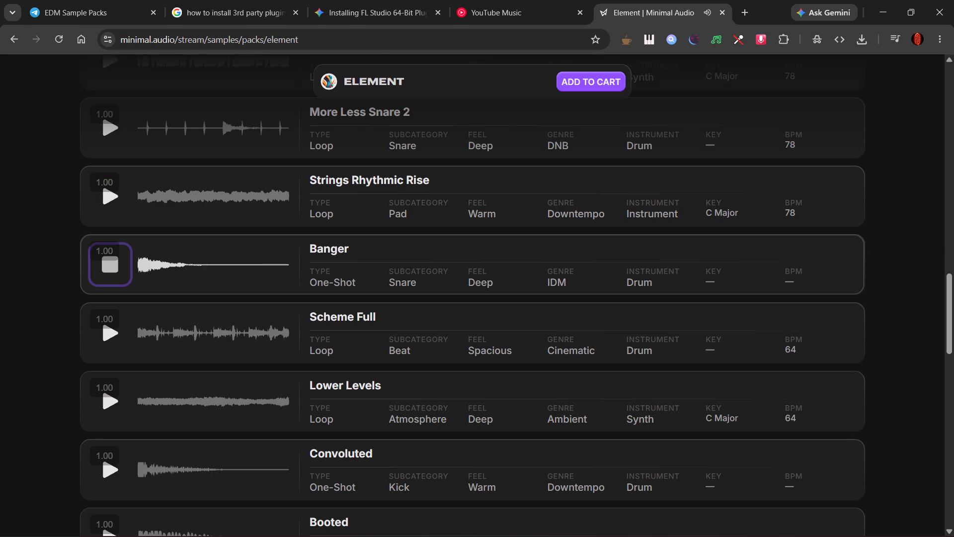
{"action": "left_click", "coordinate": [108, 265]}
{"action": "scroll", "coordinate": [108, 265], "scroll_direction": "down", "scroll_amount": 1}
{"action": "left_click", "coordinate": [108, 214]}
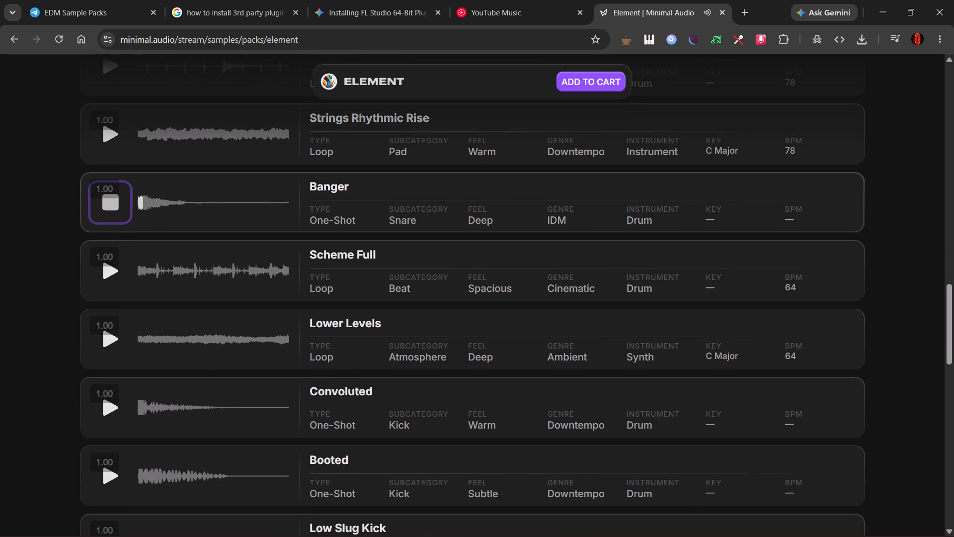
{"action": "left_click", "coordinate": [108, 214]}
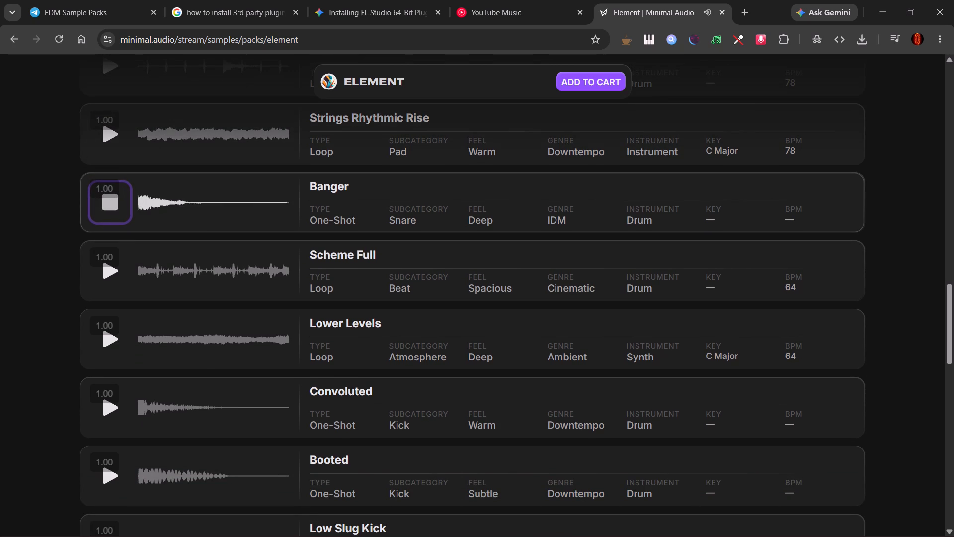
Preview the Scheme Full beat loop, restarting it from the beginning.
{"action": "left_click", "coordinate": [113, 275]}
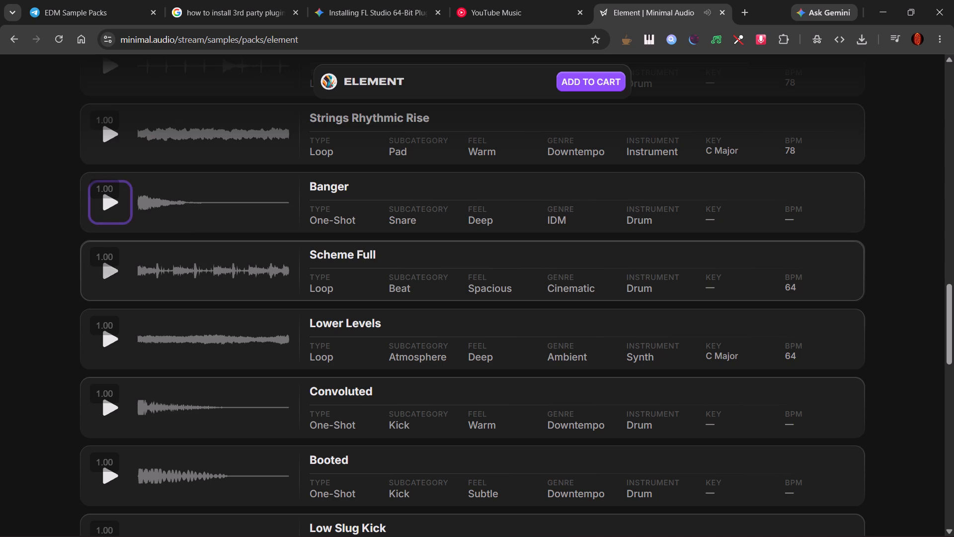
{"action": "scroll", "coordinate": [113, 275], "scroll_direction": "down", "scroll_amount": 2}
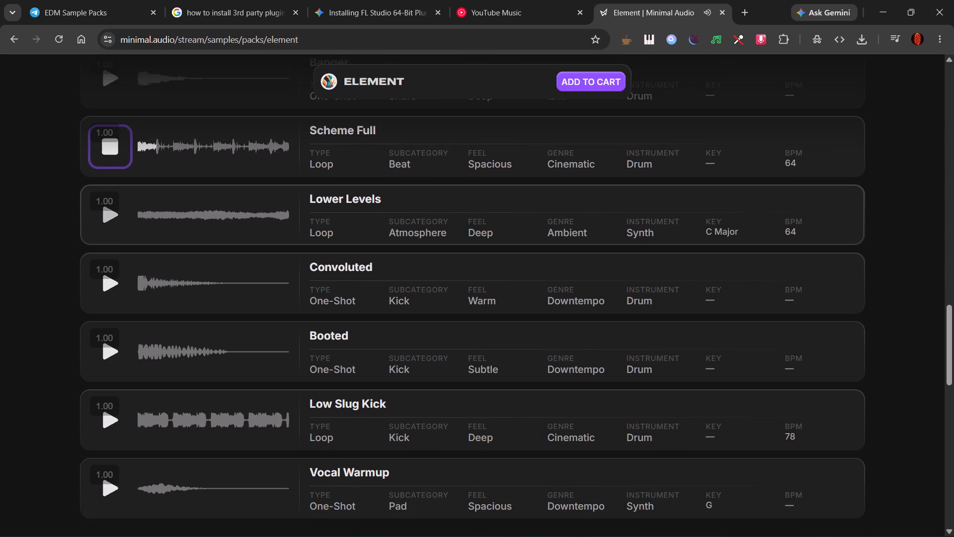
{"action": "left_click", "coordinate": [113, 160]}
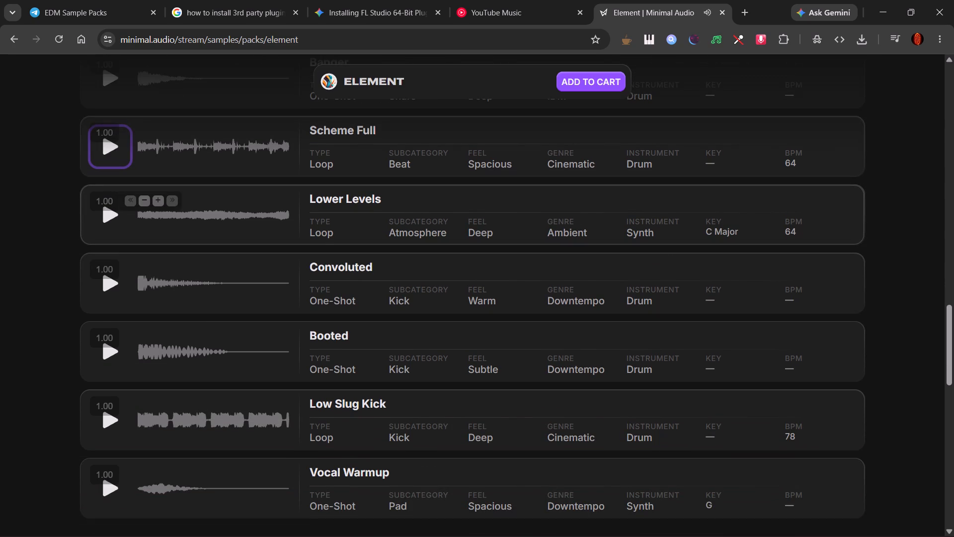
{"action": "left_click", "coordinate": [114, 152]}
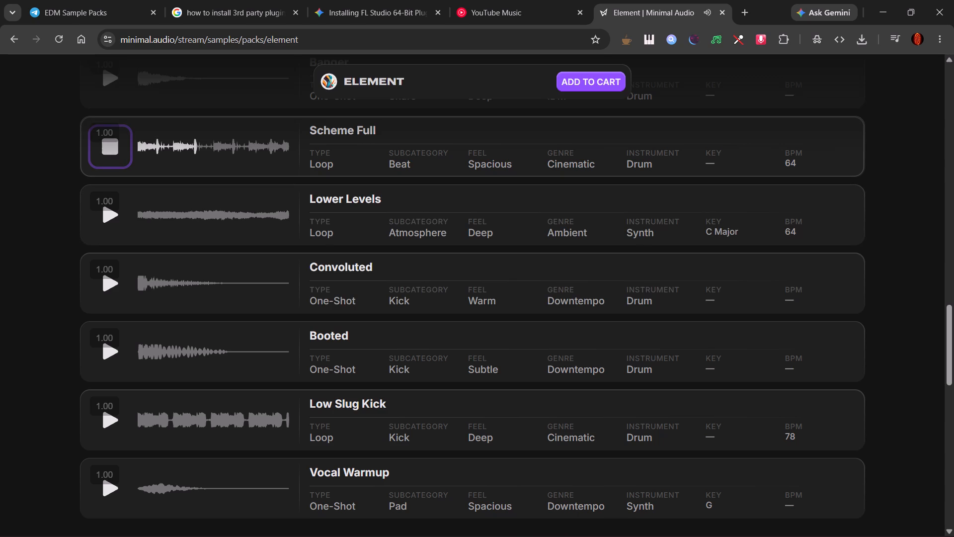
Preview the Lower Levels atmosphere loop and the Convoluted and Booted kick one-shots.
{"action": "left_click", "coordinate": [109, 214]}
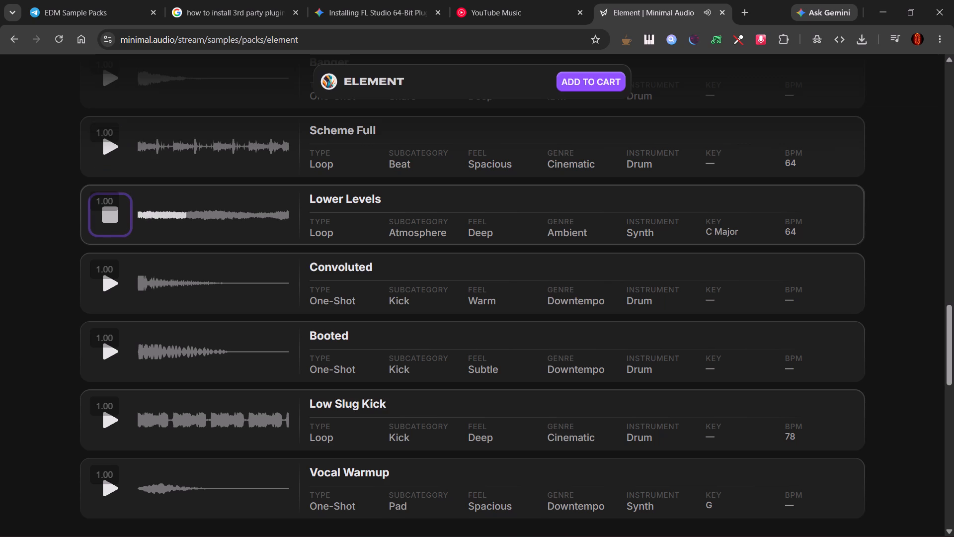
{"action": "left_click", "coordinate": [113, 221]}
{"action": "scroll", "coordinate": [113, 221], "scroll_direction": "down", "scroll_amount": 1}
{"action": "left_click", "coordinate": [113, 221]}
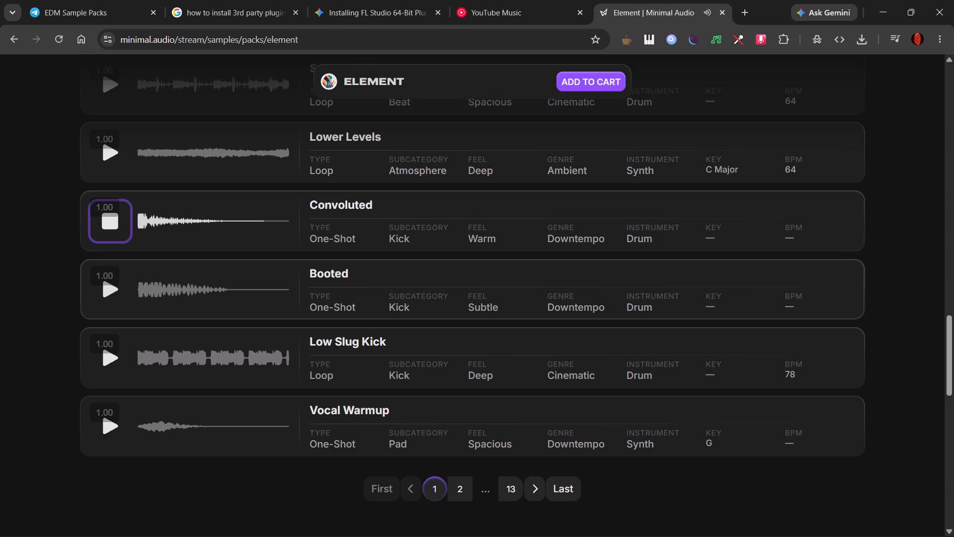
{"action": "double_click", "coordinate": [108, 231]}
{"action": "left_click", "coordinate": [108, 231]}
{"action": "left_click", "coordinate": [117, 291]}
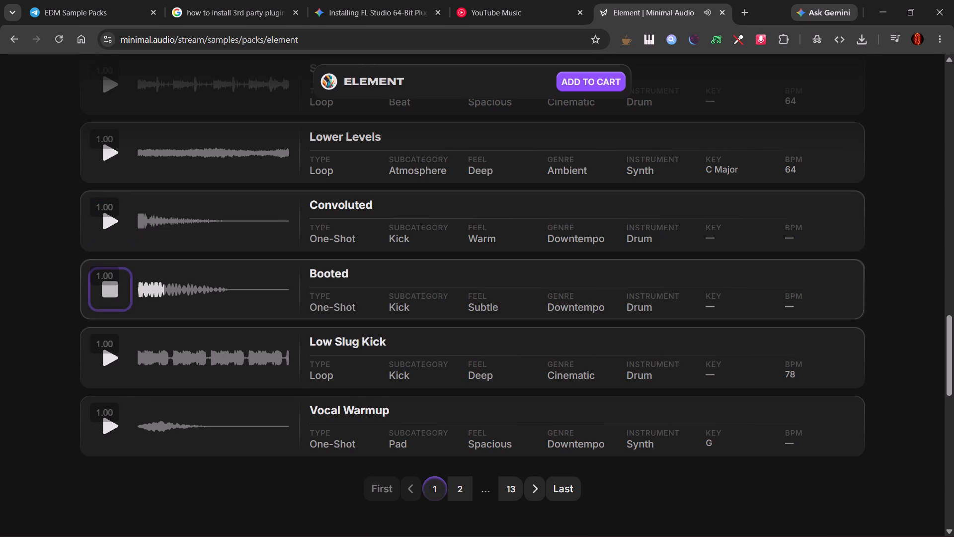
Preview the Low Slug Kick loop repeatedly and the Vocal Warmup pad at the end of the first sample page.
{"action": "scroll", "coordinate": [106, 294], "scroll_direction": "down", "scroll_amount": 1}
{"action": "left_click", "coordinate": [106, 294]}
{"action": "left_click", "coordinate": [107, 293]}
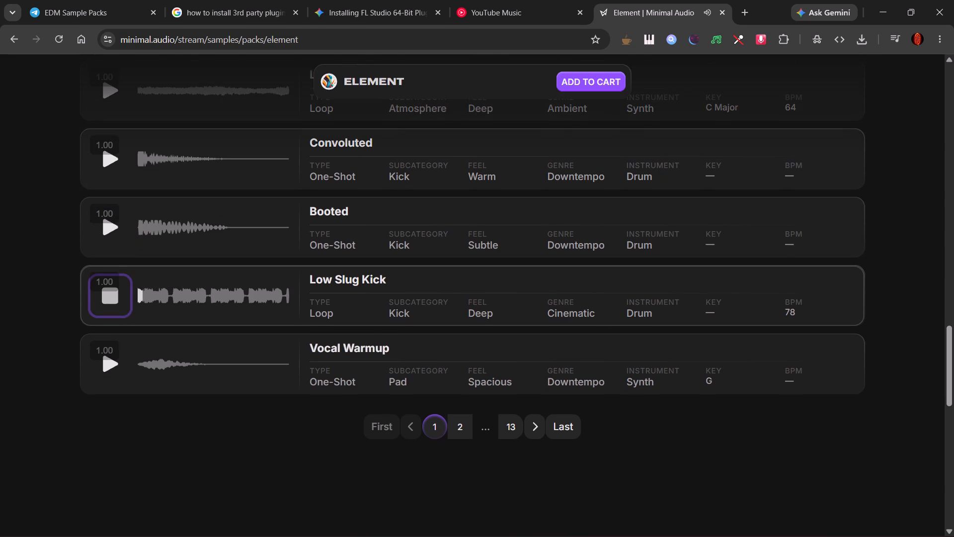
{"action": "double_click", "coordinate": [107, 293]}
{"action": "left_click", "coordinate": [115, 367]}
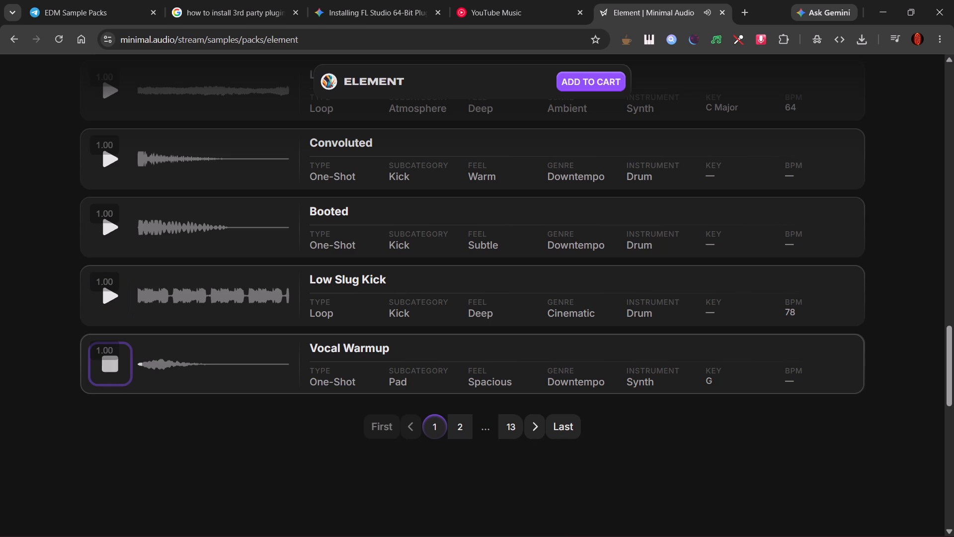
Go to page 2 of the Element samples and preview Synth Notch, Synth Bells 2 and Scheme Snare.
{"action": "left_click", "coordinate": [465, 423]}
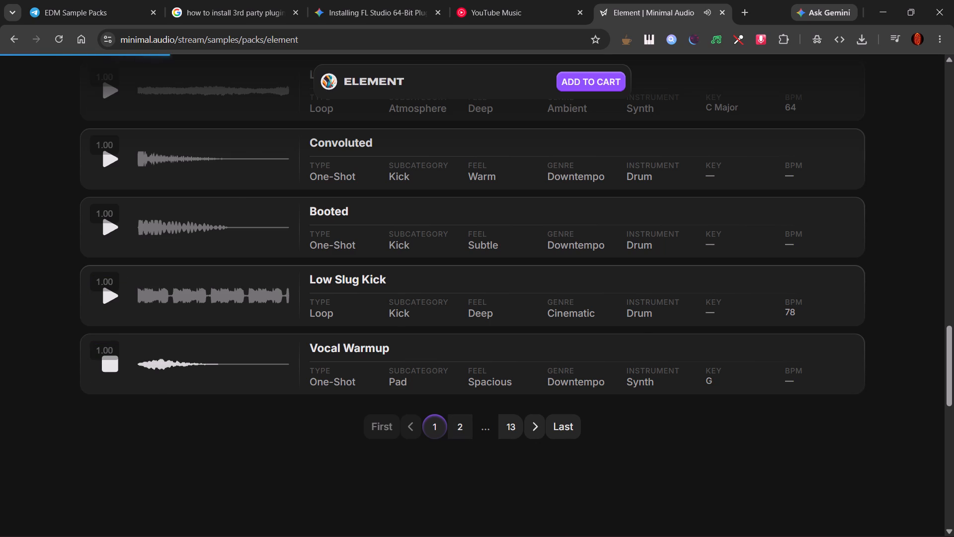
{"action": "scroll", "coordinate": [241, 304], "scroll_direction": "down", "scroll_amount": 8}
{"action": "scroll", "coordinate": [177, 358], "scroll_direction": "down", "scroll_amount": 3}
{"action": "left_click", "coordinate": [108, 285]}
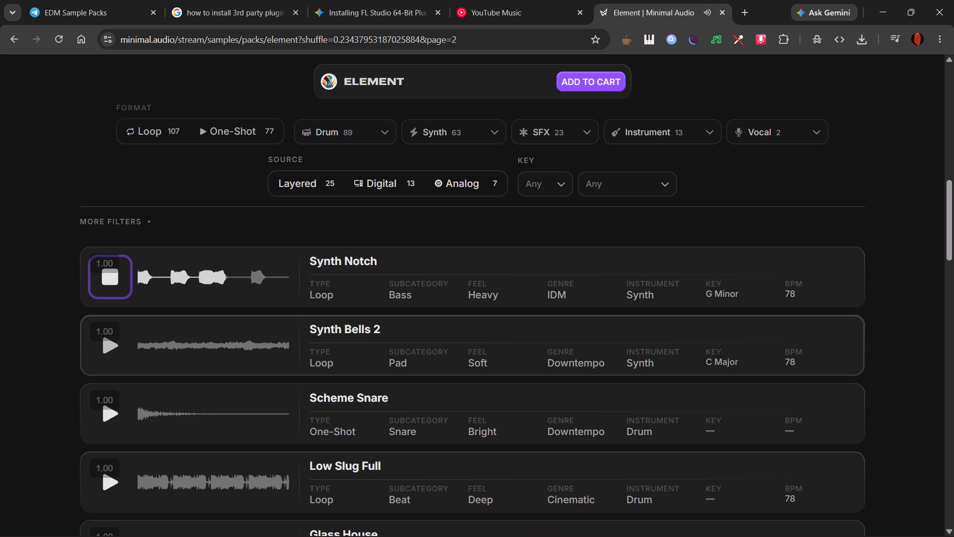
{"action": "left_click", "coordinate": [113, 346]}
{"action": "scroll", "coordinate": [115, 344], "scroll_direction": "down", "scroll_amount": 1}
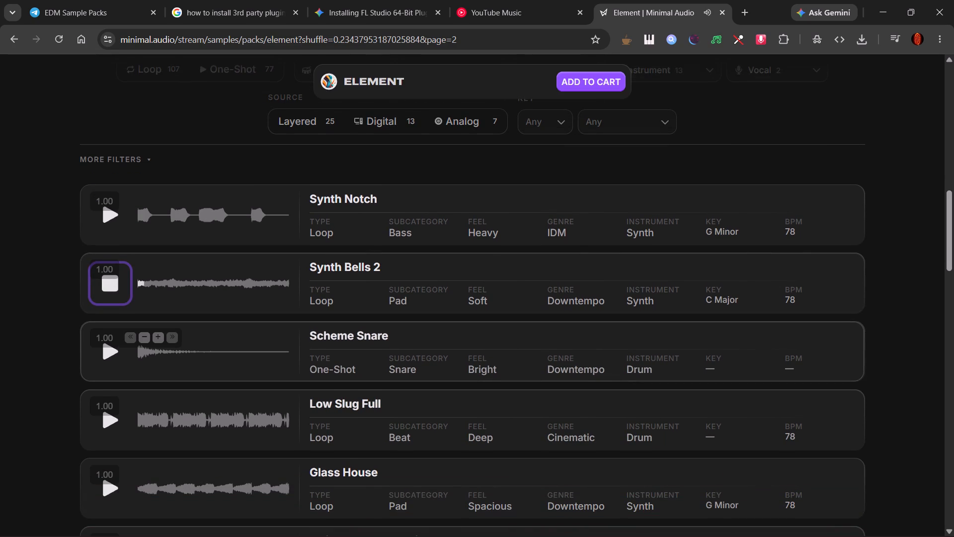
{"action": "scroll", "coordinate": [116, 340], "scroll_direction": "down", "scroll_amount": 2}
{"action": "left_click", "coordinate": [111, 352]}
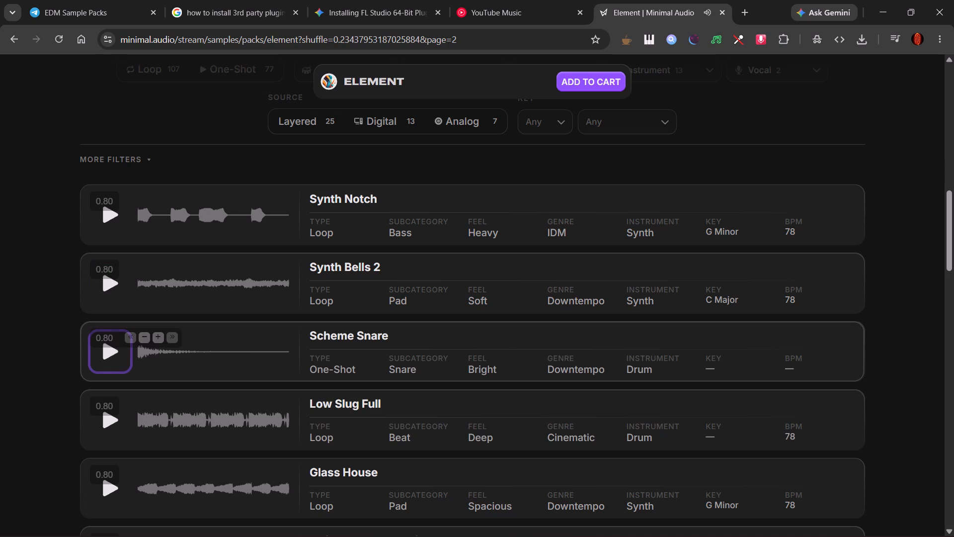
Reset the sample playback speed to 1.00 and replay the Synth Bells 2 pad and Scheme Snare one-shot.
{"action": "key", "text": "r"}
{"action": "type", "text": "rr"}
{"action": "left_click", "coordinate": [110, 286]}
{"action": "left_click", "coordinate": [112, 285]}
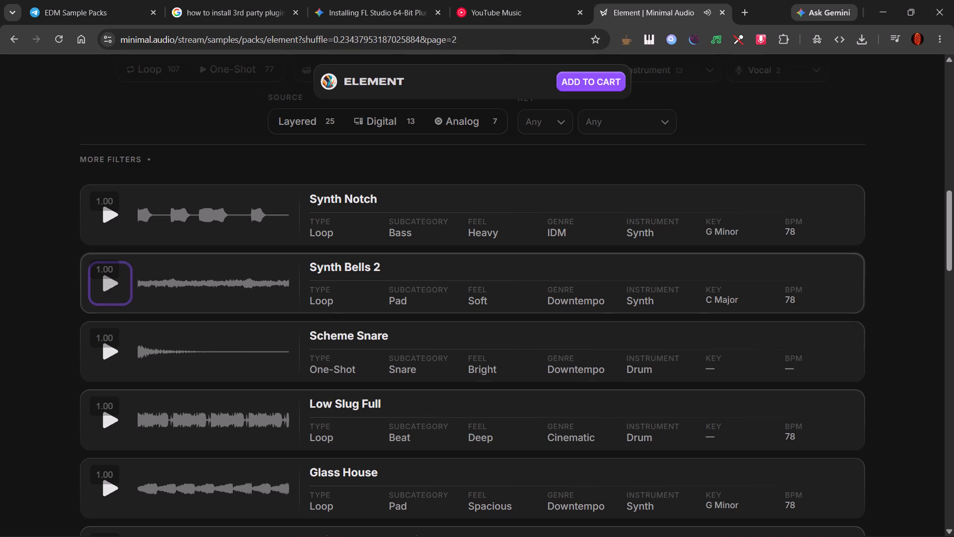
{"action": "left_click", "coordinate": [107, 353]}
{"action": "left_click", "coordinate": [108, 356]}
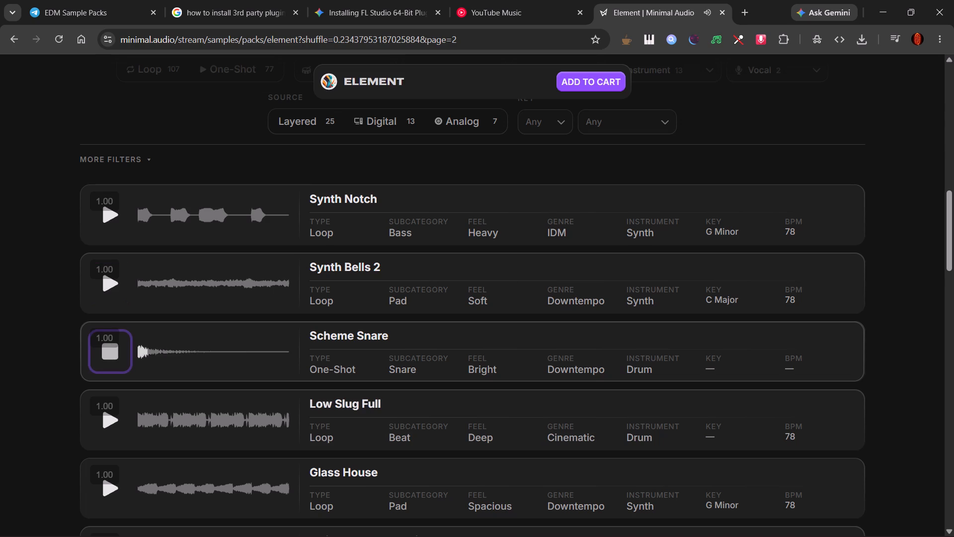
Preview the Low Slug Full beat loop and the Glass House and Strings Contemplation pads.
{"action": "scroll", "coordinate": [108, 356], "scroll_direction": "down", "scroll_amount": 2}
{"action": "left_click", "coordinate": [109, 300]}
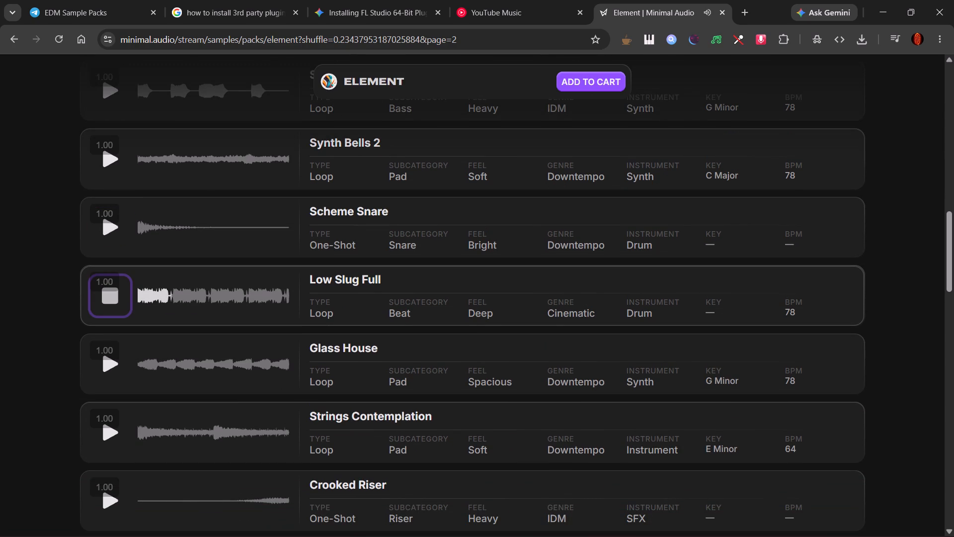
{"action": "scroll", "coordinate": [109, 300], "scroll_direction": "down", "scroll_amount": 2}
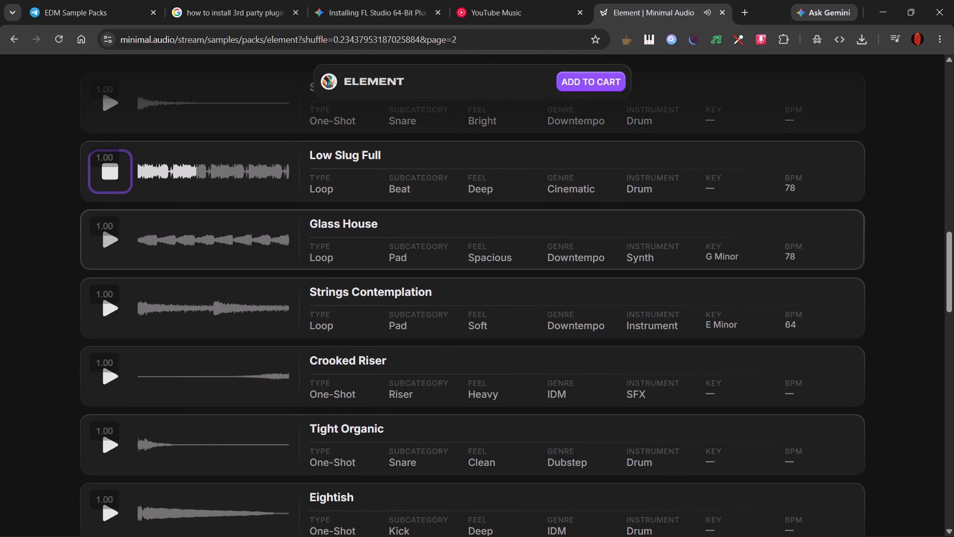
{"action": "left_click", "coordinate": [113, 243]}
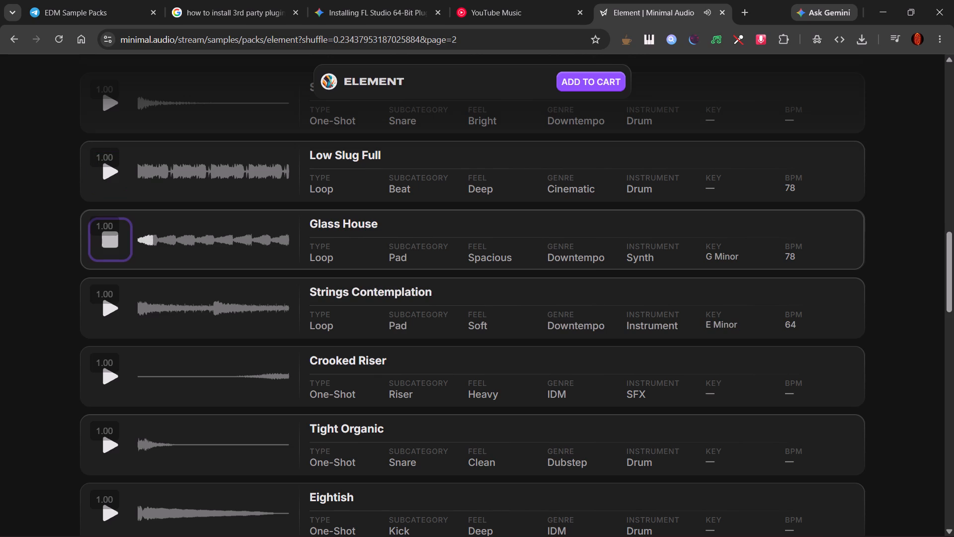
{"action": "left_click", "coordinate": [110, 310]}
Preview Crooked Riser, Tight Organic, Eightish, Low Slug Perc and Remote Drone 2.
{"action": "scroll", "coordinate": [110, 309], "scroll_direction": "down", "scroll_amount": 2}
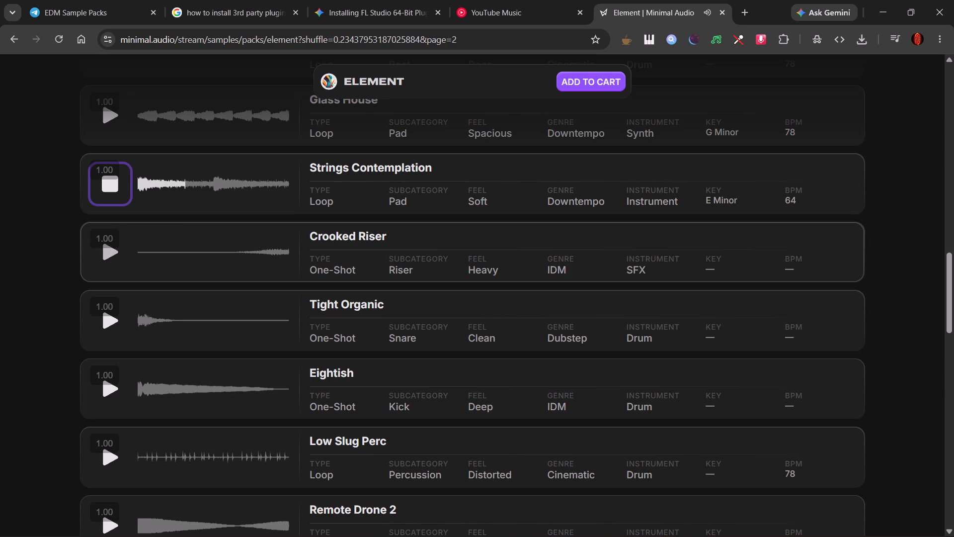
{"action": "left_click", "coordinate": [113, 256]}
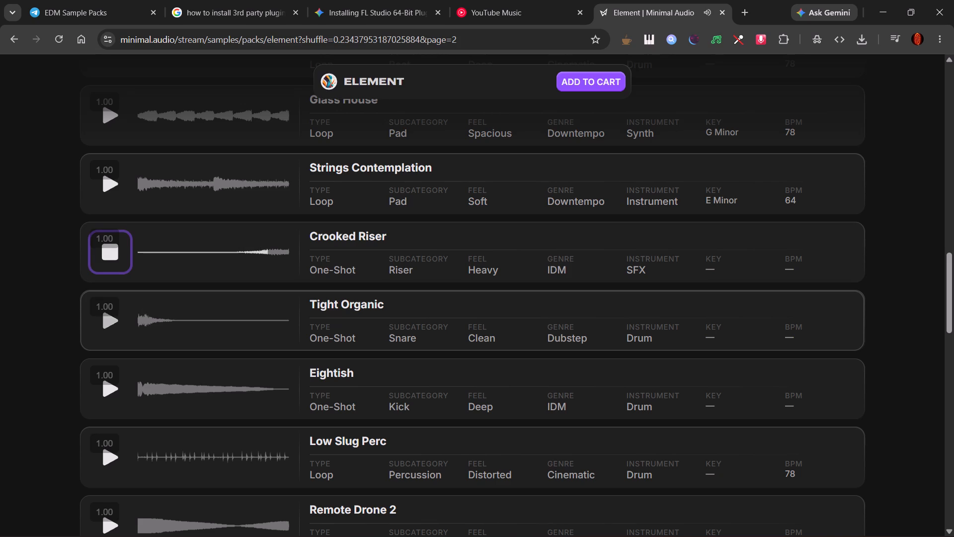
{"action": "left_click", "coordinate": [112, 324]}
{"action": "left_click", "coordinate": [108, 397]}
{"action": "scroll", "coordinate": [108, 396], "scroll_direction": "down", "scroll_amount": 2}
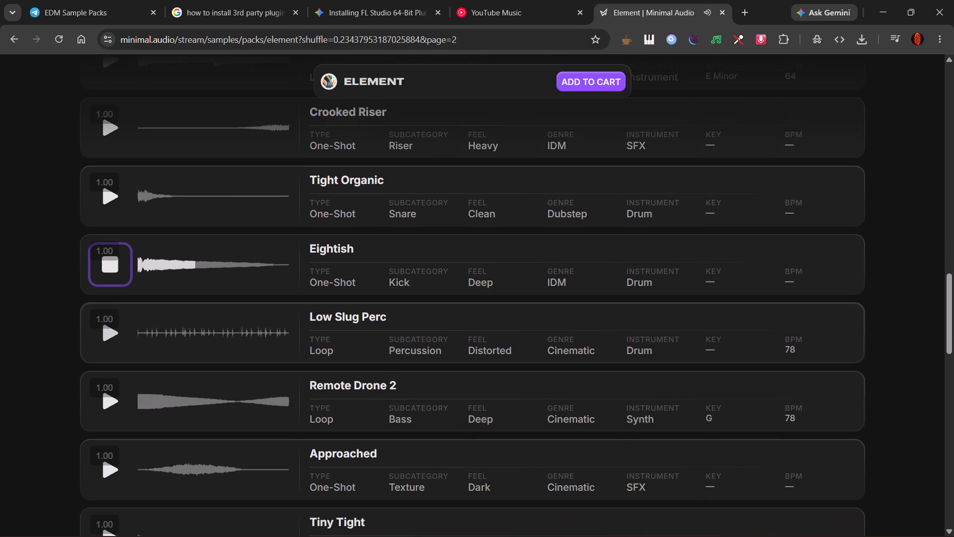
{"action": "left_click", "coordinate": [110, 340]}
{"action": "scroll", "coordinate": [112, 340], "scroll_direction": "down", "scroll_amount": 2}
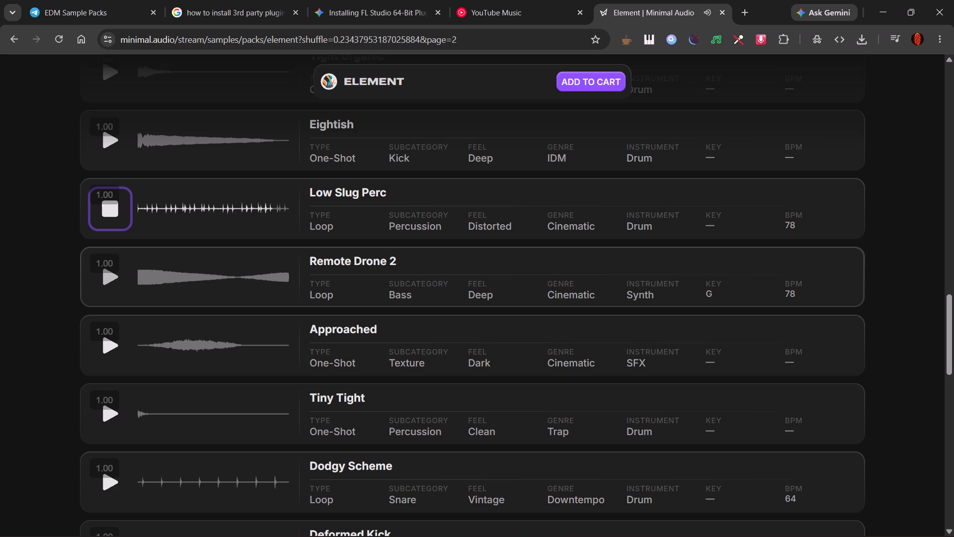
{"action": "left_click", "coordinate": [108, 283]}
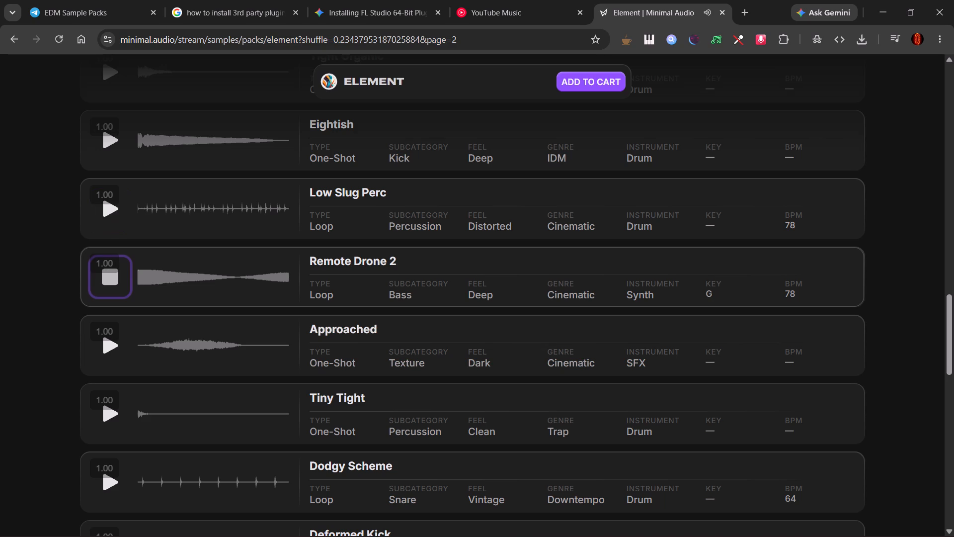
Preview the last samples of page 2: Approached, Tiny Tight, Dodgy Scheme and Deformed Kick, playing Tiny Tight again.
{"action": "scroll", "coordinate": [108, 283], "scroll_direction": "down", "scroll_amount": 2}
{"action": "left_click", "coordinate": [113, 231]}
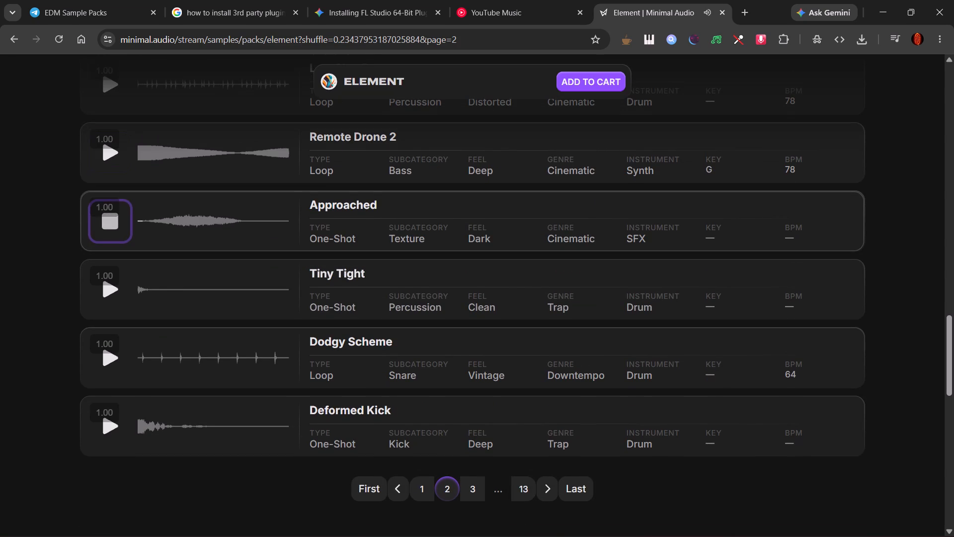
{"action": "left_click", "coordinate": [114, 292]}
{"action": "left_click", "coordinate": [103, 360]}
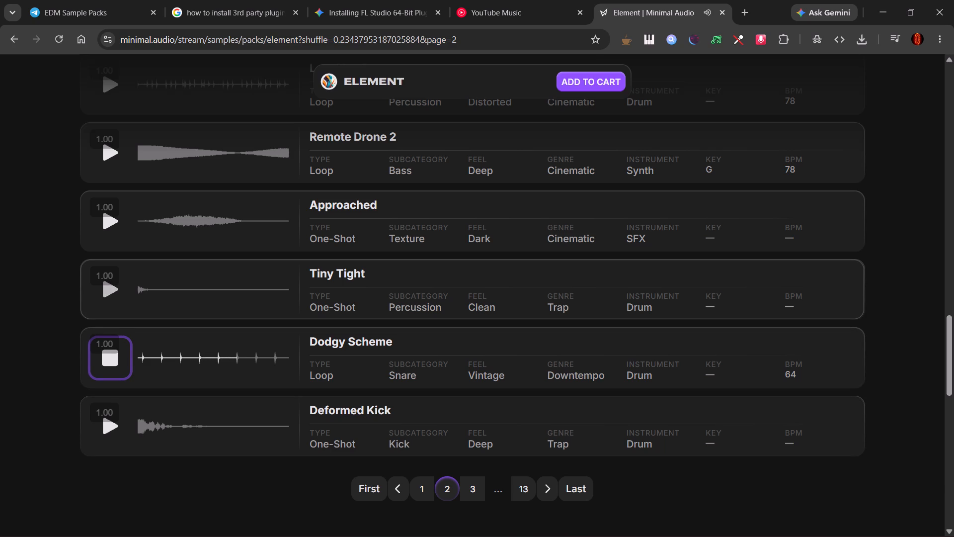
{"action": "left_click", "coordinate": [113, 289]}
{"action": "left_click", "coordinate": [114, 425]}
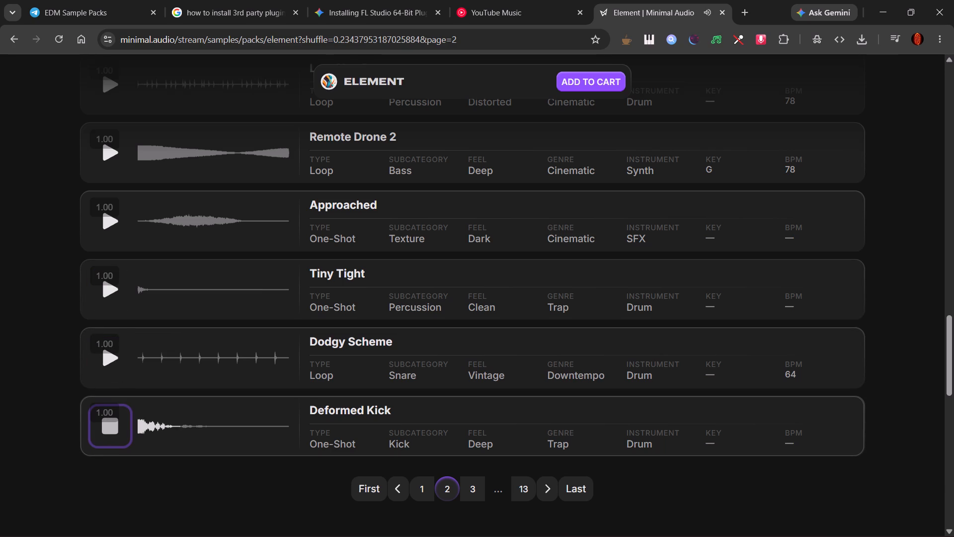
Go to page 3 of the Element samples and preview the Strings Trudge and Electric Breath loops.
{"action": "left_click", "coordinate": [473, 488]}
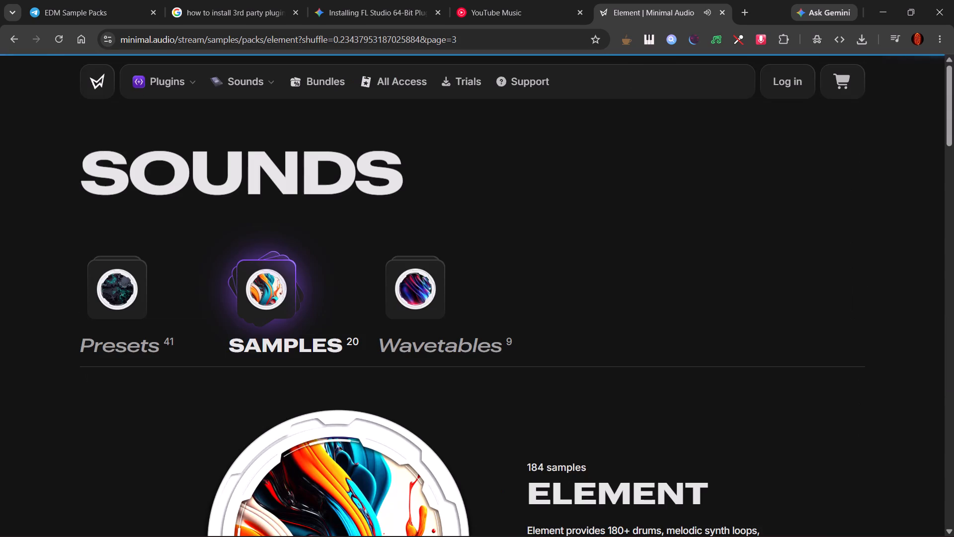
{"action": "scroll", "coordinate": [220, 353], "scroll_direction": "down", "scroll_amount": 10}
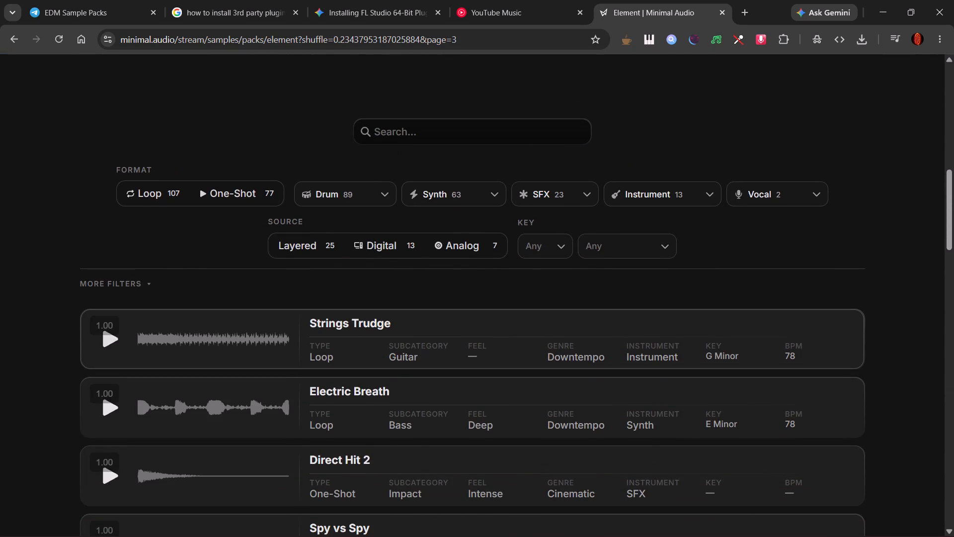
{"action": "left_click", "coordinate": [118, 336]}
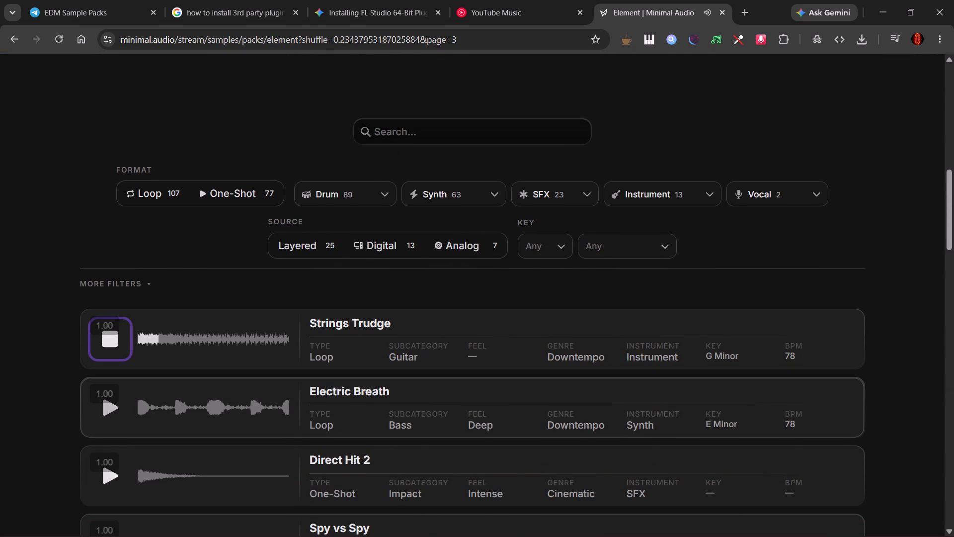
{"action": "scroll", "coordinate": [110, 410], "scroll_direction": "down", "scroll_amount": 1}
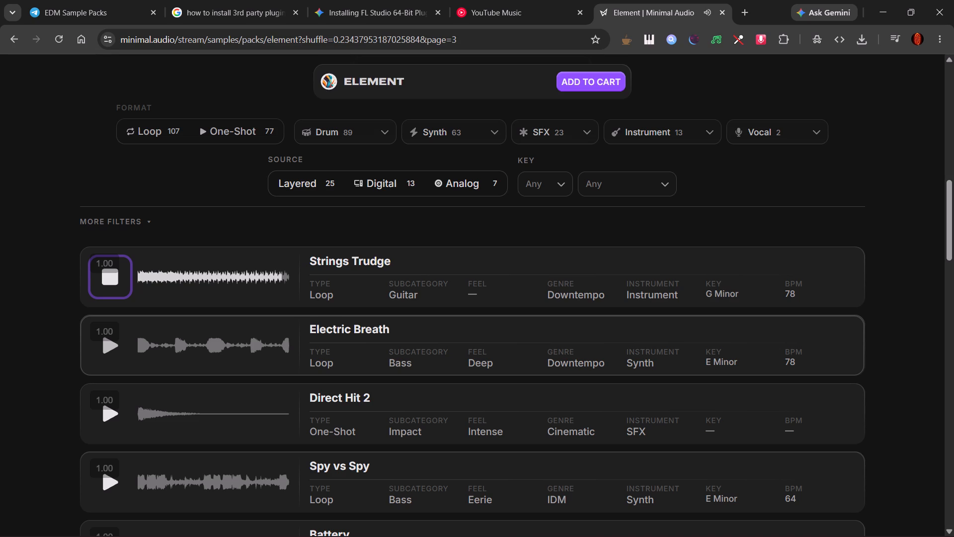
{"action": "left_click", "coordinate": [110, 348]}
Preview the Direct Hit 2 impact one-shot and the Spy vs Spy bass loop.
{"action": "scroll", "coordinate": [110, 348], "scroll_direction": "down", "scroll_amount": 2}
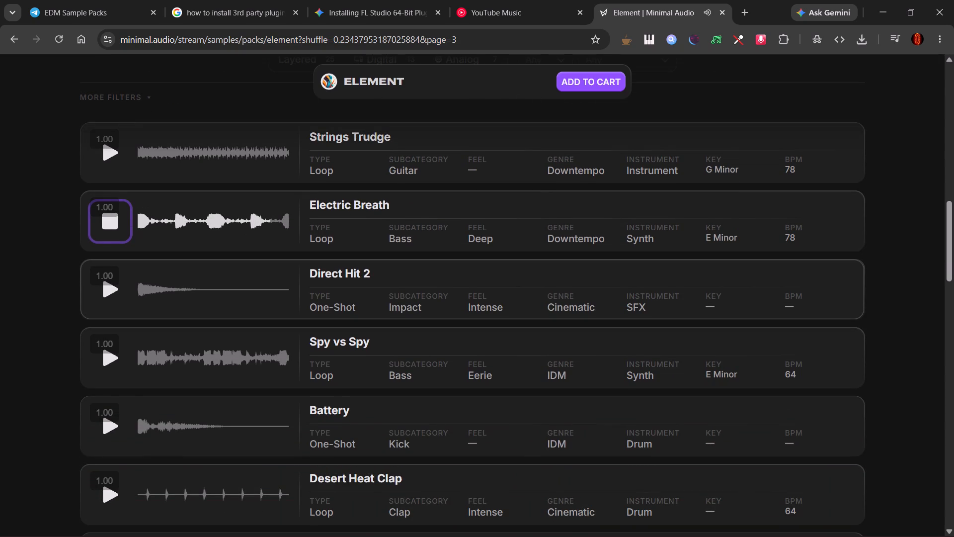
{"action": "left_click", "coordinate": [108, 296]}
{"action": "scroll", "coordinate": [114, 315], "scroll_direction": "down", "scroll_amount": 1}
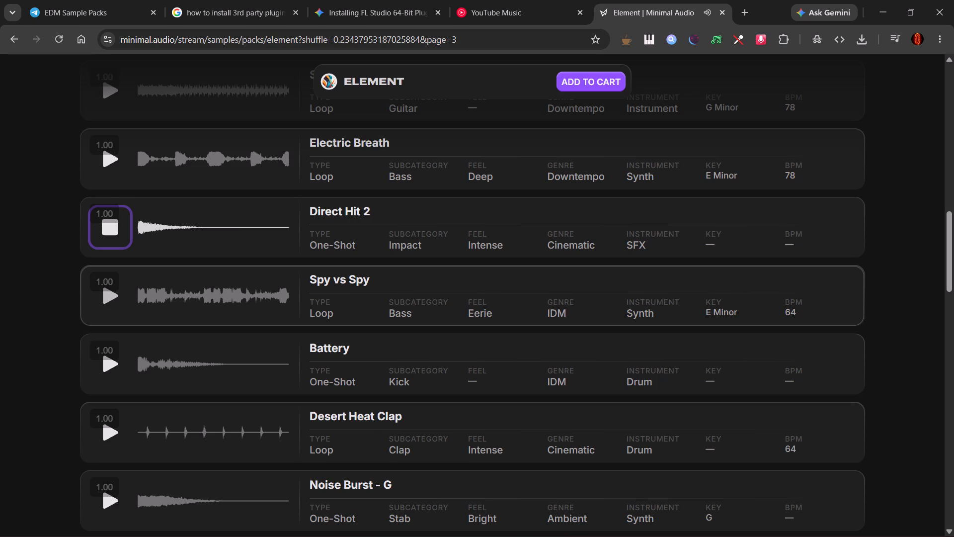
{"action": "left_click", "coordinate": [107, 299]}
Preview the Battery kick, Desert Heat Clap, Noise Burst - G and Gated Harmonics 1 samples.
{"action": "scroll", "coordinate": [107, 299], "scroll_direction": "down", "scroll_amount": 1}
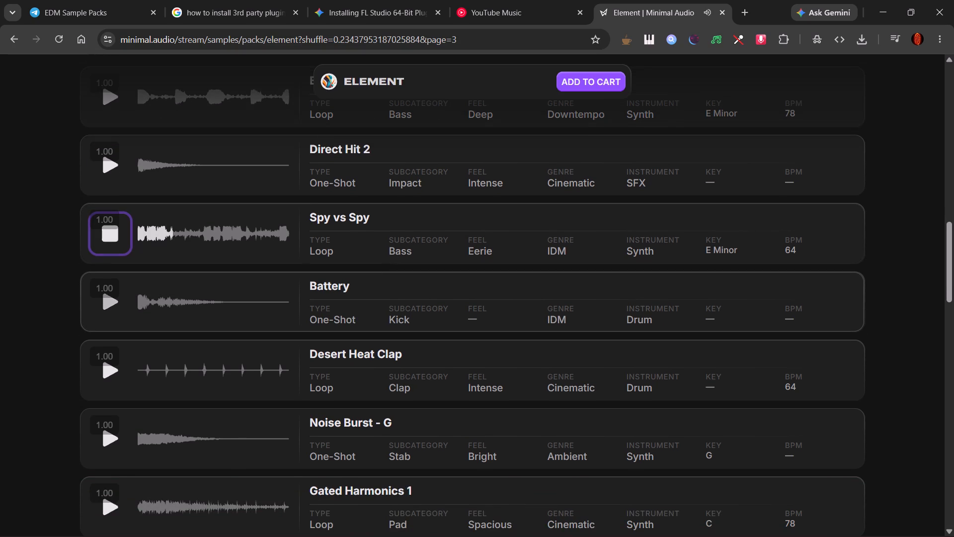
{"action": "scroll", "coordinate": [108, 303], "scroll_direction": "down", "scroll_amount": 1}
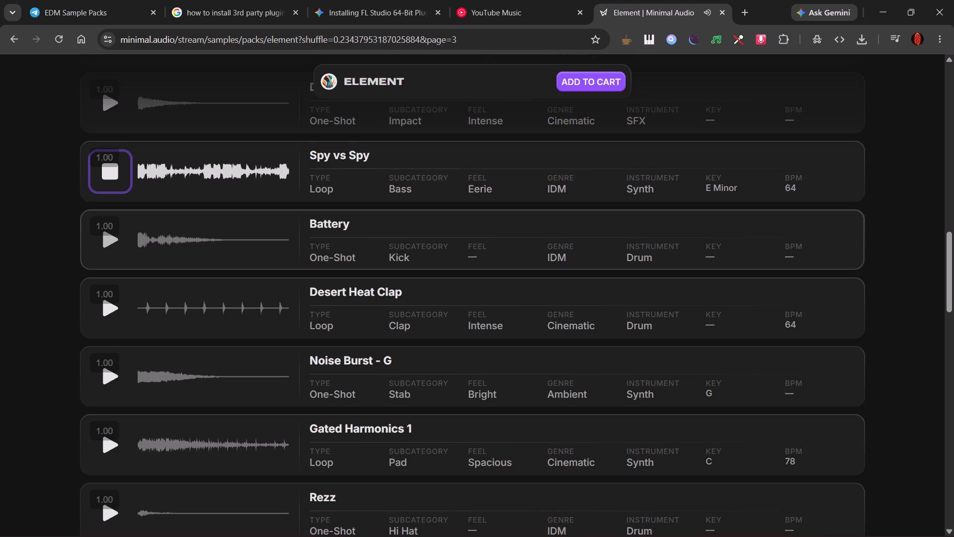
{"action": "left_click", "coordinate": [113, 244]}
{"action": "left_click", "coordinate": [122, 311]}
{"action": "scroll", "coordinate": [121, 311], "scroll_direction": "down", "scroll_amount": 2}
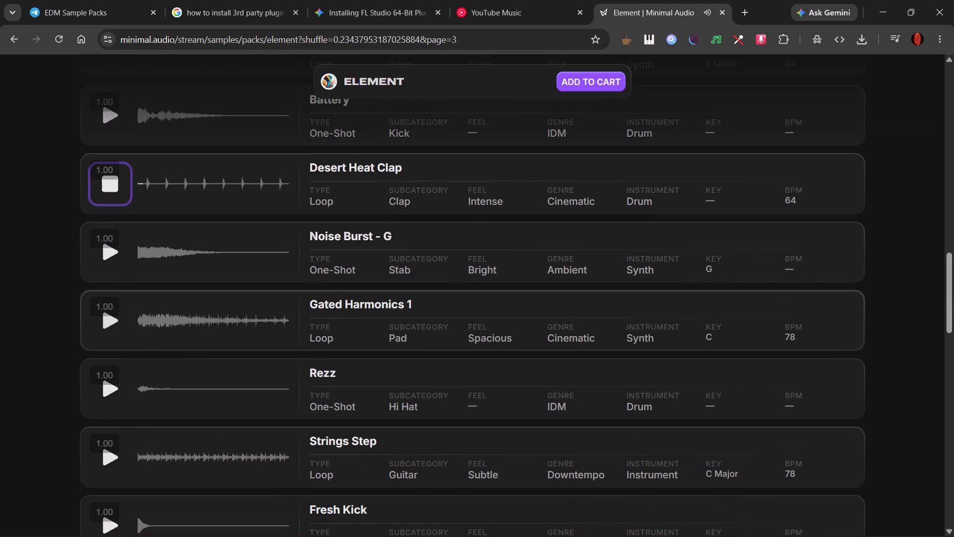
{"action": "left_click", "coordinate": [108, 258]}
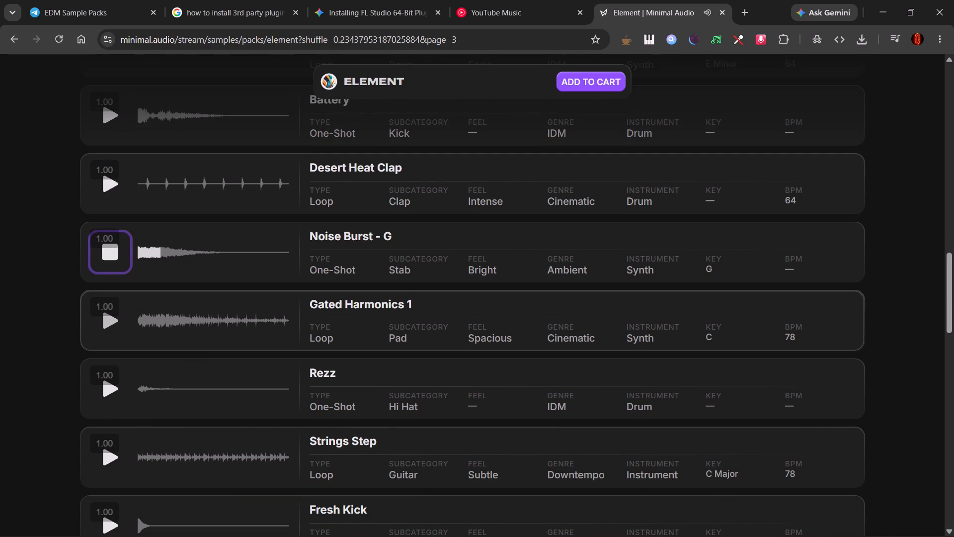
{"action": "left_click", "coordinate": [110, 326]}
Preview the Rezz hi-hat, the Strings Step guitar loop and the Fresh Kick loop.
{"action": "scroll", "coordinate": [110, 341], "scroll_direction": "down", "scroll_amount": 1}
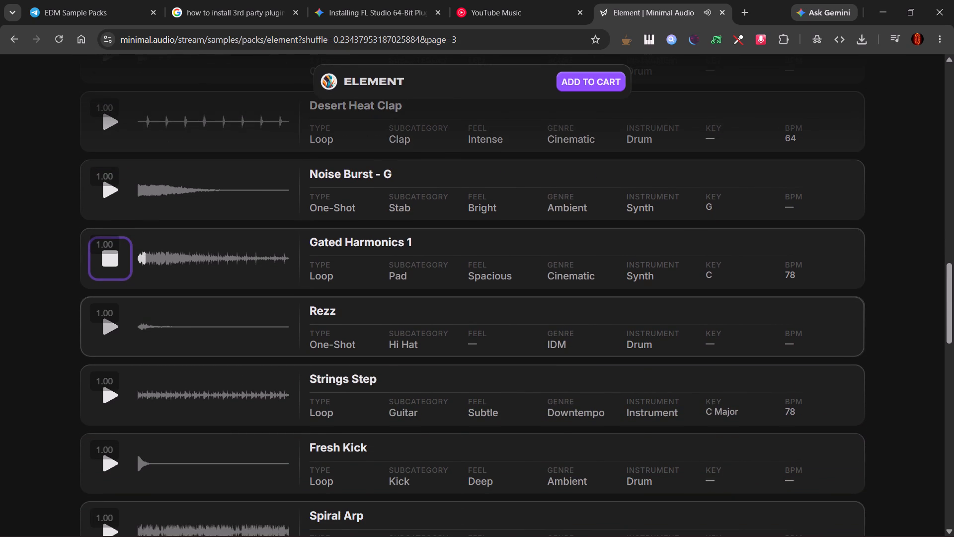
{"action": "left_click", "coordinate": [110, 328]}
{"action": "left_click", "coordinate": [114, 394]}
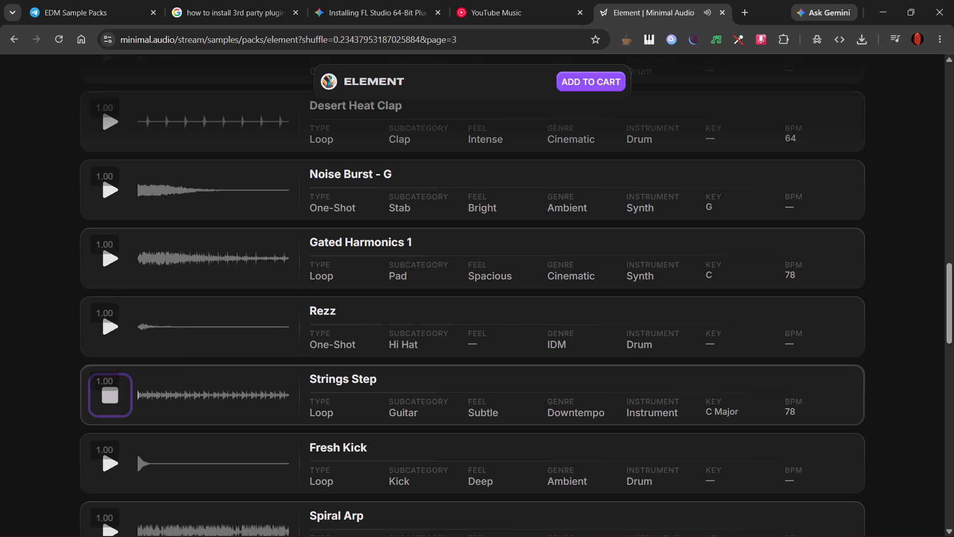
{"action": "scroll", "coordinate": [124, 393], "scroll_direction": "down", "scroll_amount": 2}
{"action": "left_click", "coordinate": [109, 346]}
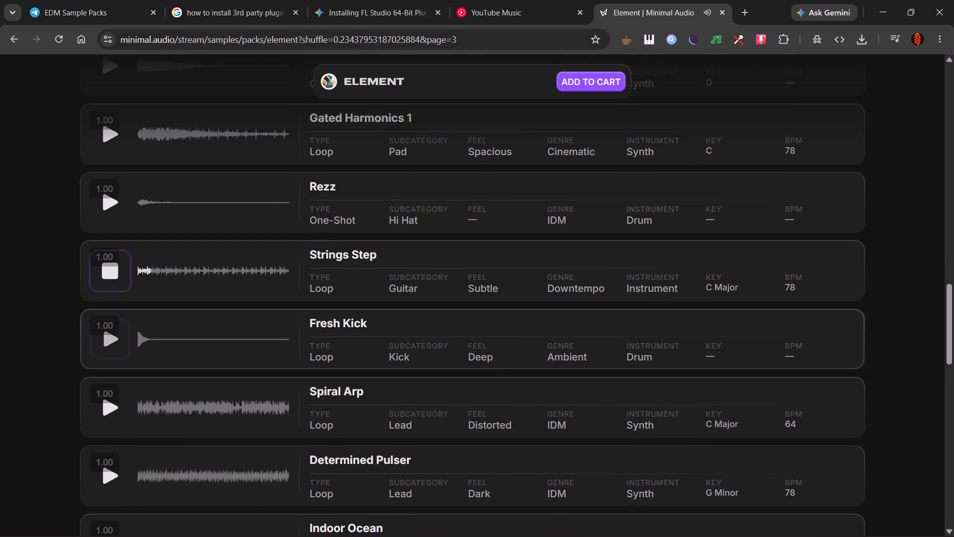
Preview the last samples of page 3: Spiral Arp, Determined Pulser, Indoor Ocean and Refrain Rimshot.
{"action": "scroll", "coordinate": [114, 363], "scroll_direction": "down", "scroll_amount": 2}
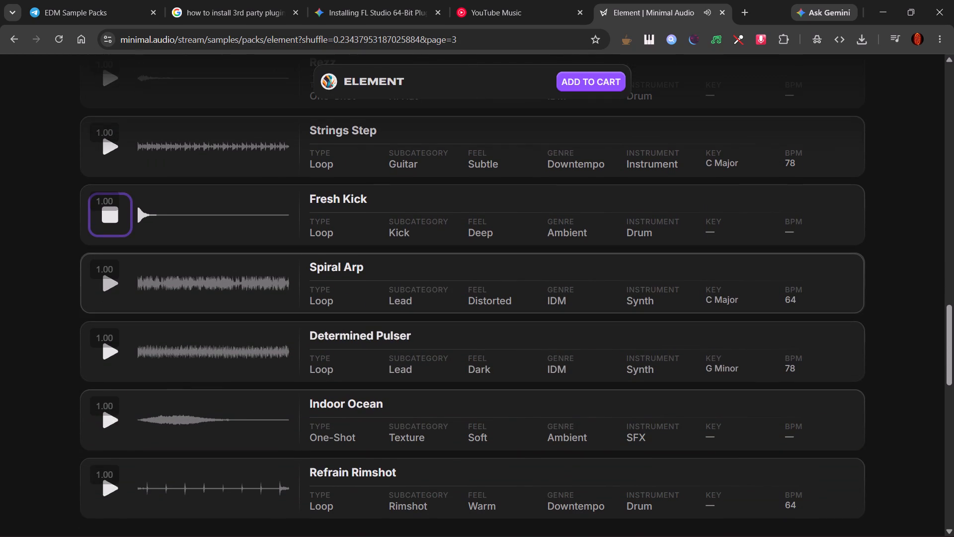
{"action": "left_click", "coordinate": [108, 289]}
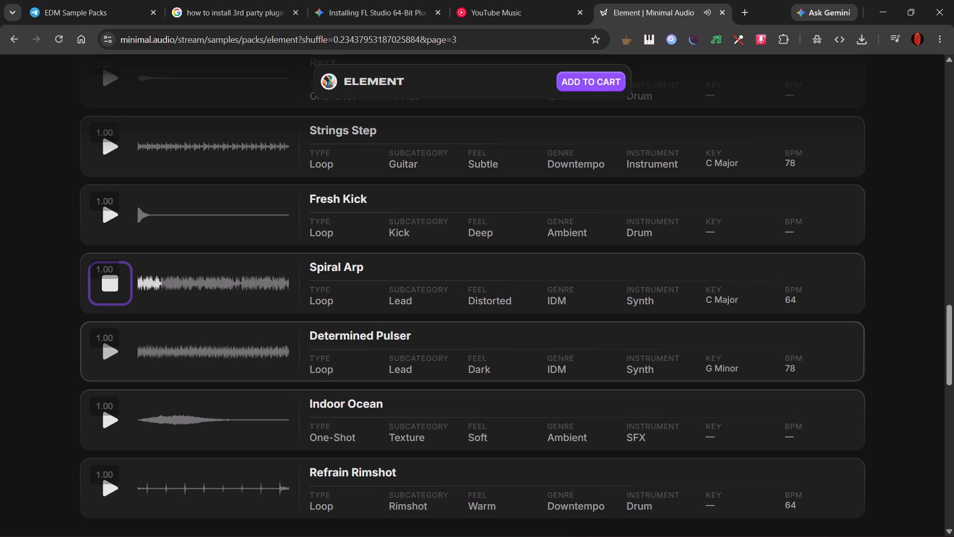
{"action": "left_click", "coordinate": [113, 353]}
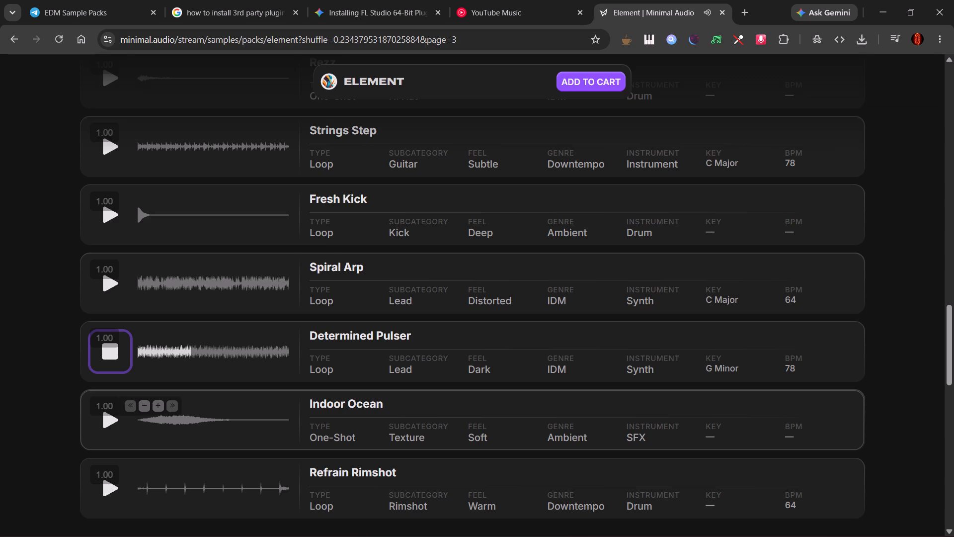
{"action": "scroll", "coordinate": [111, 420], "scroll_direction": "down", "scroll_amount": 2}
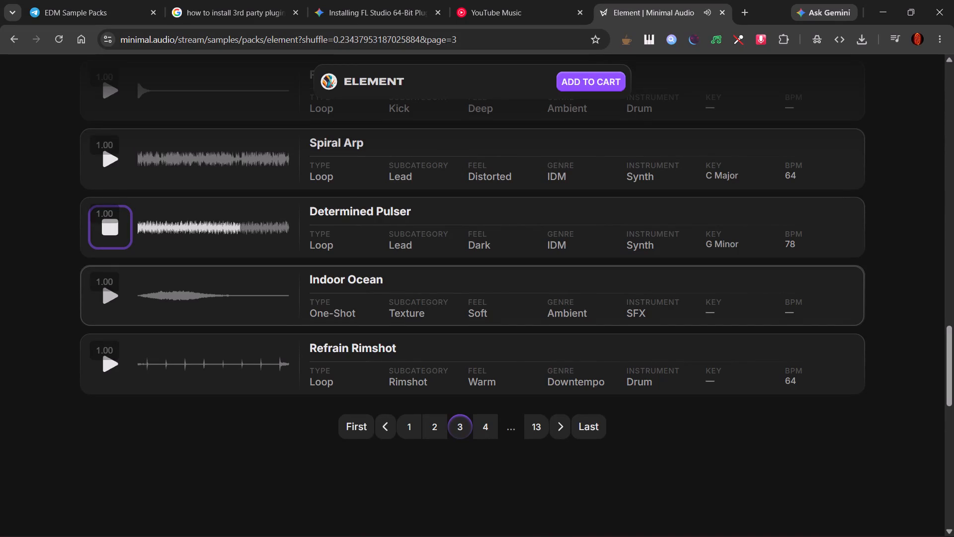
{"action": "left_click", "coordinate": [107, 294]}
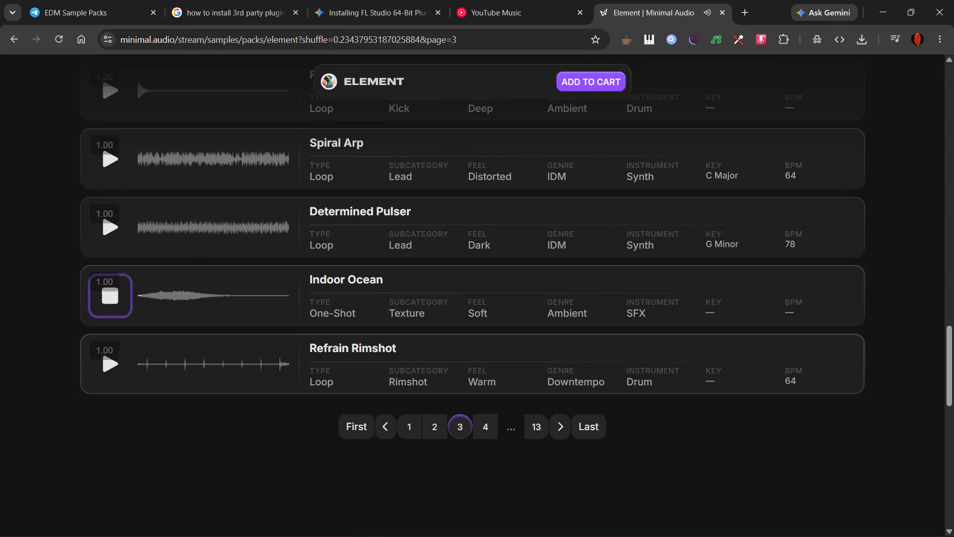
{"action": "left_click", "coordinate": [112, 366]}
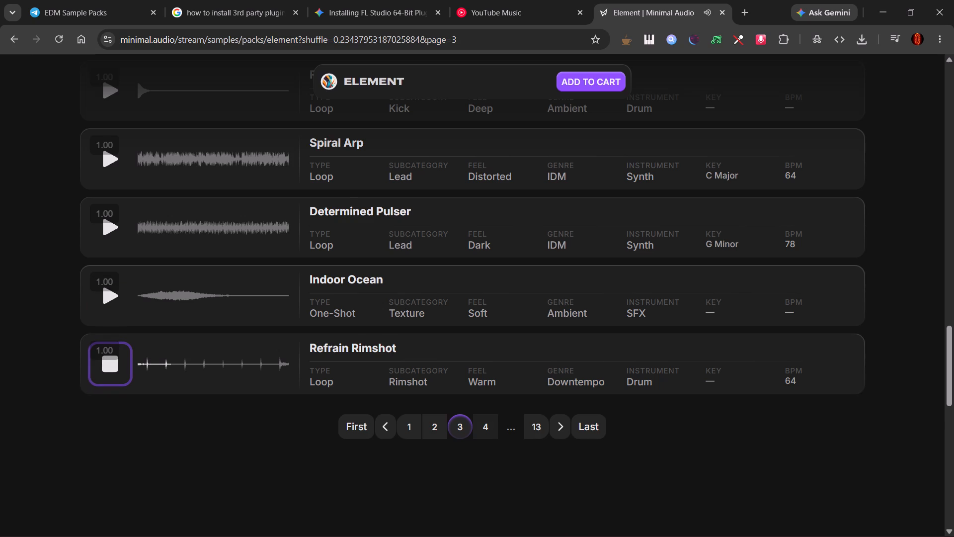
Go to page 4 of the Element samples and preview the Dented Hood impact and the Time Breaks Kick loop.
{"action": "left_click", "coordinate": [486, 431]}
{"action": "scroll", "coordinate": [141, 289], "scroll_direction": "down", "scroll_amount": 4}
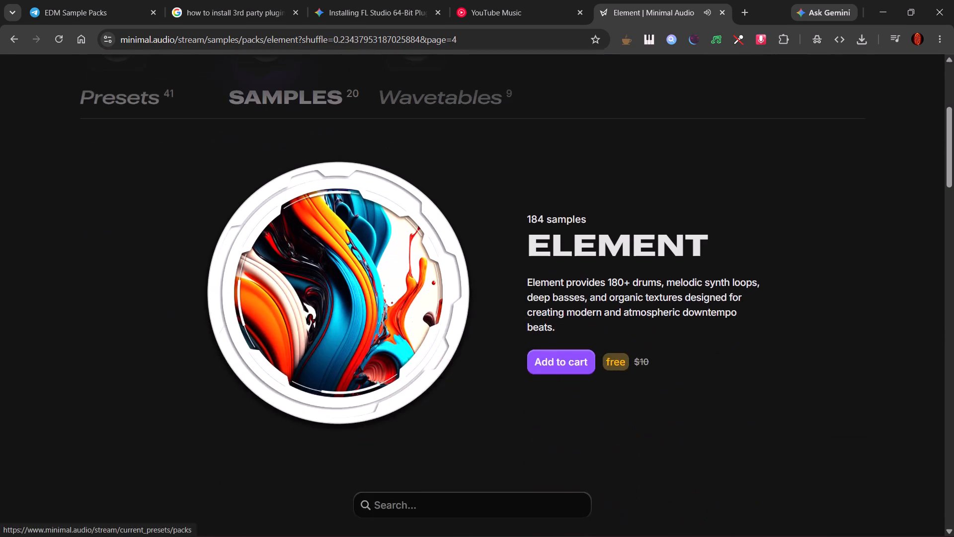
{"action": "scroll", "coordinate": [170, 287], "scroll_direction": "up", "scroll_amount": 2}
{"action": "scroll", "coordinate": [170, 287], "scroll_direction": "down", "scroll_amount": 8}
{"action": "left_click", "coordinate": [106, 342]}
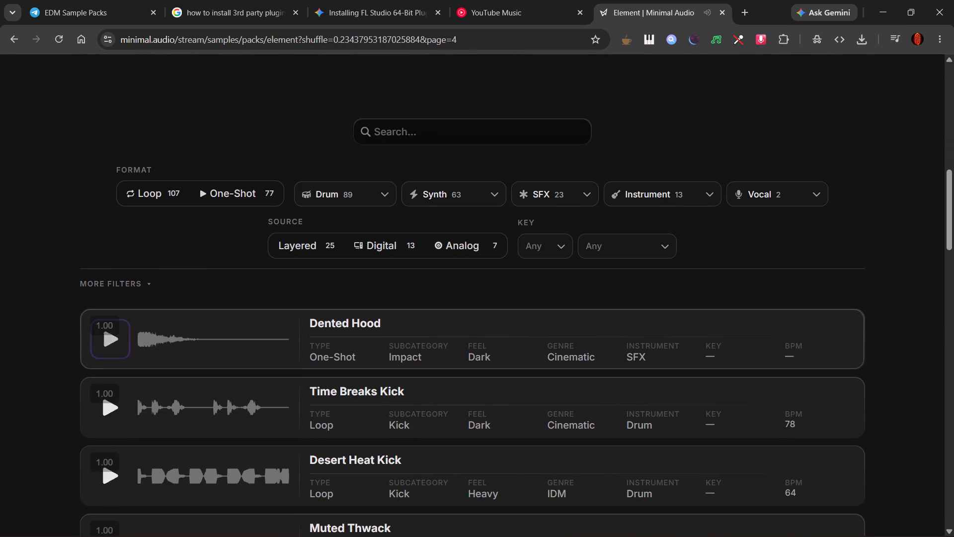
{"action": "scroll", "coordinate": [132, 365], "scroll_direction": "down", "scroll_amount": 2}
{"action": "left_click", "coordinate": [103, 291]}
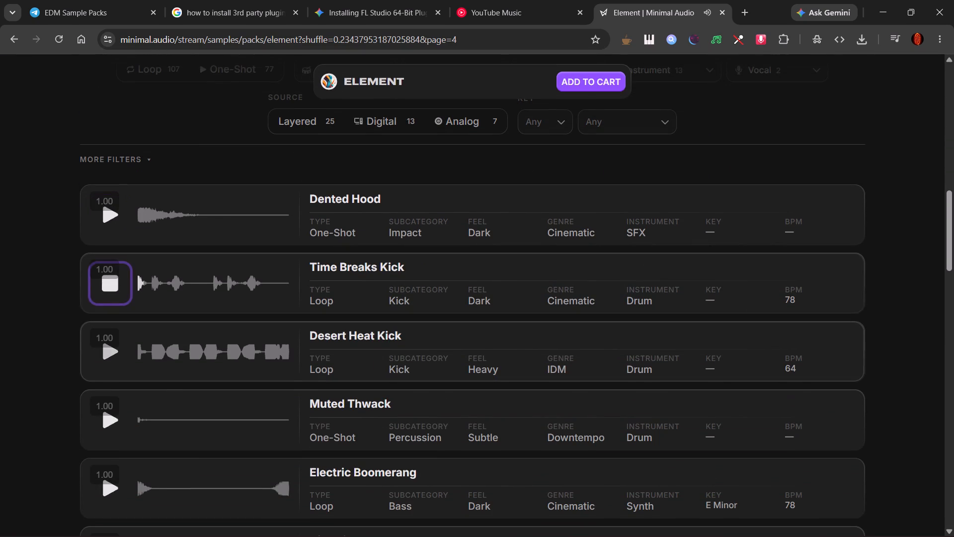
Compare the Desert Heat Kick and Time Breaks Kick loops by alternately previewing their openings in quick succession.
{"action": "left_click", "coordinate": [114, 355]}
{"action": "left_click", "coordinate": [115, 293]}
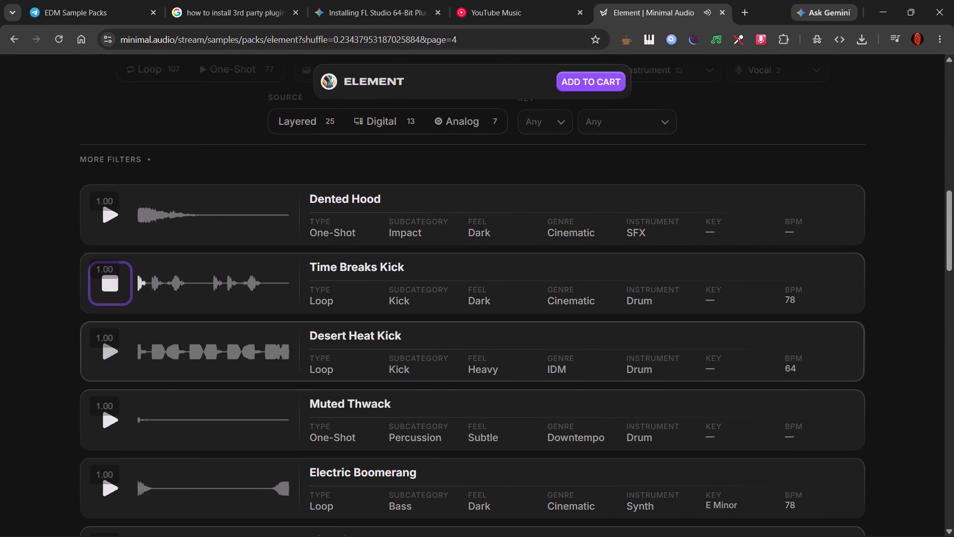
{"action": "left_click", "coordinate": [108, 359]}
{"action": "left_click", "coordinate": [109, 288]}
{"action": "left_click", "coordinate": [109, 360]}
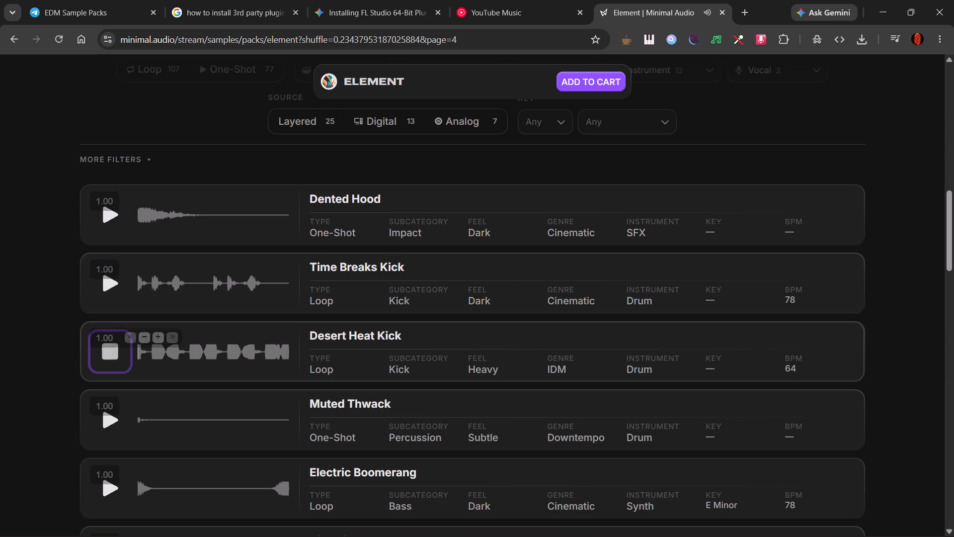
{"action": "left_click", "coordinate": [109, 289]}
{"action": "left_click", "coordinate": [119, 351]}
{"action": "left_click", "coordinate": [126, 278]}
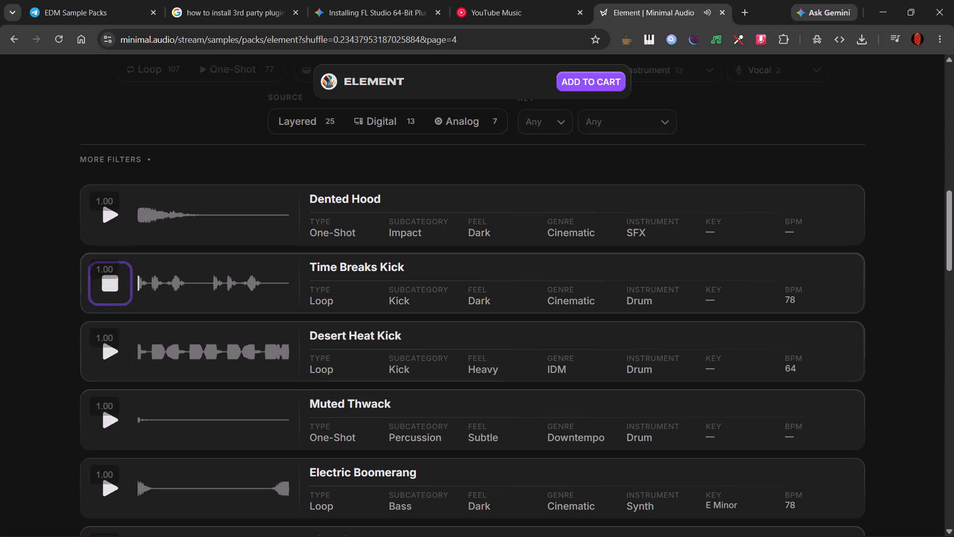
{"action": "left_click", "coordinate": [111, 353]}
{"action": "left_click", "coordinate": [114, 296]}
{"action": "left_click_drag", "start_coordinate": [107, 366], "coordinate": [107, 361]}
{"action": "left_click_drag", "start_coordinate": [109, 275], "coordinate": [109, 292]}
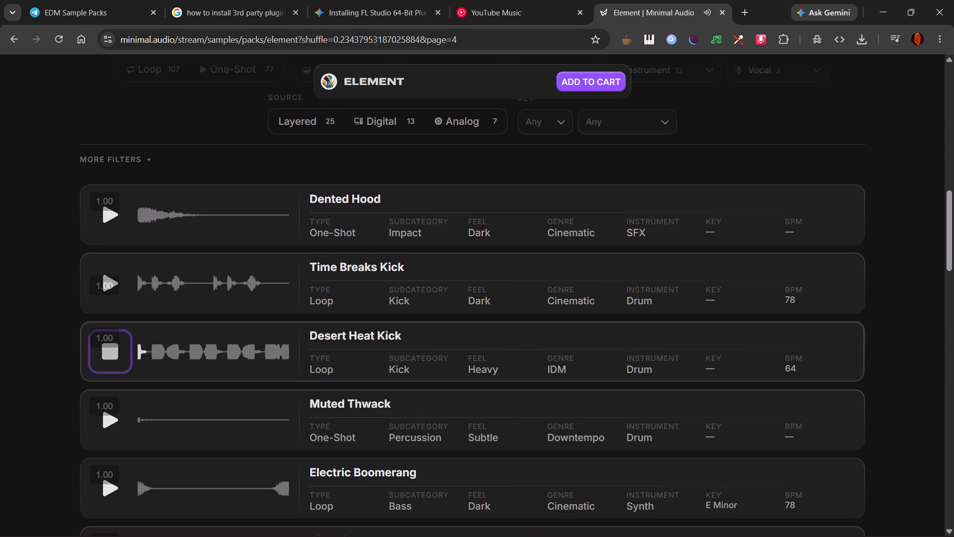
{"action": "left_click", "coordinate": [110, 350]}
{"action": "left_click", "coordinate": [108, 296]}
{"action": "left_click", "coordinate": [105, 361]}
{"action": "left_click_drag", "start_coordinate": [111, 286], "coordinate": [111, 254]}
{"action": "left_click", "coordinate": [110, 281]}
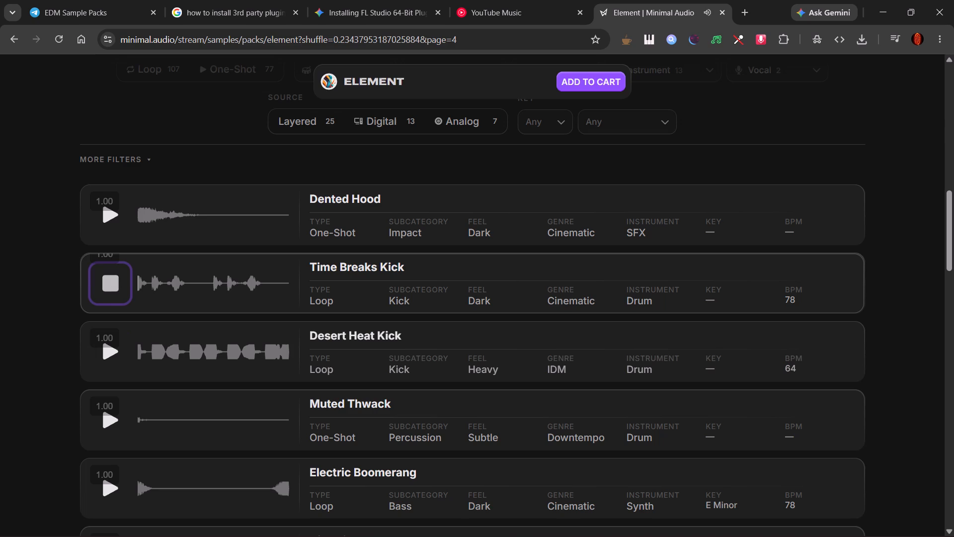
{"action": "double_click", "coordinate": [110, 281]}
{"action": "left_click", "coordinate": [105, 352]}
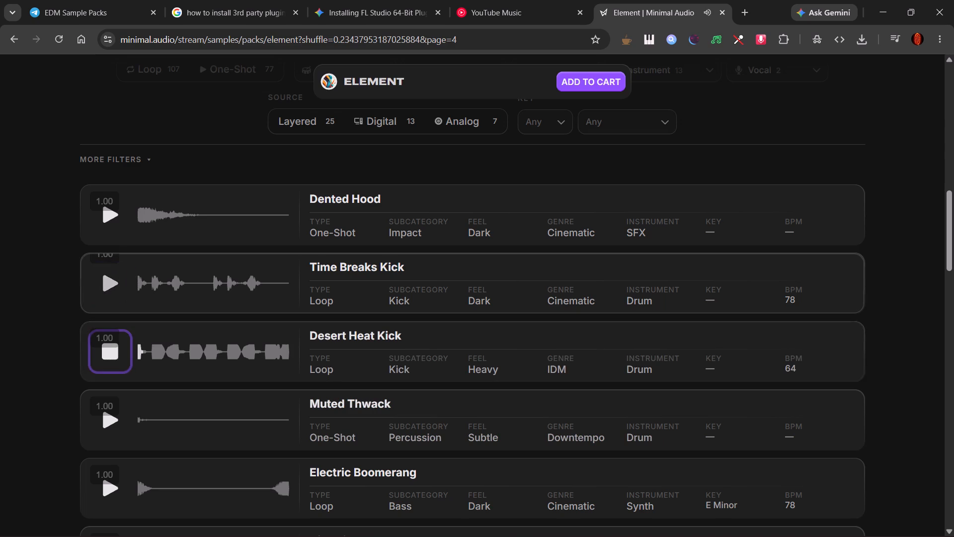
{"action": "left_click", "coordinate": [104, 287]}
{"action": "left_click", "coordinate": [104, 348]}
{"action": "left_click", "coordinate": [110, 277]}
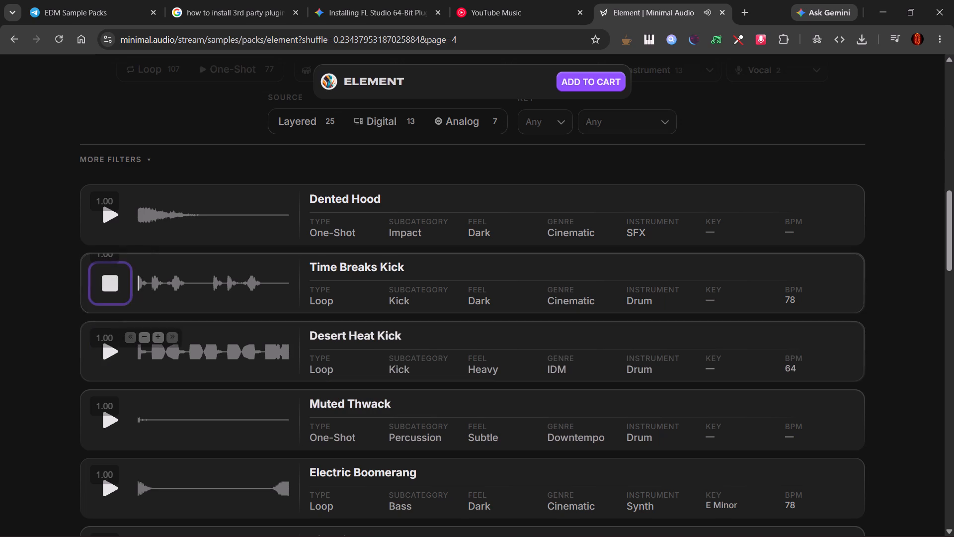
{"action": "left_click", "coordinate": [107, 357]}
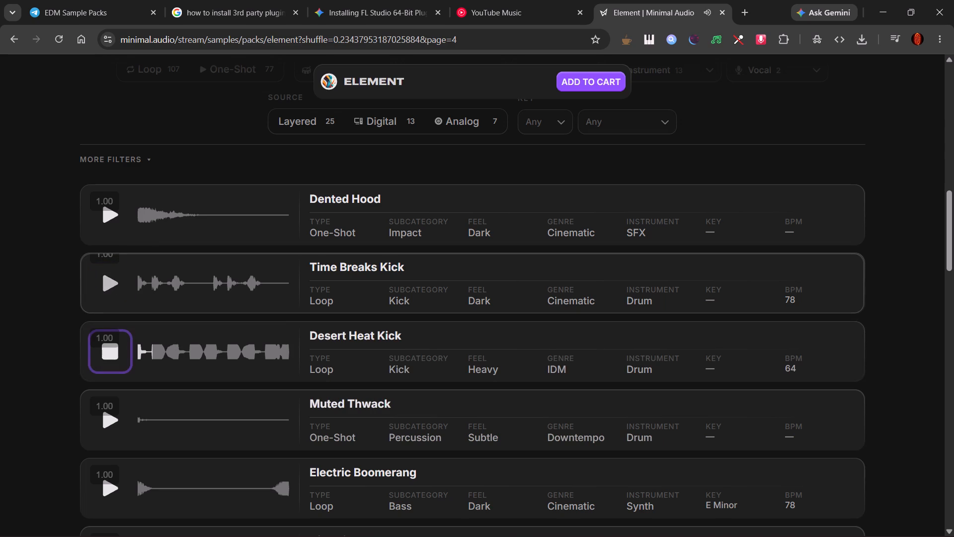
Retrigger the Time Breaks Kick preview repeatedly, alternating it with Desert Heat Kick again.
{"action": "left_click", "coordinate": [112, 278]}
{"action": "left_click", "coordinate": [112, 278]}
{"action": "triple_click", "coordinate": [112, 278]}
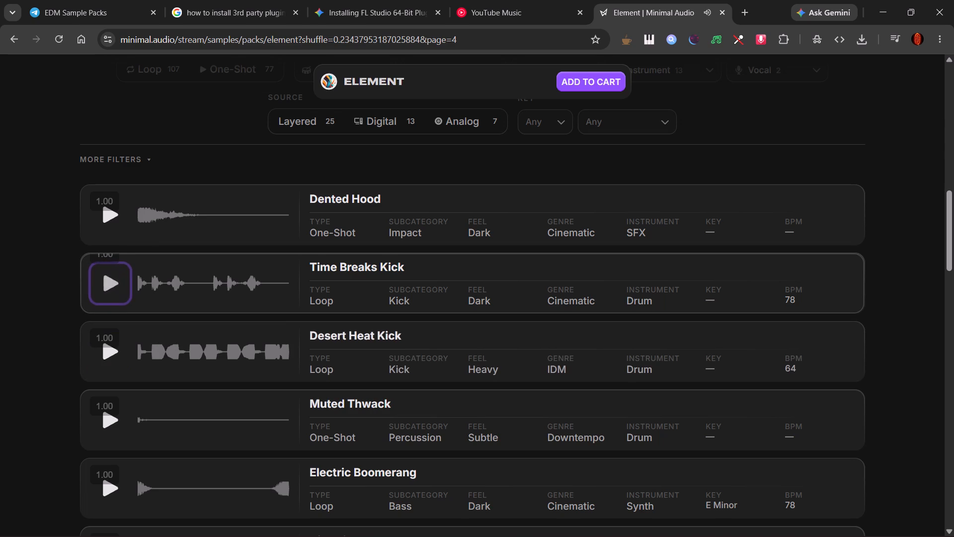
{"action": "triple_click", "coordinate": [112, 278]}
{"action": "double_click", "coordinate": [112, 278]}
{"action": "left_click", "coordinate": [120, 360]}
{"action": "left_click", "coordinate": [112, 282]}
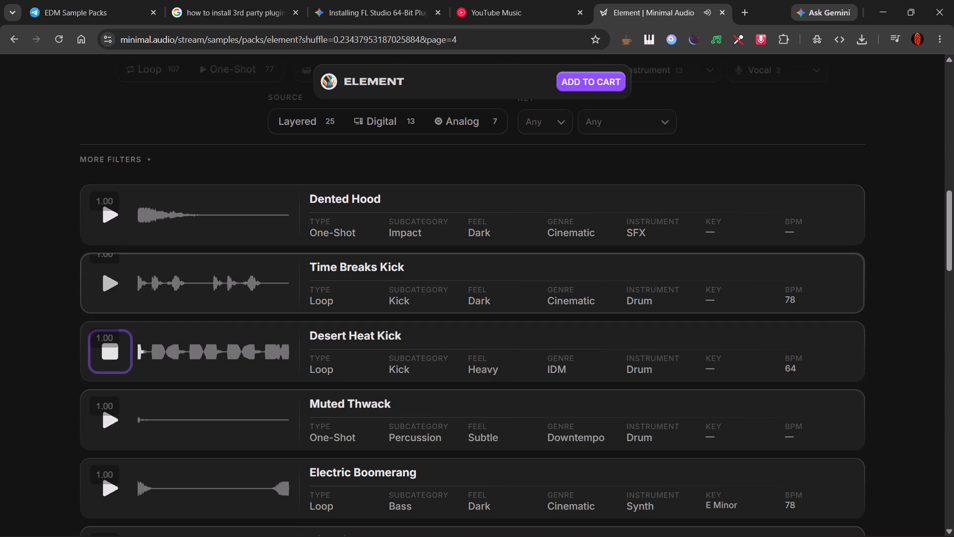
{"action": "left_click", "coordinate": [108, 357]}
{"action": "left_click", "coordinate": [109, 279]}
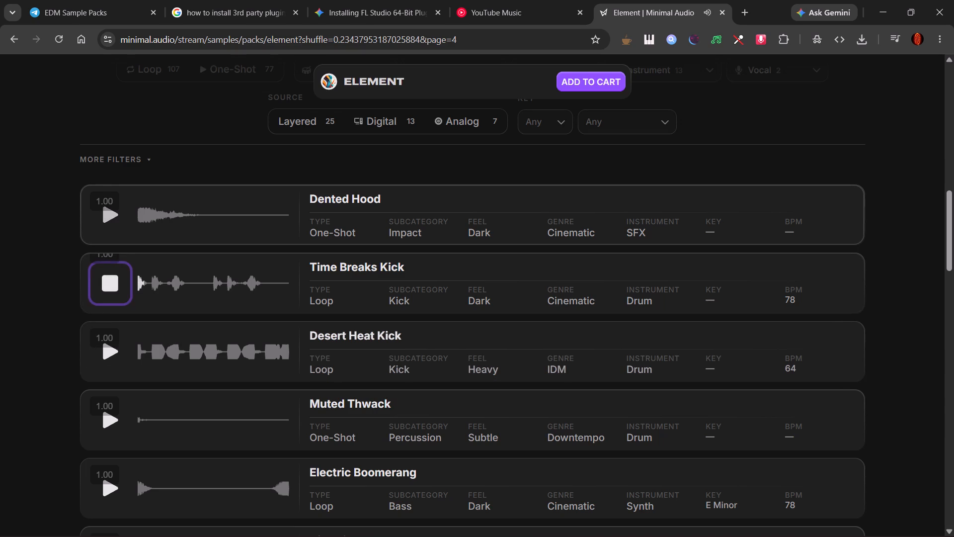
Compare the Dented Hood impact with the Time Breaks Kick loop by alternately previewing them.
{"action": "left_click", "coordinate": [112, 218]}
{"action": "left_click", "coordinate": [113, 280]}
{"action": "left_click", "coordinate": [108, 216]}
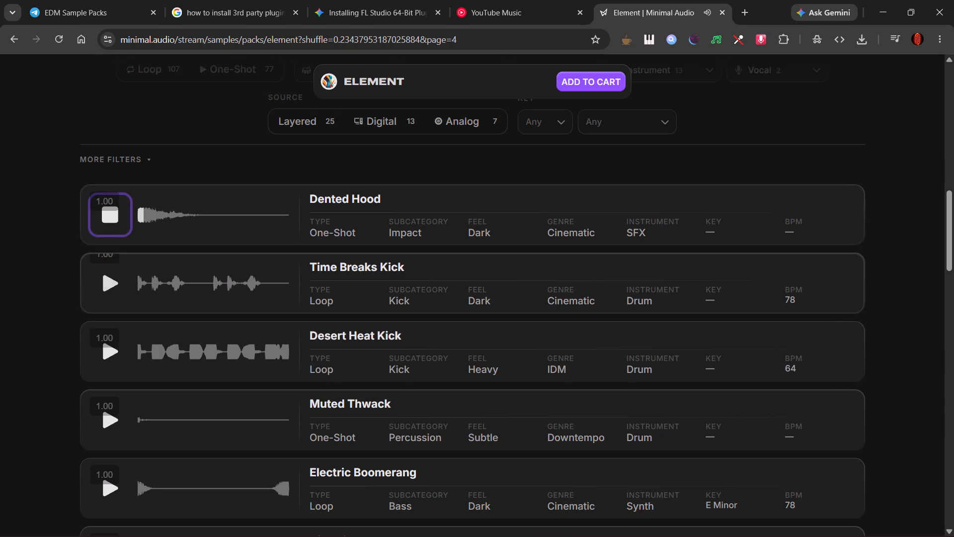
{"action": "left_click", "coordinate": [107, 274]}
{"action": "left_click", "coordinate": [107, 225]}
{"action": "left_click", "coordinate": [109, 282]}
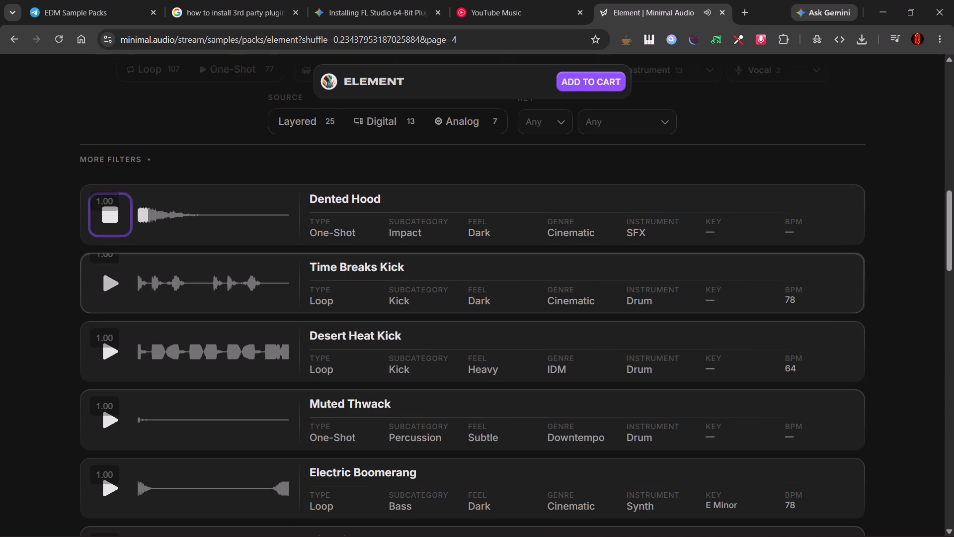
{"action": "left_click", "coordinate": [108, 217]}
{"action": "left_click", "coordinate": [111, 287]}
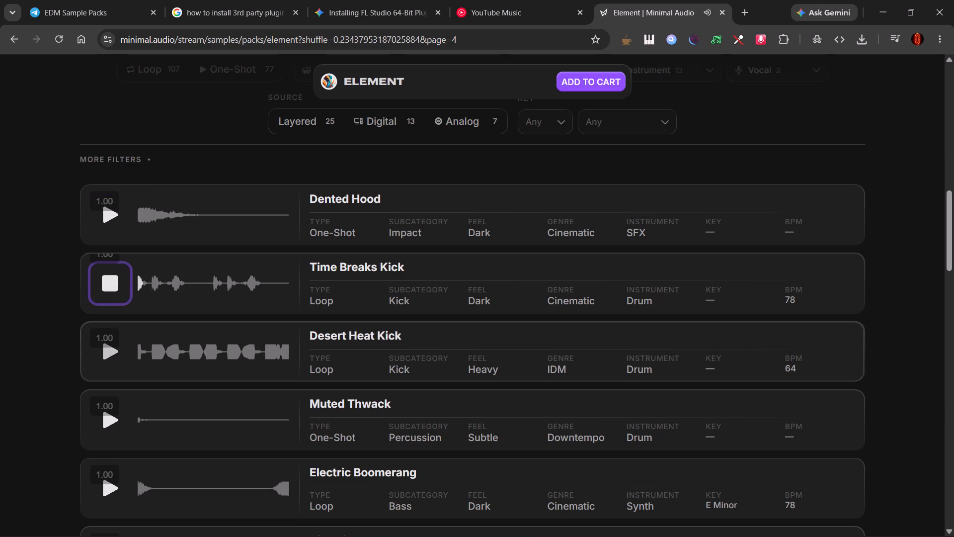
Preview the Muted Thwack percussion one-shot, retriggering it repeatedly.
{"action": "left_click", "coordinate": [103, 418]}
{"action": "left_click", "coordinate": [110, 419]}
{"action": "triple_click", "coordinate": [110, 419]}
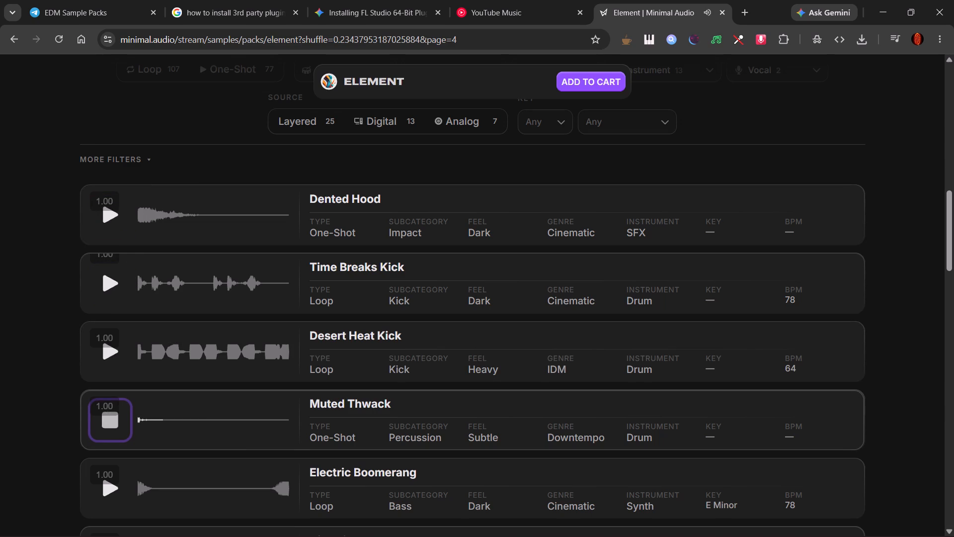
{"action": "triple_click", "coordinate": [110, 419]}
{"action": "triple_click", "coordinate": [110, 419]}
{"action": "double_click", "coordinate": [110, 419]}
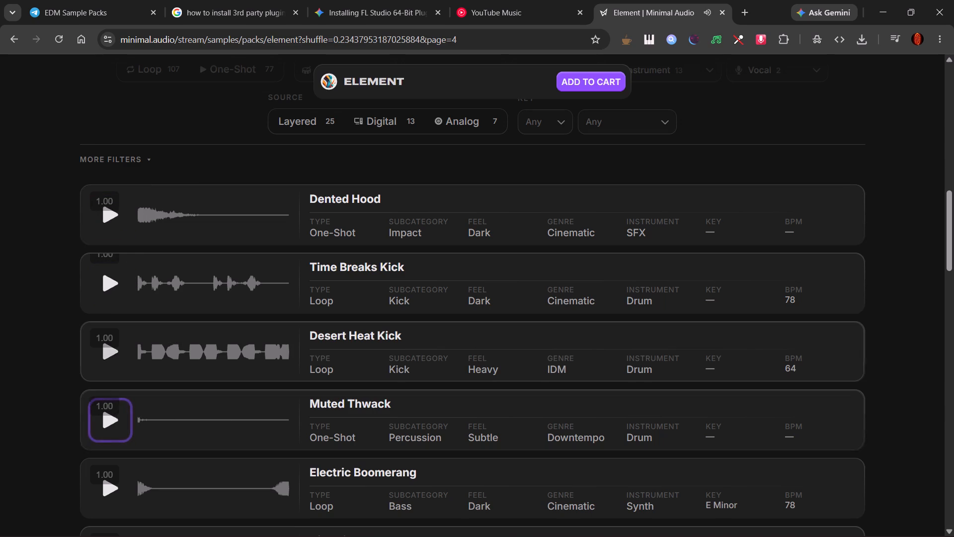
Alternate previews of the Desert Heat Kick loop and the Muted Thwack one-shot.
{"action": "left_click", "coordinate": [111, 360]}
{"action": "left_click", "coordinate": [115, 423]}
{"action": "left_click", "coordinate": [109, 350]}
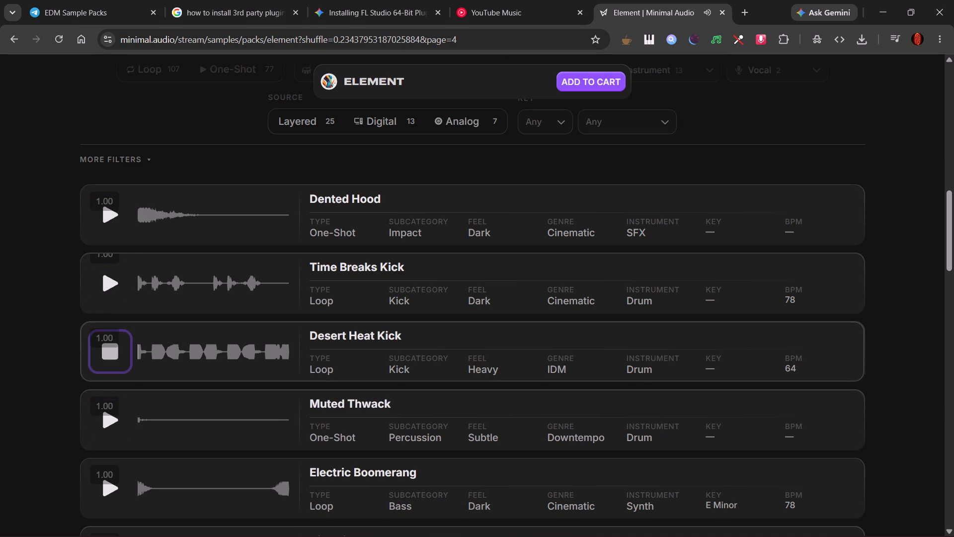
{"action": "double_click", "coordinate": [112, 423]}
{"action": "left_click", "coordinate": [106, 354]}
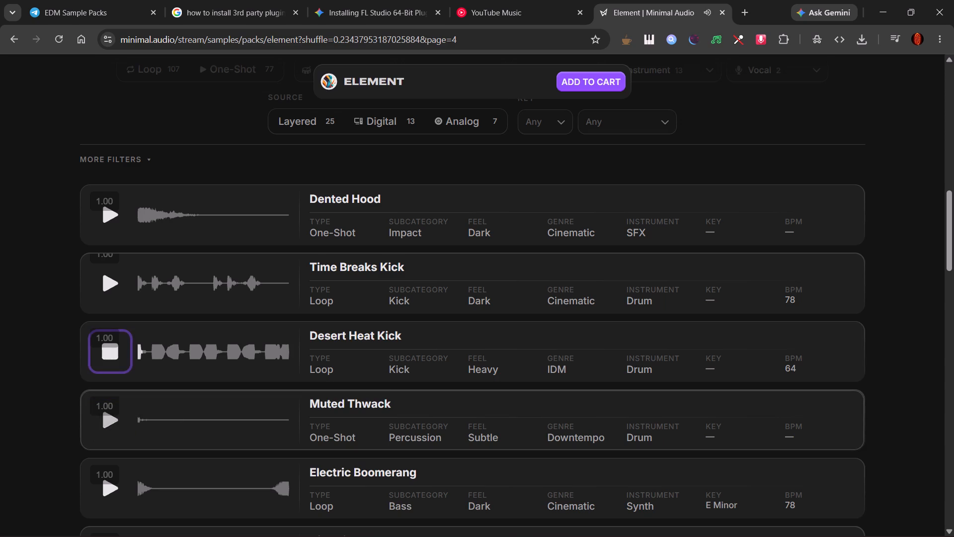
{"action": "left_click", "coordinate": [107, 421]}
{"action": "double_click", "coordinate": [108, 352]}
Audition Desert Heat Kick from several points along its waveform, from its opening hit to about the middle.
{"action": "left_click", "coordinate": [142, 355]}
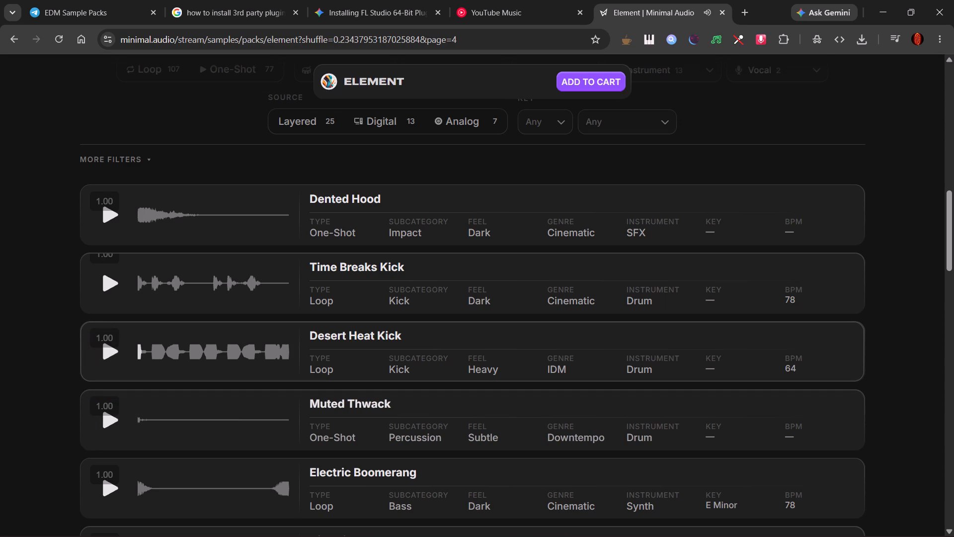
{"action": "left_click", "coordinate": [156, 354]}
{"action": "left_click", "coordinate": [118, 353]}
{"action": "left_click", "coordinate": [157, 353]}
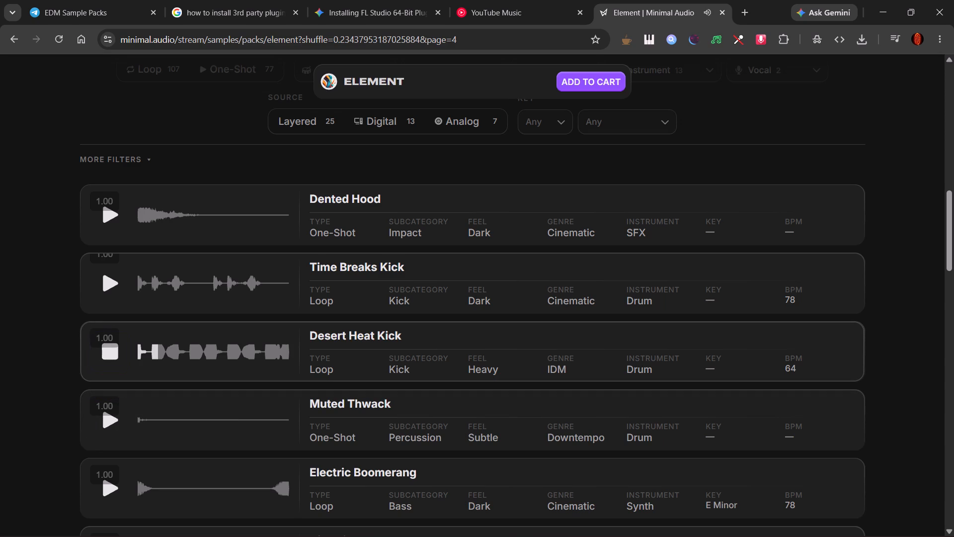
{"action": "left_click", "coordinate": [177, 353]}
{"action": "left_click", "coordinate": [196, 353]}
{"action": "left_click", "coordinate": [206, 353]}
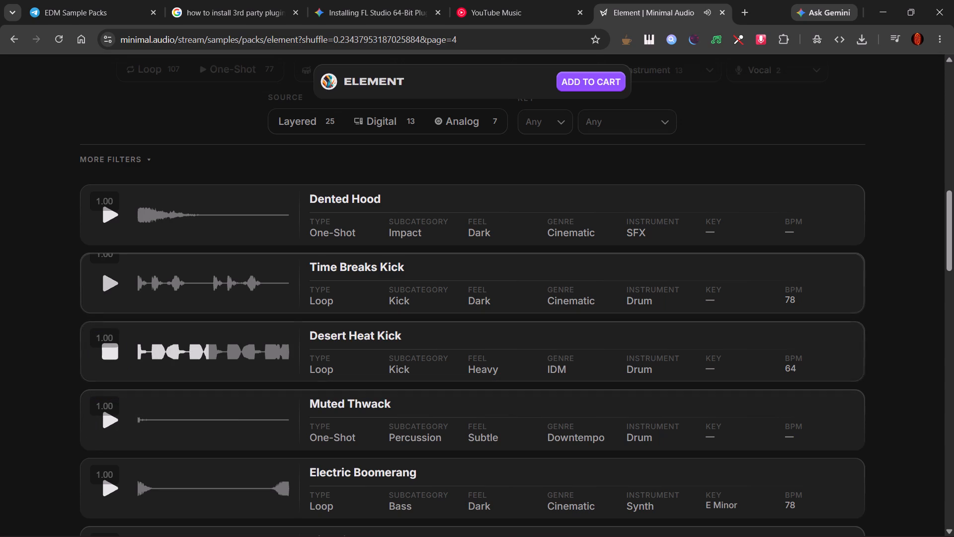
Compare Time Breaks Kick and Desert Heat Kick again, jumping to different hits within their waveforms.
{"action": "left_click", "coordinate": [110, 288]}
{"action": "scroll", "coordinate": [145, 341], "scroll_direction": "down", "scroll_amount": 2}
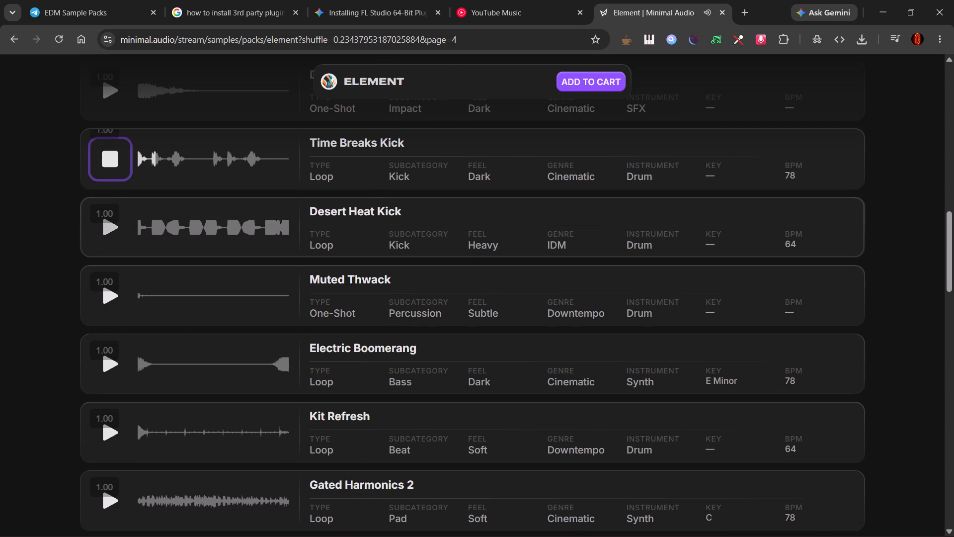
{"action": "scroll", "coordinate": [164, 248], "scroll_direction": "up", "scroll_amount": 1}
{"action": "left_click", "coordinate": [162, 290]}
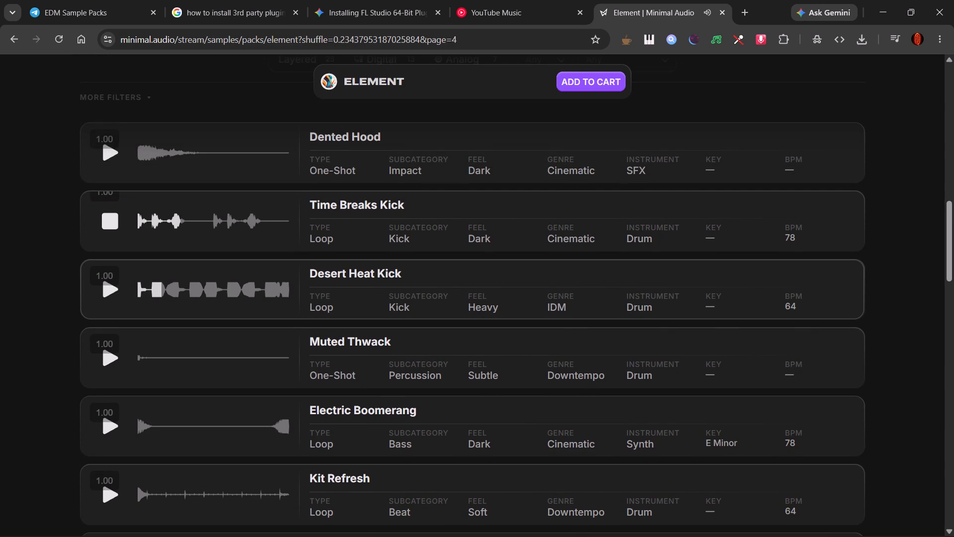
{"action": "scroll", "coordinate": [137, 324], "scroll_direction": "up", "scroll_amount": 1}
{"action": "left_click", "coordinate": [112, 355]}
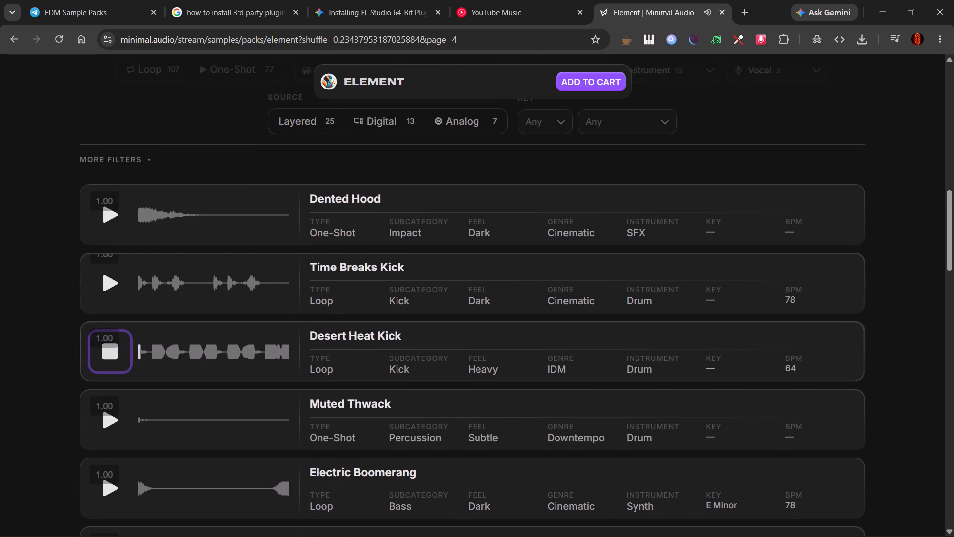
{"action": "left_click", "coordinate": [158, 357]}
{"action": "left_click_drag", "start_coordinate": [111, 283], "coordinate": [117, 285]}
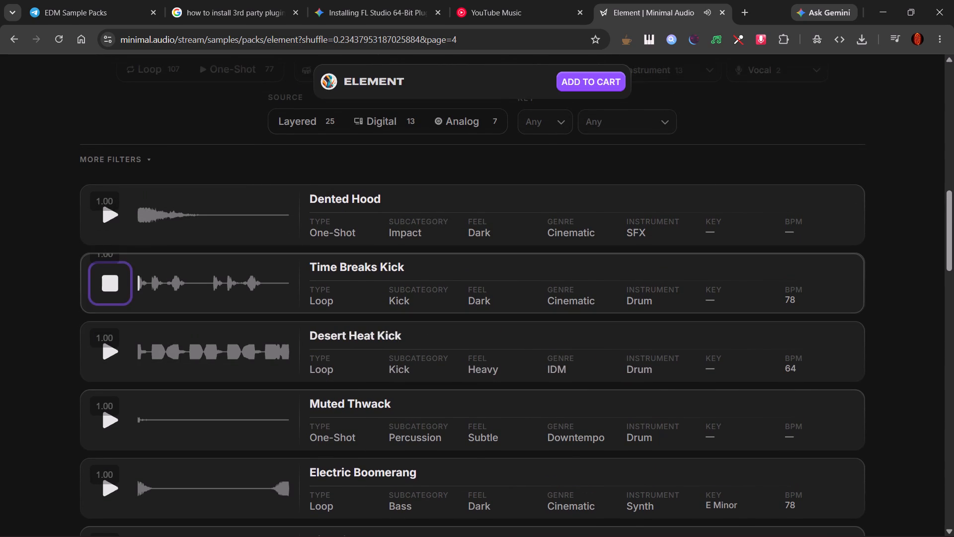
{"action": "left_click", "coordinate": [155, 282]}
{"action": "left_click", "coordinate": [172, 281]}
Preview the Electric Boomerang, Kit Refresh, Gated Harmonics 2, Clap Abominable and Synth Turbulance loops.
{"action": "scroll", "coordinate": [130, 370], "scroll_direction": "down", "scroll_amount": 1}
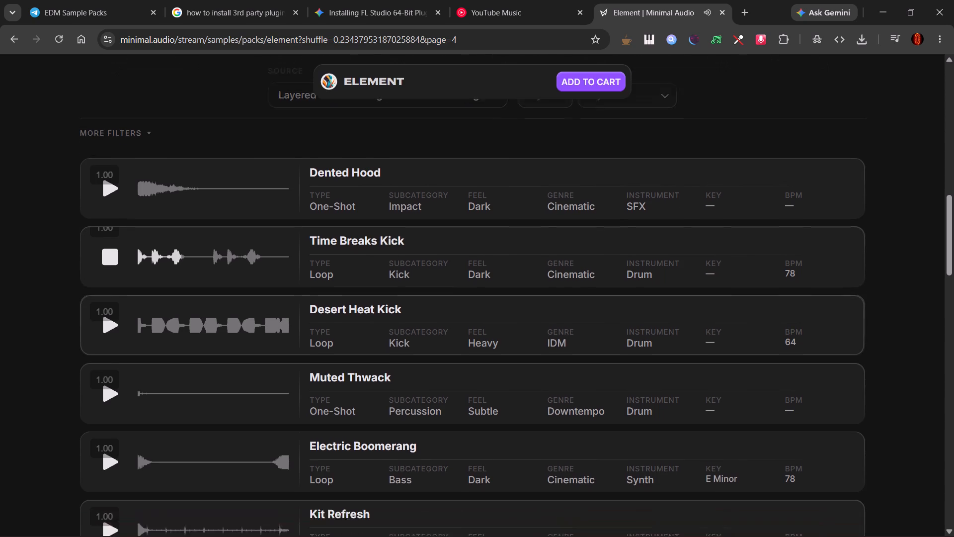
{"action": "left_click", "coordinate": [112, 424]}
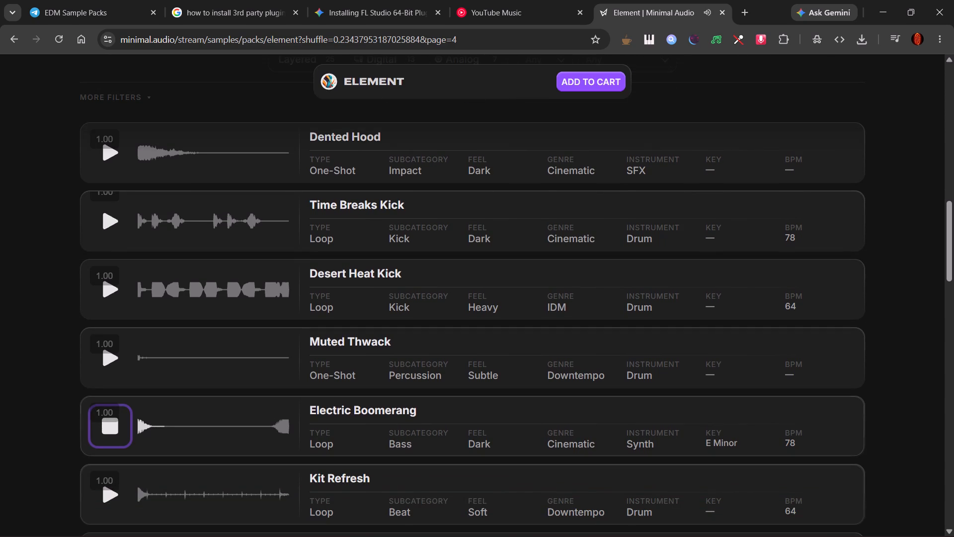
{"action": "left_click", "coordinate": [100, 498]}
{"action": "scroll", "coordinate": [134, 479], "scroll_direction": "down", "scroll_amount": 4}
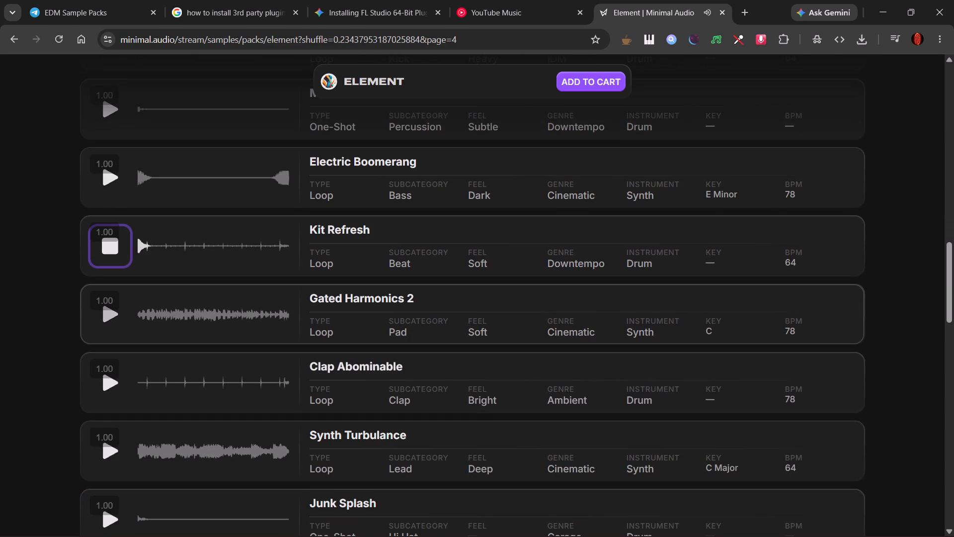
{"action": "left_click", "coordinate": [107, 316]}
{"action": "left_click", "coordinate": [103, 388]}
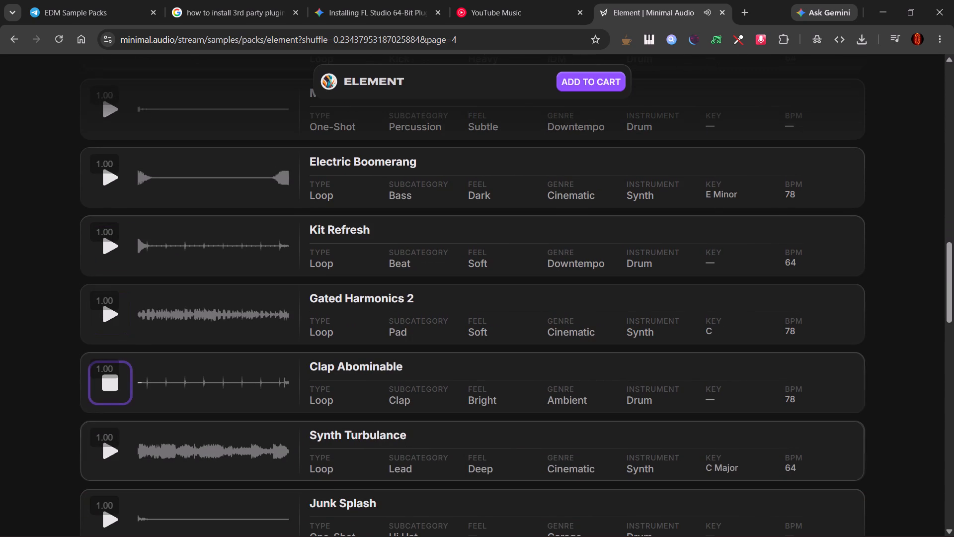
{"action": "left_click", "coordinate": [108, 457]}
Preview the Junk Splash hi-hat, the Kick Abominable loop, and the Dub Ya and Brighter Short hi-hats.
{"action": "scroll", "coordinate": [184, 461], "scroll_direction": "down", "scroll_amount": 2}
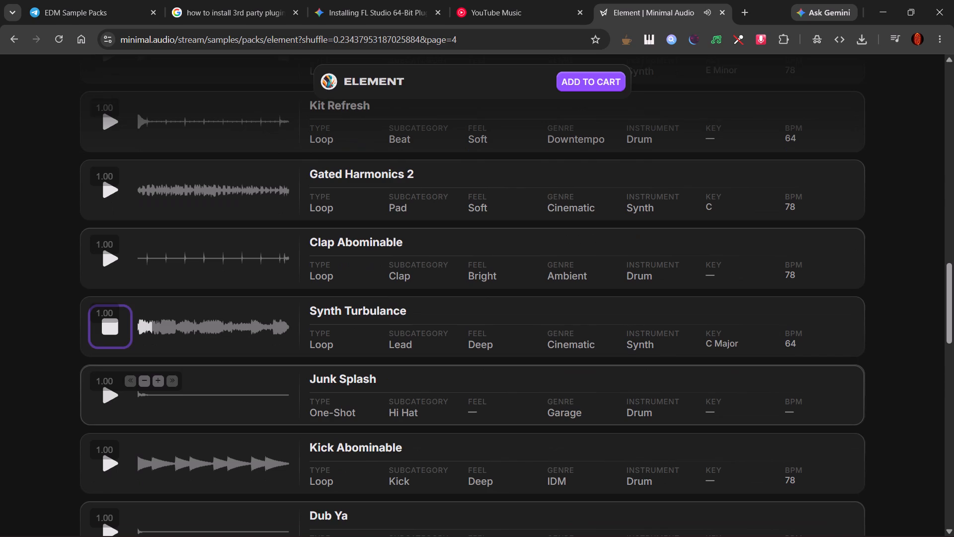
{"action": "left_click", "coordinate": [112, 390]}
{"action": "left_click", "coordinate": [107, 472]}
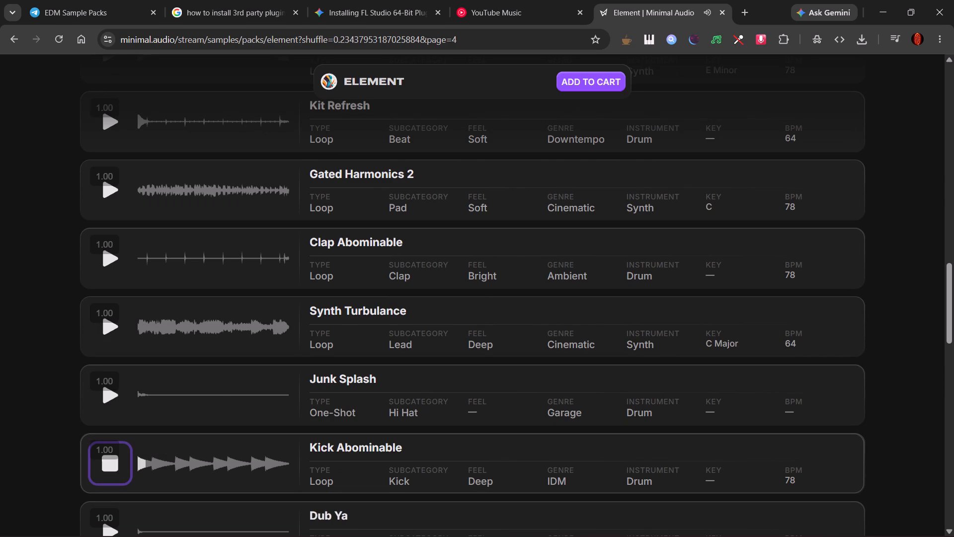
{"action": "scroll", "coordinate": [164, 464], "scroll_direction": "down", "scroll_amount": 2}
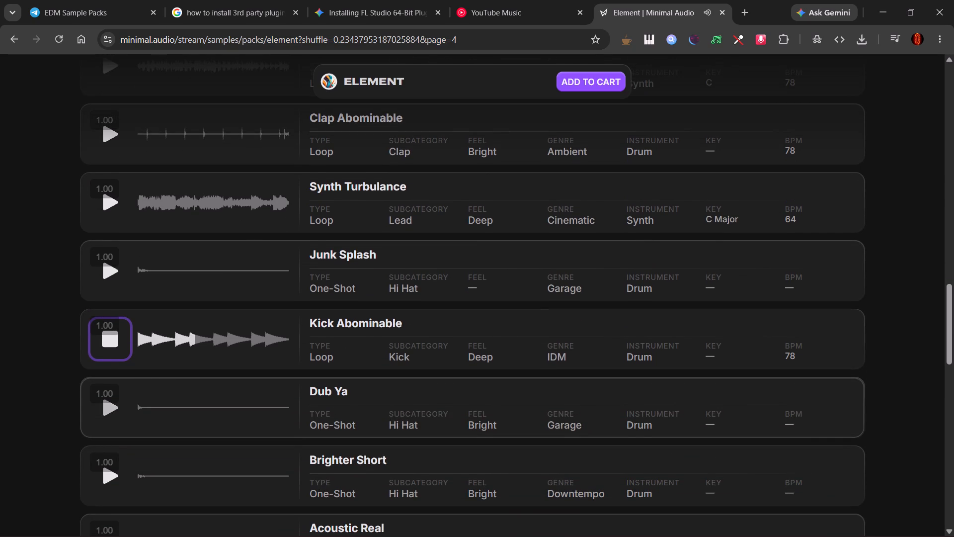
{"action": "left_click", "coordinate": [112, 409]}
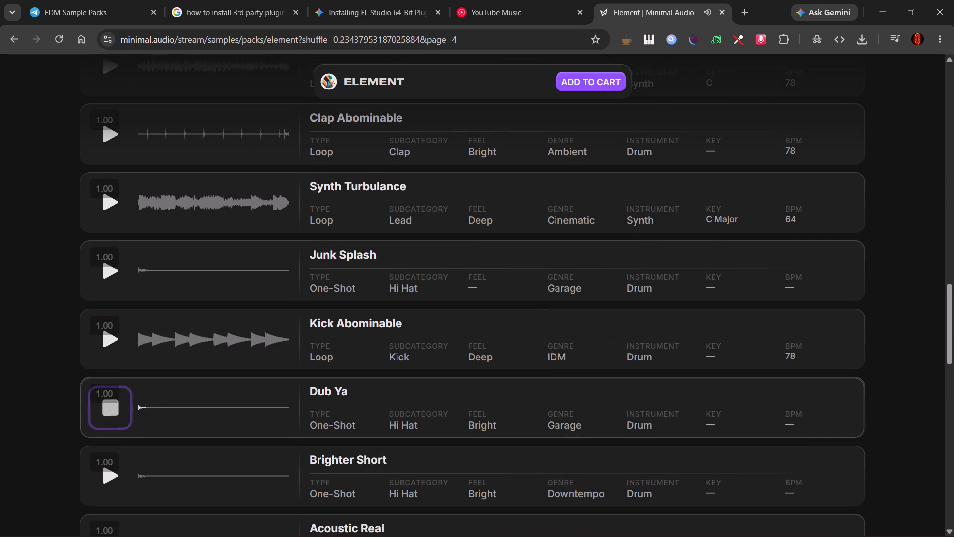
{"action": "left_click", "coordinate": [113, 482]}
{"action": "scroll", "coordinate": [116, 477], "scroll_direction": "down", "scroll_amount": 5}
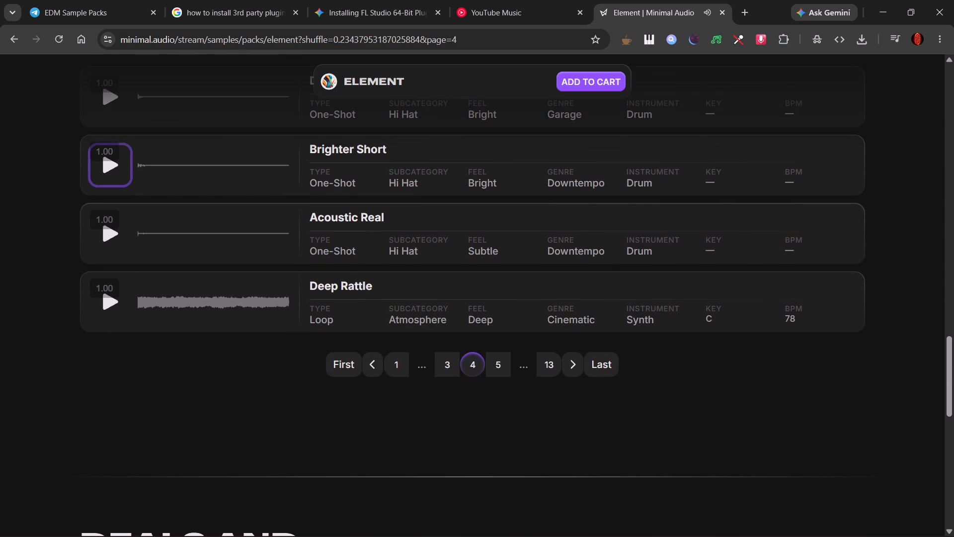
Preview the Deep Rattle loop, skipping ahead past the middle of its waveform.
{"action": "left_click", "coordinate": [112, 303]}
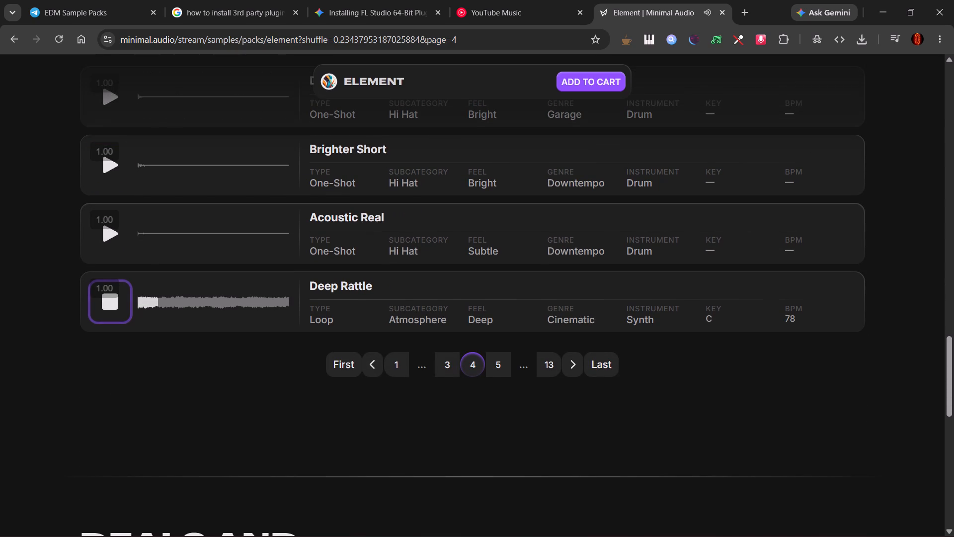
{"action": "left_click", "coordinate": [229, 305]}
Open page 5 of the Element pack's samples.
{"action": "left_click", "coordinate": [503, 371]}
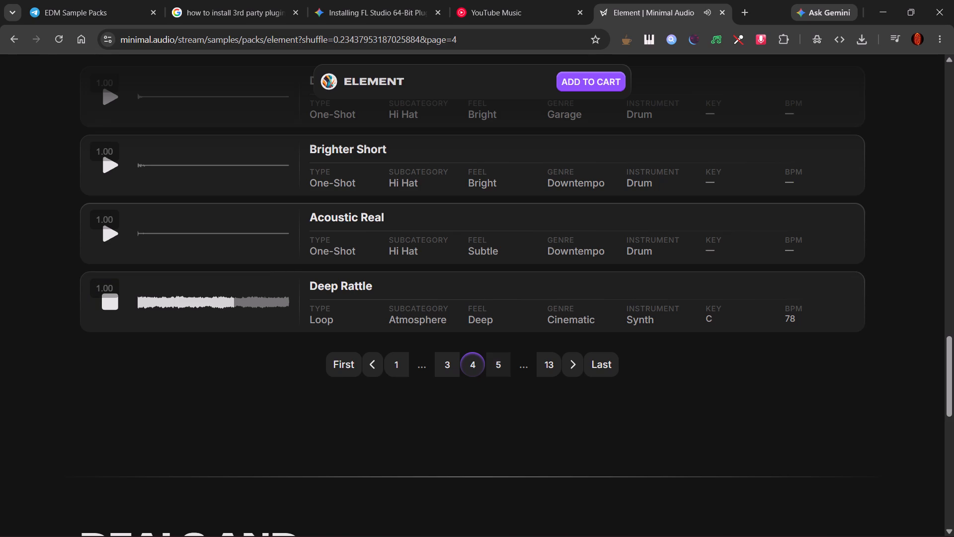
{"action": "scroll", "coordinate": [351, 368], "scroll_direction": "down", "scroll_amount": 7}
{"action": "scroll", "coordinate": [348, 359], "scroll_direction": "up", "scroll_amount": 3}
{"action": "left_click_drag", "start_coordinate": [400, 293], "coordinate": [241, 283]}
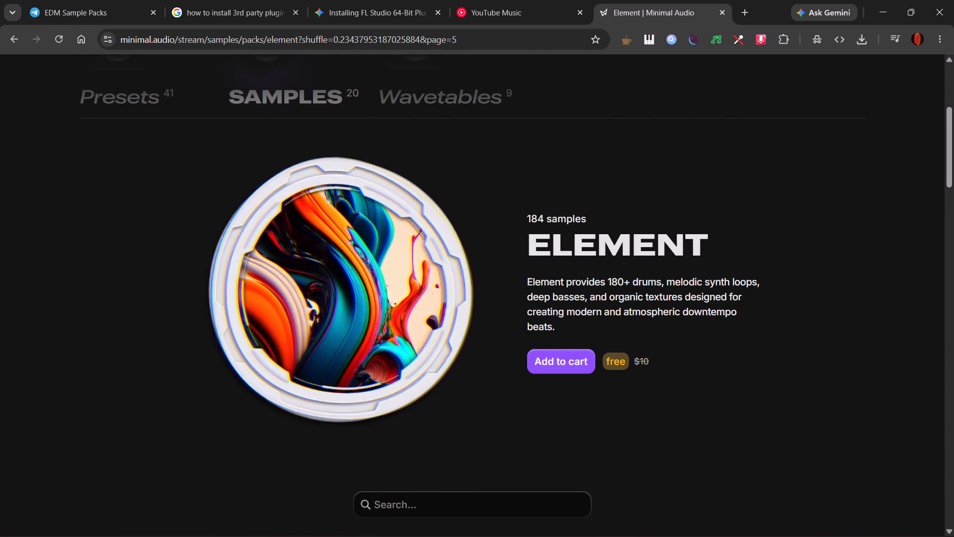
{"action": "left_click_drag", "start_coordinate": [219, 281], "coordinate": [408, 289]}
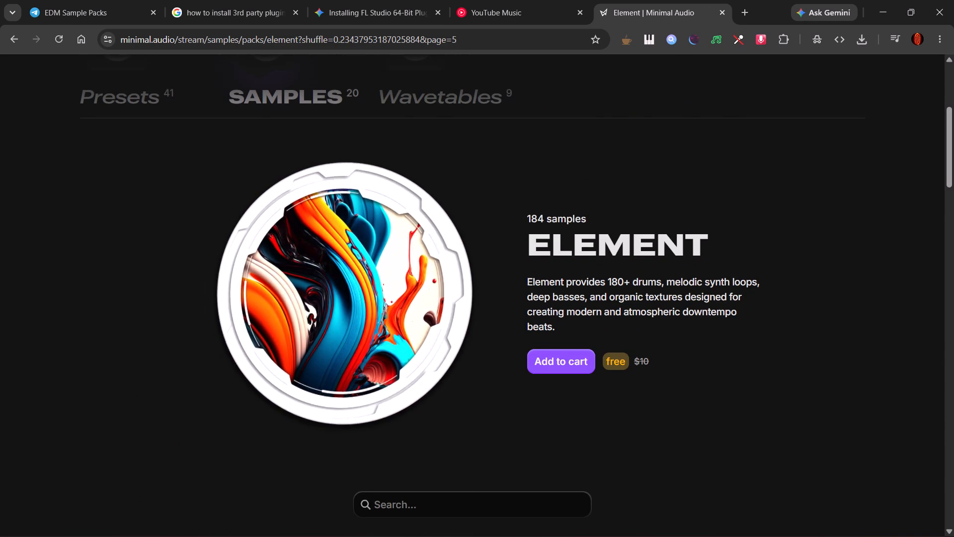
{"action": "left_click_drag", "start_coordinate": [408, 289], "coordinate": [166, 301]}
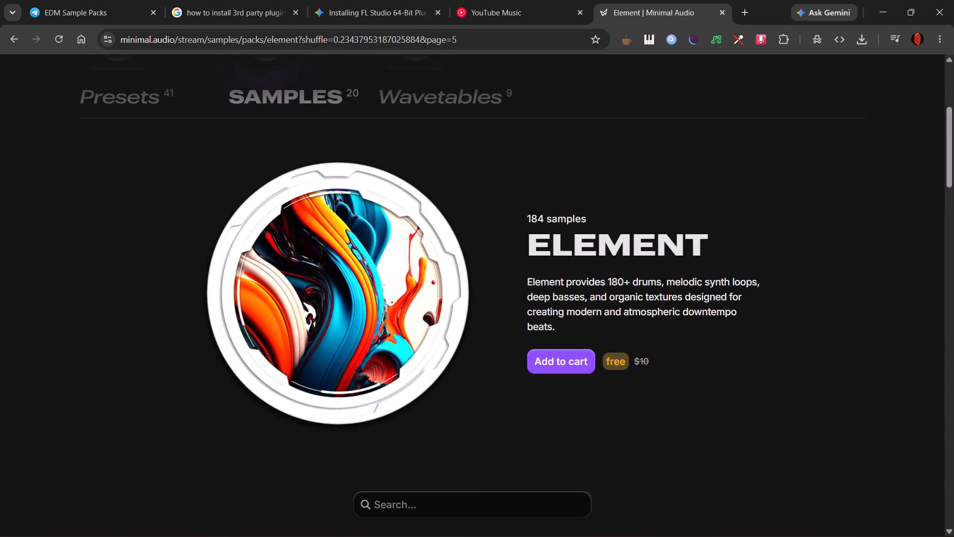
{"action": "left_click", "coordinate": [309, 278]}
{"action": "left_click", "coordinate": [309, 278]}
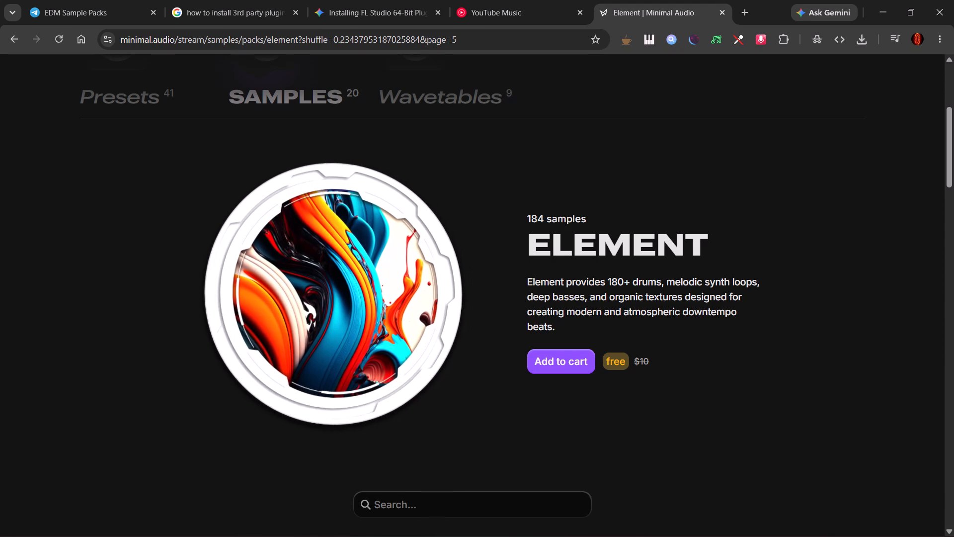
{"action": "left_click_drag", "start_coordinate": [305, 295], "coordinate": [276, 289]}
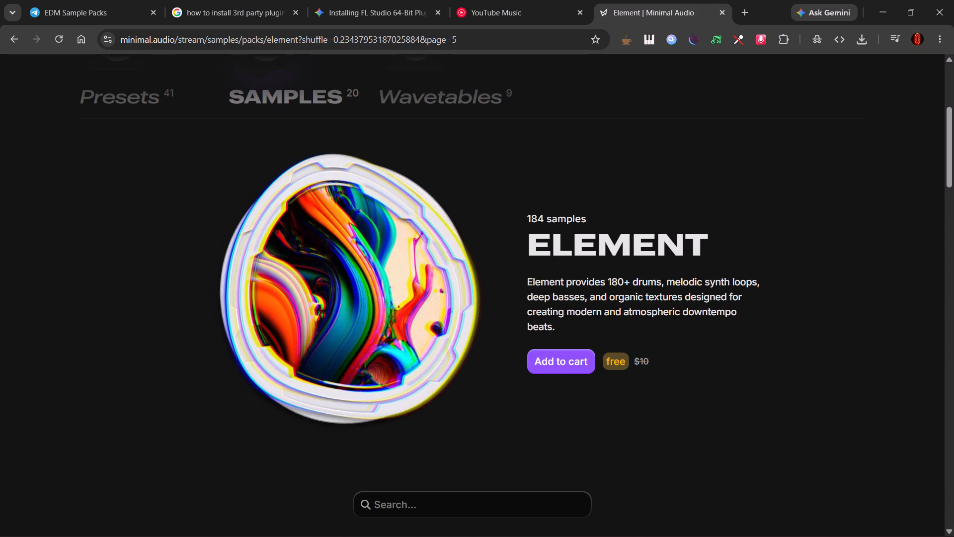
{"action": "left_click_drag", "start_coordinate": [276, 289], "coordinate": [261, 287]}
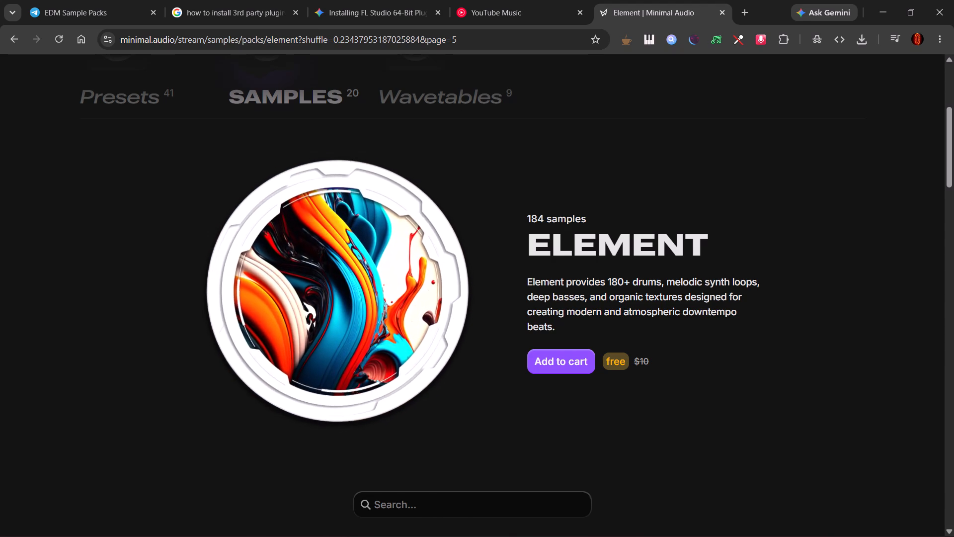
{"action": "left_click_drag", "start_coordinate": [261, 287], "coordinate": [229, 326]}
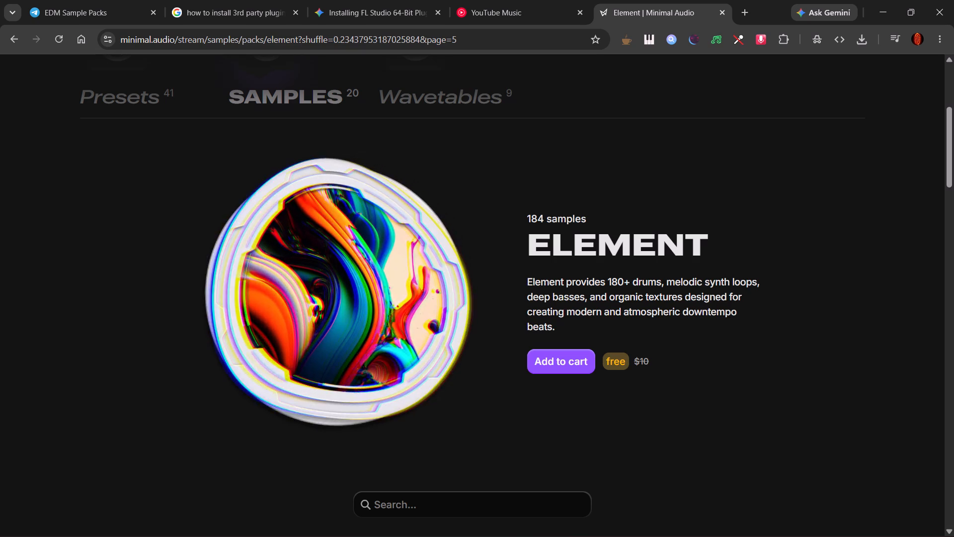
Preview the More Less Perc, Desert Heat Hat and Scheme Perc loops, and replay Desert Heat Hat for comparison.
{"action": "scroll", "coordinate": [285, 341], "scroll_direction": "down", "scroll_amount": 8}
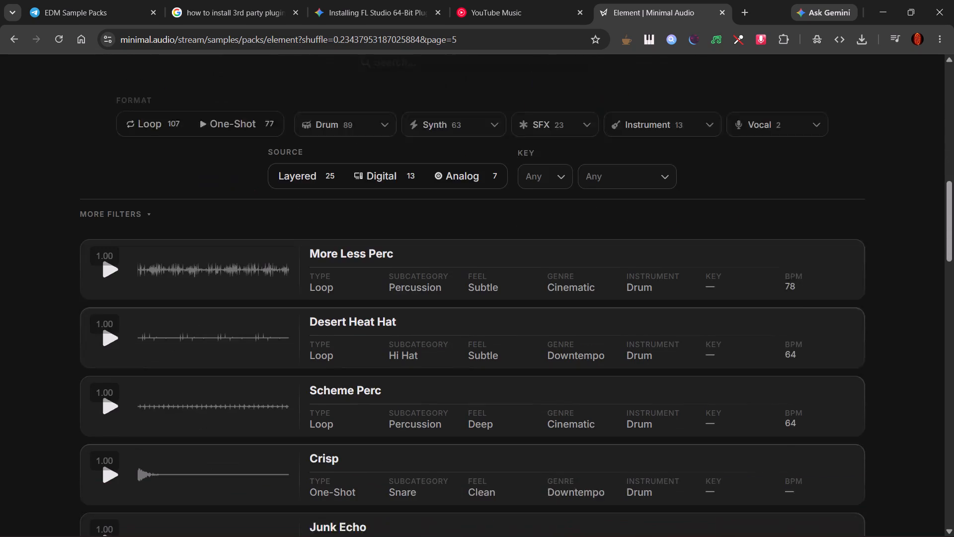
{"action": "left_click", "coordinate": [111, 221]}
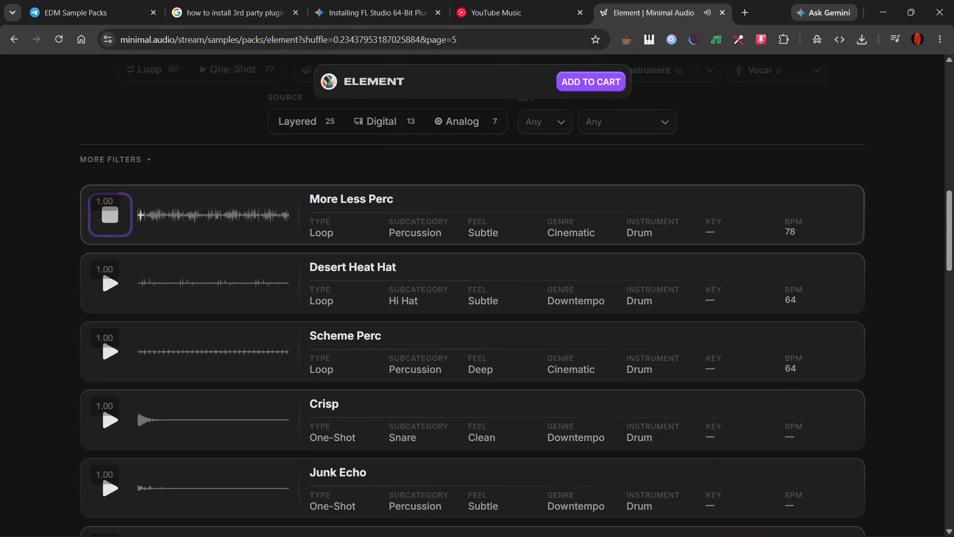
{"action": "left_click", "coordinate": [116, 286]}
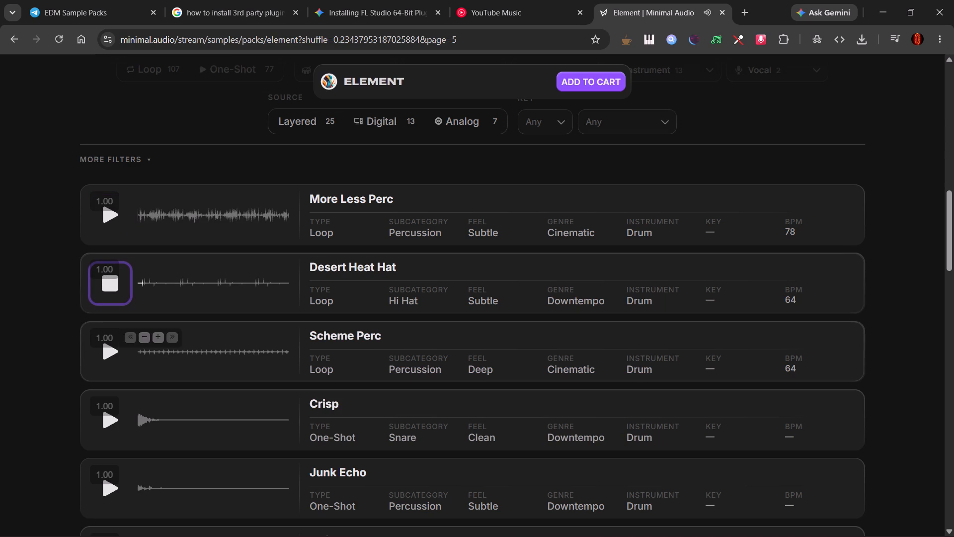
{"action": "left_click", "coordinate": [110, 355]}
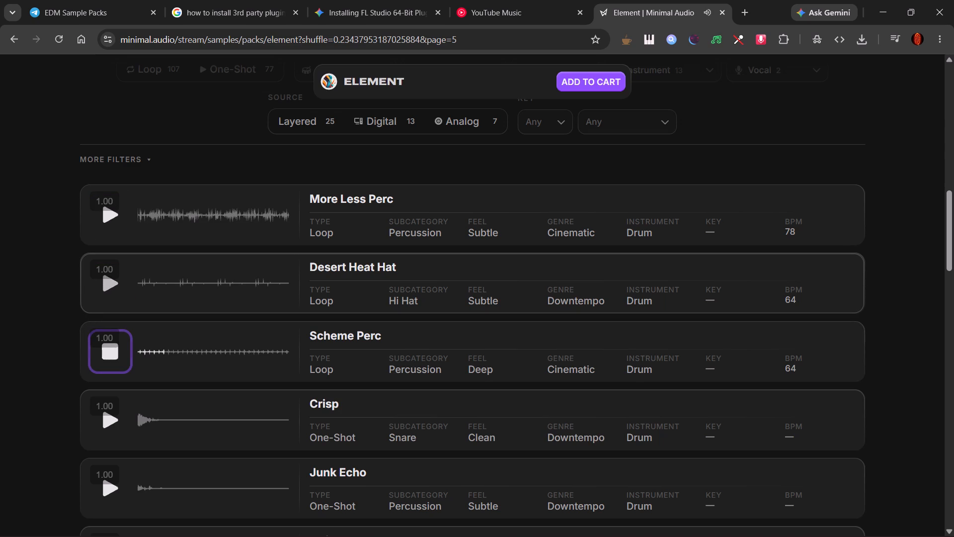
{"action": "left_click", "coordinate": [110, 285]}
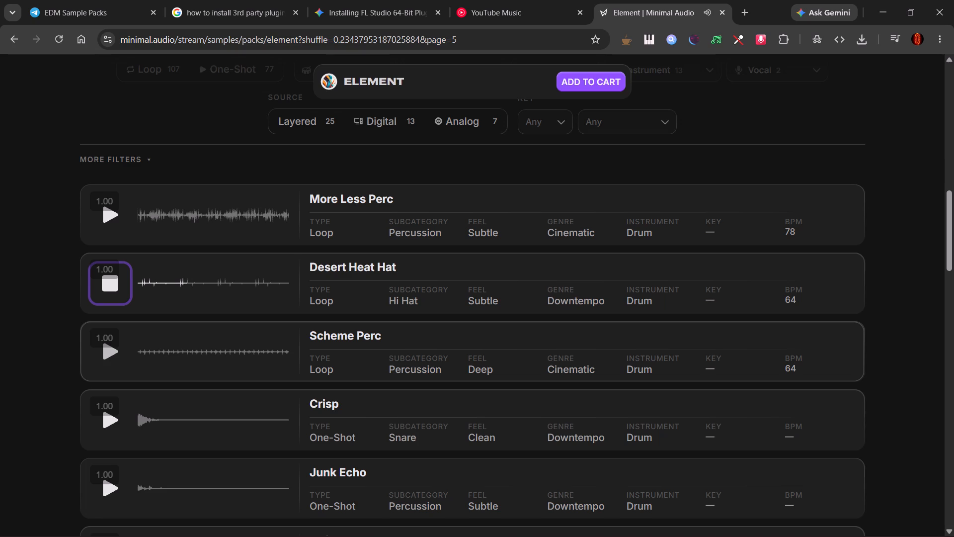
Preview the Crisp snare, the Junk Echo percussion, and the Strings Calm, Noise Burst - C and Highway Reeds loops.
{"action": "scroll", "coordinate": [116, 354], "scroll_direction": "down", "scroll_amount": 1}
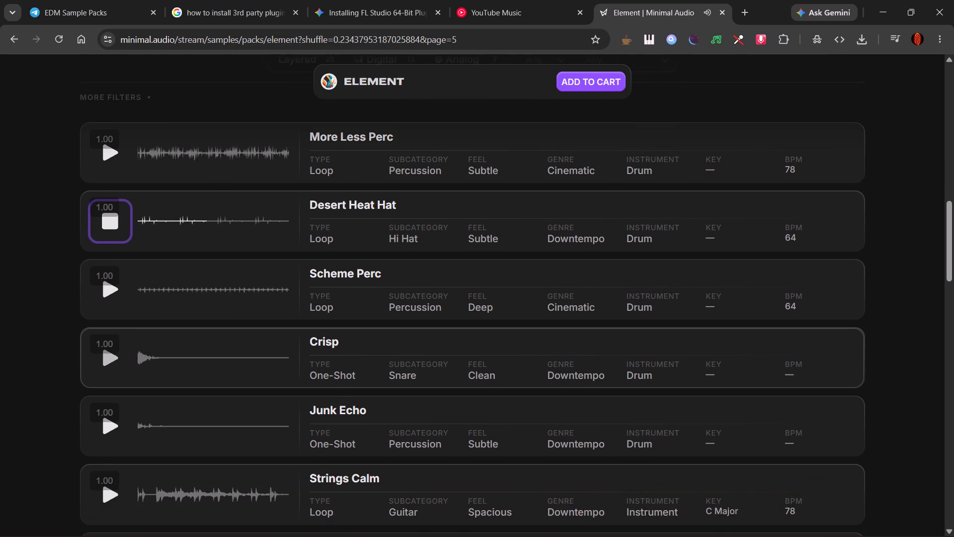
{"action": "left_click", "coordinate": [116, 358]}
{"action": "scroll", "coordinate": [116, 358], "scroll_direction": "down", "scroll_amount": 2}
{"action": "left_click", "coordinate": [111, 308]}
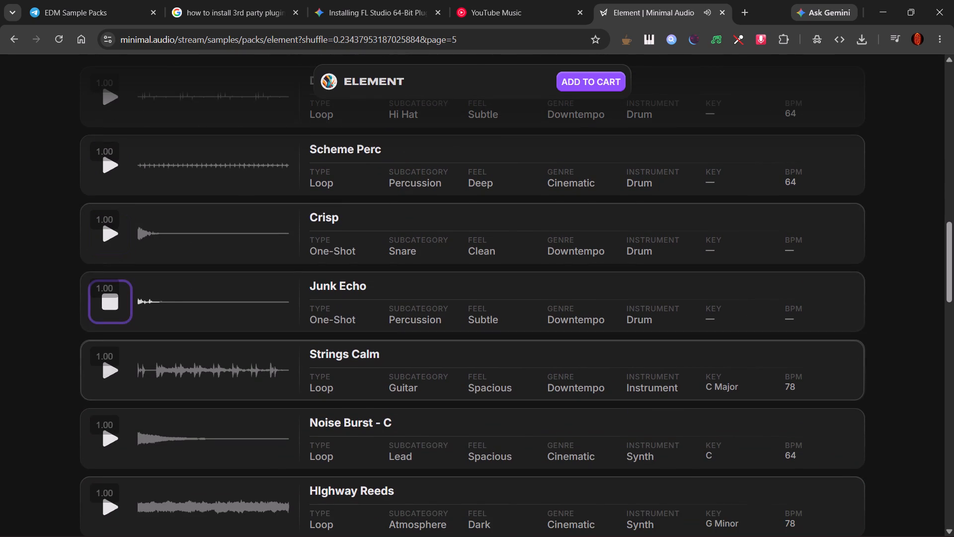
{"action": "left_click", "coordinate": [109, 369]}
{"action": "scroll", "coordinate": [123, 383], "scroll_direction": "down", "scroll_amount": 1}
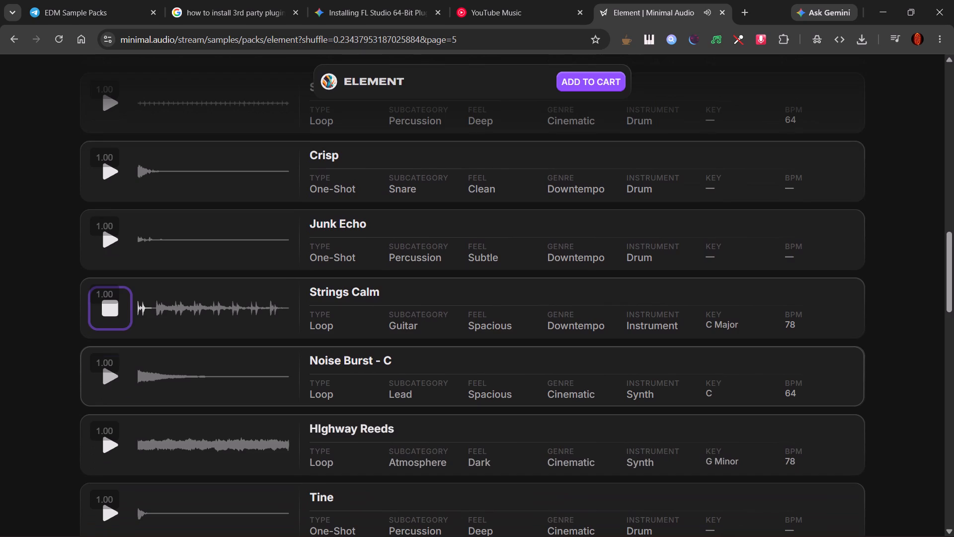
{"action": "left_click", "coordinate": [115, 383]}
{"action": "scroll", "coordinate": [118, 395], "scroll_direction": "down", "scroll_amount": 1}
{"action": "left_click", "coordinate": [110, 384]}
Preview the Tine percussion and the More Less Kick, Dub Jug and Annihilation Beat loops.
{"action": "scroll", "coordinate": [114, 392], "scroll_direction": "down", "scroll_amount": 1}
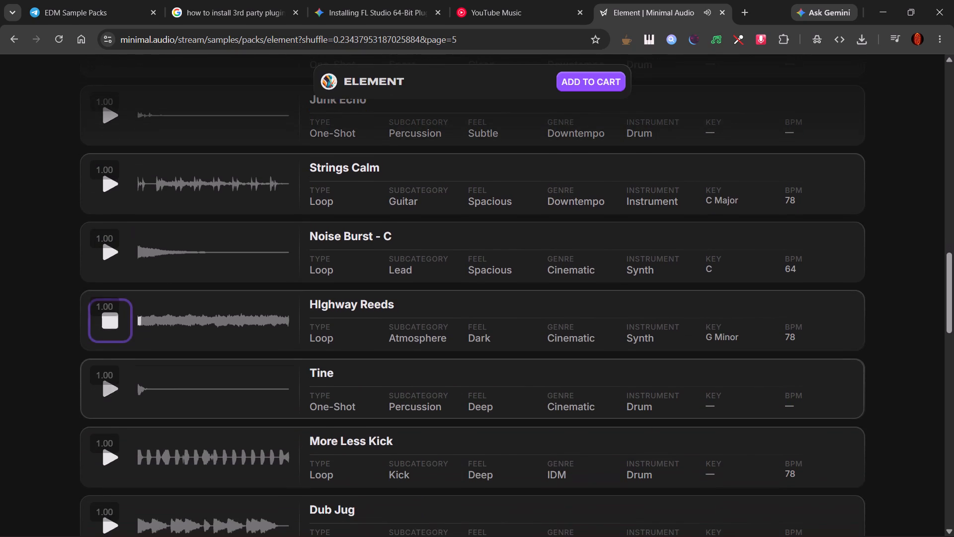
{"action": "left_click", "coordinate": [111, 392]}
{"action": "scroll", "coordinate": [125, 399], "scroll_direction": "down", "scroll_amount": 1}
{"action": "left_click", "coordinate": [116, 396]}
{"action": "scroll", "coordinate": [117, 396], "scroll_direction": "down", "scroll_amount": 2}
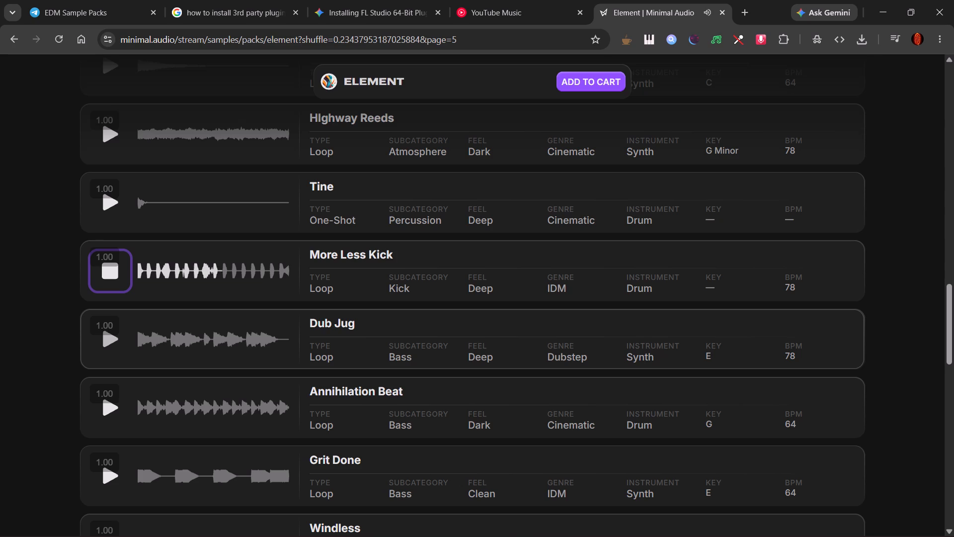
{"action": "left_click", "coordinate": [111, 342]}
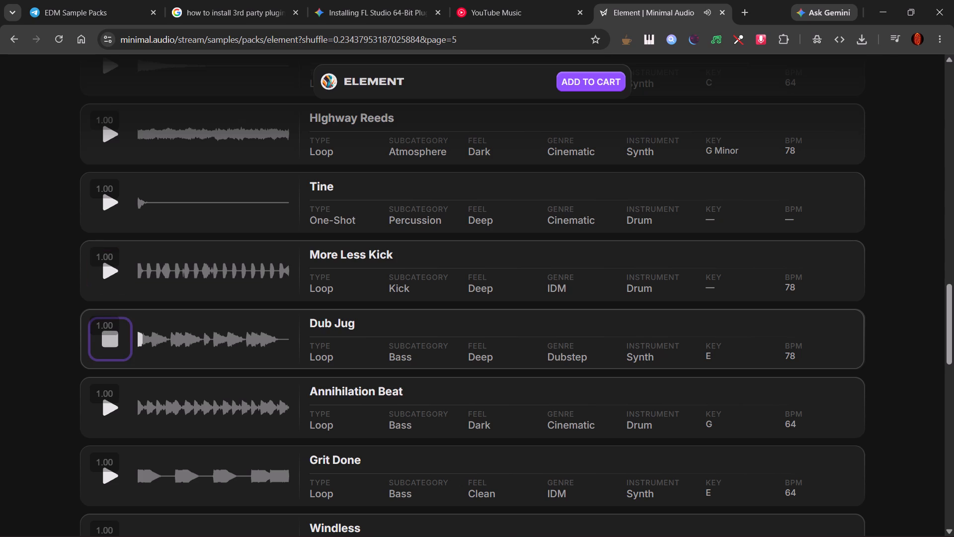
{"action": "left_click", "coordinate": [115, 409]}
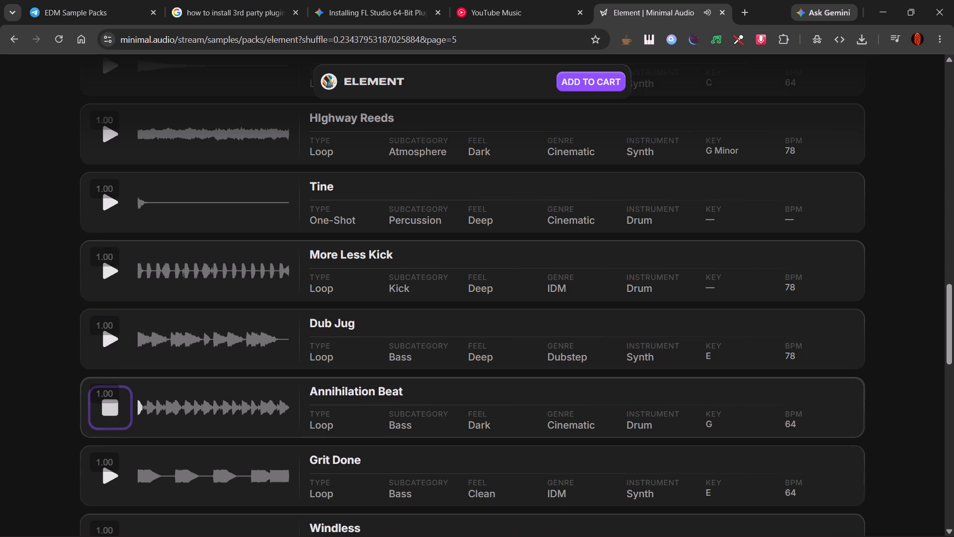
Preview the Grit Done bass loop, the Windless pad loop and the Punch Wobble kick one-shot.
{"action": "left_click", "coordinate": [116, 480]}
{"action": "scroll", "coordinate": [225, 468], "scroll_direction": "down", "scroll_amount": 2}
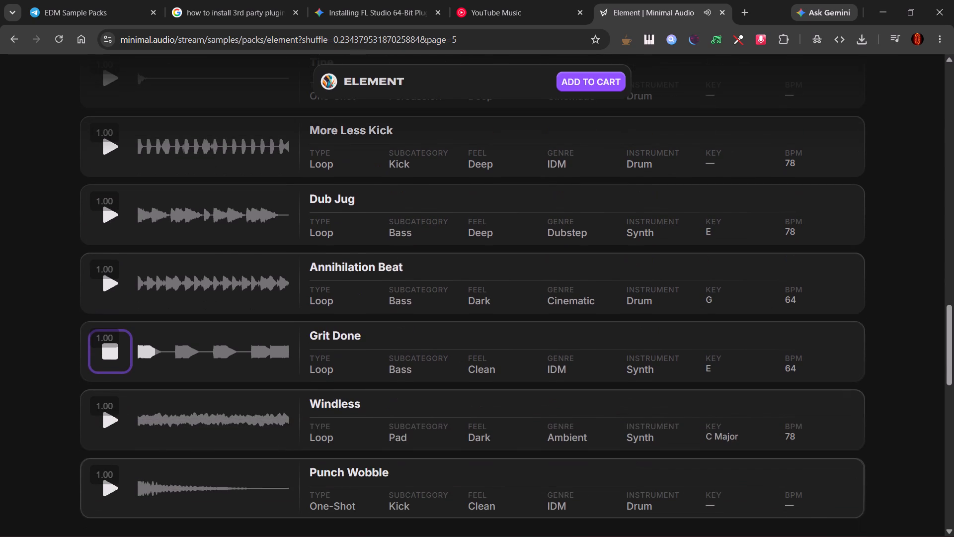
{"action": "left_click", "coordinate": [113, 429]}
{"action": "scroll", "coordinate": [136, 448], "scroll_direction": "down", "scroll_amount": 2}
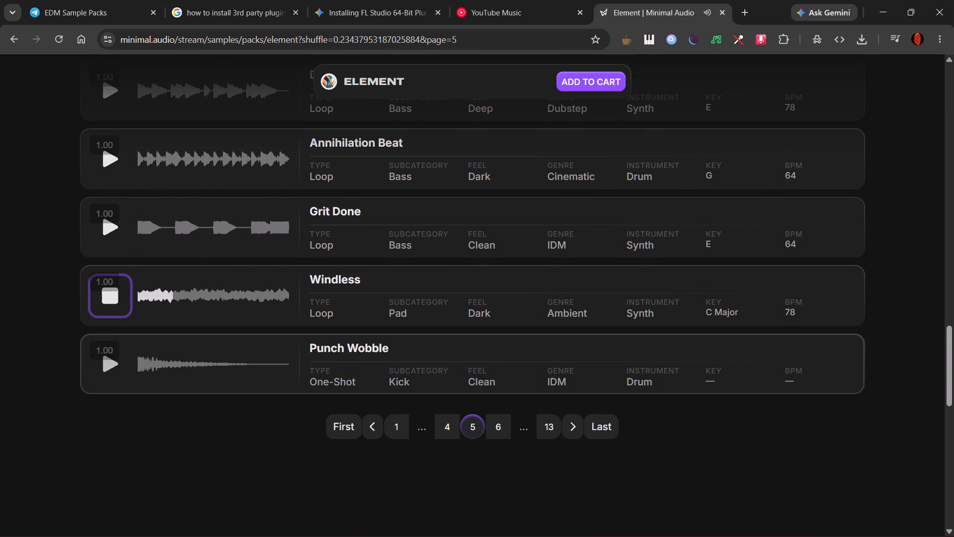
{"action": "left_click", "coordinate": [113, 370]}
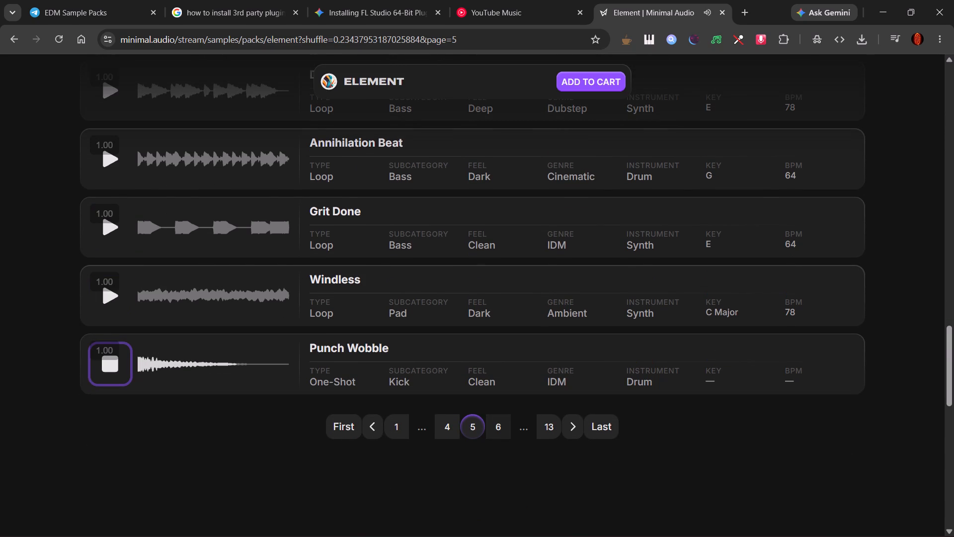
{"action": "left_click", "coordinate": [504, 430]}
{"action": "scroll", "coordinate": [241, 335], "scroll_direction": "down", "scroll_amount": 7}
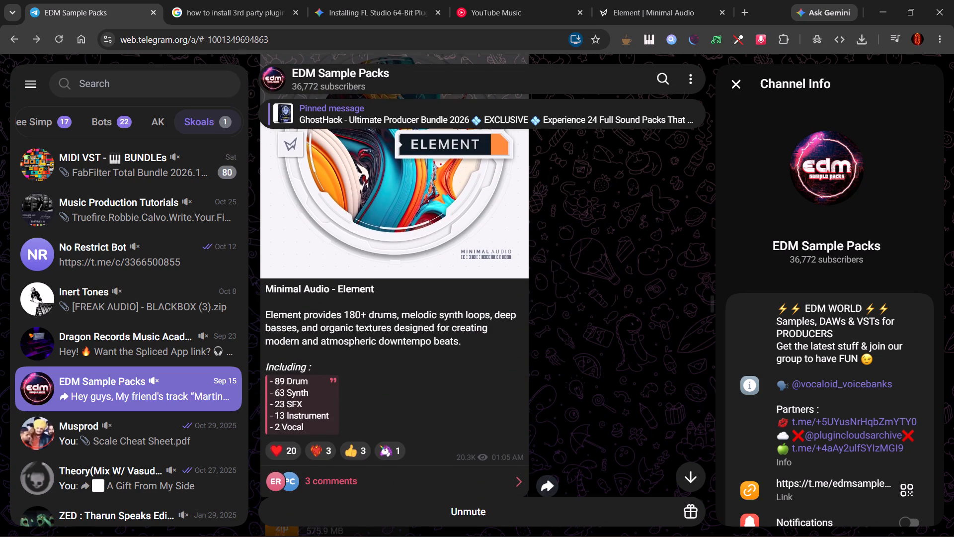
{"action": "scroll", "coordinate": [378, 406], "scroll_direction": "down", "scroll_amount": 3}
{"action": "scroll", "coordinate": [378, 406], "scroll_direction": "up", "scroll_amount": 5}
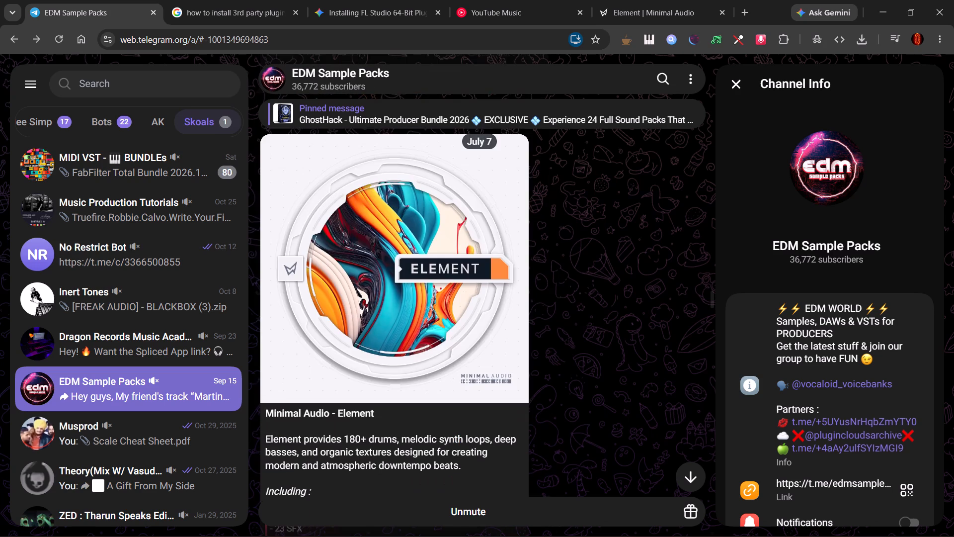
{"action": "scroll", "coordinate": [396, 320], "scroll_direction": "up", "scroll_amount": 8}
{"action": "scroll", "coordinate": [408, 325], "scroll_direction": "down", "scroll_amount": 2}
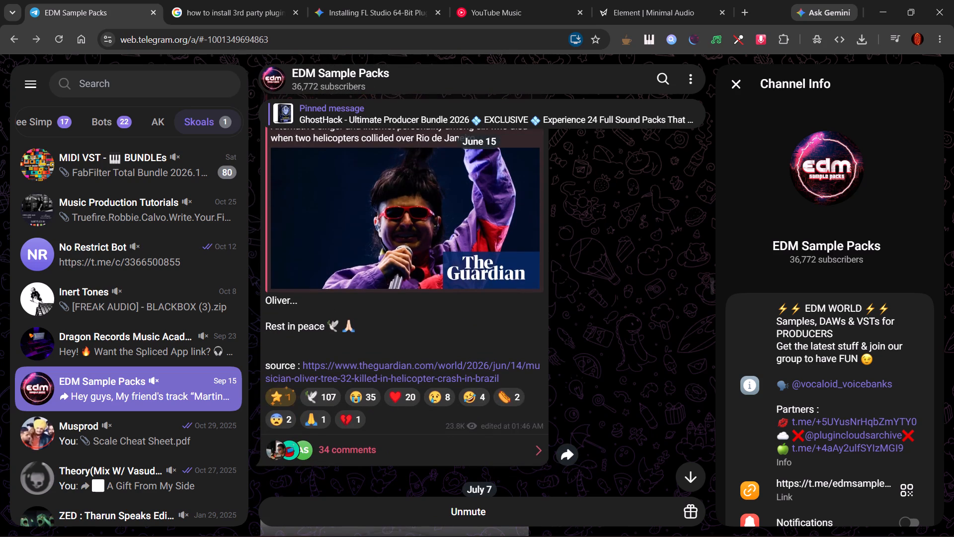
{"action": "scroll", "coordinate": [416, 330], "scroll_direction": "up", "scroll_amount": 2}
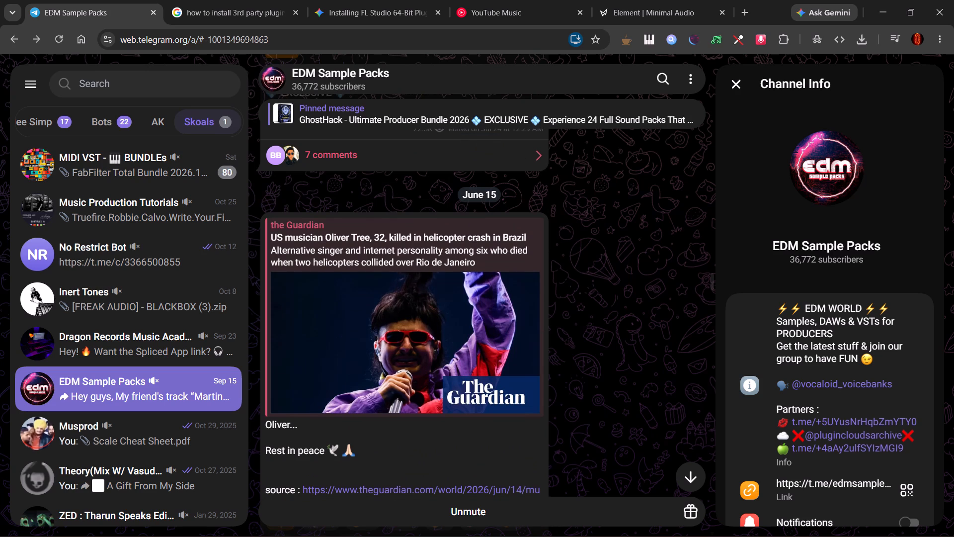
Return to Minimal Audio's Element page and add the free pack to the cart.
{"action": "left_click", "coordinate": [636, 0]}
{"action": "left_click", "coordinate": [573, 299]}
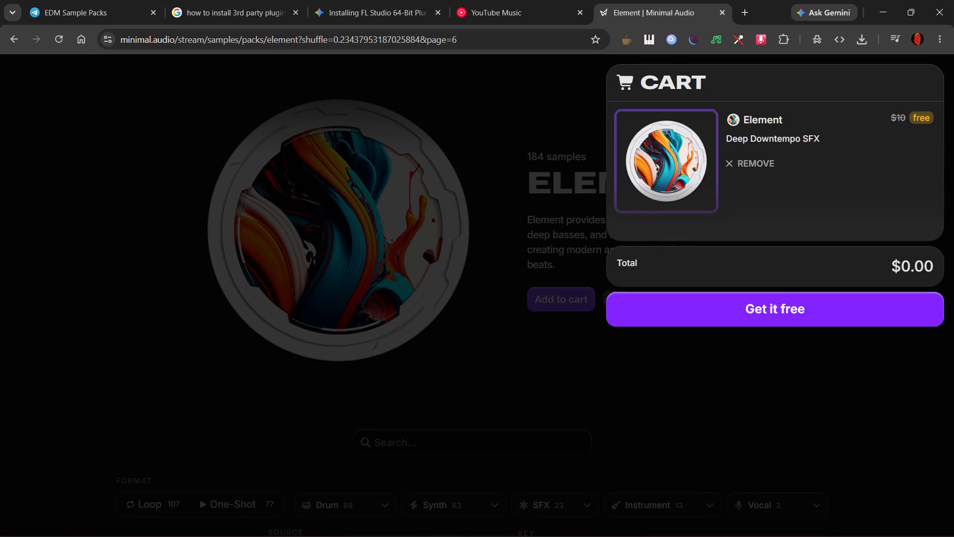
Close the cart and open the Presets category of sound packs.
{"action": "left_click", "coordinate": [705, 376]}
{"action": "scroll", "coordinate": [349, 143], "scroll_direction": "up", "scroll_amount": 5}
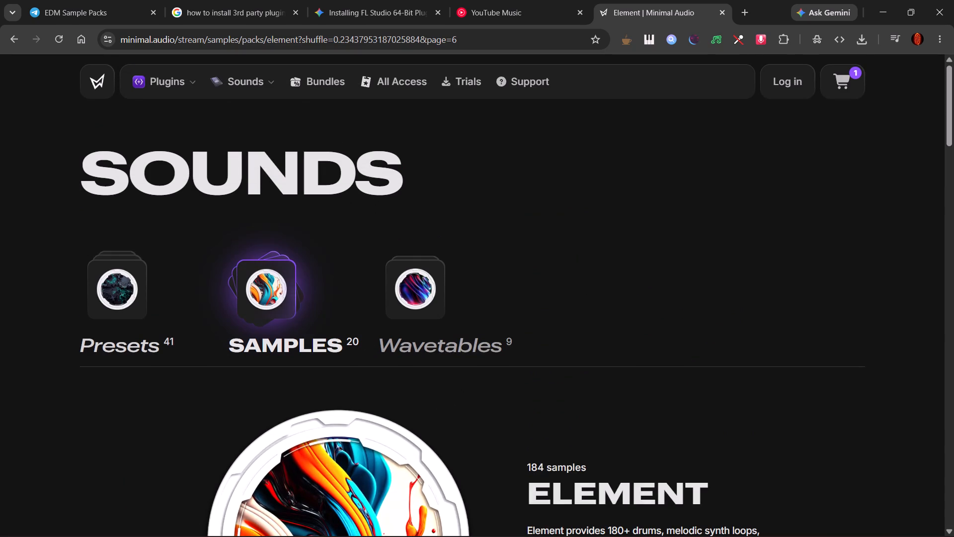
{"action": "left_click", "coordinate": [138, 302]}
{"action": "scroll", "coordinate": [540, 319], "scroll_direction": "down", "scroll_amount": 6}
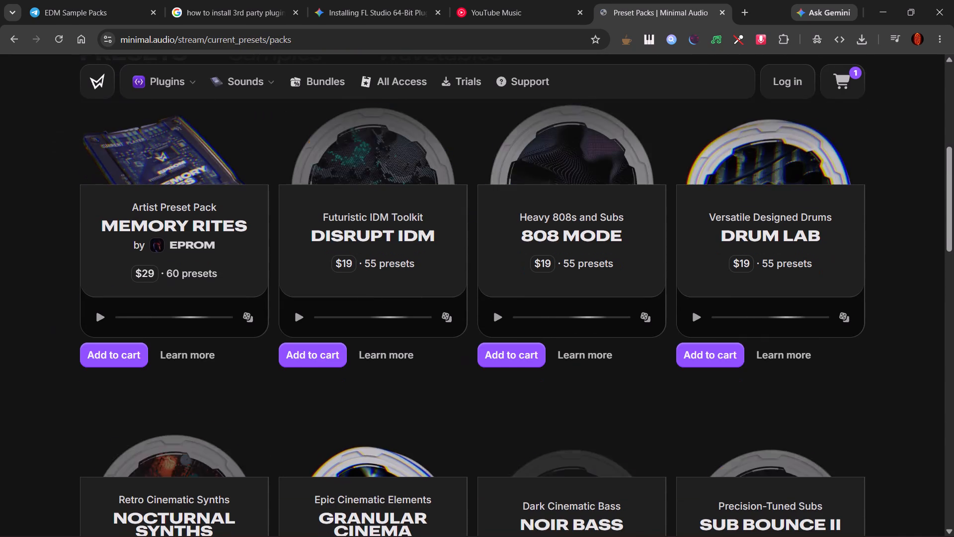
Preview the 808 Mode preset pack and look through the other preset packs on the first page.
{"action": "left_click", "coordinate": [500, 322]}
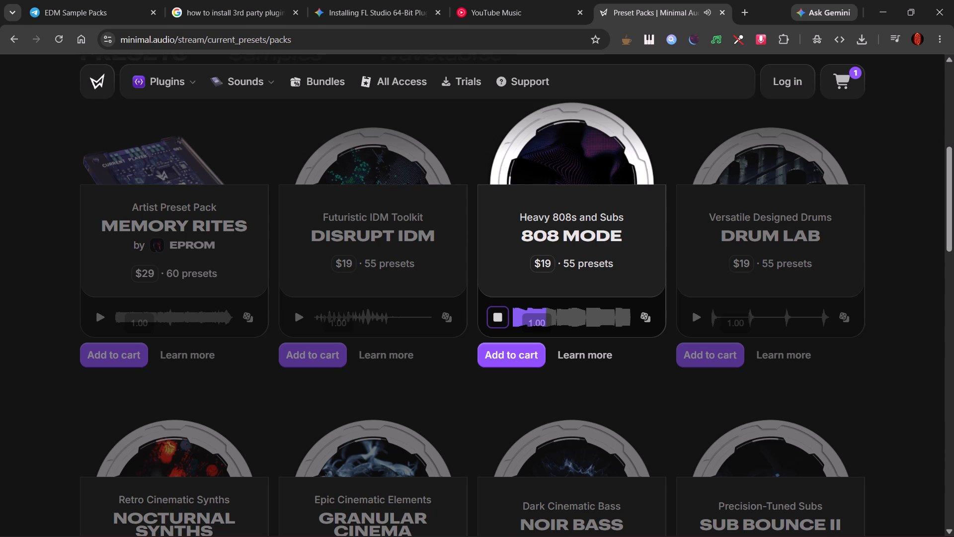
{"action": "scroll", "coordinate": [499, 320], "scroll_direction": "down", "scroll_amount": 4}
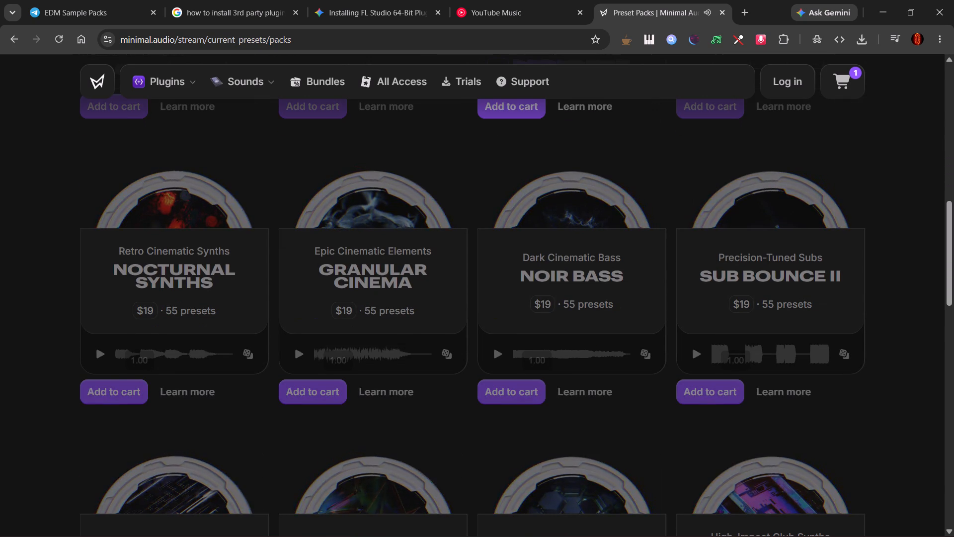
{"action": "scroll", "coordinate": [553, 279], "scroll_direction": "up", "scroll_amount": 3}
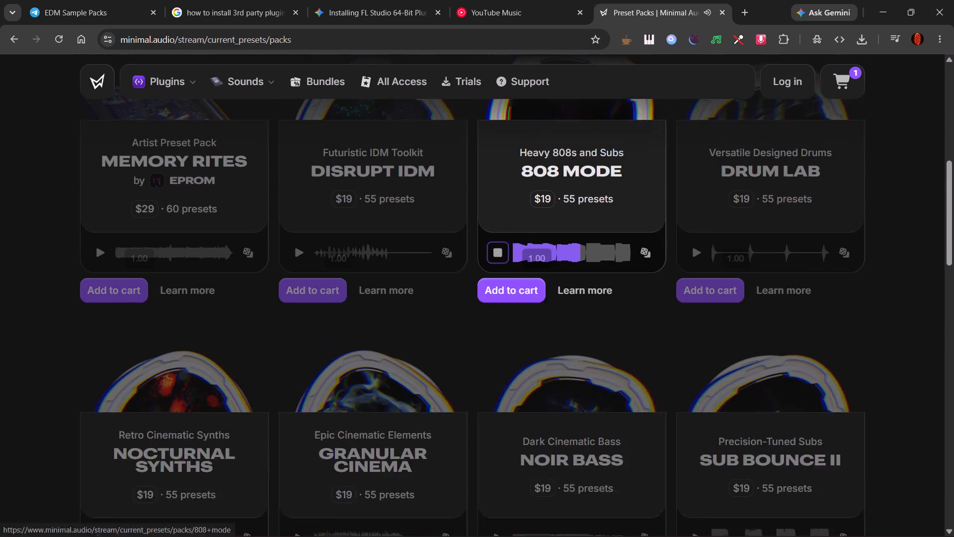
{"action": "scroll", "coordinate": [553, 279], "scroll_direction": "up", "scroll_amount": 2}
{"action": "scroll", "coordinate": [553, 279], "scroll_direction": "down", "scroll_amount": 7}
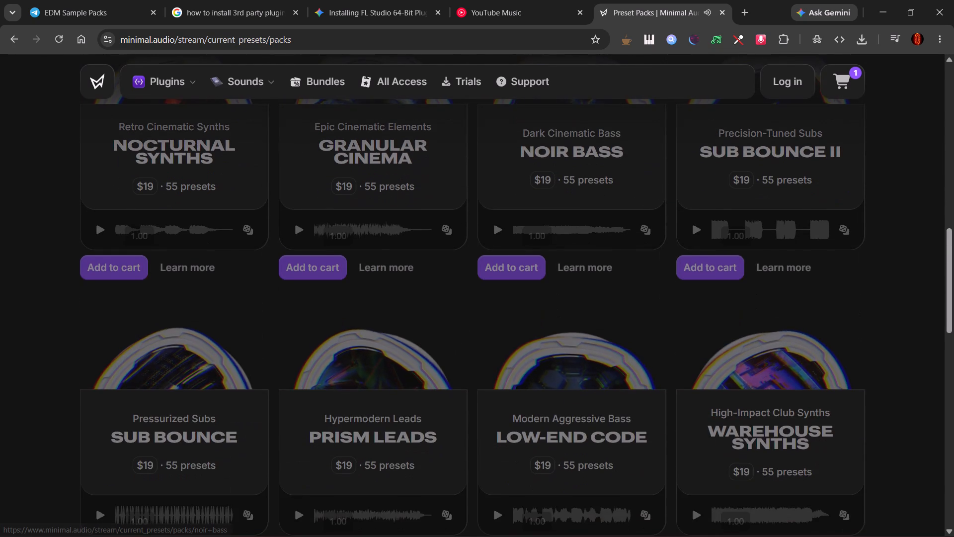
{"action": "scroll", "coordinate": [358, 288], "scroll_direction": "down", "scroll_amount": 3}
{"action": "scroll", "coordinate": [426, 309], "scroll_direction": "down", "scroll_amount": 2}
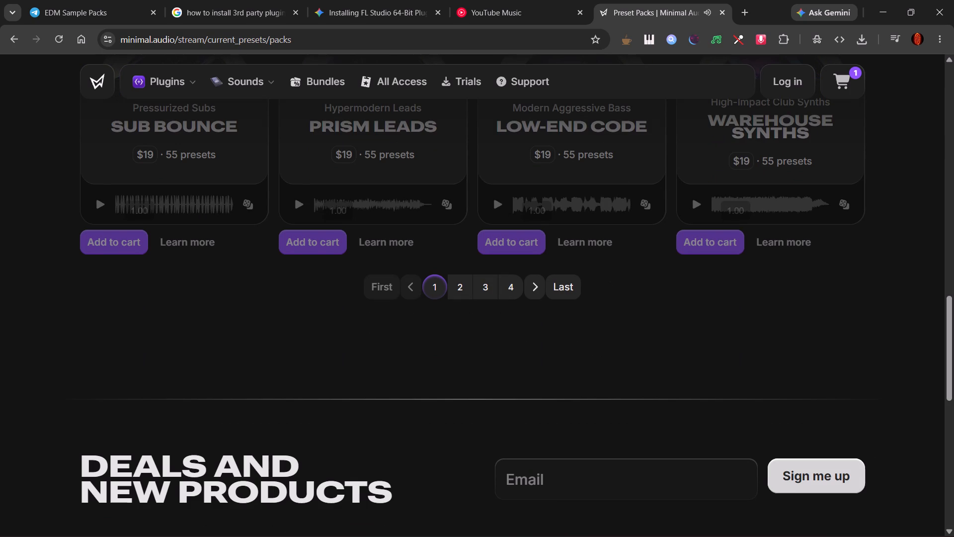
{"action": "scroll", "coordinate": [731, 301], "scroll_direction": "up", "scroll_amount": 16}
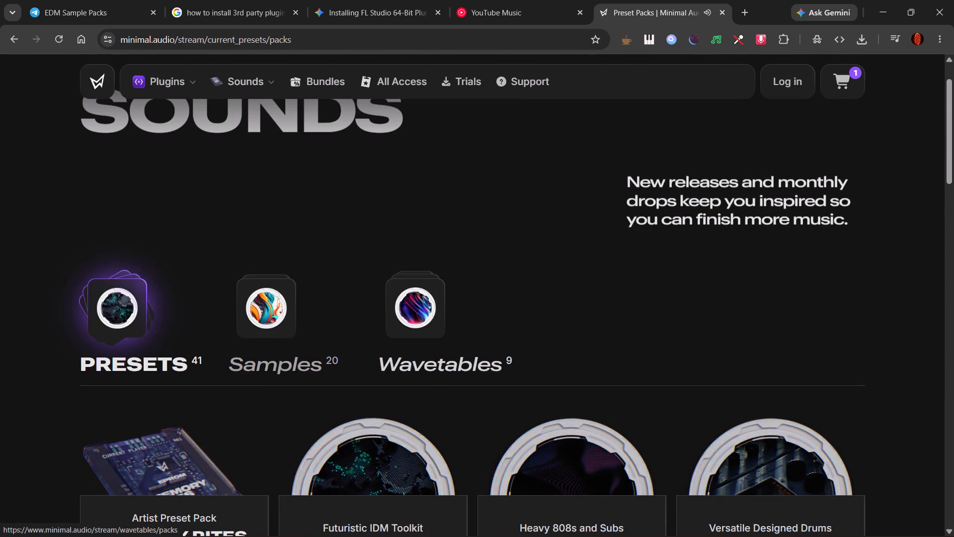
{"action": "scroll", "coordinate": [278, 324], "scroll_direction": "down", "scroll_amount": 4}
Open the Wavetables category and preview the Resonate, Drift, Form and Ripples packs.
{"action": "scroll", "coordinate": [550, 333], "scroll_direction": "up", "scroll_amount": 5}
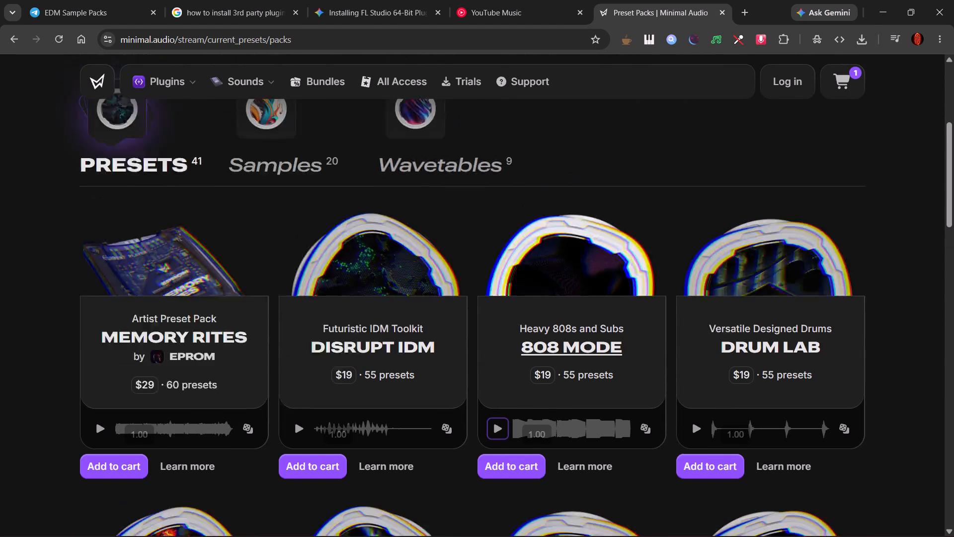
{"action": "left_click", "coordinate": [443, 384]}
{"action": "scroll", "coordinate": [634, 337], "scroll_direction": "down", "scroll_amount": 1}
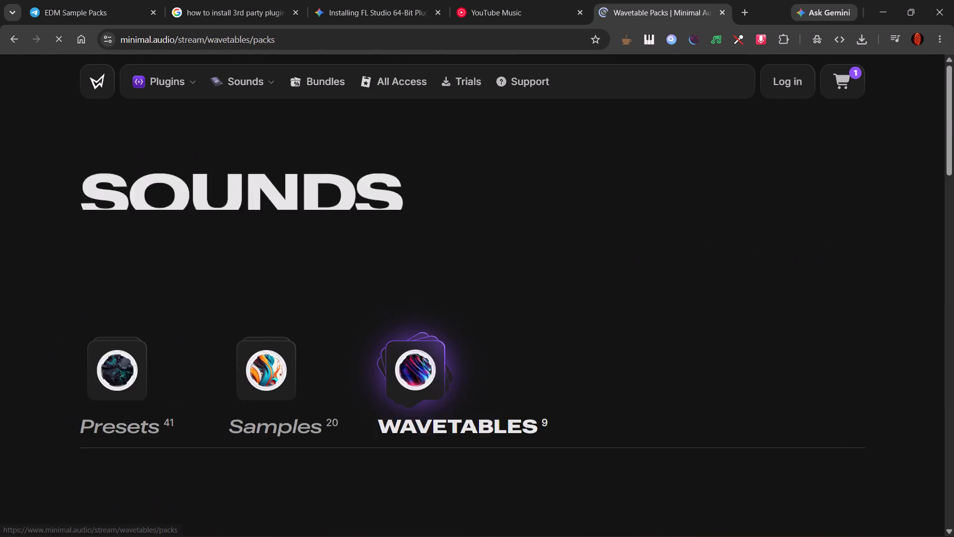
{"action": "scroll", "coordinate": [634, 337], "scroll_direction": "down", "scroll_amount": 5}
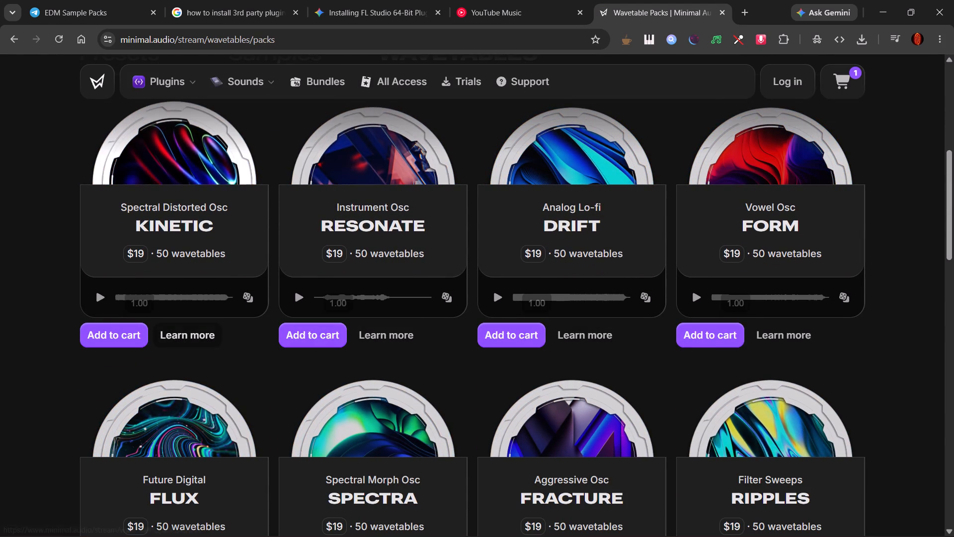
{"action": "left_click", "coordinate": [297, 291]}
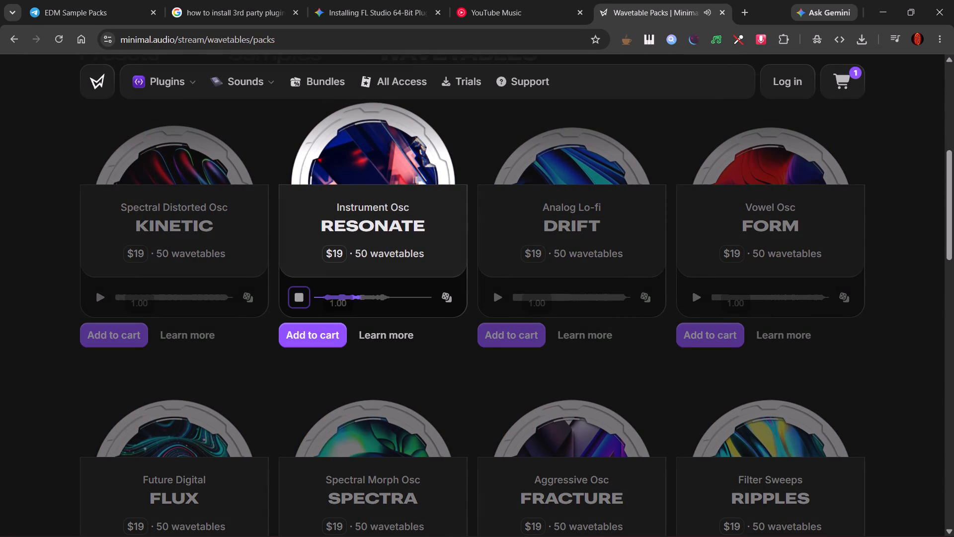
{"action": "left_click", "coordinate": [494, 296]}
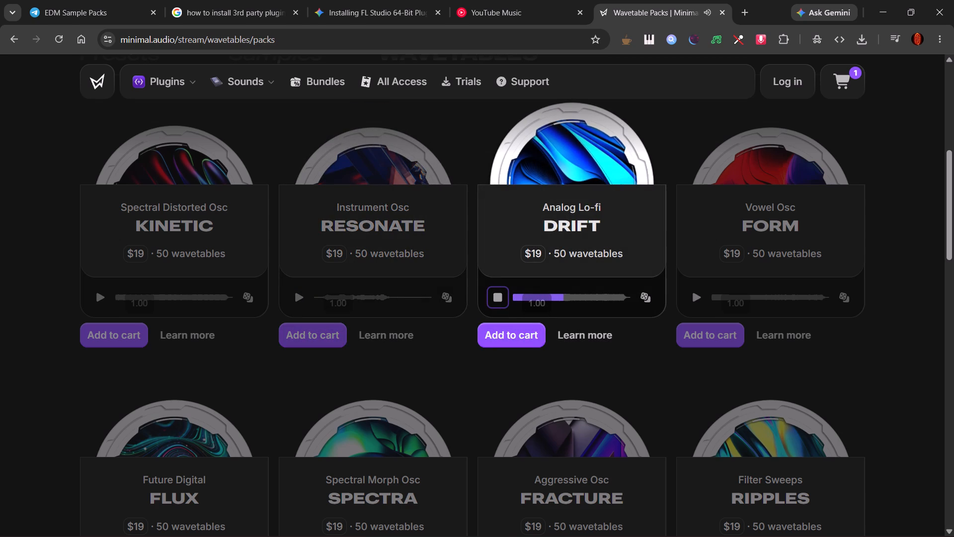
{"action": "left_click", "coordinate": [696, 302]}
{"action": "scroll", "coordinate": [689, 325], "scroll_direction": "down", "scroll_amount": 2}
{"action": "left_click", "coordinate": [698, 445]}
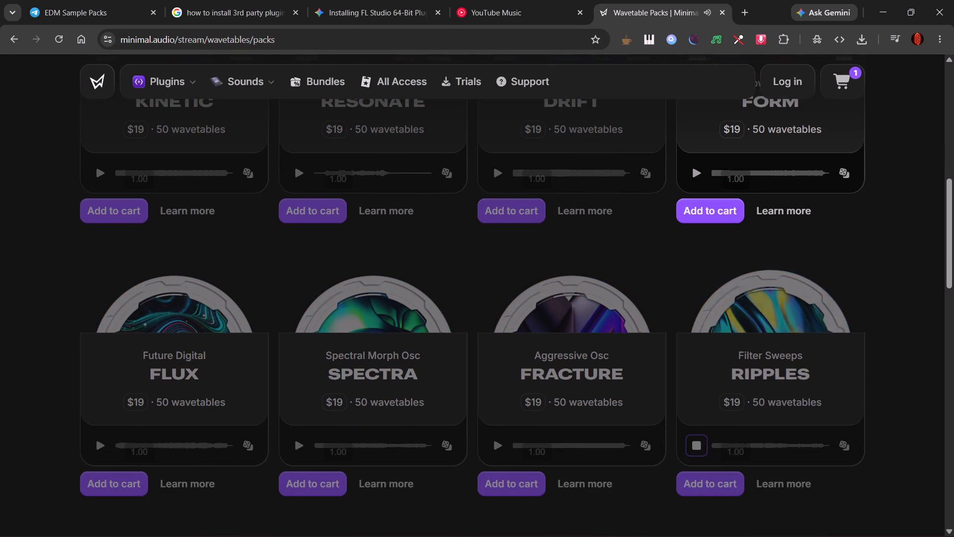
Preview the Fracture wavetable pack and look at the remaining wavetable packs on the page.
{"action": "left_click", "coordinate": [501, 448]}
{"action": "scroll", "coordinate": [500, 448], "scroll_direction": "down", "scroll_amount": 4}
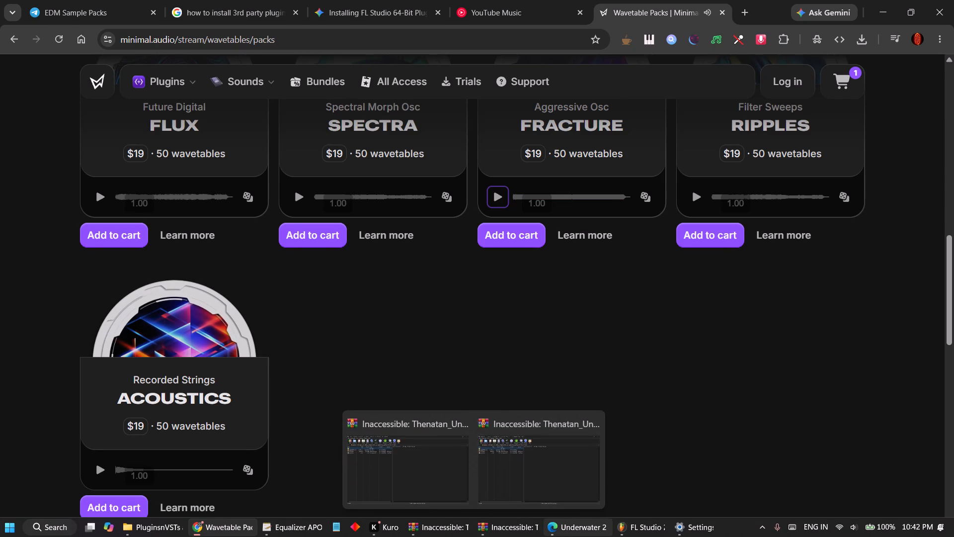
Switch to Equalizer APO, turn off the Graphic EQ and Preamplification filters, and return to the browser.
{"action": "left_click", "coordinate": [286, 536]}
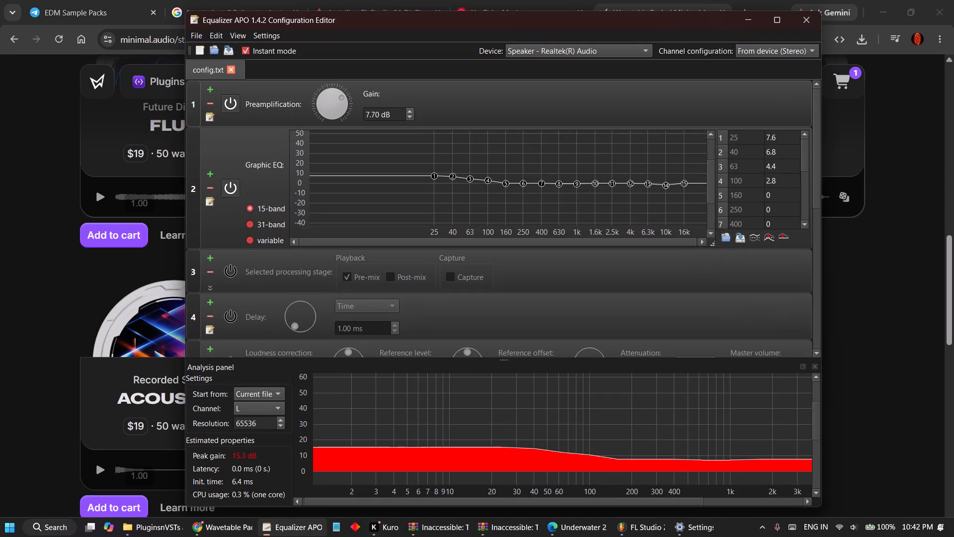
{"action": "left_click", "coordinate": [234, 189]}
{"action": "left_click", "coordinate": [233, 106]}
{"action": "left_click", "coordinate": [953, 365]}
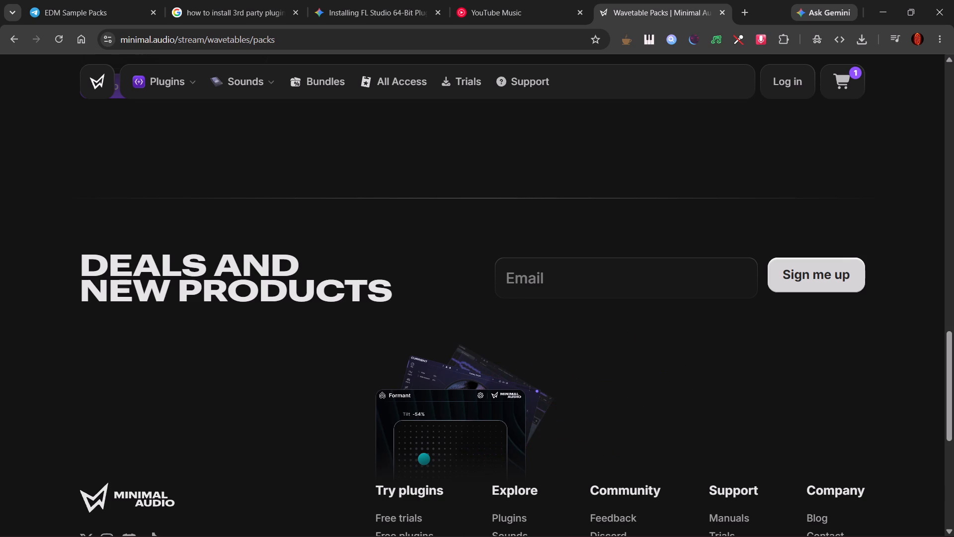
Open the Factory Bass preset pack featured at the bottom of the page and preview its Outer Life preset.
{"action": "scroll", "coordinate": [486, 419], "scroll_direction": "down", "scroll_amount": 4}
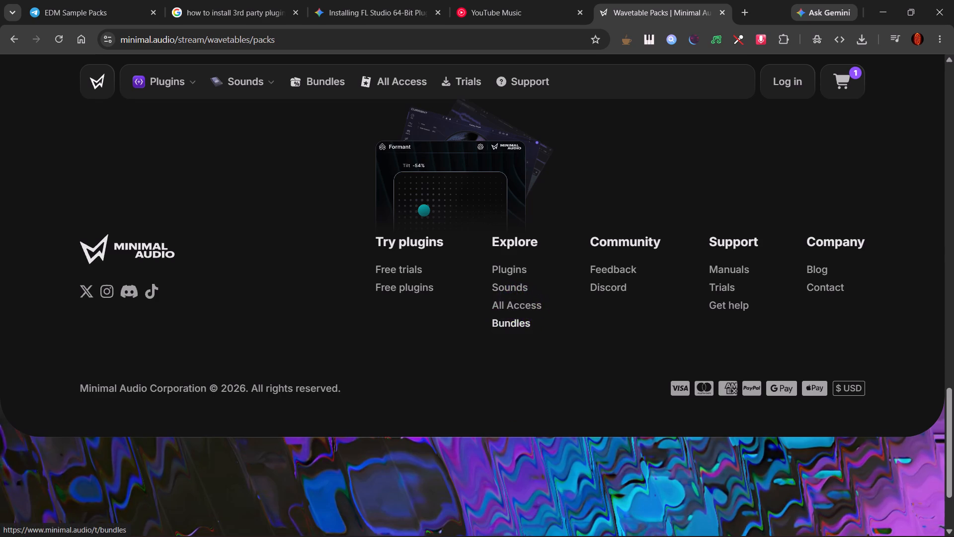
{"action": "scroll", "coordinate": [385, 358], "scroll_direction": "down", "scroll_amount": 5}
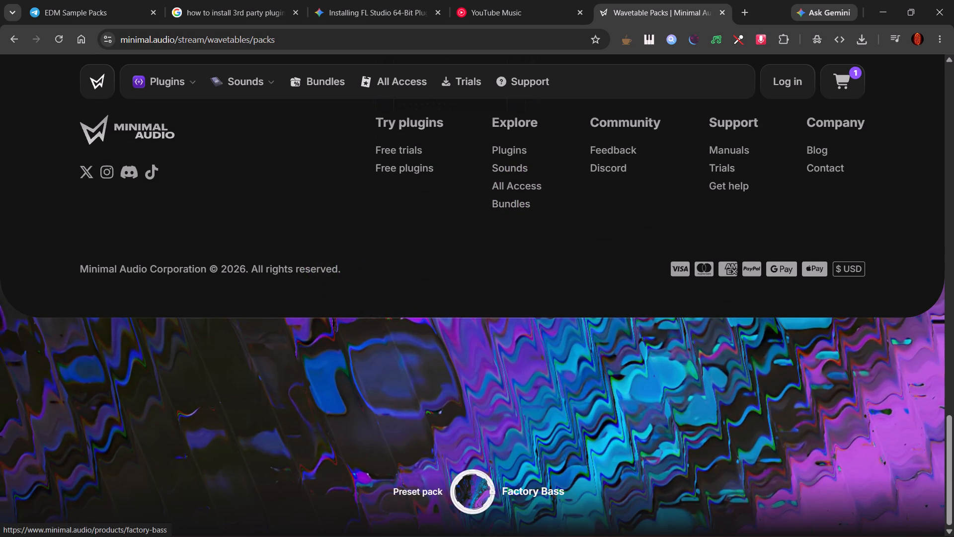
{"action": "left_click", "coordinate": [473, 494]}
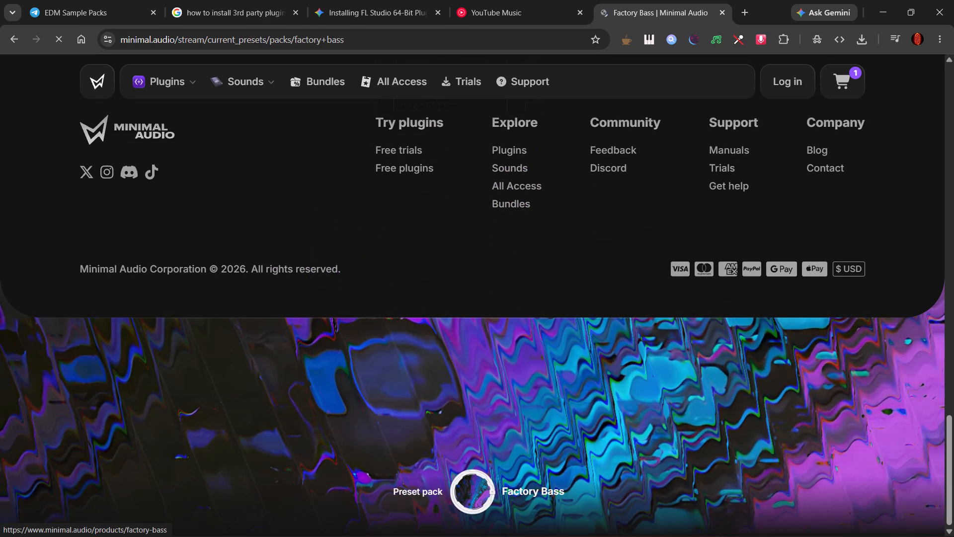
{"action": "scroll", "coordinate": [414, 376], "scroll_direction": "down", "scroll_amount": 11}
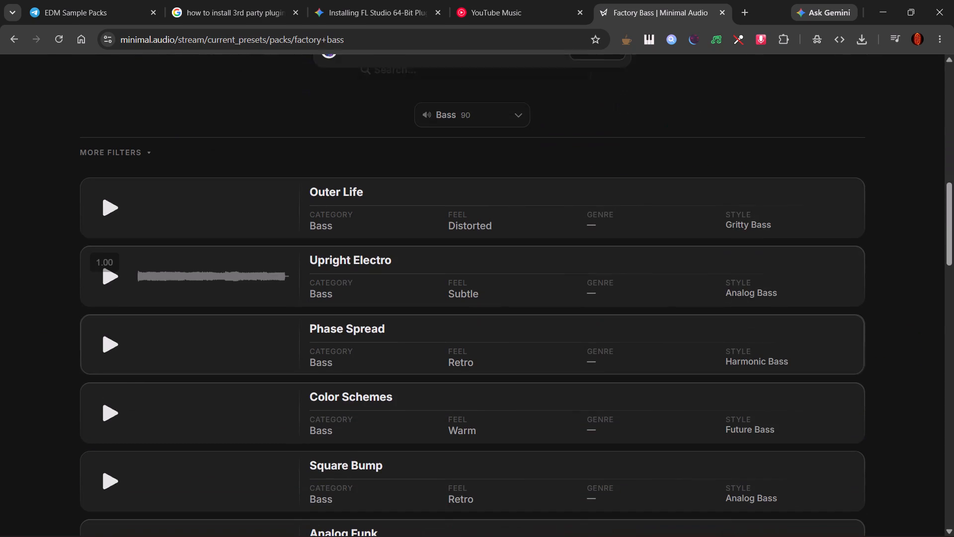
{"action": "left_click", "coordinate": [108, 214]}
Examine the Factory Bass pack's description and try its Owned and price labels.
{"action": "scroll", "coordinate": [415, 237], "scroll_direction": "up", "scroll_amount": 5}
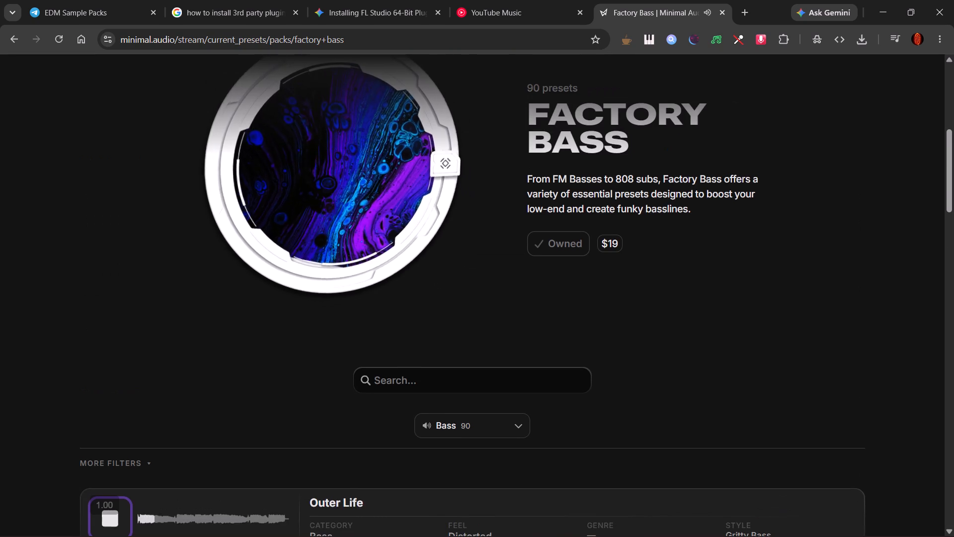
{"action": "scroll", "coordinate": [638, 280], "scroll_direction": "up", "scroll_amount": 7}
{"action": "scroll", "coordinate": [640, 280], "scroll_direction": "down", "scroll_amount": 6}
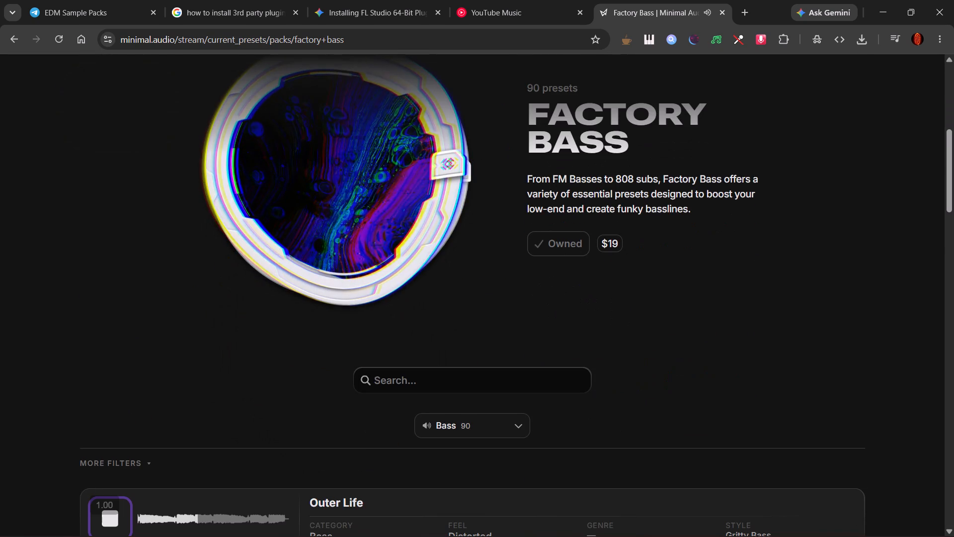
{"action": "scroll", "coordinate": [615, 307], "scroll_direction": "up", "scroll_amount": 1}
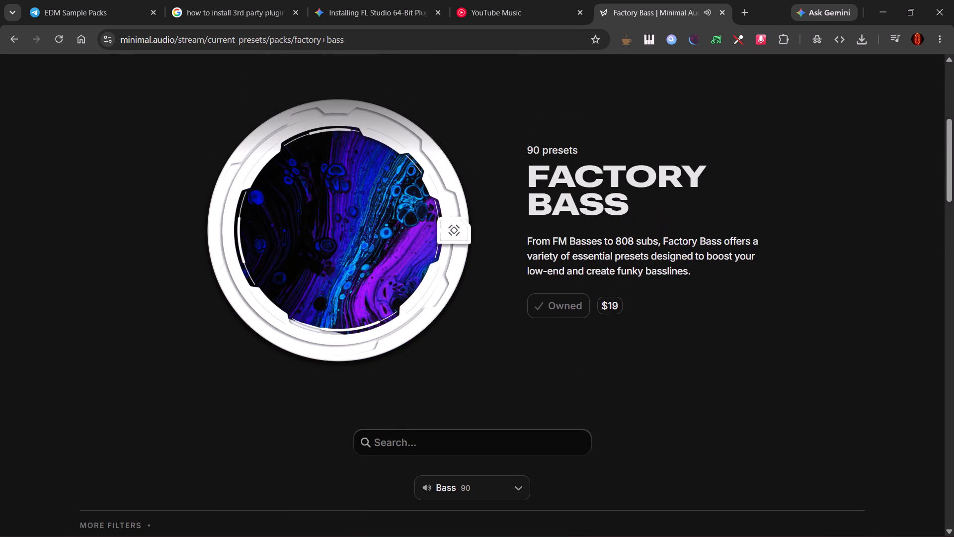
{"action": "triple_click", "coordinate": [560, 313]}
{"action": "left_click", "coordinate": [560, 313]}
{"action": "left_click", "coordinate": [595, 312]}
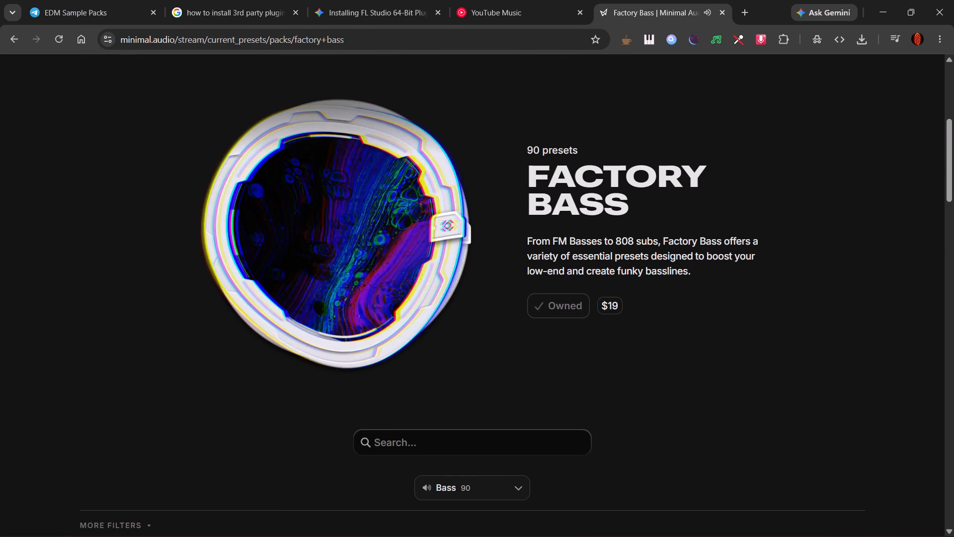
{"action": "scroll", "coordinate": [567, 309], "scroll_direction": "up", "scroll_amount": 4}
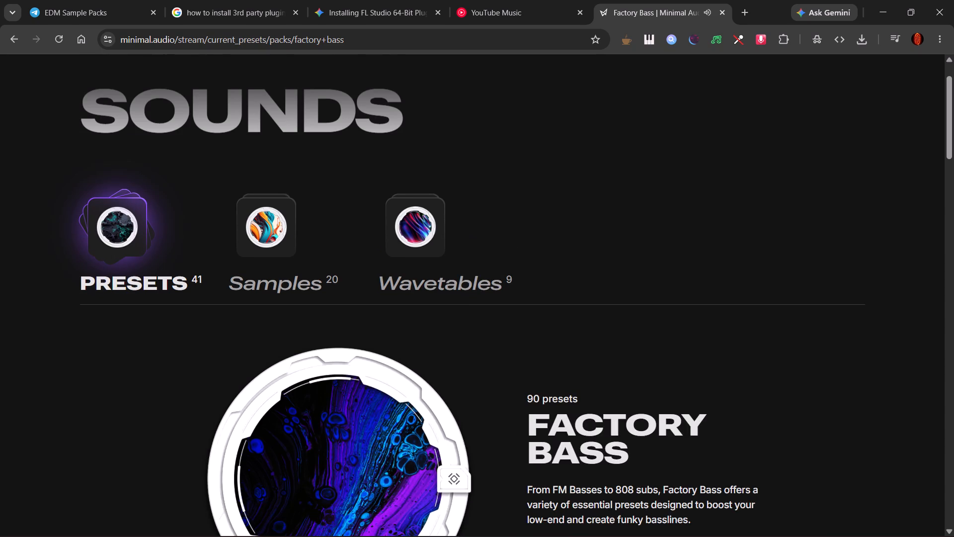
Open the Samples category and look through the first page of sample packs.
{"action": "left_click", "coordinate": [259, 240]}
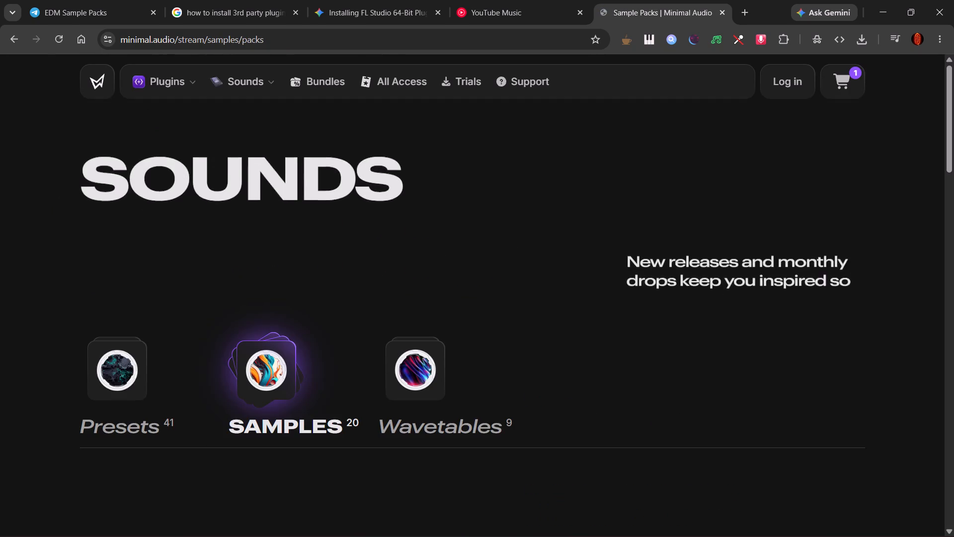
{"action": "scroll", "coordinate": [397, 260], "scroll_direction": "down", "scroll_amount": 6}
{"action": "scroll", "coordinate": [506, 278], "scroll_direction": "up", "scroll_amount": 6}
{"action": "left_click", "coordinate": [271, 362]}
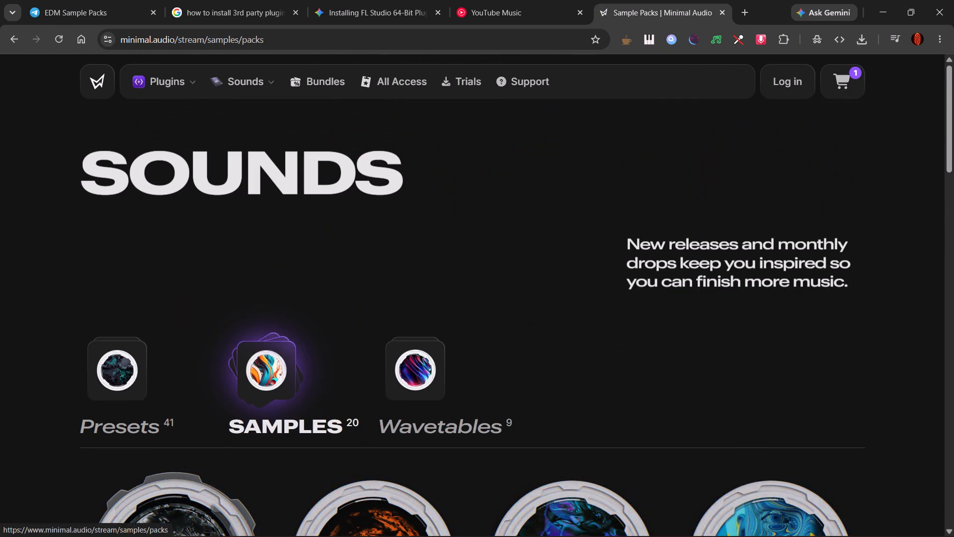
{"action": "scroll", "coordinate": [339, 345], "scroll_direction": "down", "scroll_amount": 6}
{"action": "scroll", "coordinate": [435, 295], "scroll_direction": "down", "scroll_amount": 4}
{"action": "scroll", "coordinate": [429, 292], "scroll_direction": "up", "scroll_amount": 3}
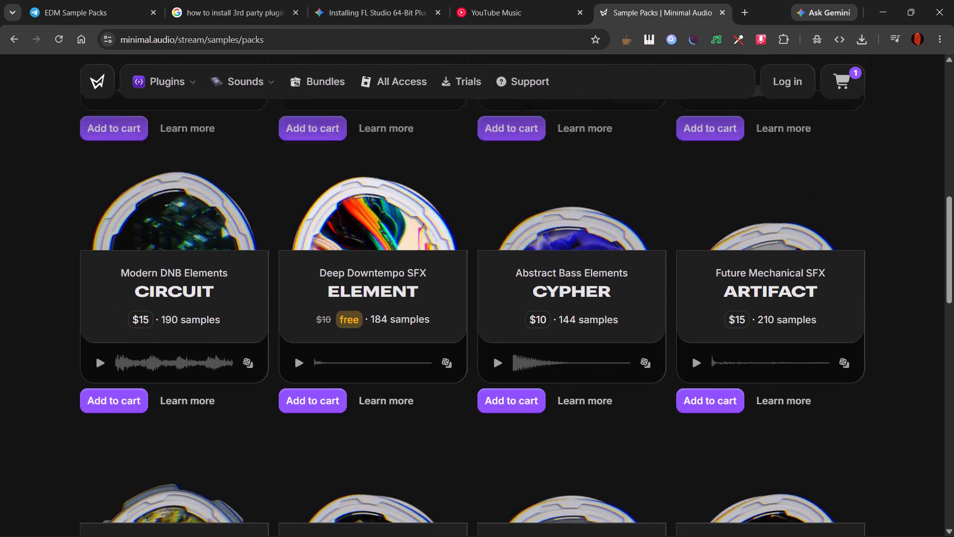
{"action": "scroll", "coordinate": [429, 292], "scroll_direction": "up", "scroll_amount": 1}
{"action": "scroll", "coordinate": [370, 365], "scroll_direction": "up", "scroll_amount": 2}
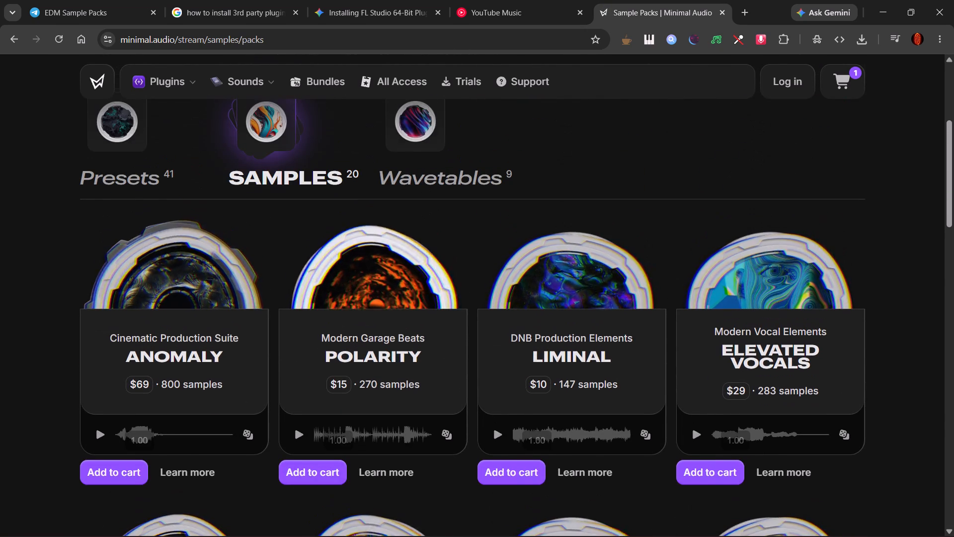
{"action": "scroll", "coordinate": [323, 391], "scroll_direction": "down", "scroll_amount": 7}
{"action": "scroll", "coordinate": [390, 384], "scroll_direction": "down", "scroll_amount": 3}
{"action": "scroll", "coordinate": [397, 375], "scroll_direction": "up", "scroll_amount": 2}
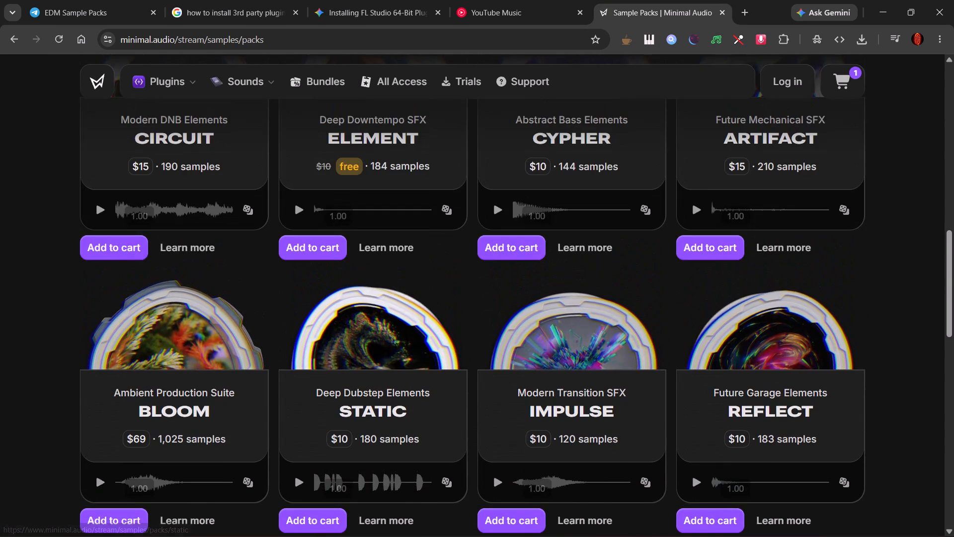
{"action": "scroll", "coordinate": [394, 271], "scroll_direction": "up", "scroll_amount": 1}
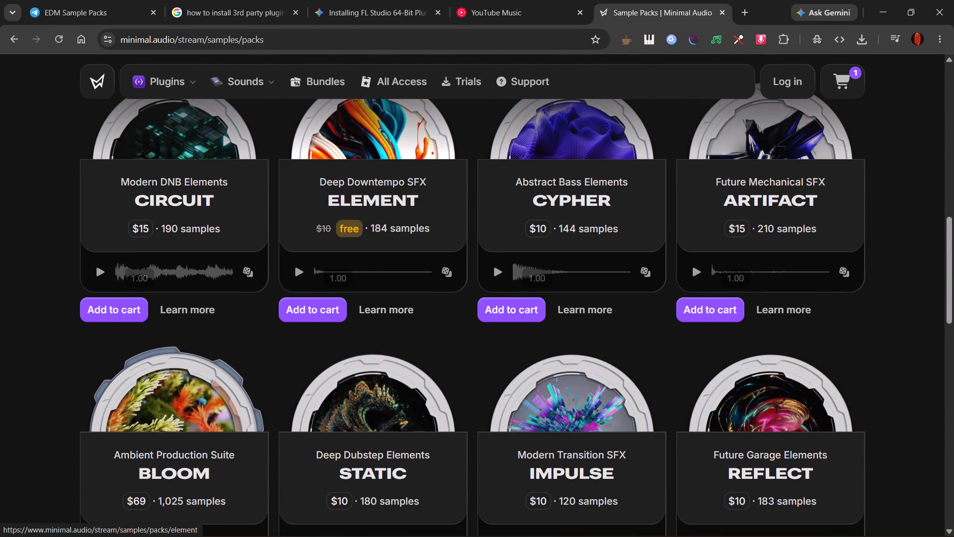
{"action": "scroll", "coordinate": [413, 219], "scroll_direction": "up", "scroll_amount": 2}
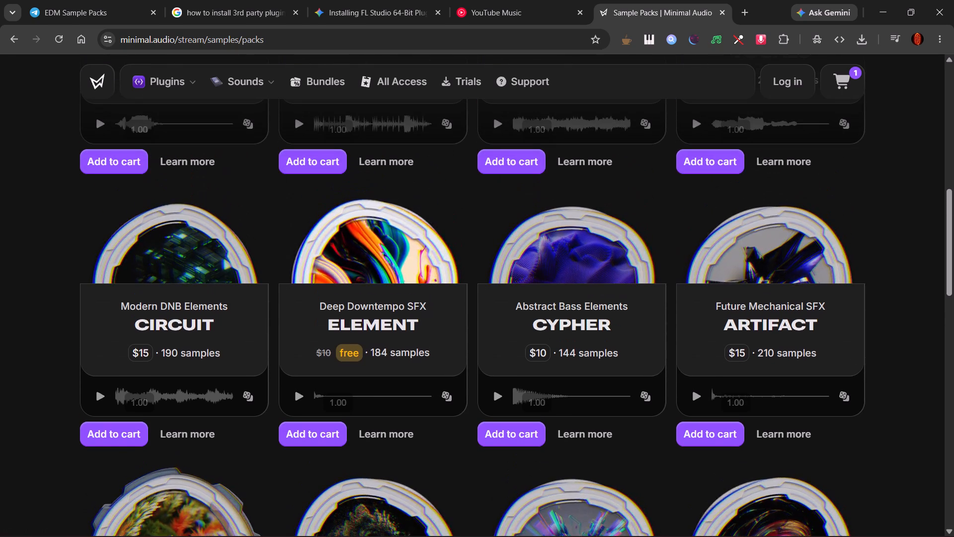
{"action": "scroll", "coordinate": [413, 319], "scroll_direction": "up", "scroll_amount": 8}
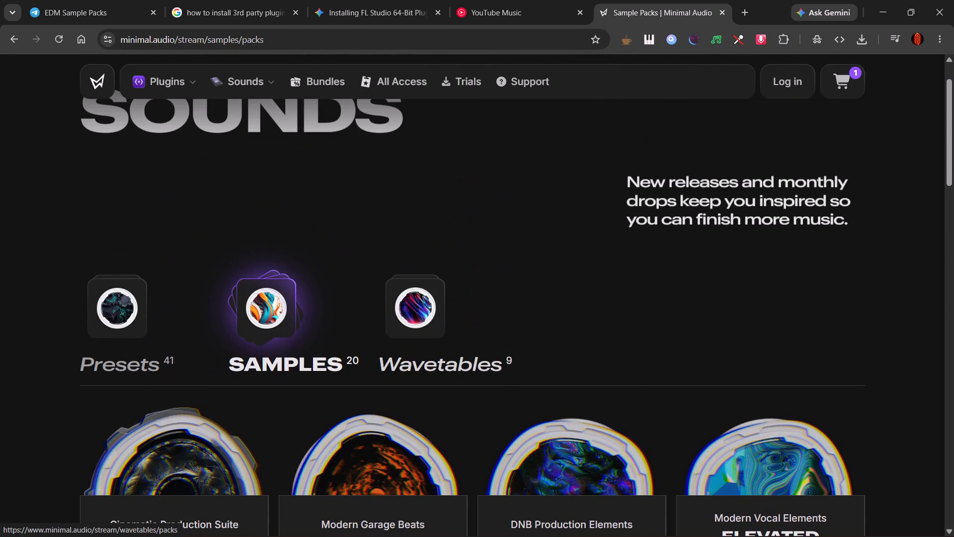
{"action": "scroll", "coordinate": [458, 376], "scroll_direction": "down", "scroll_amount": 10}
{"action": "scroll", "coordinate": [742, 344], "scroll_direction": "down", "scroll_amount": 4}
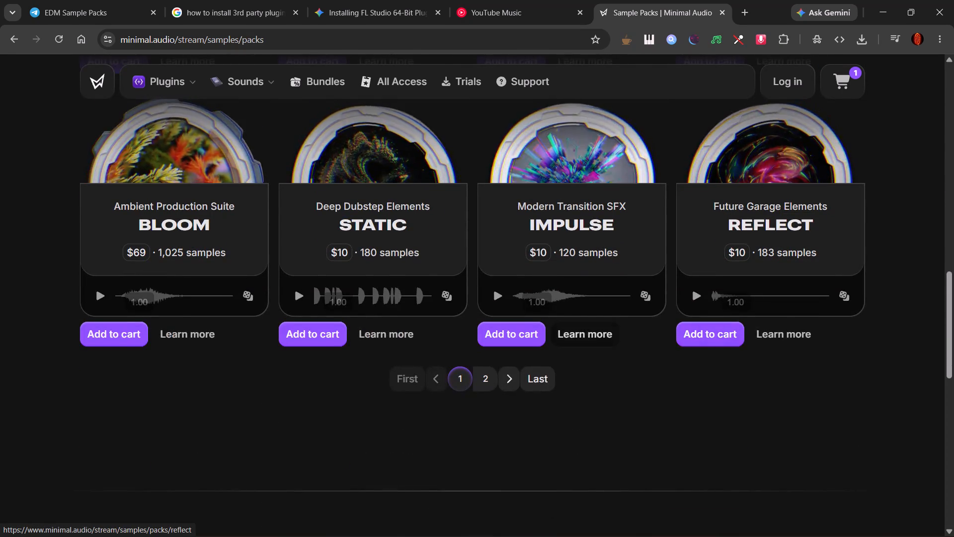
{"action": "scroll", "coordinate": [773, 342], "scroll_direction": "down", "scroll_amount": 1}
Open page 2 of the sample packs and look through the packs listed there.
{"action": "left_click", "coordinate": [481, 320]}
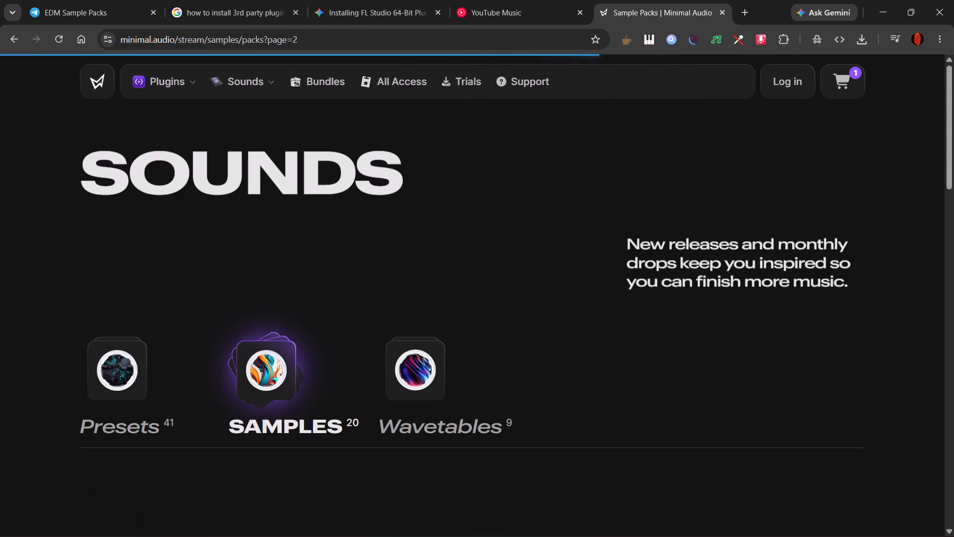
{"action": "scroll", "coordinate": [461, 323], "scroll_direction": "down", "scroll_amount": 9}
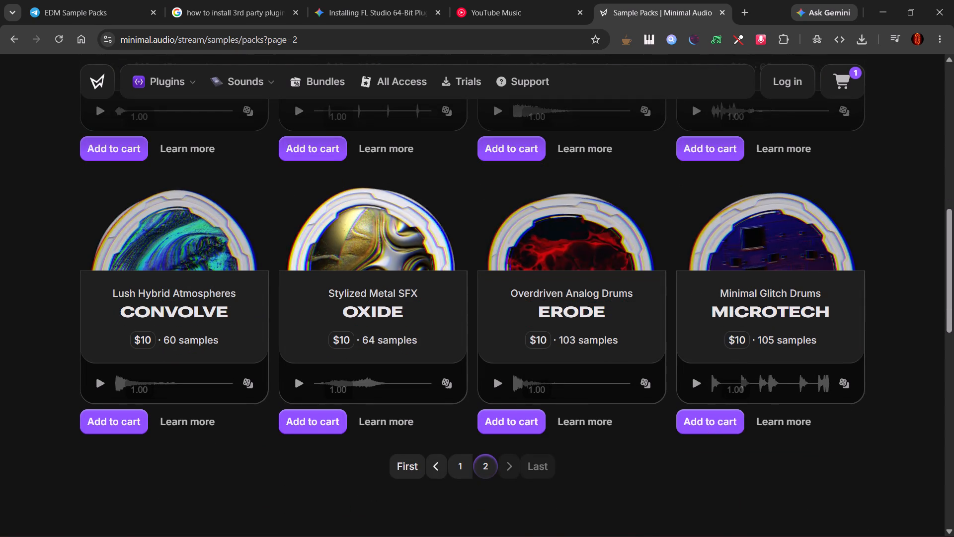
{"action": "scroll", "coordinate": [741, 454], "scroll_direction": "up", "scroll_amount": 5}
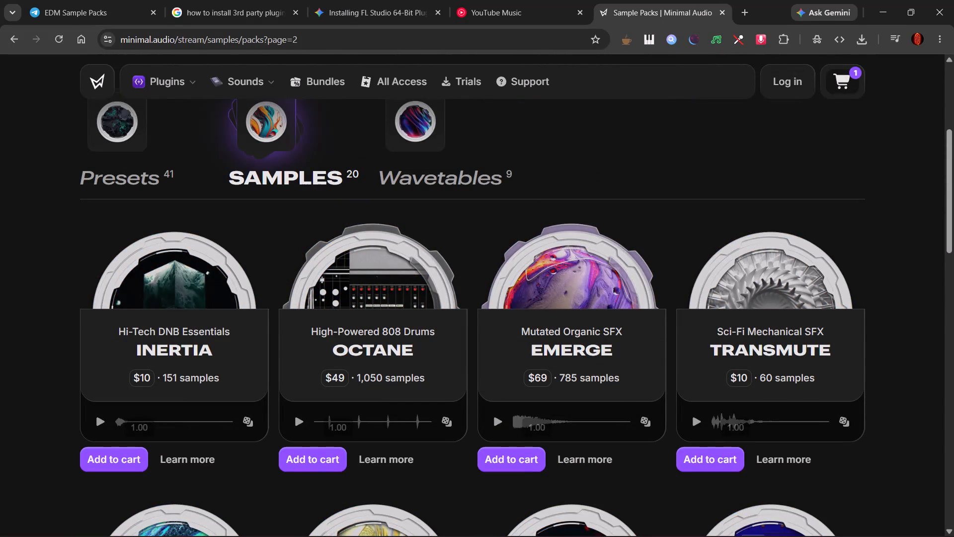
Open the cart and start the free checkout for the Element sample pack.
{"action": "left_click", "coordinate": [848, 81]}
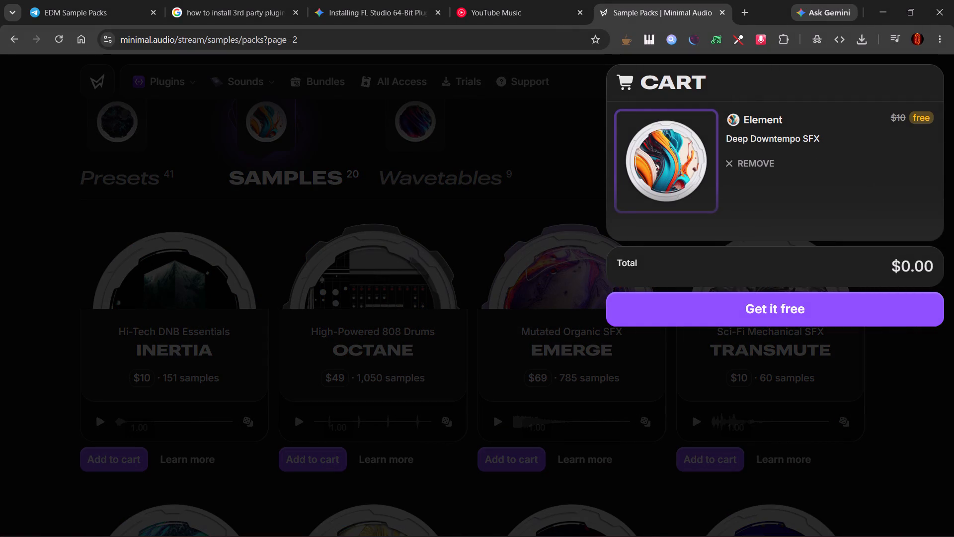
{"action": "left_click", "coordinate": [773, 313]}
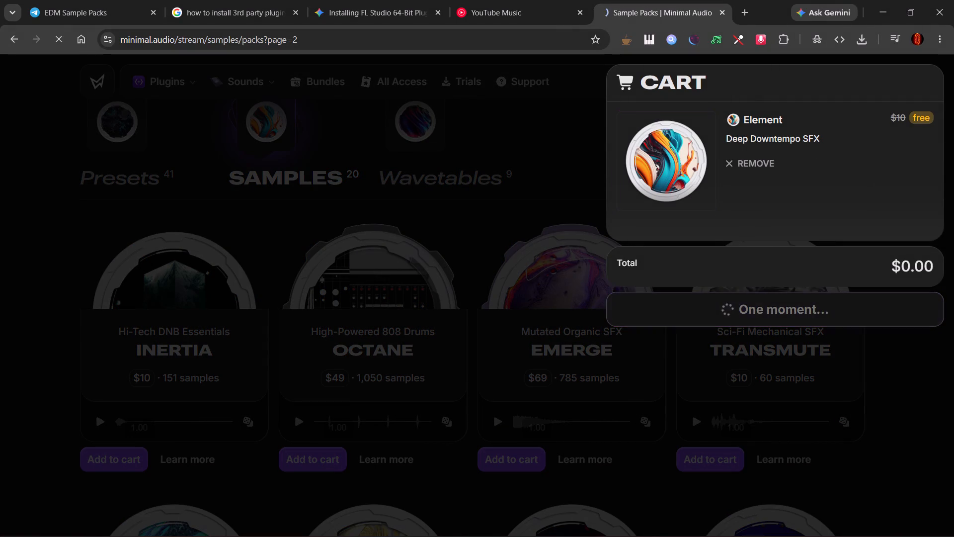
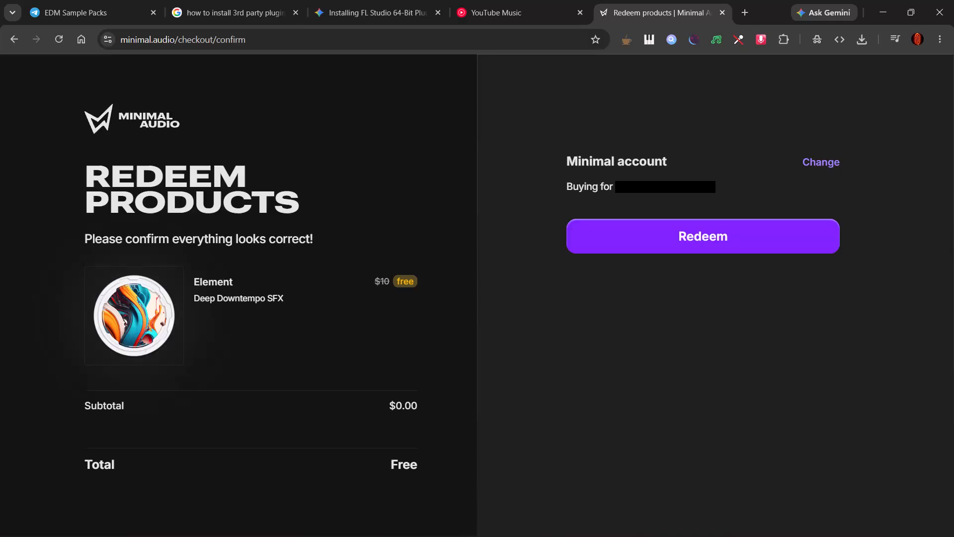
Redeem the free Element sample pack for the signed-in Minimal account.
{"action": "left_click", "coordinate": [691, 244]}
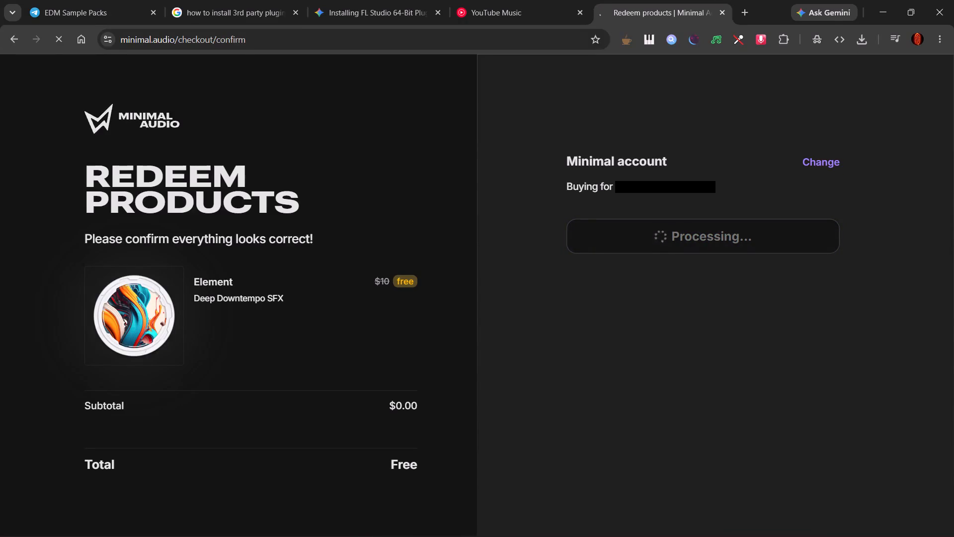
Copy the generated account password from the order confirmation page.
{"action": "scroll", "coordinate": [645, 264], "scroll_direction": "down", "scroll_amount": 2}
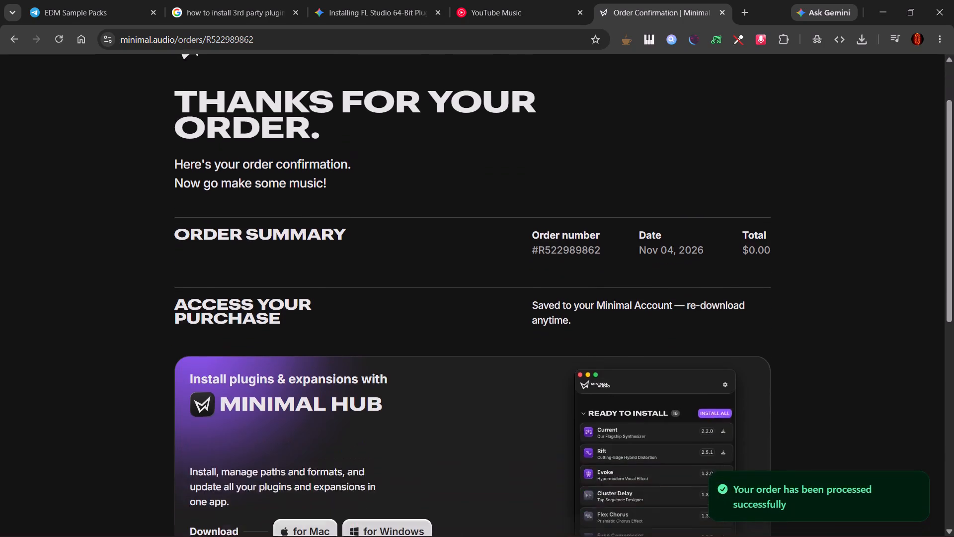
{"action": "scroll", "coordinate": [645, 264], "scroll_direction": "down", "scroll_amount": 6}
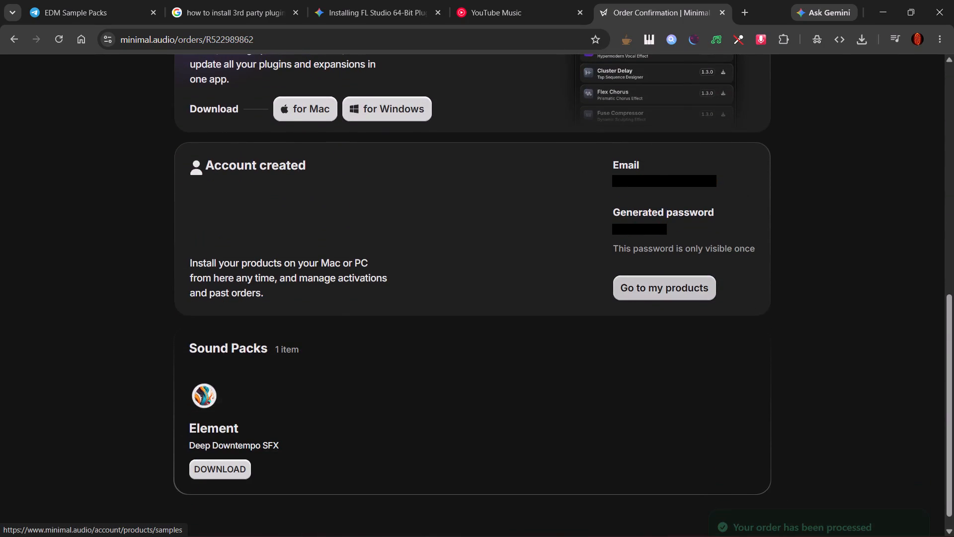
{"action": "left_click_drag", "start_coordinate": [676, 228], "coordinate": [602, 223]}
{"action": "key", "text": "ctrl+c"}
Go to the account's purchased products and look over the Samples list containing the Element pack.
{"action": "left_click", "coordinate": [666, 283]}
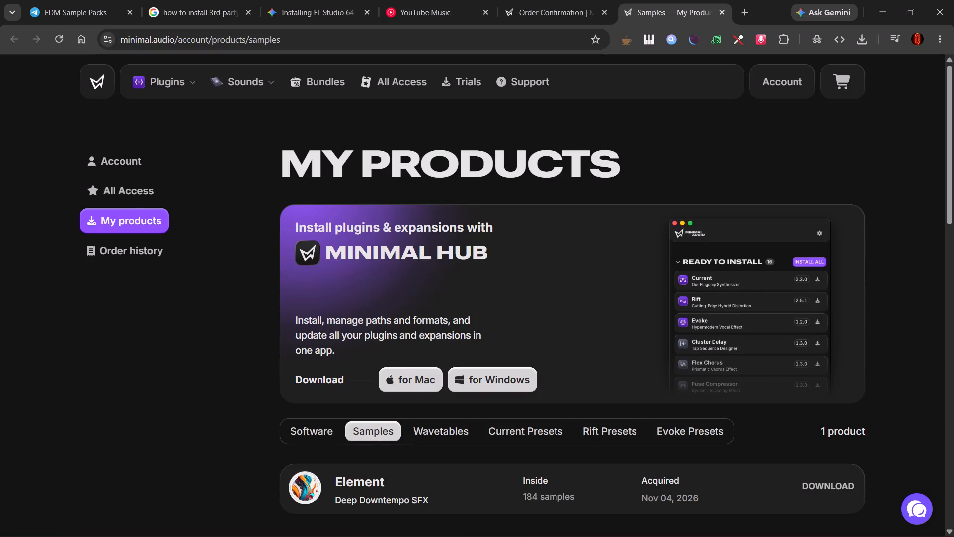
{"action": "scroll", "coordinate": [598, 304], "scroll_direction": "down", "scroll_amount": 3}
{"action": "scroll", "coordinate": [591, 306], "scroll_direction": "up", "scroll_amount": 3}
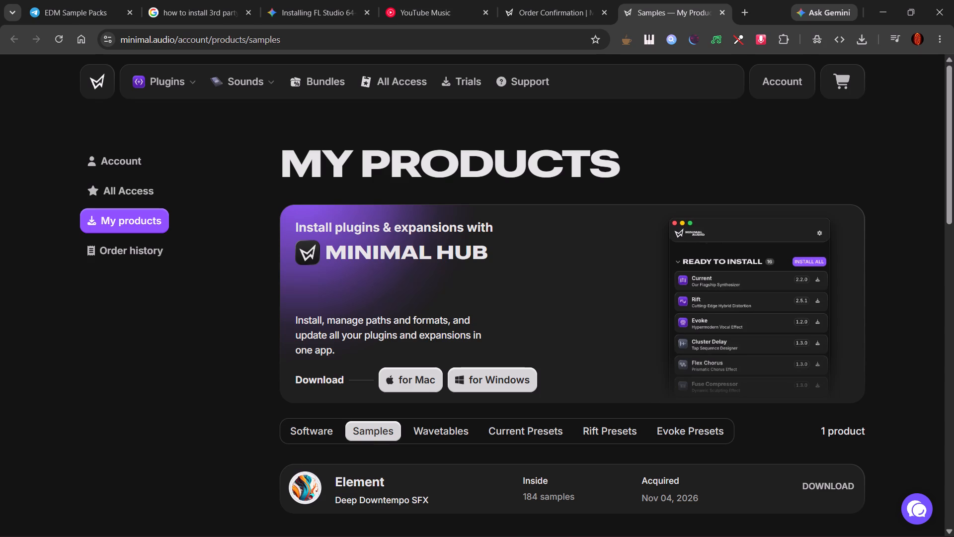
{"action": "left_click_drag", "start_coordinate": [305, 230], "coordinate": [460, 242]}
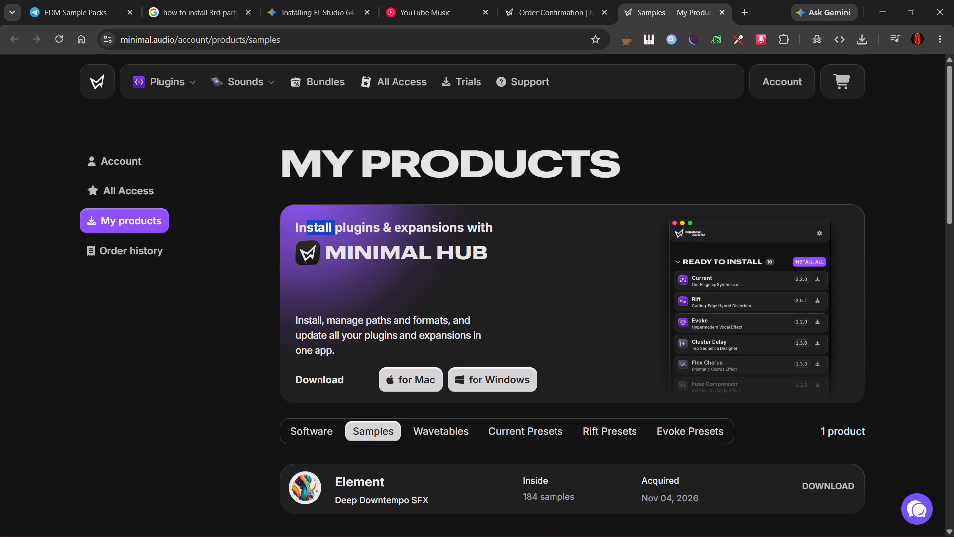
Download the Element sample pack from the Samples list of purchased products and check its download progress.
{"action": "left_click", "coordinate": [460, 242]}
{"action": "left_click_drag", "start_coordinate": [525, 276], "coordinate": [240, 254]}
{"action": "left_click", "coordinate": [240, 254]}
{"action": "left_click_drag", "start_coordinate": [284, 240], "coordinate": [466, 259]}
{"action": "left_click", "coordinate": [466, 259]}
{"action": "scroll", "coordinate": [473, 265], "scroll_direction": "down", "scroll_amount": 3}
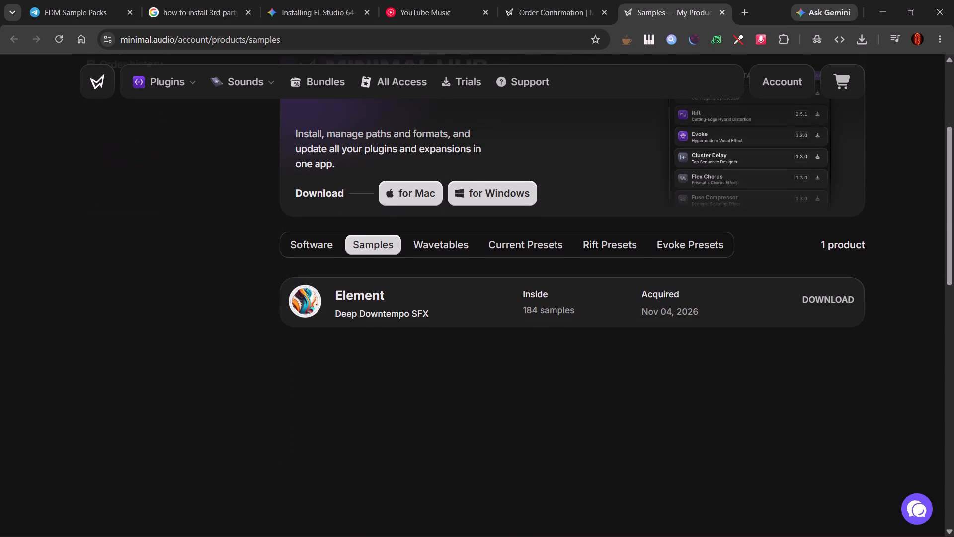
{"action": "left_click", "coordinate": [827, 298]}
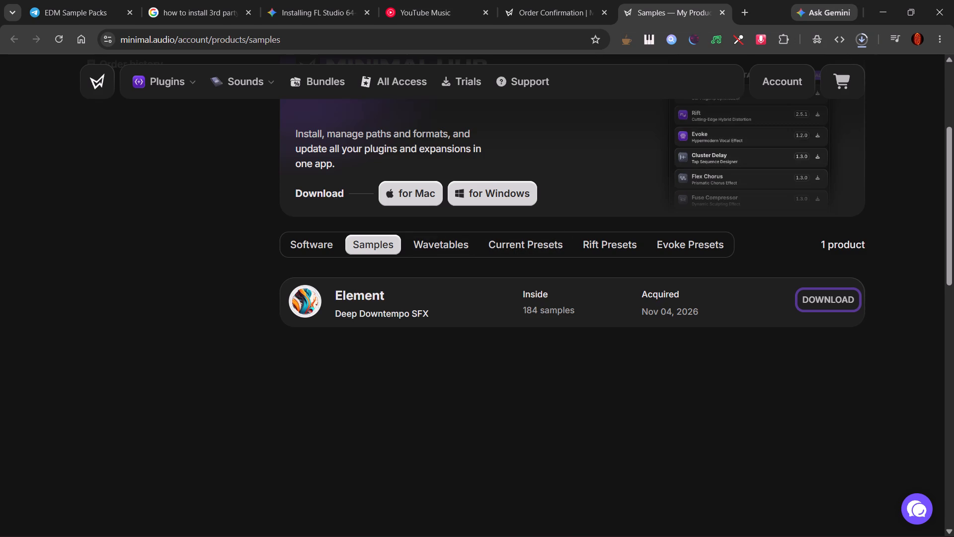
{"action": "left_click", "coordinate": [860, 40]}
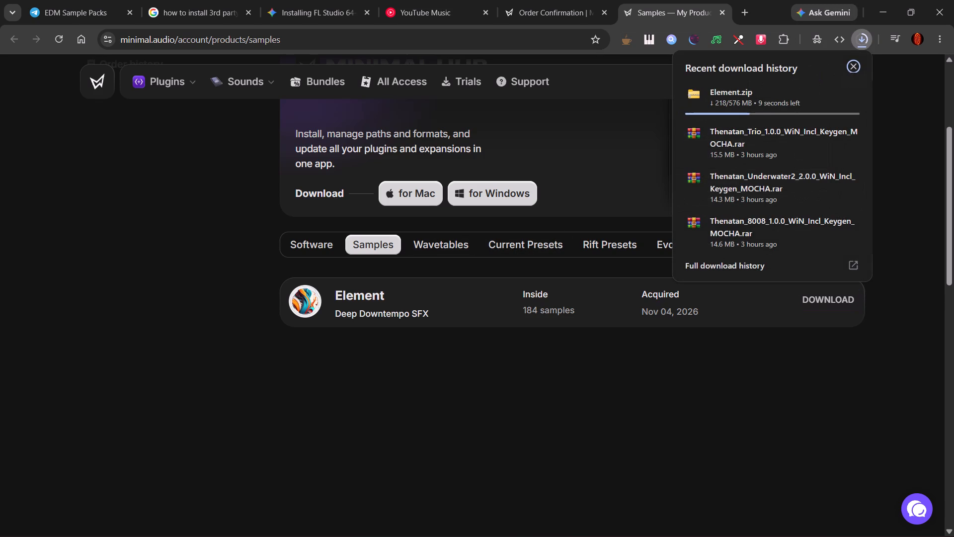
{"action": "left_click", "coordinate": [860, 40]}
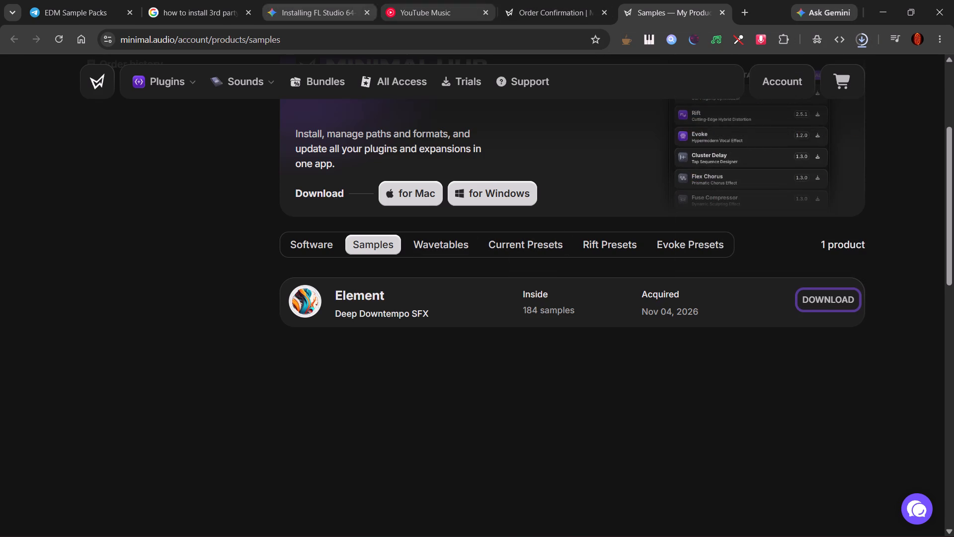
Return to the EDM Sample Packs channel in Telegram and review the Minimal Audio Element post with its attached Element.zip.
{"action": "left_click", "coordinate": [79, 0]}
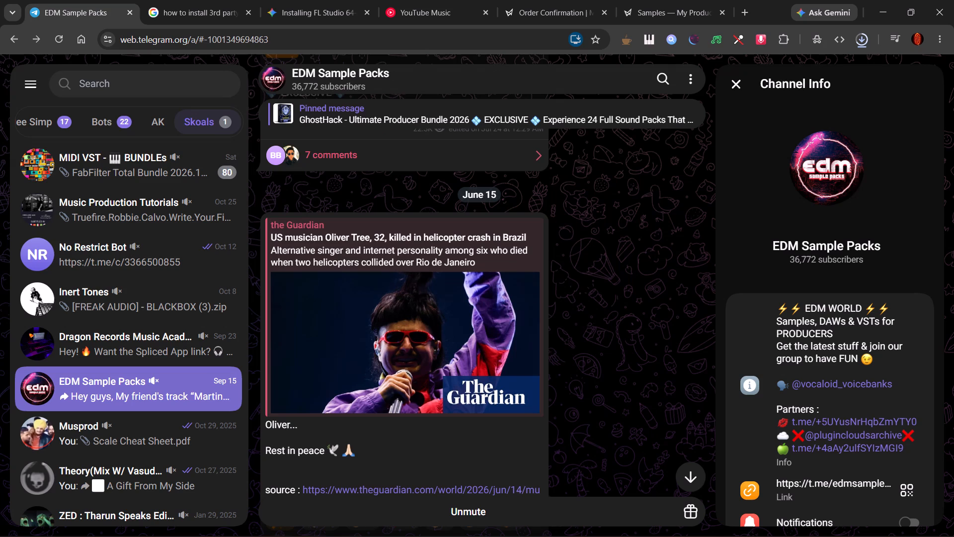
{"action": "scroll", "coordinate": [439, 342], "scroll_direction": "up", "scroll_amount": 4}
{"action": "scroll", "coordinate": [439, 336], "scroll_direction": "down", "scroll_amount": 14}
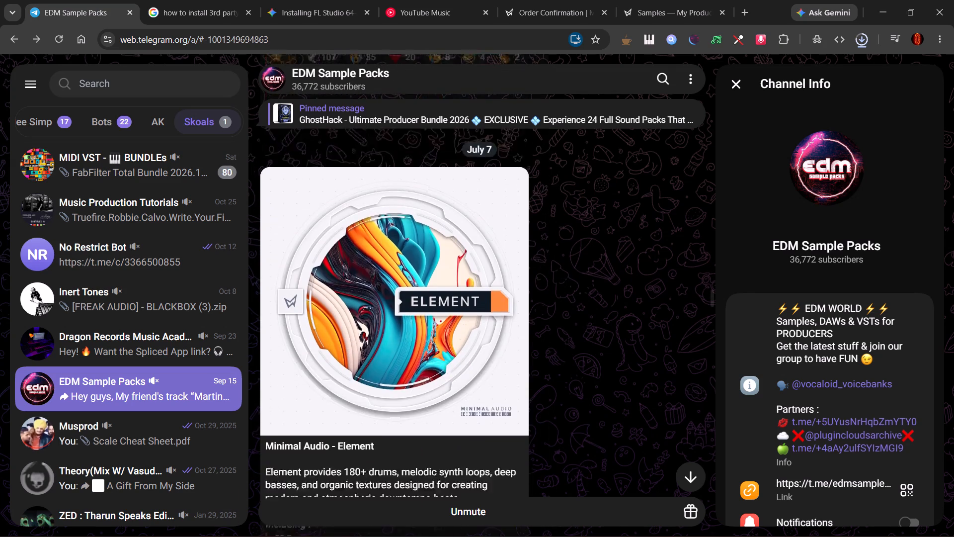
{"action": "scroll", "coordinate": [439, 333], "scroll_direction": "down", "scroll_amount": 3}
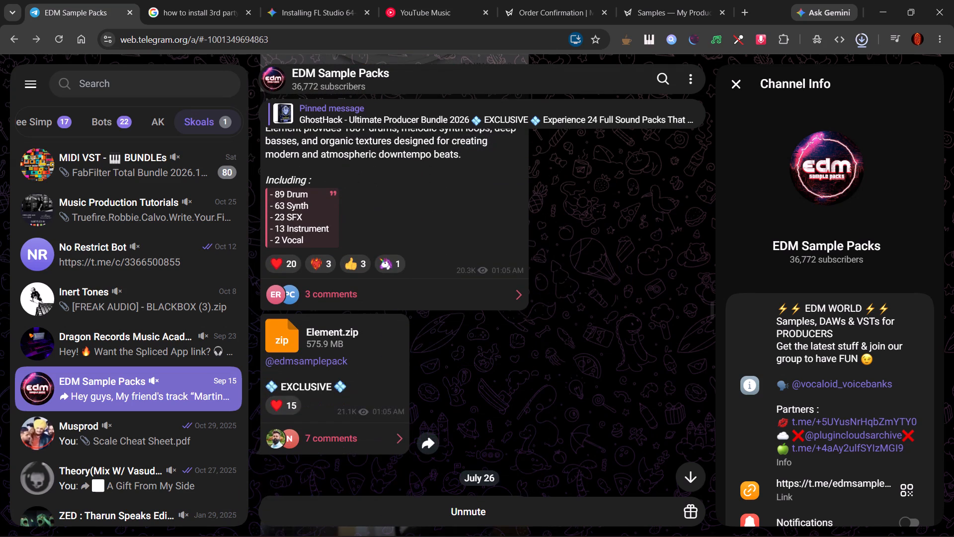
Review the Minimal Audio order confirmation page and check the status of the Element.zip download.
{"action": "left_click", "coordinate": [559, 4]}
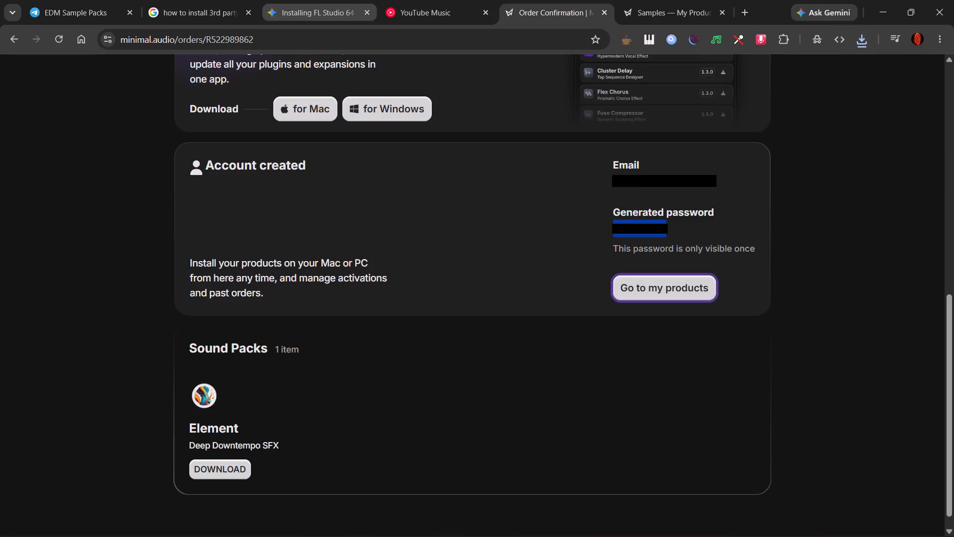
{"action": "left_click", "coordinate": [531, 362]}
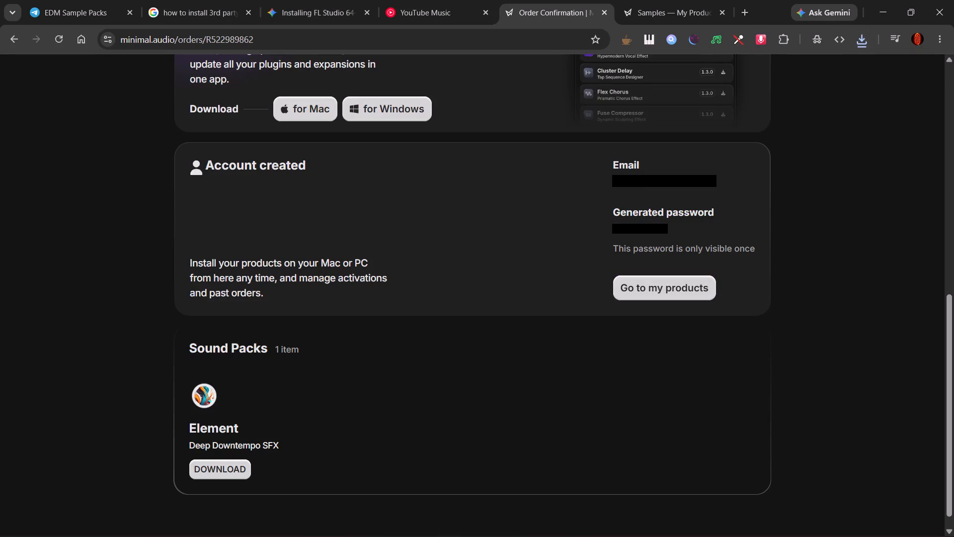
{"action": "scroll", "coordinate": [504, 282], "scroll_direction": "up", "scroll_amount": 3}
{"action": "scroll", "coordinate": [375, 321], "scroll_direction": "up", "scroll_amount": 4}
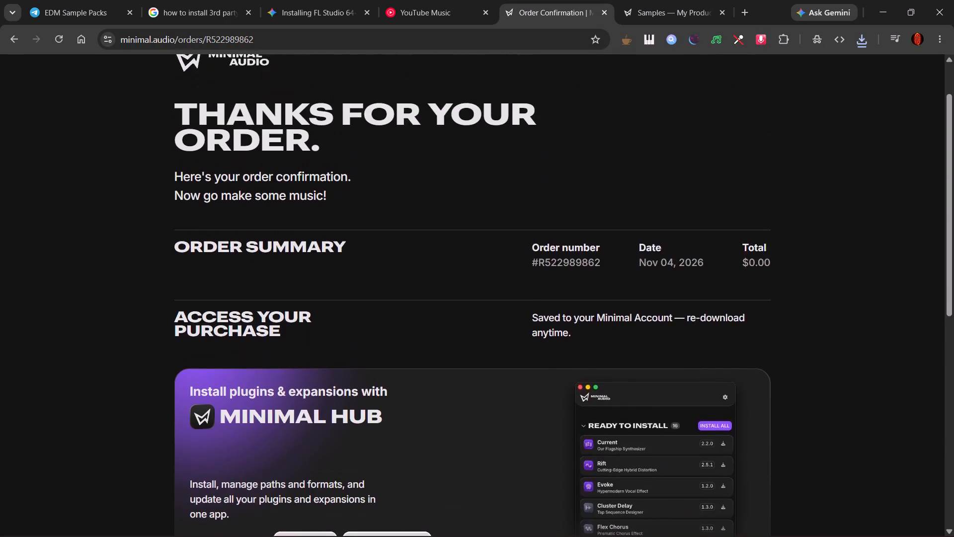
{"action": "scroll", "coordinate": [379, 303], "scroll_direction": "up", "scroll_amount": 2}
{"action": "scroll", "coordinate": [379, 303], "scroll_direction": "down", "scroll_amount": 6}
{"action": "left_click", "coordinate": [865, 34]}
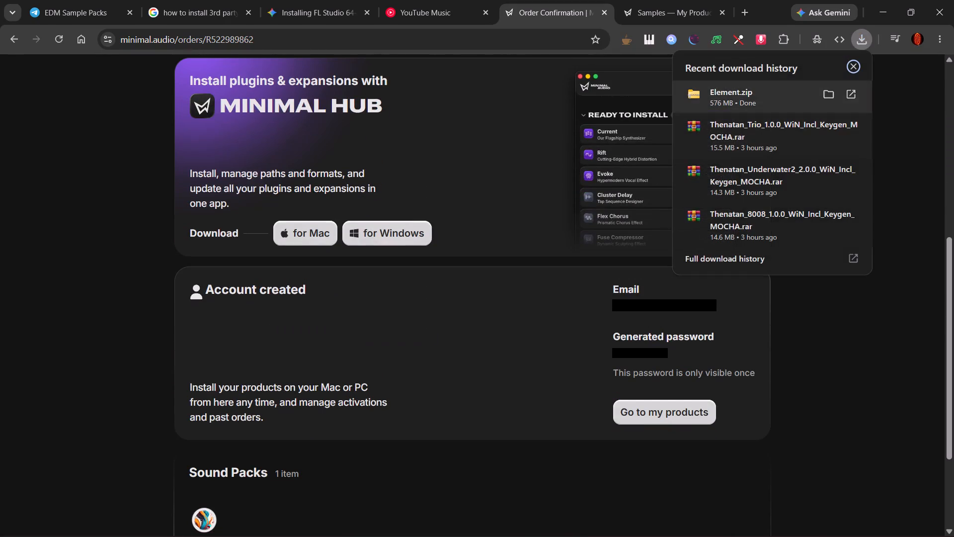
Switch to File Explorer and go to the Downloads folder.
{"action": "left_click", "coordinate": [128, 536]}
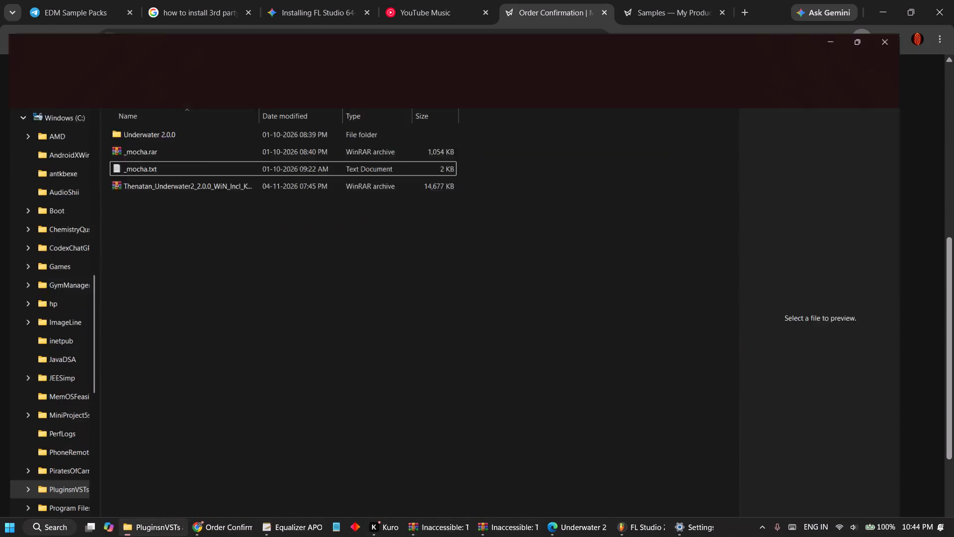
{"action": "scroll", "coordinate": [144, 221], "scroll_direction": "up", "scroll_amount": 3}
{"action": "scroll", "coordinate": [25, 268], "scroll_direction": "down", "scroll_amount": 7}
{"action": "scroll", "coordinate": [38, 354], "scroll_direction": "down", "scroll_amount": 7}
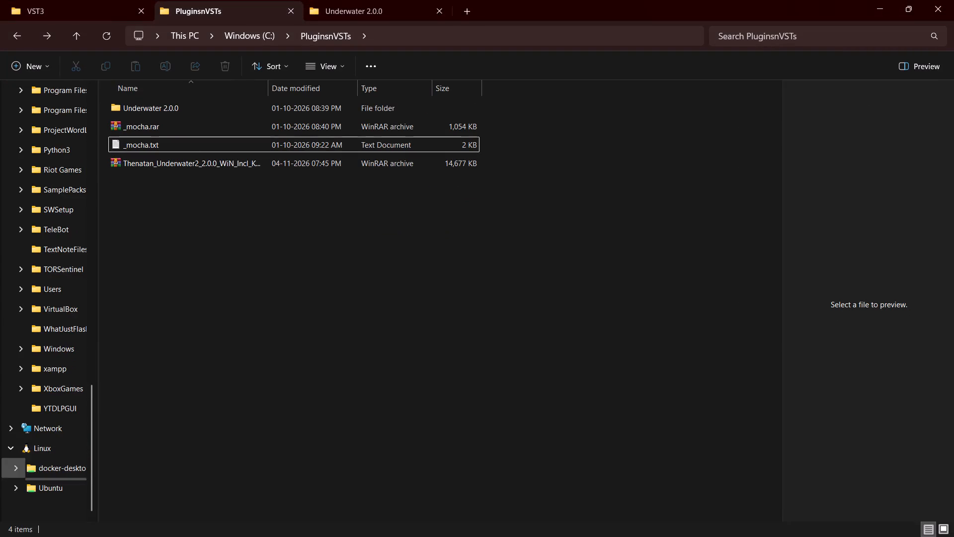
{"action": "left_click", "coordinate": [51, 292]}
{"action": "scroll", "coordinate": [71, 205], "scroll_direction": "up", "scroll_amount": 5}
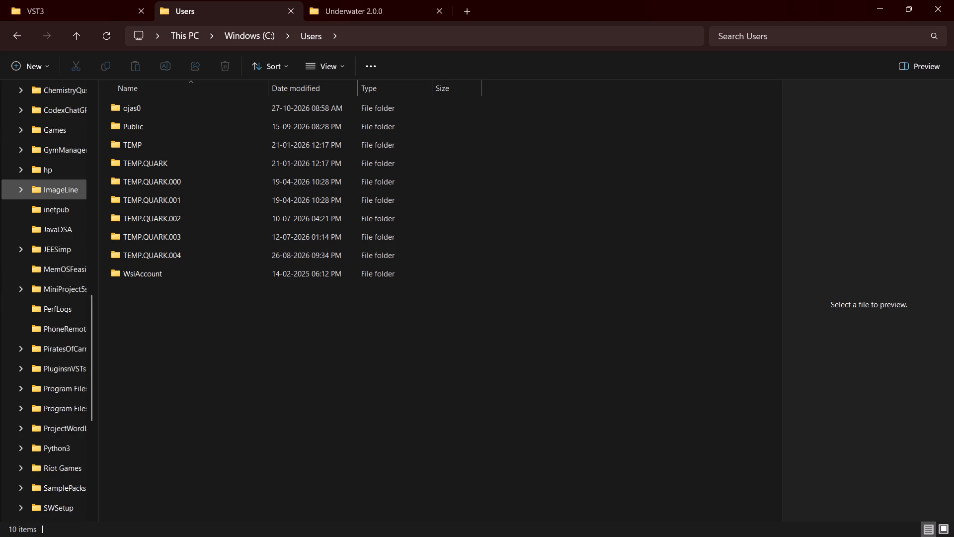
{"action": "scroll", "coordinate": [73, 195], "scroll_direction": "up", "scroll_amount": 11}
{"action": "scroll", "coordinate": [27, 167], "scroll_direction": "up", "scroll_amount": 5}
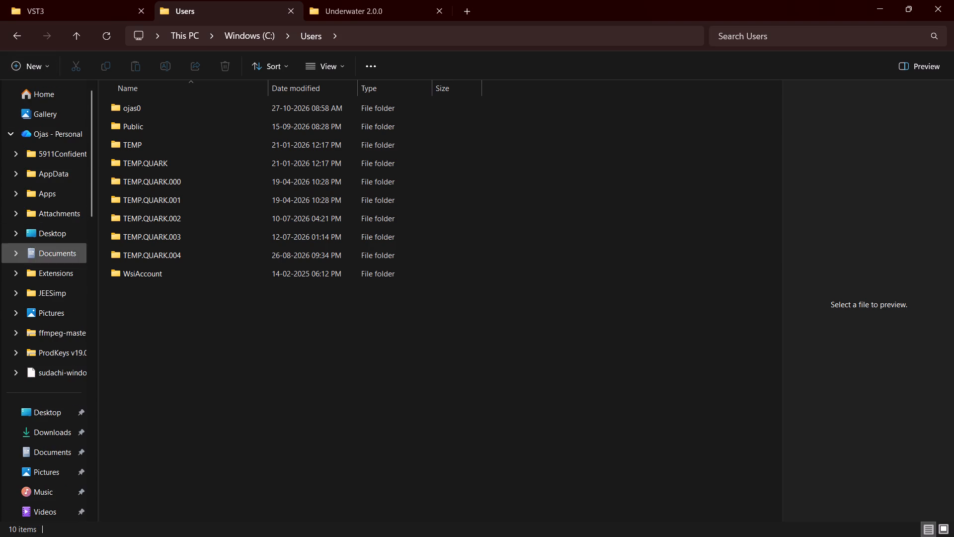
{"action": "left_click", "coordinate": [43, 439]}
Select the downloaded Element.zip archive and bring up the actions available for it.
{"action": "left_click", "coordinate": [174, 120]}
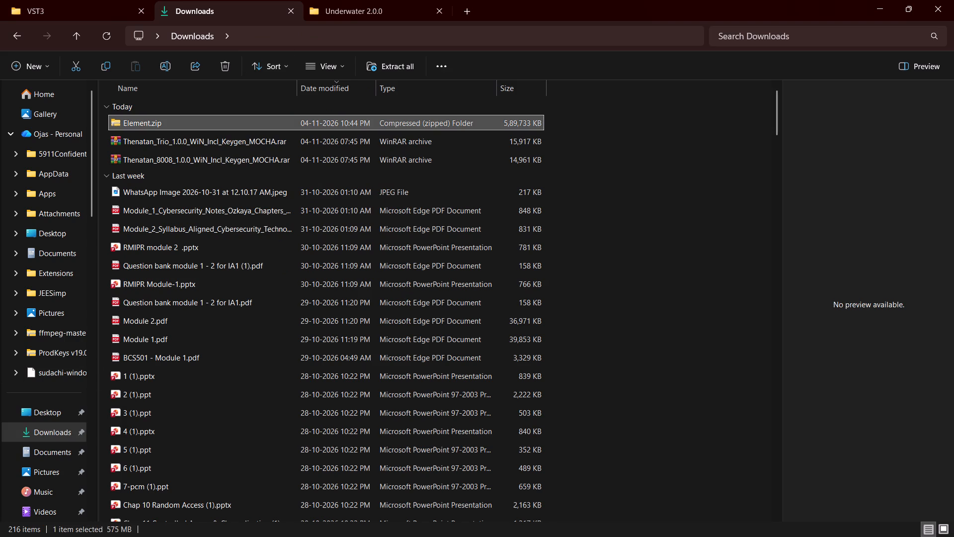
{"action": "right_click", "coordinate": [174, 120]}
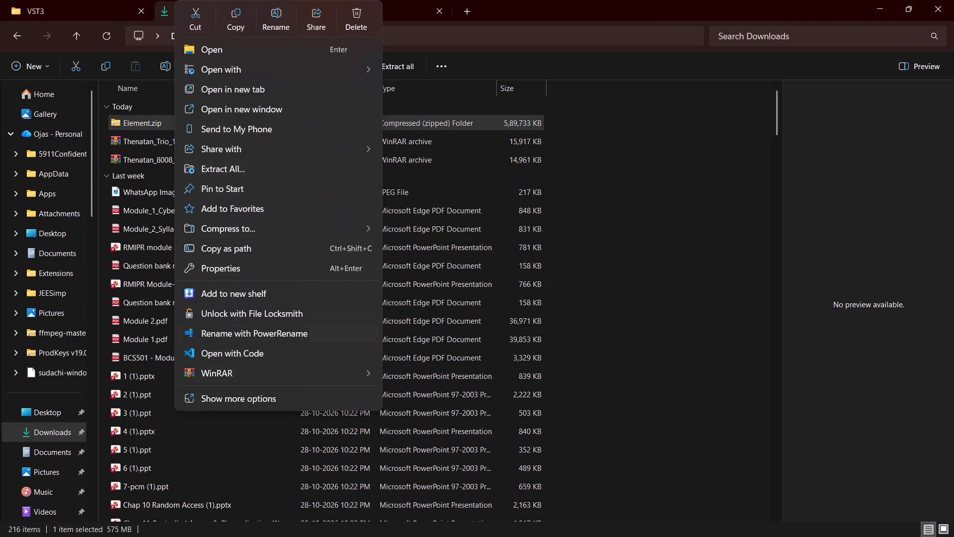
{"action": "left_click", "coordinate": [435, 402]}
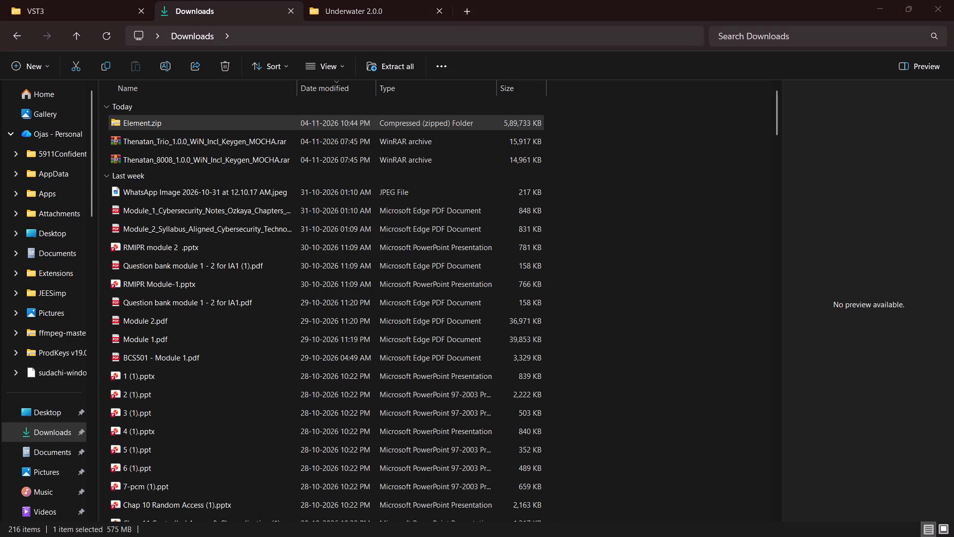
Extract the downloaded Element.zip into C:\SamplePacksFLS, keeping the default update and overwrite modes.
{"action": "left_click", "coordinate": [523, 309]}
{"action": "left_click", "coordinate": [496, 311]}
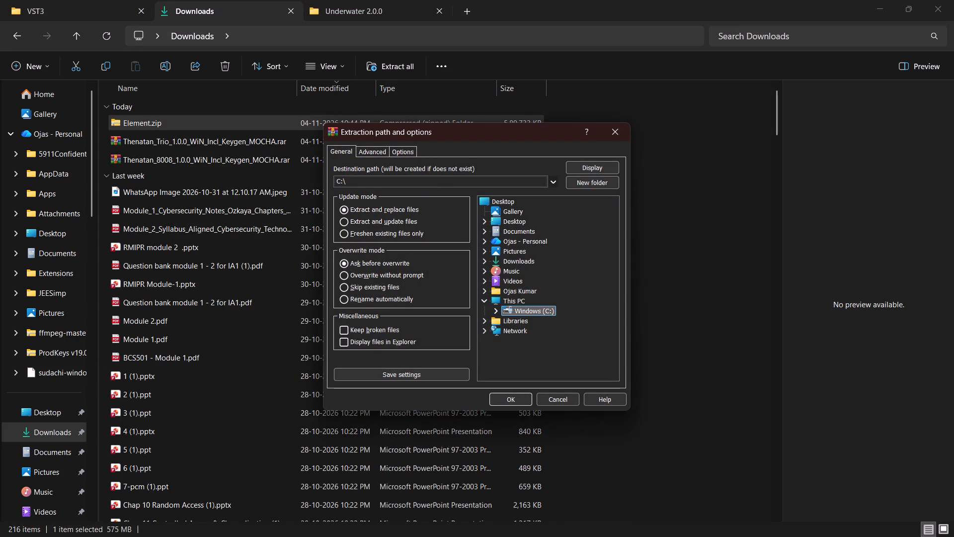
{"action": "scroll", "coordinate": [508, 312], "scroll_direction": "down", "scroll_amount": 7}
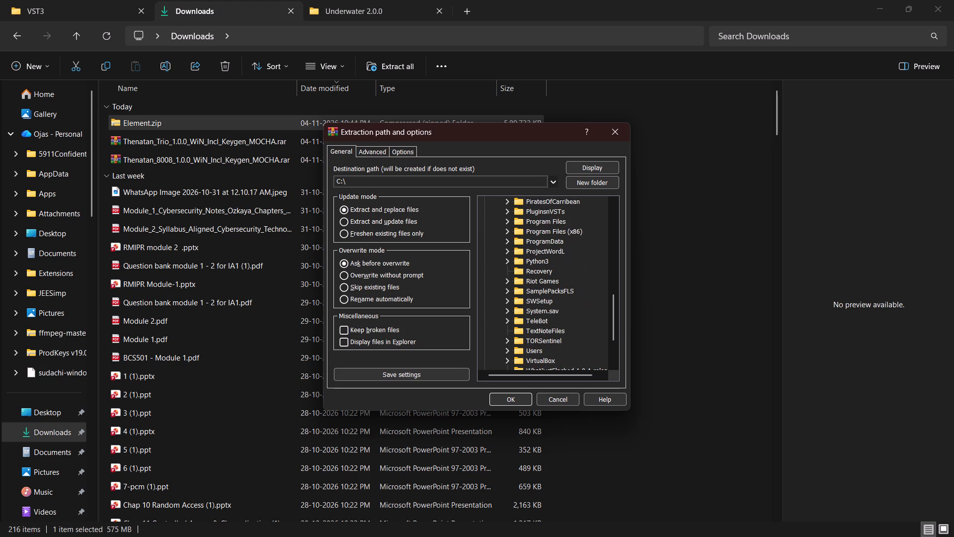
{"action": "left_click", "coordinate": [536, 290]}
{"action": "left_click", "coordinate": [505, 289]}
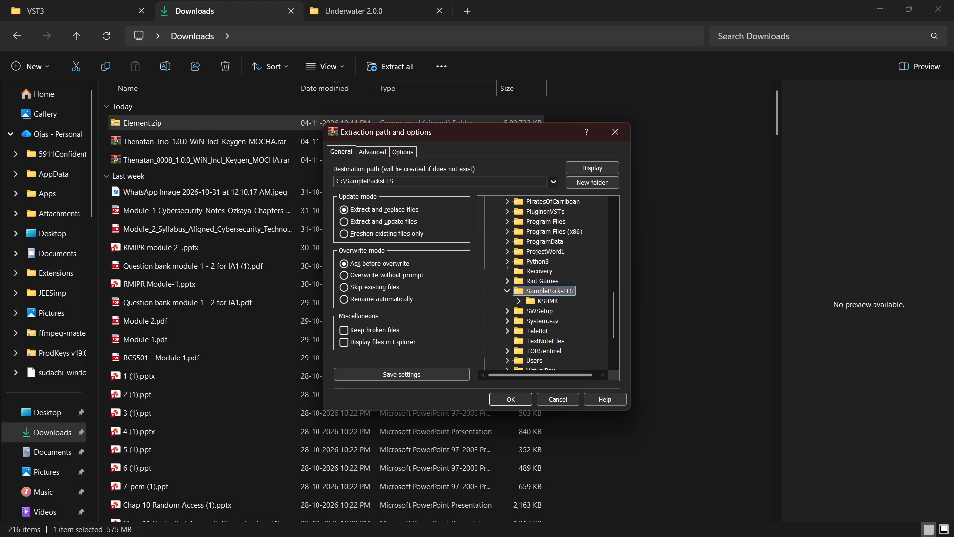
{"action": "left_click", "coordinate": [518, 402]}
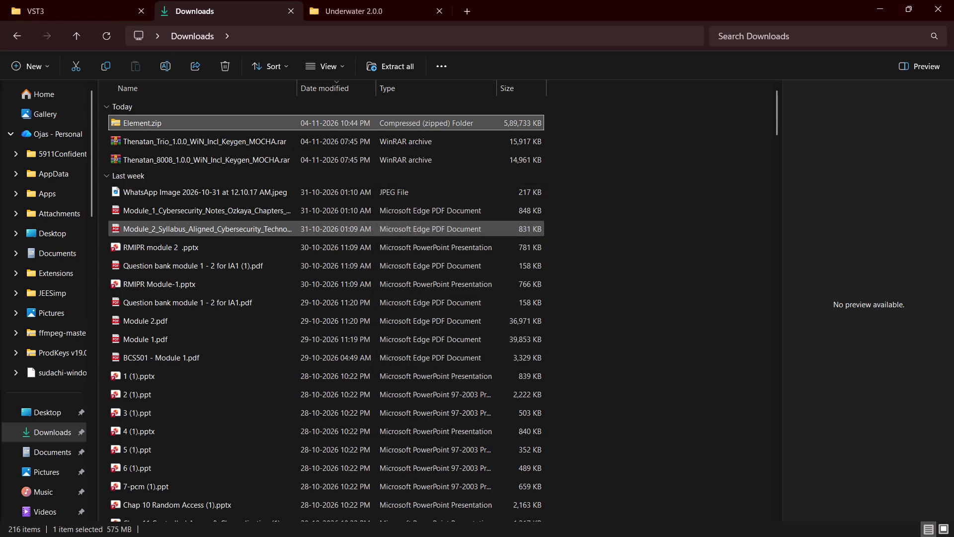
Open the SamplePacksFLS folder on the C: drive.
{"action": "scroll", "coordinate": [61, 381], "scroll_direction": "down", "scroll_amount": 7}
{"action": "scroll", "coordinate": [55, 457], "scroll_direction": "down", "scroll_amount": 5}
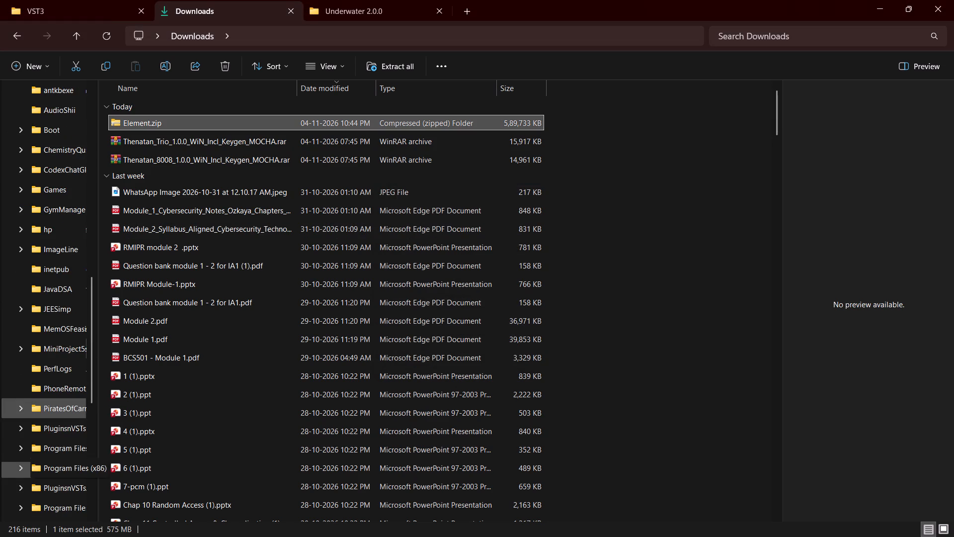
{"action": "scroll", "coordinate": [55, 458], "scroll_direction": "down", "scroll_amount": 7}
{"action": "scroll", "coordinate": [67, 250], "scroll_direction": "up", "scroll_amount": 5}
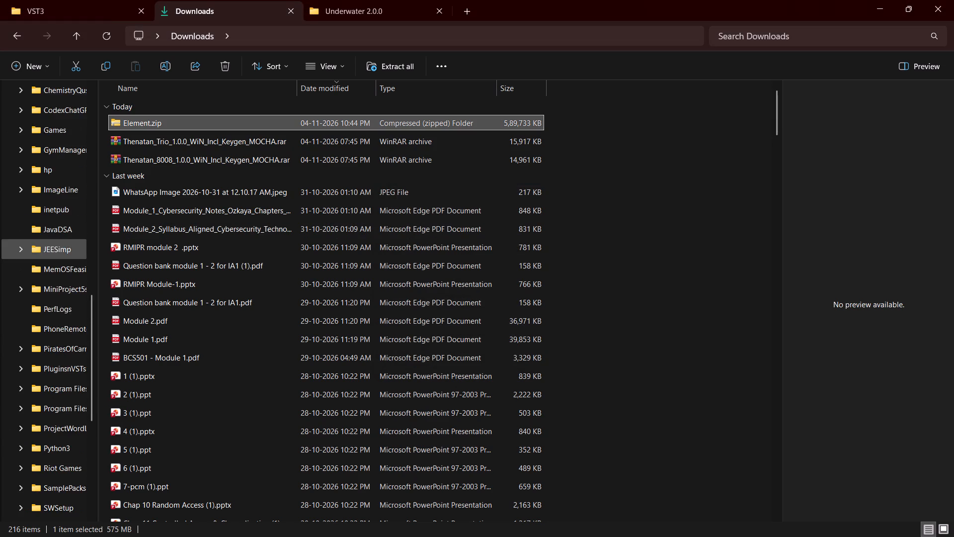
{"action": "scroll", "coordinate": [67, 249], "scroll_direction": "up", "scroll_amount": 6}
{"action": "left_click", "coordinate": [55, 344]}
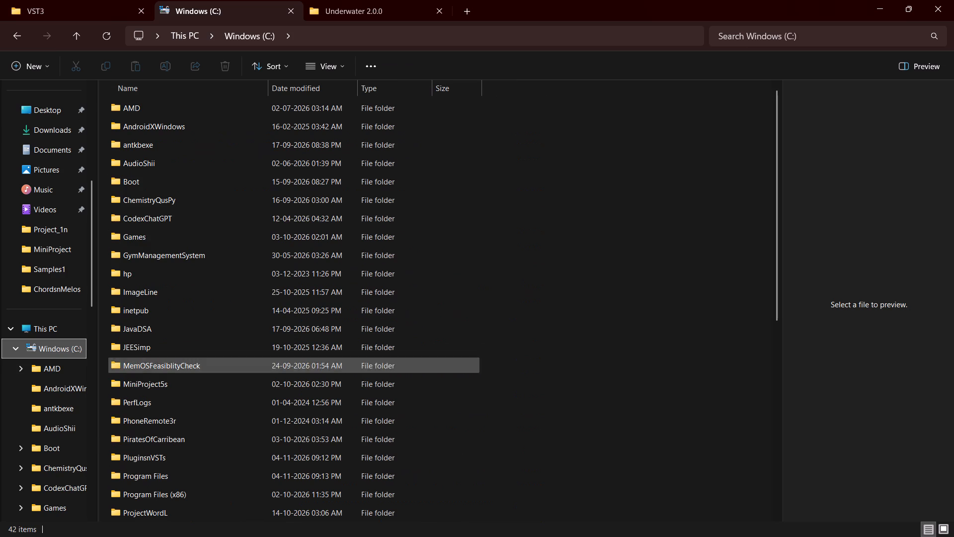
{"action": "scroll", "coordinate": [174, 384], "scroll_direction": "down", "scroll_amount": 3}
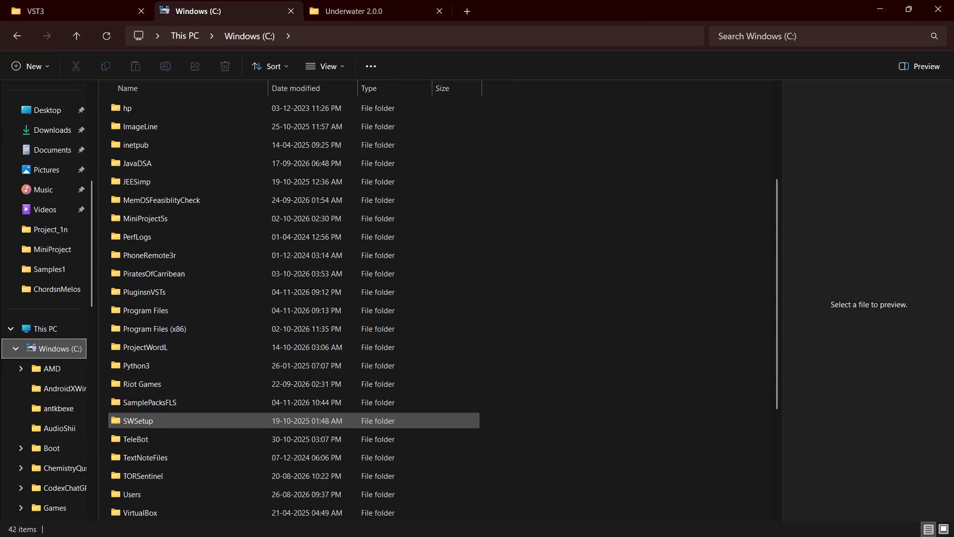
{"action": "double_click", "coordinate": [162, 403]}
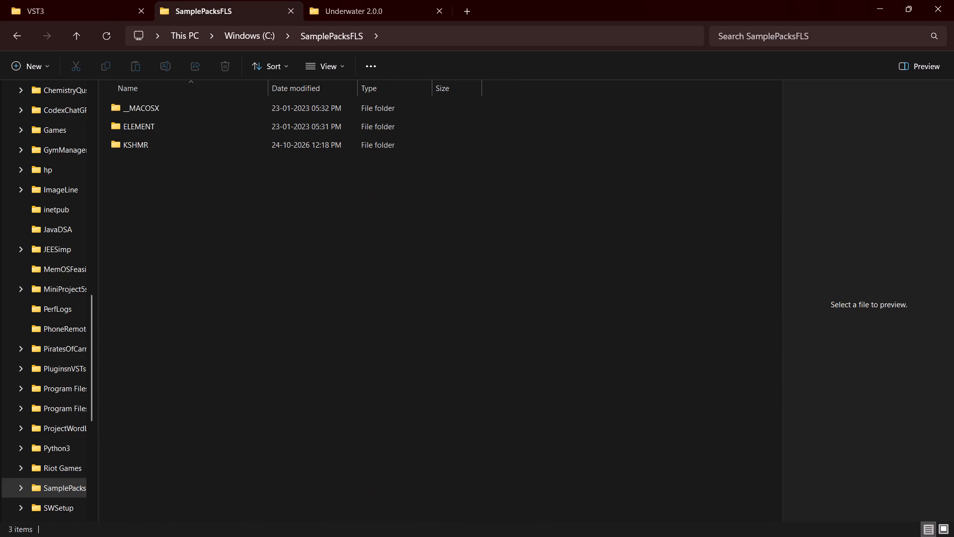
Browse into the ELEMENT folder inside the extracted __MACOSX folder.
{"action": "double_click", "coordinate": [176, 107]}
{"action": "double_click", "coordinate": [176, 107]}
{"action": "double_click", "coordinate": [176, 107]}
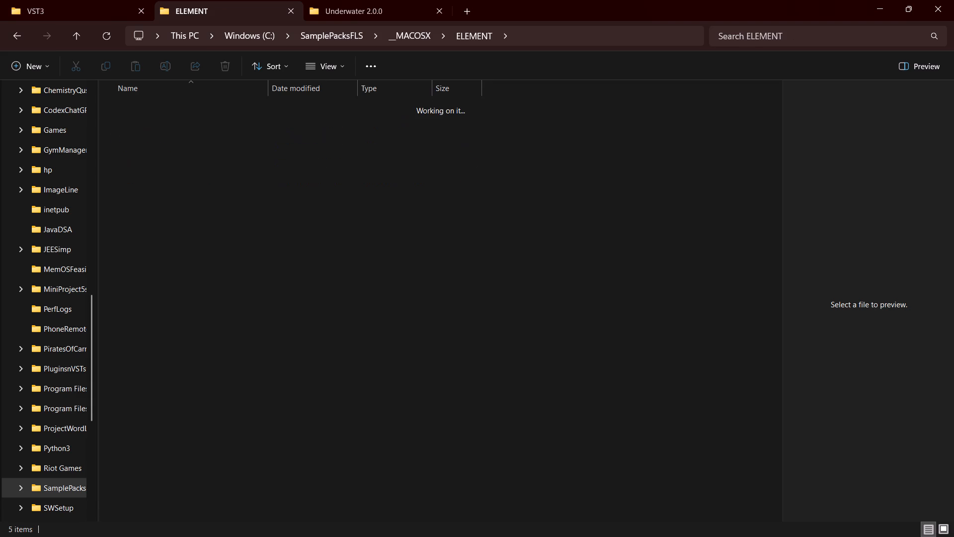
{"action": "double_click", "coordinate": [175, 102]}
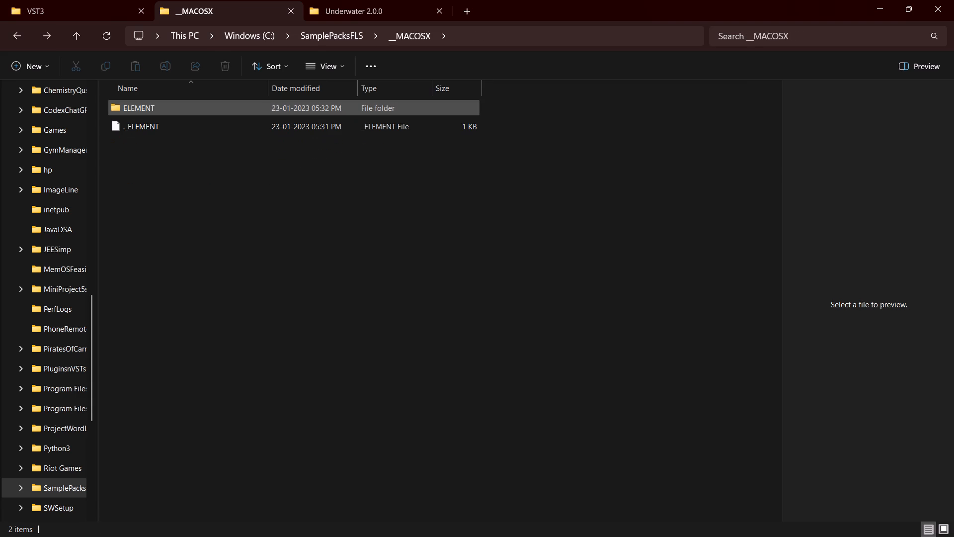
{"action": "left_click_drag", "start_coordinate": [162, 112], "coordinate": [167, 99]}
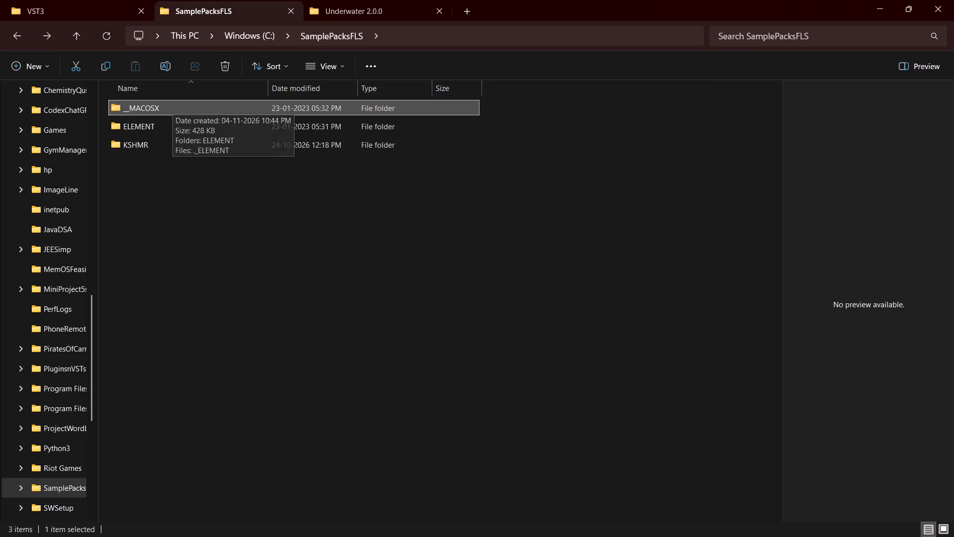
{"action": "double_click", "coordinate": [172, 105]}
{"action": "double_click", "coordinate": [172, 105]}
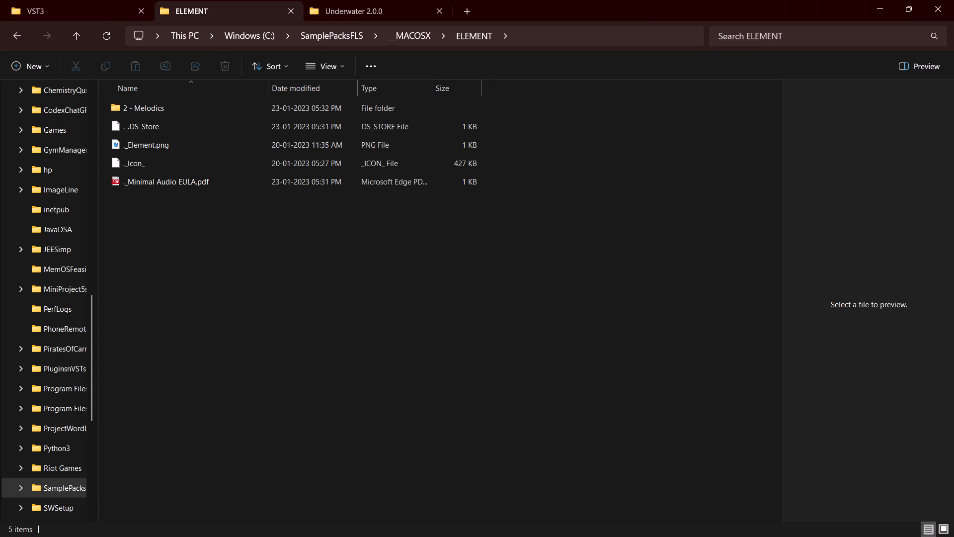
Preview the ._Element.png and ._Icon_ files in the __MACOSX\ELEMENT folder.
{"action": "left_click", "coordinate": [176, 124]}
{"action": "left_click", "coordinate": [168, 150]}
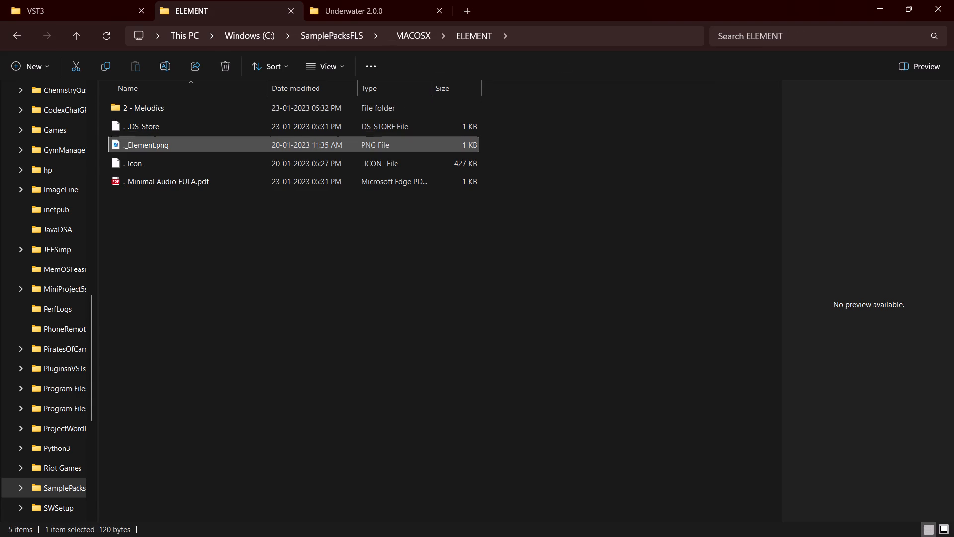
{"action": "key", "text": "space"}
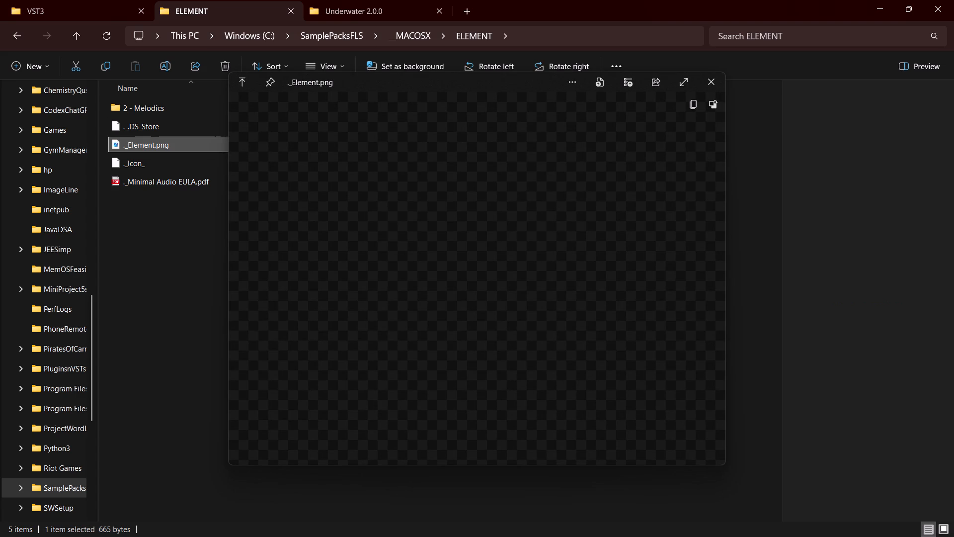
{"action": "key", "text": "space"}
{"action": "left_click", "coordinate": [154, 169]}
{"action": "key", "text": "space"}
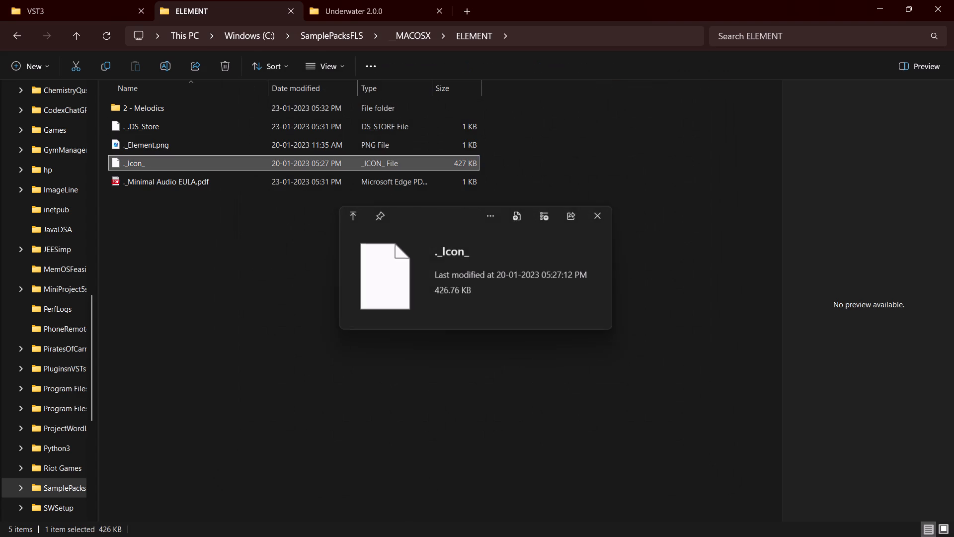
{"action": "key", "text": "space"}
Preview ._Minimal Audio EULA.pdf, try to open it in the PDF viewer, and close the viewer.
{"action": "left_click", "coordinate": [168, 199]}
{"action": "left_click", "coordinate": [169, 182]}
{"action": "key", "text": "space"}
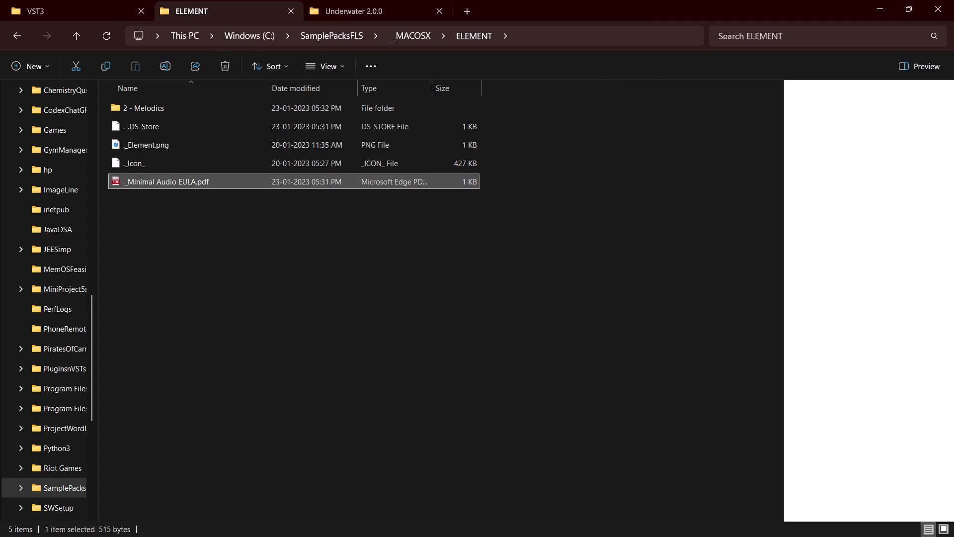
{"action": "key", "text": "space"}
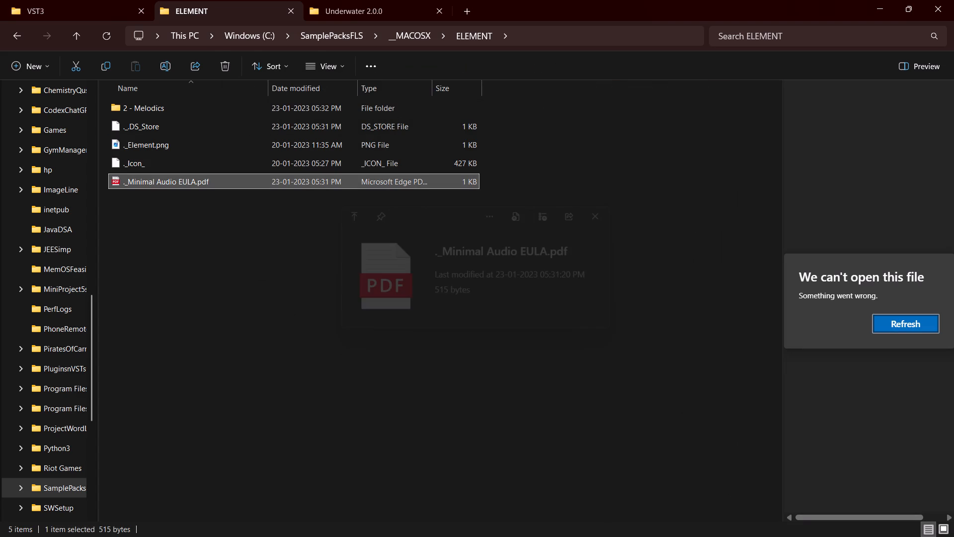
{"action": "key", "text": "space"}
{"action": "left_click", "coordinate": [608, 210]}
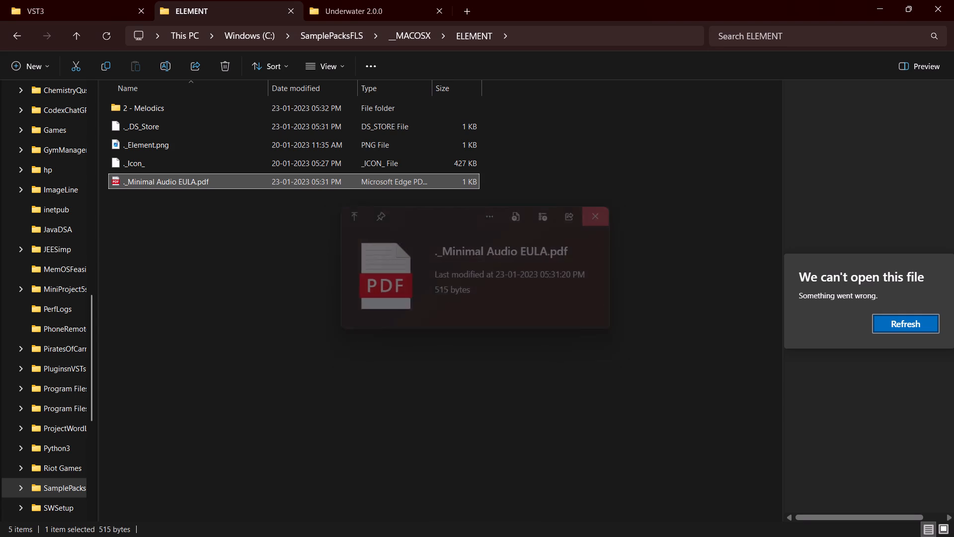
{"action": "double_click", "coordinate": [159, 178]}
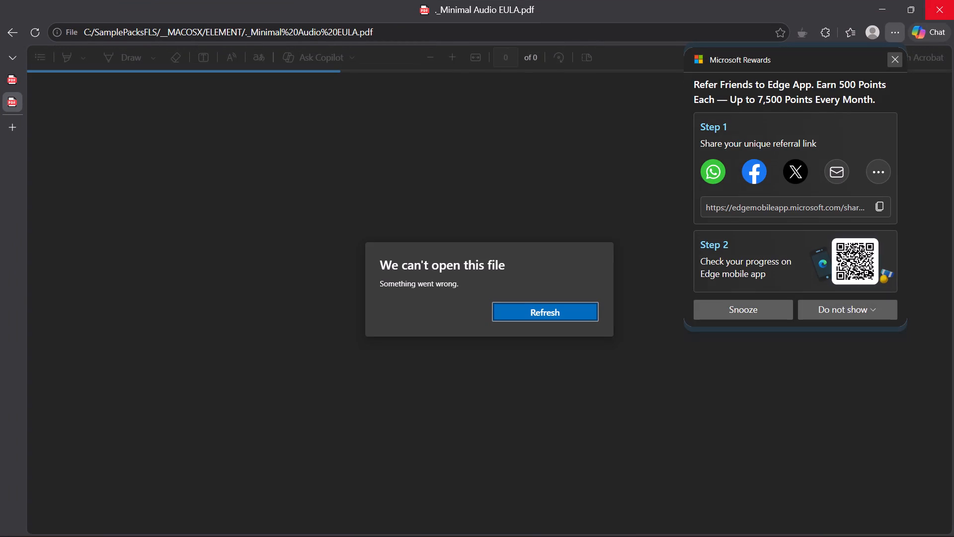
{"action": "left_click", "coordinate": [536, 314]}
{"action": "left_click", "coordinate": [953, 0]}
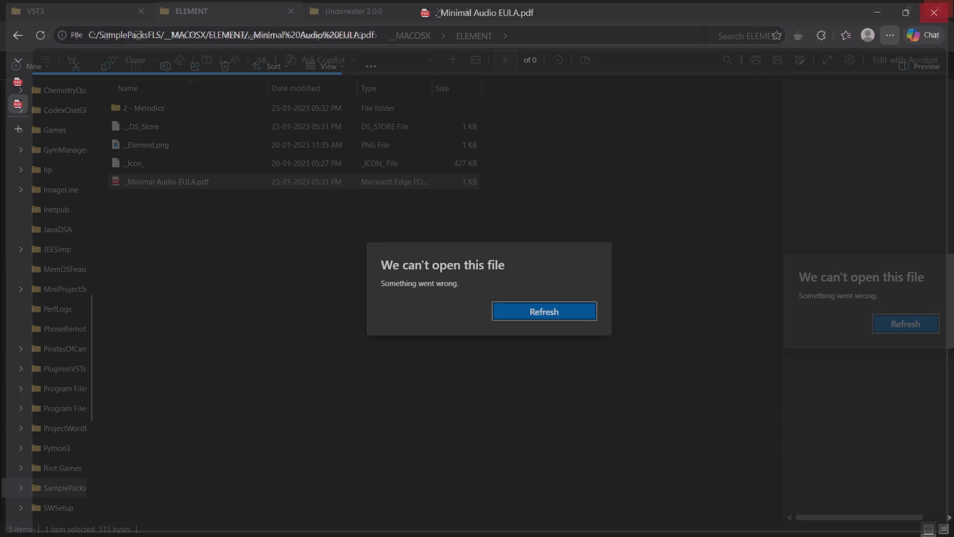
Open 2 - Melodics and its 1 - Melodics Loops subfolder, and preview the Gritty Pulser melodic loop file.
{"action": "double_click", "coordinate": [161, 105]}
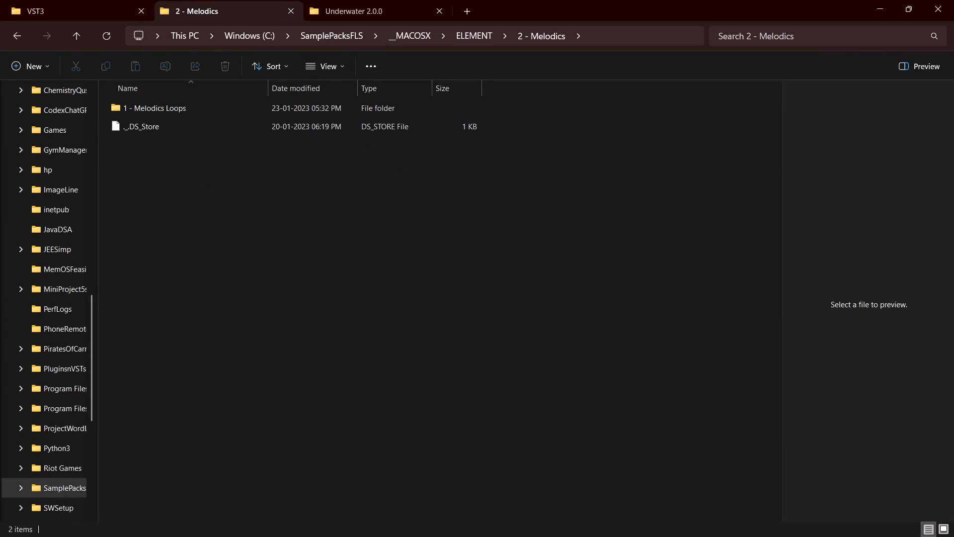
{"action": "double_click", "coordinate": [193, 102]}
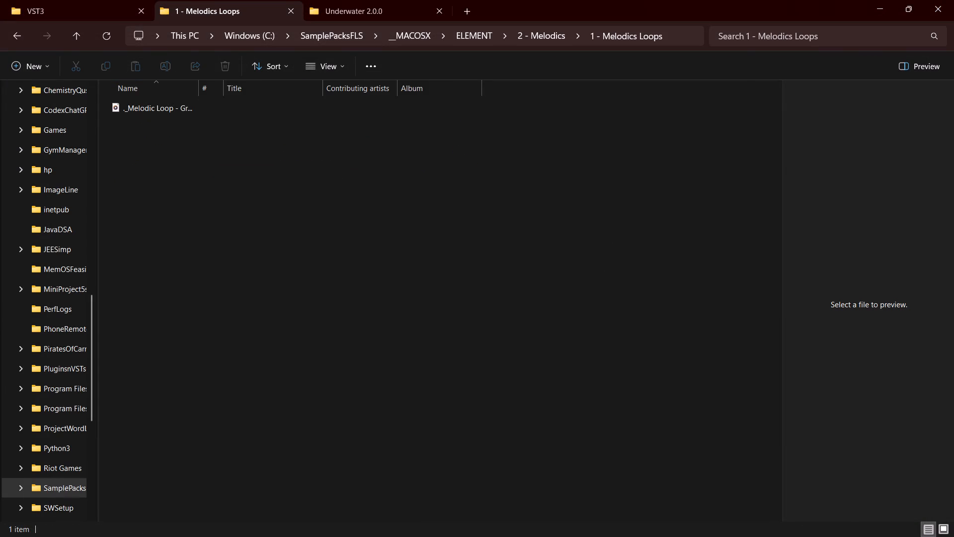
{"action": "left_click", "coordinate": [196, 105]}
{"action": "left_click", "coordinate": [212, 108]}
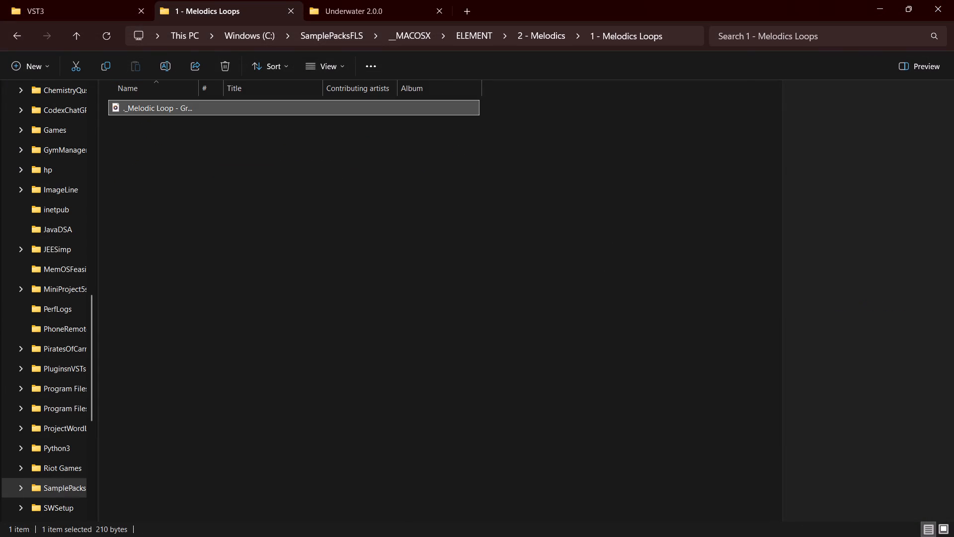
{"action": "key", "text": "space"}
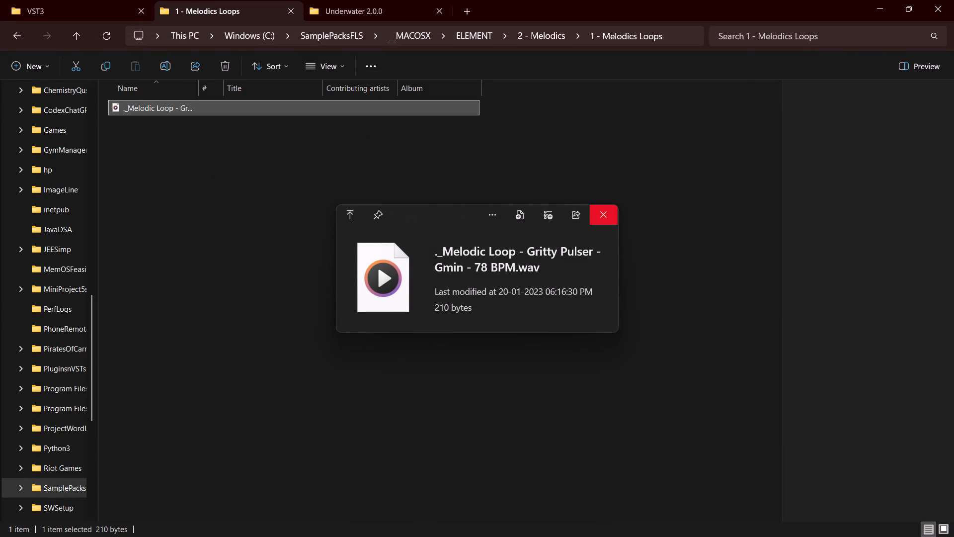
{"action": "left_click", "coordinate": [610, 220]}
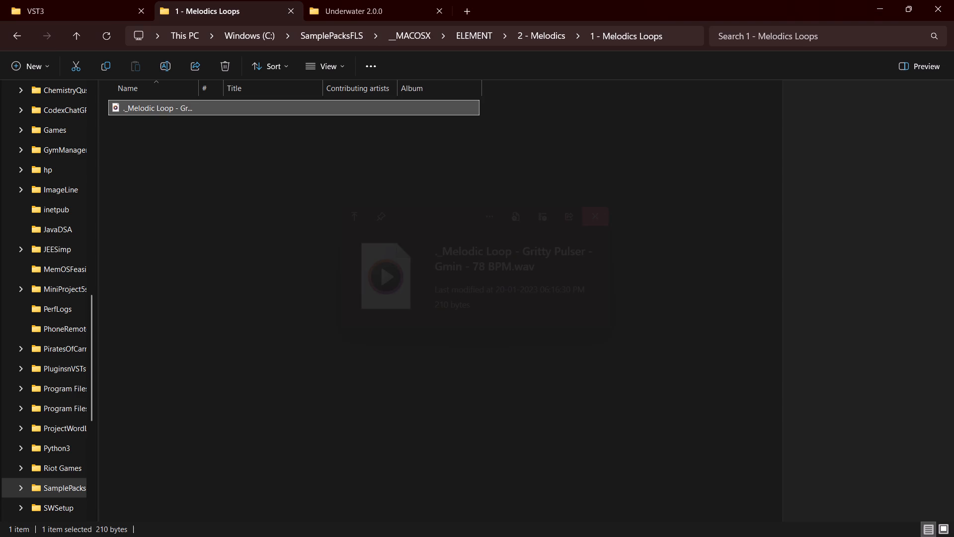
Try to play the Gritty Pulser melodic loop in Media Player just once, and close the player.
{"action": "double_click", "coordinate": [159, 105]}
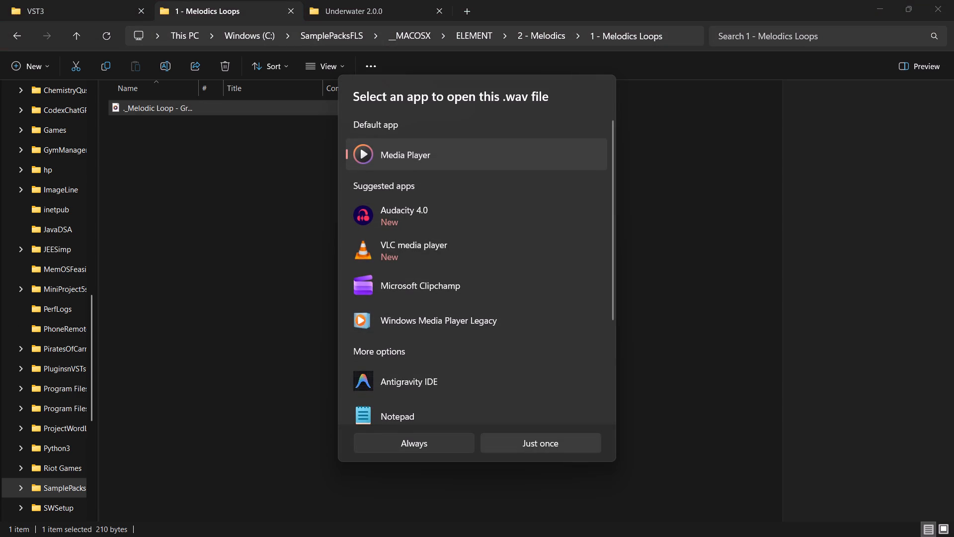
{"action": "left_click", "coordinate": [514, 444]}
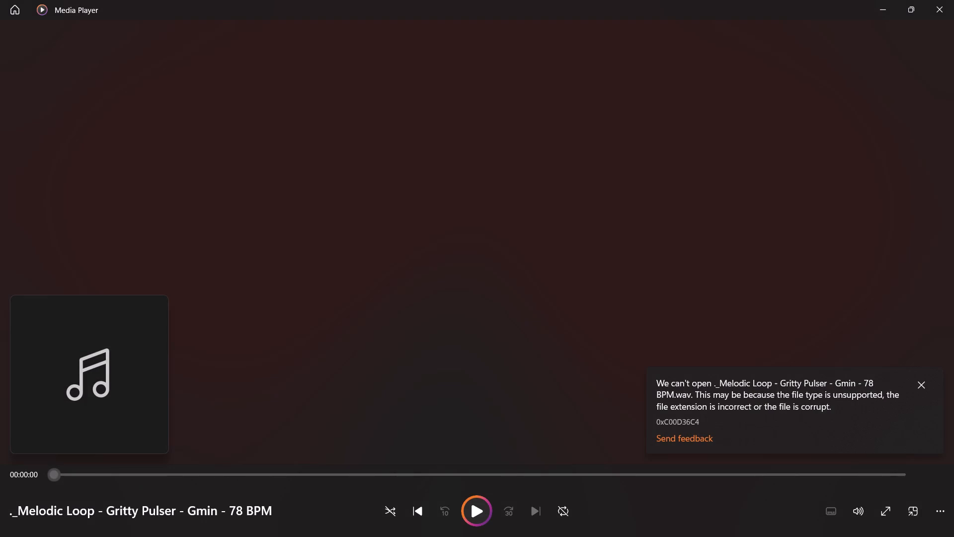
{"action": "left_click", "coordinate": [953, 0]}
{"action": "left_click", "coordinate": [381, 165]}
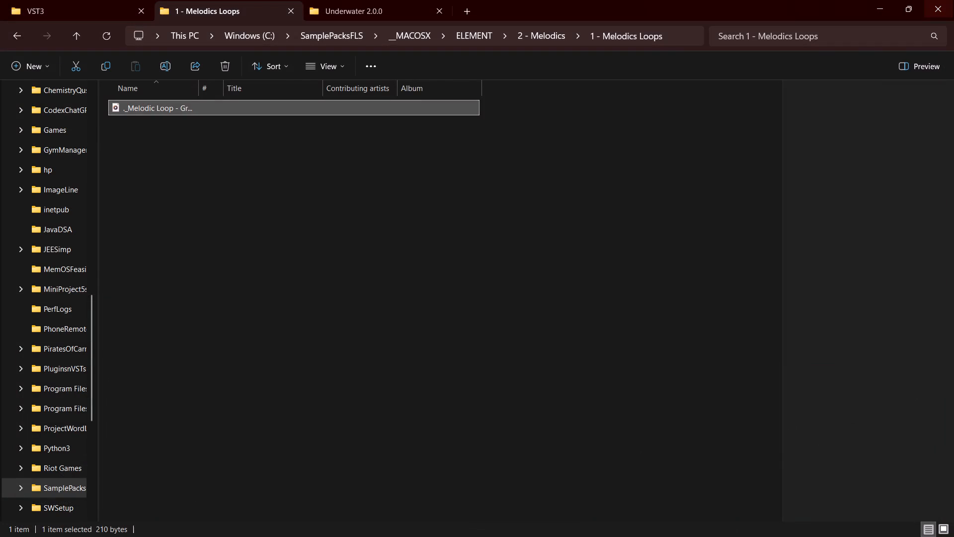
Return to the SamplePacksFLS folder and open the ELEMENT pack's 1 - Full Loops folder inside 1 - Drums and 1 - Drum Loops.
{"action": "left_click", "coordinate": [378, 163]}
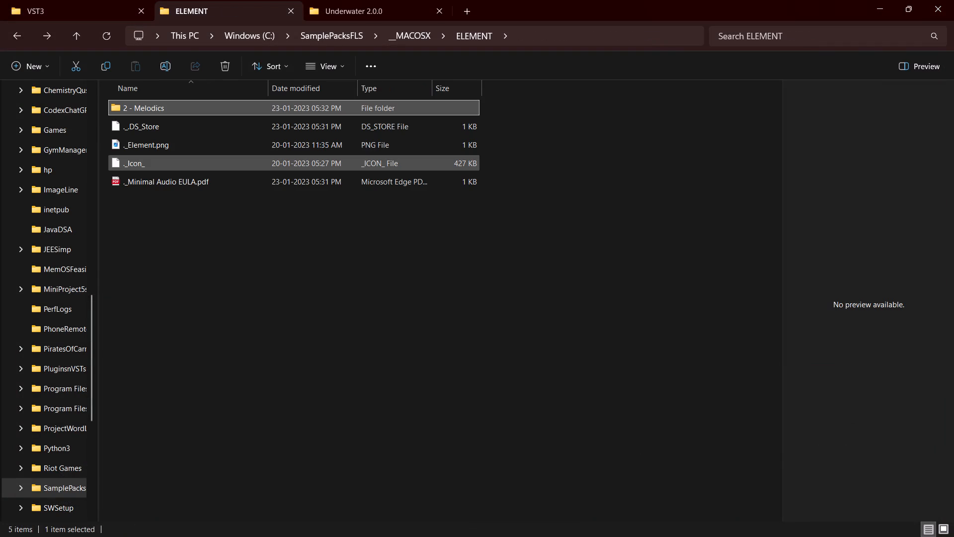
{"action": "left_click", "coordinate": [211, 139]}
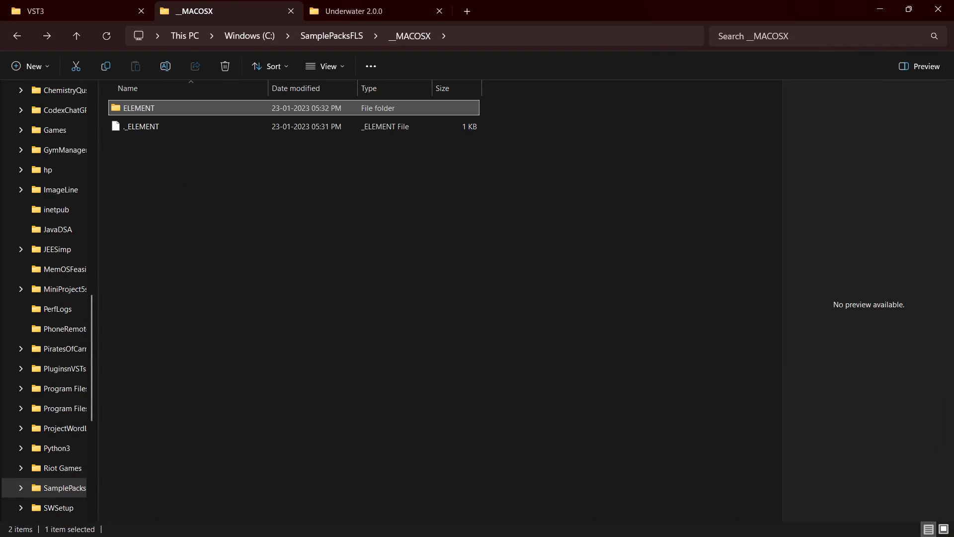
{"action": "left_click", "coordinate": [191, 139]}
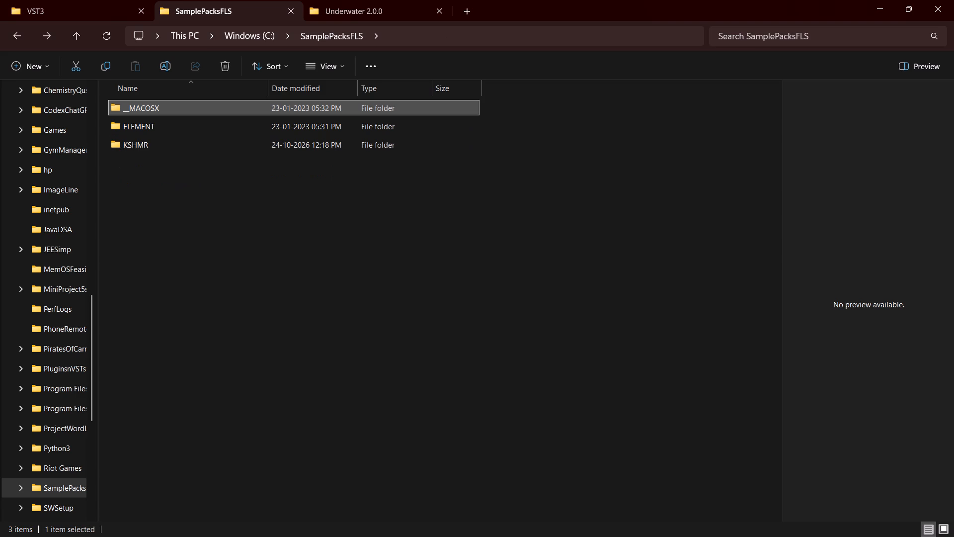
{"action": "double_click", "coordinate": [177, 123]}
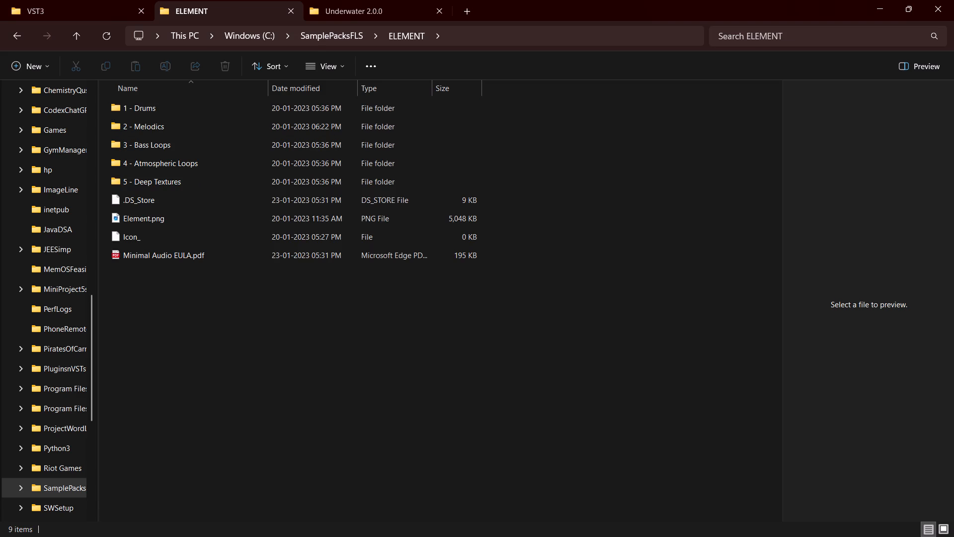
{"action": "double_click", "coordinate": [178, 110]}
{"action": "left_click", "coordinate": [178, 110]}
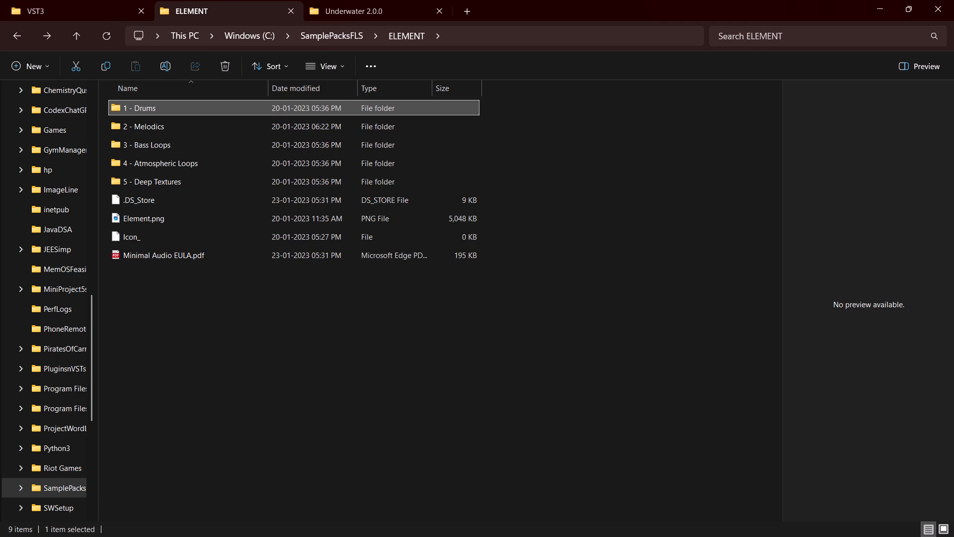
{"action": "double_click", "coordinate": [197, 105]}
{"action": "double_click", "coordinate": [197, 105]}
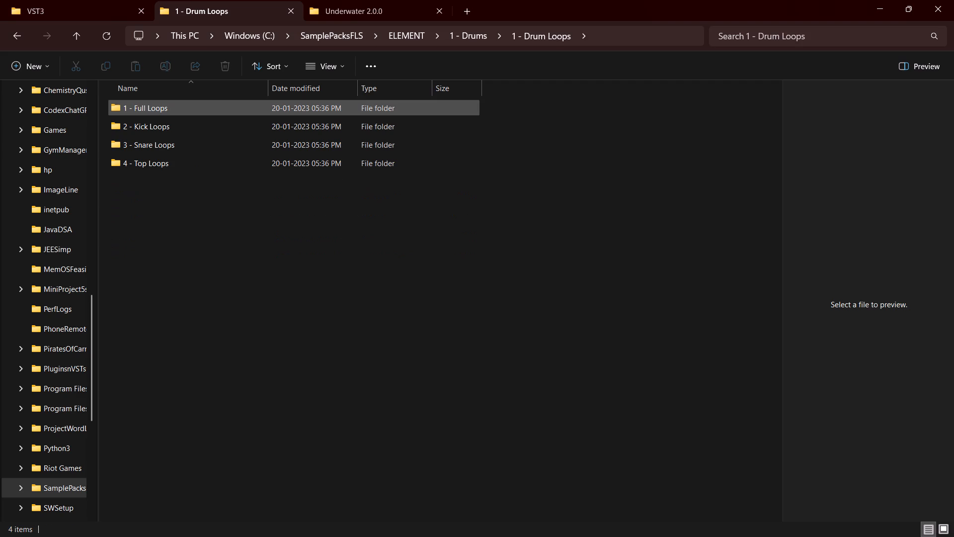
{"action": "double_click", "coordinate": [197, 105]}
Audition each full drum loop in order, from Abominable Break through Quarter Tattdrum, in the file preview, and close the preview.
{"action": "left_click", "coordinate": [137, 114]}
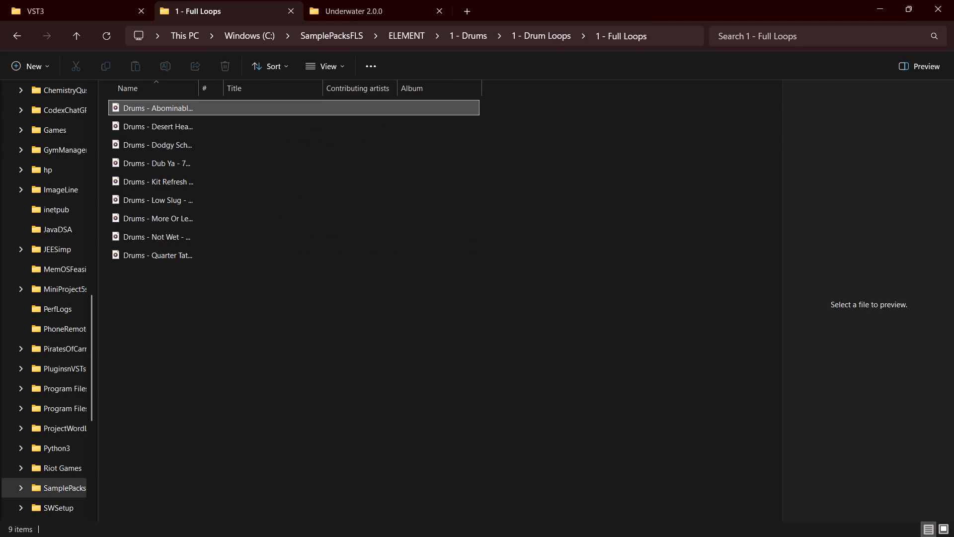
{"action": "key", "text": "space"}
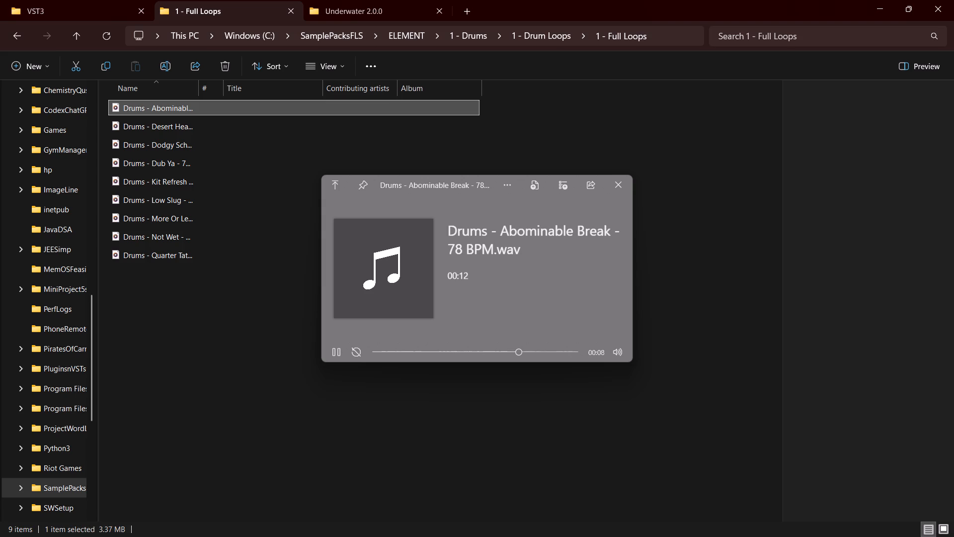
{"action": "left_click", "coordinate": [169, 128]}
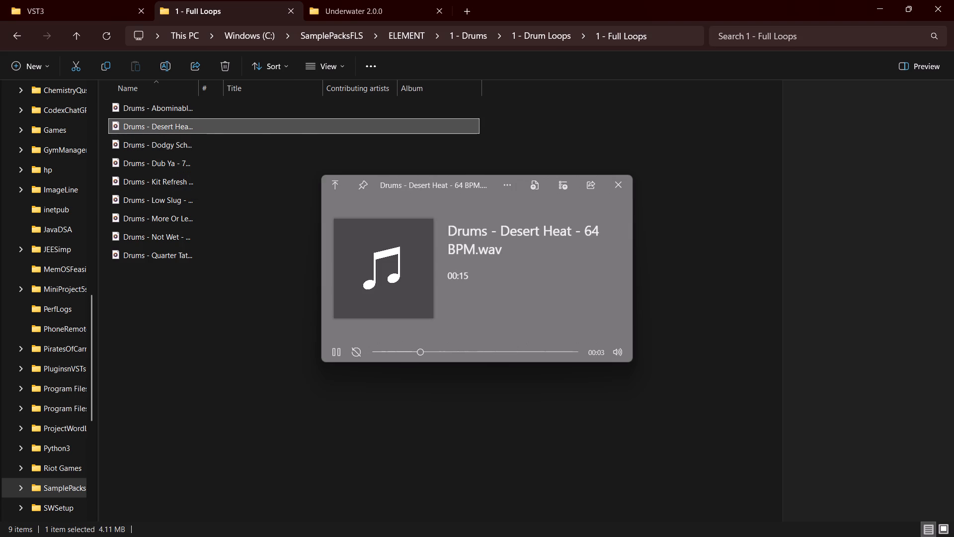
{"action": "left_click", "coordinate": [176, 150]}
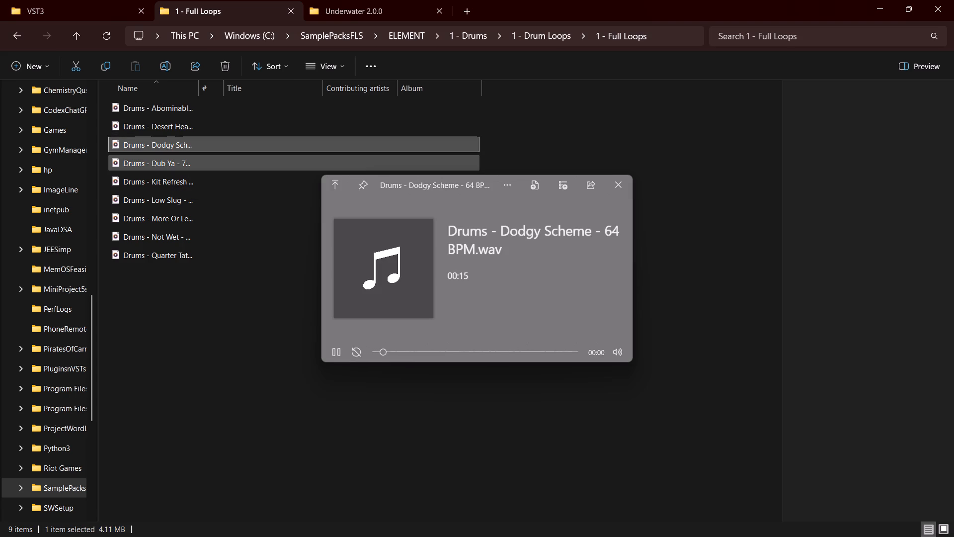
{"action": "left_click", "coordinate": [180, 166]}
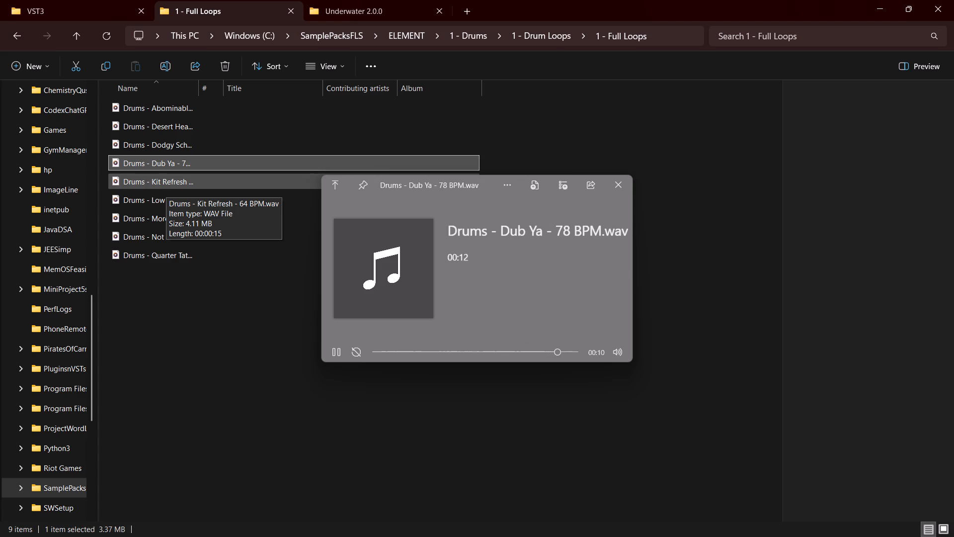
{"action": "left_click", "coordinate": [166, 188]}
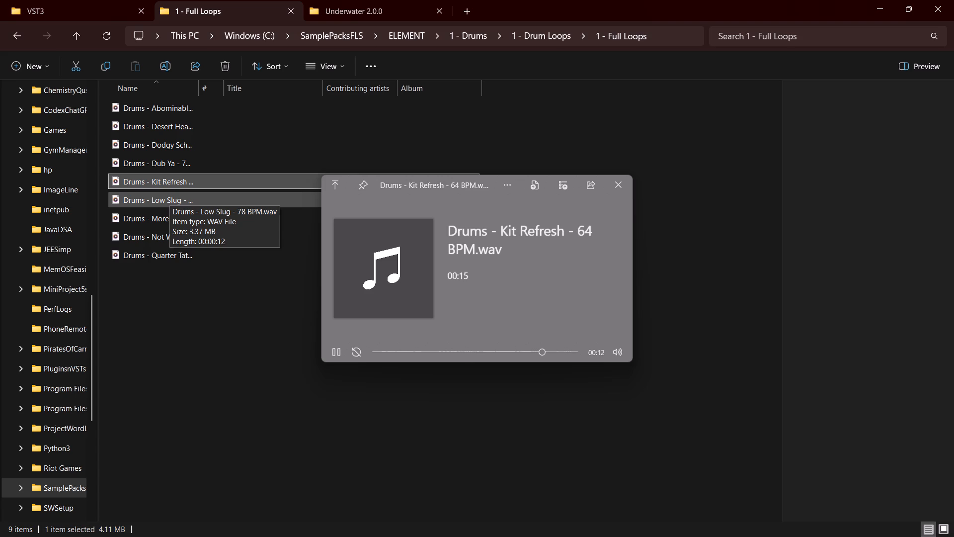
{"action": "left_click", "coordinate": [169, 196]}
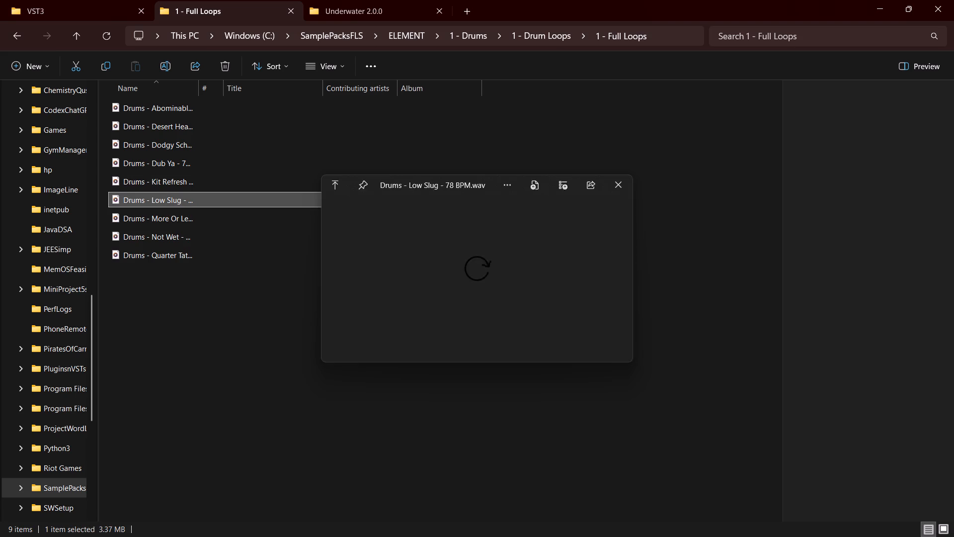
{"action": "left_click", "coordinate": [169, 219]}
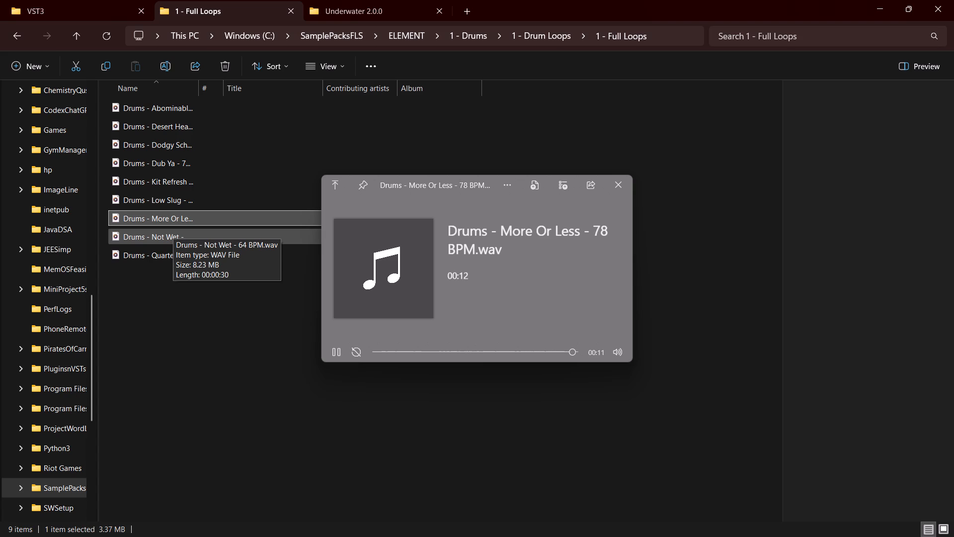
{"action": "left_click", "coordinate": [173, 230]}
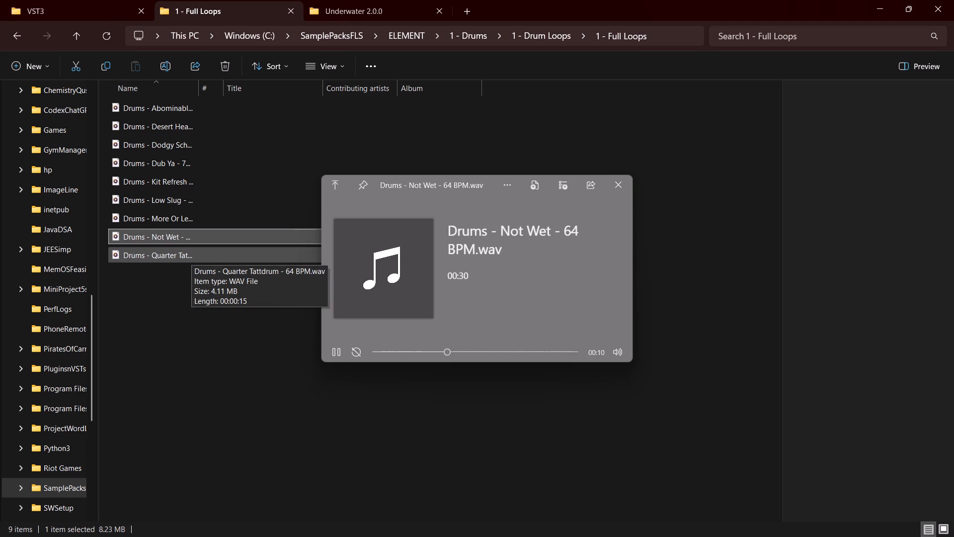
{"action": "left_click", "coordinate": [191, 256]}
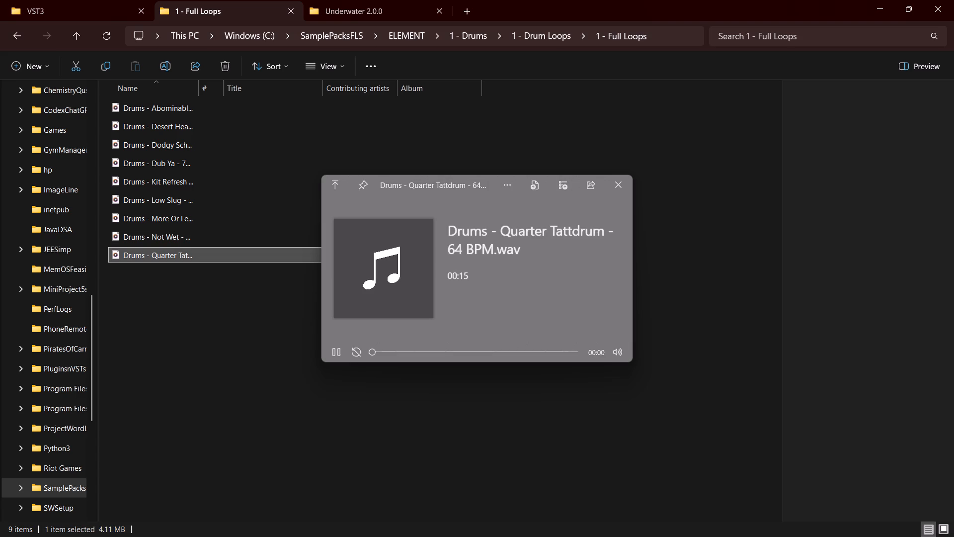
{"action": "left_click", "coordinate": [619, 187]}
Open the 2 - Kick Loops folder, audition each kick loop from Abominable Break through Time Breaks, and close the preview.
{"action": "left_click", "coordinate": [591, 201]}
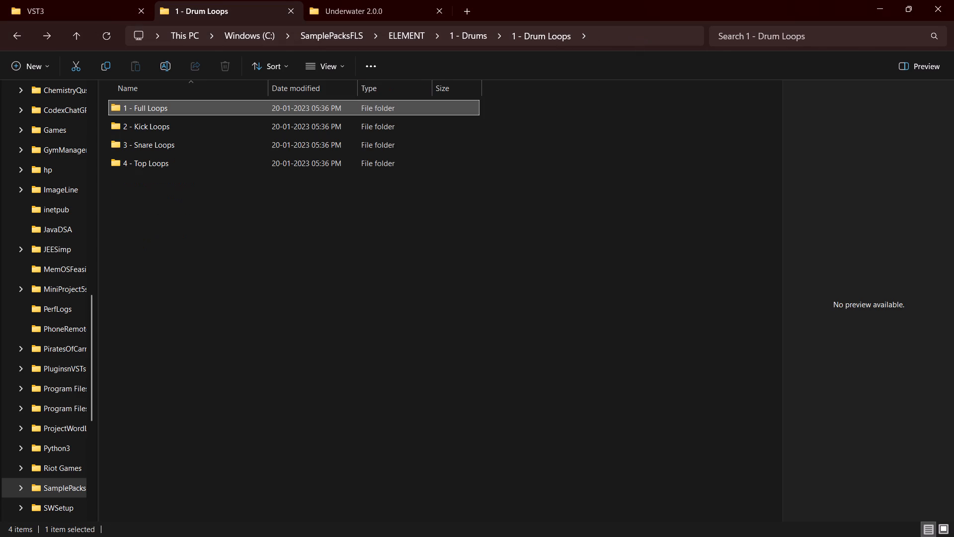
{"action": "double_click", "coordinate": [199, 131]}
{"action": "left_click", "coordinate": [171, 105]}
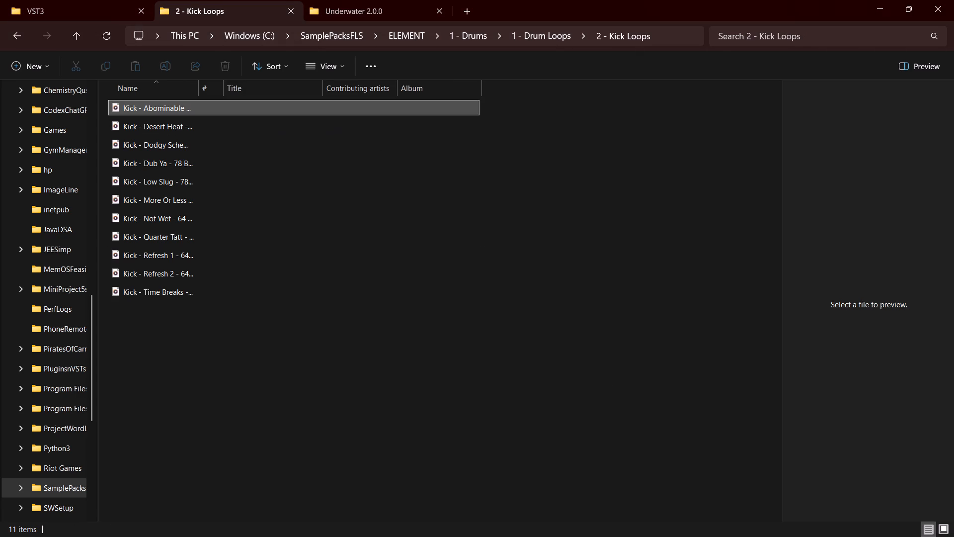
{"action": "key", "text": "space"}
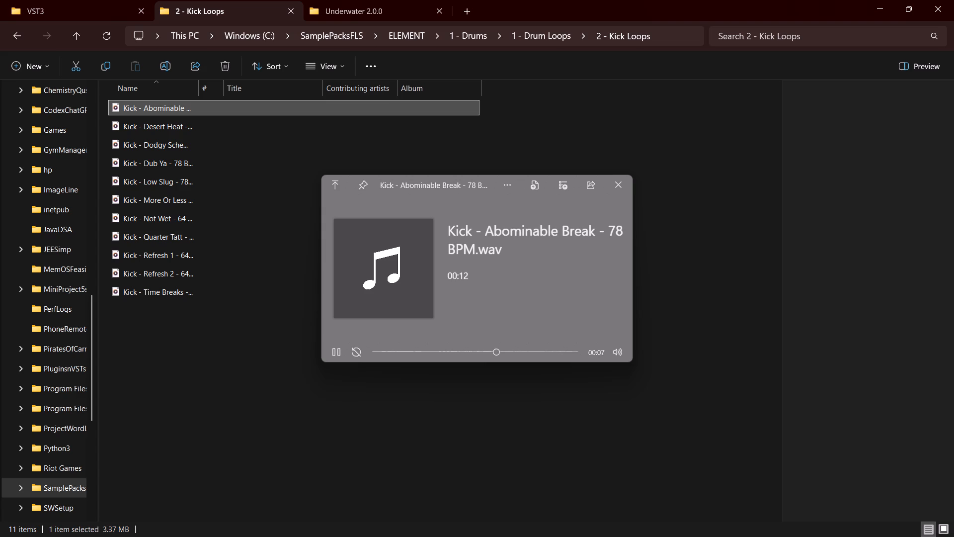
{"action": "left_click", "coordinate": [174, 122]}
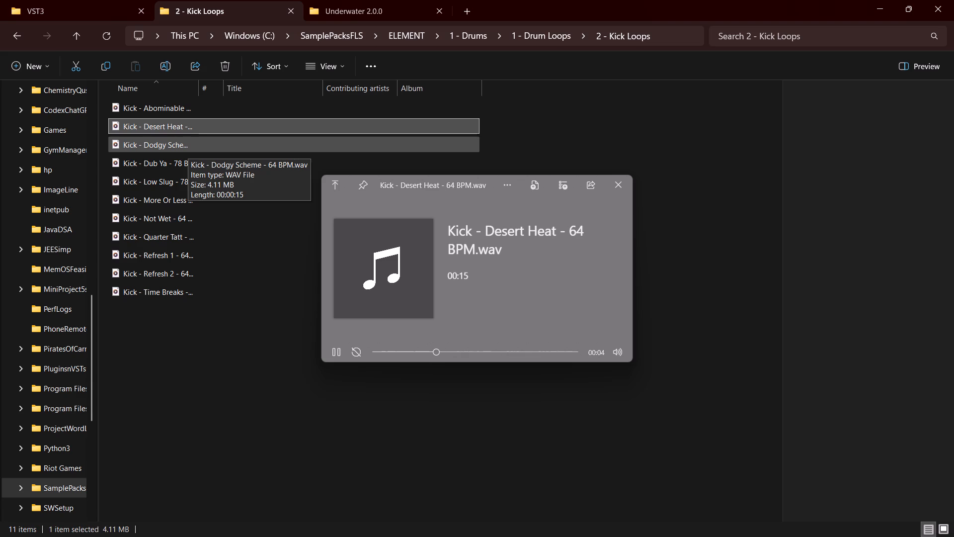
{"action": "left_click", "coordinate": [188, 150]}
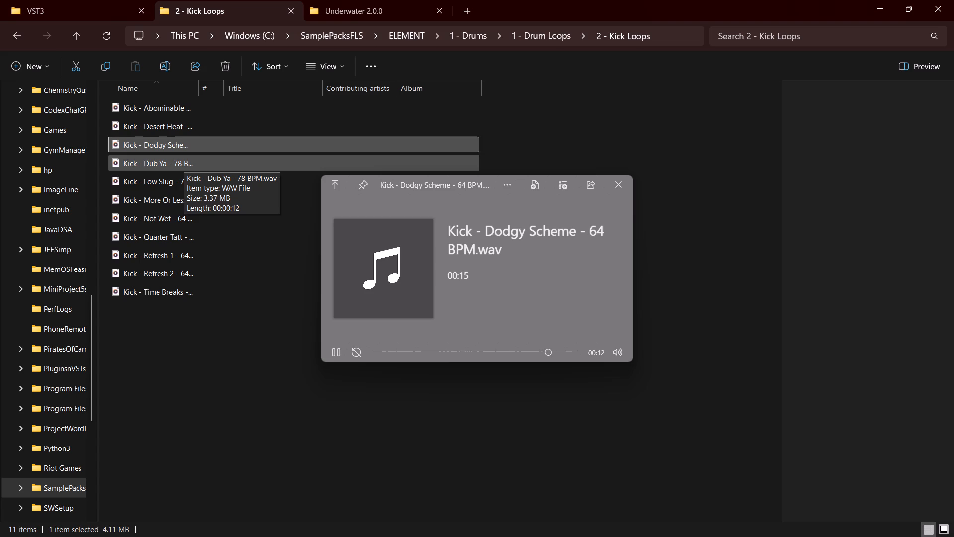
{"action": "left_click", "coordinate": [184, 163]}
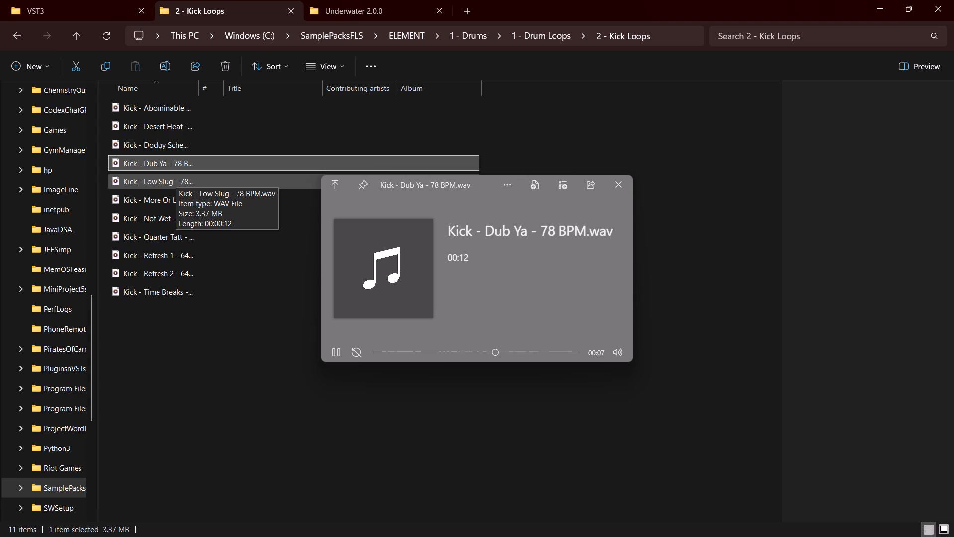
{"action": "left_click", "coordinate": [176, 179]}
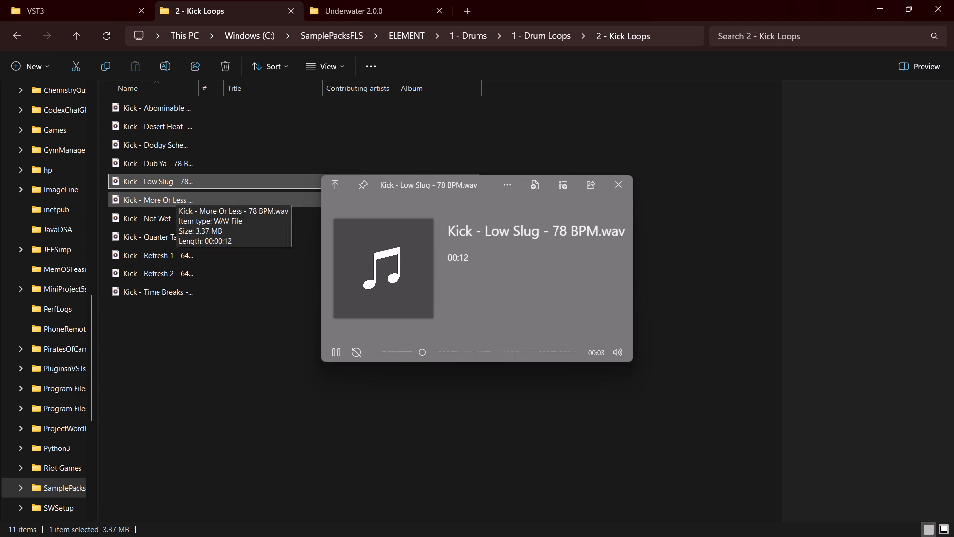
{"action": "left_click", "coordinate": [181, 202]}
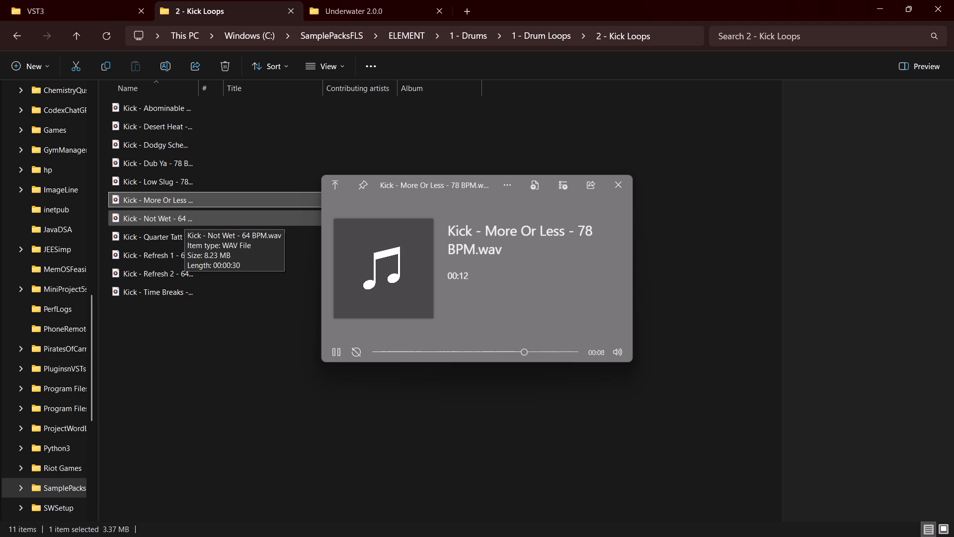
{"action": "left_click", "coordinate": [184, 220]}
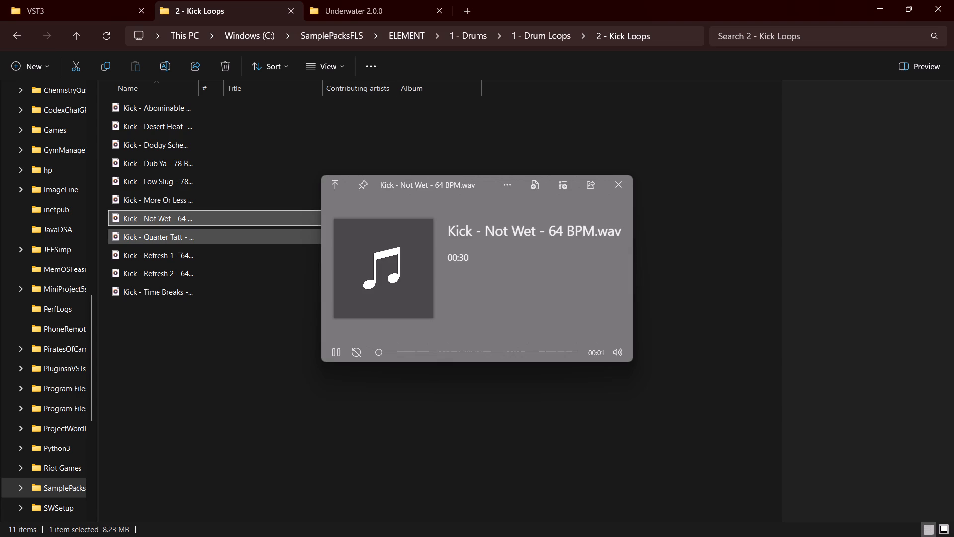
{"action": "left_click", "coordinate": [178, 243]}
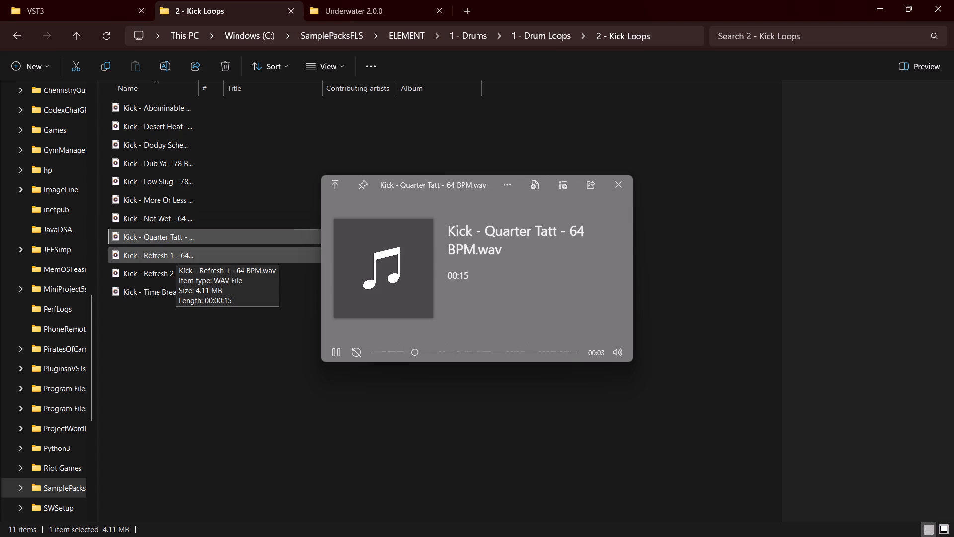
{"action": "left_click", "coordinate": [175, 256]}
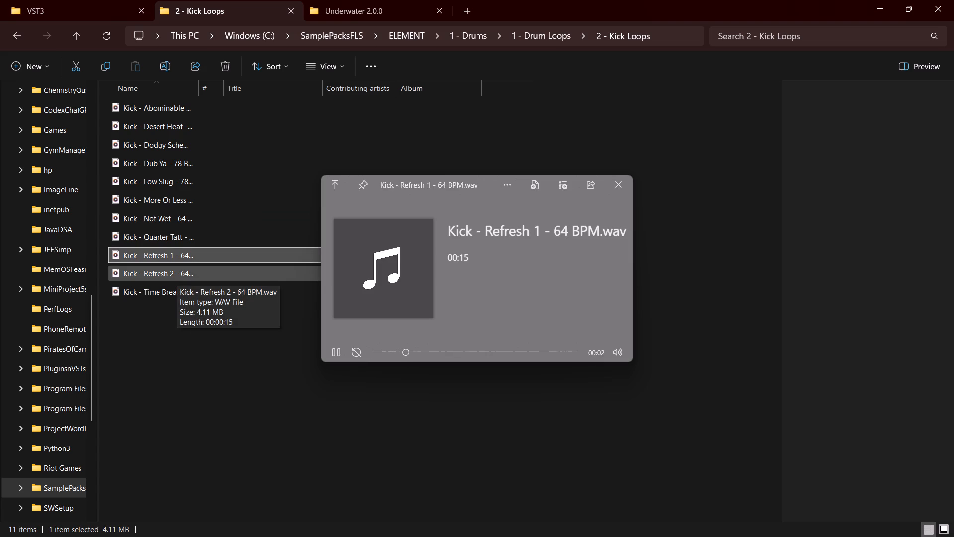
{"action": "left_click", "coordinate": [177, 276]}
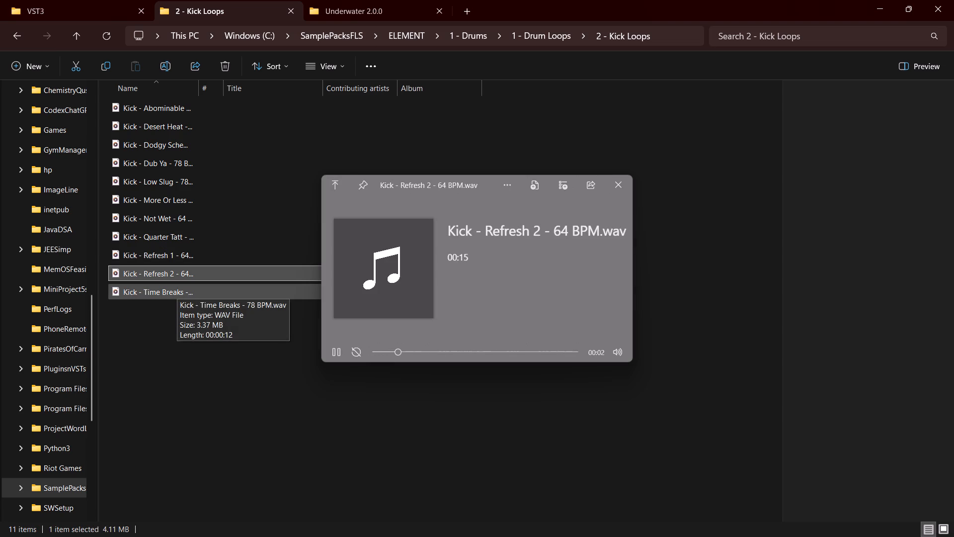
{"action": "left_click", "coordinate": [177, 289]}
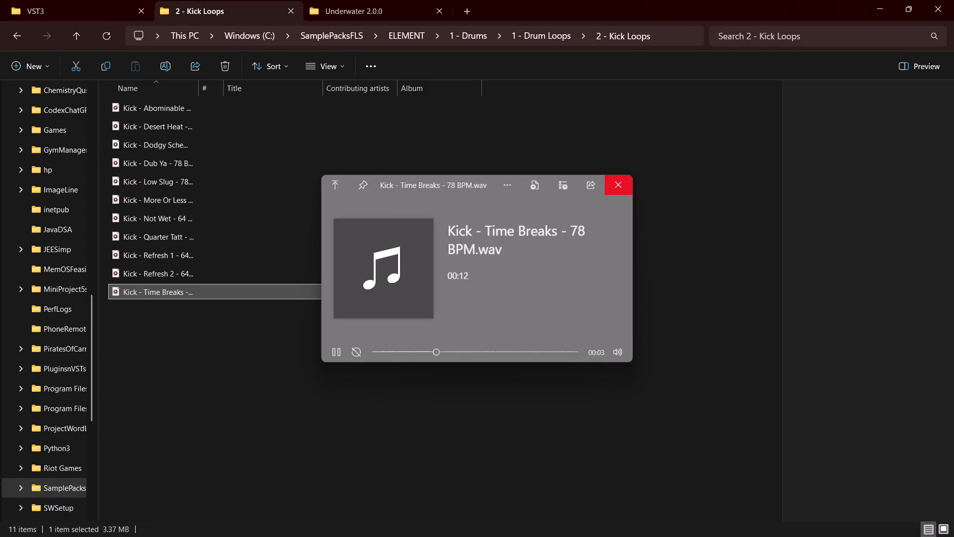
{"action": "left_click", "coordinate": [614, 190]}
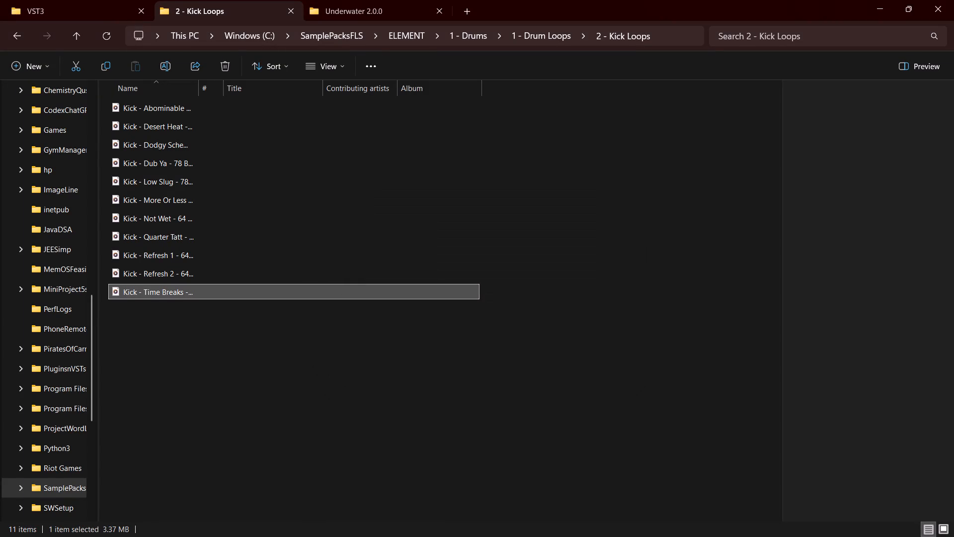
Open the 3 - Snare Loops folder and audition its clap, rimshot and snare loops in order, from Clap - Abominable Break through Snare - Quarter Tatt.
{"action": "left_click_drag", "start_coordinate": [522, 93], "coordinate": [528, 104]}
{"action": "double_click", "coordinate": [180, 141]}
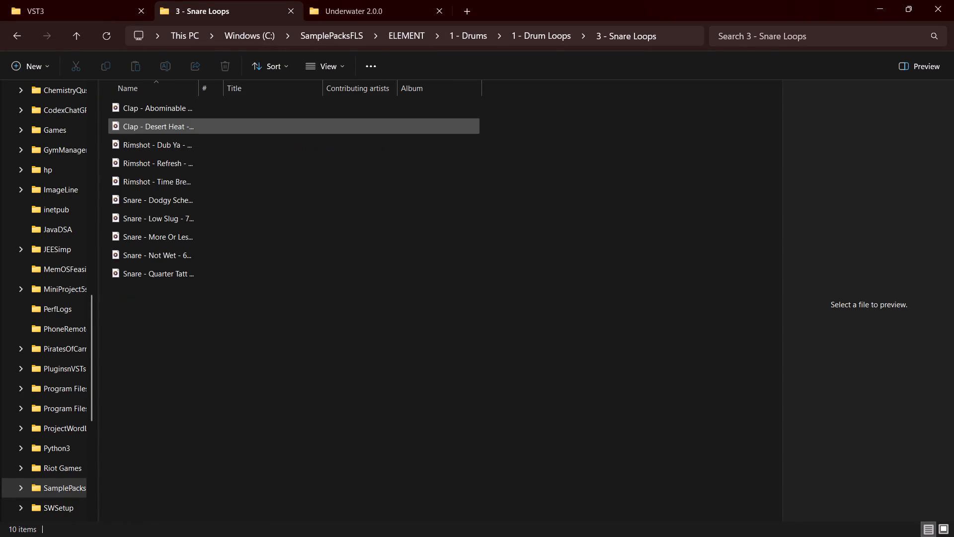
{"action": "left_click", "coordinate": [149, 112]}
{"action": "key", "text": "space"}
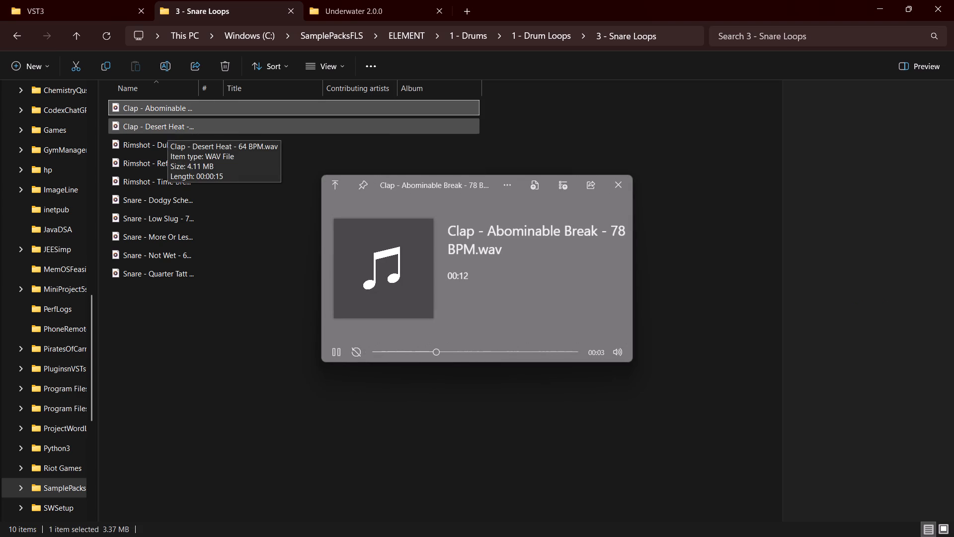
{"action": "left_click", "coordinate": [171, 130]}
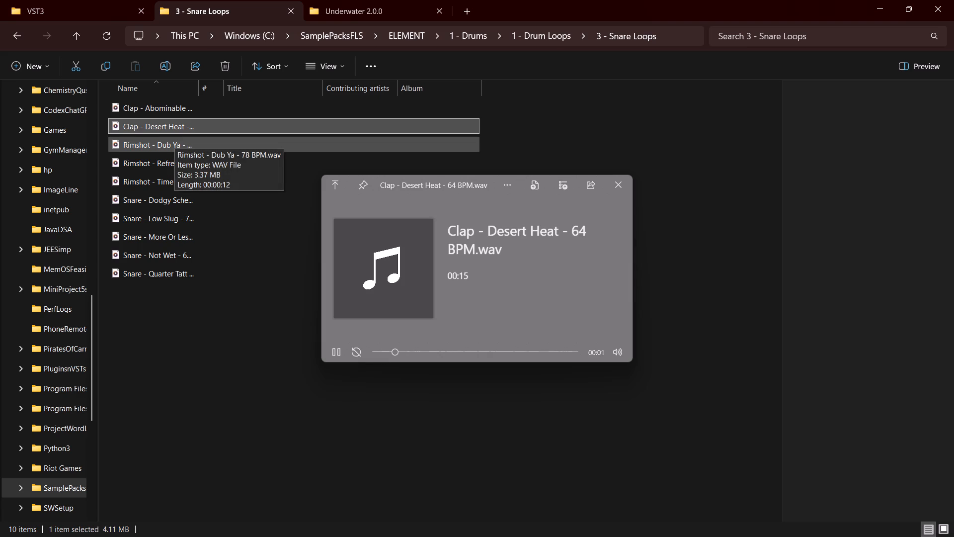
{"action": "left_click", "coordinate": [192, 145]}
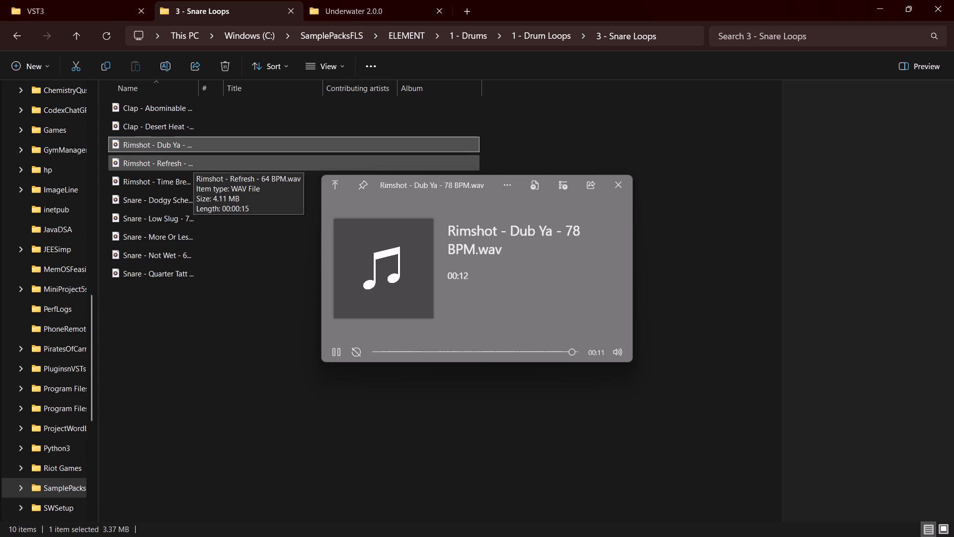
{"action": "left_click", "coordinate": [193, 164]}
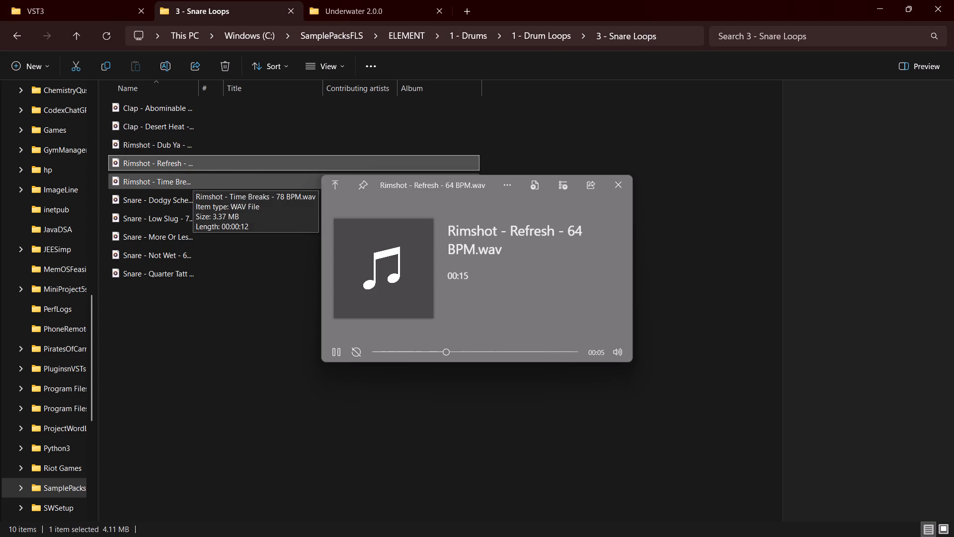
{"action": "left_click", "coordinate": [194, 181]}
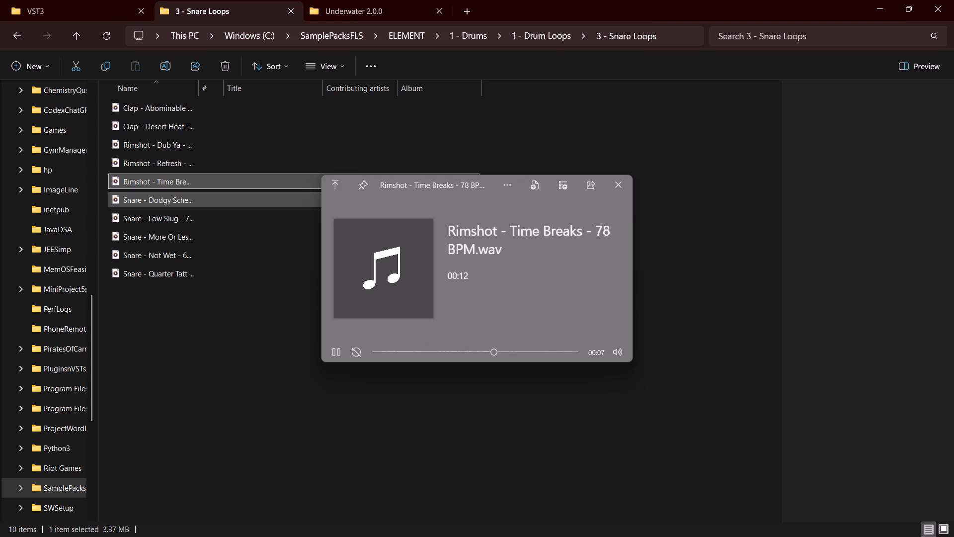
{"action": "left_click", "coordinate": [205, 195]}
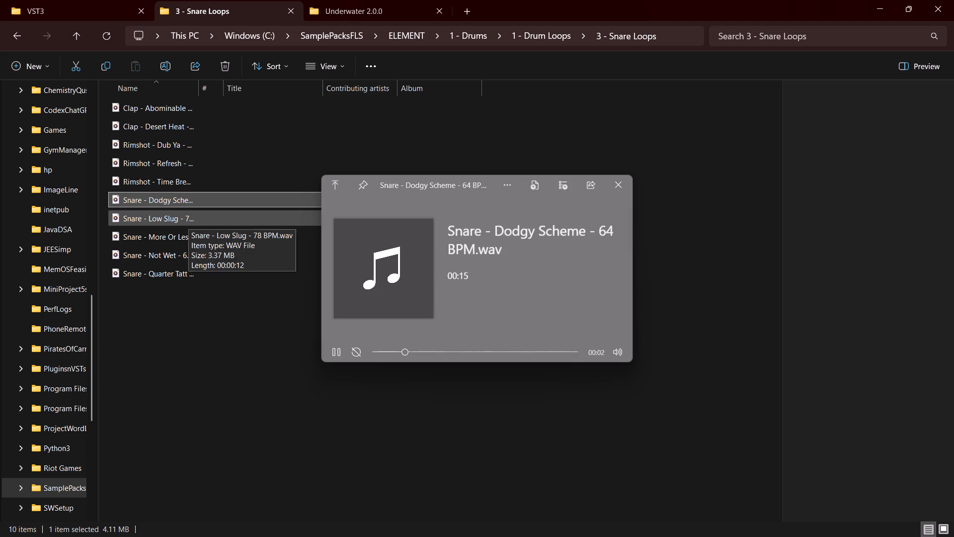
{"action": "left_click", "coordinate": [188, 220]}
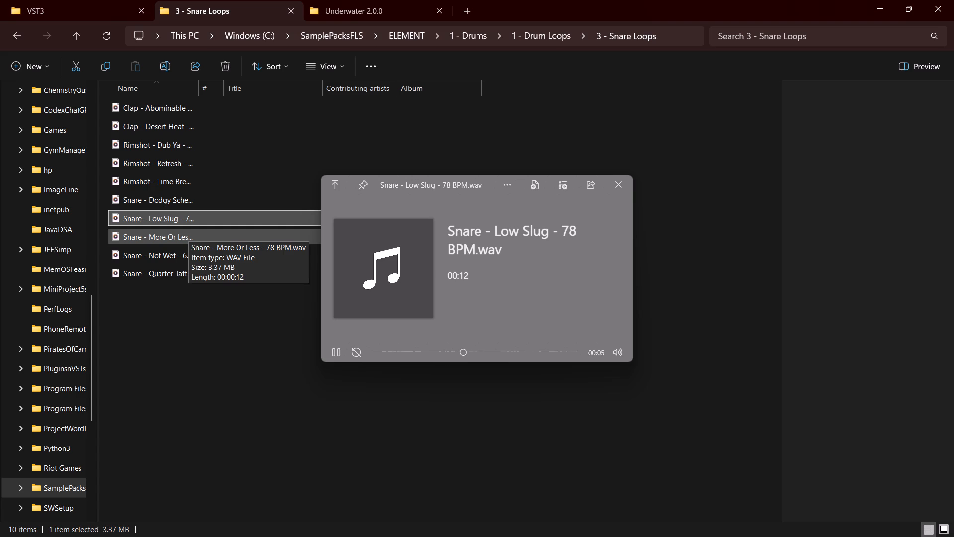
{"action": "left_click", "coordinate": [189, 233]}
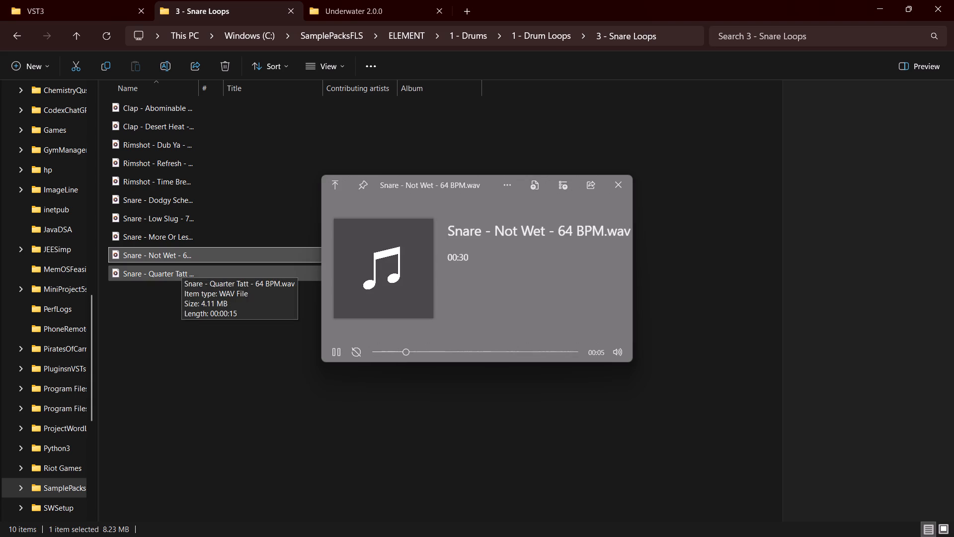
{"action": "left_click", "coordinate": [182, 270]}
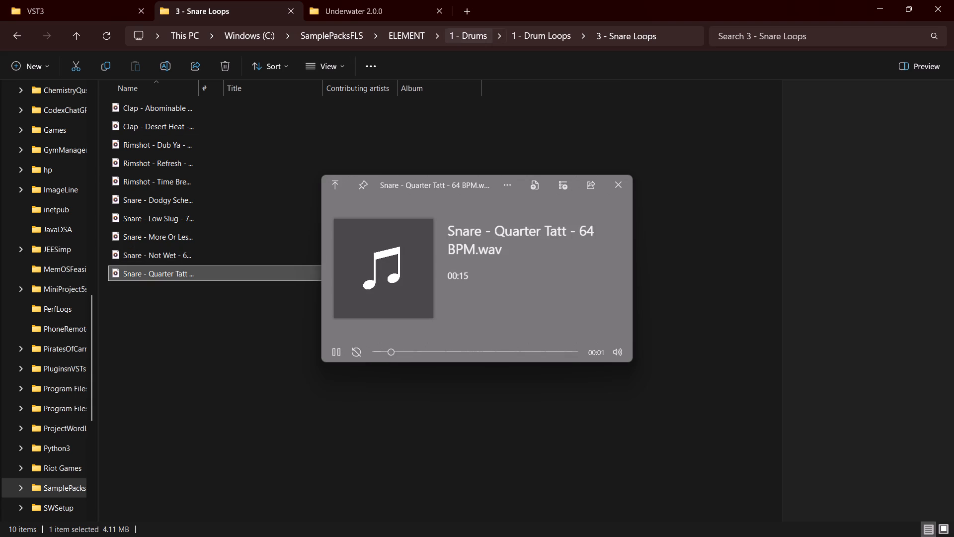
Open the 4 - Top Loops folder and audition its hi-hat and percussion loops in order, from Hi-Hat - Desert Heat through Perc - Time Breaks.
{"action": "left_click", "coordinate": [472, 42]}
{"action": "left_click_drag", "start_coordinate": [391, 99], "coordinate": [390, 103]}
{"action": "double_click", "coordinate": [204, 168]}
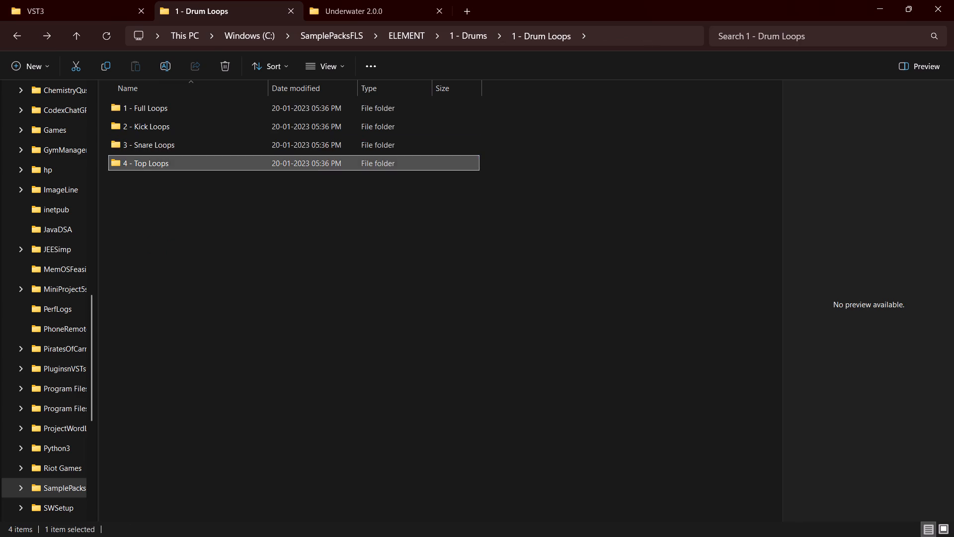
{"action": "left_click", "coordinate": [179, 114]}
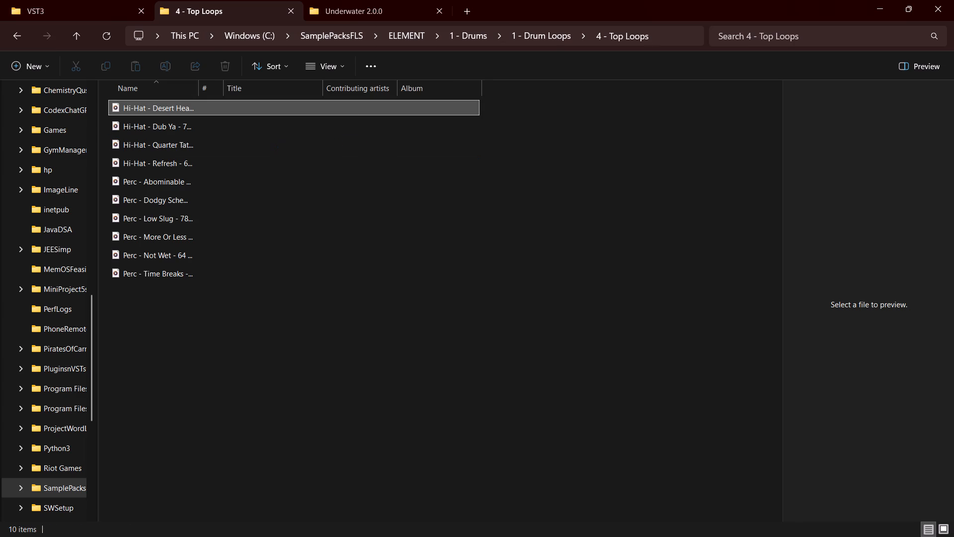
{"action": "key", "text": "space"}
{"action": "key", "text": "space"}
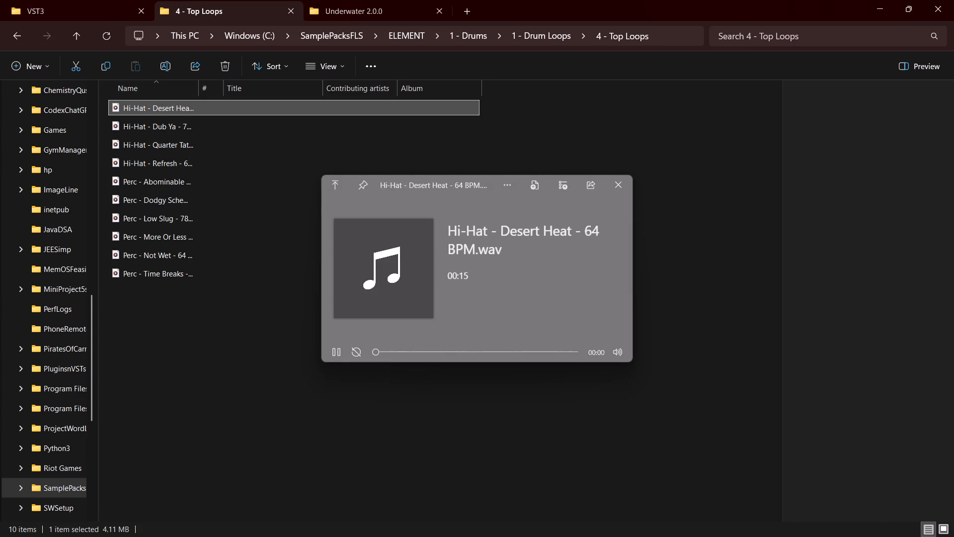
{"action": "left_click", "coordinate": [179, 122]}
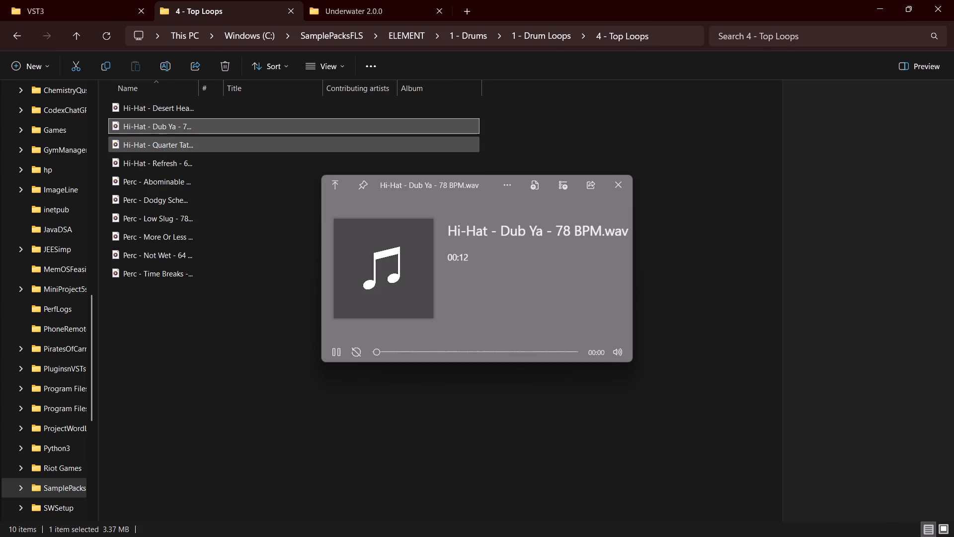
{"action": "left_click", "coordinate": [184, 149]}
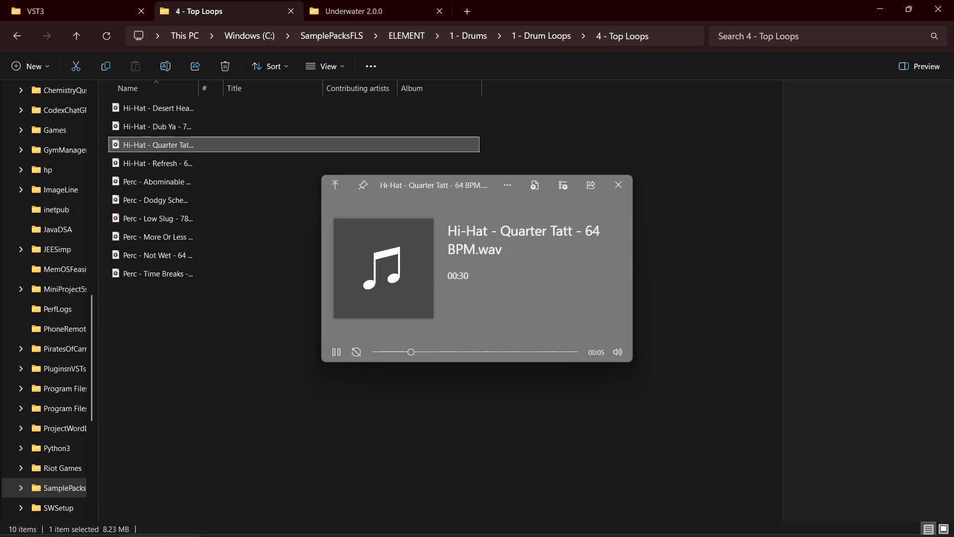
{"action": "left_click", "coordinate": [198, 156]}
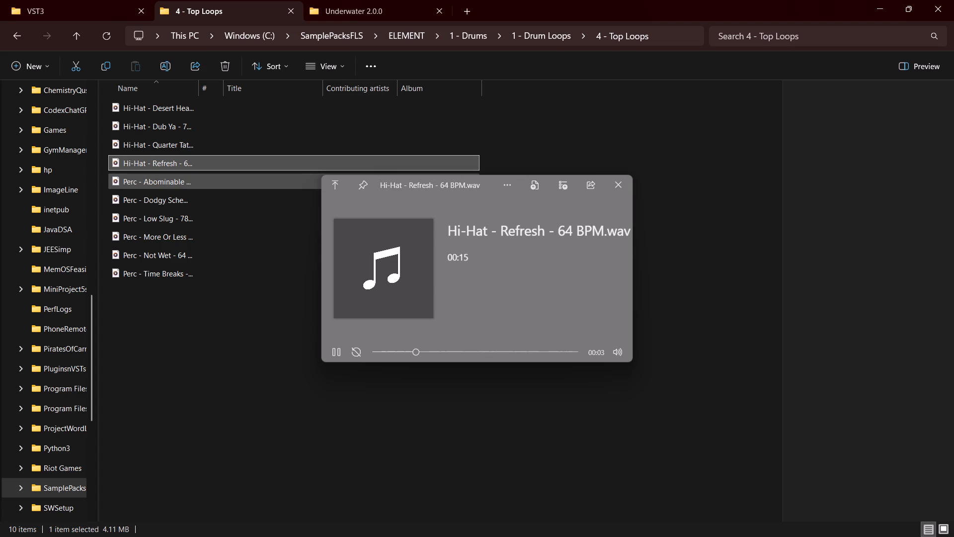
{"action": "left_click", "coordinate": [199, 177]}
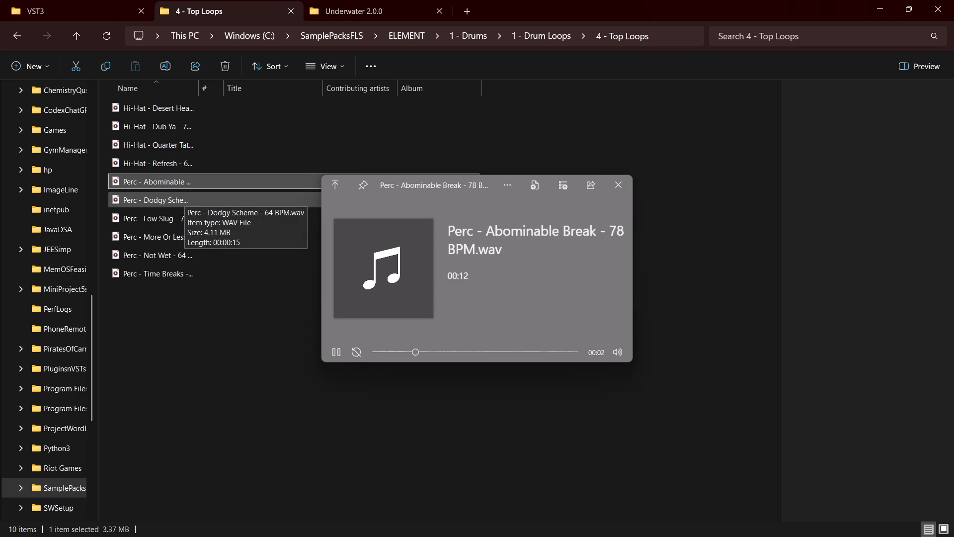
{"action": "left_click", "coordinate": [184, 197]}
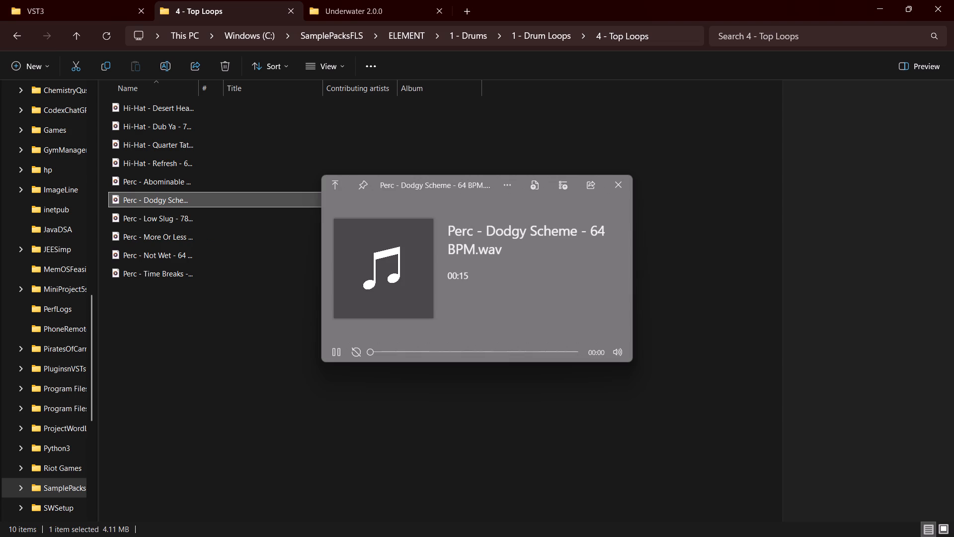
{"action": "left_click", "coordinate": [176, 212]}
{"action": "left_click", "coordinate": [165, 232]}
{"action": "left_click", "coordinate": [166, 252]}
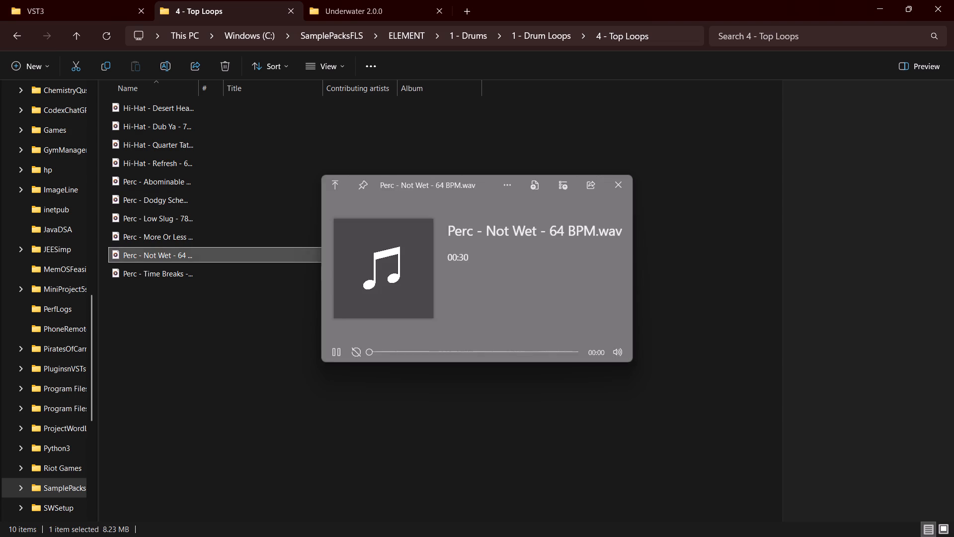
{"action": "left_click", "coordinate": [167, 267]}
Return to 1 - Drums, open the 2 - Kick folder and audition its kick one-shots, from Batter through Rattler.
{"action": "left_click", "coordinate": [199, 244]}
{"action": "left_click", "coordinate": [203, 242]}
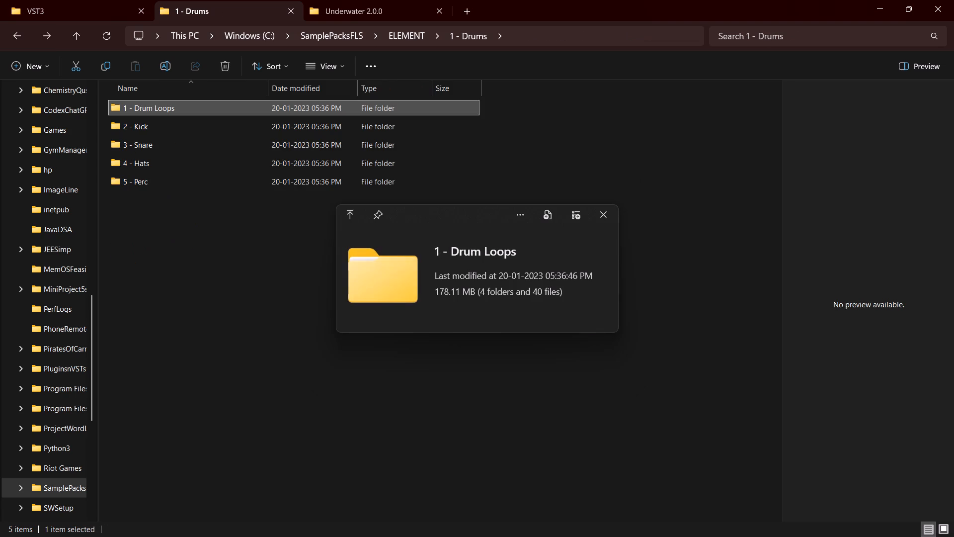
{"action": "double_click", "coordinate": [168, 125]}
{"action": "left_click", "coordinate": [167, 125]}
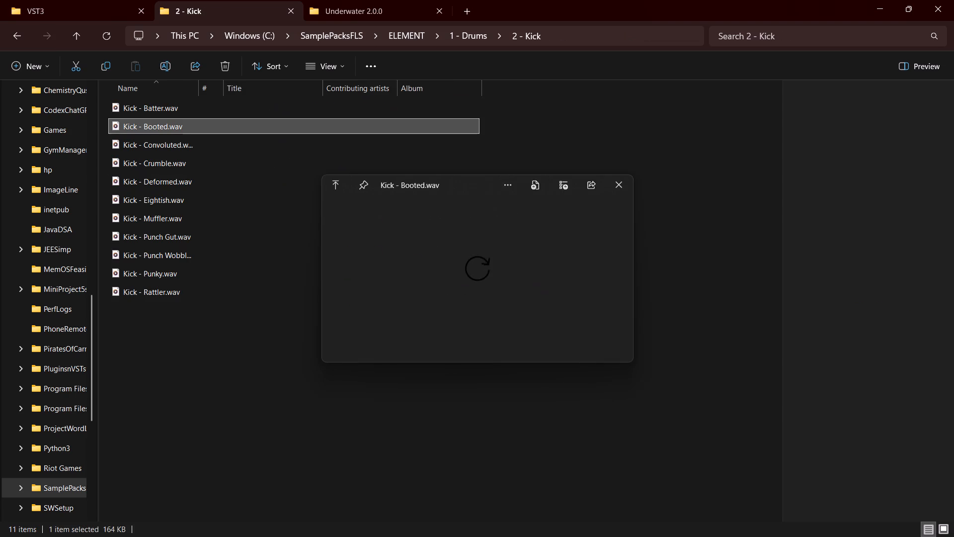
{"action": "left_click", "coordinate": [174, 110]}
{"action": "left_click", "coordinate": [181, 140]}
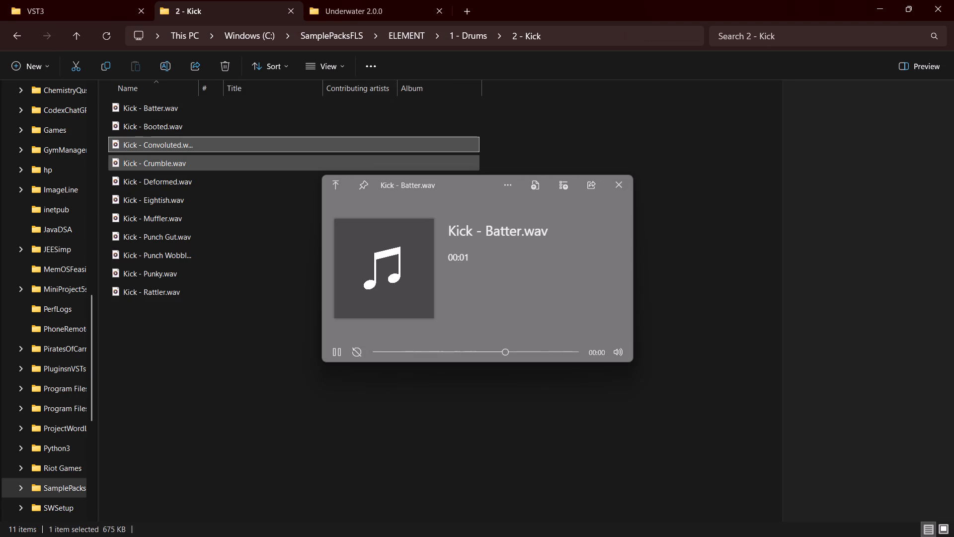
{"action": "left_click", "coordinate": [181, 166]}
{"action": "left_click", "coordinate": [176, 178]}
{"action": "left_click", "coordinate": [176, 193]}
{"action": "left_click", "coordinate": [173, 231]}
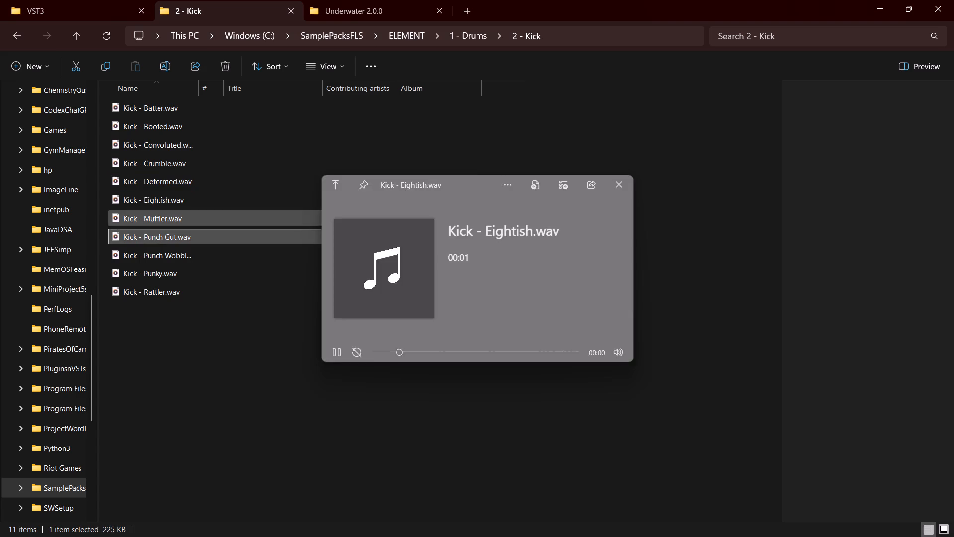
{"action": "left_click", "coordinate": [172, 221]}
{"action": "left_click", "coordinate": [169, 247]}
{"action": "left_click", "coordinate": [171, 270]}
{"action": "left_click", "coordinate": [118, 289]}
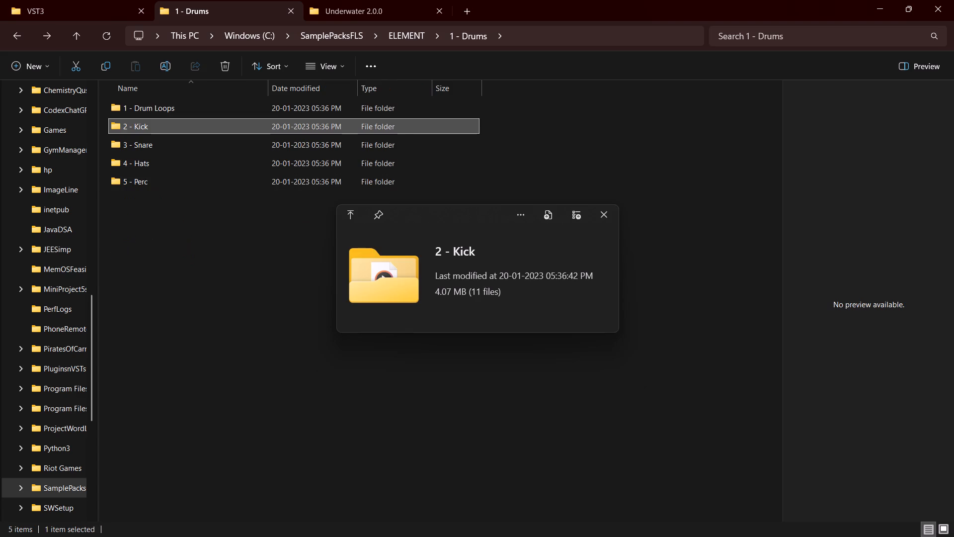
Open the 3 - Snare folder inside 1 - Drums and audition a few snares, including Banger, Crisp and Drenched.
{"action": "double_click", "coordinate": [161, 153]}
{"action": "double_click", "coordinate": [161, 146]}
{"action": "left_click", "coordinate": [161, 146]}
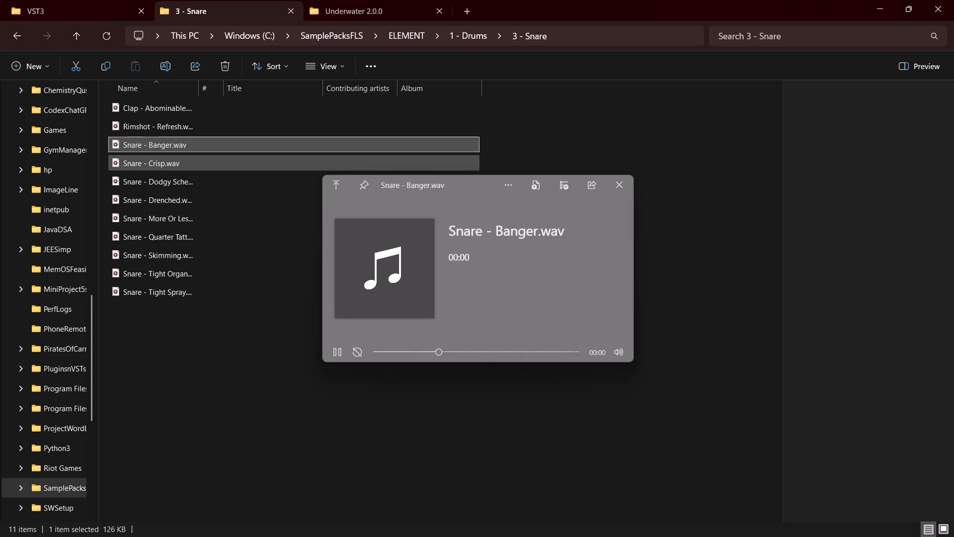
{"action": "left_click", "coordinate": [168, 157]}
{"action": "left_click", "coordinate": [172, 203]}
{"action": "left_click_drag", "start_coordinate": [165, 207], "coordinate": [165, 196]}
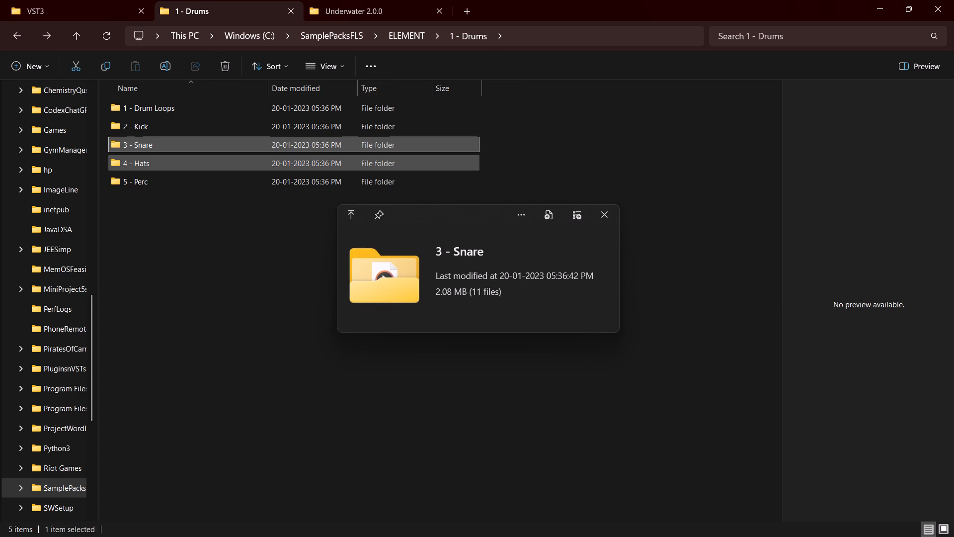
Open the 4 - Hats folder inside 1 - Drums and audition a few hi-hats, including Crush, Junk Splash and Refresh 1.
{"action": "left_click", "coordinate": [155, 168]}
{"action": "left_click", "coordinate": [155, 168]}
{"action": "left_click", "coordinate": [155, 151]}
{"action": "left_click", "coordinate": [164, 175]}
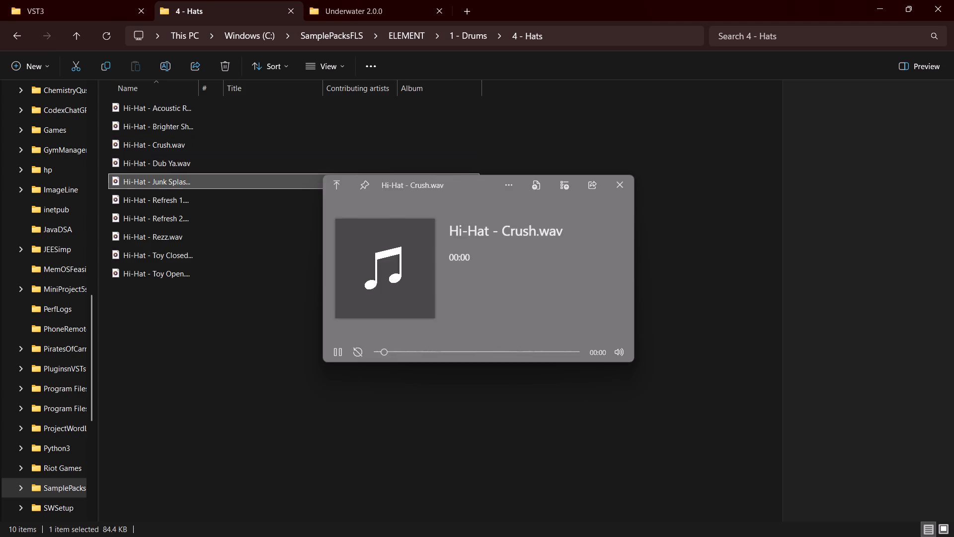
{"action": "left_click", "coordinate": [163, 154]}
{"action": "left_click", "coordinate": [166, 206]}
{"action": "left_click", "coordinate": [158, 206]}
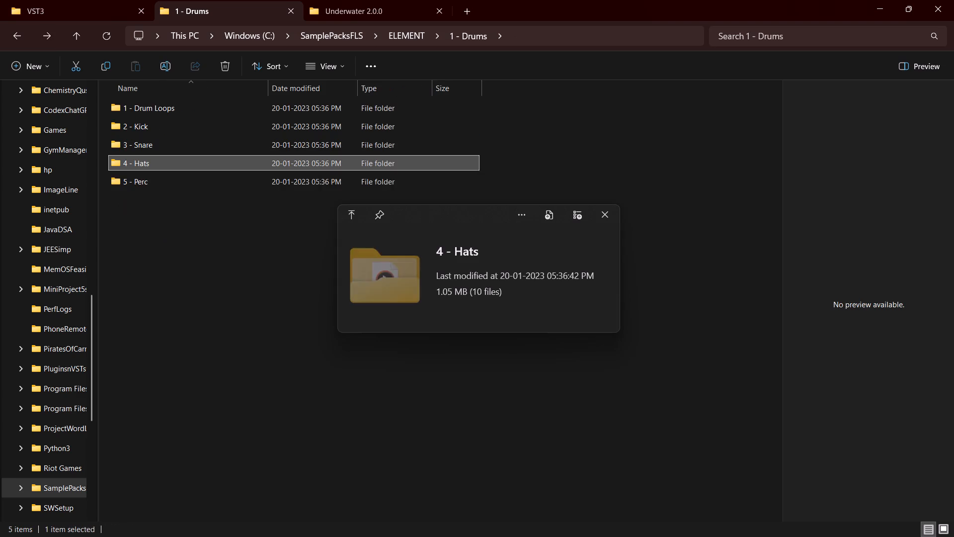
Open the 5 - Perc folder inside 1 - Drums and audition its percussion one-shots, from Deconstructed and Cabasa Clone down to Wood Stick.
{"action": "double_click", "coordinate": [155, 185]}
{"action": "left_click", "coordinate": [154, 154]}
{"action": "left_click", "coordinate": [154, 146]}
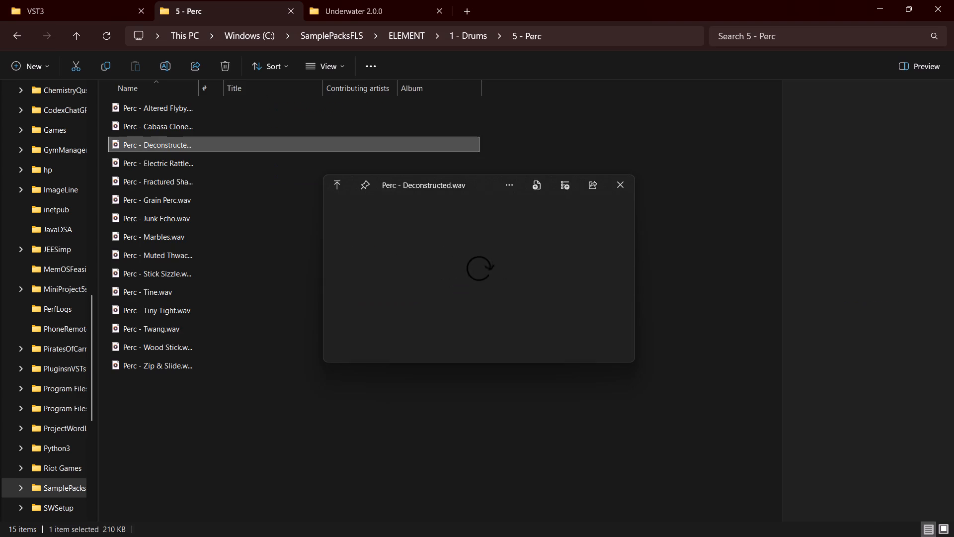
{"action": "left_click", "coordinate": [159, 126]}
{"action": "left_click", "coordinate": [170, 209]}
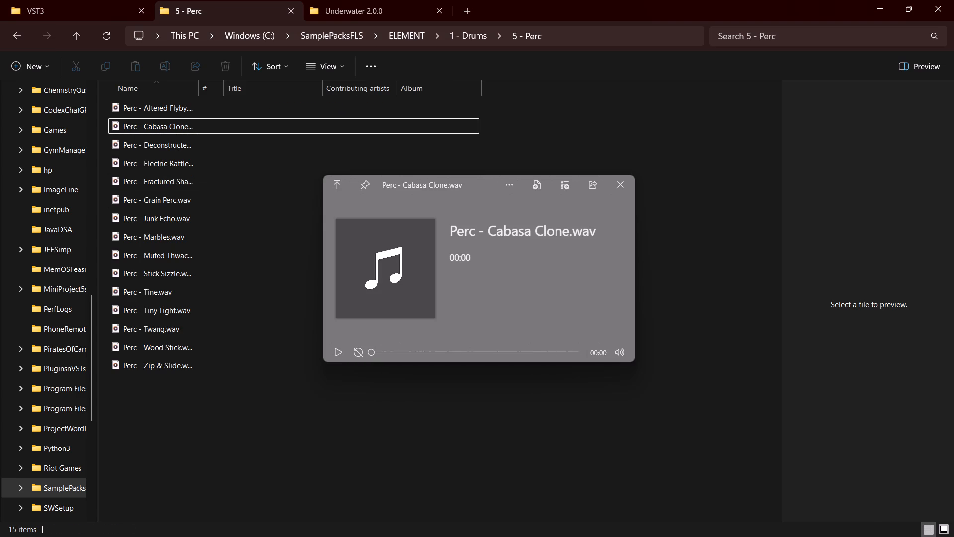
{"action": "left_click", "coordinate": [170, 210]}
{"action": "left_click", "coordinate": [170, 222]}
{"action": "left_click", "coordinate": [170, 236]}
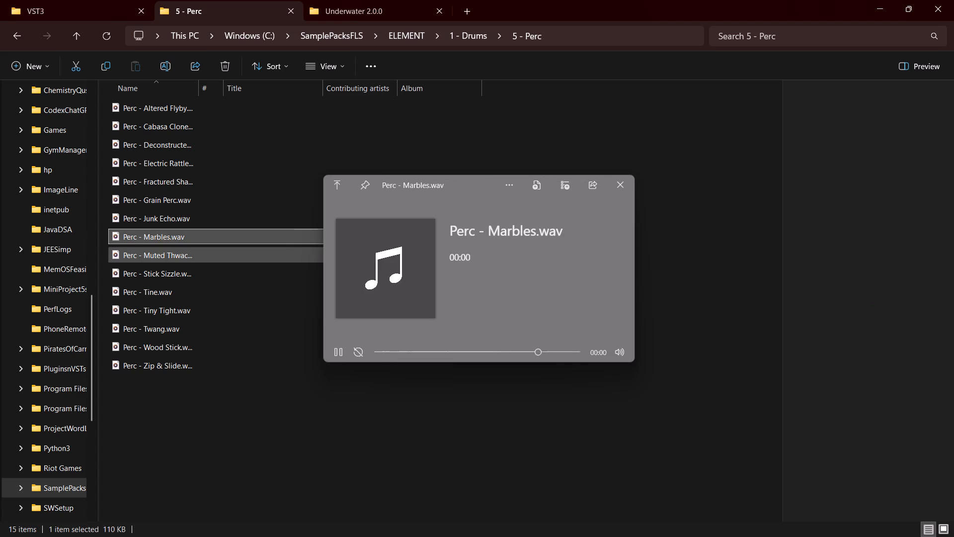
{"action": "left_click", "coordinate": [169, 260]}
{"action": "left_click", "coordinate": [169, 271]}
{"action": "left_click", "coordinate": [167, 288]}
{"action": "left_click", "coordinate": [163, 309]}
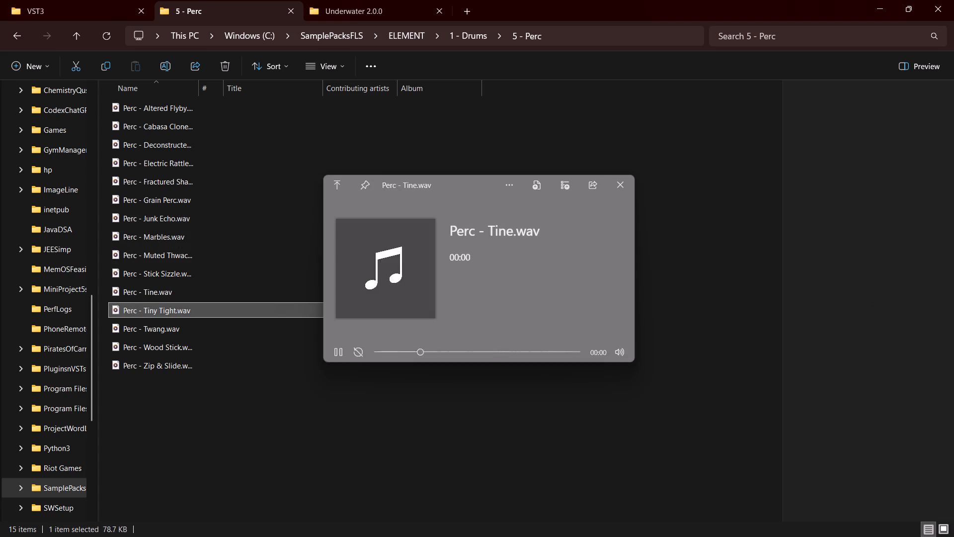
{"action": "left_click", "coordinate": [155, 337]}
{"action": "left_click", "coordinate": [155, 343]}
Audition the Stick Sizzle, Tine, Tiny Tight and Twang percussion one-shots repeatedly, alternating between them.
{"action": "left_click", "coordinate": [156, 323]}
{"action": "left_click", "coordinate": [156, 309]}
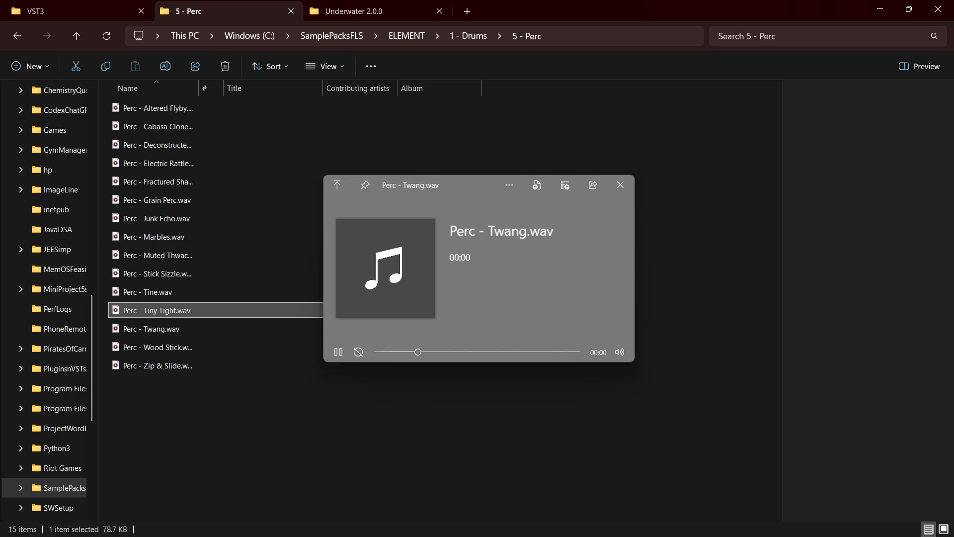
{"action": "left_click", "coordinate": [156, 294]}
{"action": "left_click", "coordinate": [158, 275]}
{"action": "left_click", "coordinate": [158, 293]}
{"action": "left_click", "coordinate": [158, 308]}
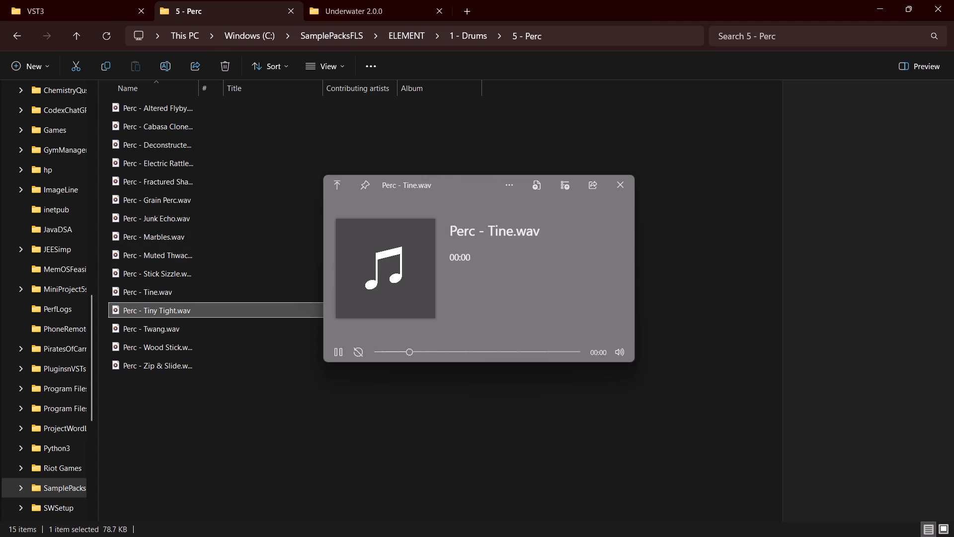
{"action": "left_click", "coordinate": [159, 298]}
{"action": "left_click", "coordinate": [159, 278]}
{"action": "left_click", "coordinate": [160, 298]}
{"action": "left_click", "coordinate": [160, 323]}
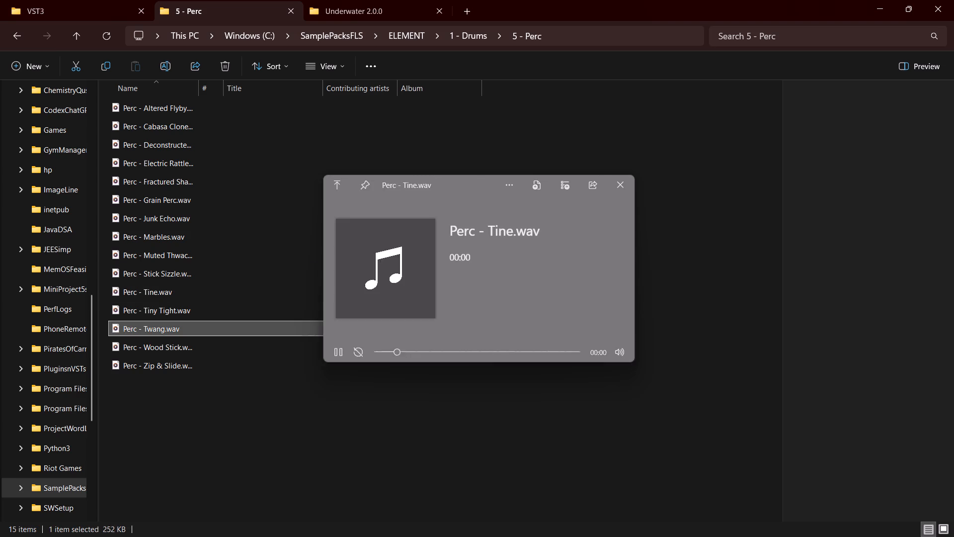
{"action": "left_click", "coordinate": [159, 304]}
{"action": "left_click", "coordinate": [159, 281]}
{"action": "left_click_drag", "start_coordinate": [159, 283], "coordinate": [160, 289]}
{"action": "left_click", "coordinate": [160, 289]}
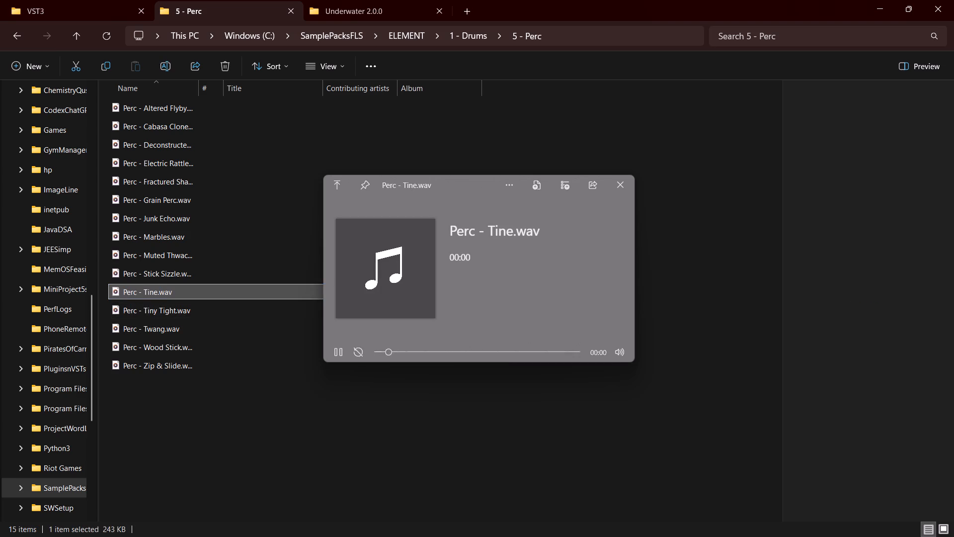
{"action": "left_click", "coordinate": [160, 304]}
{"action": "left_click", "coordinate": [160, 292]}
{"action": "left_click", "coordinate": [160, 274]}
{"action": "left_click", "coordinate": [160, 293]}
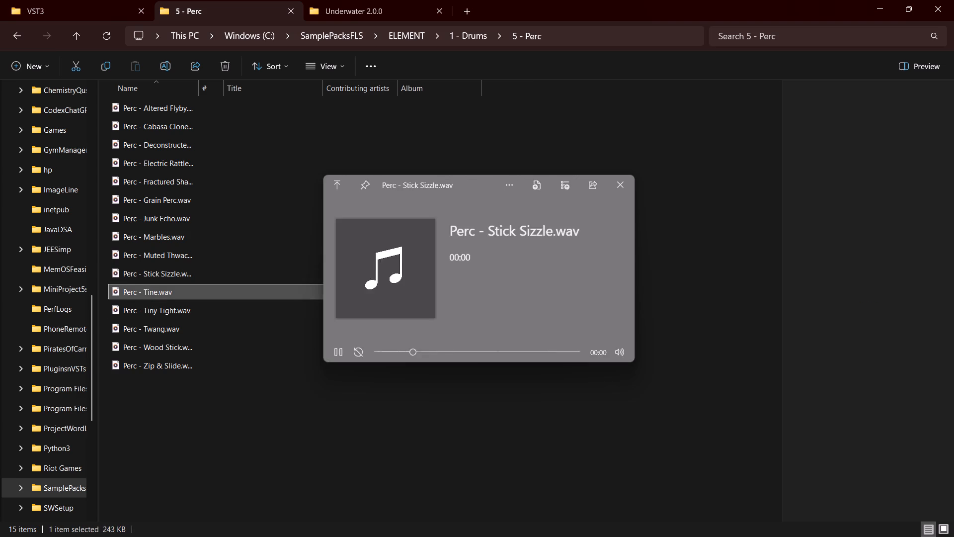
{"action": "left_click", "coordinate": [161, 314]}
{"action": "left_click", "coordinate": [159, 291]}
{"action": "left_click", "coordinate": [160, 277]}
{"action": "left_click", "coordinate": [161, 322]}
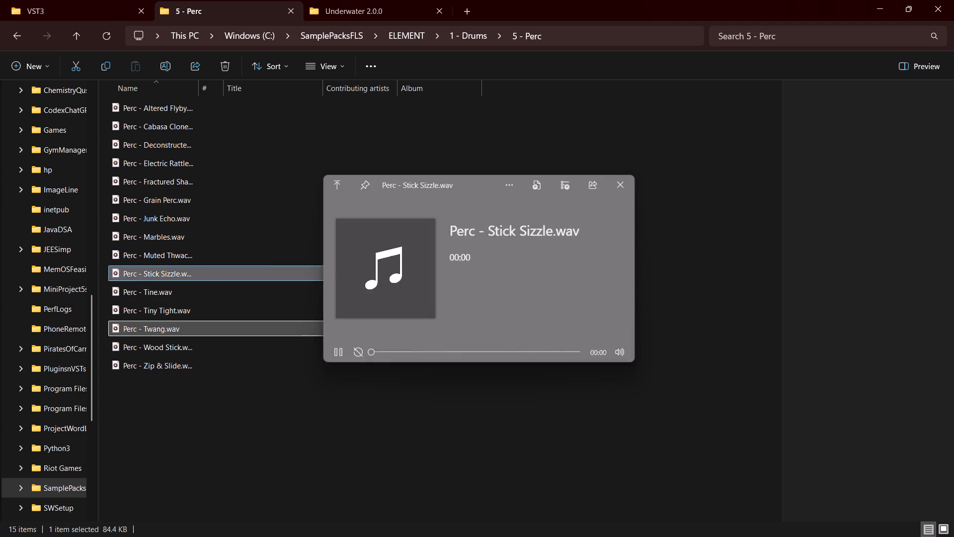
{"action": "left_click", "coordinate": [161, 301]}
{"action": "left_click", "coordinate": [161, 286]}
{"action": "left_click", "coordinate": [162, 274]}
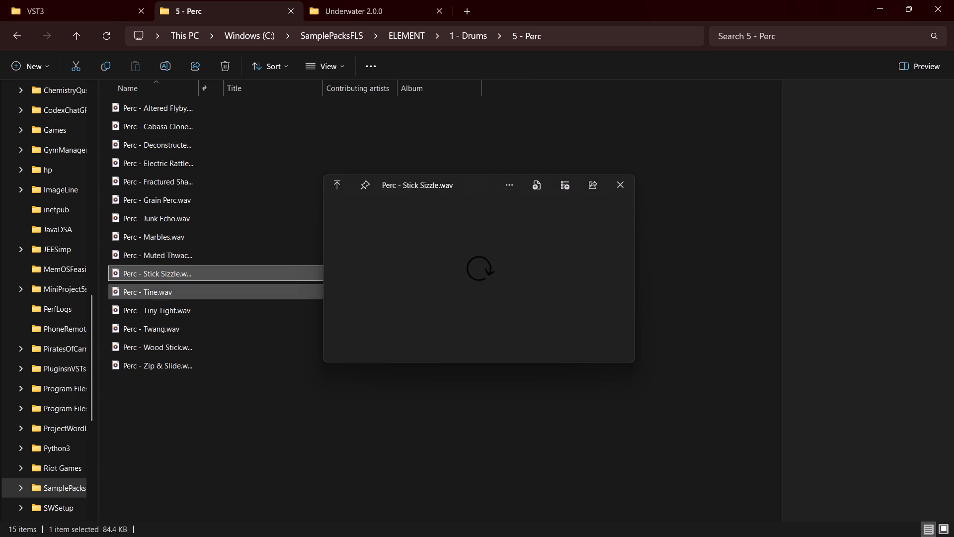
{"action": "left_click", "coordinate": [162, 292]}
{"action": "left_click", "coordinate": [162, 309]}
{"action": "left_click", "coordinate": [162, 328]}
{"action": "left_click", "coordinate": [162, 310]}
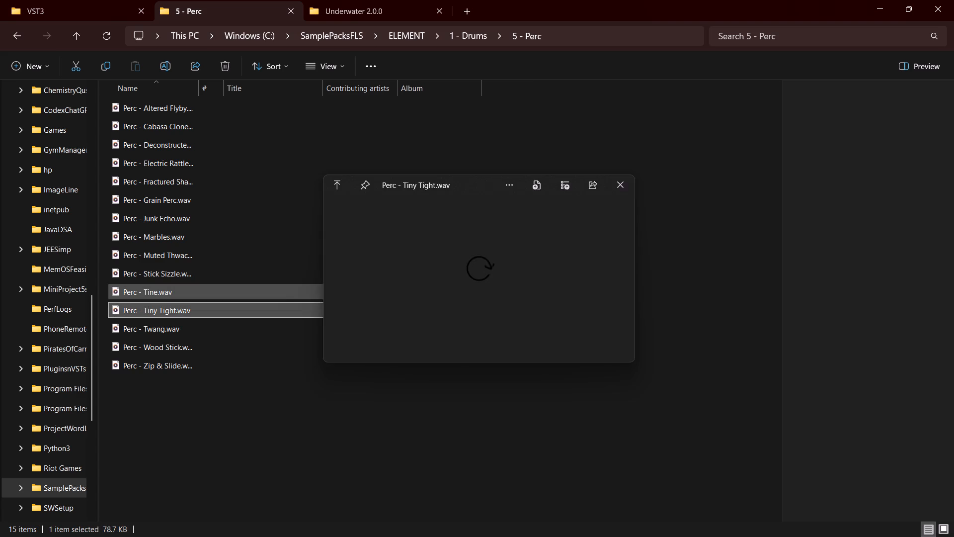
{"action": "left_click", "coordinate": [160, 287]}
{"action": "left_click", "coordinate": [160, 275]}
{"action": "left_click", "coordinate": [160, 293]}
{"action": "left_click_drag", "start_coordinate": [161, 311], "coordinate": [161, 319]}
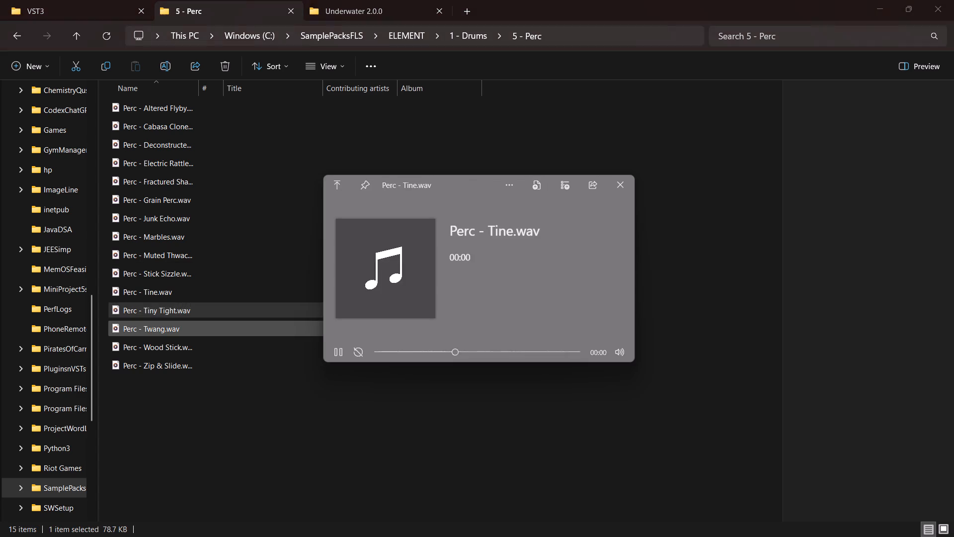
{"action": "left_click", "coordinate": [161, 326]}
{"action": "left_click", "coordinate": [160, 310]}
Audition the Wood Stick and Zip & Slide one-shots at the end of the 5 - Perc folder.
{"action": "left_click", "coordinate": [159, 338]}
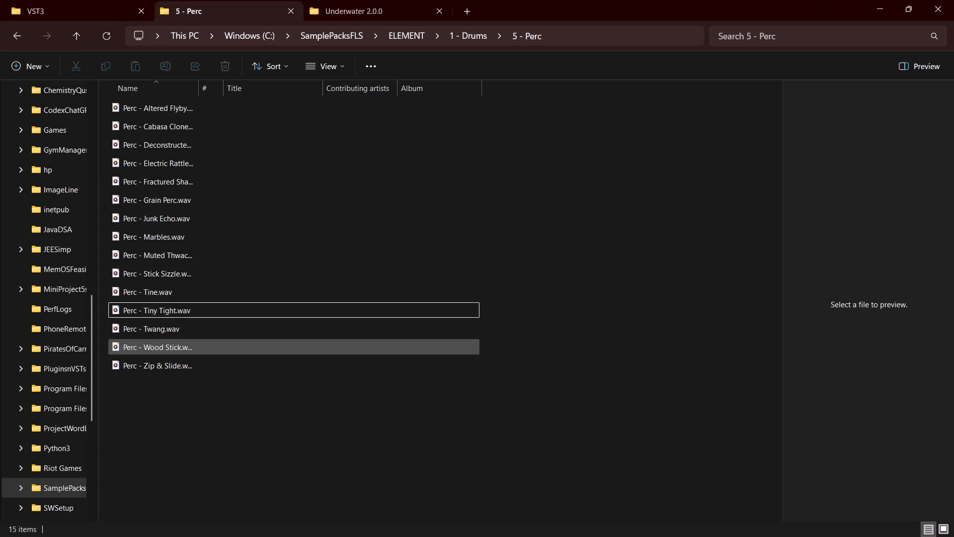
{"action": "left_click", "coordinate": [158, 347]}
{"action": "left_click", "coordinate": [157, 358]}
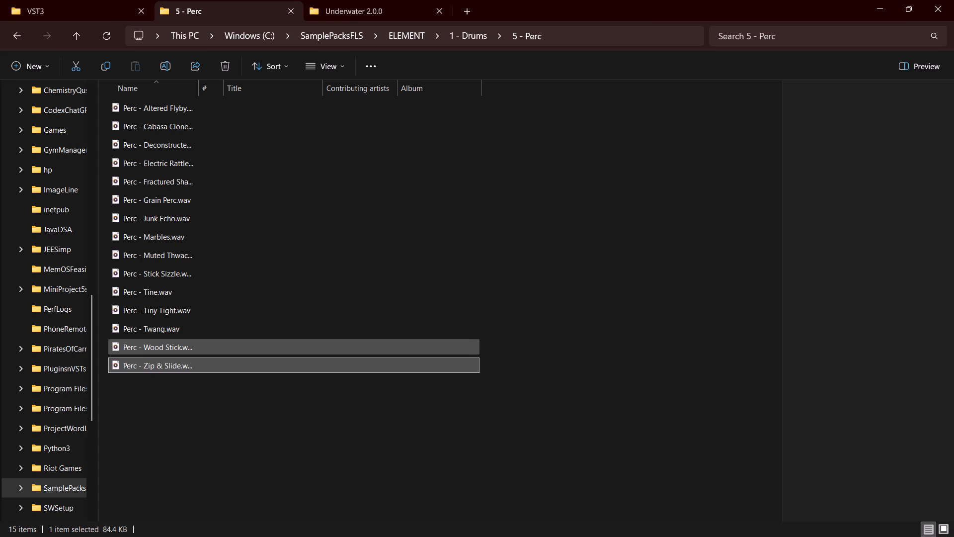
{"action": "left_click", "coordinate": [157, 352]}
{"action": "left_click", "coordinate": [158, 364]}
Return to ELEMENT, open 1 - Melodics Loops inside 2 - Melodics, and audition loops from Determined Pulser through Gritty Pulser.
{"action": "left_click", "coordinate": [241, 111]}
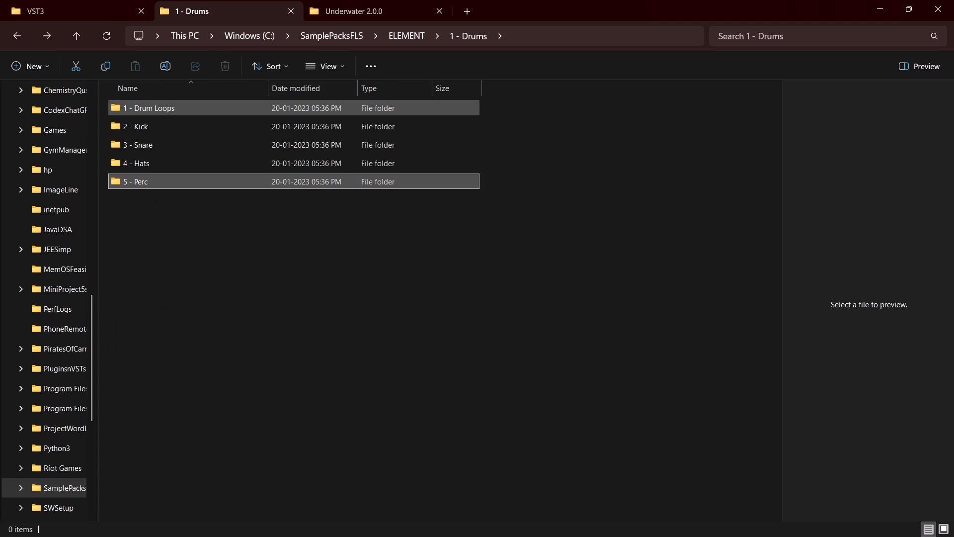
{"action": "left_click", "coordinate": [155, 207]}
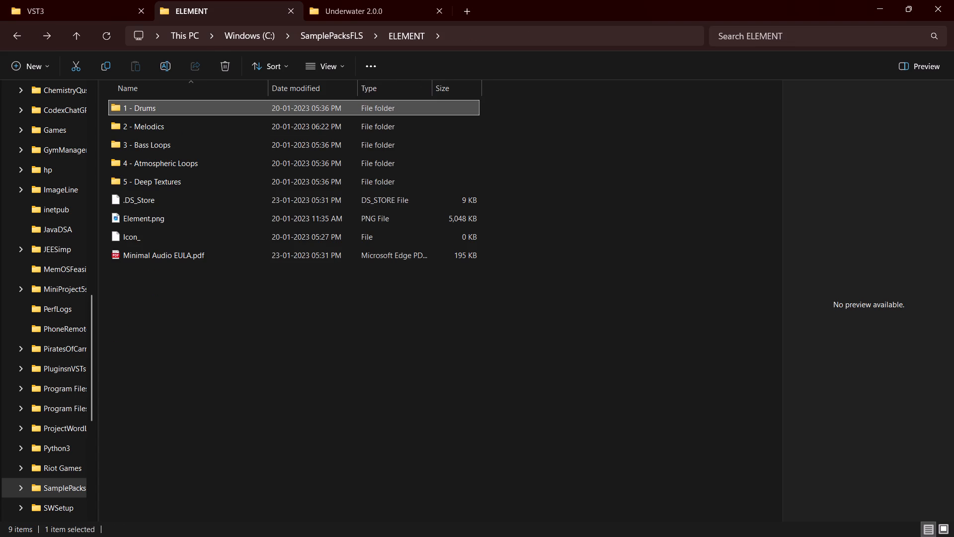
{"action": "double_click", "coordinate": [168, 126]}
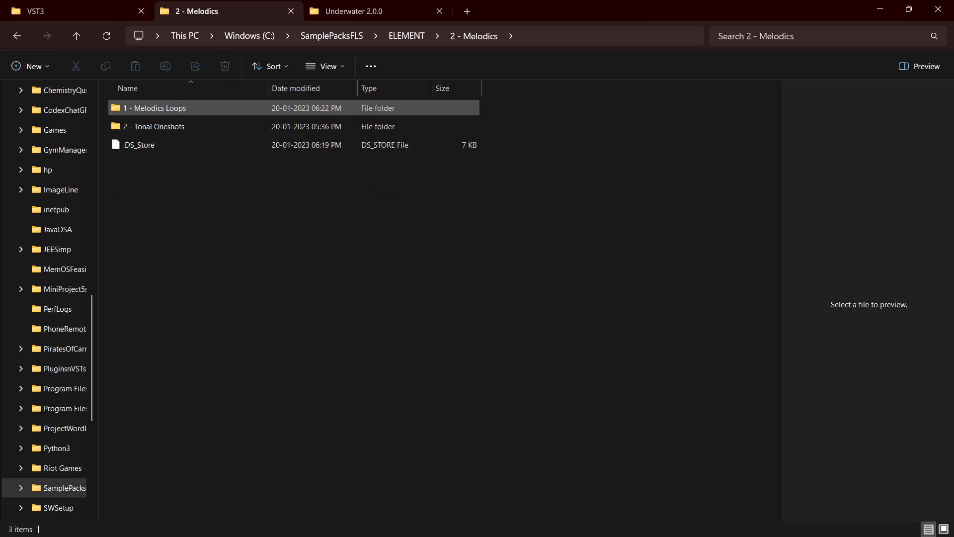
{"action": "double_click", "coordinate": [168, 108]}
{"action": "scroll", "coordinate": [169, 184], "scroll_direction": "down", "scroll_amount": 10}
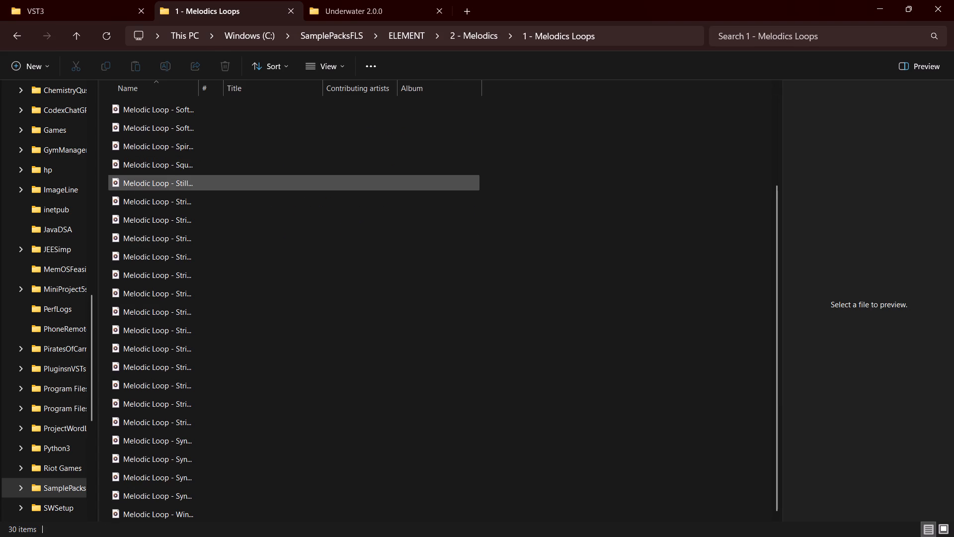
{"action": "scroll", "coordinate": [170, 191], "scroll_direction": "down", "scroll_amount": 4}
{"action": "scroll", "coordinate": [170, 190], "scroll_direction": "up", "scroll_amount": 7}
{"action": "left_click", "coordinate": [172, 105]}
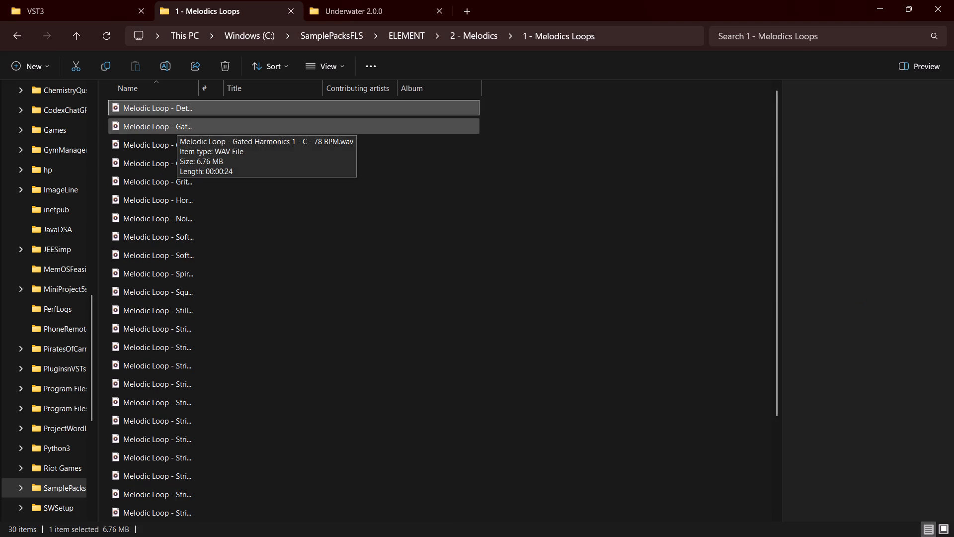
{"action": "left_click", "coordinate": [177, 126]}
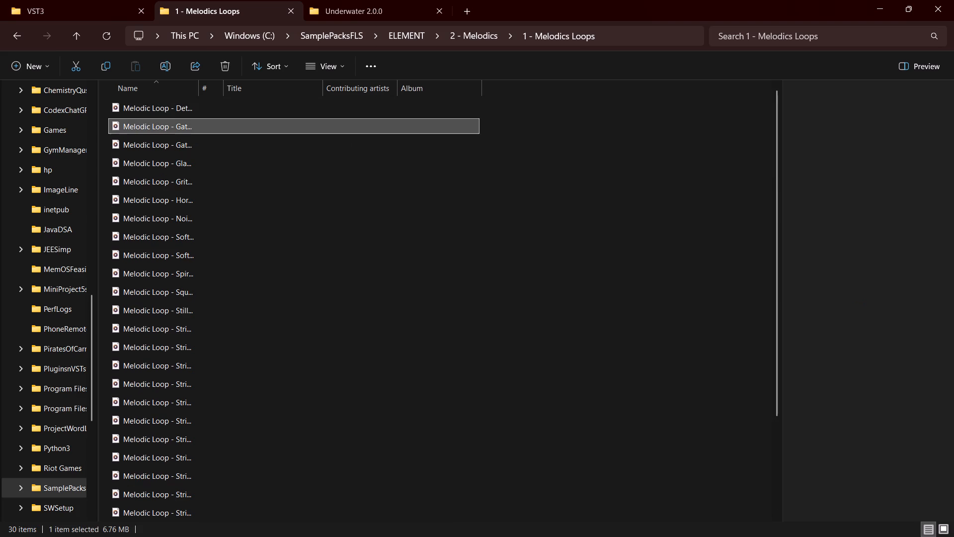
{"action": "left_click", "coordinate": [179, 146]}
{"action": "left_click", "coordinate": [178, 163]}
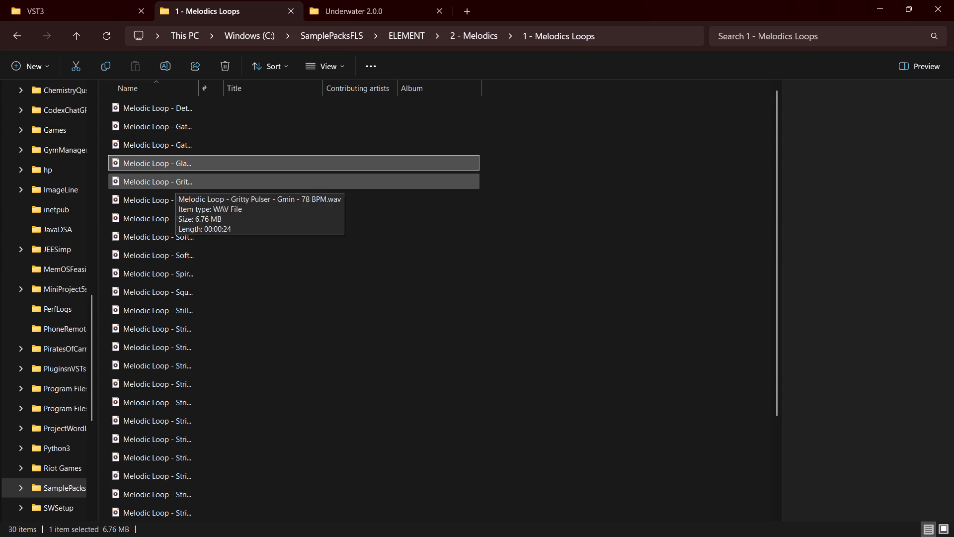
{"action": "left_click", "coordinate": [175, 184]}
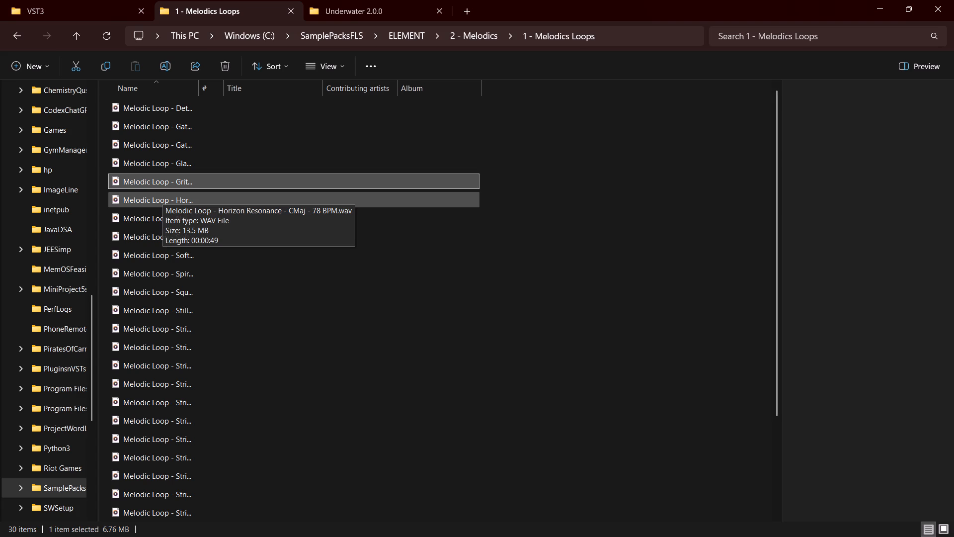
Widen the Name column so the full melodic loop file names fit.
{"action": "left_click_drag", "start_coordinate": [201, 89], "coordinate": [205, 89]}
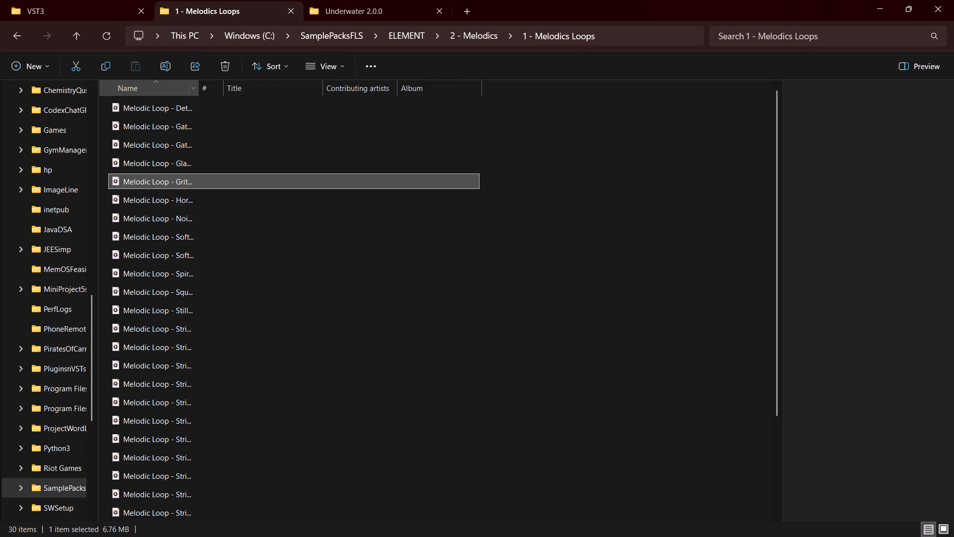
{"action": "left_click_drag", "start_coordinate": [205, 89], "coordinate": [370, 84]}
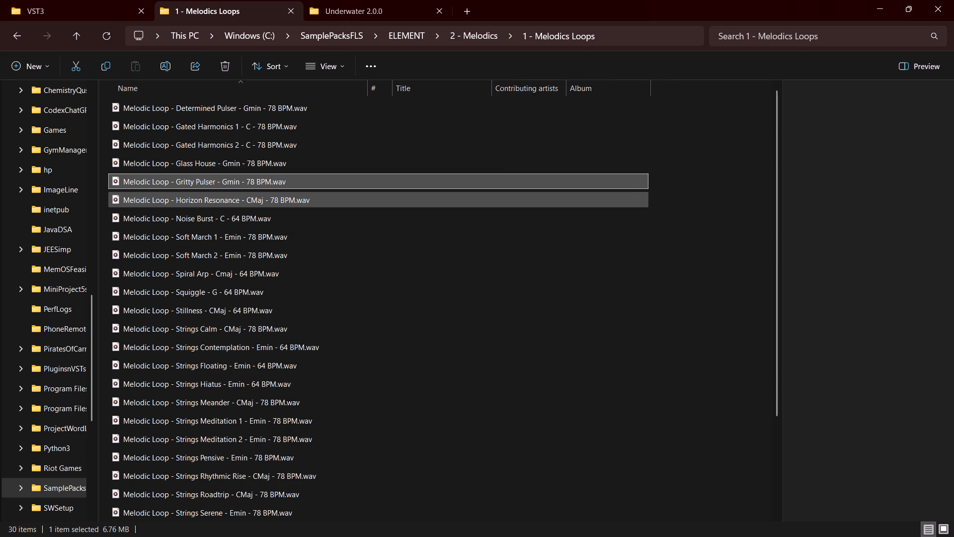
Audition the melodic loops from Horizon Resonance through Stillness, including Noise Burst, Soft March 1 and 2, Spiral Arp and Squiggle.
{"action": "left_click", "coordinate": [221, 198]}
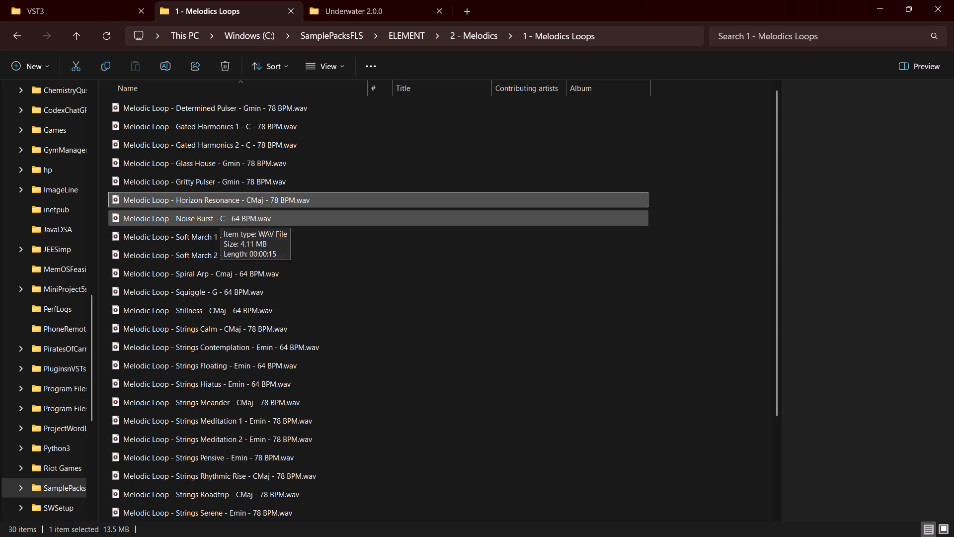
{"action": "left_click", "coordinate": [214, 219]}
{"action": "left_click", "coordinate": [215, 239]}
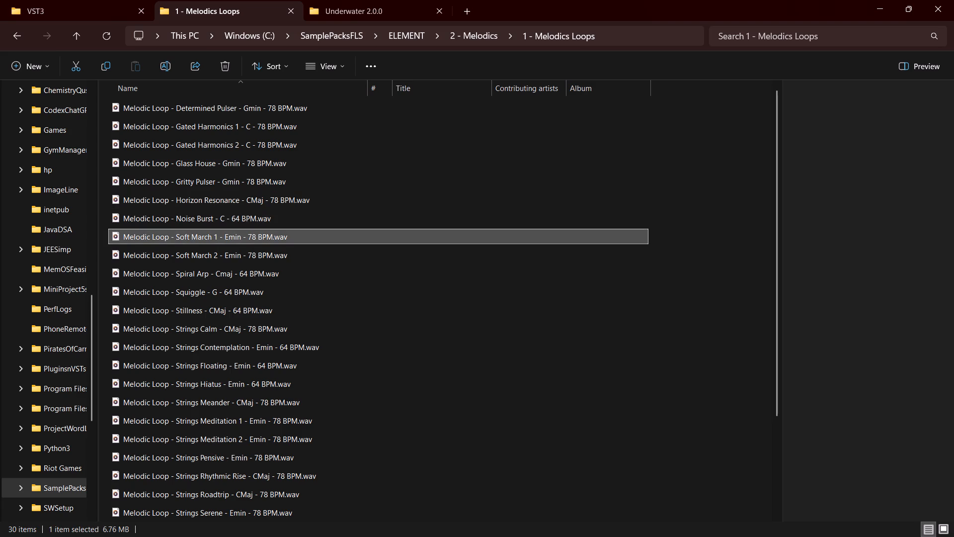
{"action": "left_click", "coordinate": [206, 253]}
{"action": "left_click", "coordinate": [206, 224]}
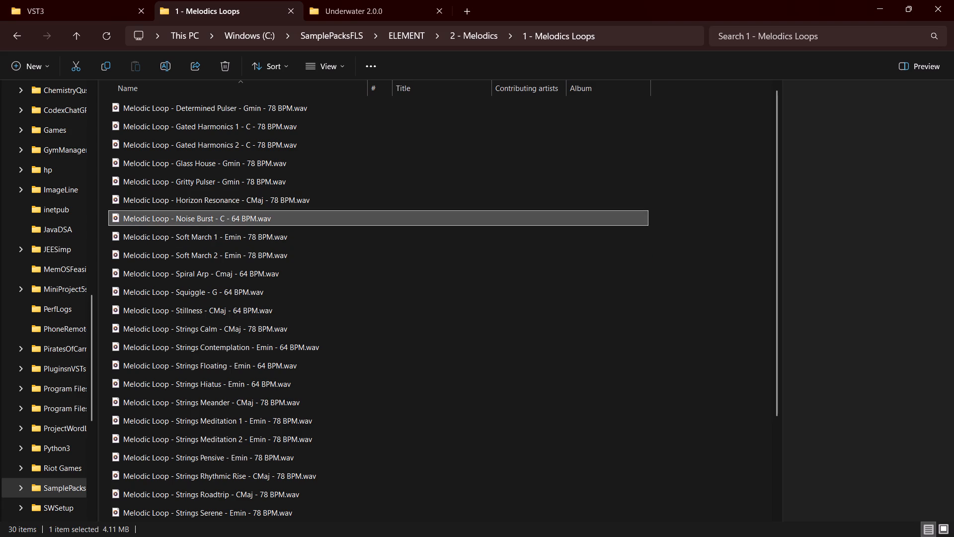
{"action": "left_click", "coordinate": [217, 278]}
{"action": "left_click", "coordinate": [211, 287]}
{"action": "left_click", "coordinate": [206, 314]}
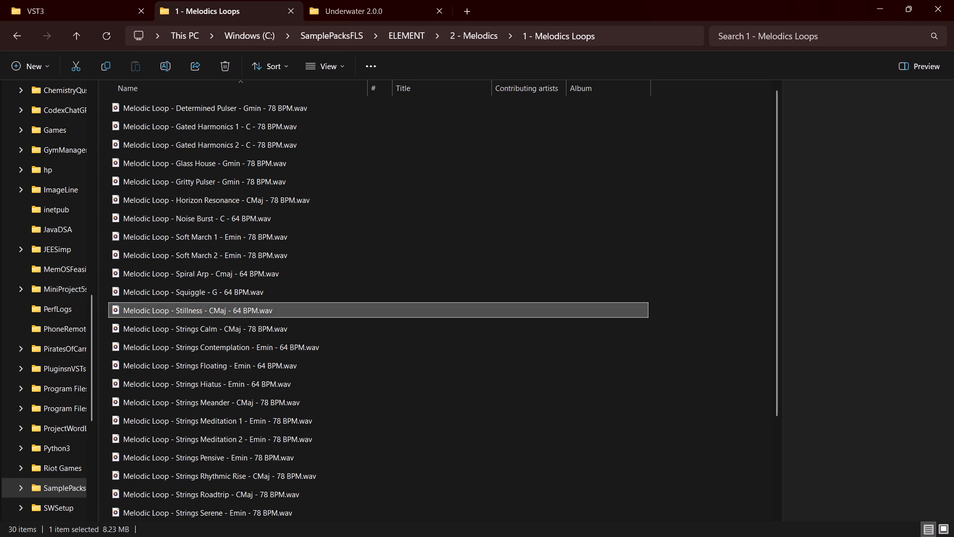
Audition the Strings melodic loops in order, from Strings Calm through Strings Serene.
{"action": "left_click", "coordinate": [206, 325]}
{"action": "left_click", "coordinate": [205, 348]}
{"action": "left_click", "coordinate": [204, 369]}
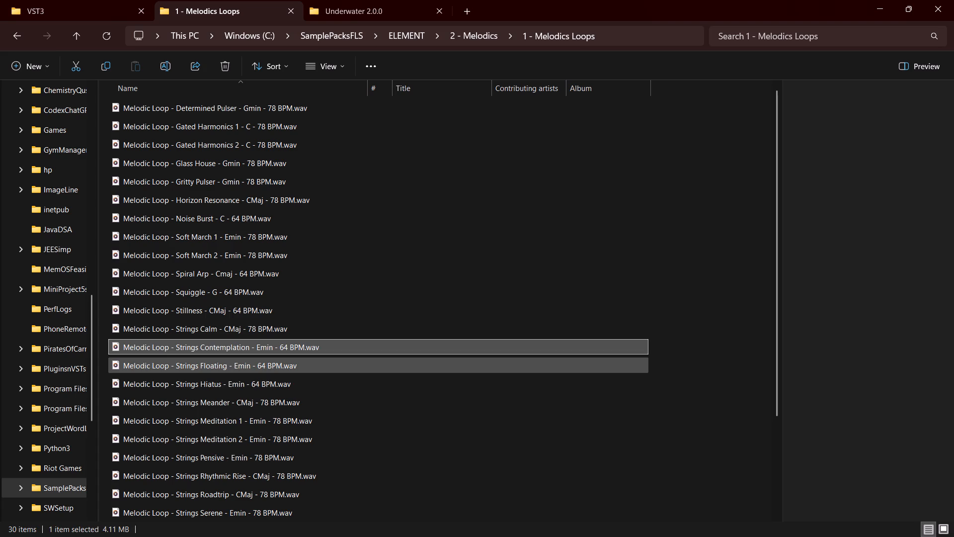
{"action": "left_click", "coordinate": [204, 392]}
{"action": "left_click", "coordinate": [197, 381]}
{"action": "left_click", "coordinate": [203, 403]}
{"action": "left_click", "coordinate": [203, 420]}
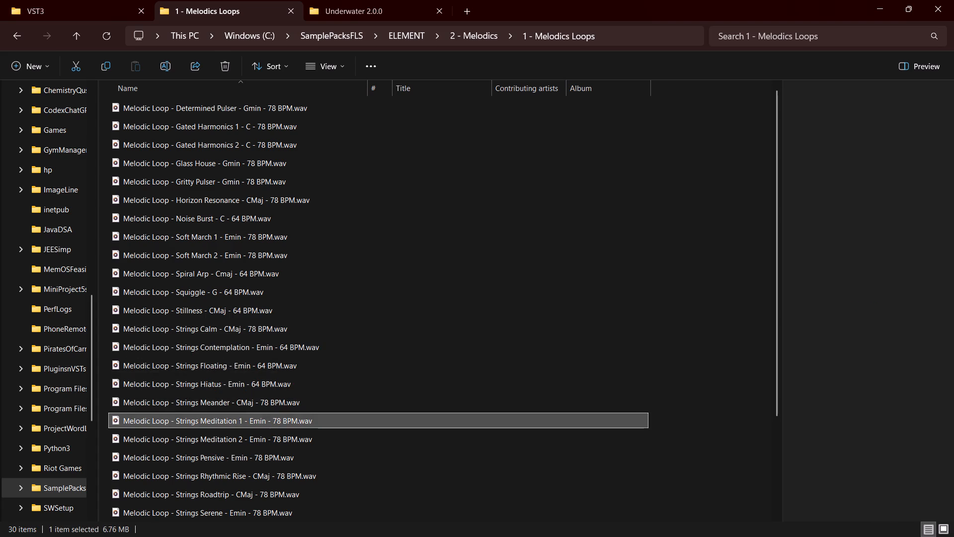
{"action": "left_click", "coordinate": [212, 449]}
{"action": "left_click", "coordinate": [211, 442]}
{"action": "left_click", "coordinate": [211, 463]}
{"action": "left_click", "coordinate": [212, 473]}
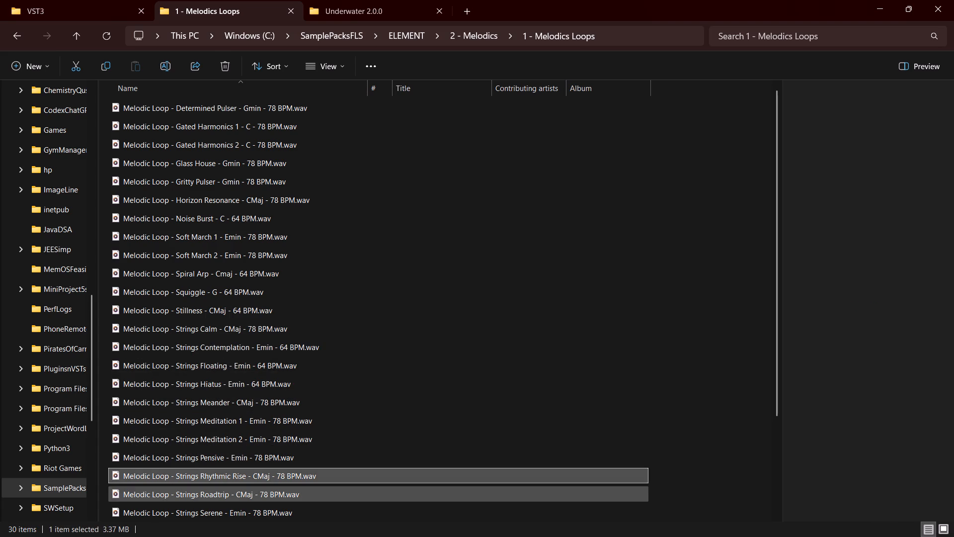
{"action": "left_click", "coordinate": [211, 491]}
{"action": "left_click", "coordinate": [210, 508]}
Audition the Synth Bells 1, 2 and 3, Synth Turbulance and Windless loops at the end of the folder.
{"action": "scroll", "coordinate": [212, 478], "scroll_direction": "down", "scroll_amount": 4}
{"action": "left_click", "coordinate": [211, 466]}
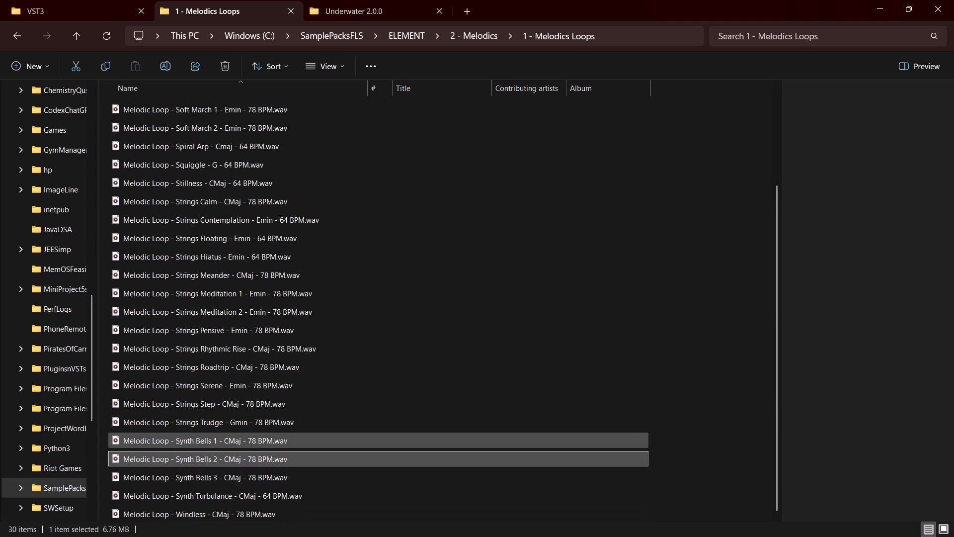
{"action": "left_click", "coordinate": [214, 440]}
{"action": "left_click", "coordinate": [215, 464]}
{"action": "left_click", "coordinate": [215, 479]}
{"action": "left_click", "coordinate": [215, 490]}
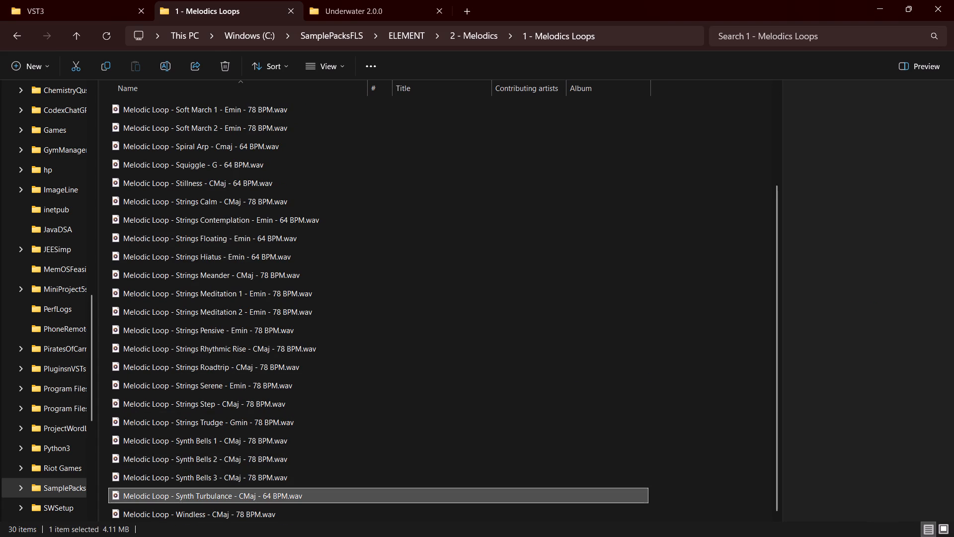
{"action": "left_click", "coordinate": [212, 502]}
{"action": "left_click", "coordinate": [212, 509]}
{"action": "left_click", "coordinate": [211, 499]}
{"action": "left_click", "coordinate": [210, 481]}
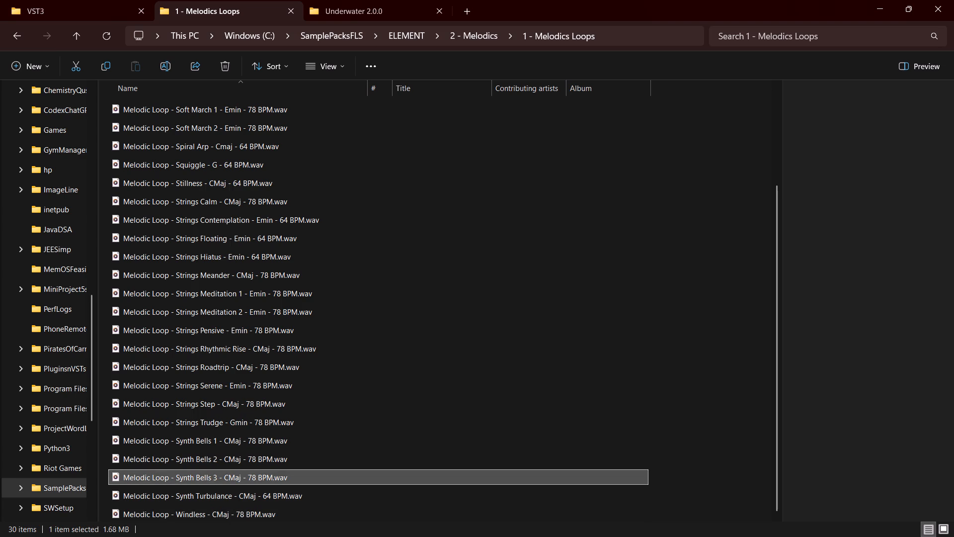
{"action": "left_click", "coordinate": [210, 457]}
{"action": "left_click", "coordinate": [207, 444]}
Audition the Strings loops again in reverse order, from Strings Trudge up to Strings Meditation 2, plus Strings Pensive once more.
{"action": "left_click", "coordinate": [202, 426]}
{"action": "left_click", "coordinate": [205, 410]}
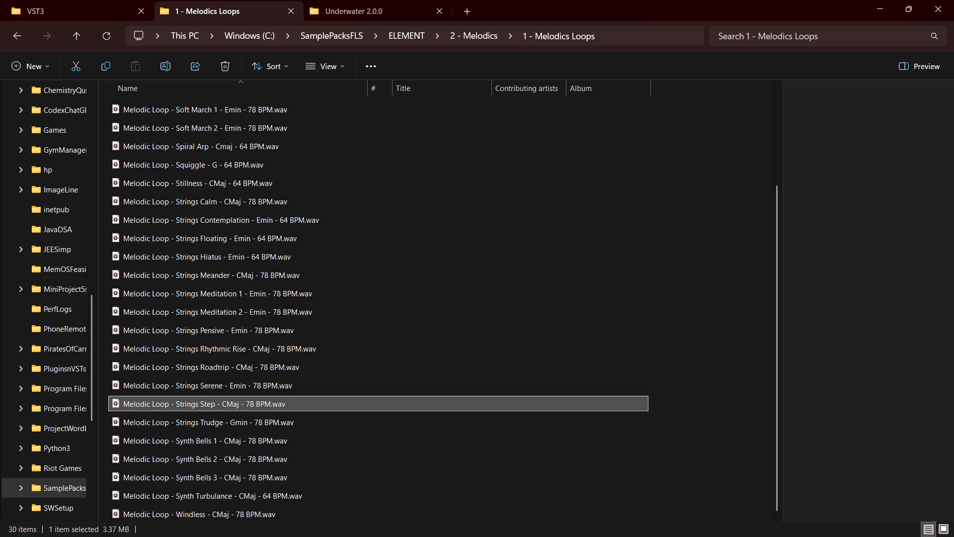
{"action": "left_click", "coordinate": [210, 389]}
{"action": "left_click", "coordinate": [219, 364]}
{"action": "left_click", "coordinate": [223, 350]}
{"action": "left_click", "coordinate": [225, 328]}
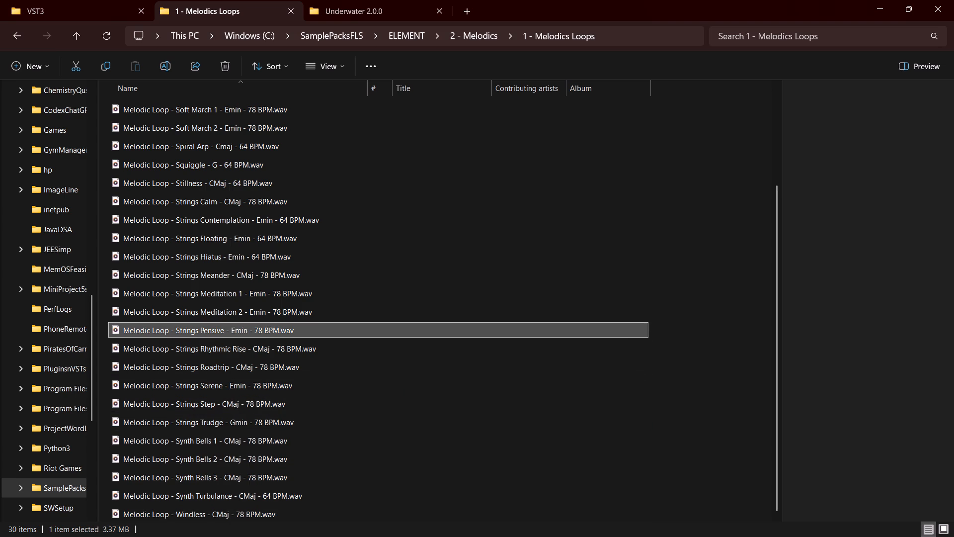
{"action": "left_click", "coordinate": [225, 316]}
{"action": "left_click", "coordinate": [216, 448]}
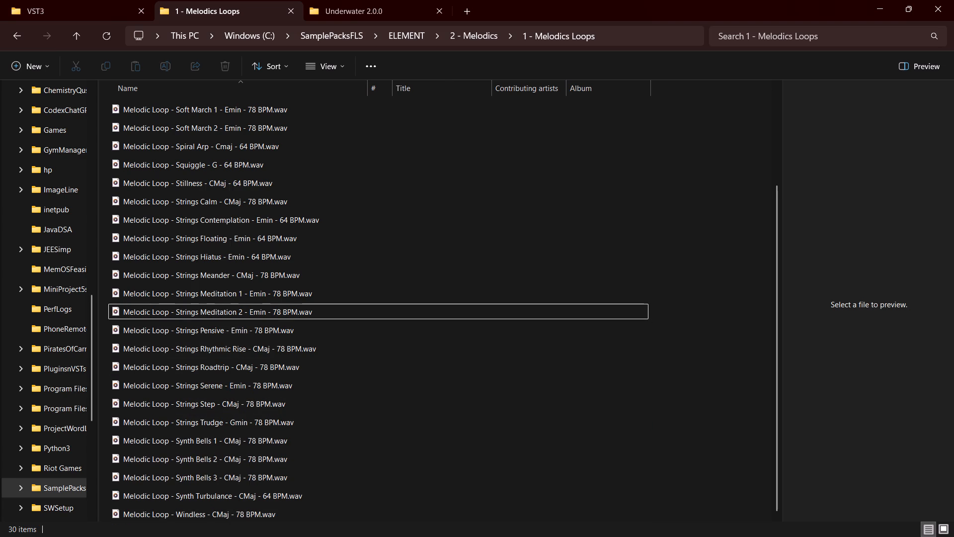
{"action": "left_click", "coordinate": [220, 334]}
Open the 2 - Tonal Oneshots folder in Melodics and audition the Chime Verb, Alternator and Discombobulate synth one-shots, repeating the first two.
{"action": "left_click", "coordinate": [230, 334]}
{"action": "double_click", "coordinate": [183, 128]}
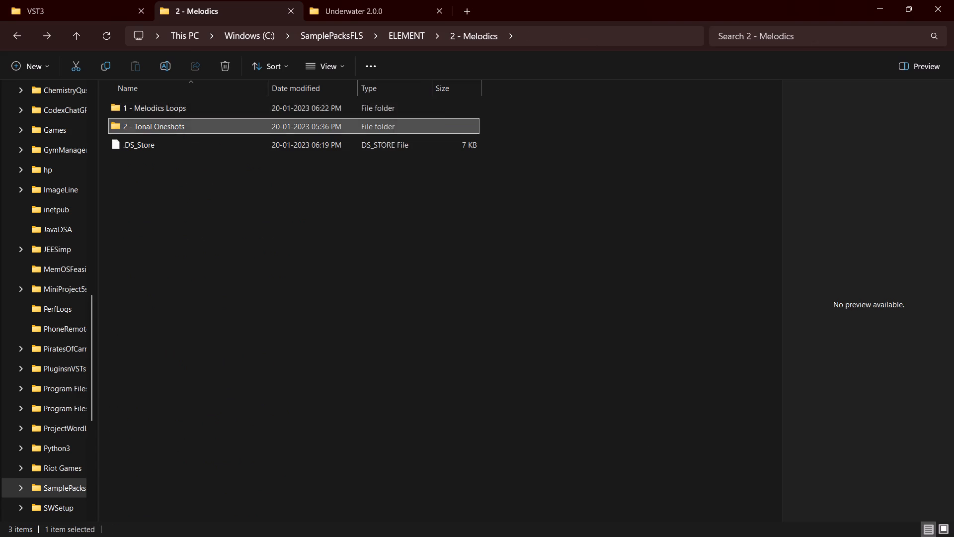
{"action": "left_click", "coordinate": [180, 141]}
{"action": "left_click", "coordinate": [178, 146]}
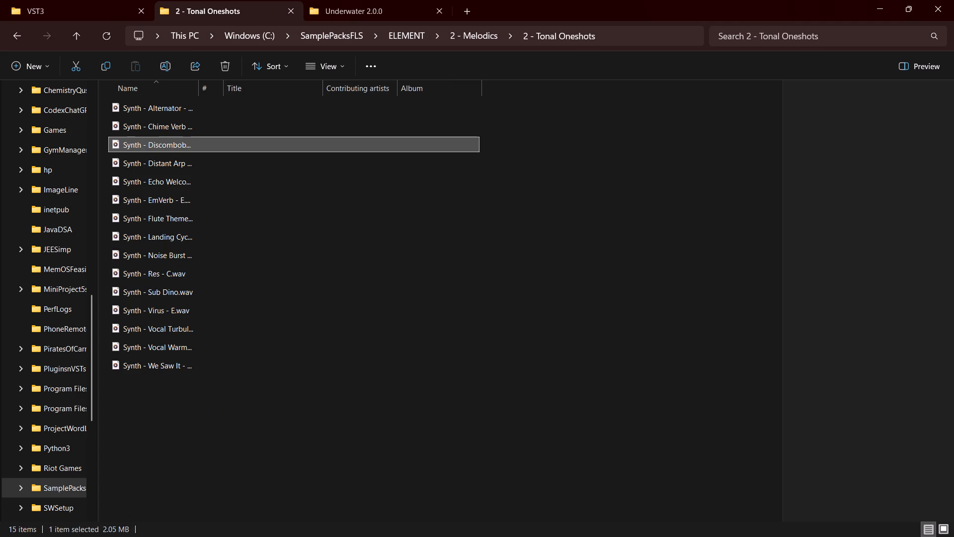
{"action": "left_click", "coordinate": [174, 130]}
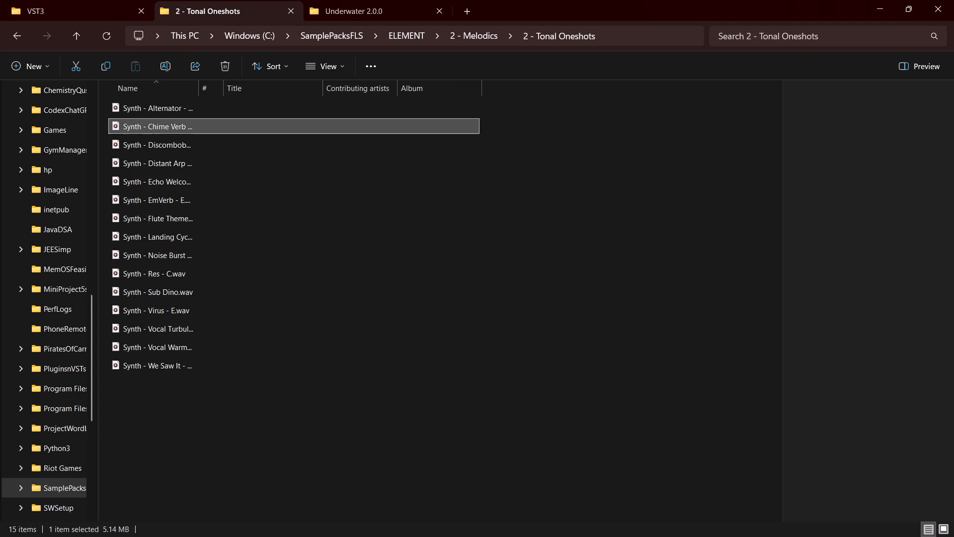
{"action": "key", "text": "space"}
{"action": "key", "text": "space"}
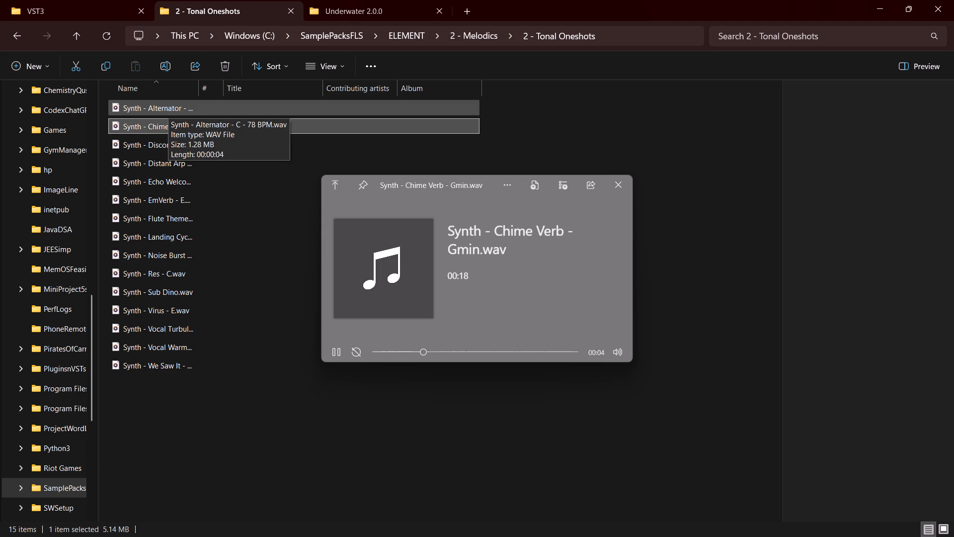
{"action": "left_click", "coordinate": [168, 109]}
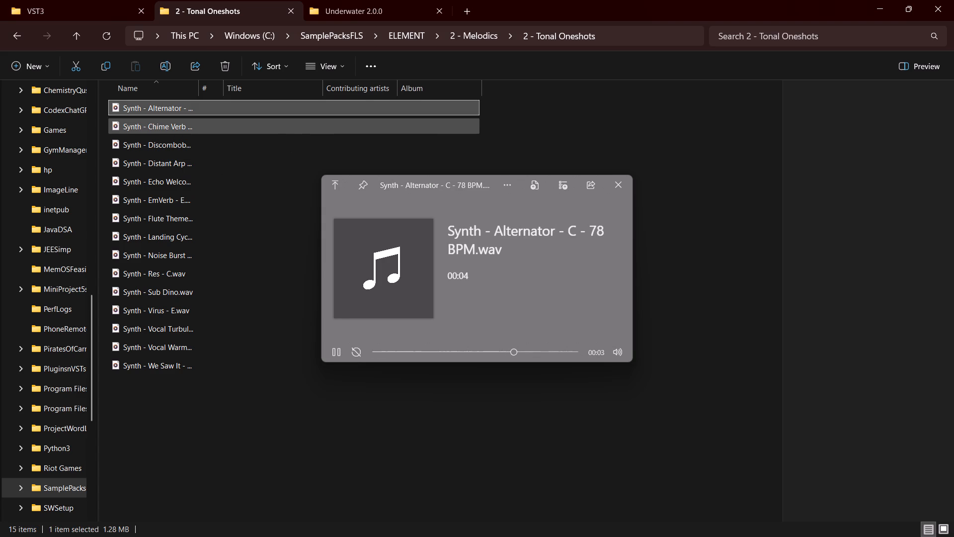
{"action": "left_click", "coordinate": [170, 126]}
{"action": "left_click", "coordinate": [171, 109]}
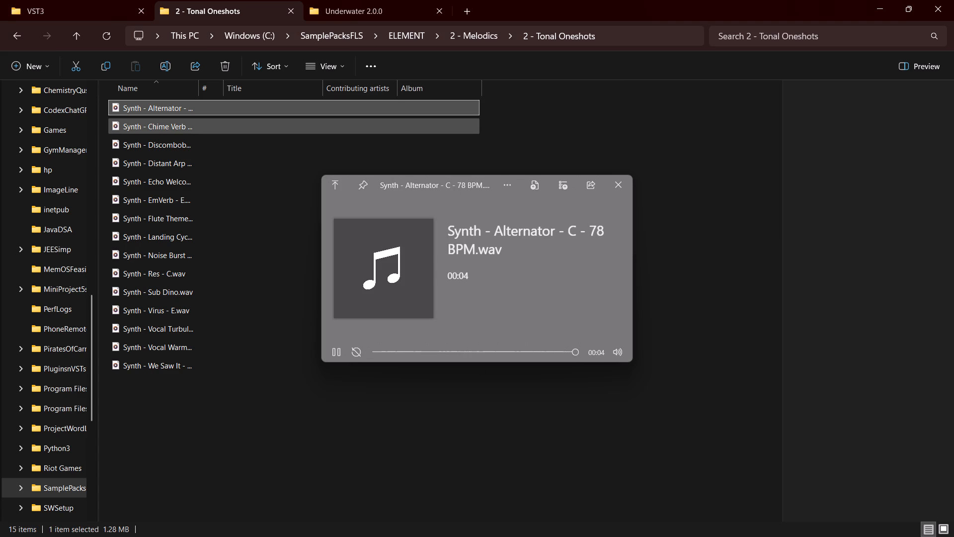
{"action": "left_click", "coordinate": [161, 121]}
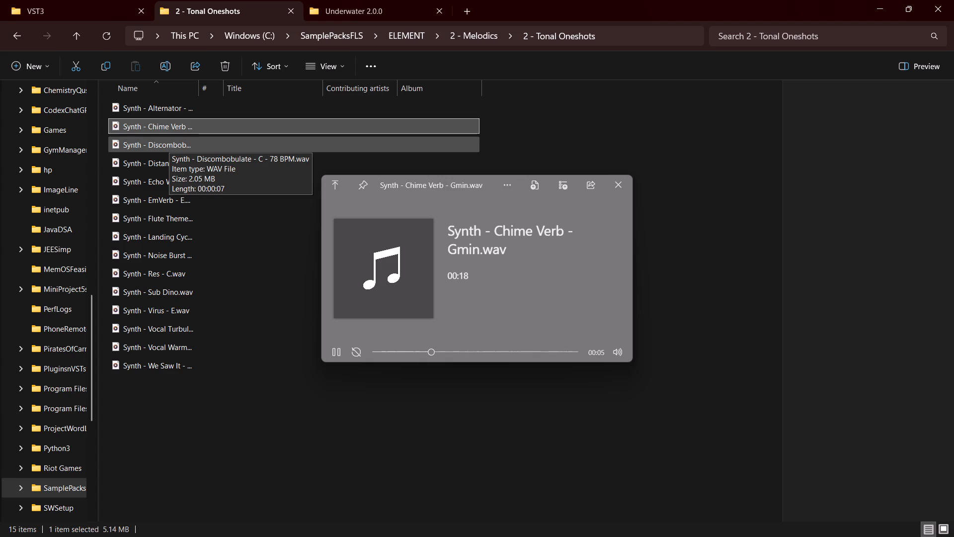
{"action": "left_click", "coordinate": [169, 144]}
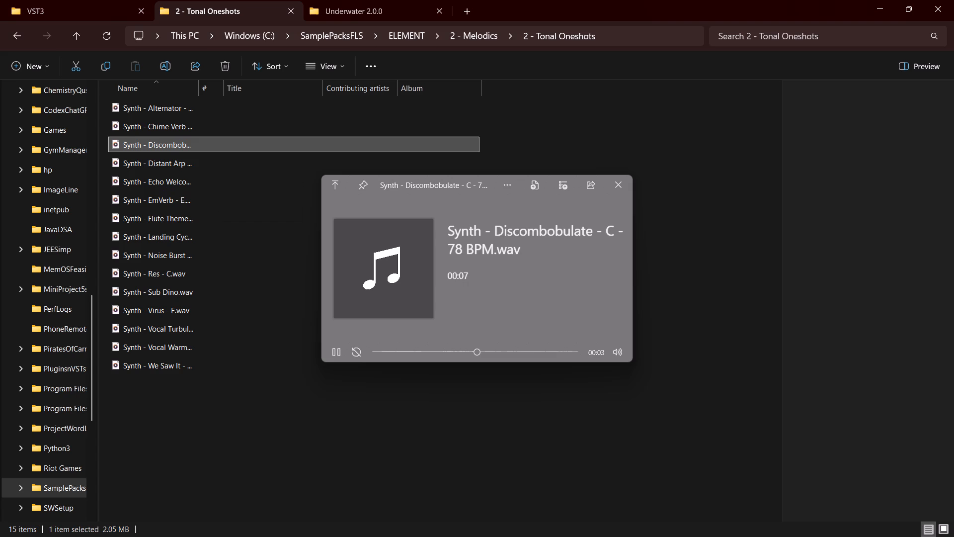
Audition the remaining synth one-shots in order, from Distant Arp through Flute Theme, Noise Burst and Sub Dino to We Saw It.
{"action": "left_click", "coordinate": [166, 162]}
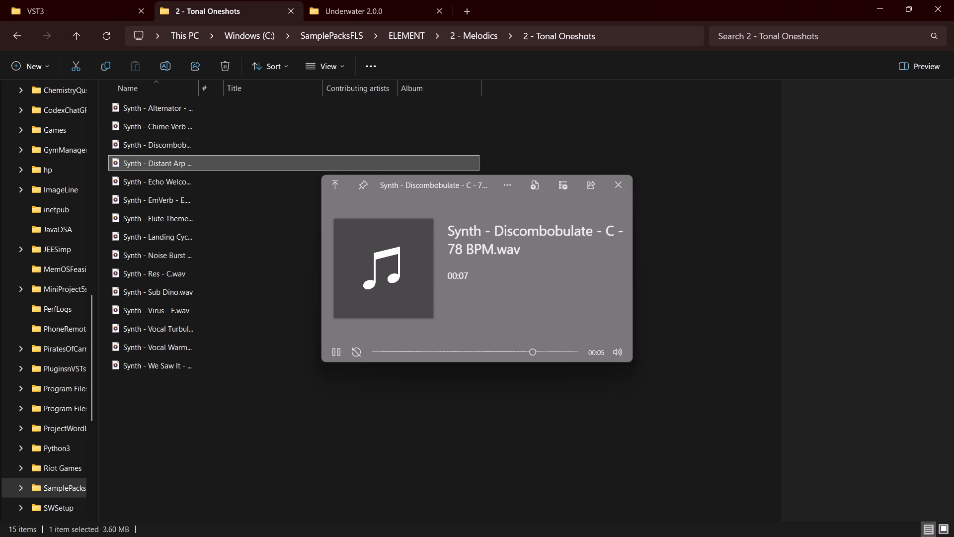
{"action": "left_click", "coordinate": [172, 179]}
{"action": "left_click", "coordinate": [175, 193]}
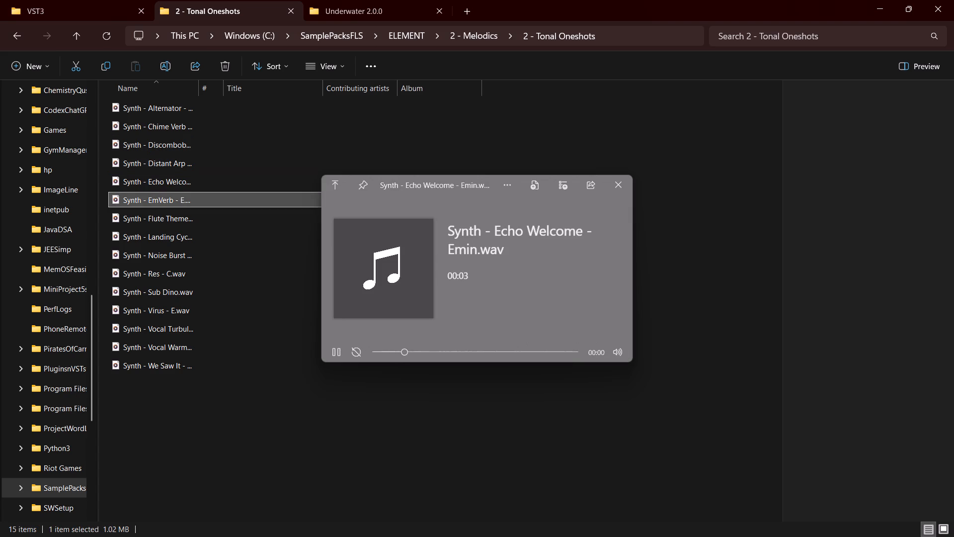
{"action": "left_click", "coordinate": [176, 219]}
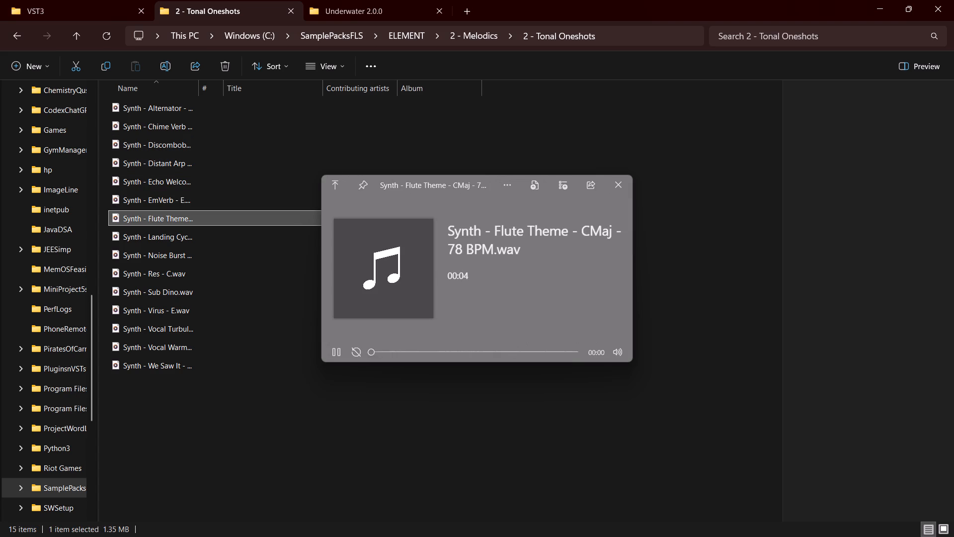
{"action": "left_click", "coordinate": [174, 232]}
{"action": "left_click", "coordinate": [169, 254]}
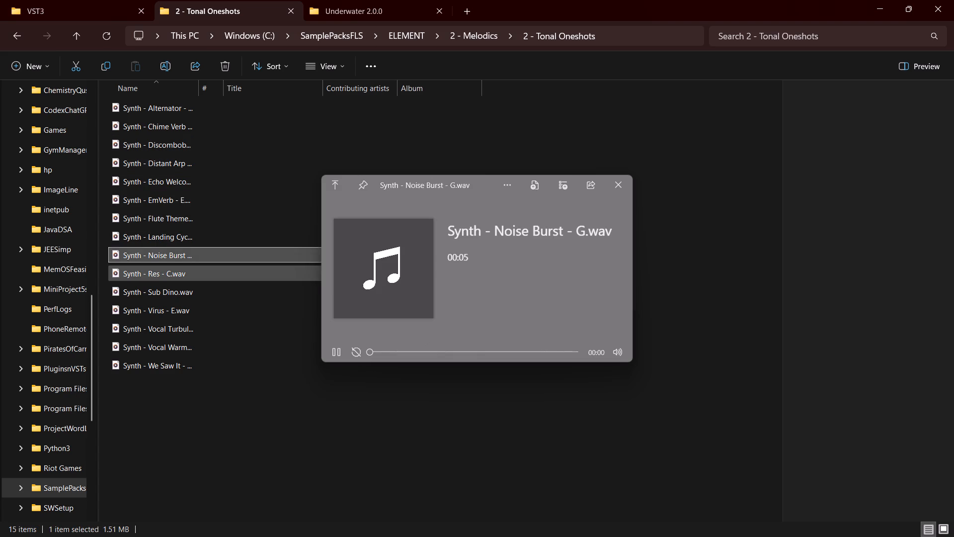
{"action": "left_click", "coordinate": [168, 268]}
{"action": "left_click", "coordinate": [154, 297]}
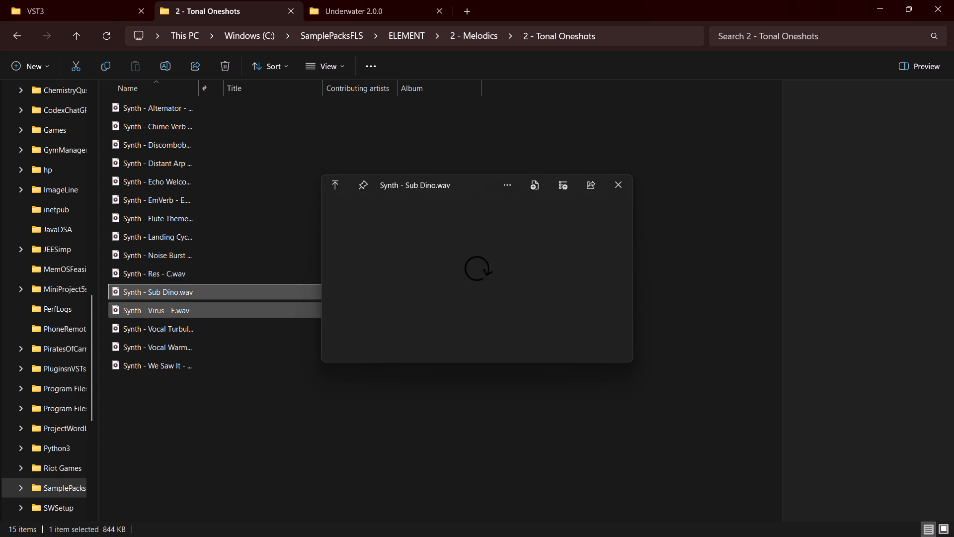
{"action": "left_click", "coordinate": [155, 312]}
{"action": "left_click", "coordinate": [155, 331]}
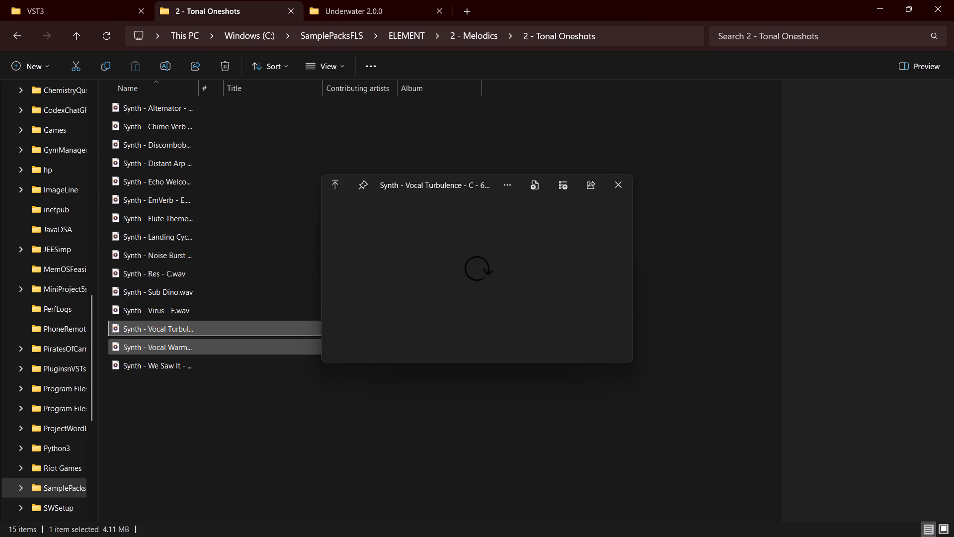
{"action": "left_click", "coordinate": [155, 340]}
{"action": "left_click", "coordinate": [160, 363]}
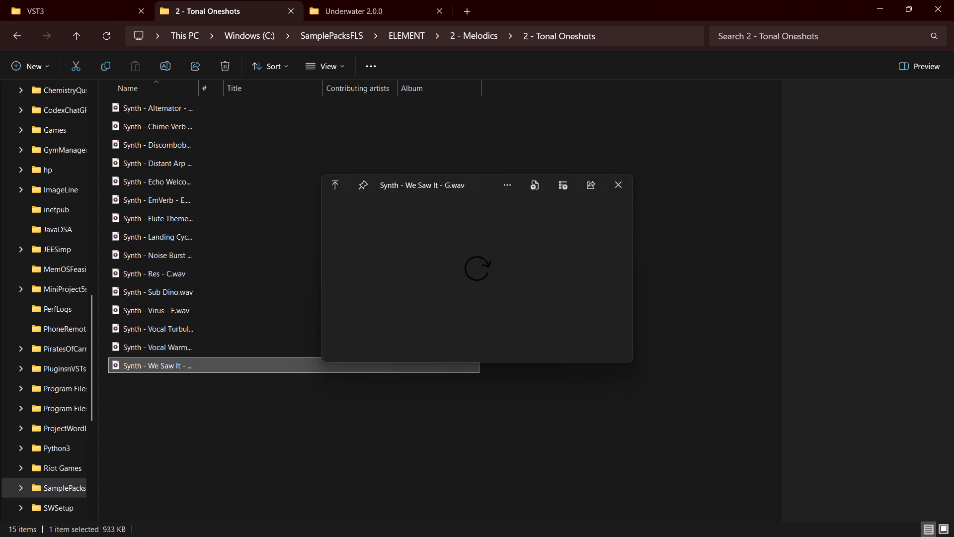
{"action": "left_click", "coordinate": [159, 366]}
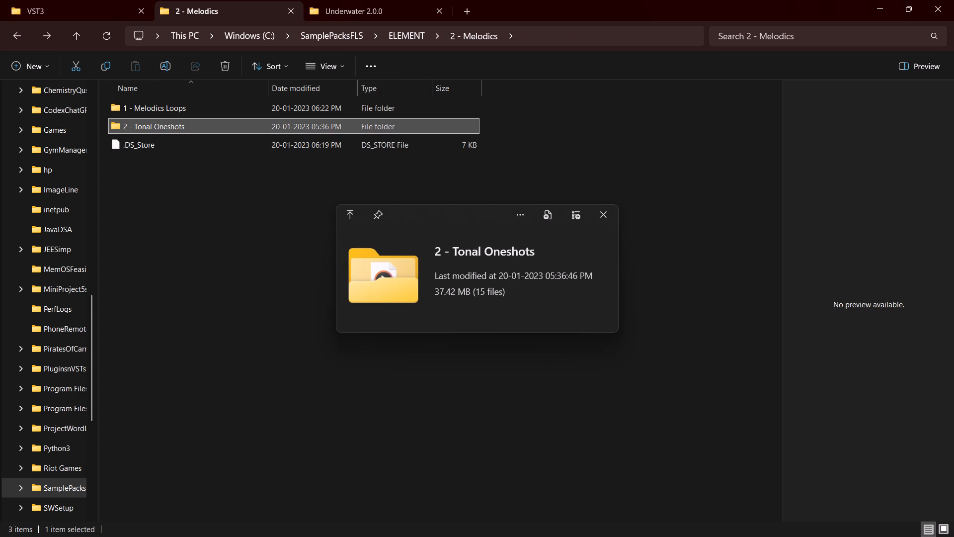
Open ELEMENT's 3 - Bass Loops folder and audition the bass loops in order, from Annihilation through Dub Jug.
{"action": "left_click", "coordinate": [154, 152]}
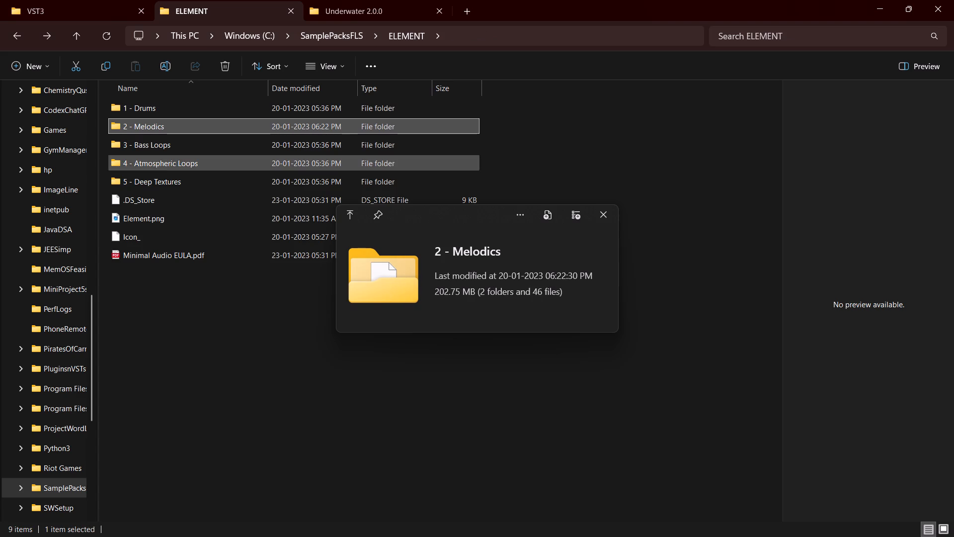
{"action": "double_click", "coordinate": [152, 152]}
{"action": "left_click", "coordinate": [158, 115]}
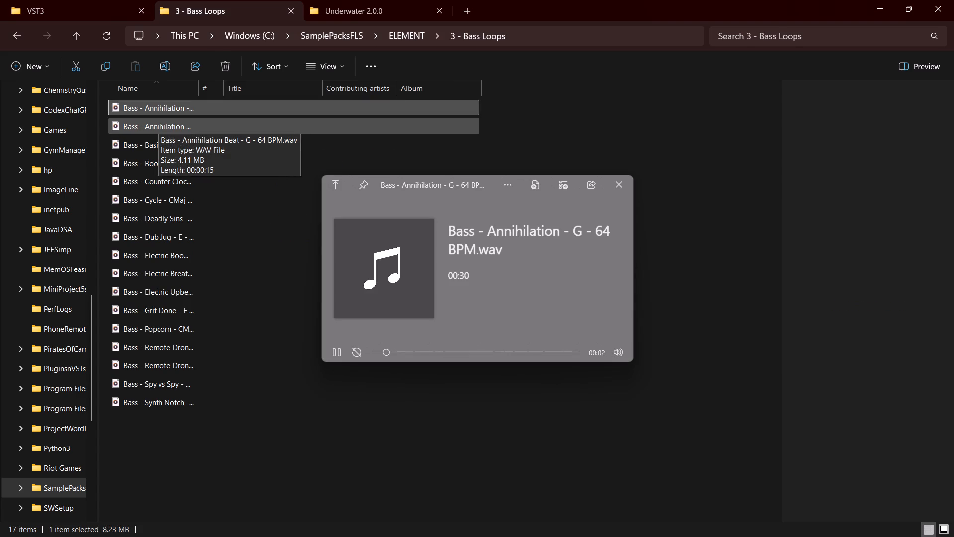
{"action": "left_click", "coordinate": [158, 125]}
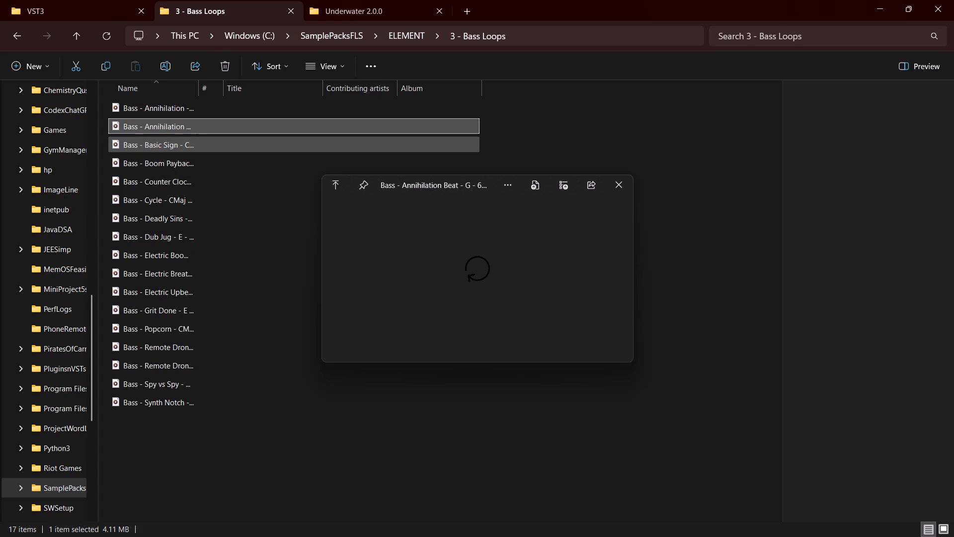
{"action": "left_click", "coordinate": [162, 146]}
{"action": "left_click", "coordinate": [165, 163]}
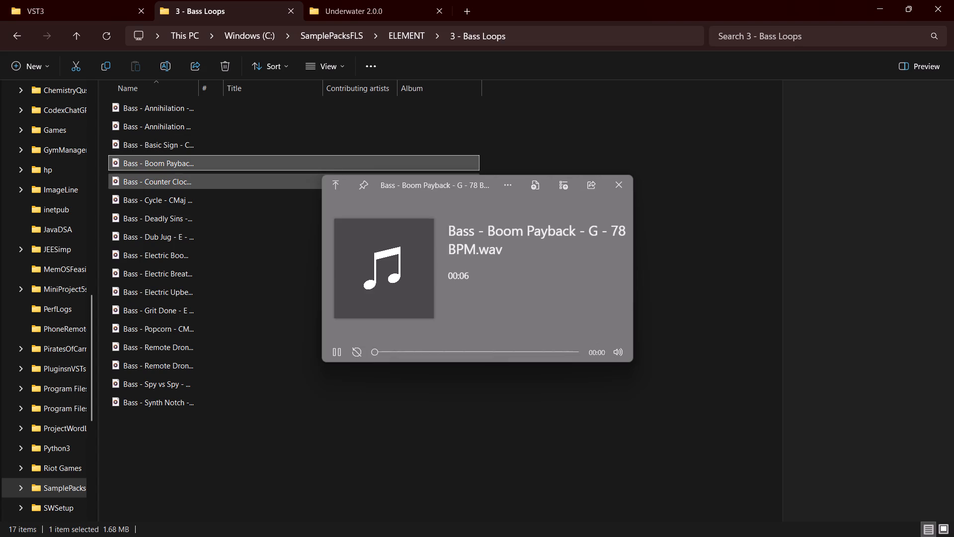
{"action": "left_click", "coordinate": [166, 182]}
{"action": "left_click", "coordinate": [167, 197]}
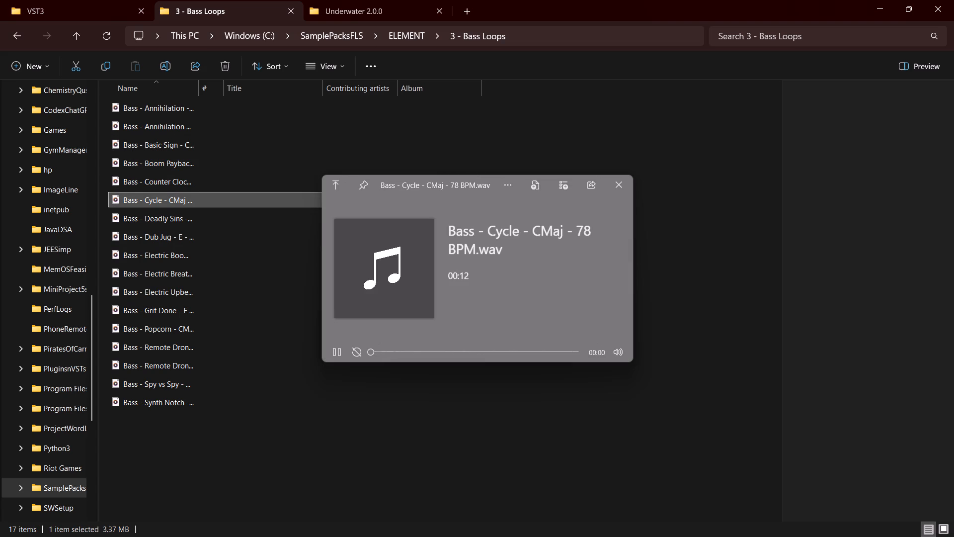
{"action": "left_click", "coordinate": [166, 222]}
{"action": "left_click", "coordinate": [165, 241]}
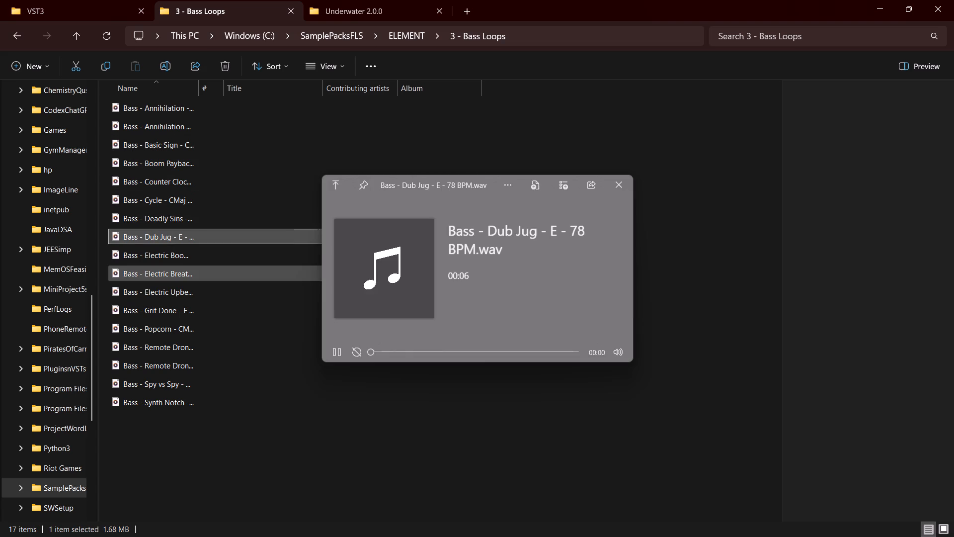
Audition the remaining bass loops from the Electric ones to Synth Notch, replaying Grit Done, Electric Upbeat and Remote Drone 1.
{"action": "left_click", "coordinate": [159, 260]}
{"action": "left_click", "coordinate": [160, 270]}
{"action": "left_click", "coordinate": [163, 292]}
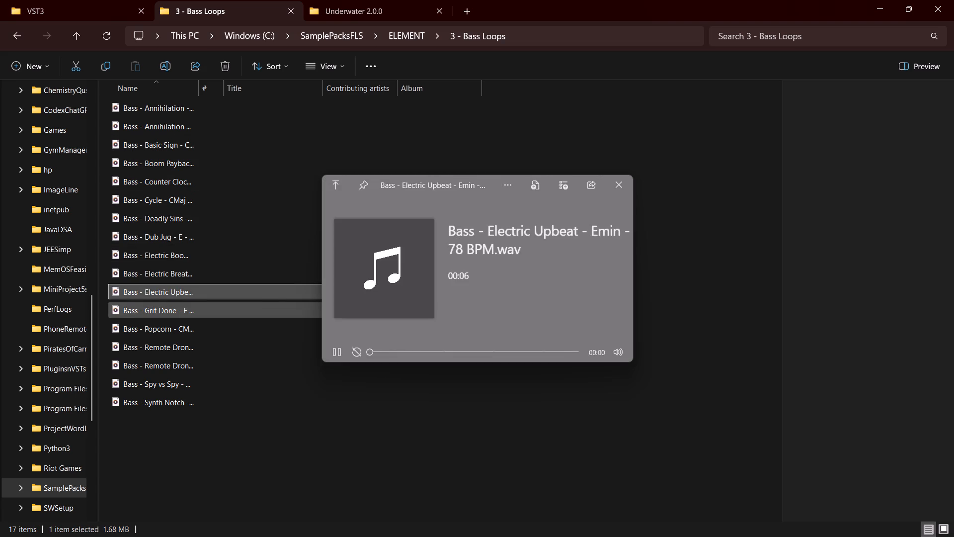
{"action": "left_click", "coordinate": [163, 315]}
{"action": "left_click", "coordinate": [163, 333]}
{"action": "left_click", "coordinate": [157, 351]}
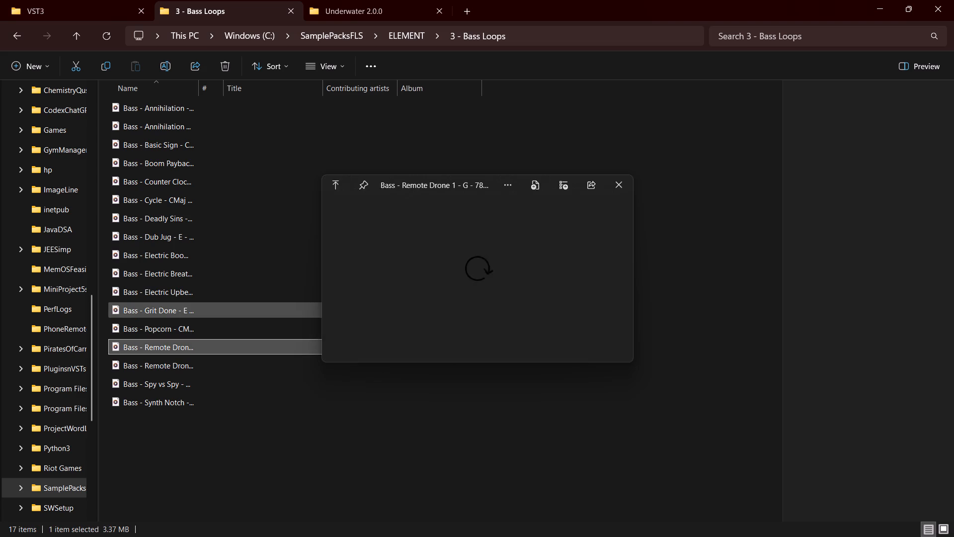
{"action": "left_click", "coordinate": [155, 304]}
{"action": "left_click", "coordinate": [155, 289]}
{"action": "left_click", "coordinate": [161, 351]}
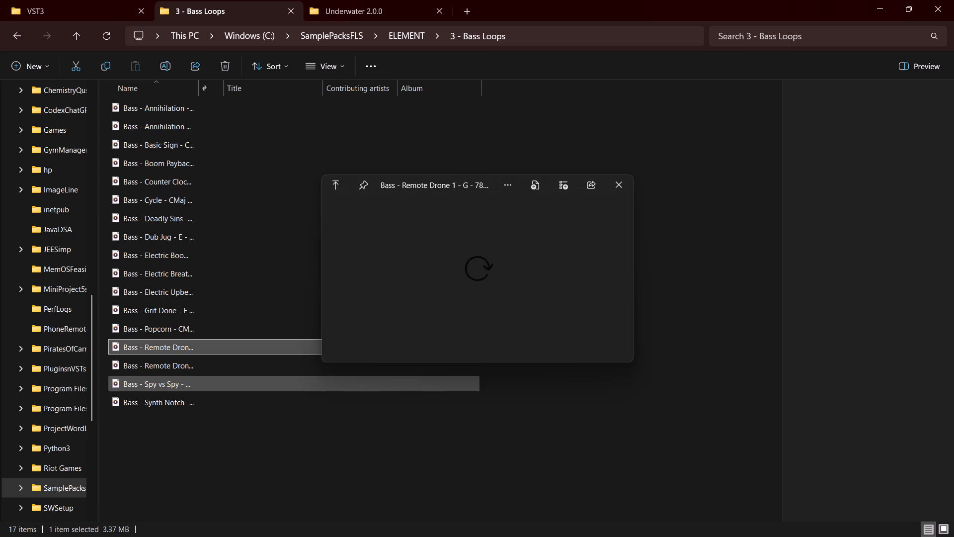
{"action": "left_click", "coordinate": [166, 378]}
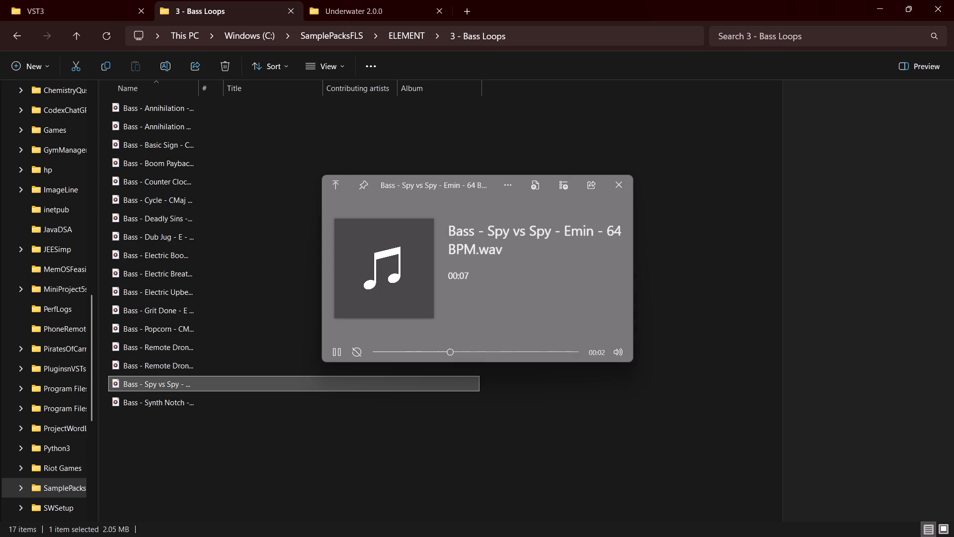
{"action": "left_click", "coordinate": [168, 404]}
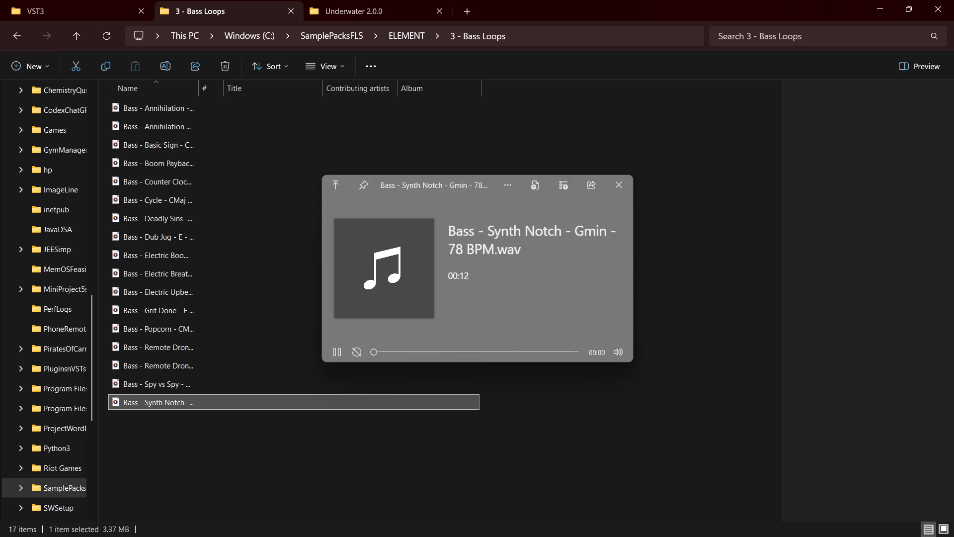
{"action": "left_click", "coordinate": [159, 358]}
Open the 4 - Atmospheric Loops folder and audition atmospheres including Awaken, Carpenter, Communicado, Emergent and Flutter Wow.
{"action": "double_click", "coordinate": [149, 165]}
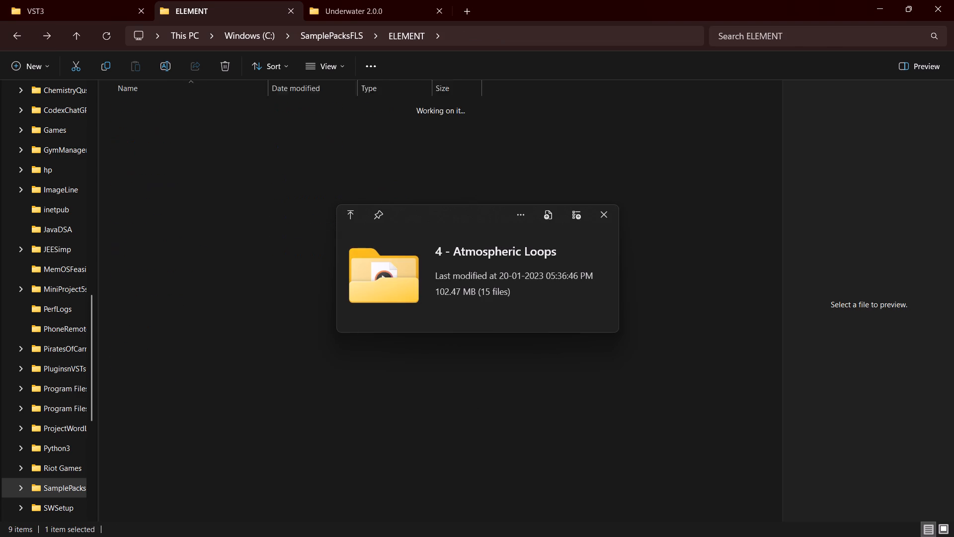
{"action": "left_click", "coordinate": [150, 138]}
{"action": "left_click", "coordinate": [177, 125]}
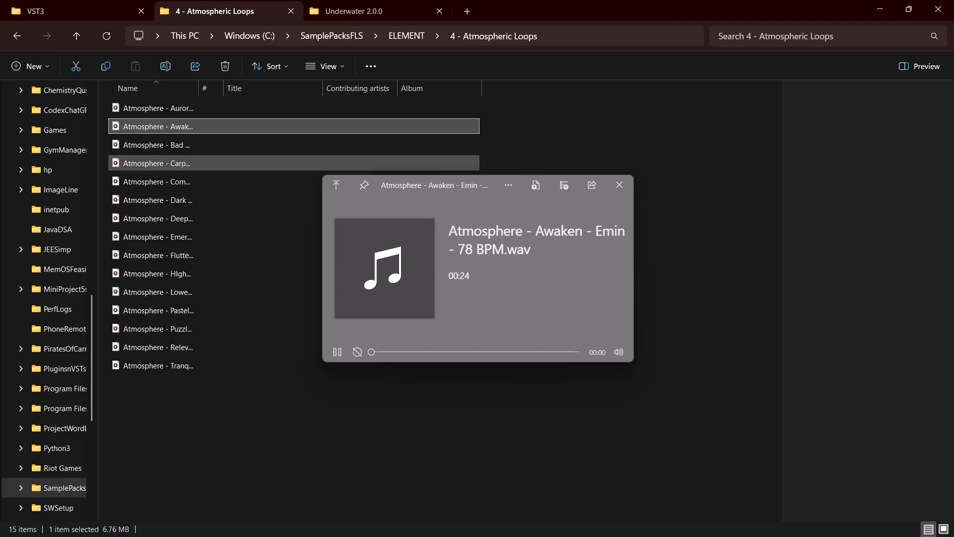
{"action": "left_click", "coordinate": [173, 168]}
{"action": "left_click", "coordinate": [173, 186]}
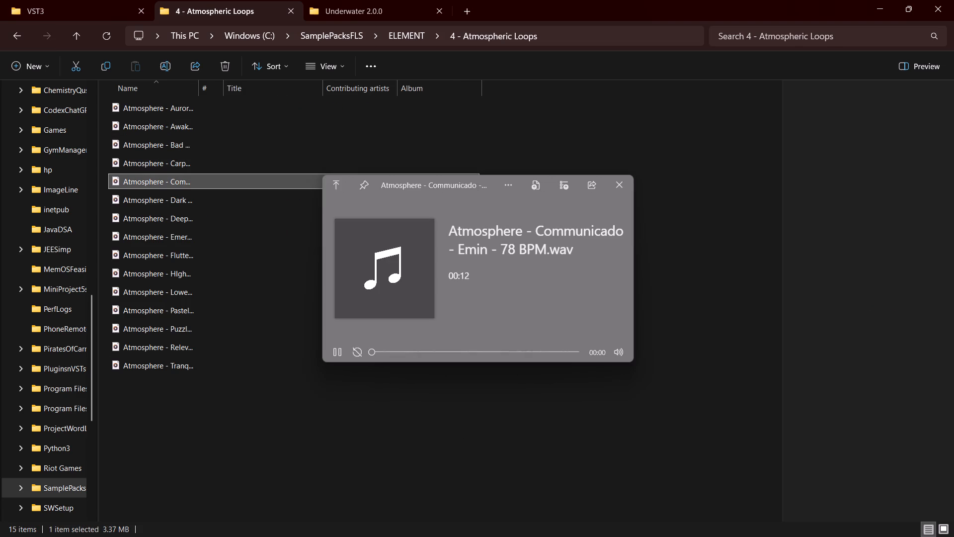
{"action": "left_click", "coordinate": [163, 231]}
{"action": "left_click", "coordinate": [160, 257]}
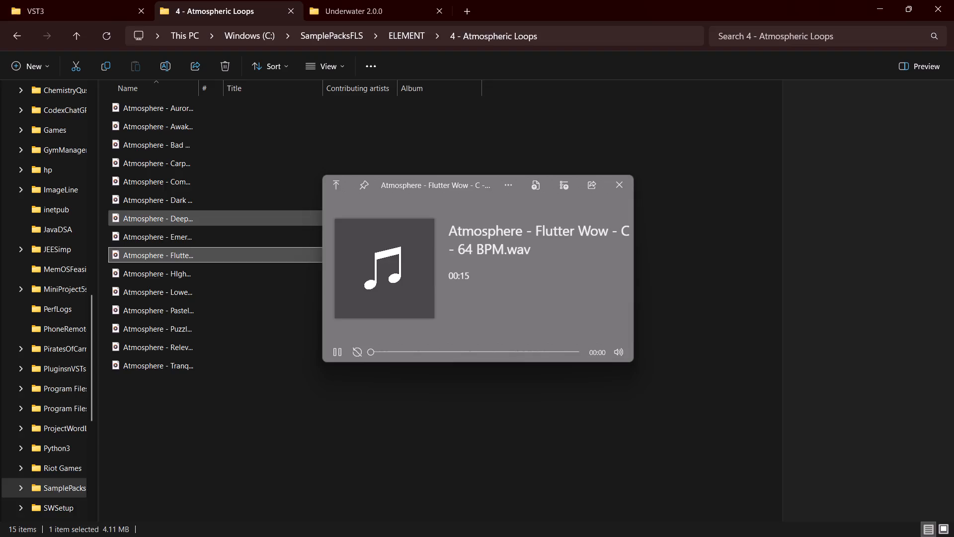
Audition the Deep, Emergent, Dark Monk and Communicado atmosphere loops, finishing with Emergent again.
{"action": "left_click", "coordinate": [162, 213]}
{"action": "left_click", "coordinate": [164, 233]}
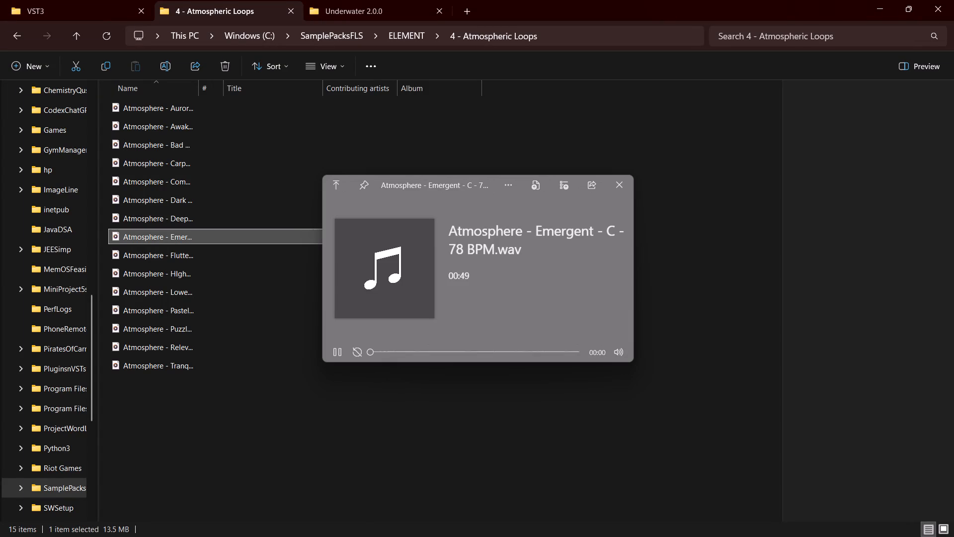
{"action": "left_click", "coordinate": [160, 196]}
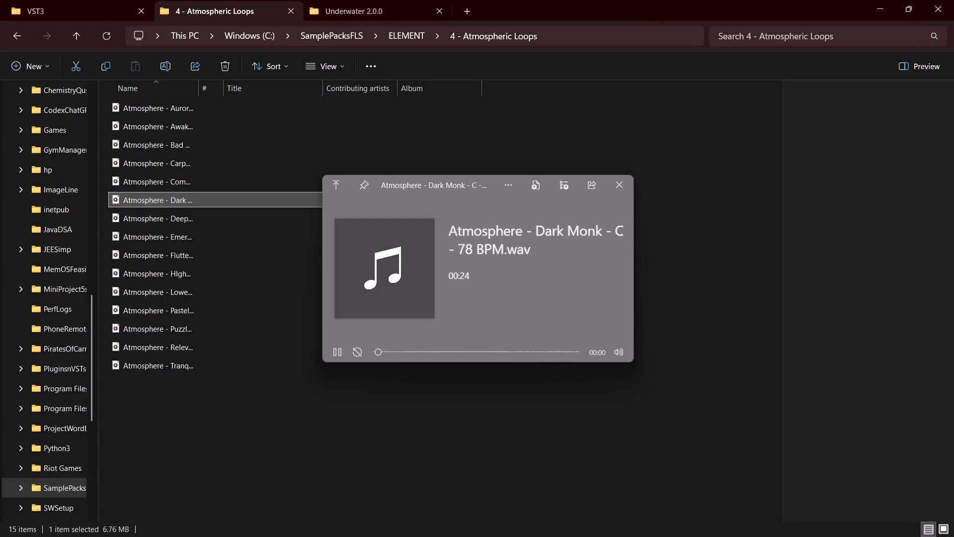
{"action": "left_click", "coordinate": [159, 183]}
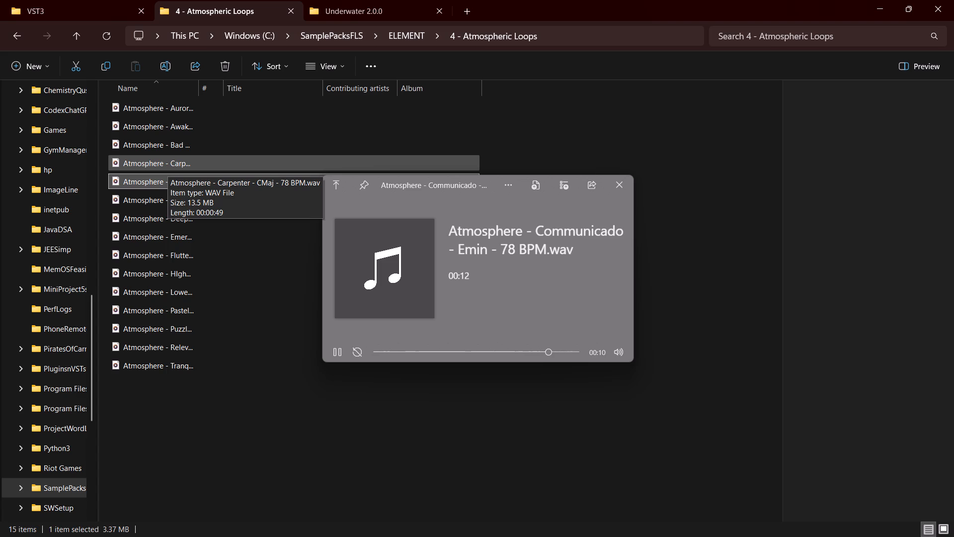
{"action": "left_click", "coordinate": [154, 227]}
{"action": "left_click", "coordinate": [153, 228]}
{"action": "left_click", "coordinate": [153, 234]}
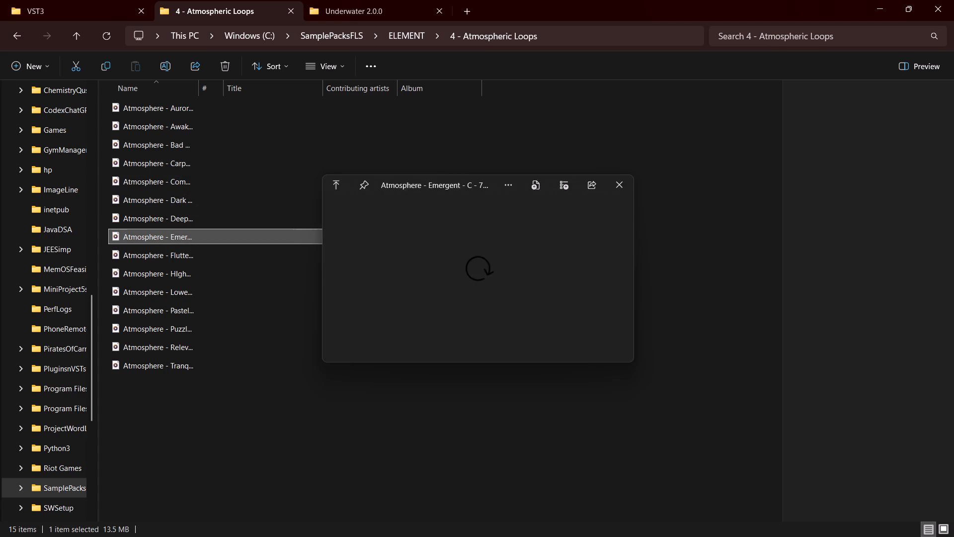
Audition the last atmosphere loops from Pastel Cuckoo through Puzzled to Tranquil Base, then return to the ELEMENT folder.
{"action": "left_click", "coordinate": [155, 302]}
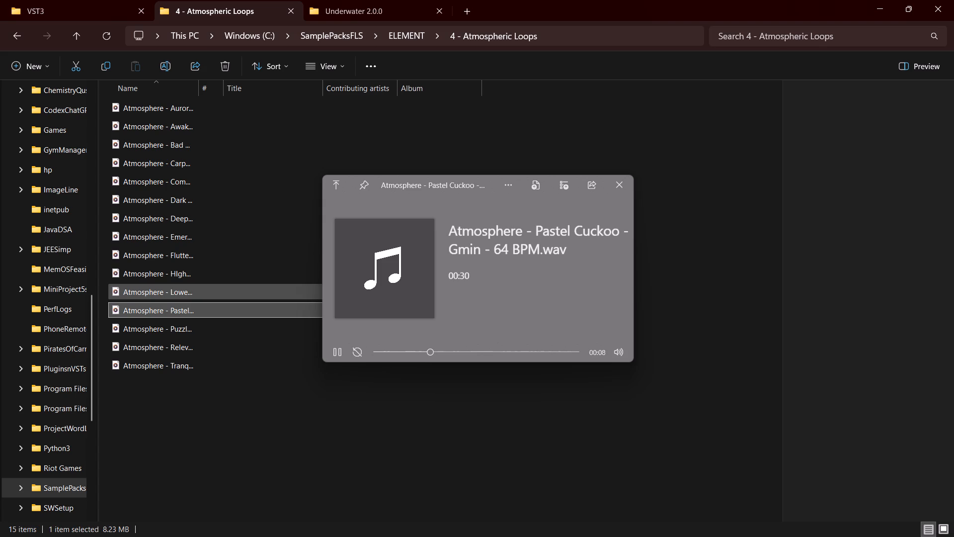
{"action": "left_click", "coordinate": [169, 323]}
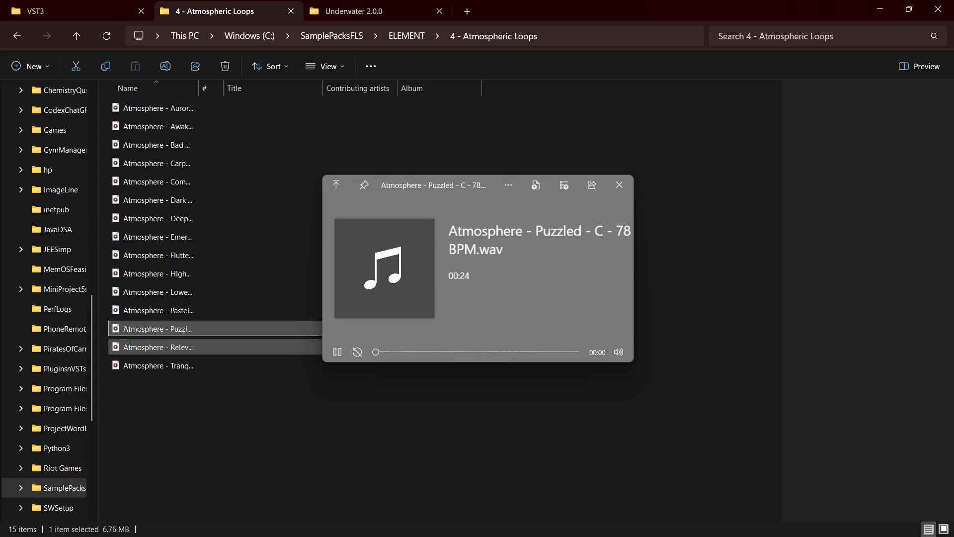
{"action": "left_click", "coordinate": [171, 342]}
{"action": "left_click", "coordinate": [171, 362]}
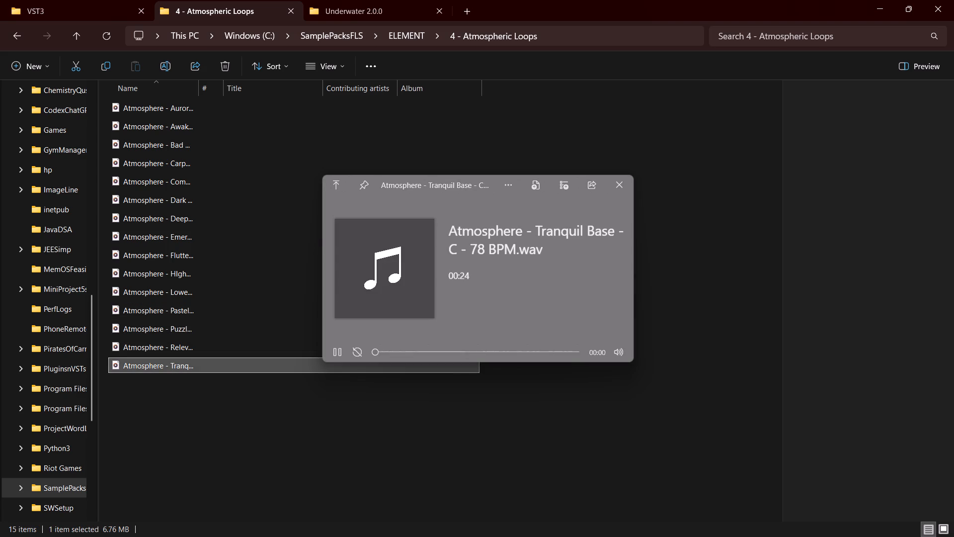
{"action": "left_click", "coordinate": [199, 351]}
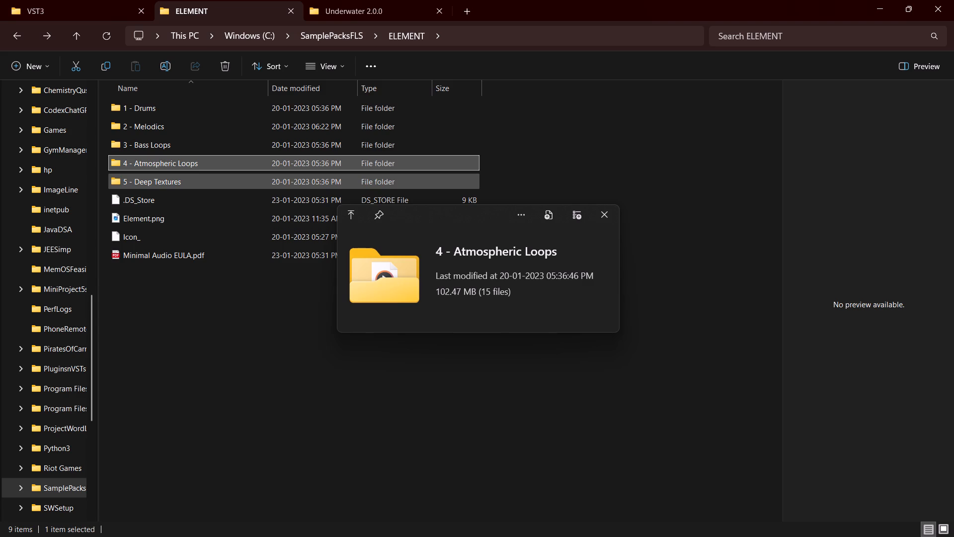
Open the 5 - Deep Textures folder and audition the impact sounds, starting with Metal Pipe, then Dented Hood through Underground.
{"action": "double_click", "coordinate": [170, 181]}
{"action": "left_click", "coordinate": [173, 169]}
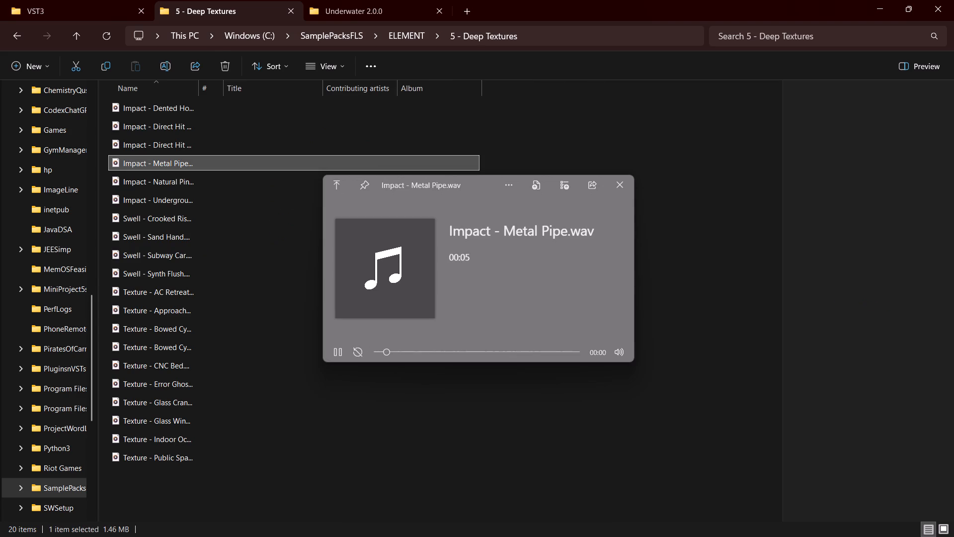
{"action": "left_click", "coordinate": [181, 111]}
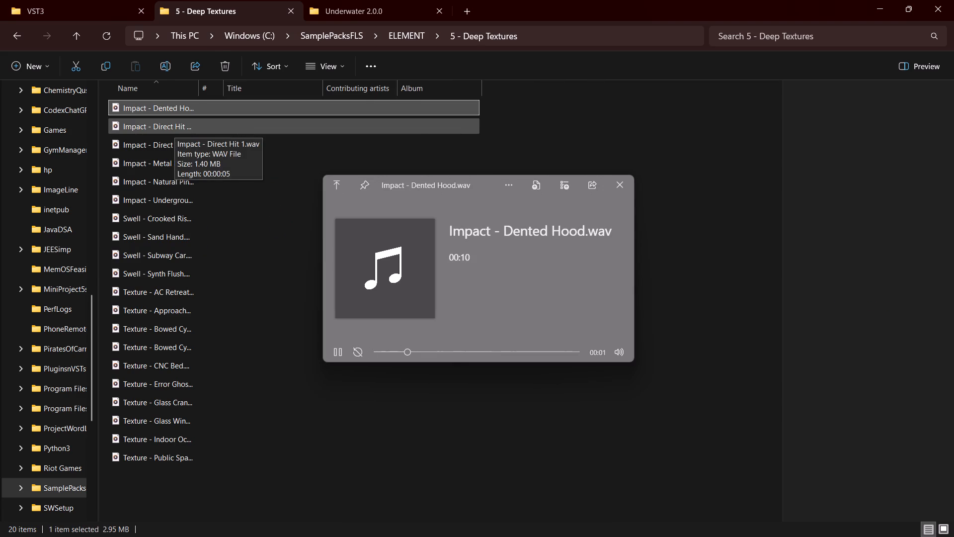
{"action": "left_click", "coordinate": [174, 129]}
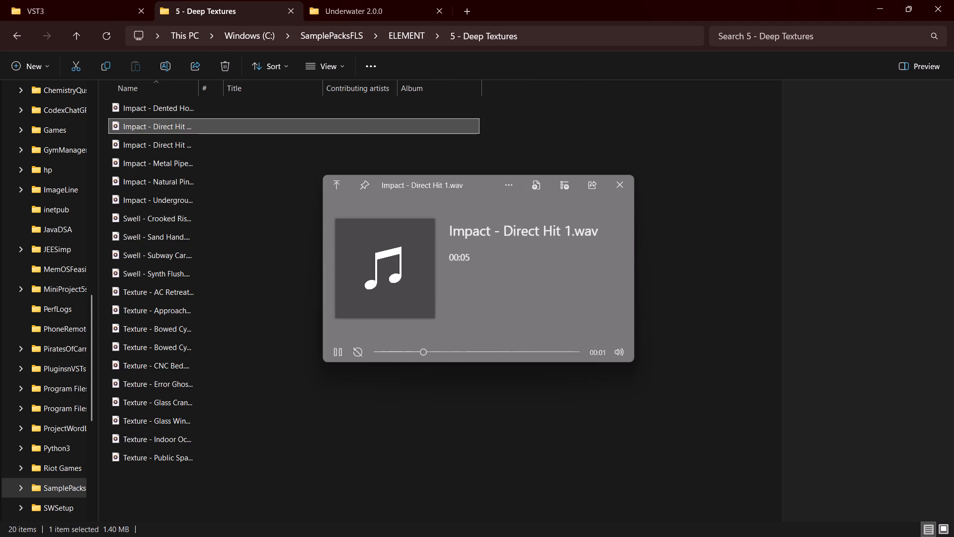
{"action": "left_click", "coordinate": [164, 148]}
{"action": "left_click", "coordinate": [166, 168]}
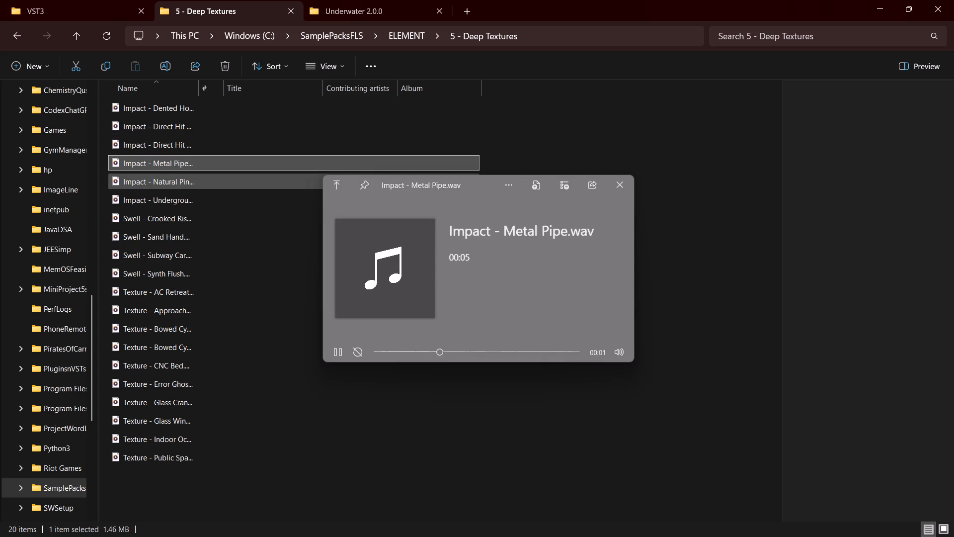
{"action": "left_click", "coordinate": [166, 177]}
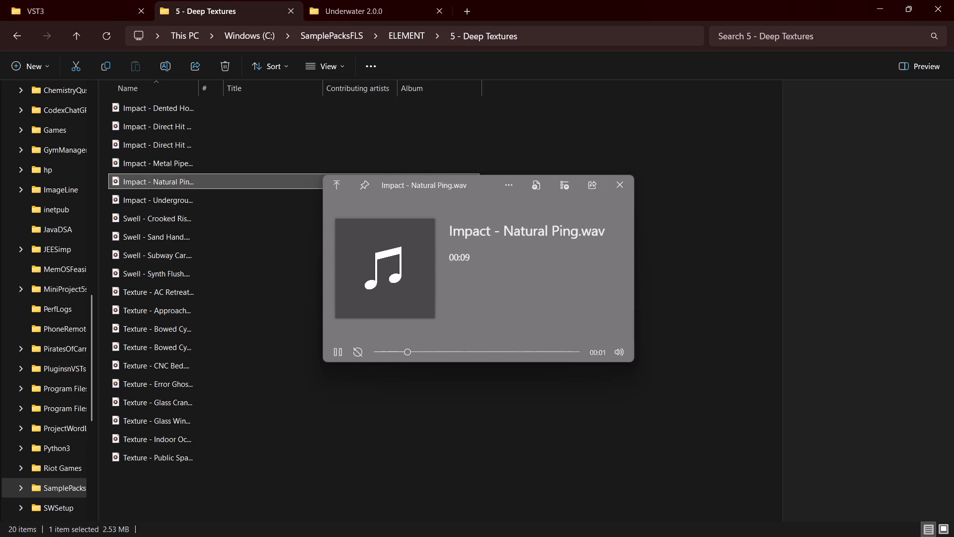
{"action": "left_click", "coordinate": [167, 201]}
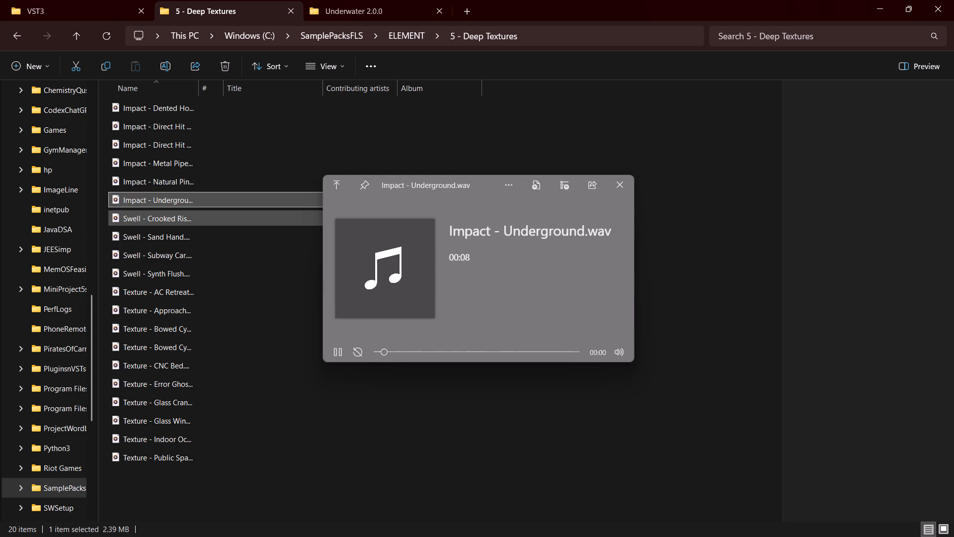
Audition the swell sounds in 5 - Deep Textures, replaying Sand Hand and Subway Car before finishing with Synth Flush.
{"action": "left_click", "coordinate": [169, 221]}
{"action": "left_click", "coordinate": [172, 235]}
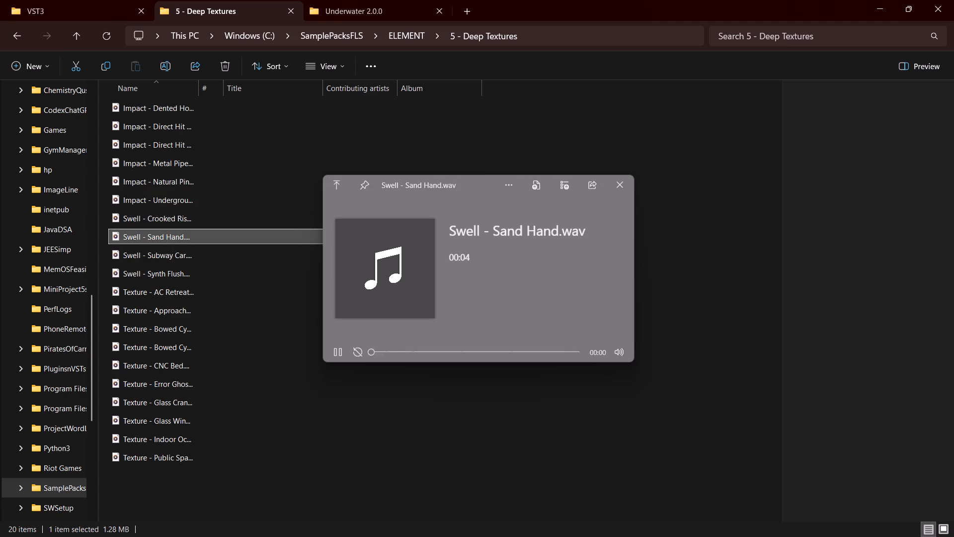
{"action": "left_click", "coordinate": [172, 249]}
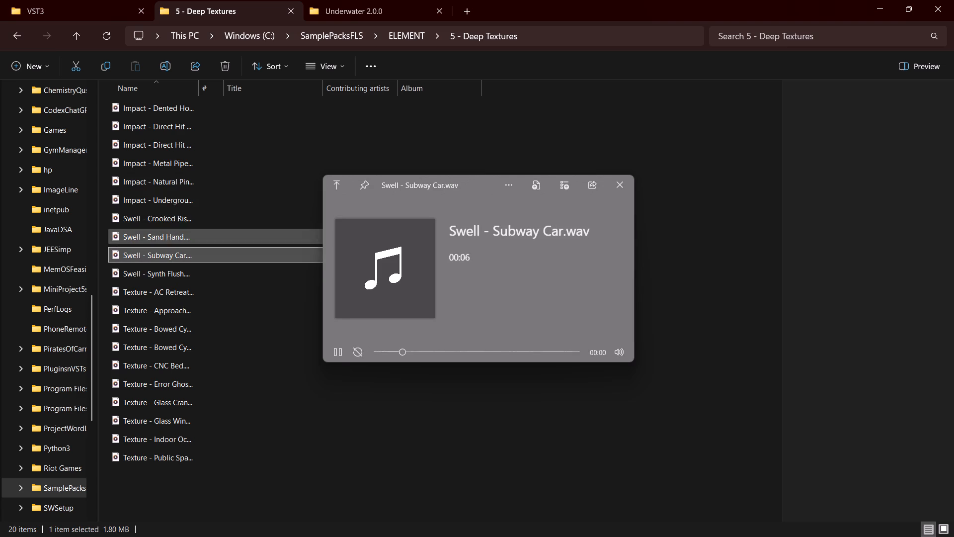
{"action": "left_click", "coordinate": [161, 230]}
{"action": "left_click", "coordinate": [161, 218]}
{"action": "left_click", "coordinate": [160, 238]}
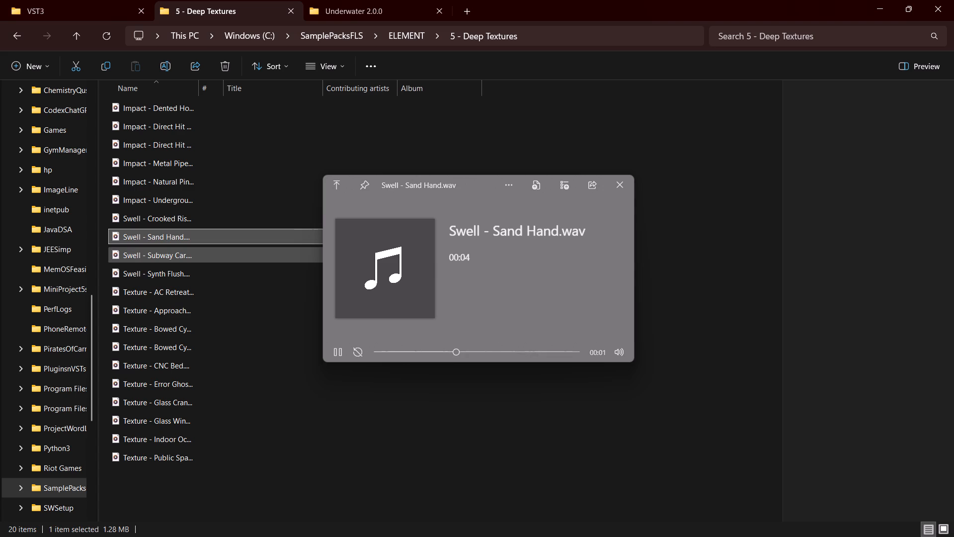
{"action": "left_click", "coordinate": [157, 258]}
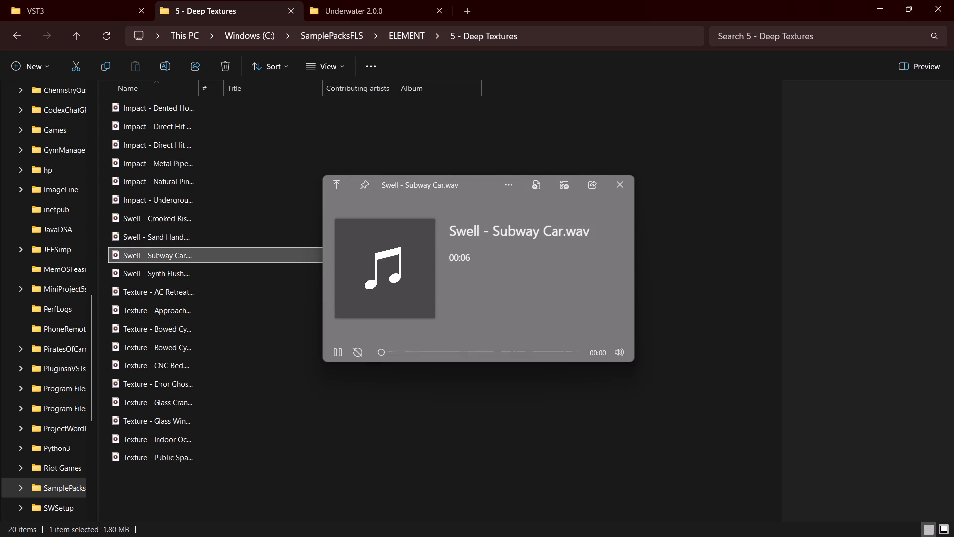
{"action": "left_click", "coordinate": [156, 276]}
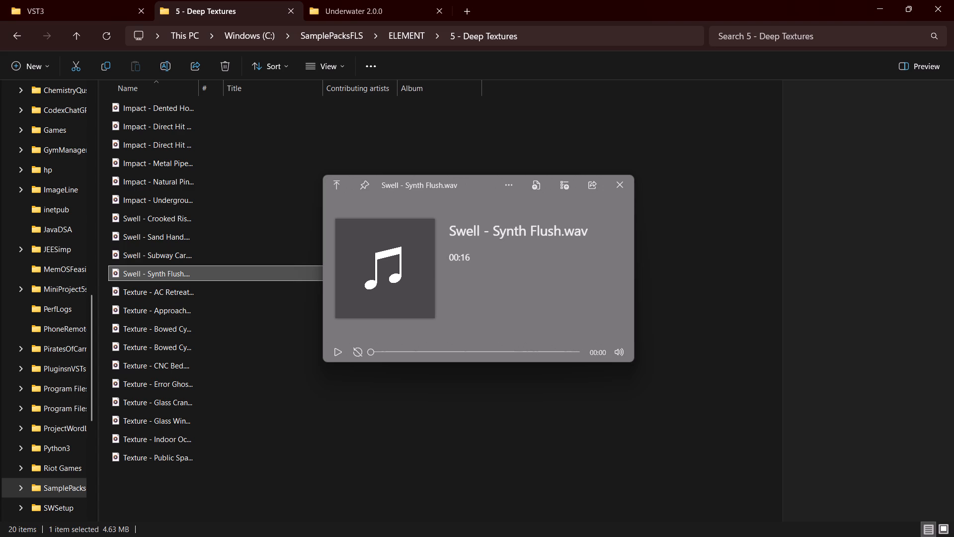
Audition all the texture sounds in 5 - Deep Textures in order, from AC Retreat through Public Space.
{"action": "left_click", "coordinate": [160, 289]}
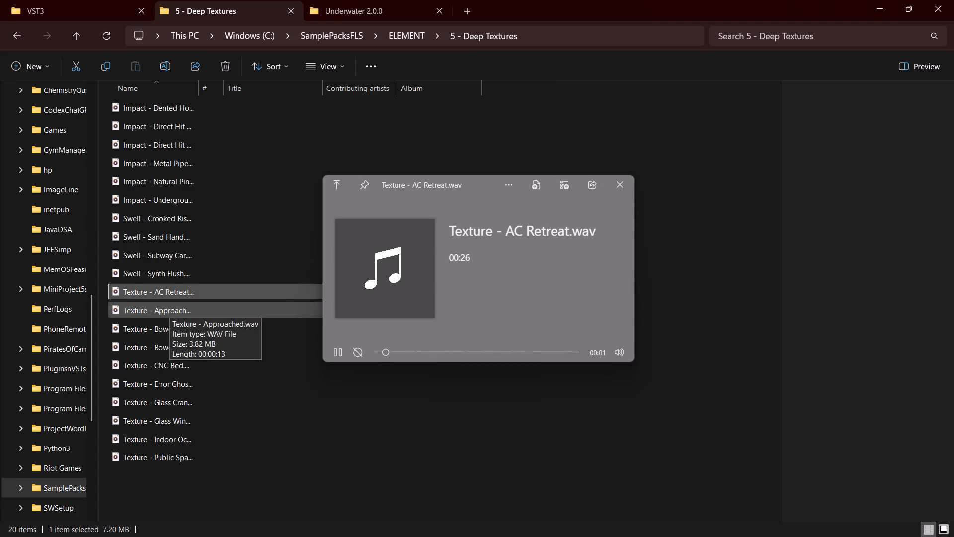
{"action": "left_click", "coordinate": [170, 314]}
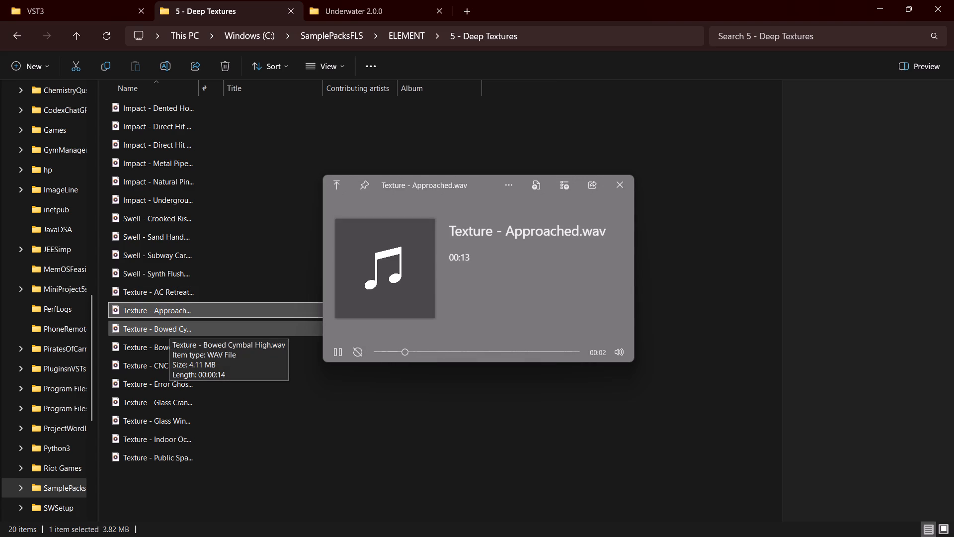
{"action": "left_click", "coordinate": [169, 330]}
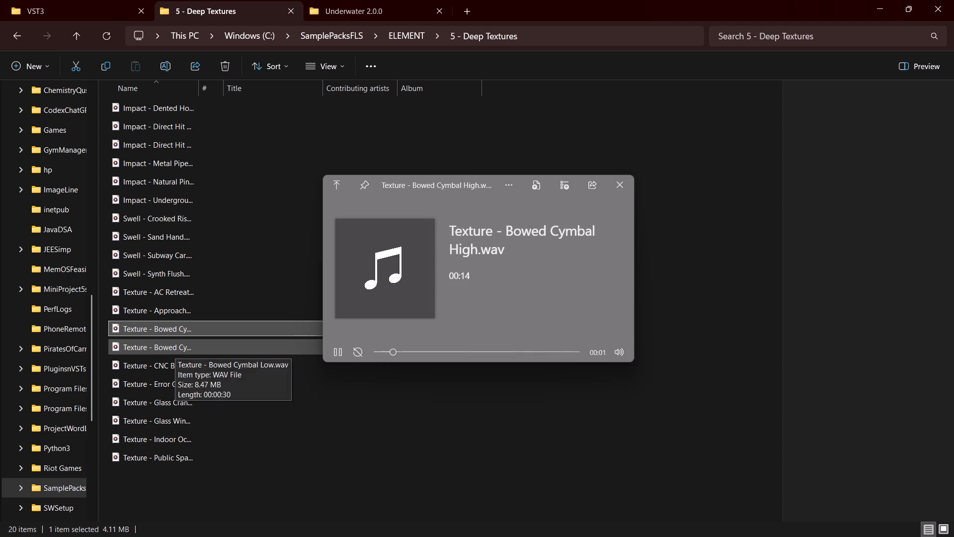
{"action": "left_click", "coordinate": [175, 350]}
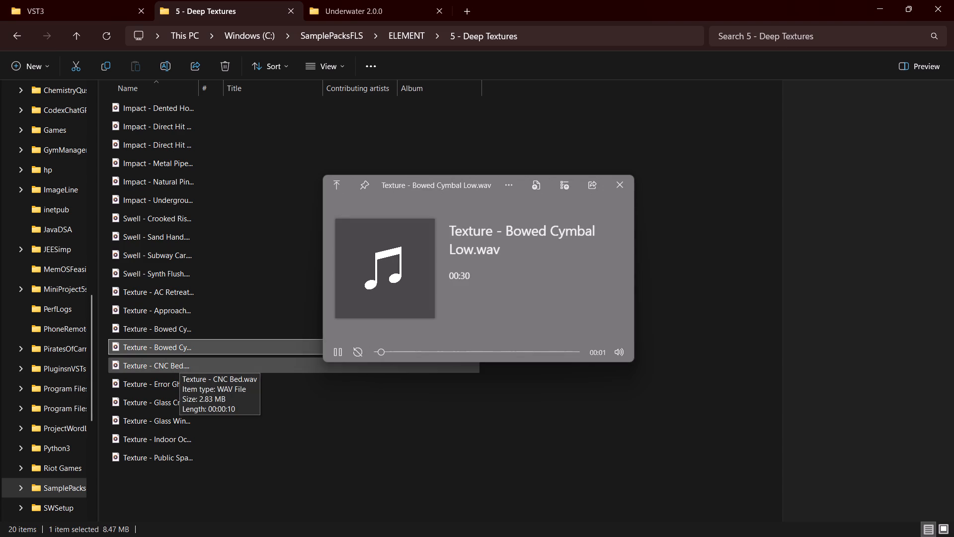
{"action": "left_click", "coordinate": [179, 364]}
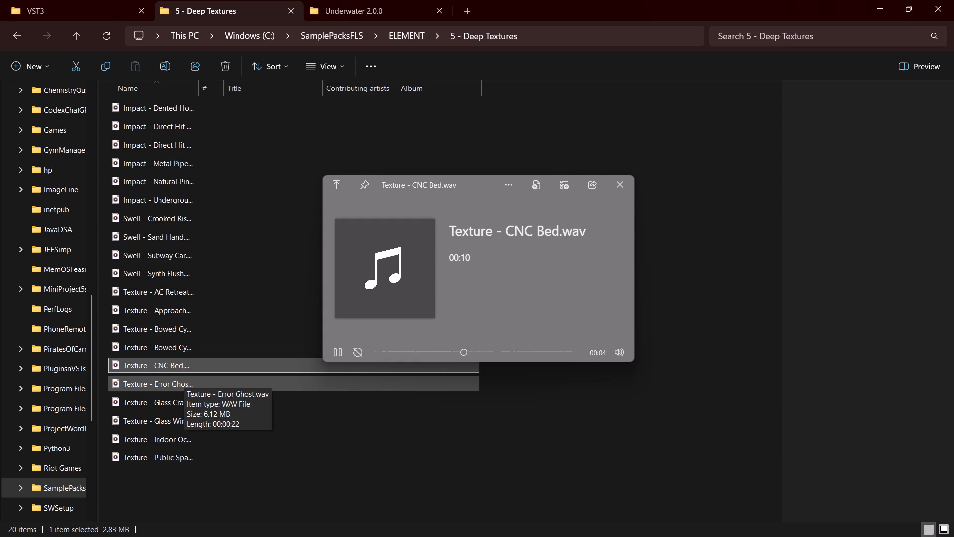
{"action": "left_click", "coordinate": [179, 382]}
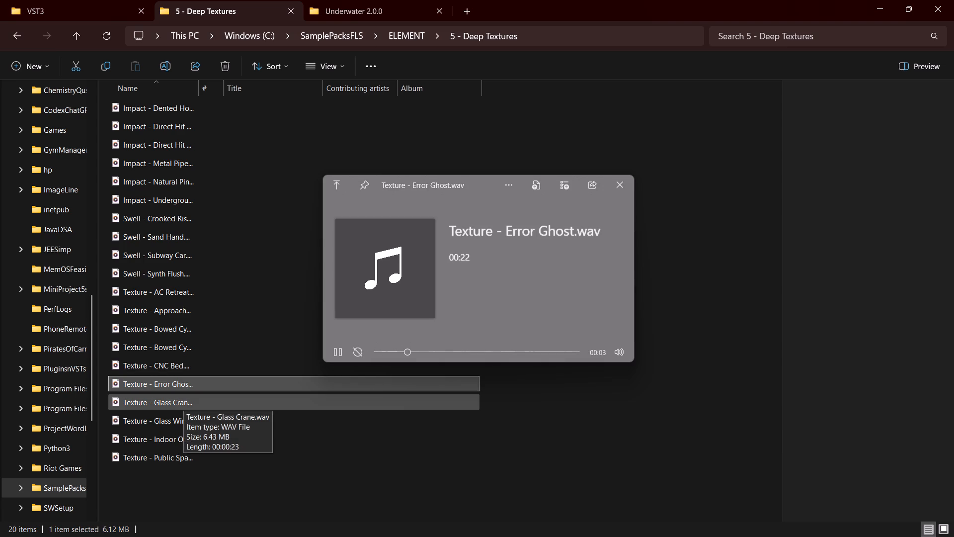
{"action": "left_click", "coordinate": [183, 402]}
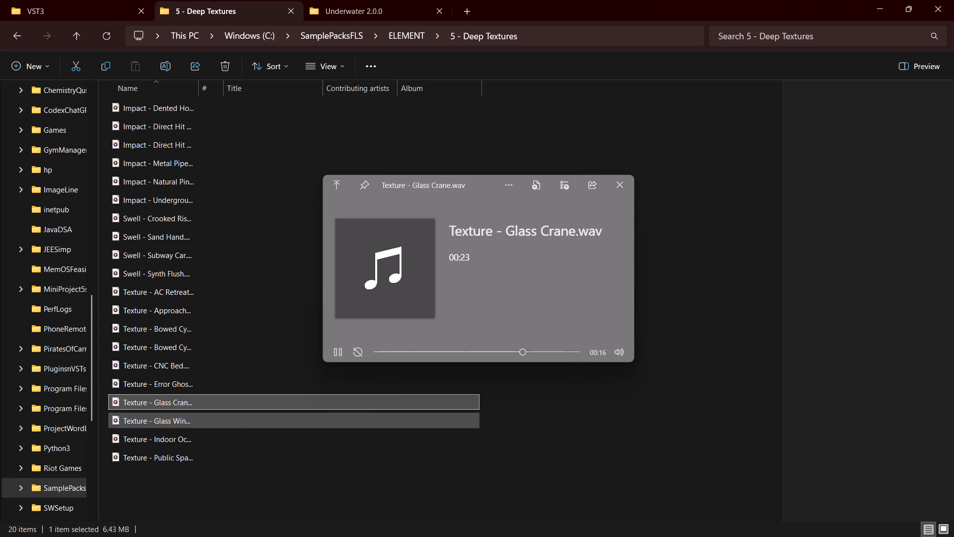
{"action": "left_click", "coordinate": [170, 423]}
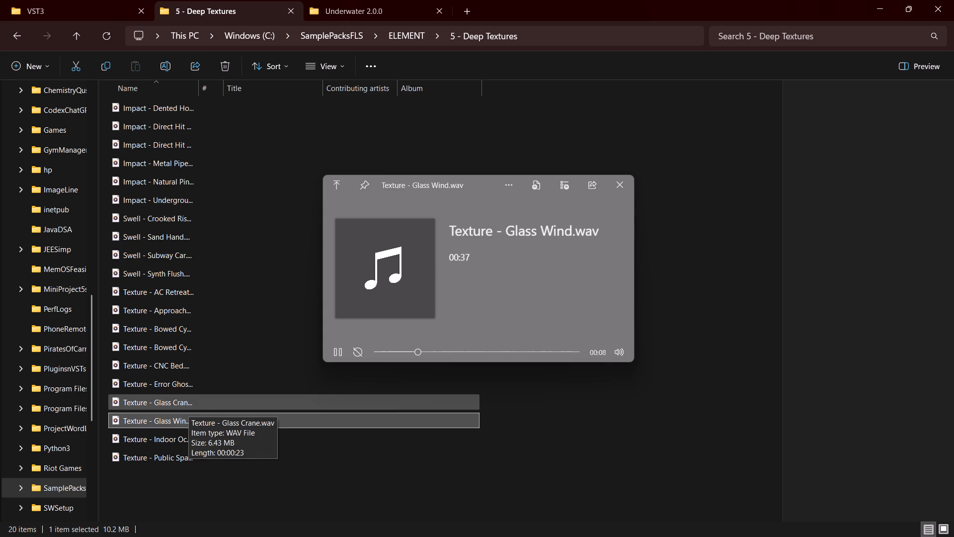
{"action": "left_click", "coordinate": [176, 438]}
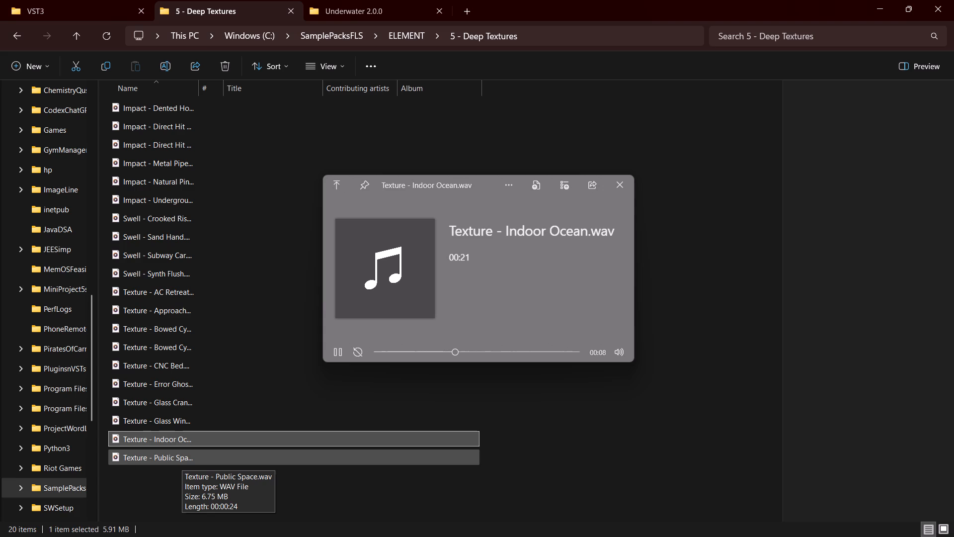
{"action": "left_click", "coordinate": [182, 461]}
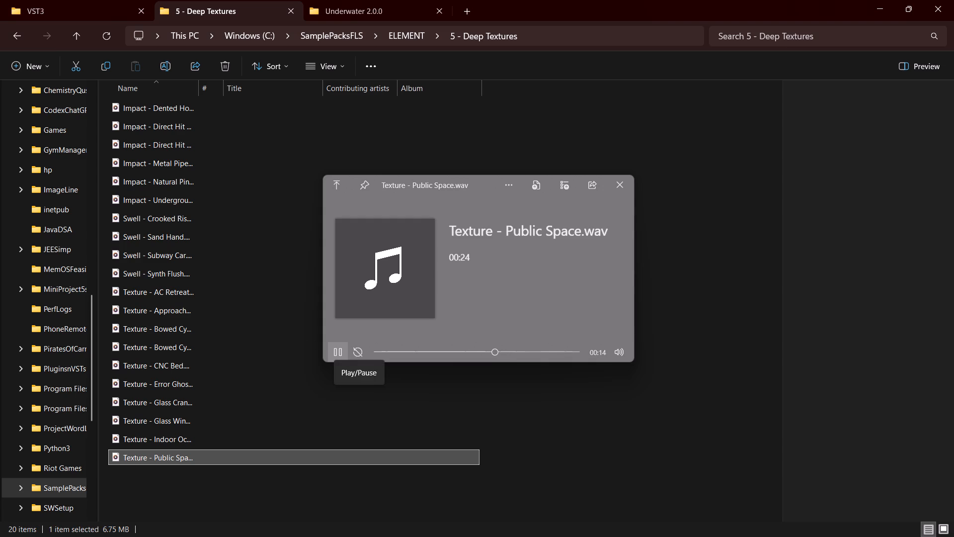
Return to the ELEMENT folder and preview the Element.png artwork and the Icon_ file.
{"action": "left_click_drag", "start_coordinate": [271, 329], "coordinate": [264, 326]}
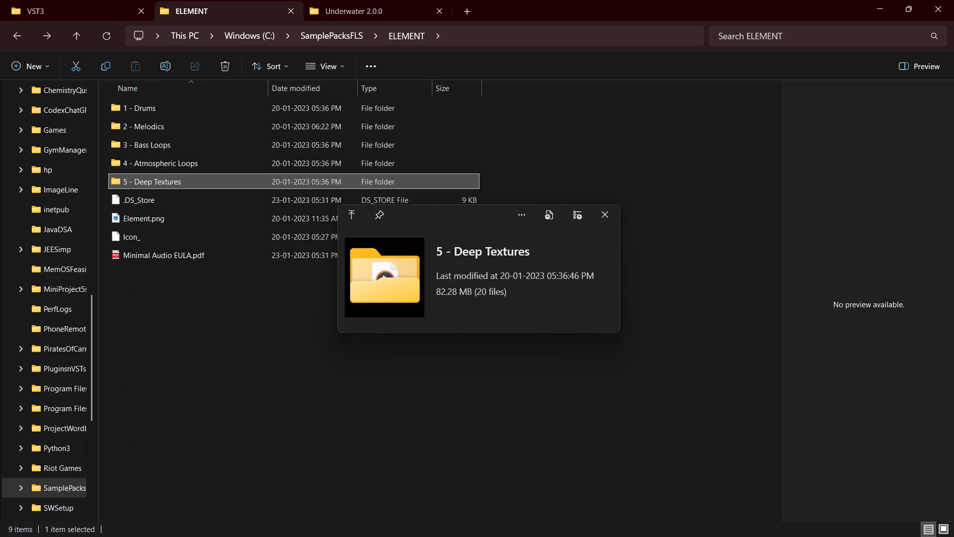
{"action": "left_click", "coordinate": [164, 222]}
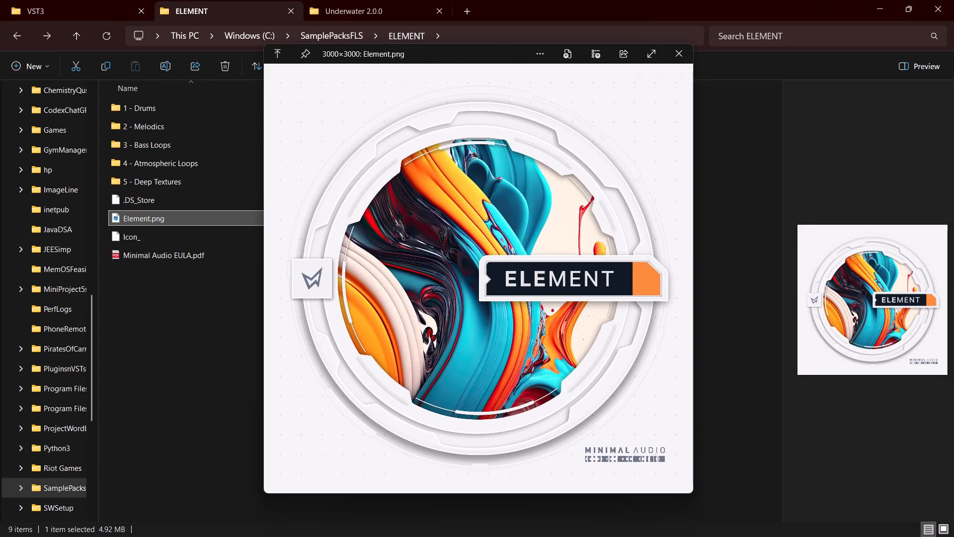
{"action": "left_click", "coordinate": [164, 242]}
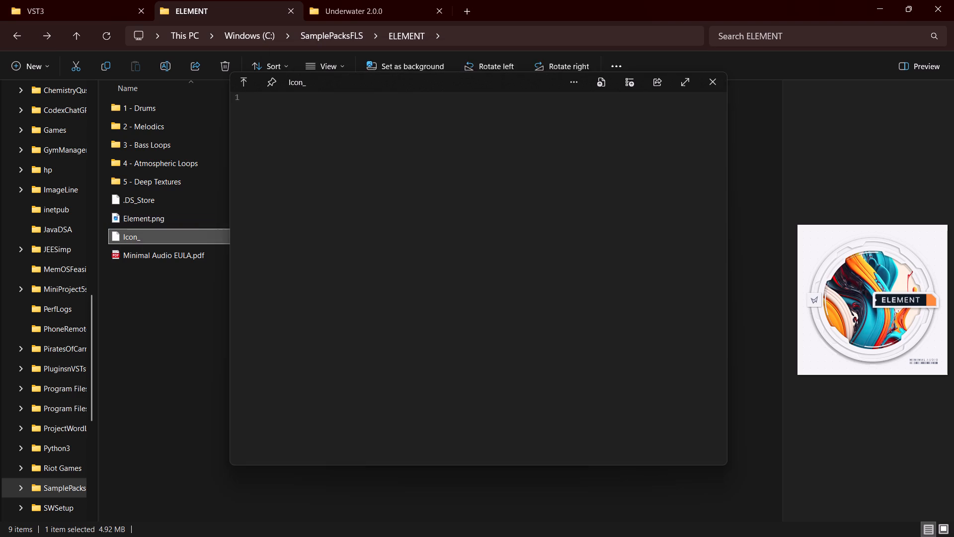
Preview Minimal Audio EULA.pdf, read its license terms through all three pages, and close the preview.
{"action": "left_click", "coordinate": [175, 259]}
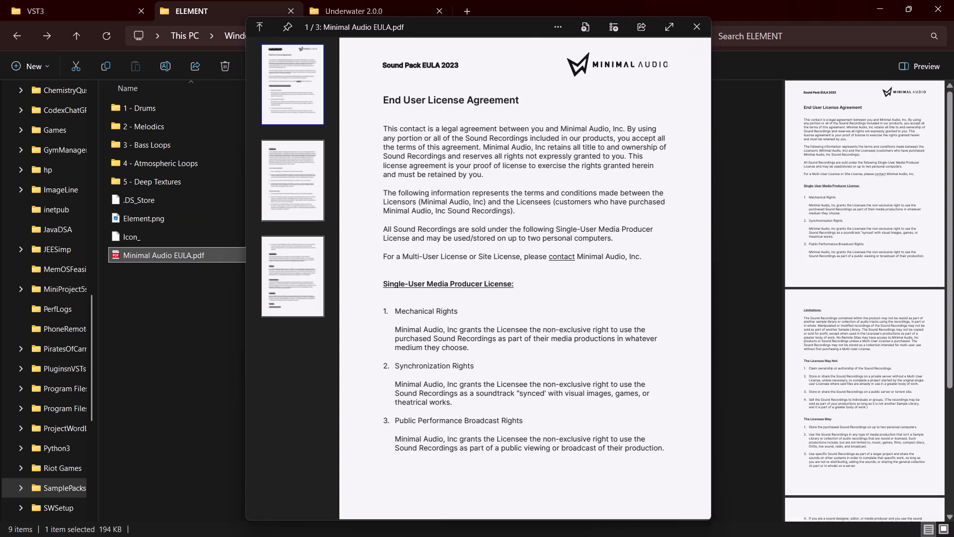
{"action": "left_click_drag", "start_coordinate": [373, 123], "coordinate": [512, 160]}
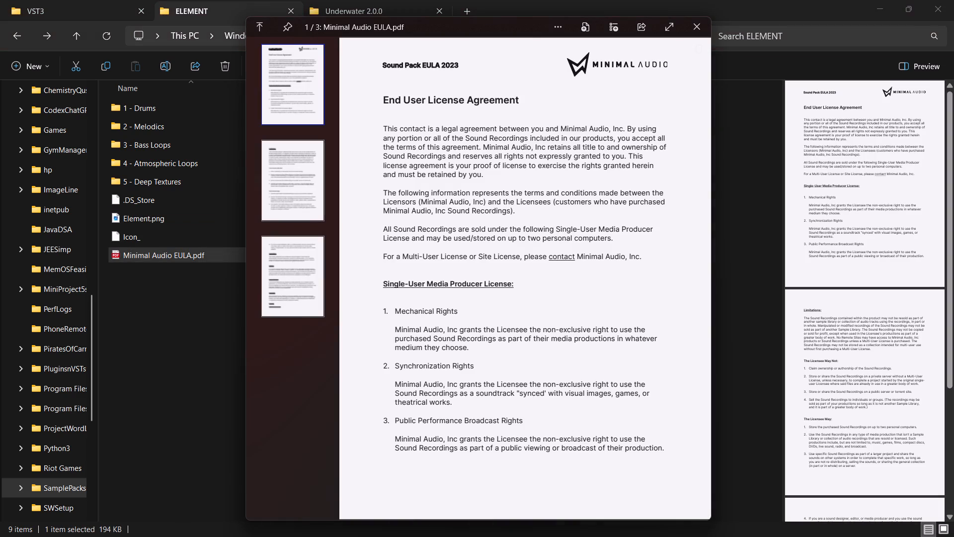
{"action": "left_click_drag", "start_coordinate": [512, 160], "coordinate": [528, 154]}
{"action": "left_click_drag", "start_coordinate": [599, 145], "coordinate": [443, 137]}
{"action": "scroll", "coordinate": [532, 191], "scroll_direction": "down", "scroll_amount": 1}
{"action": "scroll", "coordinate": [494, 223], "scroll_direction": "up", "scroll_amount": 2}
{"action": "scroll", "coordinate": [579, 429], "scroll_direction": "down", "scroll_amount": 1}
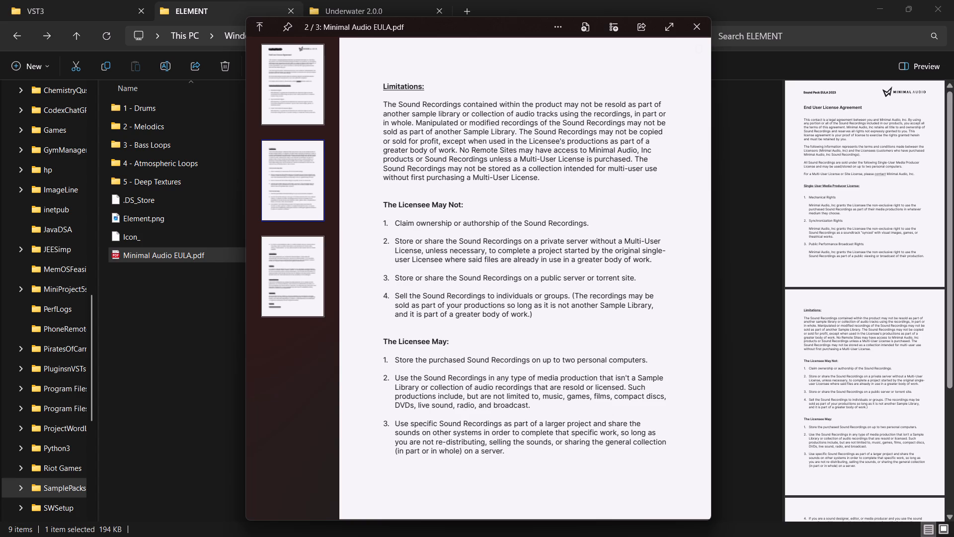
{"action": "scroll", "coordinate": [581, 330], "scroll_direction": "down", "scroll_amount": 1}
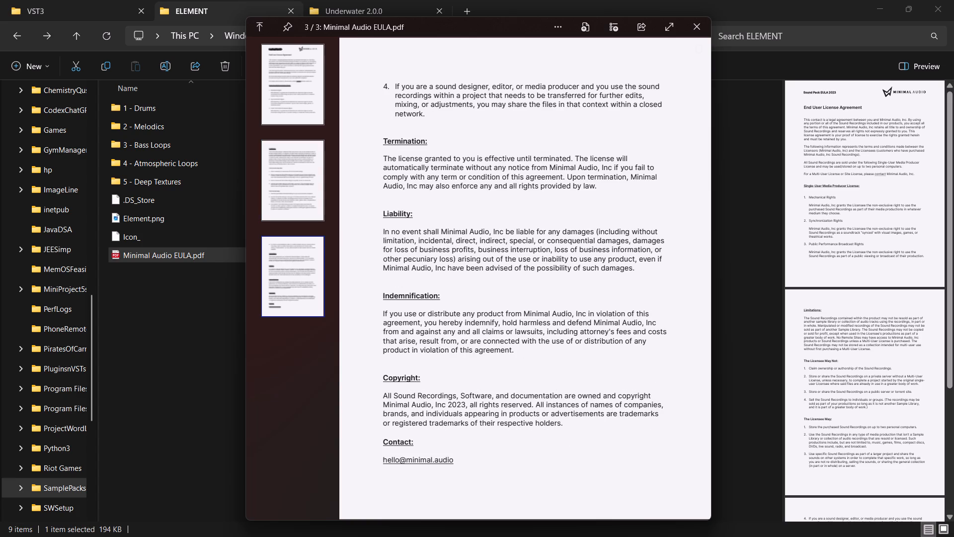
{"action": "left_click", "coordinate": [698, 32]}
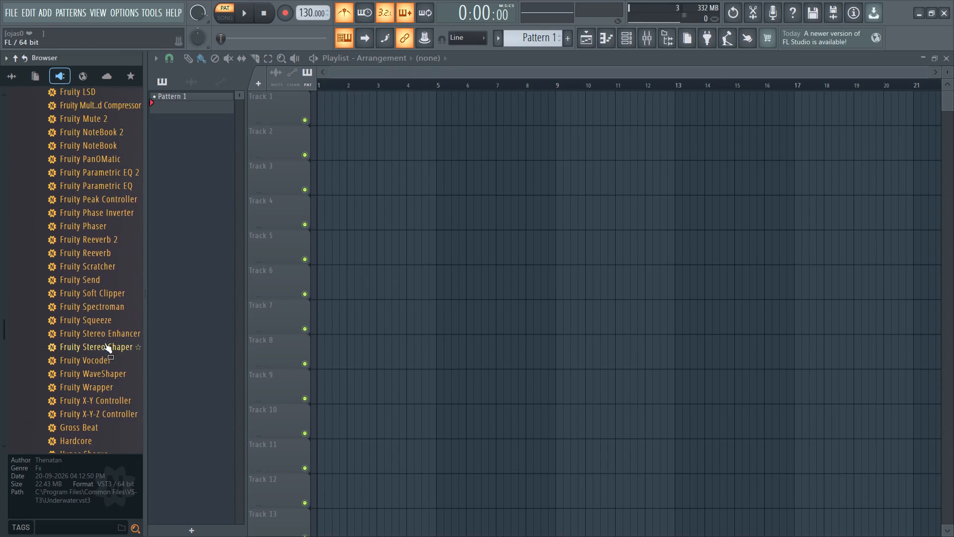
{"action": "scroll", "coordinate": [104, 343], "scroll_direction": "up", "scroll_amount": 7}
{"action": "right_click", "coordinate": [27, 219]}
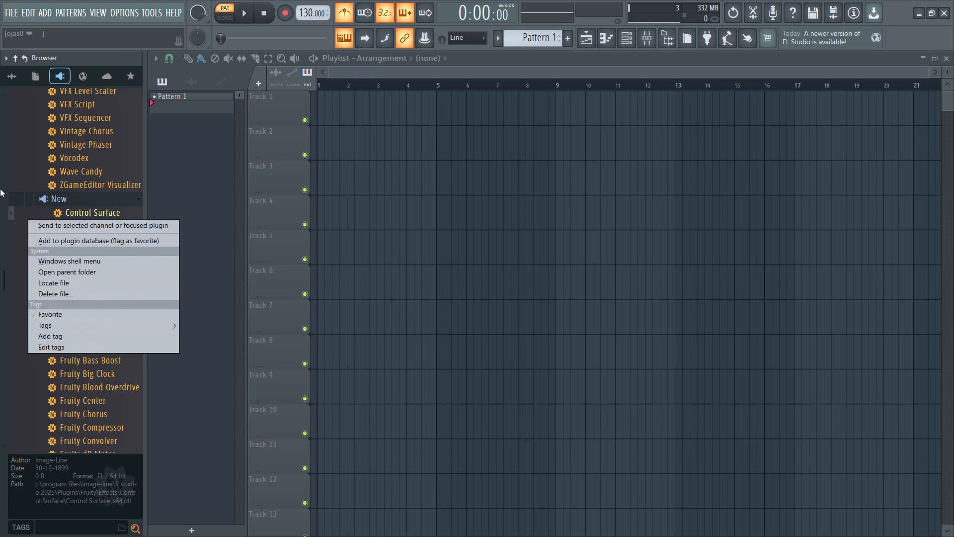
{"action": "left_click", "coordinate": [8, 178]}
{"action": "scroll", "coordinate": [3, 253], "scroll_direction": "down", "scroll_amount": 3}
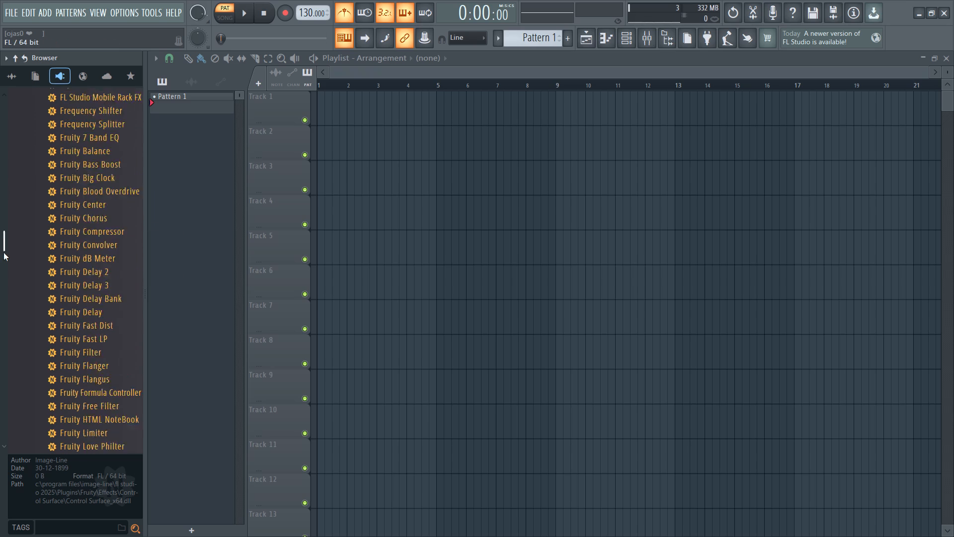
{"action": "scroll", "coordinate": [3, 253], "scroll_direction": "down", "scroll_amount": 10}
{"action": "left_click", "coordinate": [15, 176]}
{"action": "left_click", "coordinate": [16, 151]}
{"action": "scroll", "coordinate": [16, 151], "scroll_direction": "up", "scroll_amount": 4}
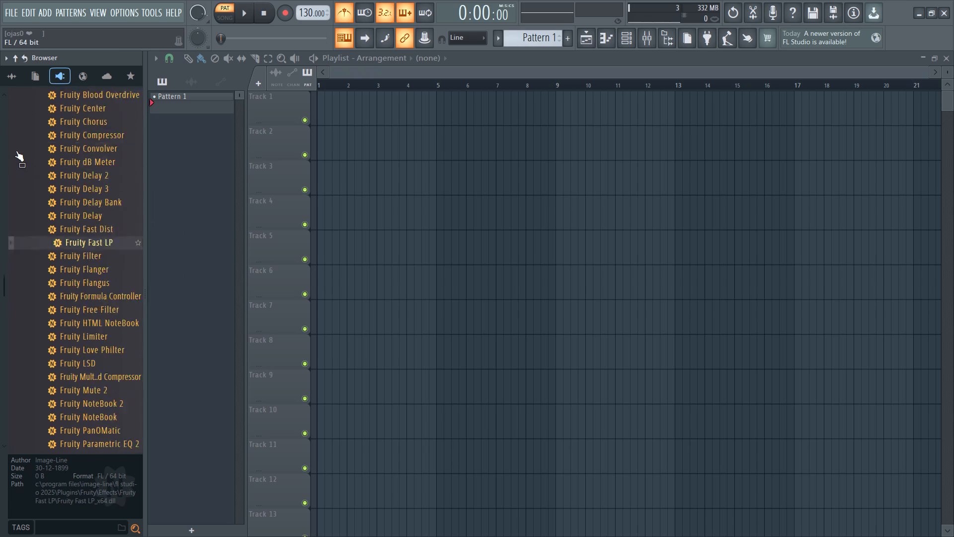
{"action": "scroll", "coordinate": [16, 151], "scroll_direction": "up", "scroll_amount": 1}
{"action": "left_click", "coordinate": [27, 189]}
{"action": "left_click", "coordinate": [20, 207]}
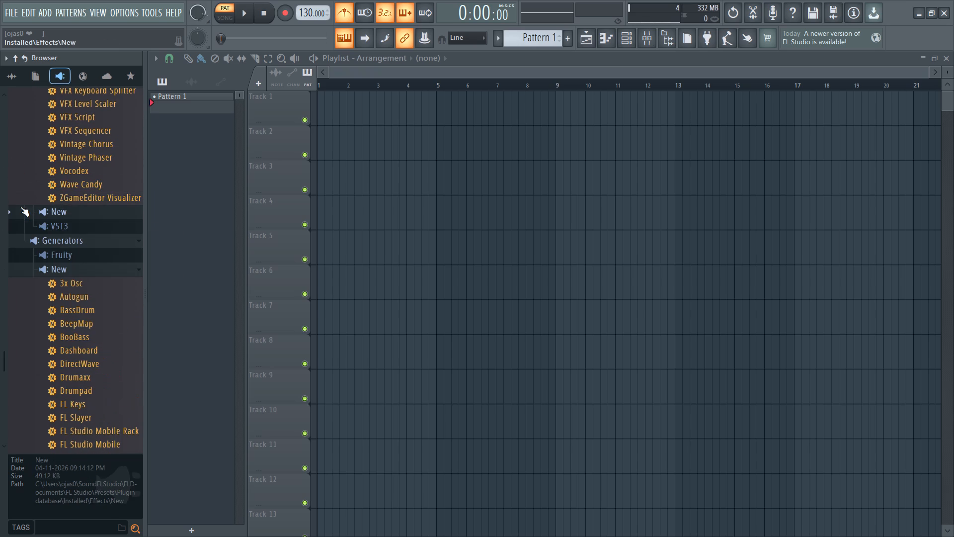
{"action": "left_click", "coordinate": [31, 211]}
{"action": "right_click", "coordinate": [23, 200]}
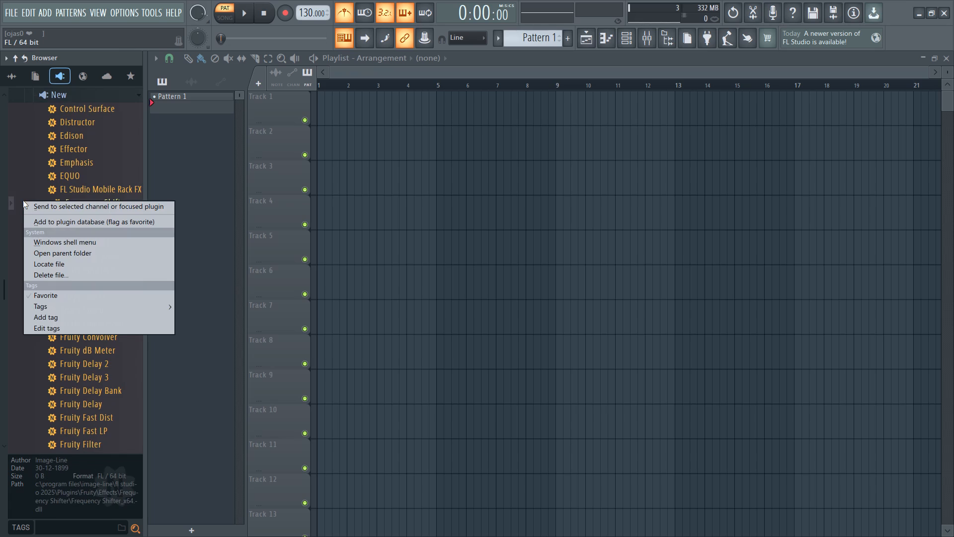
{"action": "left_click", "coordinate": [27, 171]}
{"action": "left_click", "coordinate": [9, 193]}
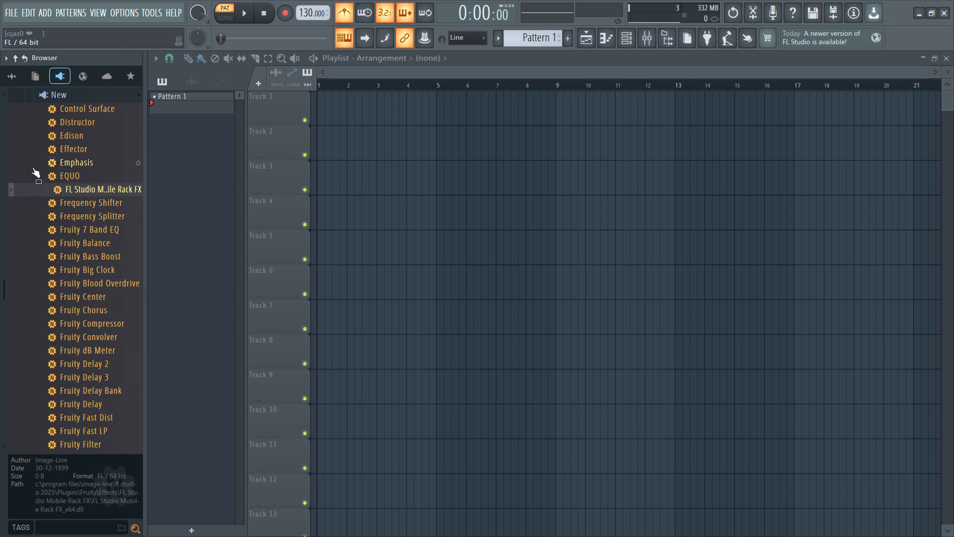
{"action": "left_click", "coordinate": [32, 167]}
Collapse the entire Installed group in the plugin database.
{"action": "scroll", "coordinate": [29, 183], "scroll_direction": "up", "scroll_amount": 20}
{"action": "scroll", "coordinate": [26, 193], "scroll_direction": "down", "scroll_amount": 3}
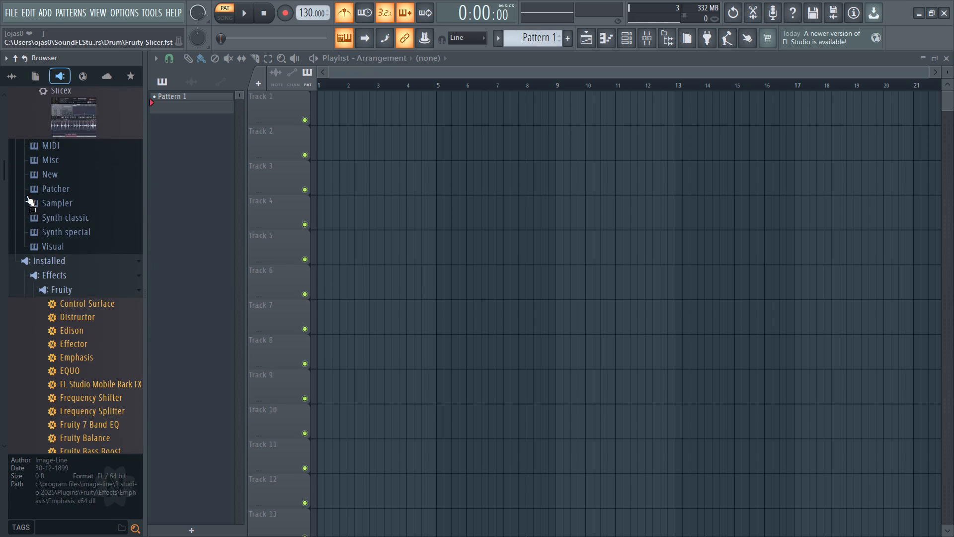
{"action": "right_click", "coordinate": [48, 239]}
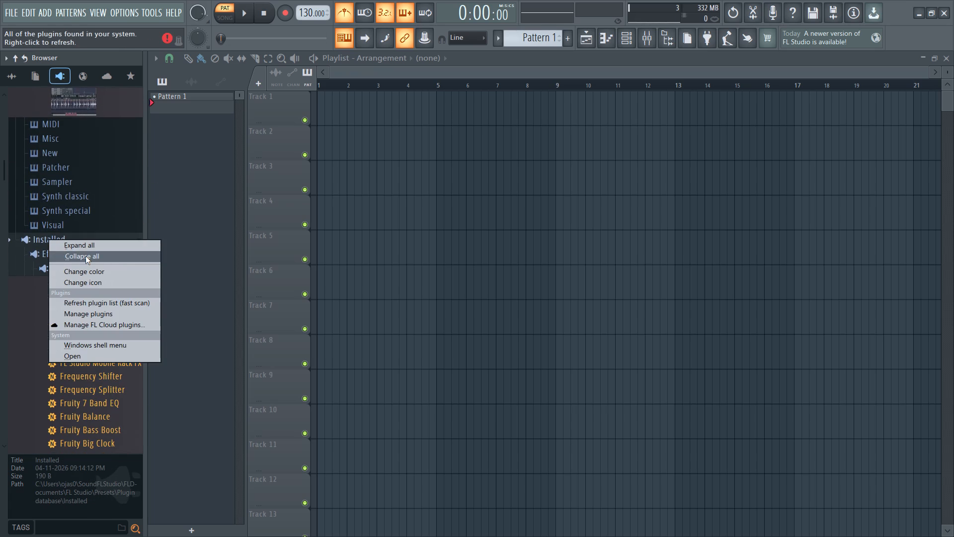
{"action": "left_click", "coordinate": [85, 256]}
Collapse the Drum folder and the whole Generators group in the plugin database.
{"action": "scroll", "coordinate": [55, 322], "scroll_direction": "up", "scroll_amount": 6}
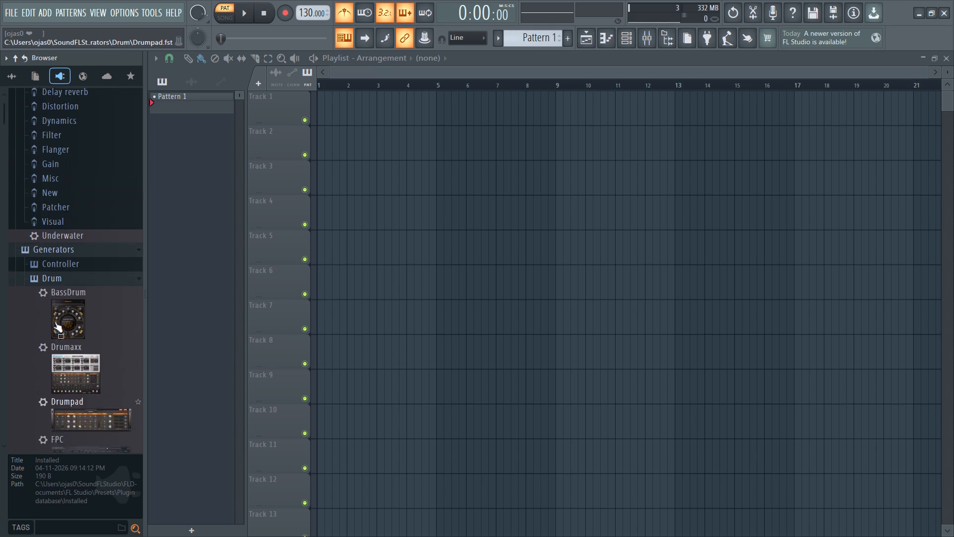
{"action": "right_click", "coordinate": [58, 326]}
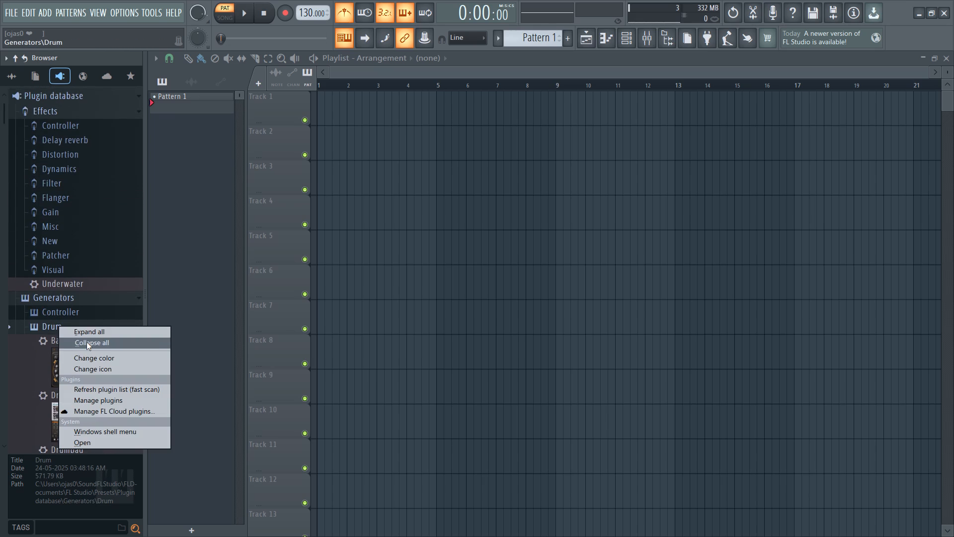
{"action": "left_click", "coordinate": [86, 342]}
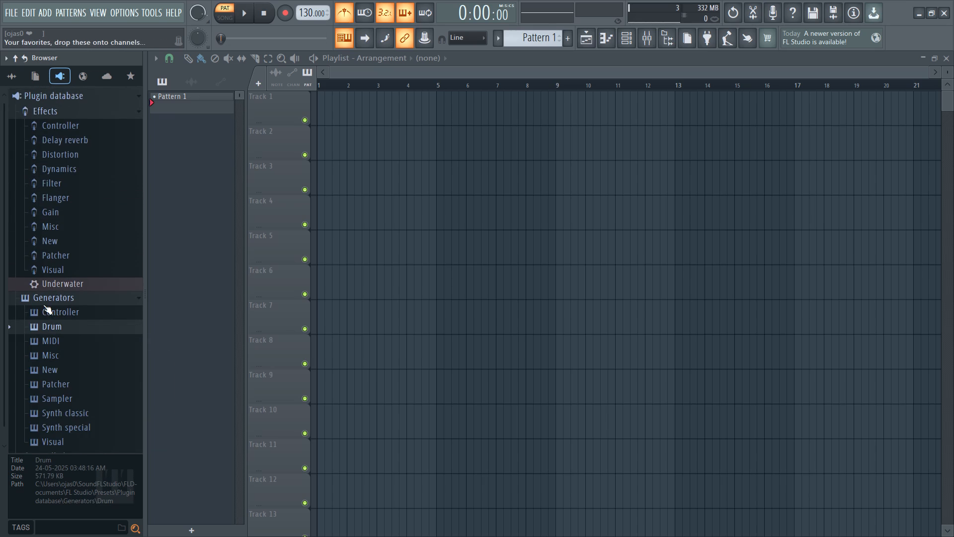
{"action": "scroll", "coordinate": [43, 305], "scroll_direction": "up", "scroll_amount": 1}
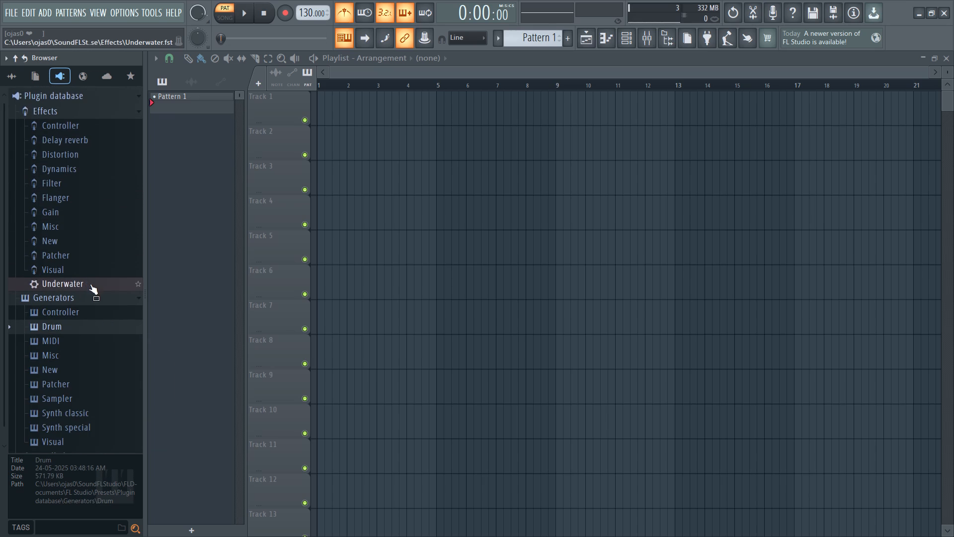
{"action": "right_click", "coordinate": [43, 296]}
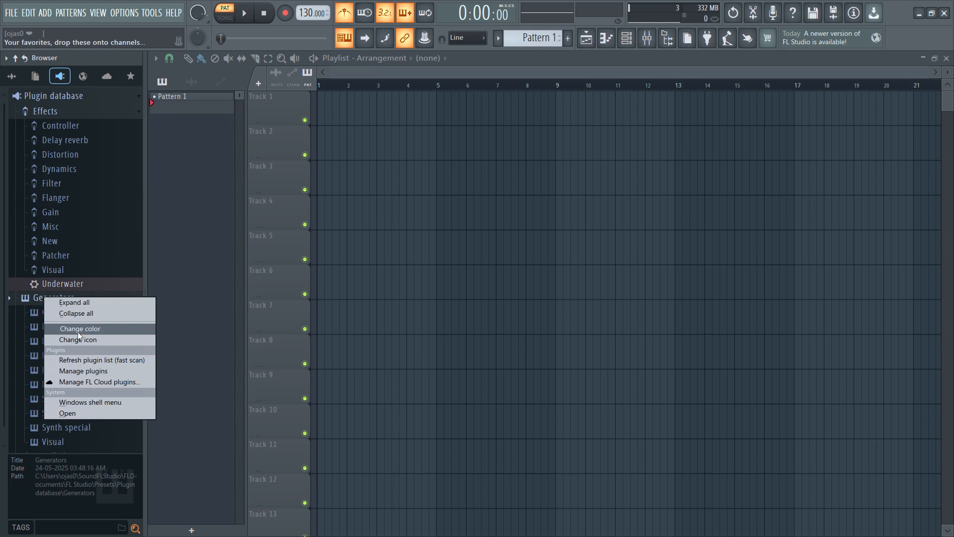
{"action": "left_click", "coordinate": [78, 317]}
Collapse the Effects group in the plugin database.
{"action": "scroll", "coordinate": [51, 308], "scroll_direction": "up", "scroll_amount": 5}
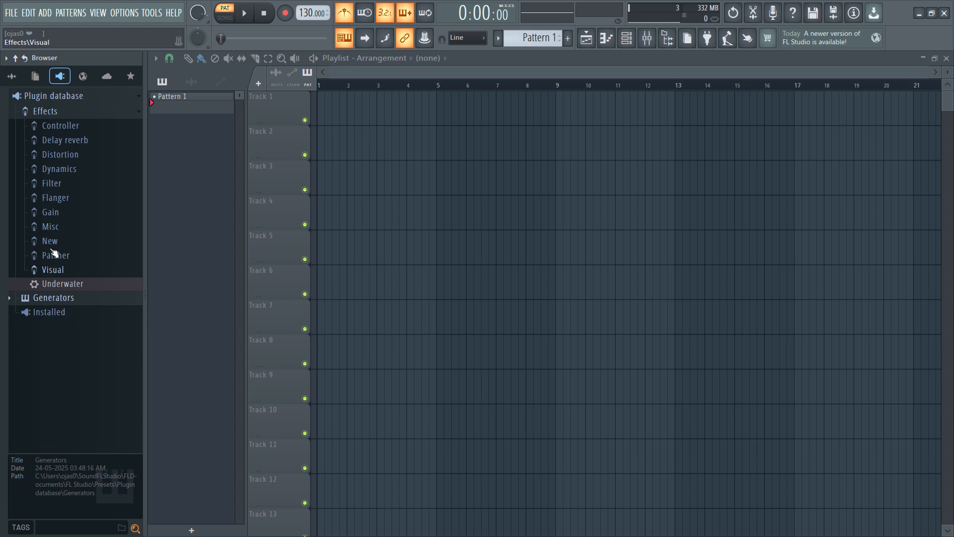
{"action": "right_click", "coordinate": [45, 111]}
{"action": "left_click", "coordinate": [71, 130]}
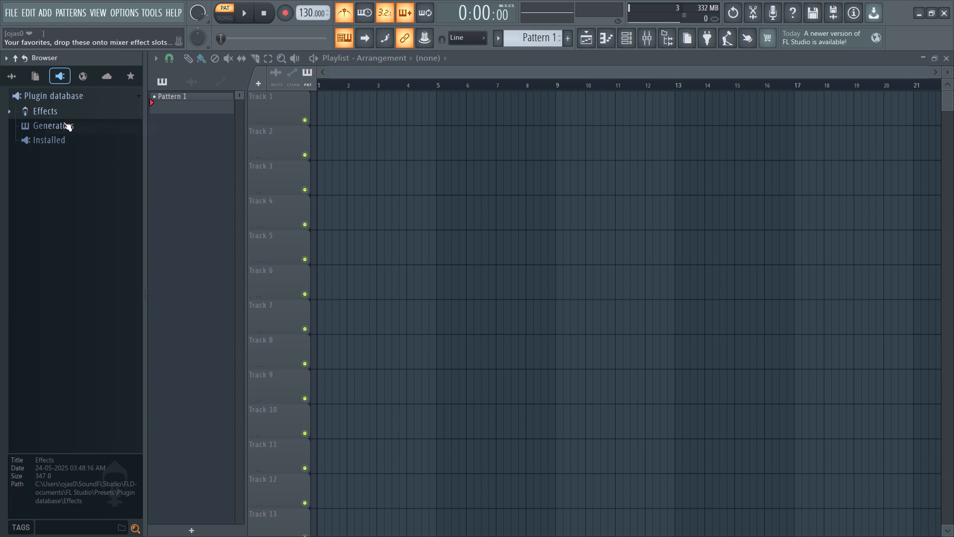
Show the browser's full list of content folders and collapse the Packs folder completely.
{"action": "left_click", "coordinate": [14, 73]}
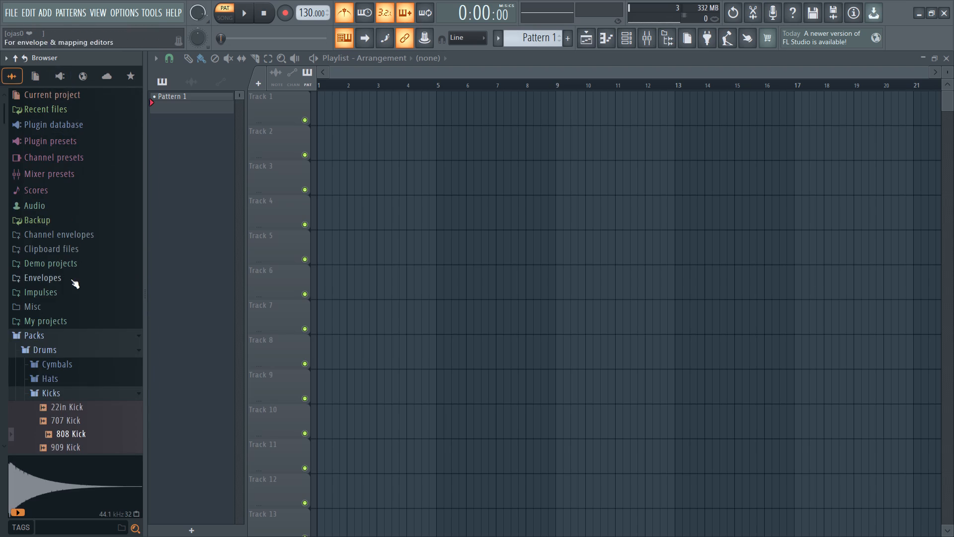
{"action": "right_click", "coordinate": [38, 342]}
{"action": "left_click", "coordinate": [65, 362]}
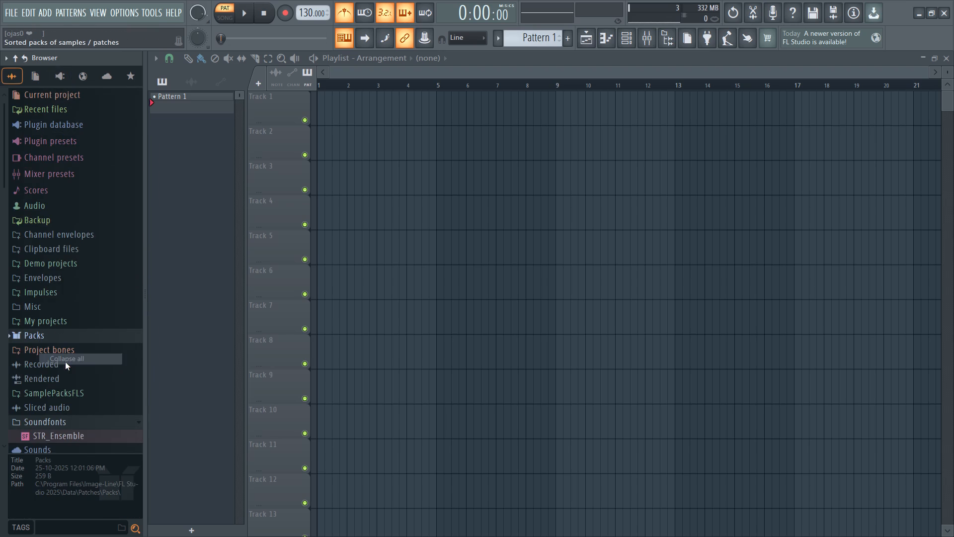
Collapse the User data folder and all its subfolders in the browser.
{"action": "scroll", "coordinate": [52, 356], "scroll_direction": "down", "scroll_amount": 10}
{"action": "scroll", "coordinate": [51, 355], "scroll_direction": "up", "scroll_amount": 5}
{"action": "scroll", "coordinate": [51, 355], "scroll_direction": "down", "scroll_amount": 12}
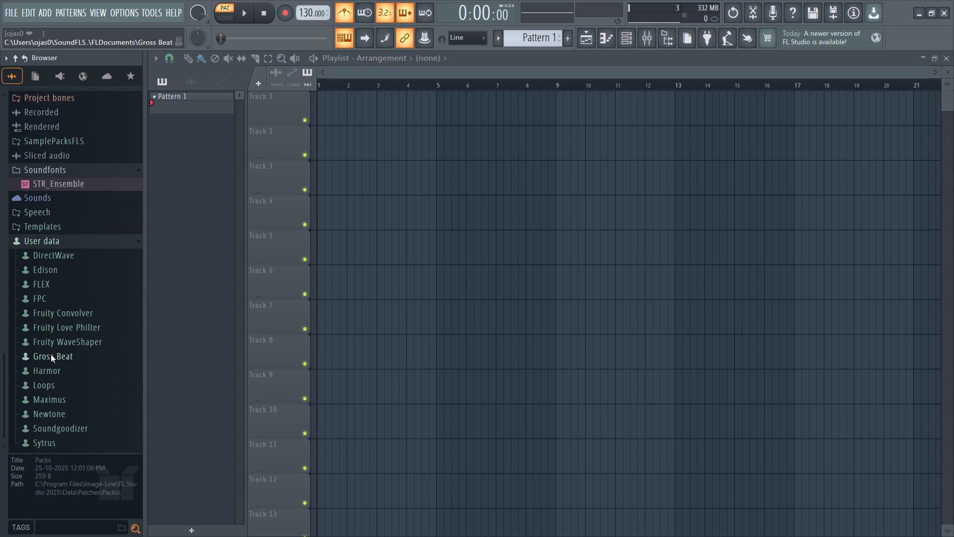
{"action": "scroll", "coordinate": [51, 355], "scroll_direction": "down", "scroll_amount": 2}
{"action": "right_click", "coordinate": [34, 242]}
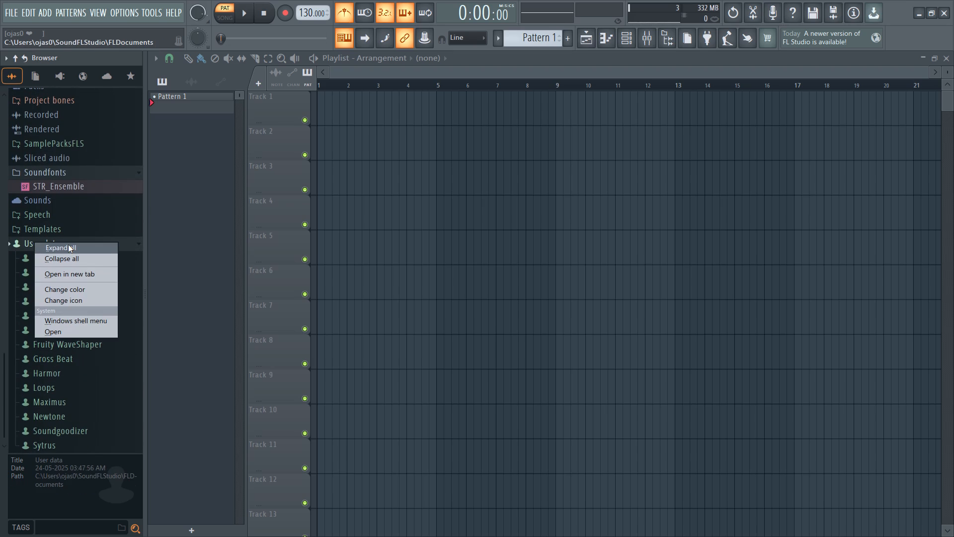
{"action": "left_click", "coordinate": [73, 254]}
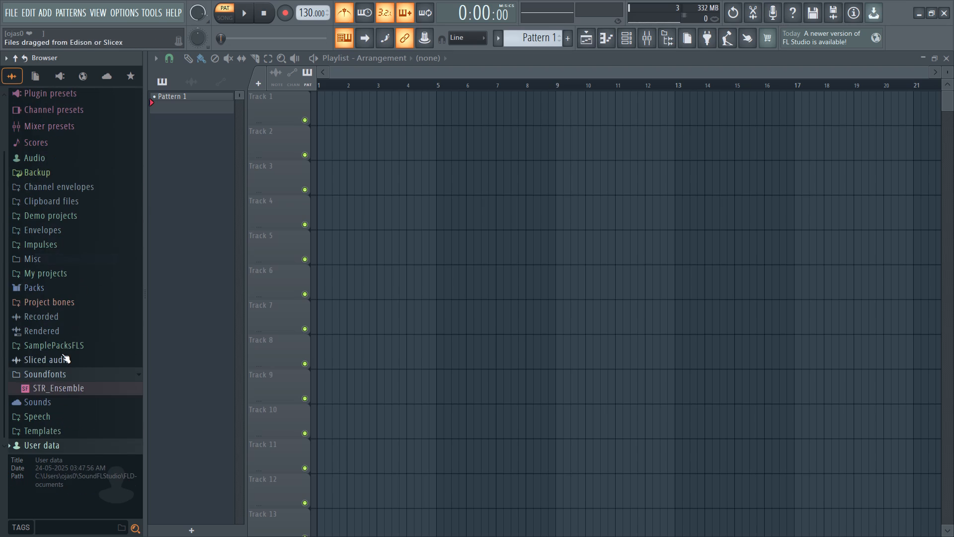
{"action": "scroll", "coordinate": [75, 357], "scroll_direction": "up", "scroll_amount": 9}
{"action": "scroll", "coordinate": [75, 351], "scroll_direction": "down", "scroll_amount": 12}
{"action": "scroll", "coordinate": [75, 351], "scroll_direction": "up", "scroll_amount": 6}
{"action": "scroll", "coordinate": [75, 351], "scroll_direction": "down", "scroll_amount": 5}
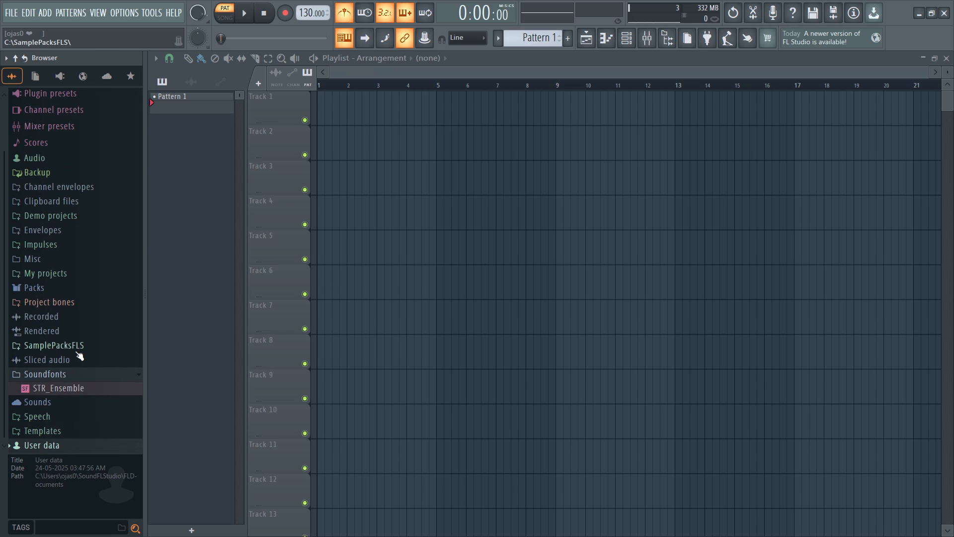
Open the file settings to check the browser's extra search folders.
{"action": "left_click", "coordinate": [133, 11]}
{"action": "left_click", "coordinate": [165, 70]}
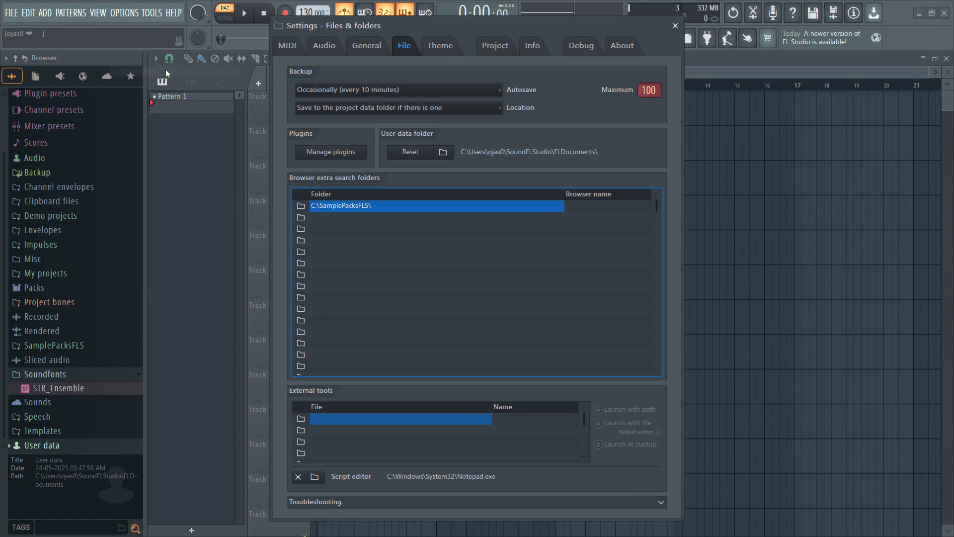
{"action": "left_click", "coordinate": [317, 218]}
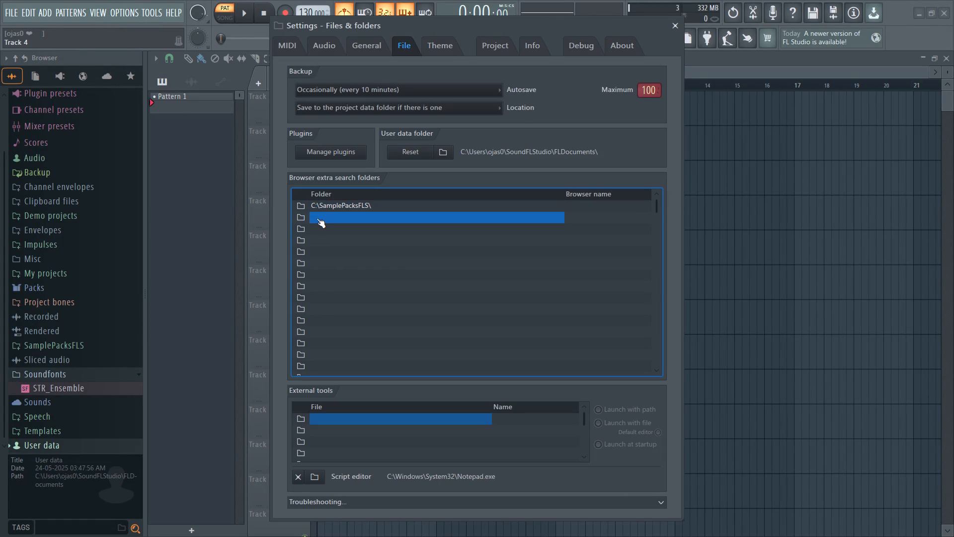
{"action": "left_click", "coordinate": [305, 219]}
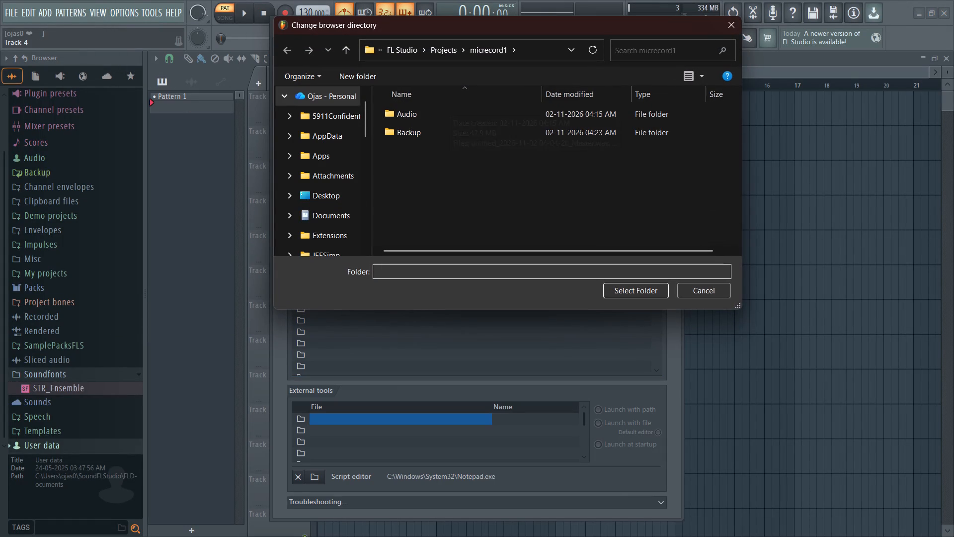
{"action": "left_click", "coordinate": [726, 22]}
Expand SamplePacksFLS in the browser, open its __MACOSX folder and inspect the contents of the ELEMENT subfolder inside.
{"action": "scroll", "coordinate": [53, 373], "scroll_direction": "down", "scroll_amount": 11}
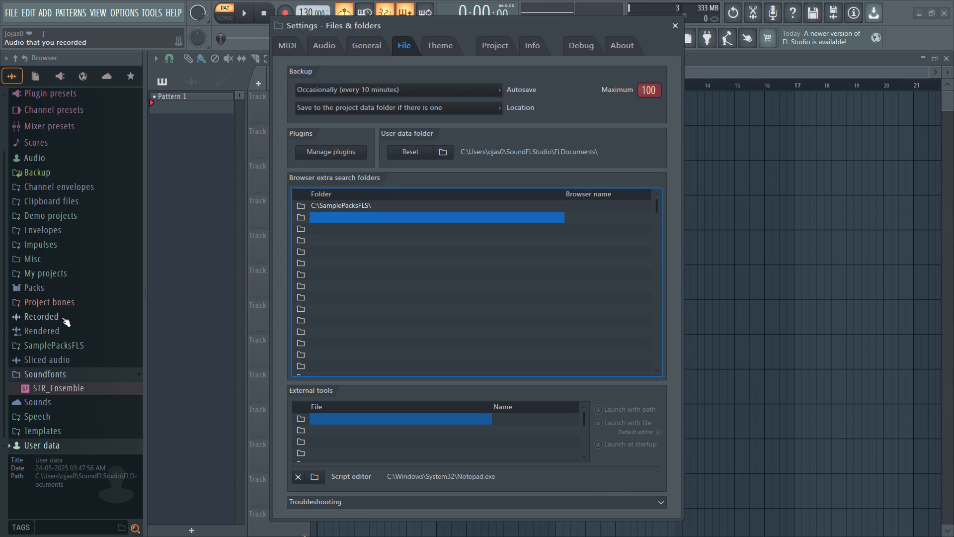
{"action": "double_click", "coordinate": [61, 350]}
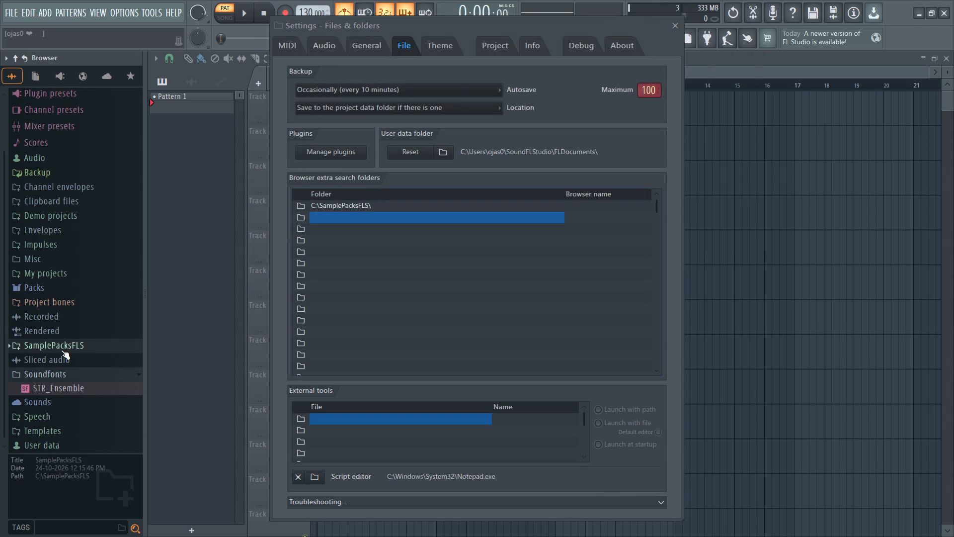
{"action": "left_click", "coordinate": [61, 350]}
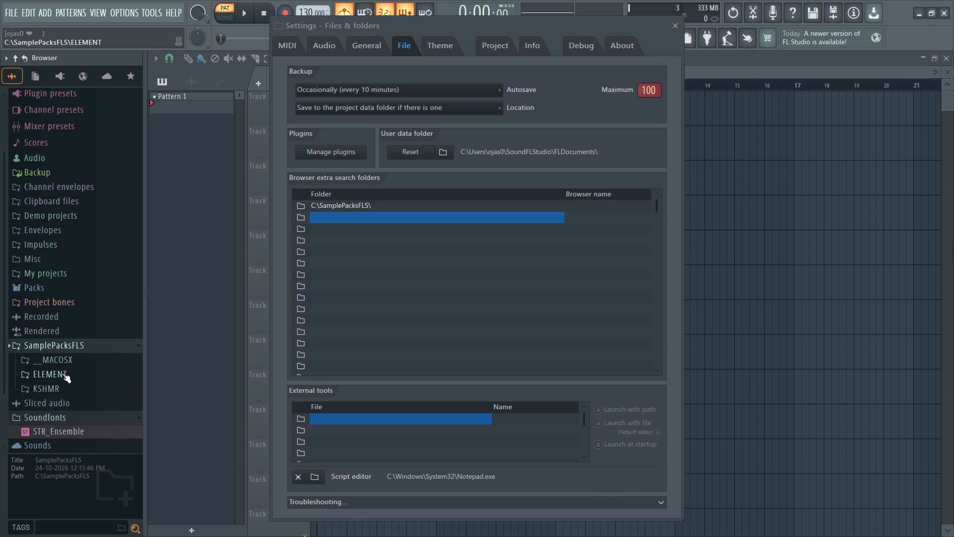
{"action": "left_click", "coordinate": [27, 363]}
{"action": "double_click", "coordinate": [27, 363]}
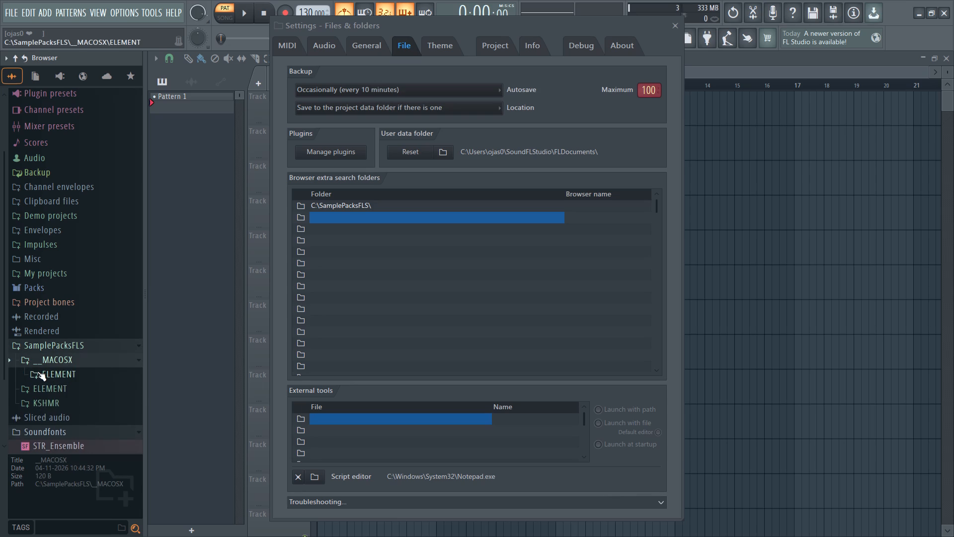
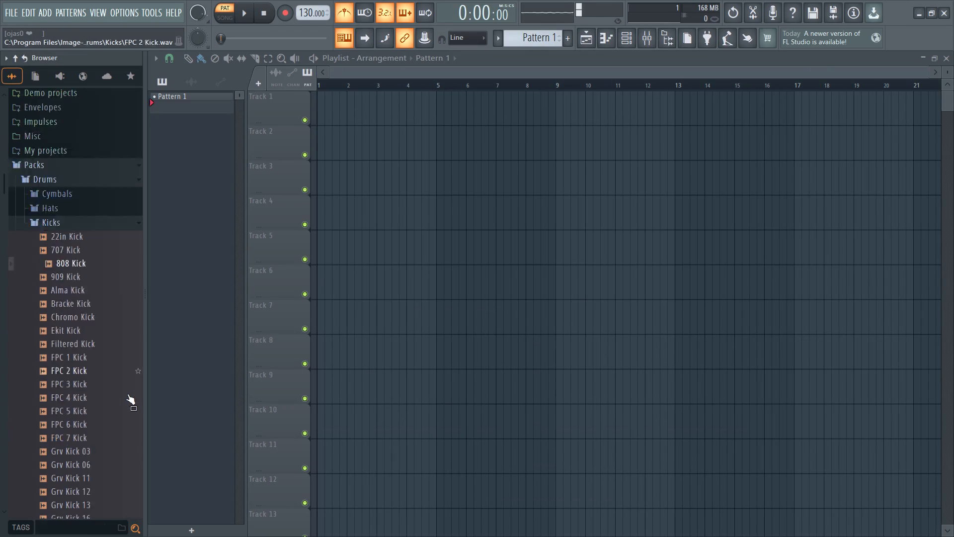
{"action": "scroll", "coordinate": [92, 339], "scroll_direction": "up", "scroll_amount": 5}
{"action": "right_click", "coordinate": [47, 340]}
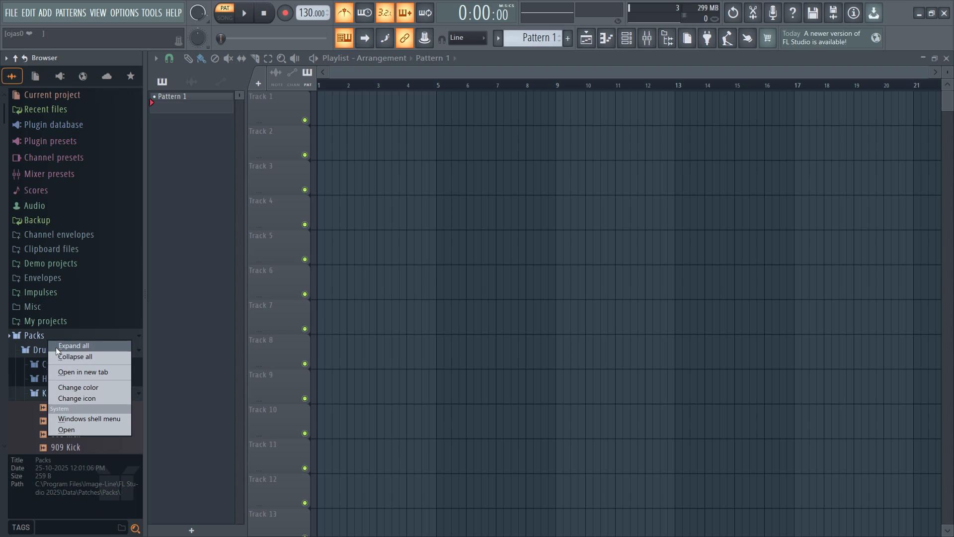
{"action": "left_click", "coordinate": [74, 355]}
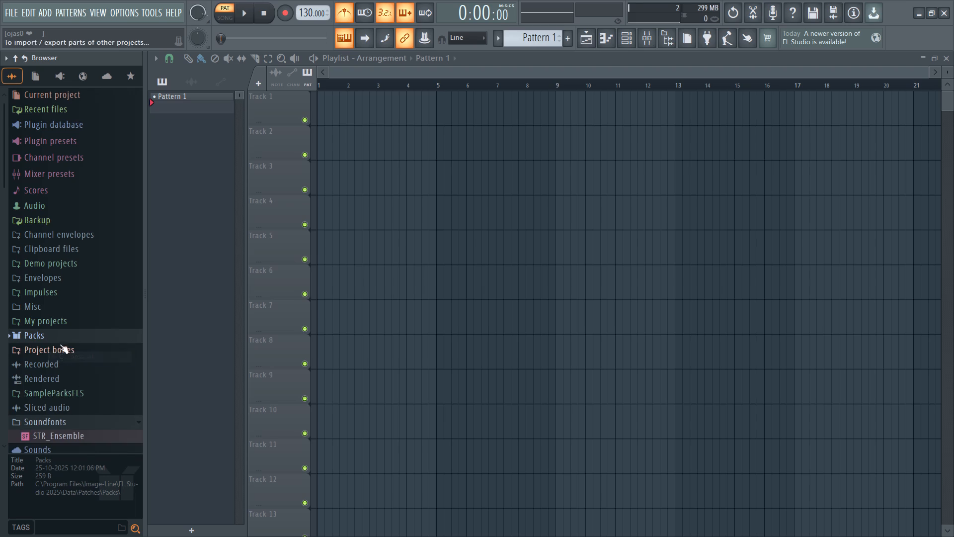
Expand SamplePacksFLS down to ELEMENT's 1 - Full Loops folder and audition the Abominable Break, Desert Heat and Dodgy Scheme drum loops.
{"action": "left_click", "coordinate": [24, 395]}
{"action": "scroll", "coordinate": [42, 393], "scroll_direction": "down", "scroll_amount": 2}
{"action": "left_click", "coordinate": [24, 250]}
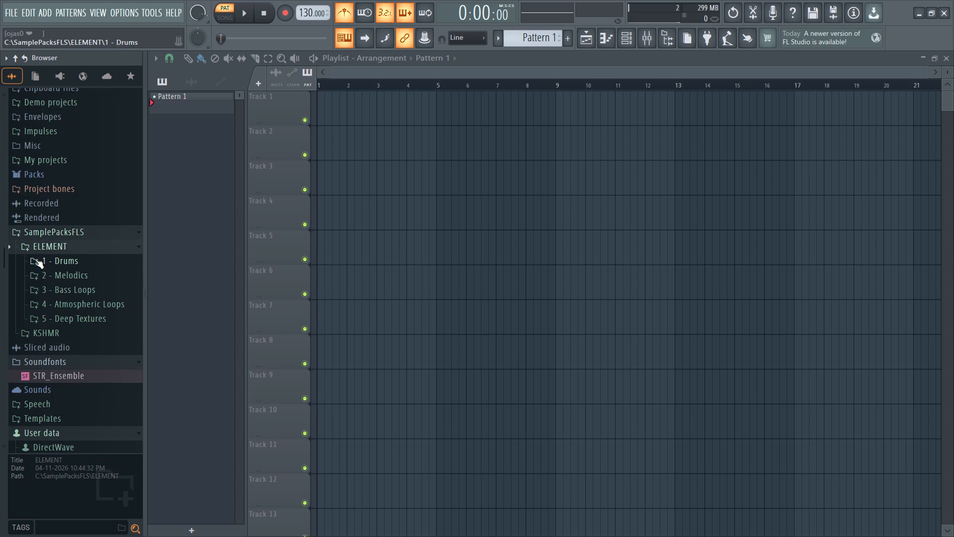
{"action": "left_click", "coordinate": [34, 260]}
{"action": "left_click", "coordinate": [59, 277]}
{"action": "left_click", "coordinate": [60, 287]}
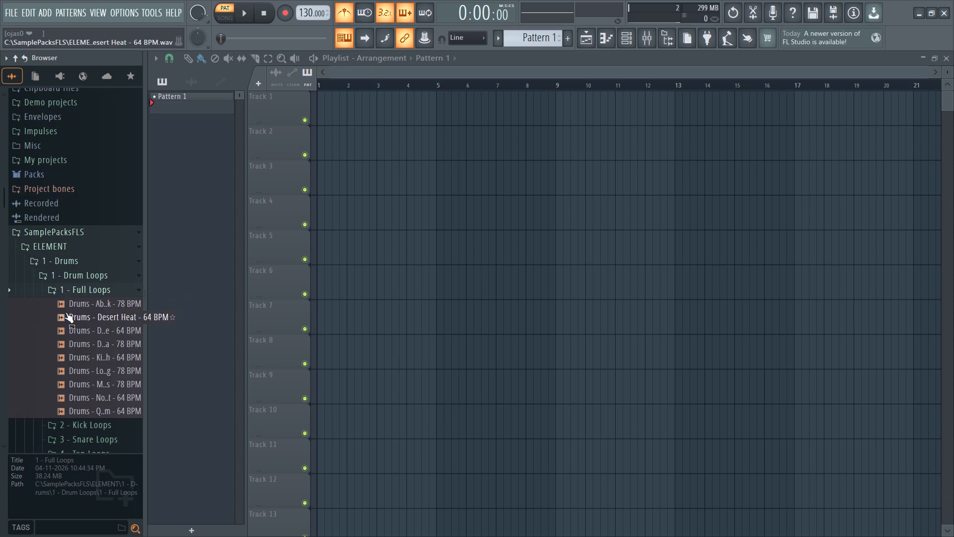
{"action": "left_click", "coordinate": [64, 301]}
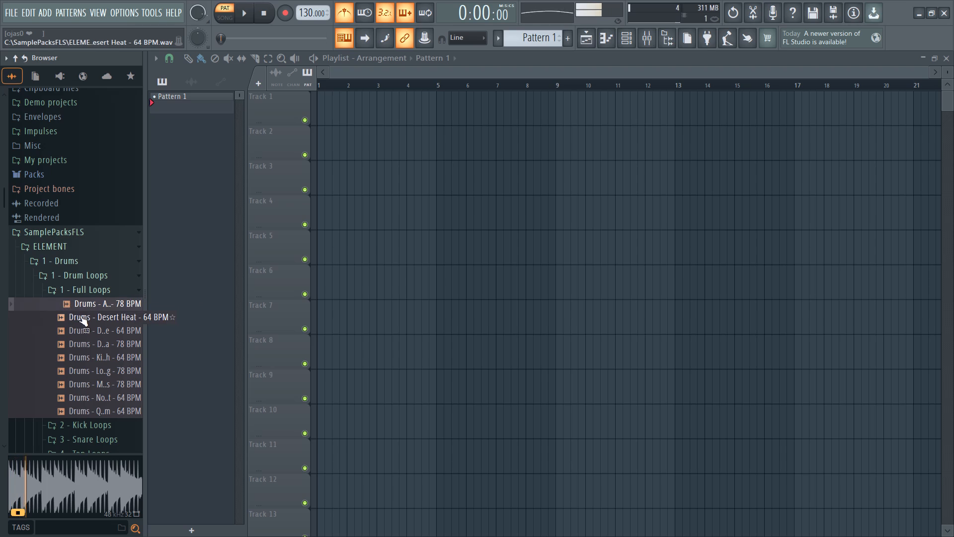
{"action": "left_click", "coordinate": [76, 316]}
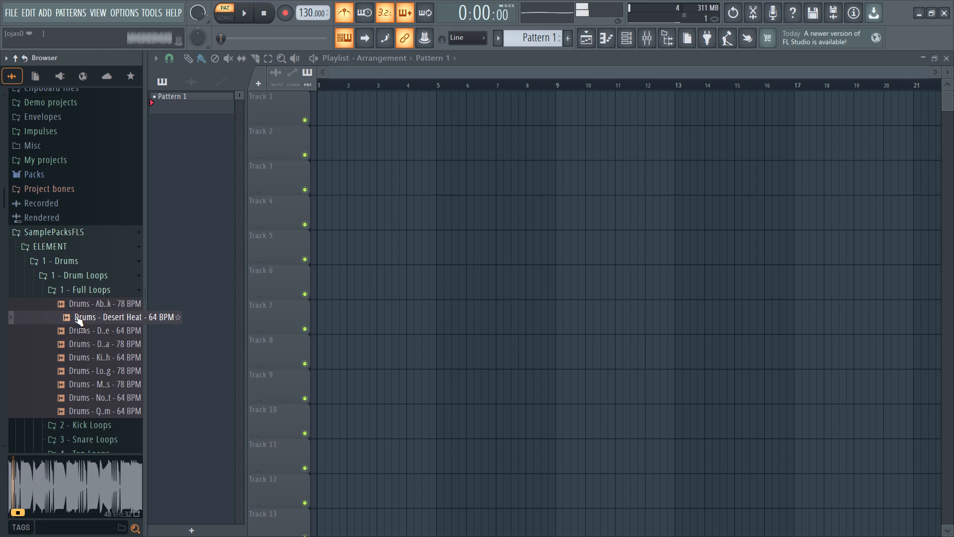
{"action": "left_click", "coordinate": [76, 327]}
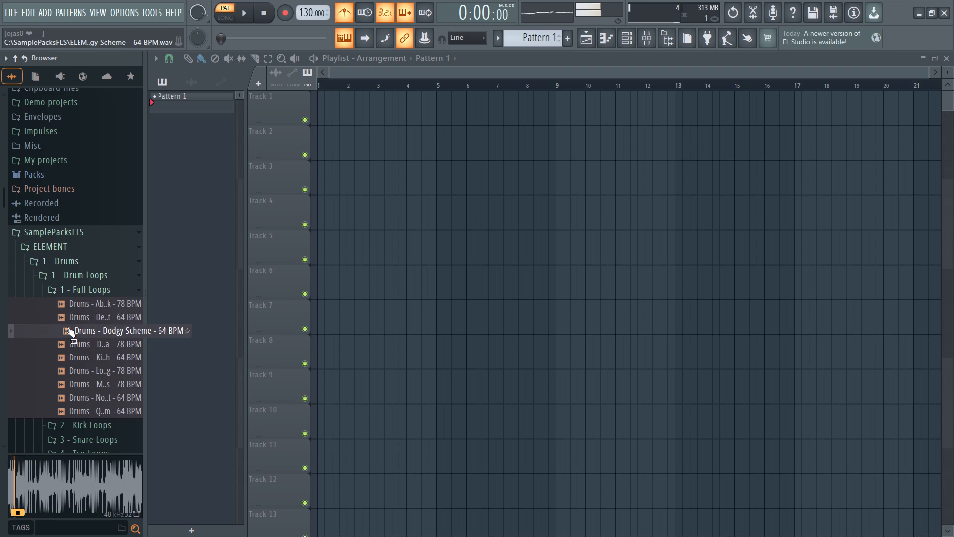
Place the Drums - Desert Heat - 64 BPM loop on Playlist Track 5, starting at bar 3.
{"action": "left_click", "coordinate": [66, 319]}
{"action": "left_click_drag", "start_coordinate": [72, 316], "coordinate": [373, 258]}
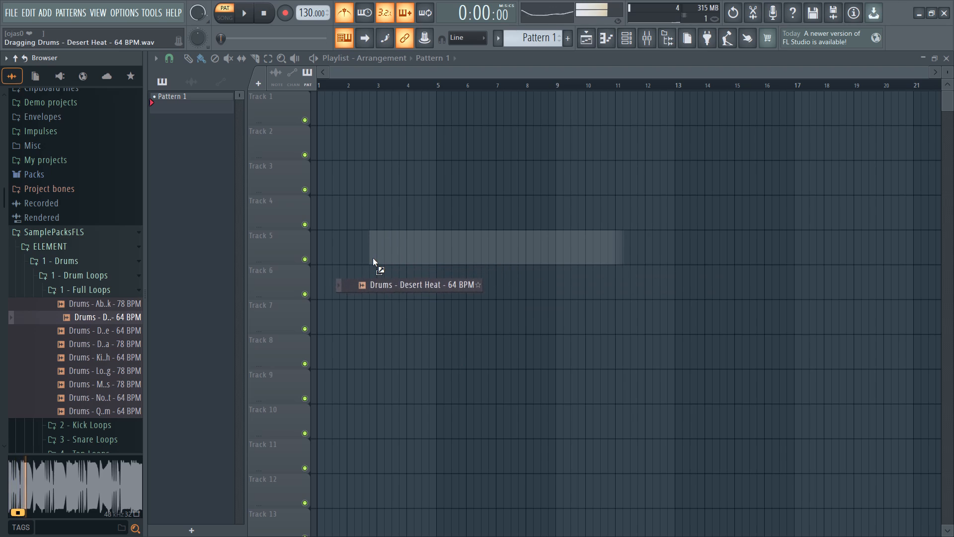
{"action": "left_click_drag", "start_coordinate": [373, 258], "coordinate": [379, 257]}
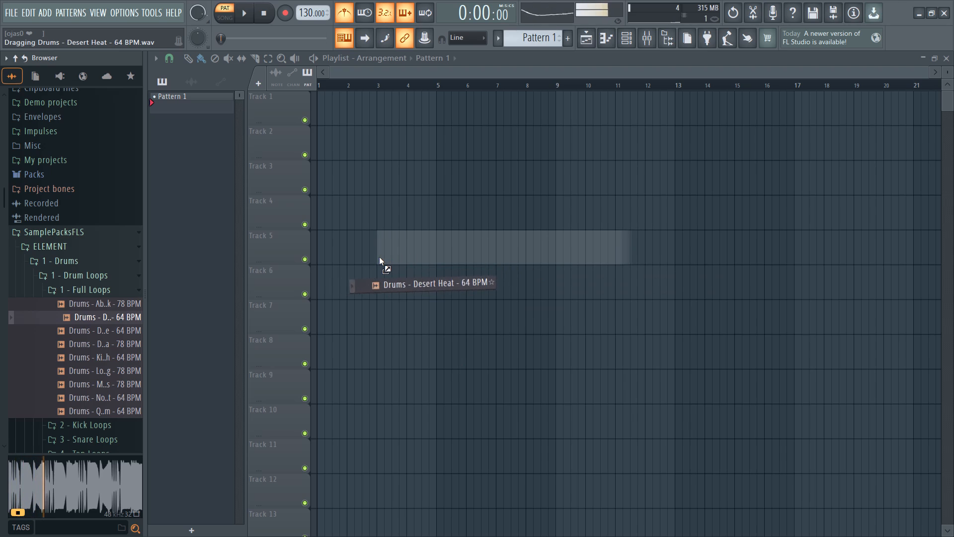
{"action": "left_click_drag", "start_coordinate": [379, 257], "coordinate": [379, 257]}
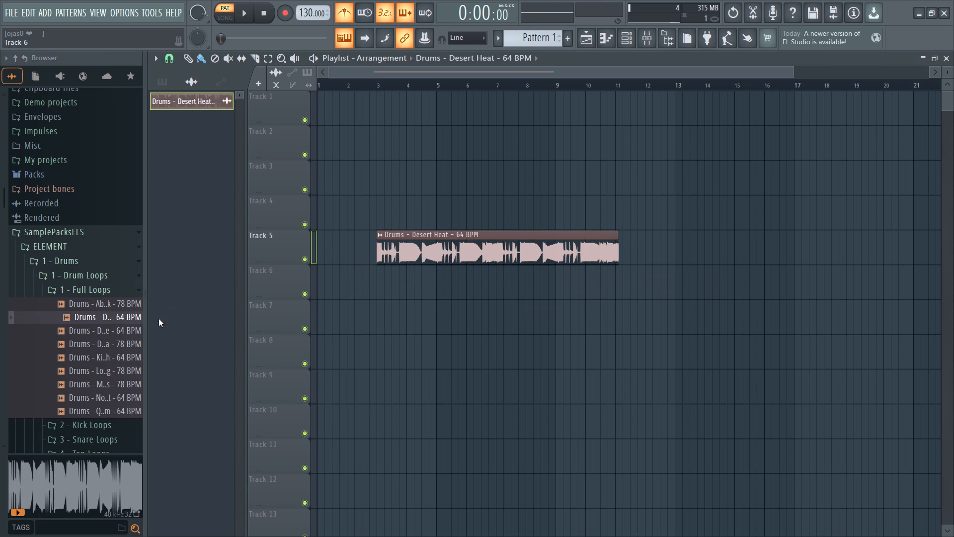
Audition the drum loops in 1 - Full Loops from Abominable Break down to the last 64 BPM loop, and collapse the folder.
{"action": "left_click", "coordinate": [68, 299]}
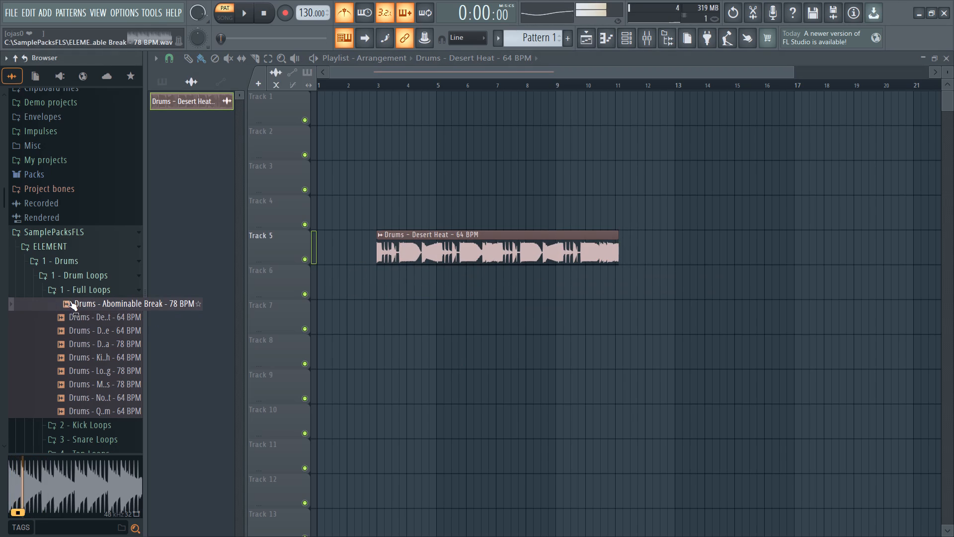
{"action": "left_click", "coordinate": [72, 314]}
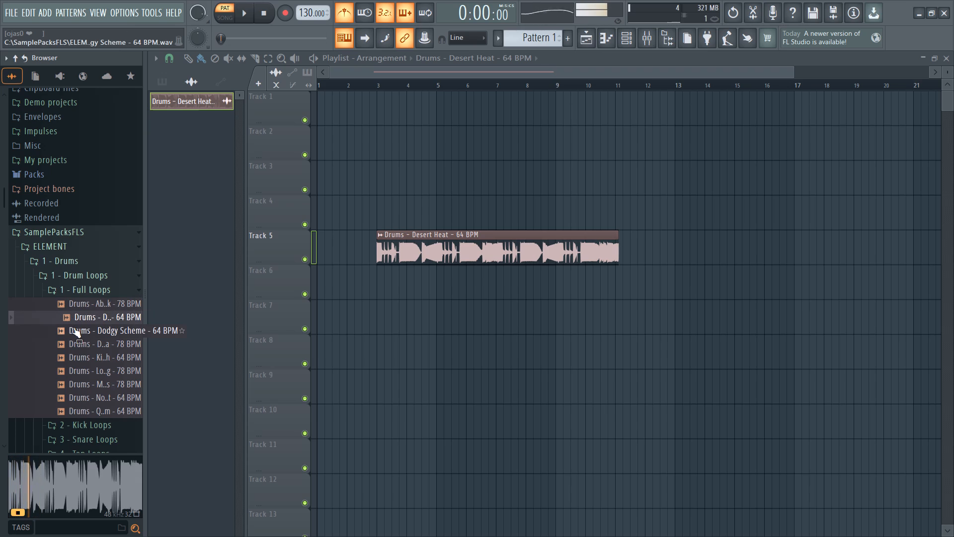
{"action": "left_click", "coordinate": [73, 327]}
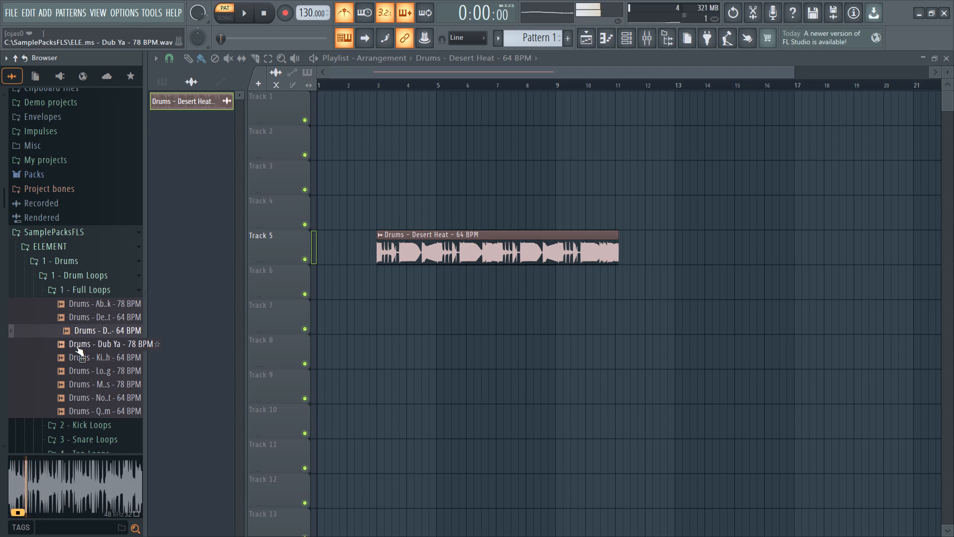
{"action": "left_click", "coordinate": [76, 346]}
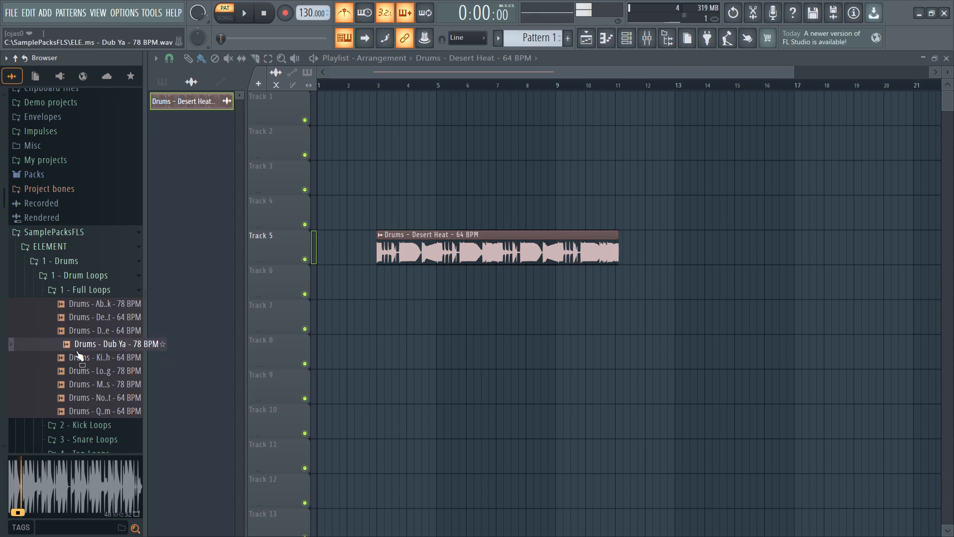
{"action": "left_click", "coordinate": [76, 356]}
{"action": "left_click", "coordinate": [76, 371]}
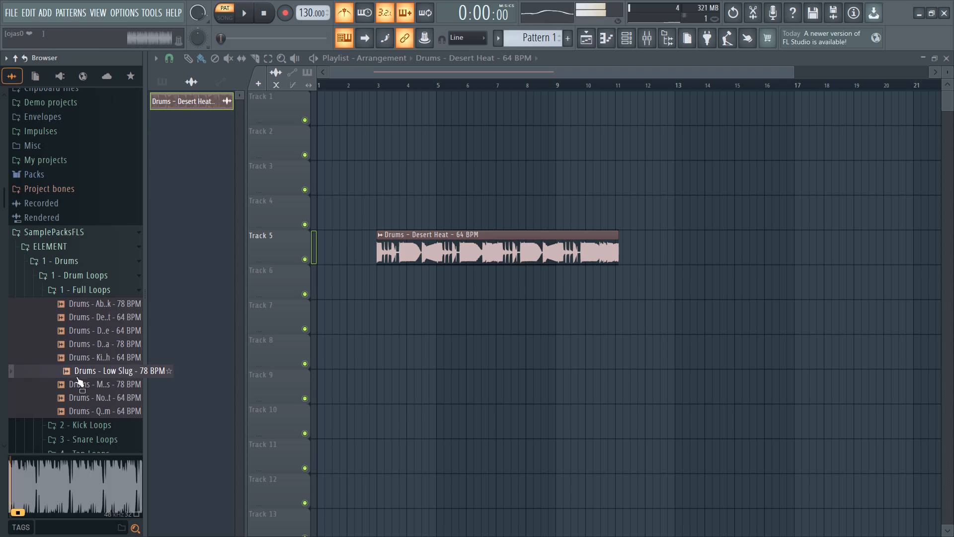
{"action": "left_click", "coordinate": [76, 384]}
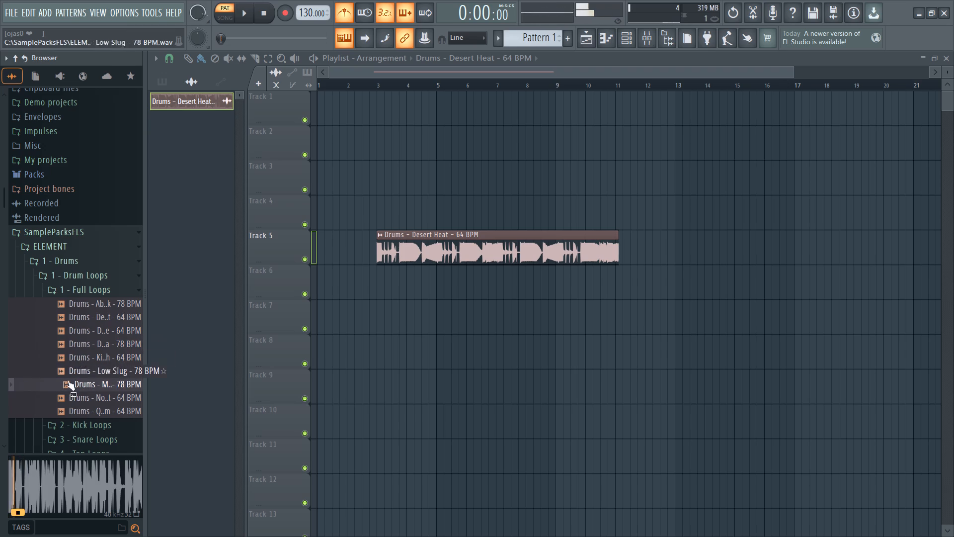
{"action": "left_click", "coordinate": [77, 408]}
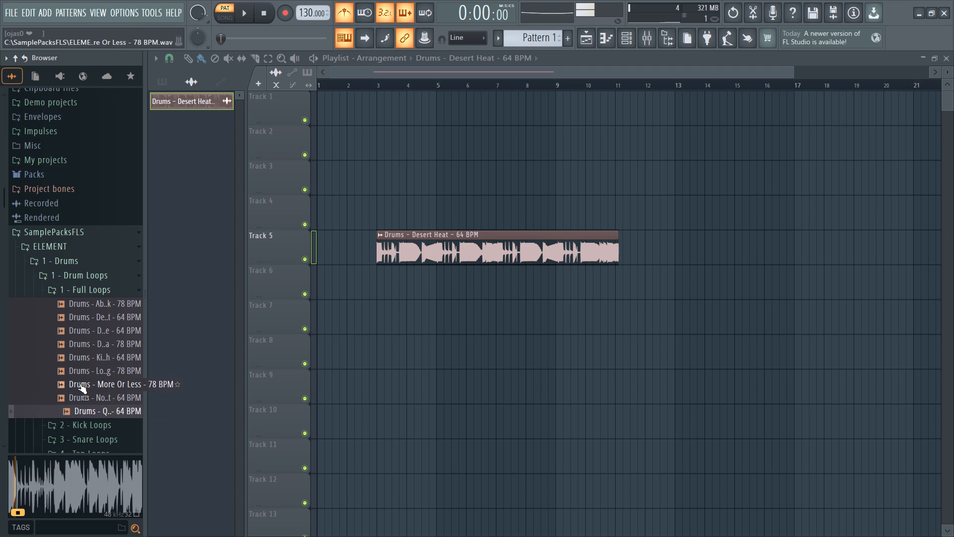
{"action": "scroll", "coordinate": [79, 383], "scroll_direction": "down", "scroll_amount": 3}
{"action": "scroll", "coordinate": [51, 220], "scroll_direction": "up", "scroll_amount": 3}
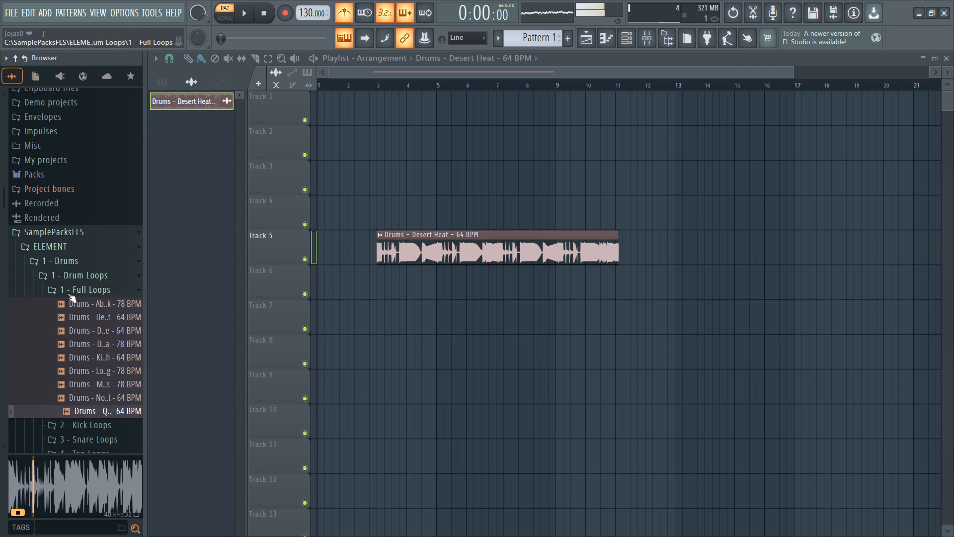
{"action": "left_click", "coordinate": [68, 293]}
Audition the first few loops in ELEMENT's 2 - Kick Loops folder, up to Dodgy Scheme, and collapse the folder.
{"action": "left_click", "coordinate": [64, 304]}
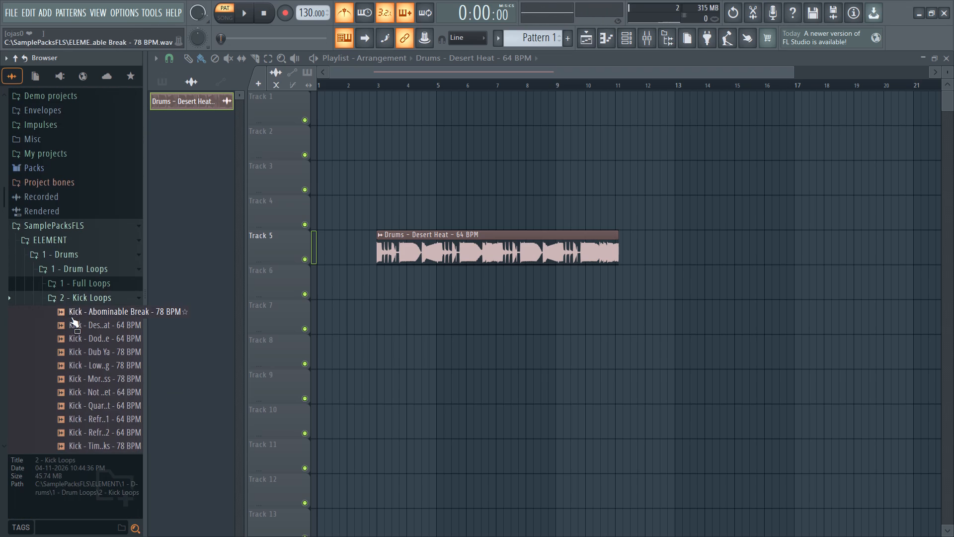
{"action": "left_click", "coordinate": [72, 318]}
{"action": "left_click", "coordinate": [74, 320]}
{"action": "left_click", "coordinate": [79, 336]}
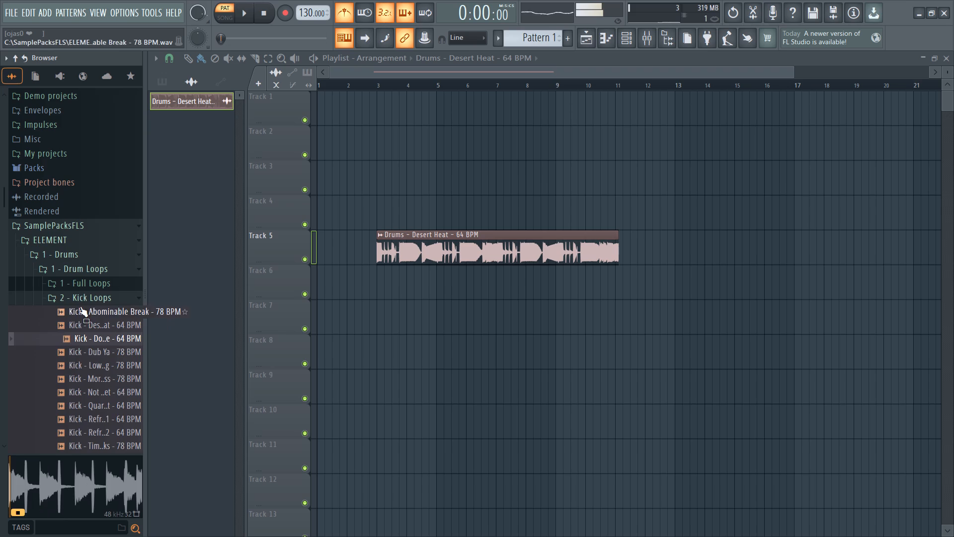
{"action": "left_click", "coordinate": [79, 296]}
From 3 - Snare Loops, preview Rimshot - Dub Ya - 78 BPM and place it on Track 7 at about bar 8.5.
{"action": "scroll", "coordinate": [79, 296], "scroll_direction": "down", "scroll_amount": 1}
{"action": "left_click", "coordinate": [62, 230]}
{"action": "left_click", "coordinate": [66, 269]}
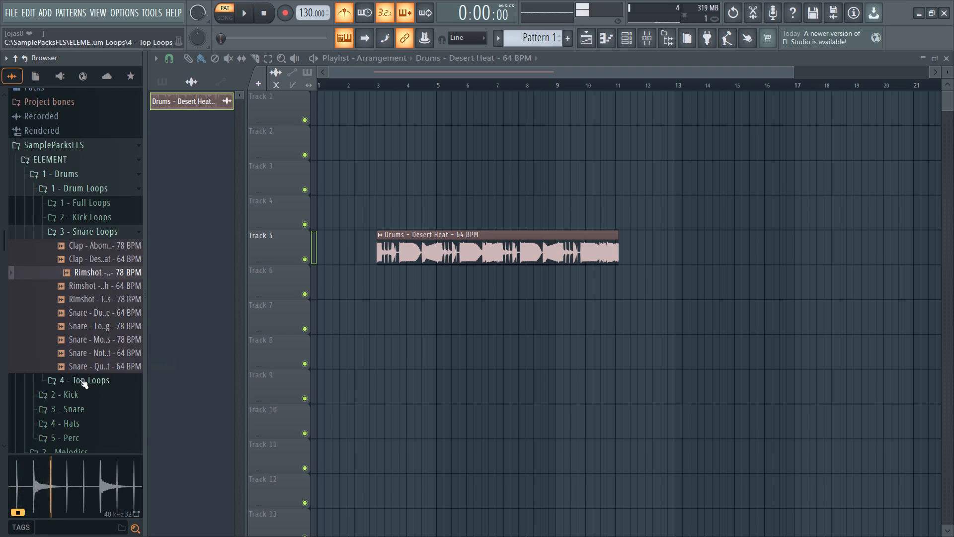
{"action": "left_click_drag", "start_coordinate": [83, 271], "coordinate": [541, 305]}
Audition the remaining rimshot and snare loops in 3 - Snare Loops, down to Snare - Quarter Tatt - 64 BPM.
{"action": "left_click", "coordinate": [100, 291]}
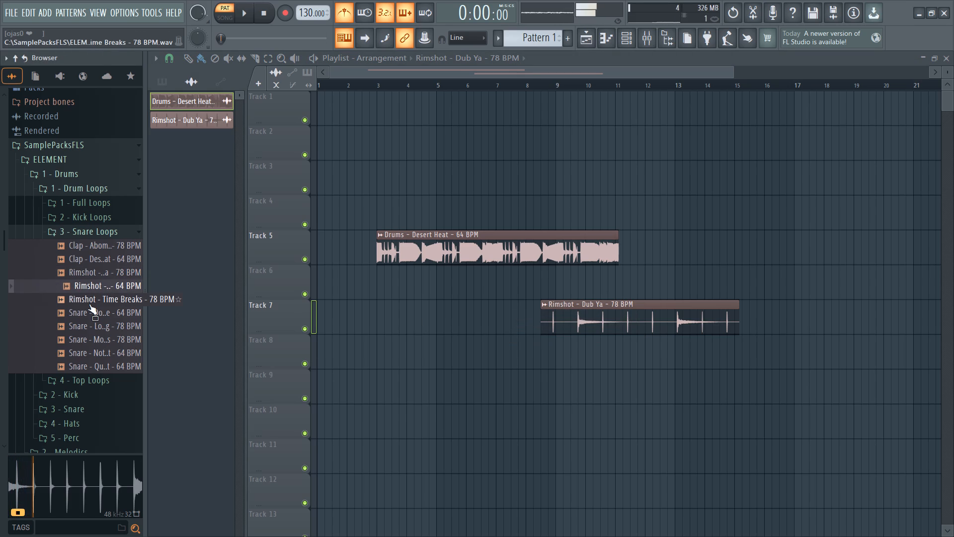
{"action": "left_click", "coordinate": [89, 304]}
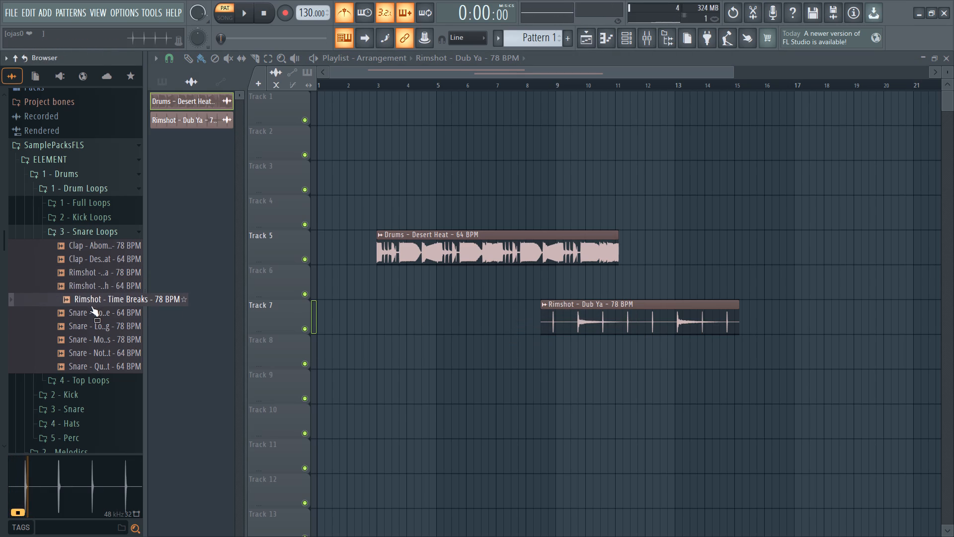
{"action": "left_click", "coordinate": [89, 310]}
{"action": "left_click", "coordinate": [88, 321]}
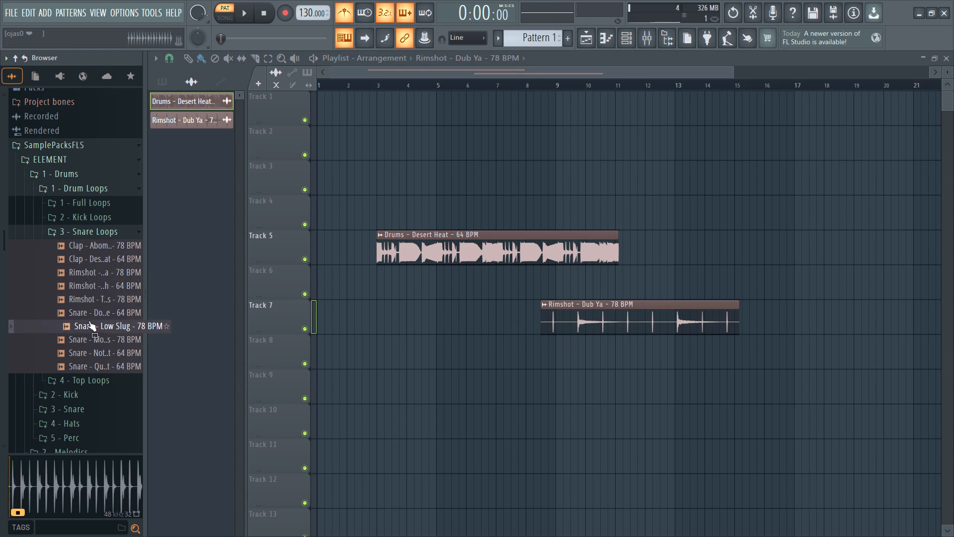
{"action": "left_click", "coordinate": [95, 336]}
{"action": "left_click", "coordinate": [96, 322]}
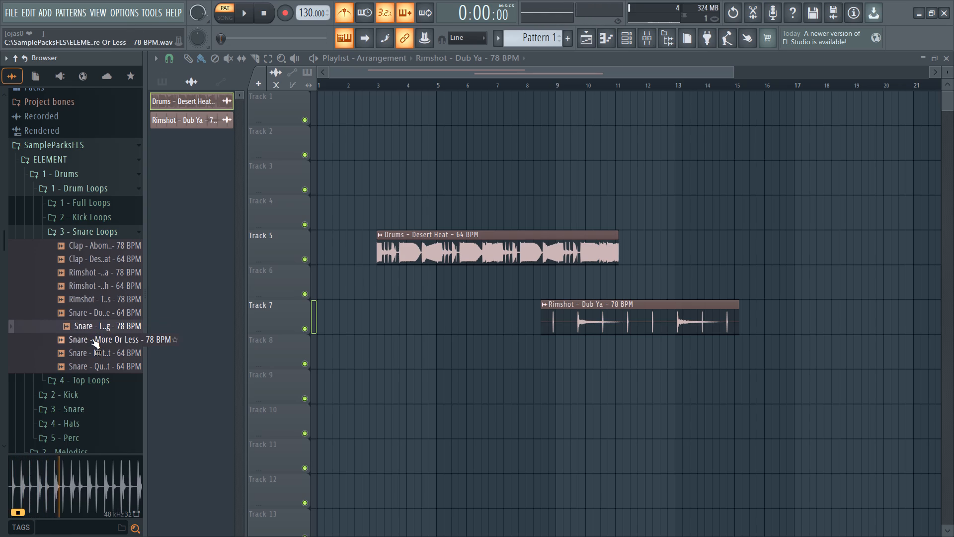
{"action": "left_click", "coordinate": [92, 338]}
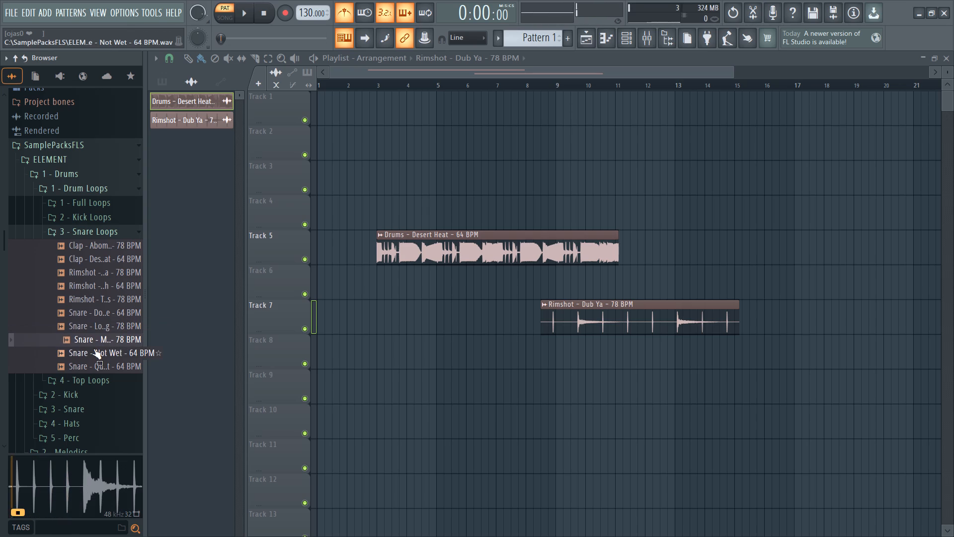
{"action": "left_click", "coordinate": [93, 351]}
{"action": "left_click", "coordinate": [93, 366]}
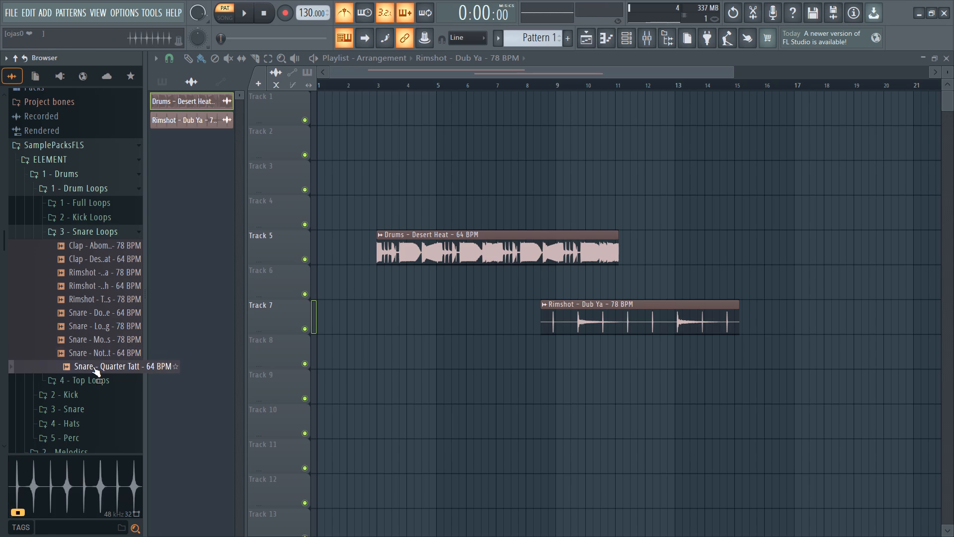
From 4 - Top Loops, preview Hi-Hat - Dub Ya - 78 BPM and place it on Track 10 at about bar 7.
{"action": "scroll", "coordinate": [92, 366], "scroll_direction": "down", "scroll_amount": 2}
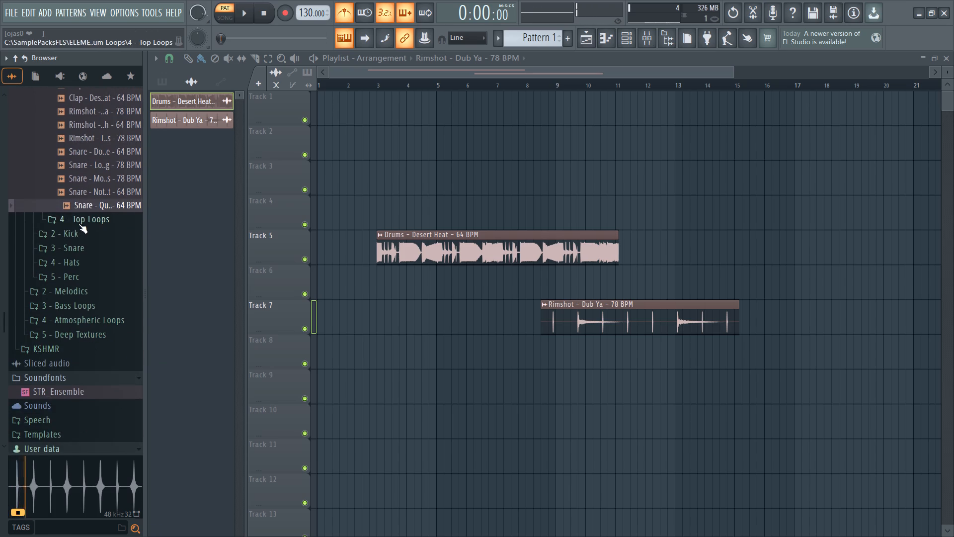
{"action": "left_click", "coordinate": [79, 224]}
{"action": "left_click", "coordinate": [65, 244]}
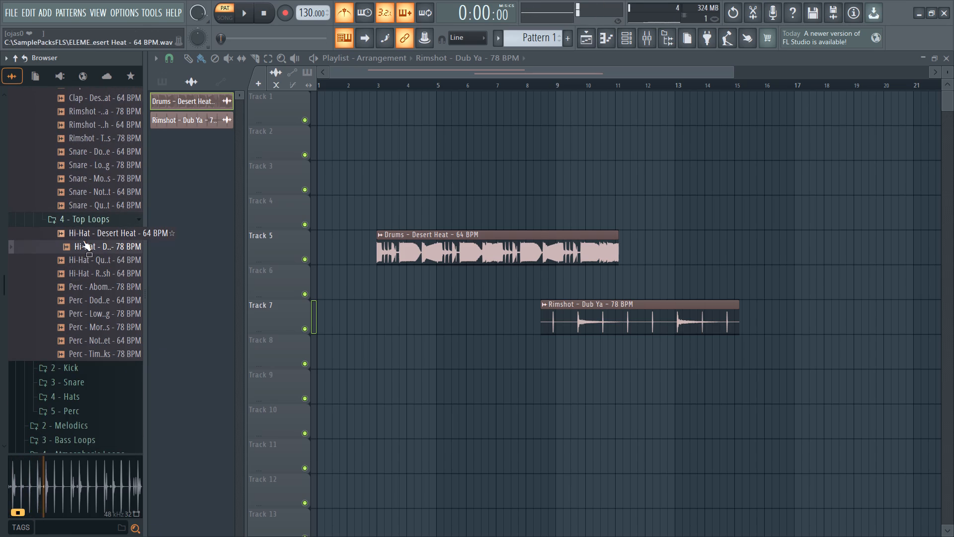
{"action": "left_click_drag", "start_coordinate": [84, 247], "coordinate": [504, 409]}
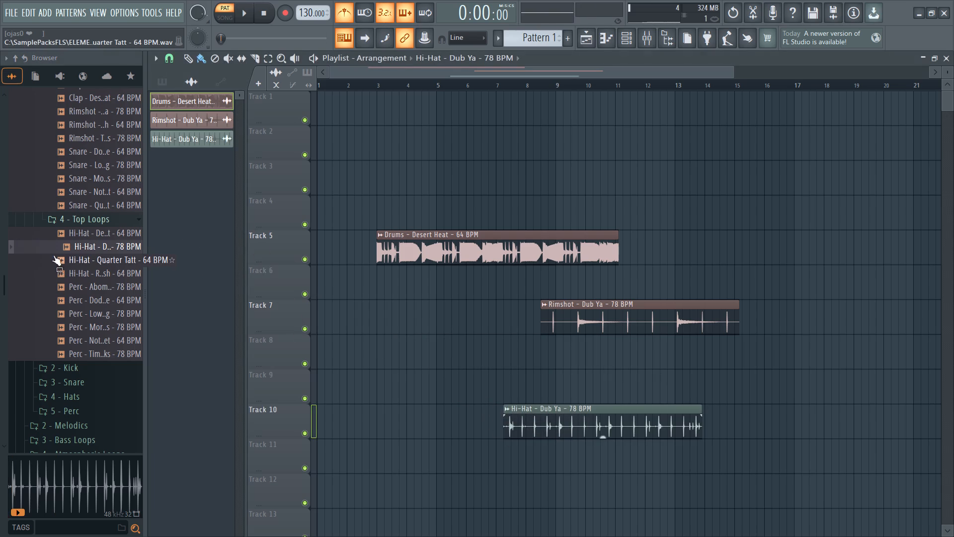
Preview Hi-Hat - Quarter Tatt - 64 BPM and place it on Track 9 at about bar 5.
{"action": "left_click", "coordinate": [65, 254]}
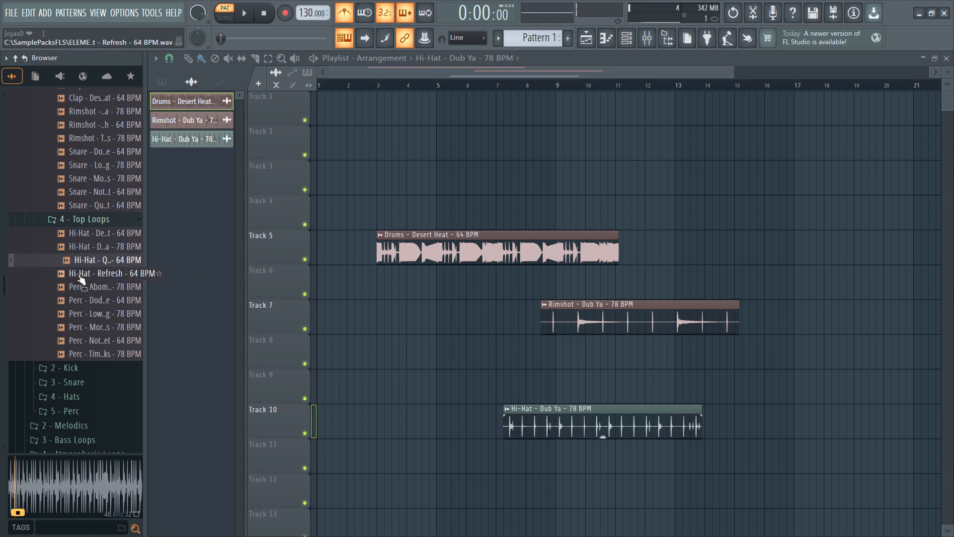
{"action": "left_click_drag", "start_coordinate": [90, 257], "coordinate": [445, 382]}
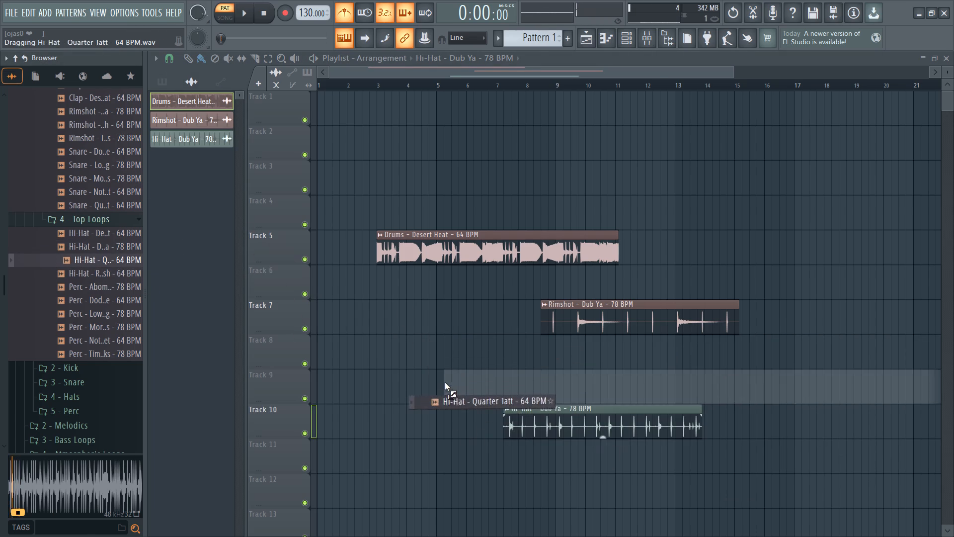
{"action": "left_click_drag", "start_coordinate": [445, 382], "coordinate": [444, 382]}
Preview the following 4 - Top Loops samples and place Perc - Low Slug - 78 BPM on Track 8 at about bar 3.
{"action": "left_click", "coordinate": [83, 276]}
{"action": "left_click", "coordinate": [82, 287]}
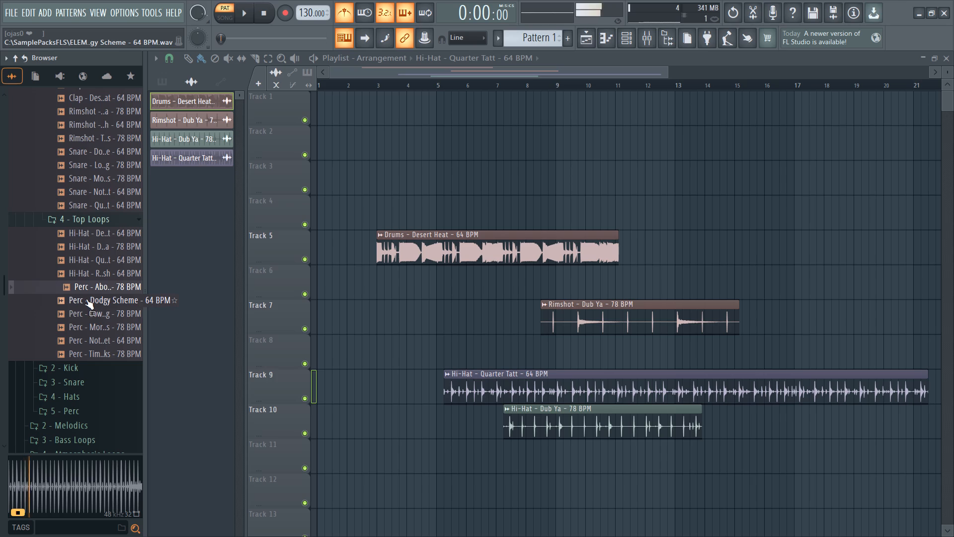
{"action": "left_click", "coordinate": [84, 304]}
{"action": "left_click", "coordinate": [82, 312]}
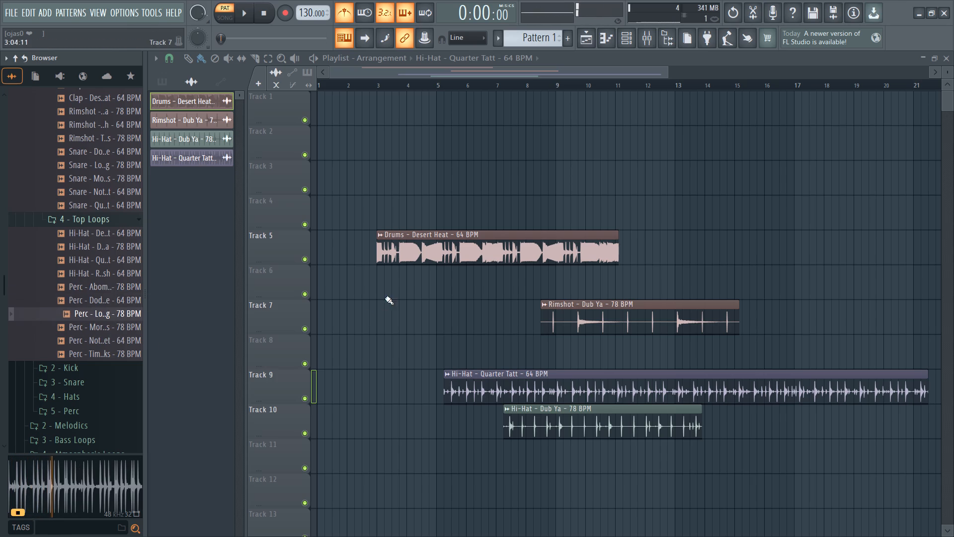
{"action": "left_click_drag", "start_coordinate": [85, 311], "coordinate": [370, 351]}
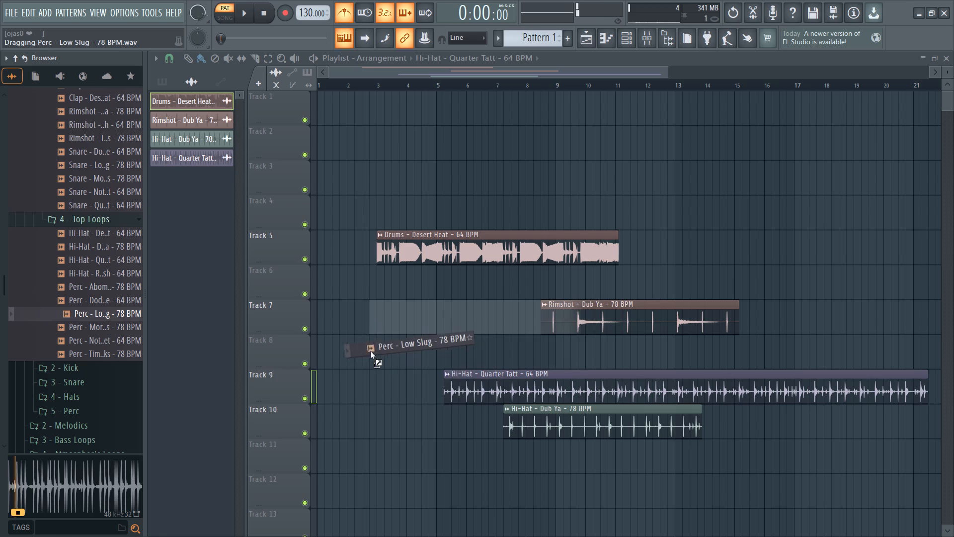
{"action": "left_click_drag", "start_coordinate": [370, 351], "coordinate": [379, 365]}
Audition the remaining percussion loops in 4 - Top Loops, down to Perc - Time Breaks - 78 BPM.
{"action": "left_click", "coordinate": [85, 332]}
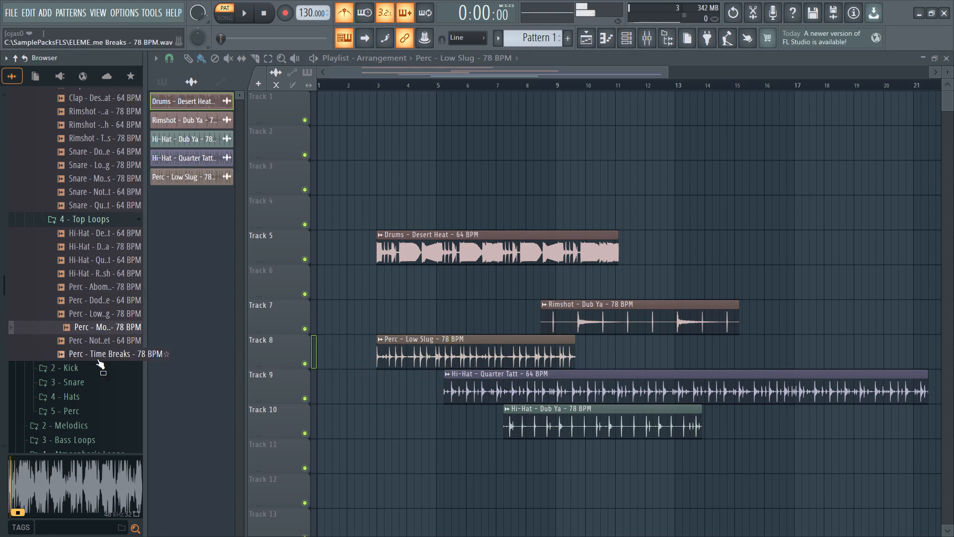
{"action": "left_click", "coordinate": [102, 345]}
{"action": "left_click", "coordinate": [77, 355]}
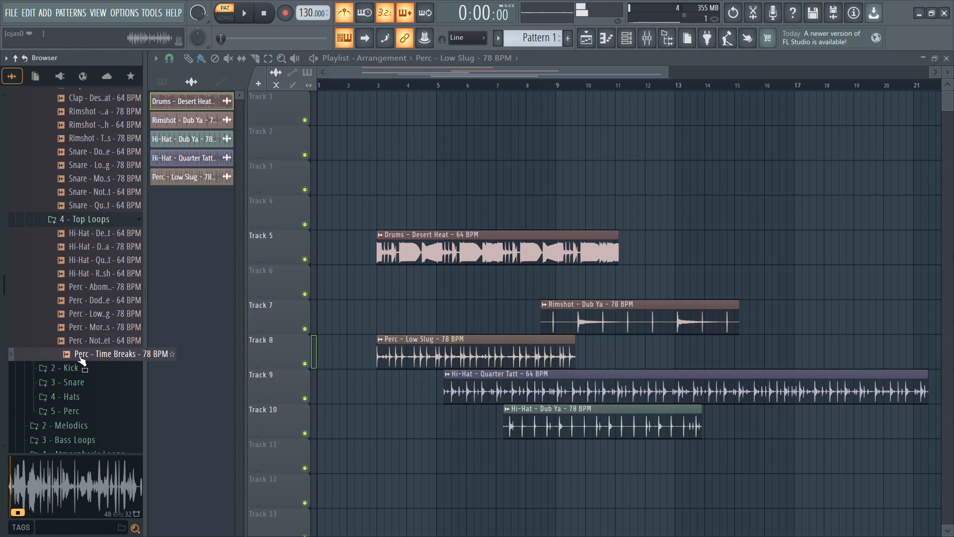
Open the 2 - Kick folder and audition its kick one-shots, starting from Kick - Booted.
{"action": "left_click", "coordinate": [79, 370]}
{"action": "scroll", "coordinate": [79, 369], "scroll_direction": "down", "scroll_amount": 1}
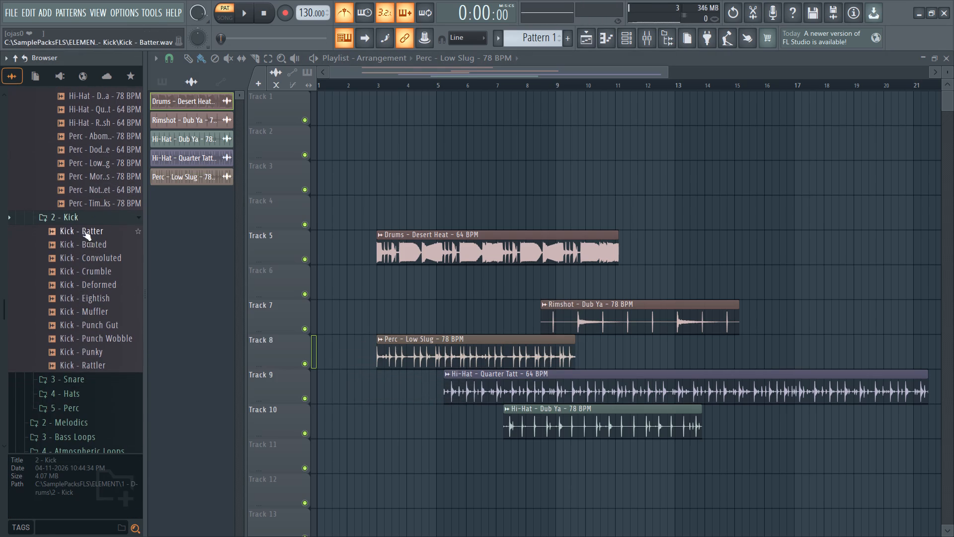
{"action": "left_click", "coordinate": [81, 241]}
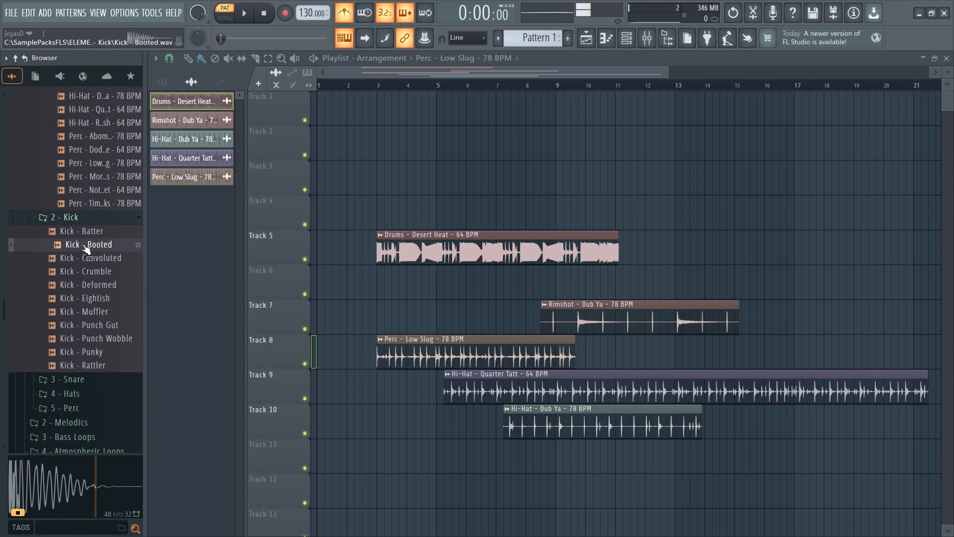
{"action": "left_click", "coordinate": [86, 254]}
{"action": "left_click", "coordinate": [92, 269]}
{"action": "left_click", "coordinate": [93, 290]}
{"action": "left_click", "coordinate": [93, 298]}
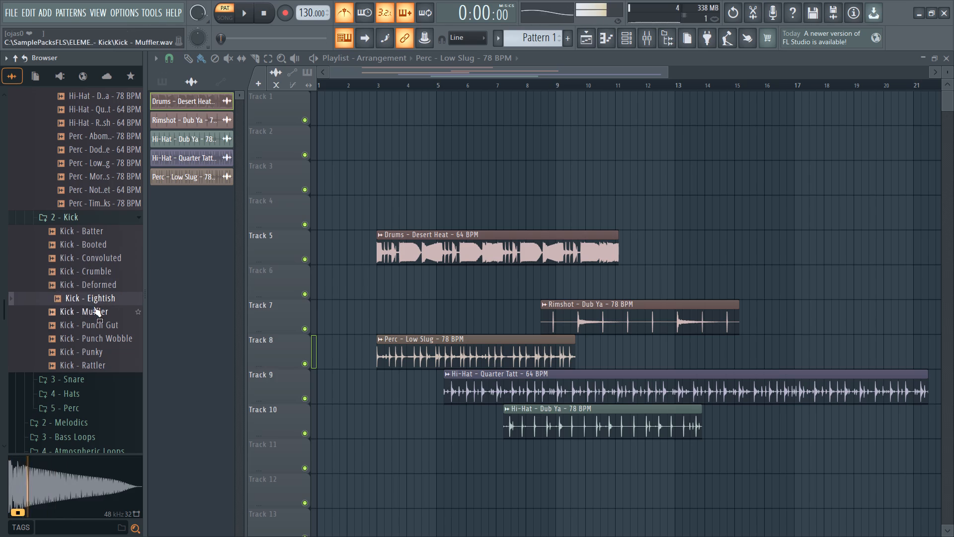
{"action": "left_click", "coordinate": [93, 309]}
{"action": "left_click", "coordinate": [96, 331]}
{"action": "left_click", "coordinate": [96, 303]}
{"action": "left_click", "coordinate": [99, 326]}
{"action": "left_click", "coordinate": [101, 339]}
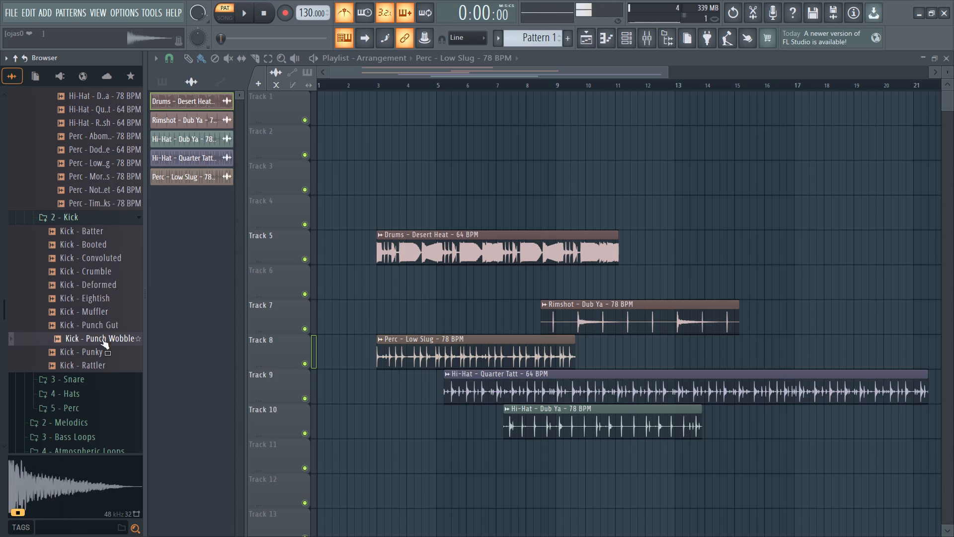
{"action": "left_click", "coordinate": [101, 349]}
{"action": "left_click", "coordinate": [101, 359]}
Open the 3 - Snare folder and audition its snare one-shots, including Snare - More Or Less and Snare - Quarter Tatt.
{"action": "scroll", "coordinate": [101, 359], "scroll_direction": "down", "scroll_amount": 1}
{"action": "left_click", "coordinate": [83, 302]}
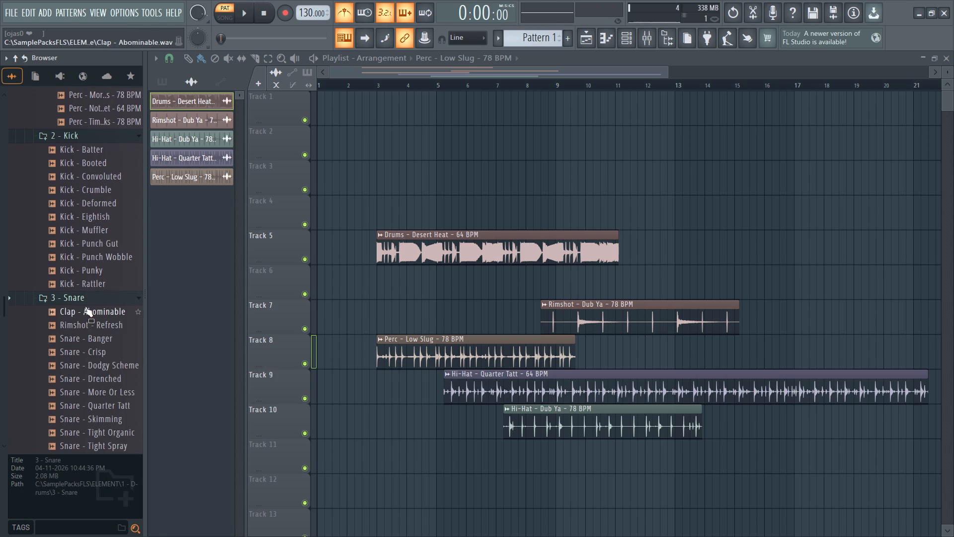
{"action": "scroll", "coordinate": [87, 311], "scroll_direction": "down", "scroll_amount": 3}
{"action": "left_click", "coordinate": [100, 143]}
{"action": "left_click", "coordinate": [82, 186]}
{"action": "left_click", "coordinate": [93, 154]}
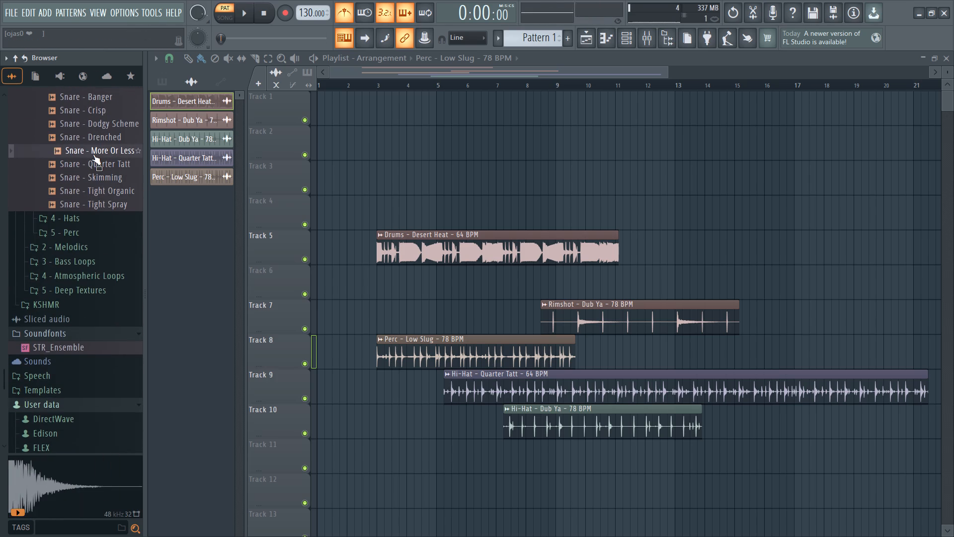
{"action": "left_click", "coordinate": [93, 154]}
{"action": "left_click", "coordinate": [92, 169]}
{"action": "left_click", "coordinate": [92, 177]}
{"action": "left_click", "coordinate": [91, 190]}
Preview Snare - Skimming repeatedly and place it on Track 6 just after bar 2.
{"action": "left_click", "coordinate": [93, 179]}
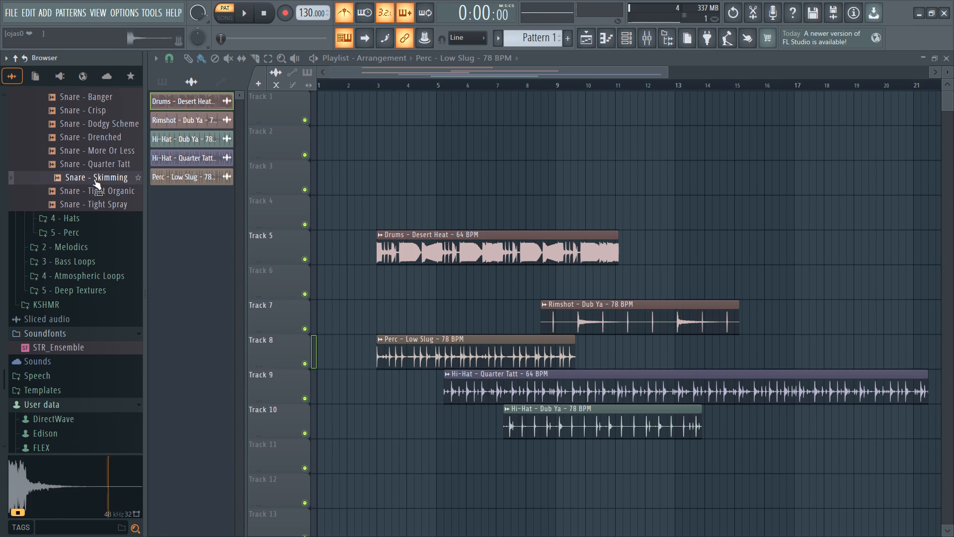
{"action": "triple_click", "coordinate": [93, 179]}
{"action": "triple_click", "coordinate": [93, 179]}
{"action": "left_click", "coordinate": [93, 179]}
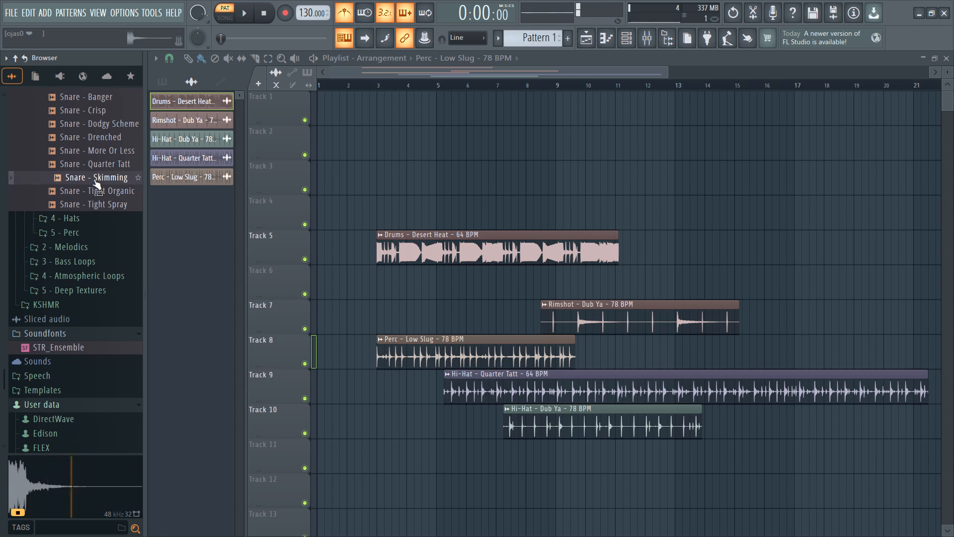
{"action": "triple_click", "coordinate": [93, 179]}
{"action": "triple_click", "coordinate": [93, 179]}
{"action": "double_click", "coordinate": [93, 179]}
{"action": "left_click_drag", "start_coordinate": [93, 179], "coordinate": [105, 187]}
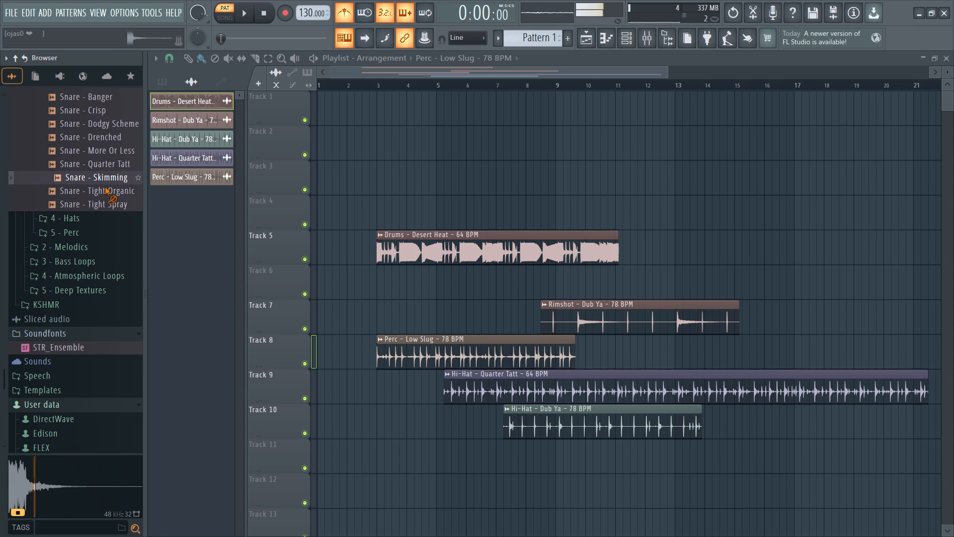
{"action": "left_click_drag", "start_coordinate": [105, 187], "coordinate": [354, 277]}
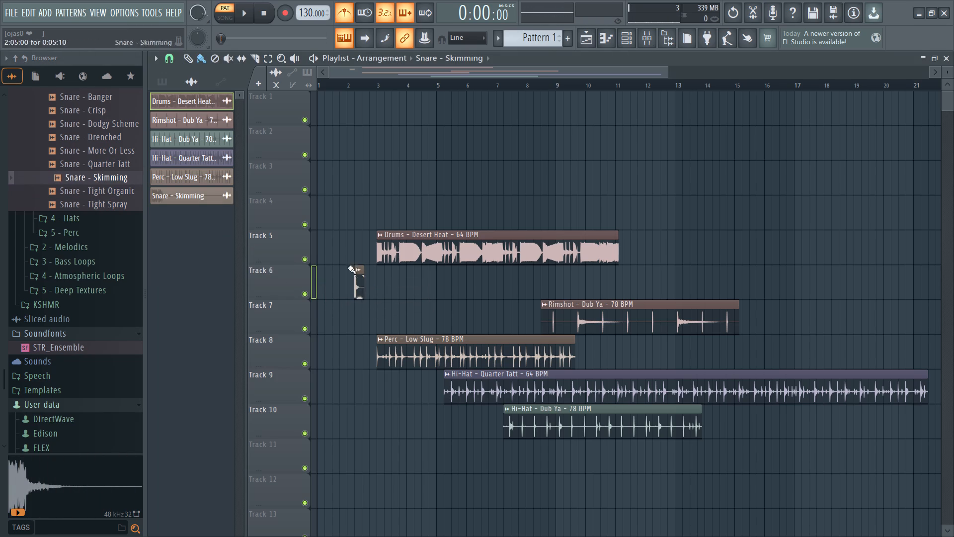
Audition the last snares in 3 - Snare, Snare - Tight Organic and Snare - Tight Spray.
{"action": "left_click", "coordinate": [114, 191]}
{"action": "left_click", "coordinate": [114, 191]}
{"action": "left_click", "coordinate": [110, 205]}
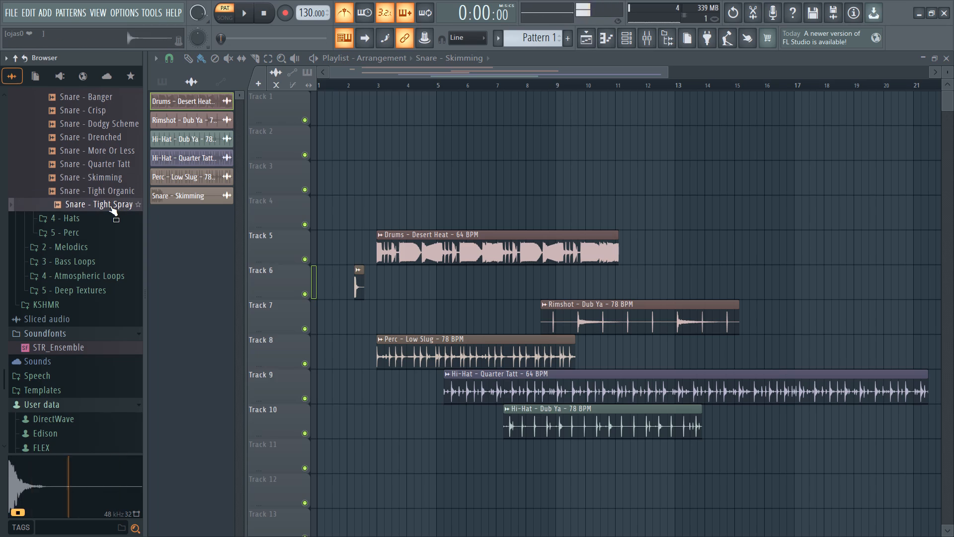
{"action": "double_click", "coordinate": [110, 205]}
Open the 4 - Hats folder and audition its hi-hat one-shots from Hi-Hat - Acoustic Real to Hi-Hat - Toy Open.
{"action": "left_click", "coordinate": [70, 222]}
{"action": "triple_click", "coordinate": [78, 235]}
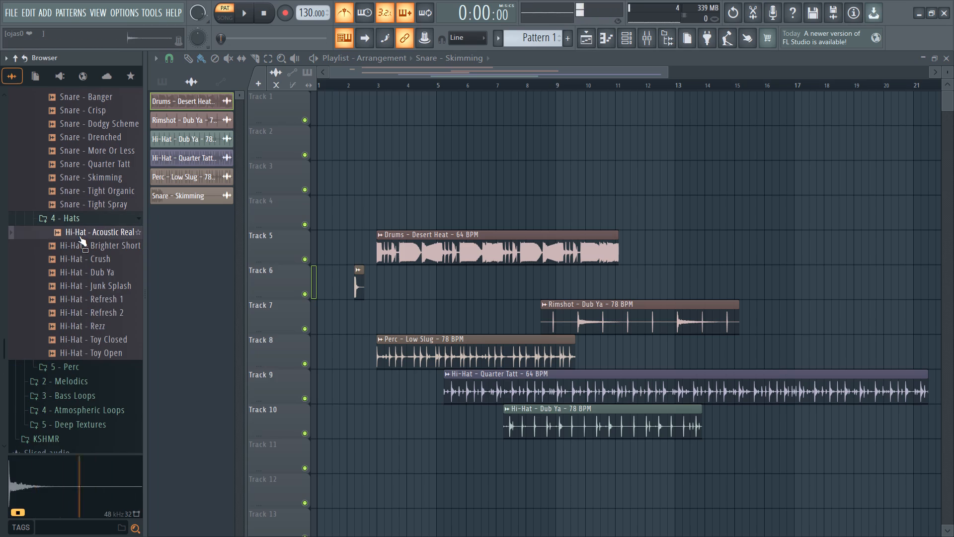
{"action": "left_click", "coordinate": [79, 245]}
{"action": "left_click", "coordinate": [80, 258]}
{"action": "left_click", "coordinate": [83, 275]}
{"action": "left_click", "coordinate": [89, 291]}
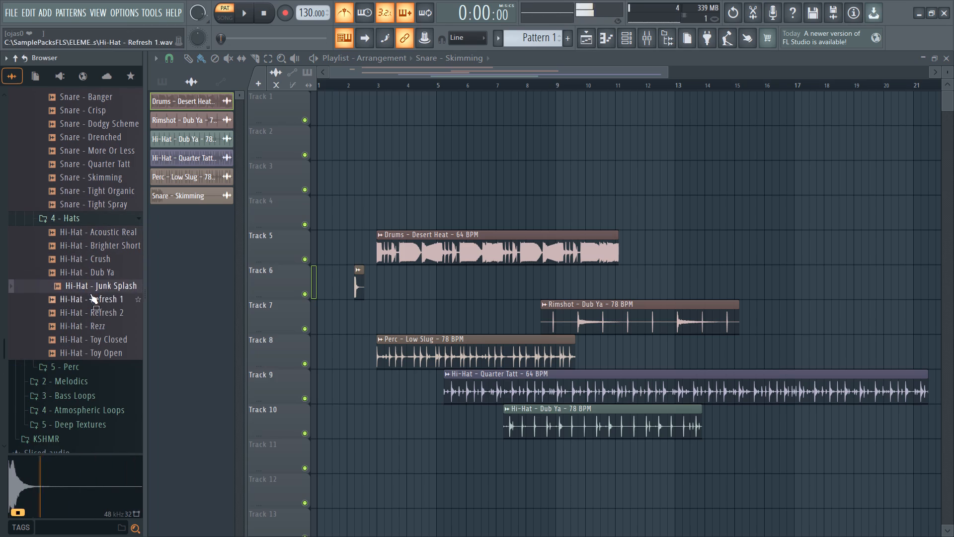
{"action": "left_click", "coordinate": [89, 300]}
{"action": "left_click", "coordinate": [87, 308]}
{"action": "left_click", "coordinate": [85, 320]}
{"action": "left_click", "coordinate": [86, 337]}
{"action": "left_click", "coordinate": [89, 348]}
Open the 5 - Perc folder and audition its one-shots, including Grain Perc, Deconstructed, Twang, Tiny Tight and Wood Stick.
{"action": "scroll", "coordinate": [89, 349], "scroll_direction": "down", "scroll_amount": 1}
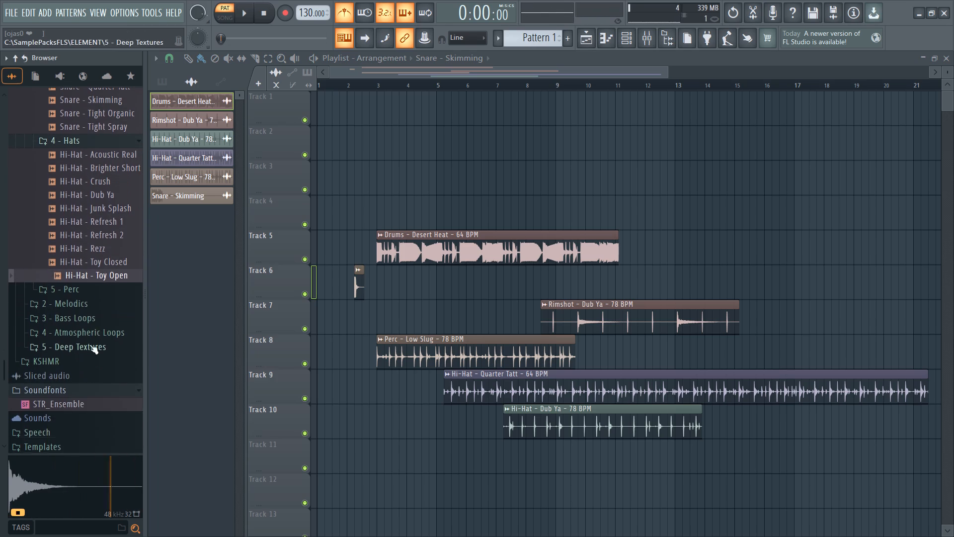
{"action": "left_click", "coordinate": [71, 286]}
{"action": "left_click", "coordinate": [75, 321]}
{"action": "left_click", "coordinate": [89, 266]}
{"action": "left_click", "coordinate": [90, 325]}
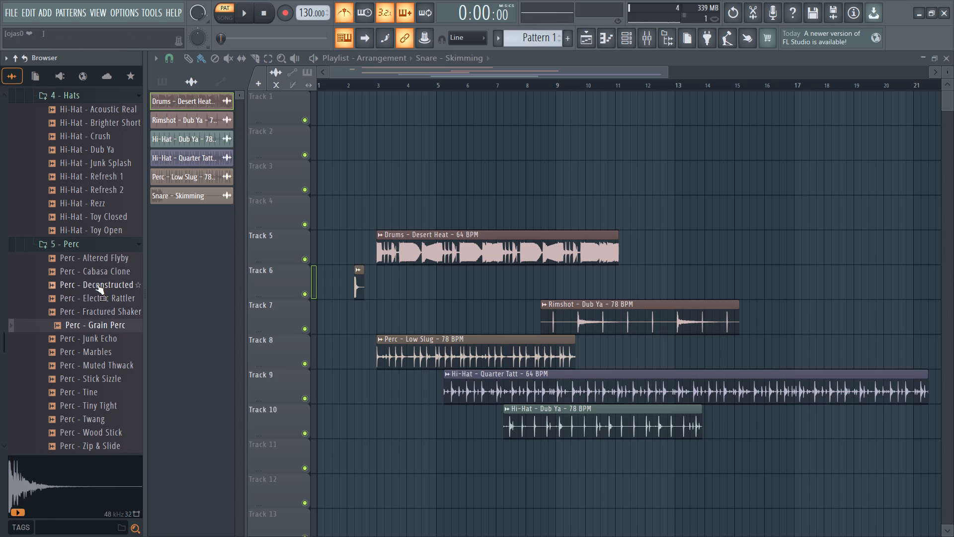
{"action": "double_click", "coordinate": [96, 284]}
{"action": "scroll", "coordinate": [97, 287], "scroll_direction": "down", "scroll_amount": 3}
{"action": "left_click", "coordinate": [106, 230]}
{"action": "left_click", "coordinate": [93, 163]}
{"action": "left_click", "coordinate": [92, 172]}
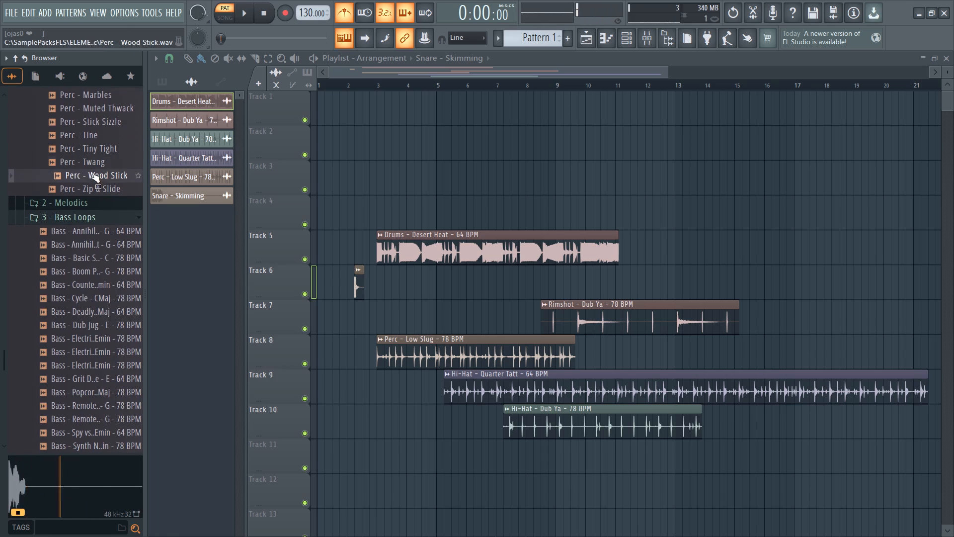
{"action": "left_click", "coordinate": [89, 178]}
{"action": "left_click", "coordinate": [88, 191]}
{"action": "left_click", "coordinate": [89, 139]}
{"action": "left_click", "coordinate": [93, 156]}
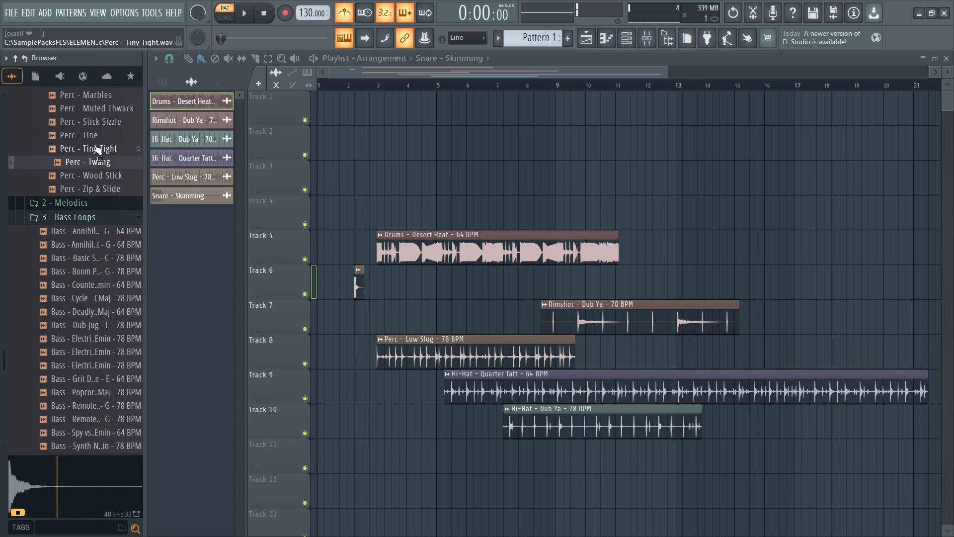
{"action": "left_click", "coordinate": [94, 144]}
{"action": "left_click", "coordinate": [92, 172]}
{"action": "left_click", "coordinate": [91, 179]}
From 2 - Melodics, 1 - Melodics Loops, preview Melodic Loop - Determined Pulser - Gmin - 78 BPM and place it on Track 3 at about bar 8.7.
{"action": "left_click", "coordinate": [80, 204]}
{"action": "left_click", "coordinate": [79, 217]}
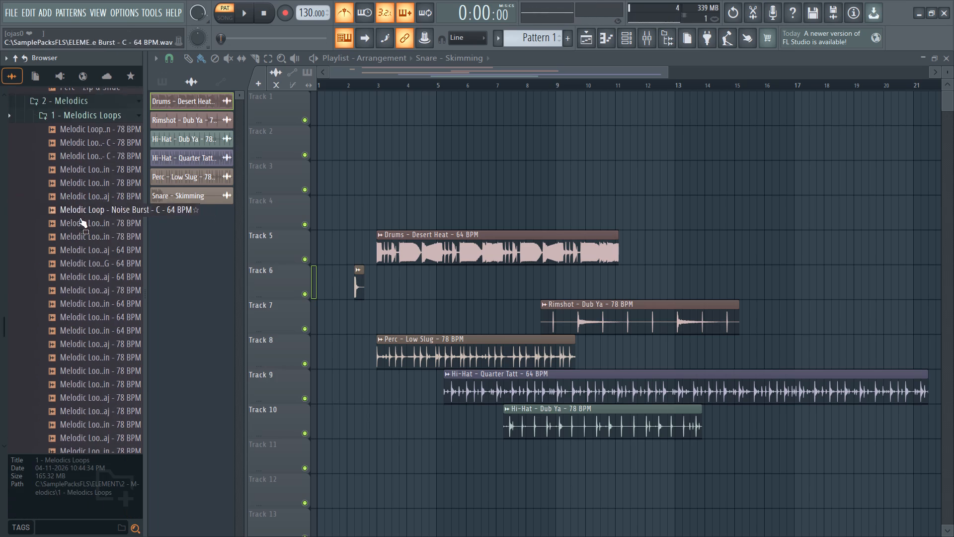
{"action": "left_click", "coordinate": [79, 138]}
{"action": "left_click", "coordinate": [86, 174]}
{"action": "left_click", "coordinate": [79, 127]}
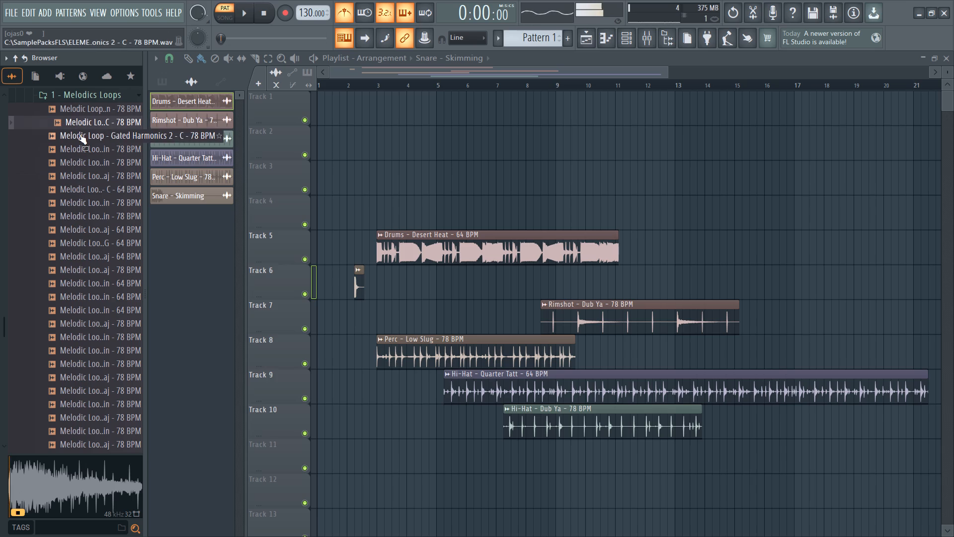
{"action": "left_click", "coordinate": [94, 111]}
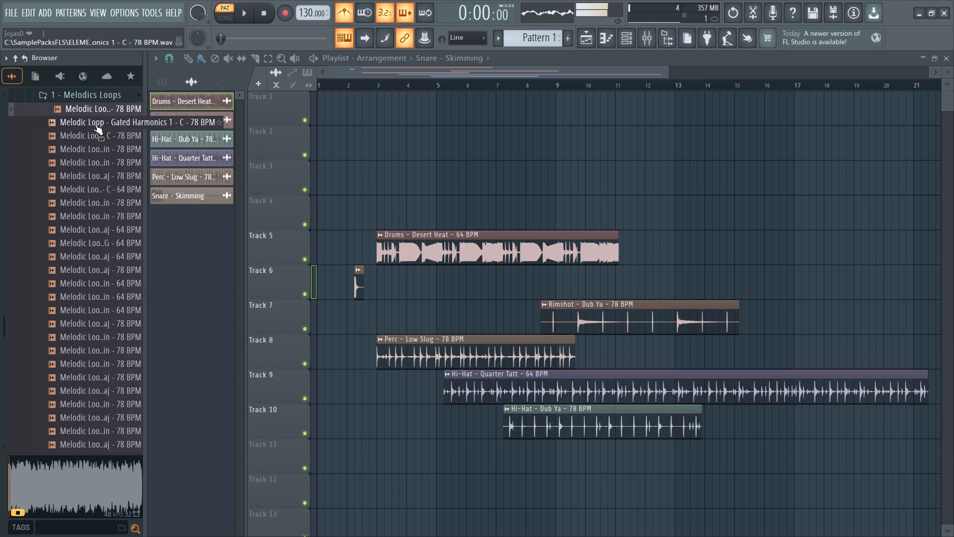
{"action": "left_click_drag", "start_coordinate": [93, 105], "coordinate": [548, 165]}
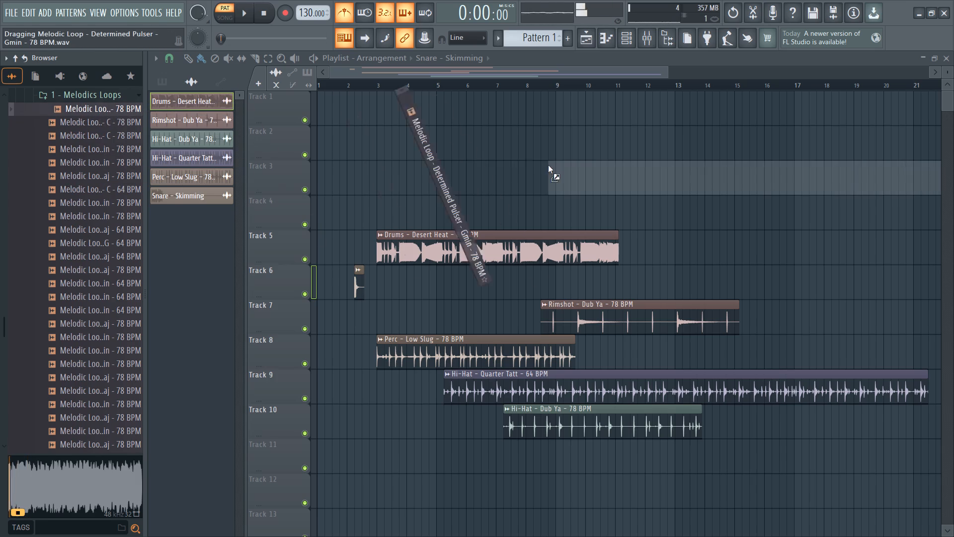
{"action": "left_click_drag", "start_coordinate": [548, 165], "coordinate": [551, 164]}
Audition the upper samples in 1 - Melodics Loops, including Glass House, Horizon Resonance, Noise Burst, Soft March 1 and Soft March 2.
{"action": "left_click", "coordinate": [61, 142]}
{"action": "left_click", "coordinate": [76, 158]}
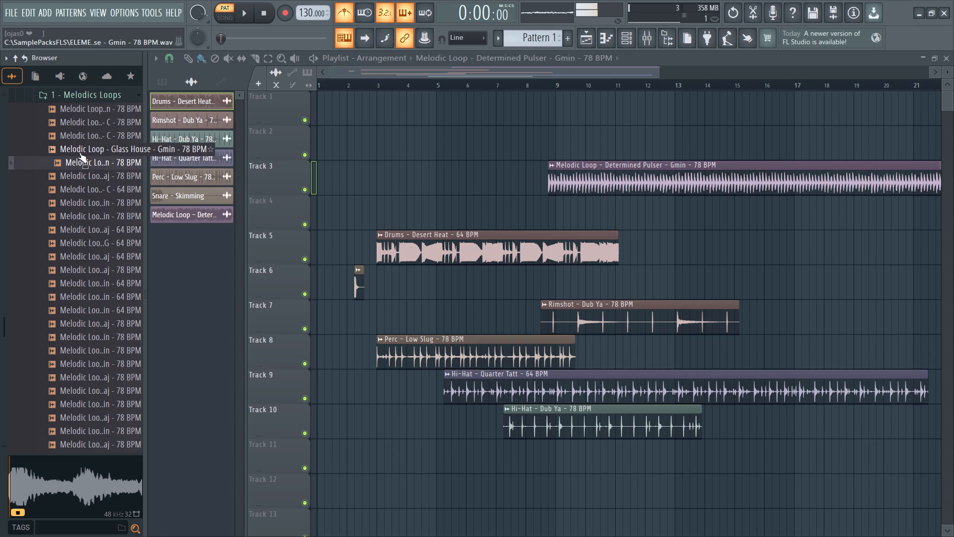
{"action": "left_click", "coordinate": [82, 152]}
{"action": "left_click", "coordinate": [84, 178]}
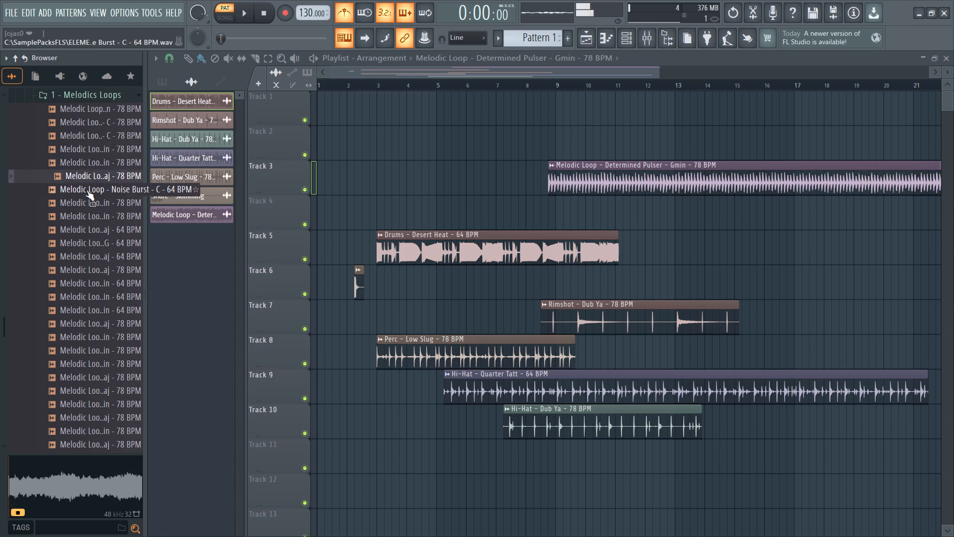
{"action": "left_click", "coordinate": [86, 190]}
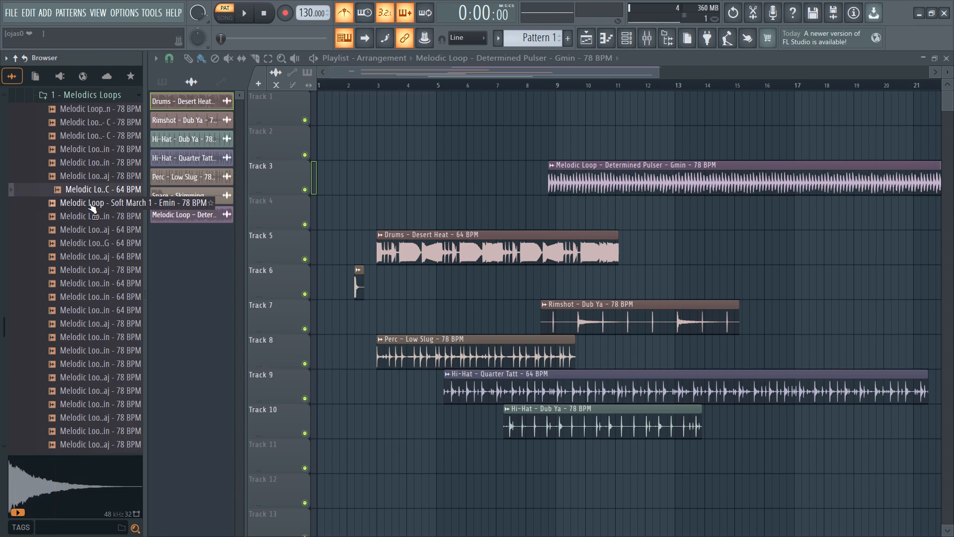
{"action": "left_click", "coordinate": [90, 131]}
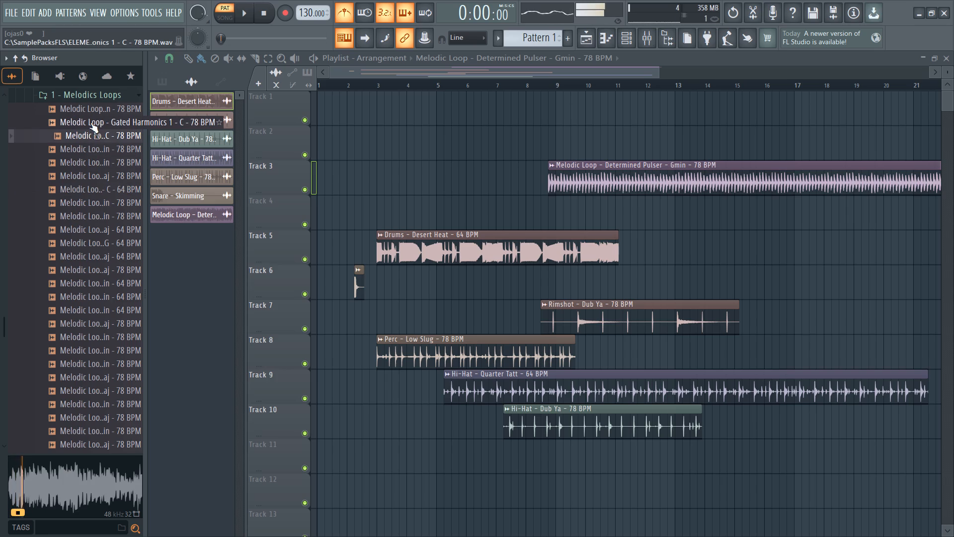
{"action": "scroll", "coordinate": [91, 175], "scroll_direction": "up", "scroll_amount": 2}
{"action": "scroll", "coordinate": [91, 177], "scroll_direction": "down", "scroll_amount": 1}
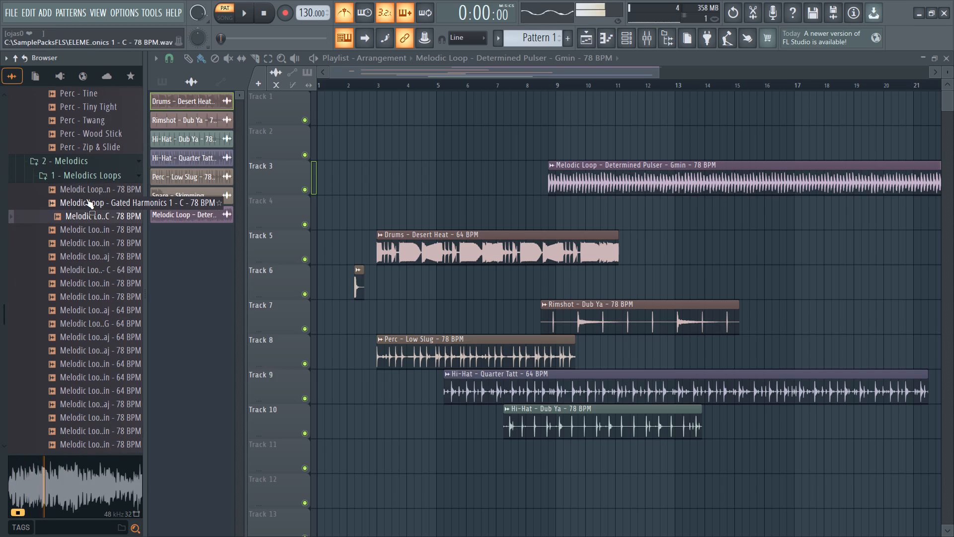
{"action": "scroll", "coordinate": [86, 198], "scroll_direction": "down", "scroll_amount": 1}
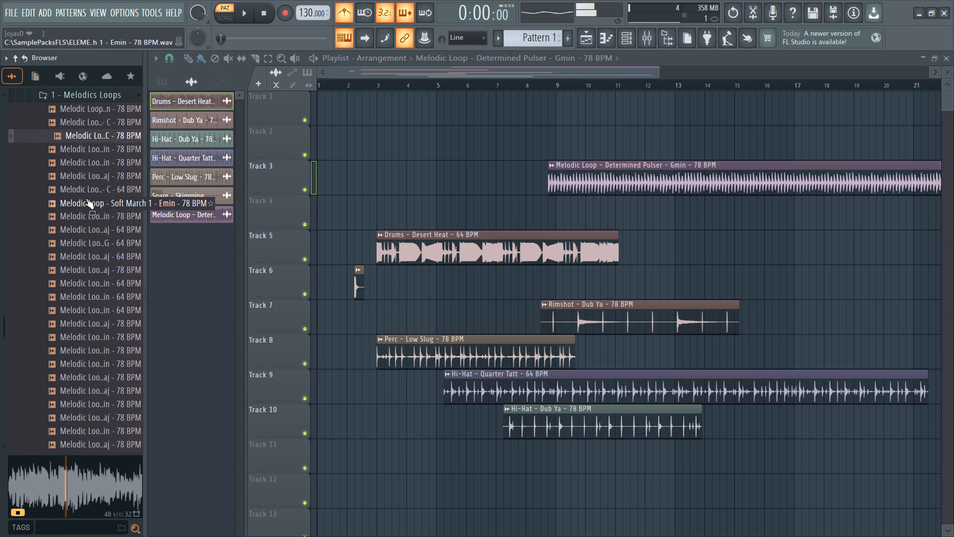
{"action": "left_click", "coordinate": [85, 170]}
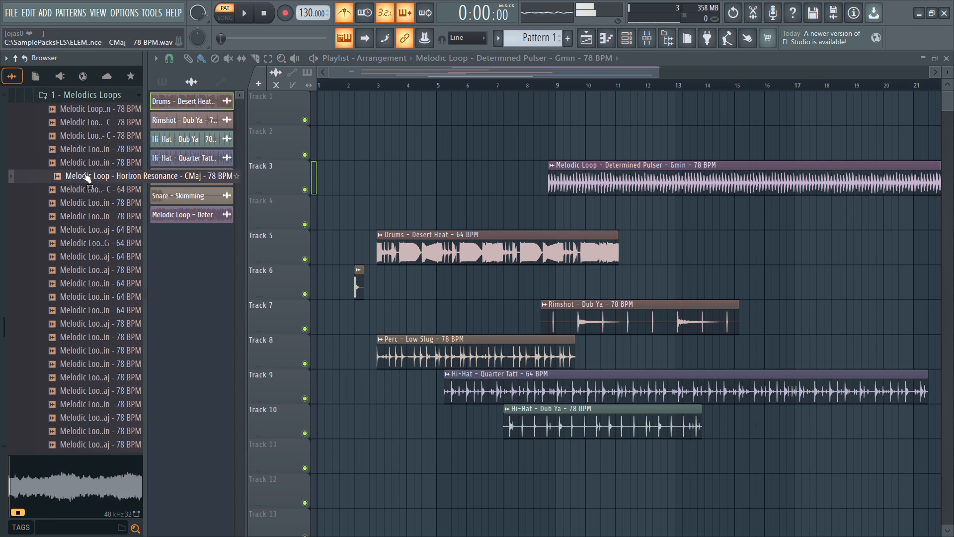
{"action": "left_click", "coordinate": [83, 190]}
{"action": "left_click", "coordinate": [81, 203]}
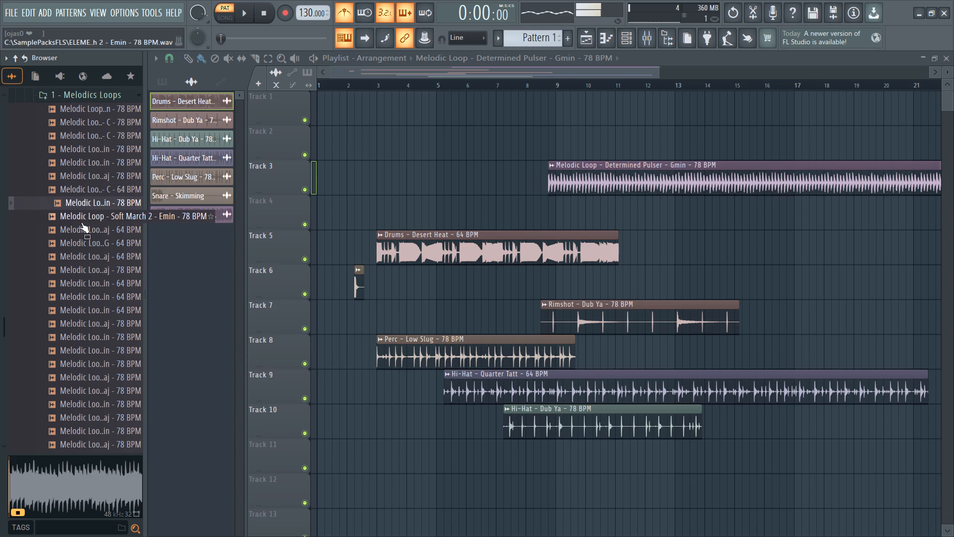
{"action": "left_click", "coordinate": [81, 215]}
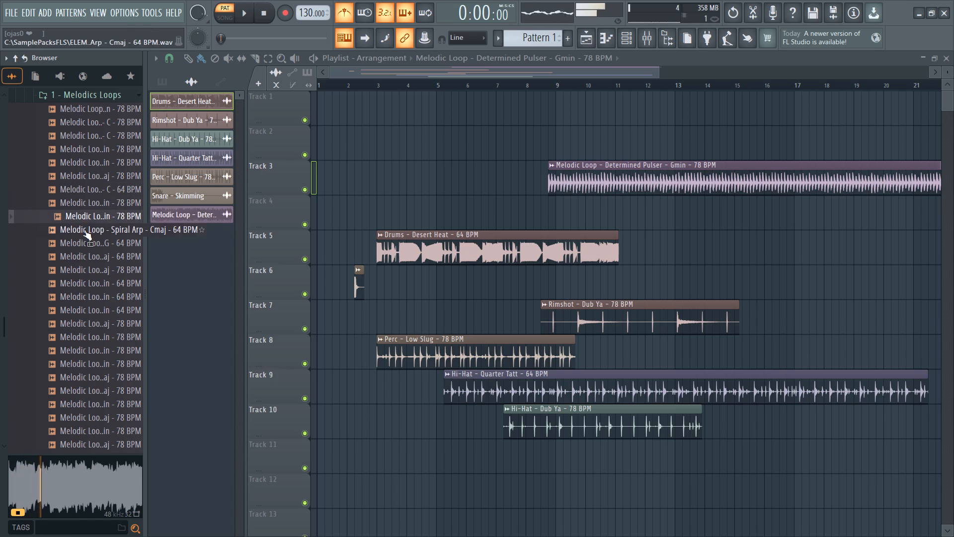
Audition the melodic loops from Spiral Arp, Squiggle and Stillness through the Strings loops, including Contemplation, Floating, Hiatus, Pensive and Roadtrip.
{"action": "left_click", "coordinate": [86, 228]}
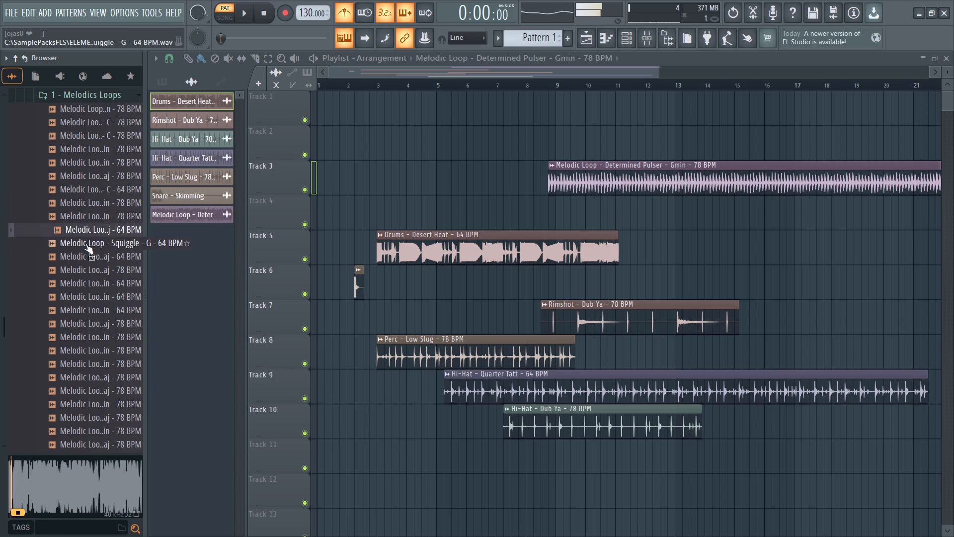
{"action": "left_click", "coordinate": [85, 244]}
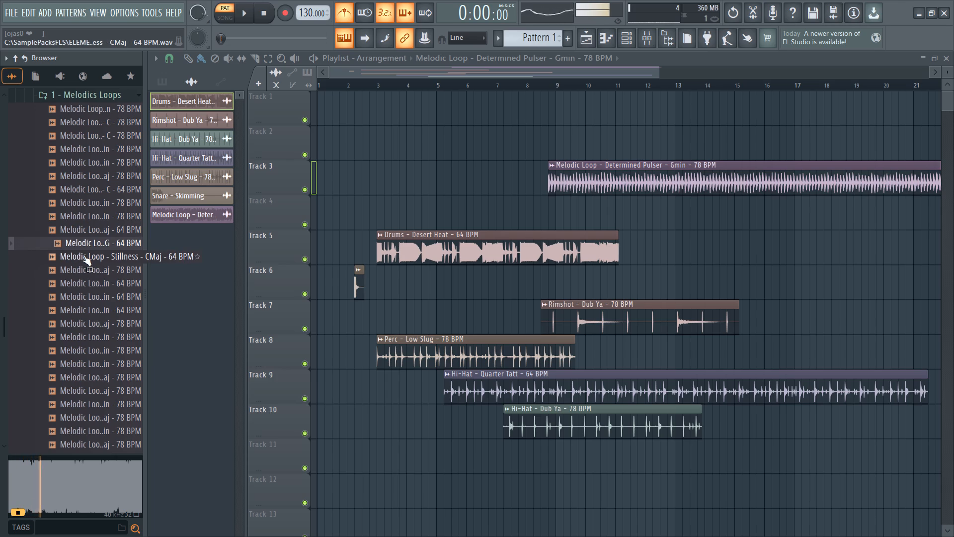
{"action": "left_click", "coordinate": [83, 255]}
{"action": "left_click", "coordinate": [81, 272]}
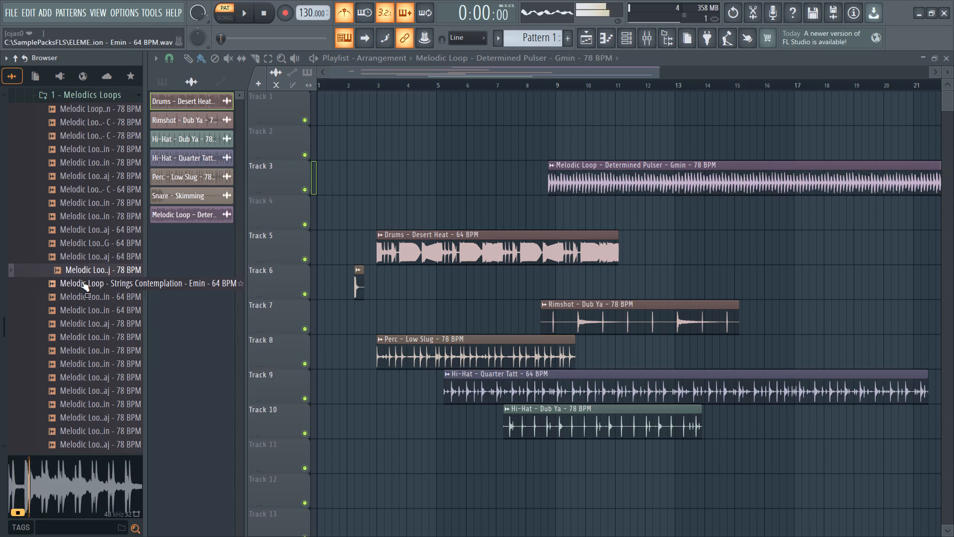
{"action": "left_click", "coordinate": [81, 281]}
{"action": "left_click", "coordinate": [81, 293]}
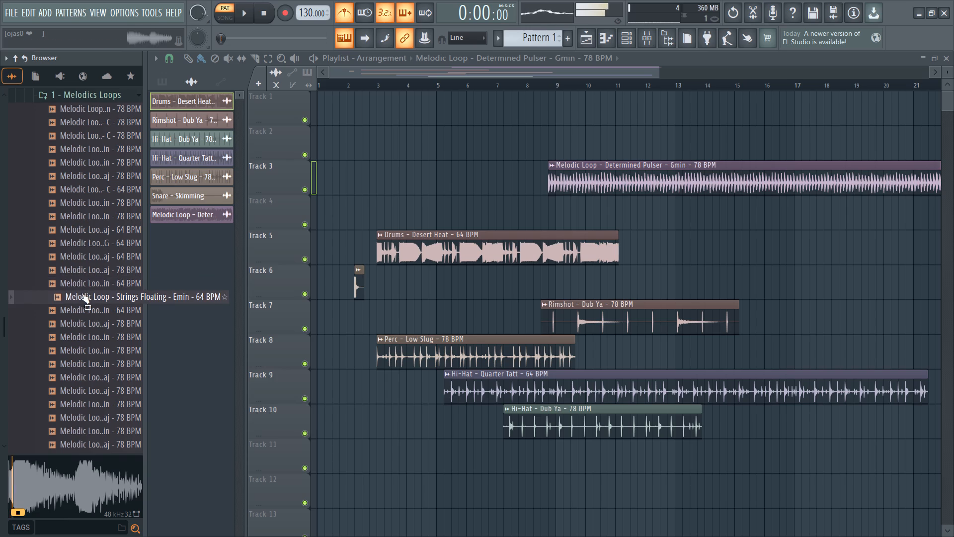
{"action": "left_click", "coordinate": [81, 307]}
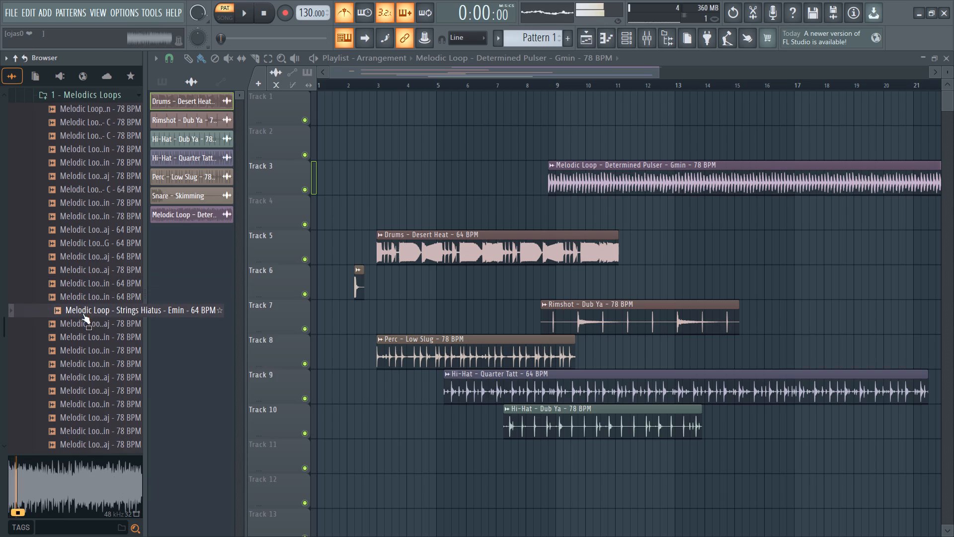
{"action": "left_click", "coordinate": [83, 322]}
{"action": "left_click", "coordinate": [82, 336]}
{"action": "left_click", "coordinate": [82, 348]}
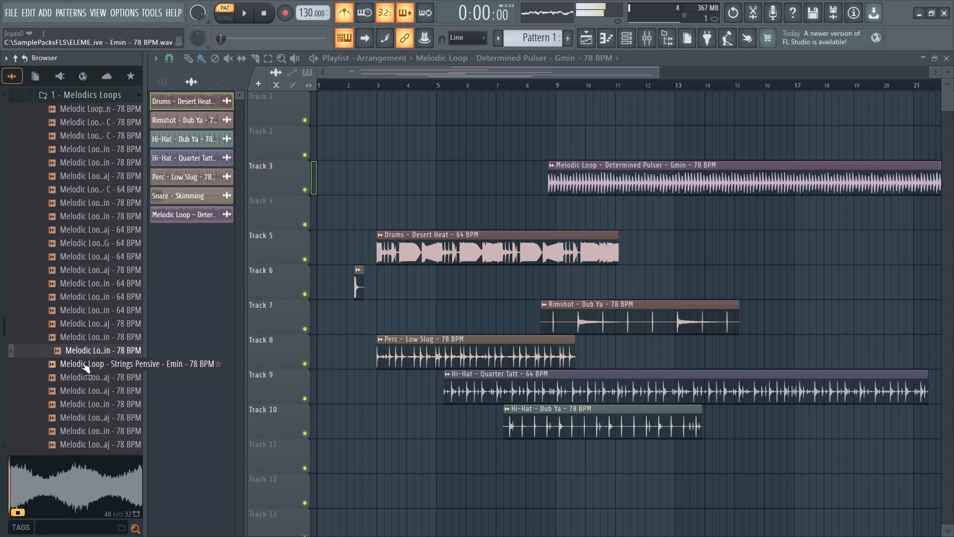
{"action": "left_click", "coordinate": [82, 362]}
{"action": "left_click", "coordinate": [83, 373]}
{"action": "left_click", "coordinate": [87, 387]}
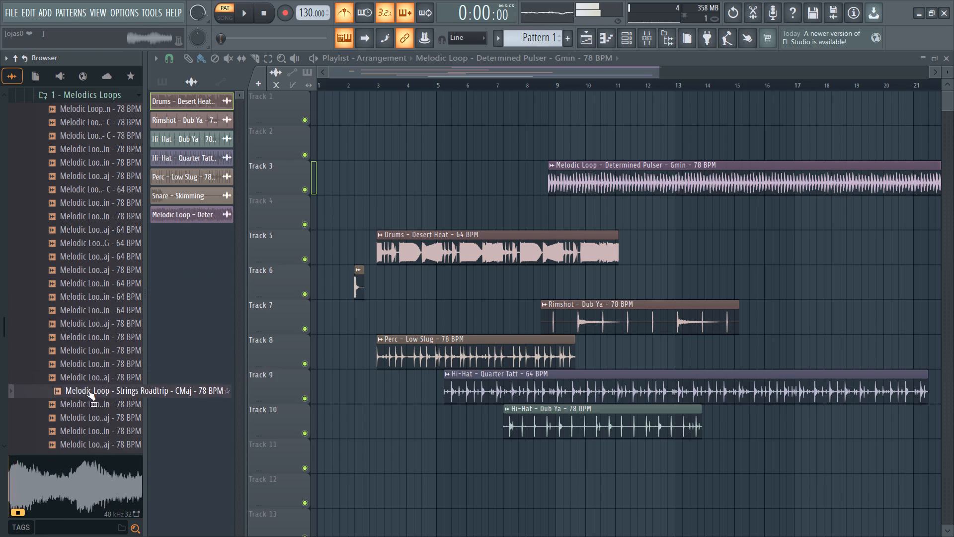
{"action": "left_click", "coordinate": [87, 404]}
Audition the last melodic loops, including Strings Trudge, Synth Bells 1, Synth Bells 2 and Windless.
{"action": "scroll", "coordinate": [84, 405], "scroll_direction": "down", "scroll_amount": 2}
{"action": "left_click", "coordinate": [75, 254]}
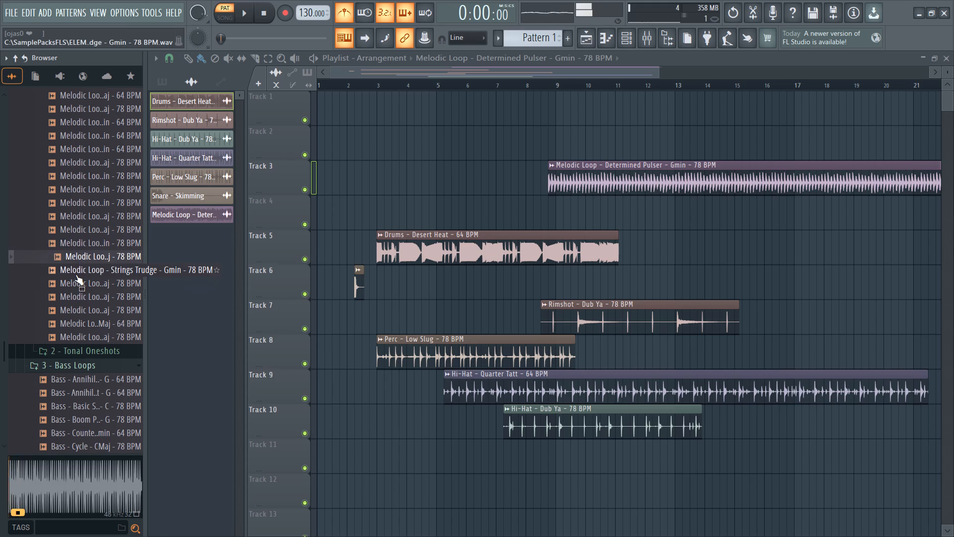
{"action": "left_click", "coordinate": [76, 269]}
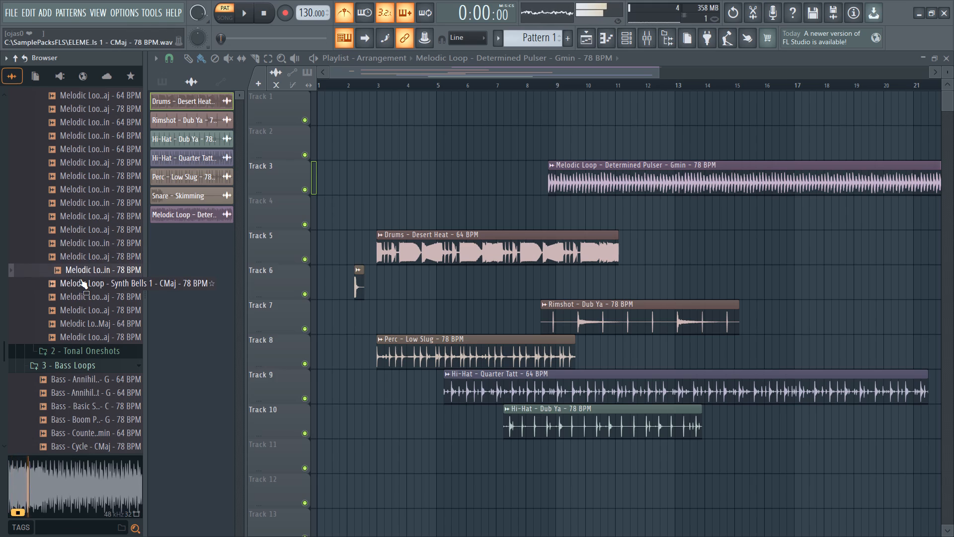
{"action": "left_click", "coordinate": [80, 278]}
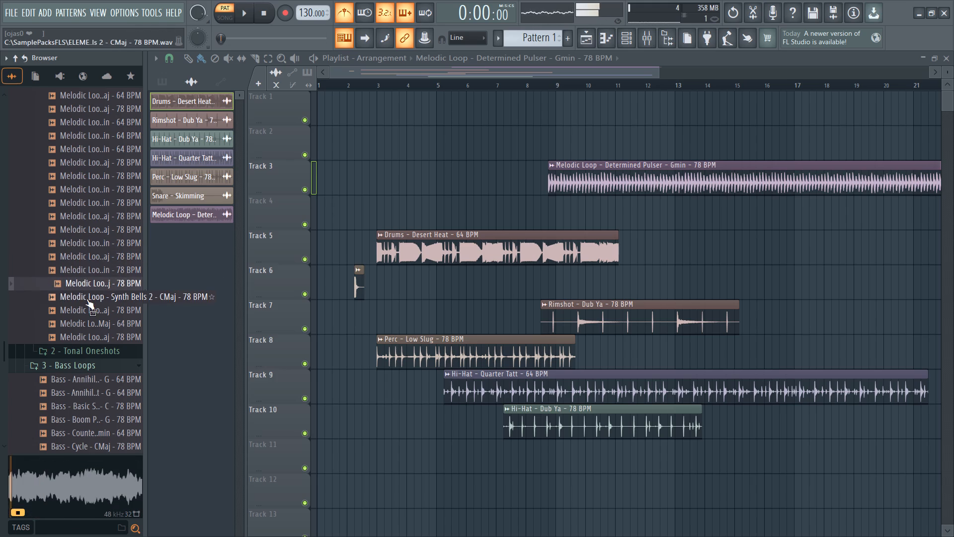
{"action": "left_click", "coordinate": [86, 299]}
{"action": "left_click", "coordinate": [86, 308]}
{"action": "left_click", "coordinate": [83, 319]}
{"action": "left_click", "coordinate": [80, 339]}
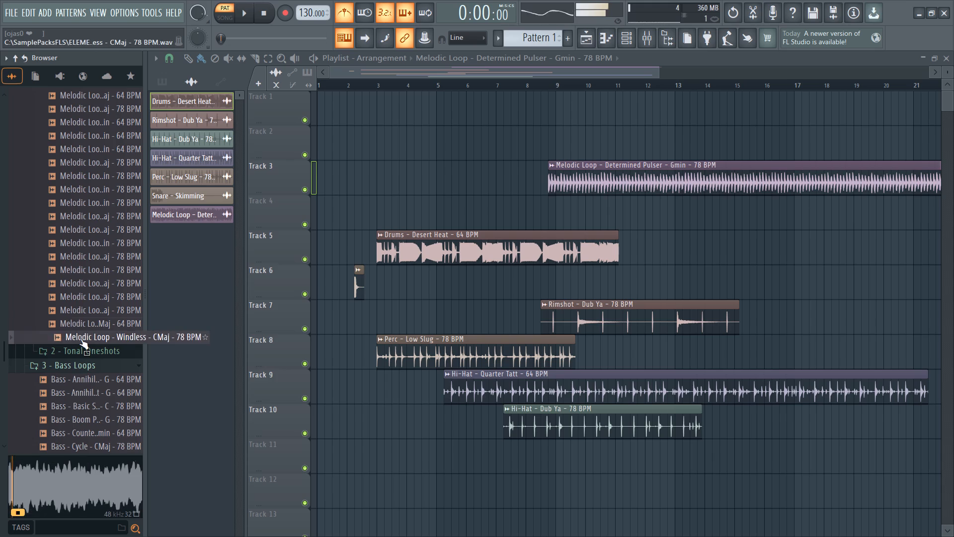
Open the 2 - Tonal Oneshots folder and audition its synth one-shots, including Alternator, Chime Verb, Distant Arp, Sub Dino, Virus and We Saw It.
{"action": "left_click", "coordinate": [78, 350]}
{"action": "scroll", "coordinate": [76, 350], "scroll_direction": "down", "scroll_amount": 1}
{"action": "left_click", "coordinate": [69, 181]}
{"action": "left_click", "coordinate": [71, 197]}
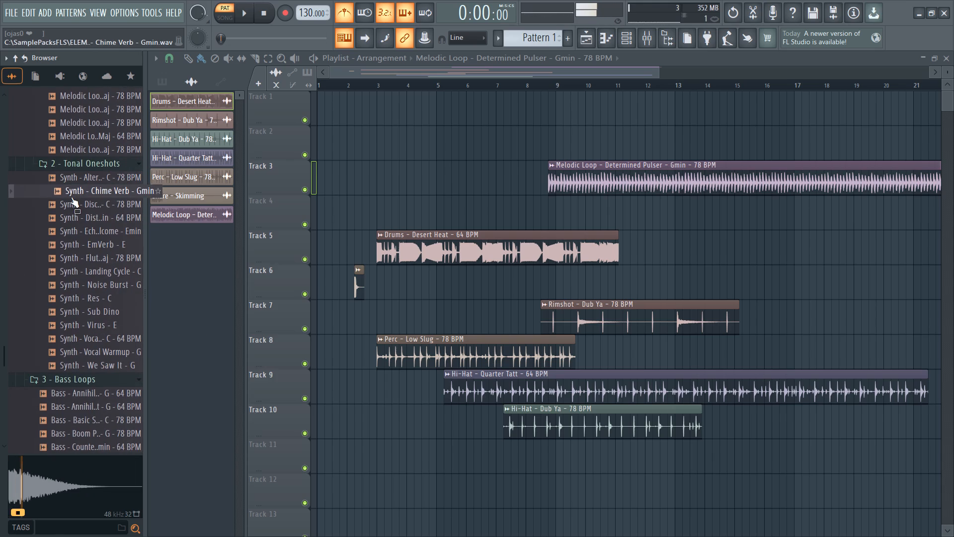
{"action": "left_click", "coordinate": [76, 180]}
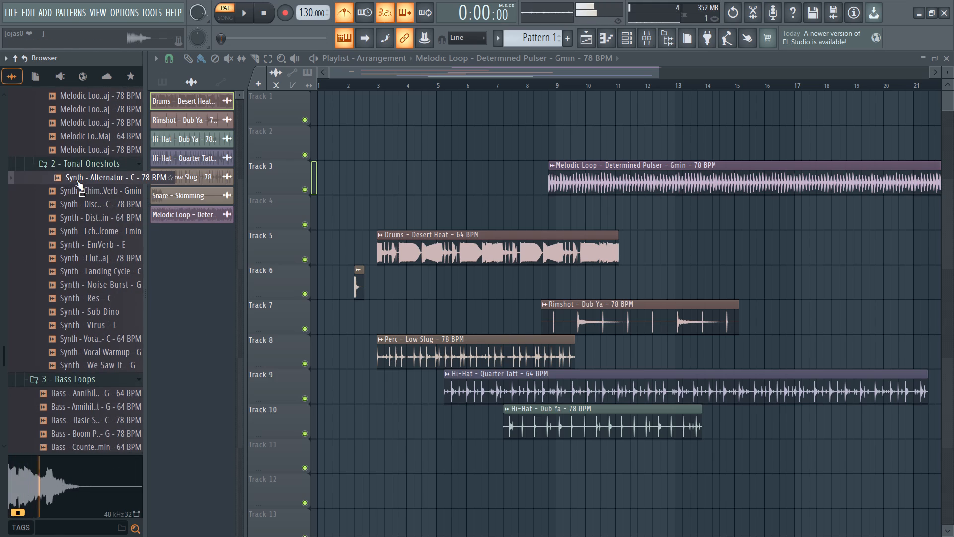
{"action": "left_click", "coordinate": [79, 193]}
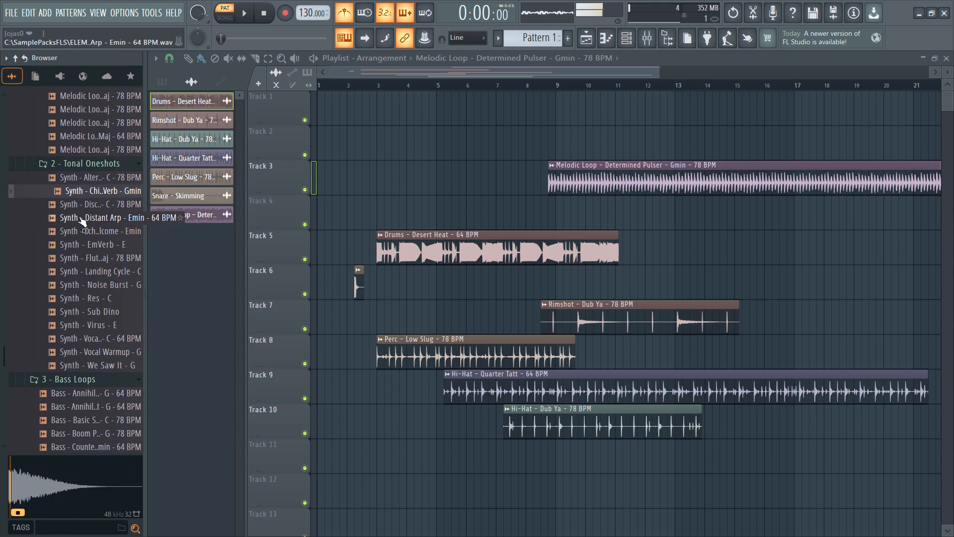
{"action": "left_click", "coordinate": [79, 216]}
{"action": "left_click", "coordinate": [77, 233]}
{"action": "left_click", "coordinate": [77, 221]}
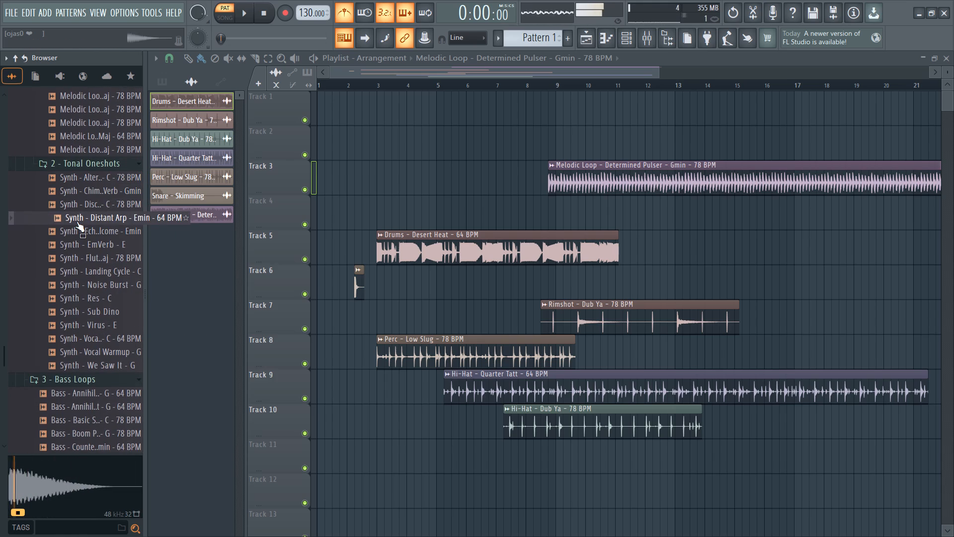
{"action": "left_click", "coordinate": [82, 255]}
{"action": "left_click", "coordinate": [83, 272]}
{"action": "left_click", "coordinate": [84, 291]}
{"action": "left_click", "coordinate": [85, 306]}
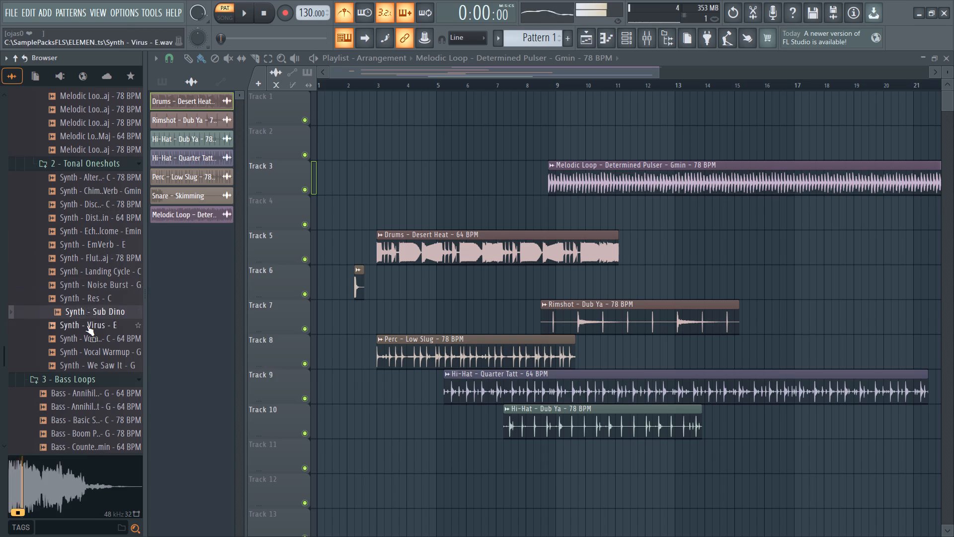
{"action": "left_click", "coordinate": [86, 325]}
{"action": "left_click", "coordinate": [86, 341]}
{"action": "left_click", "coordinate": [86, 351]}
{"action": "left_click", "coordinate": [88, 359]}
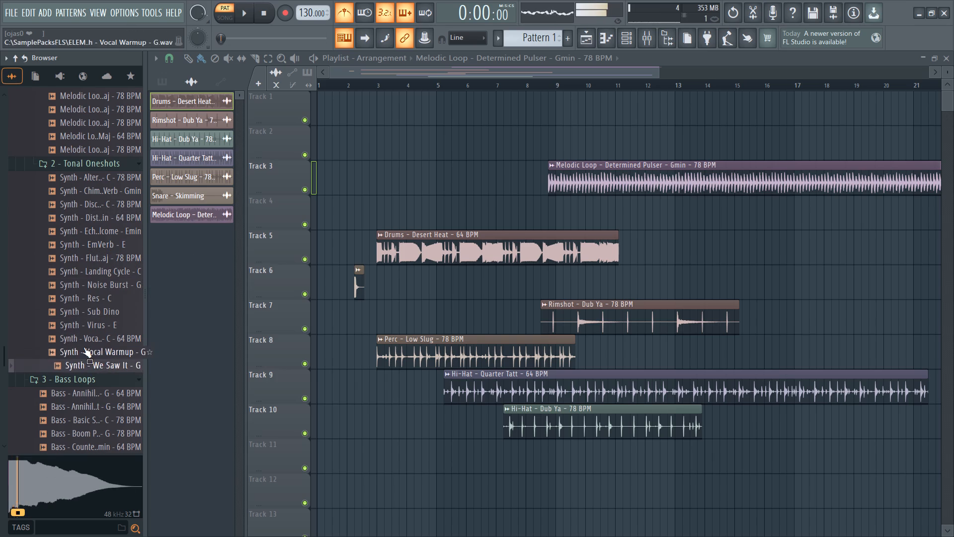
Compare Synth - Vocal Warmup - G with Vocal Turbulence, and place Vocal Warmup on Track 4 at about bar 3.5.
{"action": "left_click", "coordinate": [83, 347]}
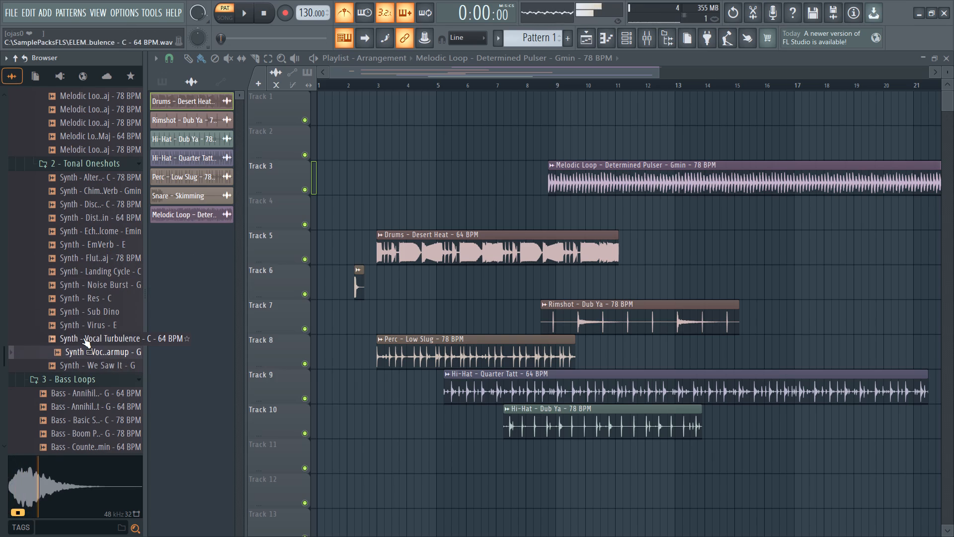
{"action": "left_click", "coordinate": [83, 338]}
{"action": "left_click", "coordinate": [83, 346]}
{"action": "left_click_drag", "start_coordinate": [83, 349], "coordinate": [392, 216]}
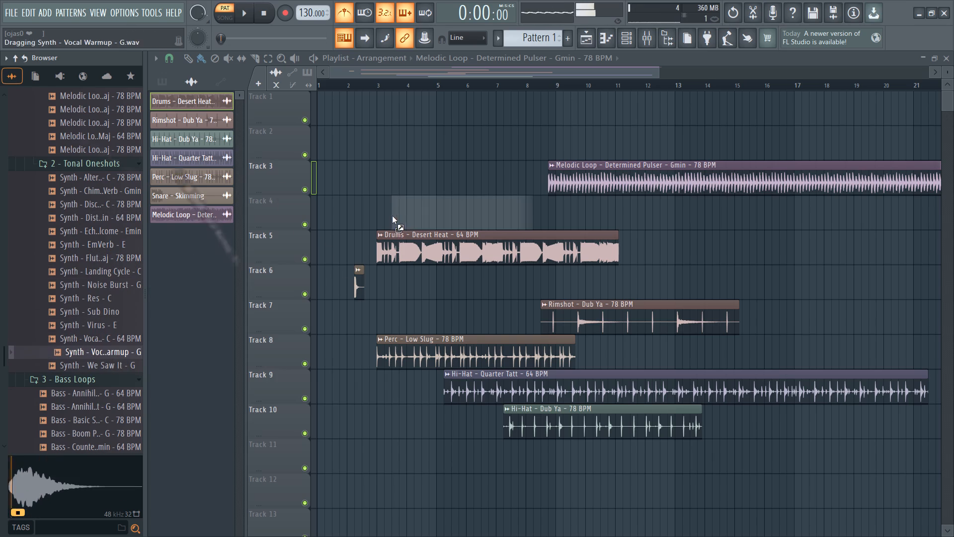
{"action": "left_click_drag", "start_coordinate": [392, 216], "coordinate": [395, 214]}
Audition several samples in 3 - Bass Loops, including the Grit loop in E and Bass - Deadly Sins - CMaj - 64 BPM.
{"action": "scroll", "coordinate": [194, 310], "scroll_direction": "down", "scroll_amount": 6}
{"action": "left_click", "coordinate": [97, 217]}
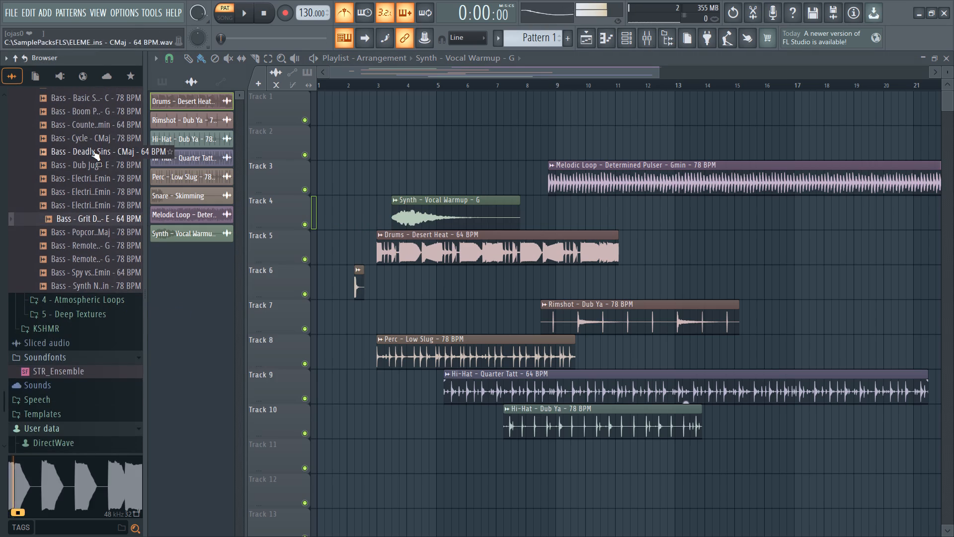
{"action": "left_click", "coordinate": [92, 150]}
{"action": "left_click", "coordinate": [93, 175]}
{"action": "left_click", "coordinate": [91, 248]}
Open the 4 - Atmospheric Loops folder and audition its samples, including Atmosphere - Pastel Cuckoo - Gmin - 64 BPM.
{"action": "left_click", "coordinate": [80, 293]}
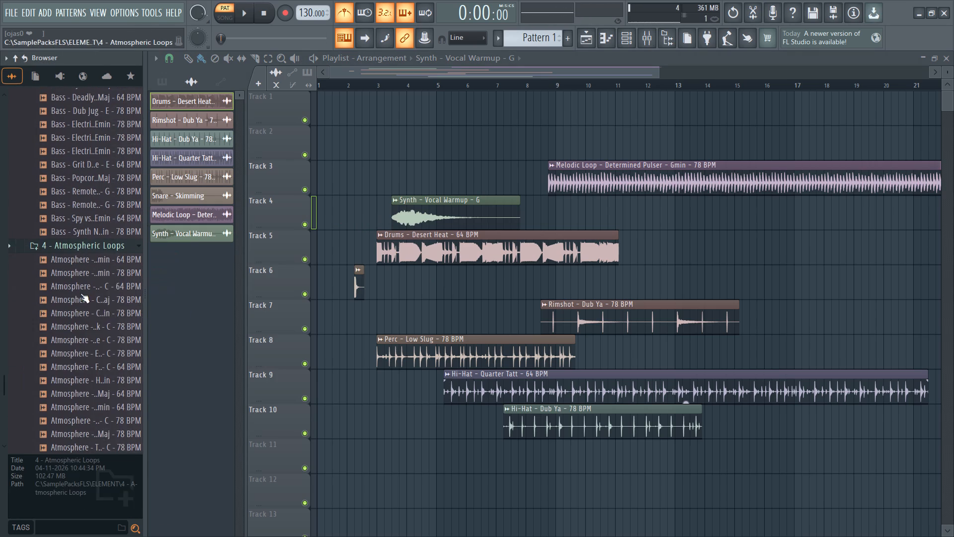
{"action": "left_click", "coordinate": [80, 293]}
{"action": "left_click", "coordinate": [79, 308]}
{"action": "left_click", "coordinate": [85, 252]}
{"action": "scroll", "coordinate": [83, 259], "scroll_direction": "down", "scroll_amount": 3}
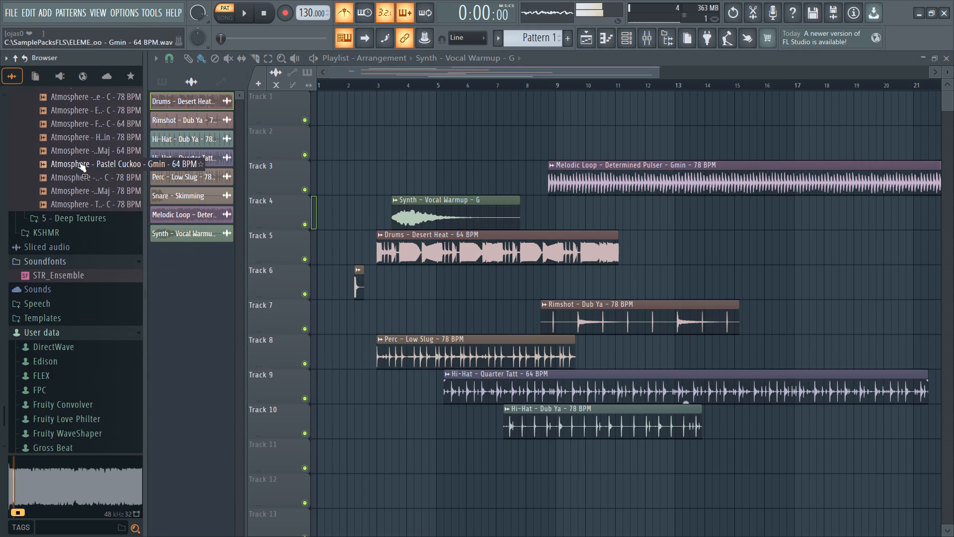
{"action": "left_click", "coordinate": [79, 162]}
{"action": "left_click", "coordinate": [79, 184]}
{"action": "left_click", "coordinate": [70, 166]}
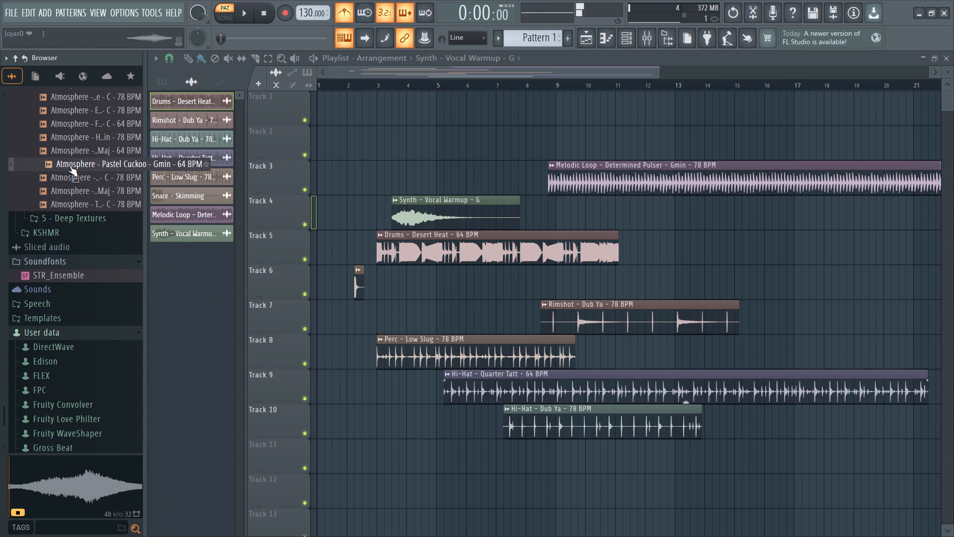
Raise the browser's sample preview volume and replay the Pastel Cuckoo atmosphere.
{"action": "scroll", "coordinate": [70, 166], "scroll_direction": "up", "scroll_amount": 3}
{"action": "scroll", "coordinate": [70, 167], "scroll_direction": "down", "scroll_amount": 2}
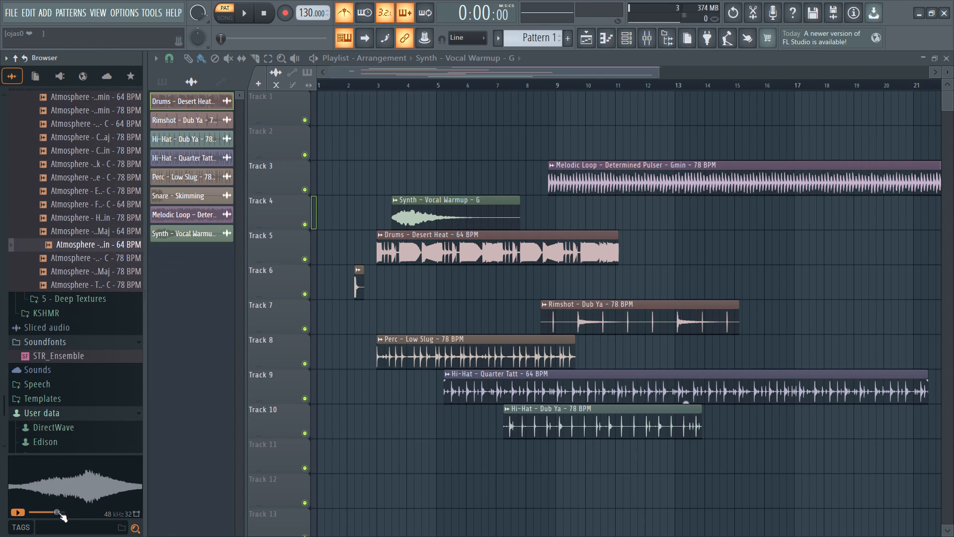
{"action": "left_click_drag", "start_coordinate": [59, 513], "coordinate": [87, 510]}
{"action": "left_click", "coordinate": [56, 489]}
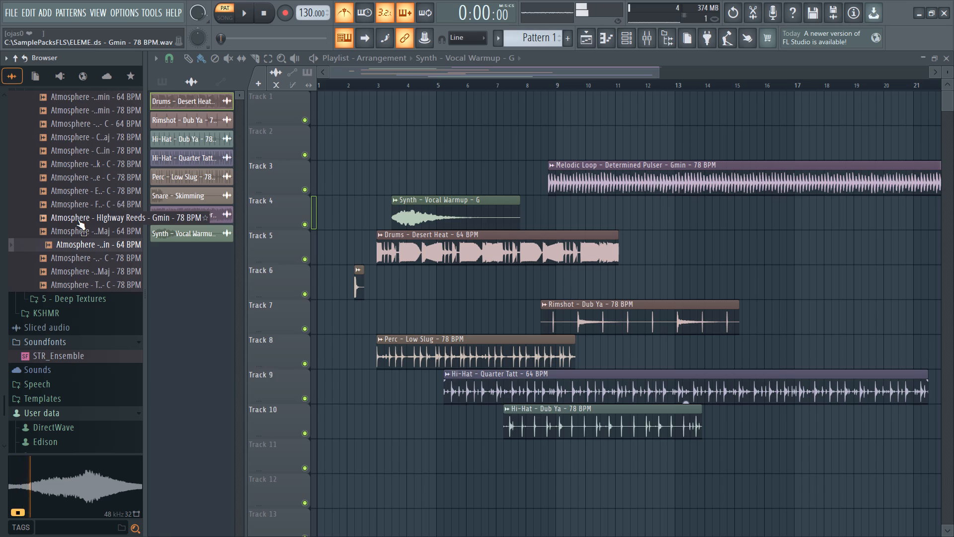
Audition the remaining samples in 4 - Atmospheric Loops, from Highway Reeds through Atmosphere - Tranquil Base - C - 78 BPM.
{"action": "left_click", "coordinate": [78, 219]}
{"action": "left_click", "coordinate": [80, 225]}
{"action": "left_click", "coordinate": [90, 265]}
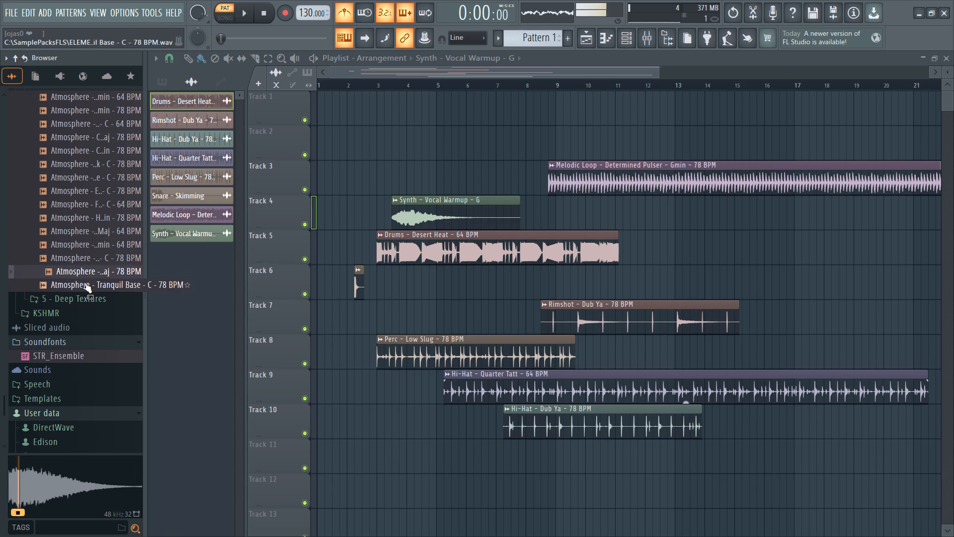
{"action": "left_click", "coordinate": [84, 282]}
{"action": "scroll", "coordinate": [83, 277], "scroll_direction": "down", "scroll_amount": 2}
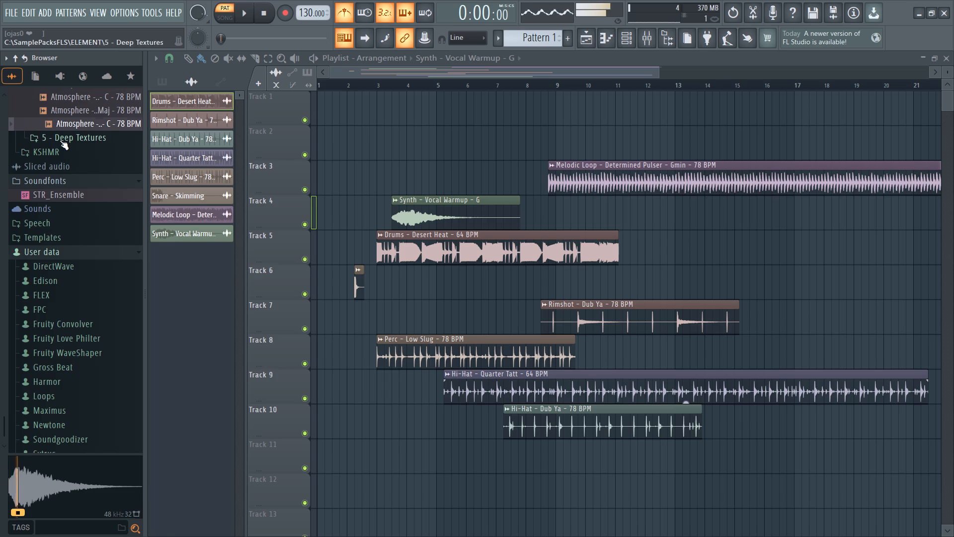
Audition the impacts in the 5 - Deep Textures folder and place Impact - Metal Pipe on Track 3 at about bar 4.7.
{"action": "left_click", "coordinate": [60, 140]}
{"action": "left_click", "coordinate": [66, 190]}
{"action": "left_click", "coordinate": [75, 165]}
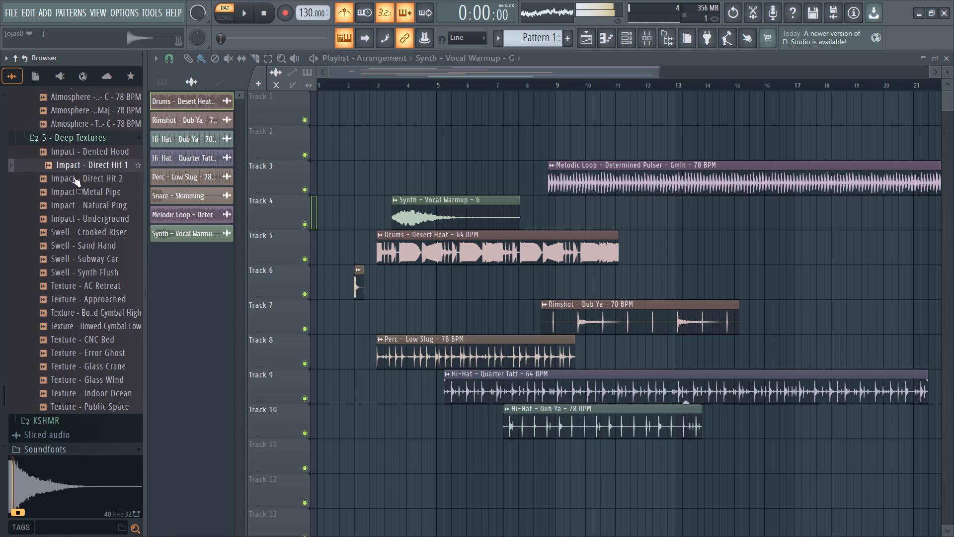
{"action": "left_click", "coordinate": [72, 189]}
{"action": "left_click", "coordinate": [72, 206]}
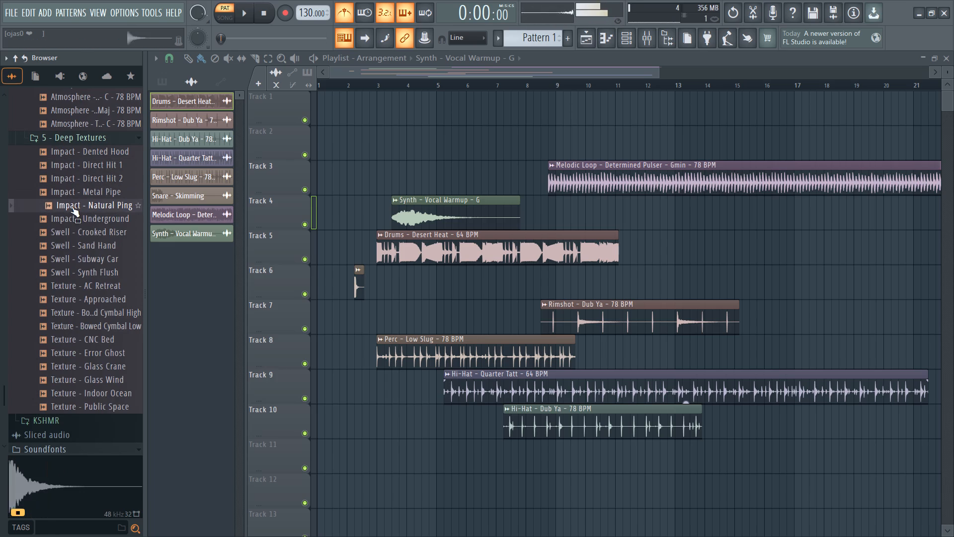
{"action": "left_click", "coordinate": [74, 214]}
{"action": "left_click", "coordinate": [76, 199]}
{"action": "left_click", "coordinate": [76, 194]}
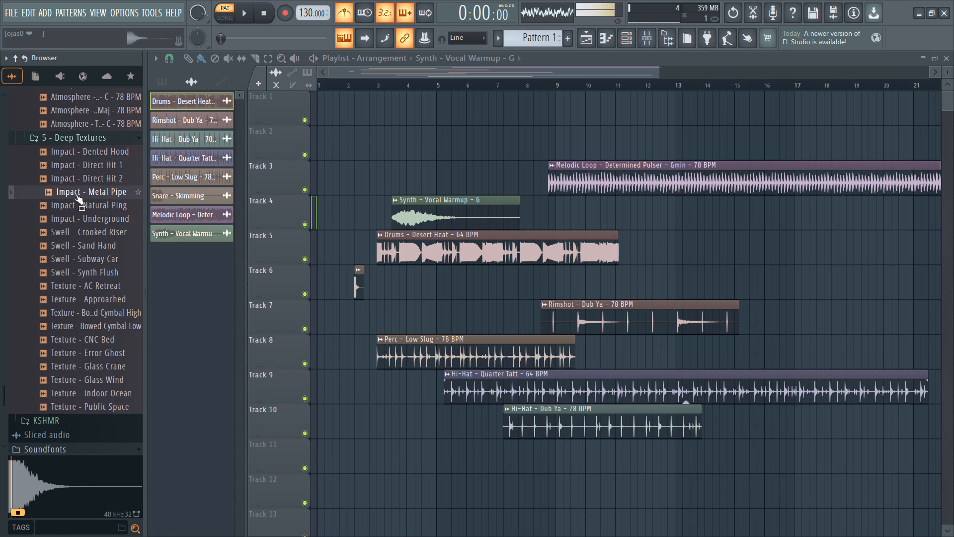
{"action": "left_click_drag", "start_coordinate": [76, 194], "coordinate": [431, 173]}
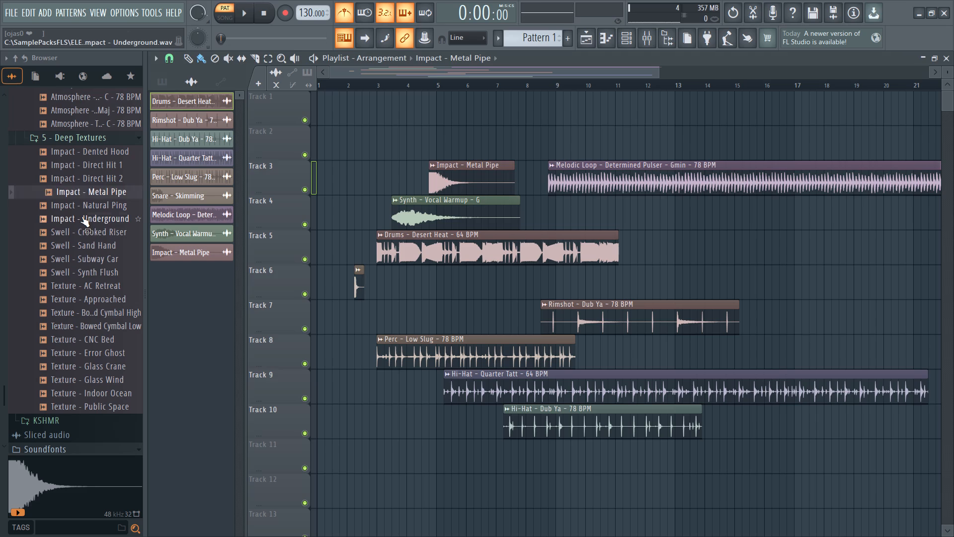
Audition Impact - Underground and the Swell samples in 5 - Deep Textures, from Crooked Riser through Synth Flush.
{"action": "left_click", "coordinate": [81, 216]}
{"action": "left_click", "coordinate": [81, 230]}
{"action": "left_click", "coordinate": [79, 247]}
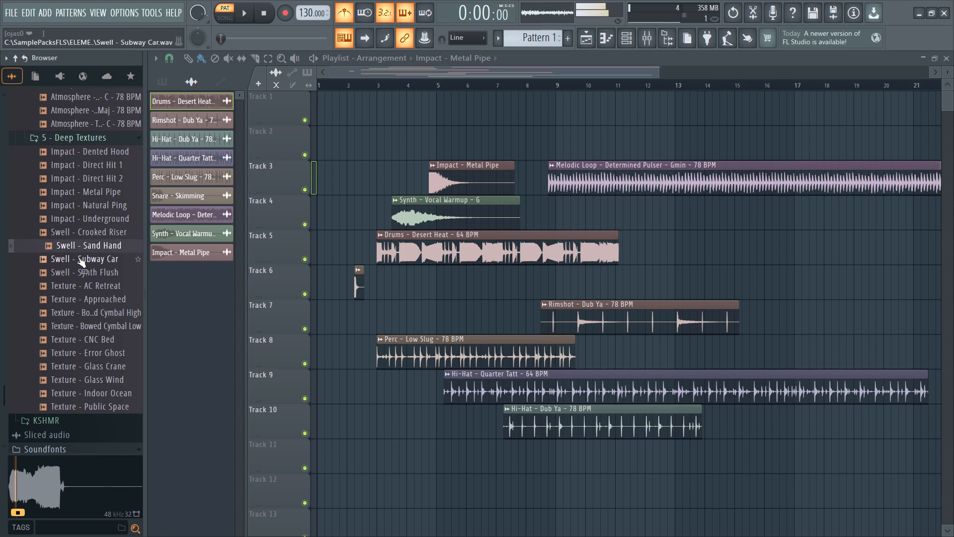
{"action": "left_click", "coordinate": [78, 257]}
{"action": "left_click", "coordinate": [78, 268]}
Audition the Texture samples from AC Retreat through Public Space, and replay Texture - Public Space.
{"action": "left_click", "coordinate": [79, 285]}
{"action": "left_click", "coordinate": [85, 309]}
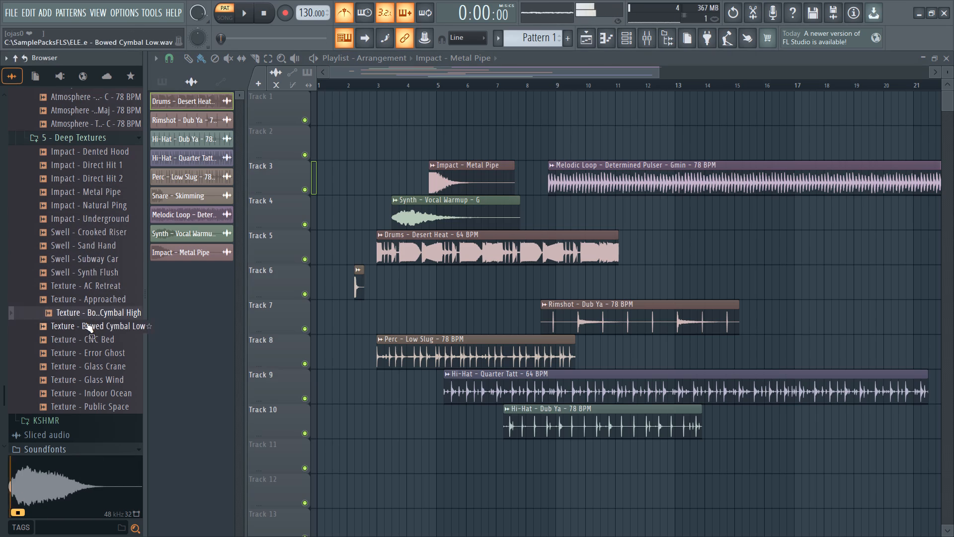
{"action": "left_click", "coordinate": [86, 323]}
{"action": "left_click", "coordinate": [79, 349]}
{"action": "left_click", "coordinate": [82, 363]}
{"action": "left_click", "coordinate": [86, 379]}
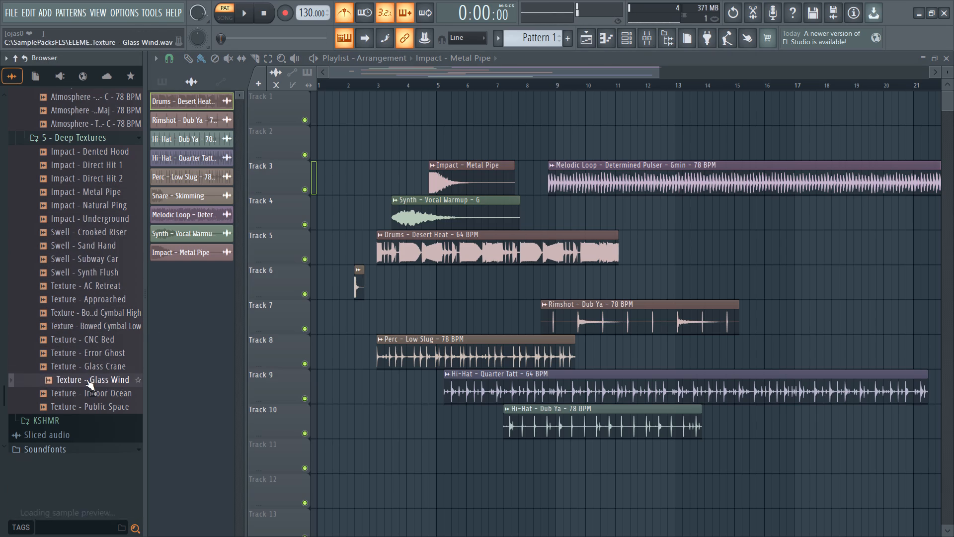
{"action": "left_click", "coordinate": [86, 391]}
{"action": "left_click", "coordinate": [86, 400]}
{"action": "scroll", "coordinate": [86, 393], "scroll_direction": "down", "scroll_amount": 2}
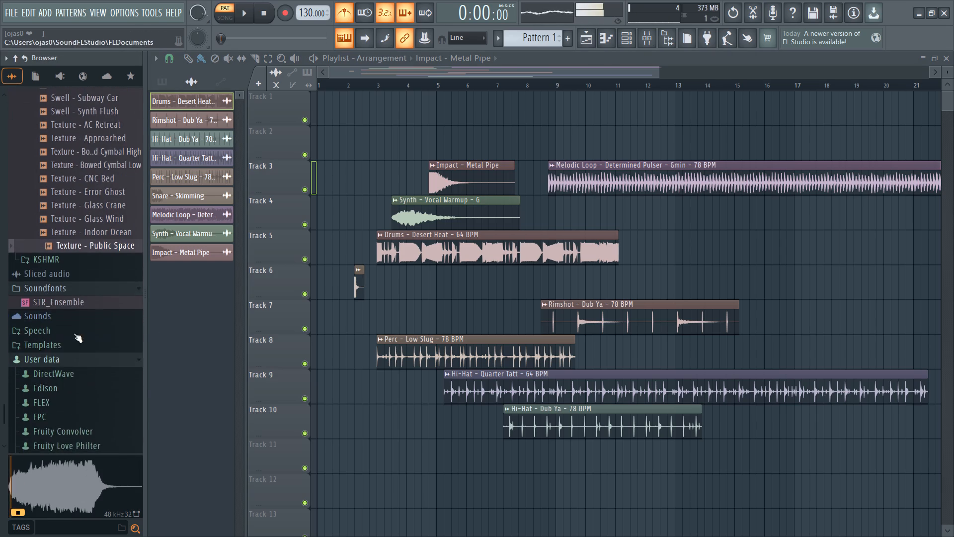
{"action": "scroll", "coordinate": [73, 330], "scroll_direction": "down", "scroll_amount": 2}
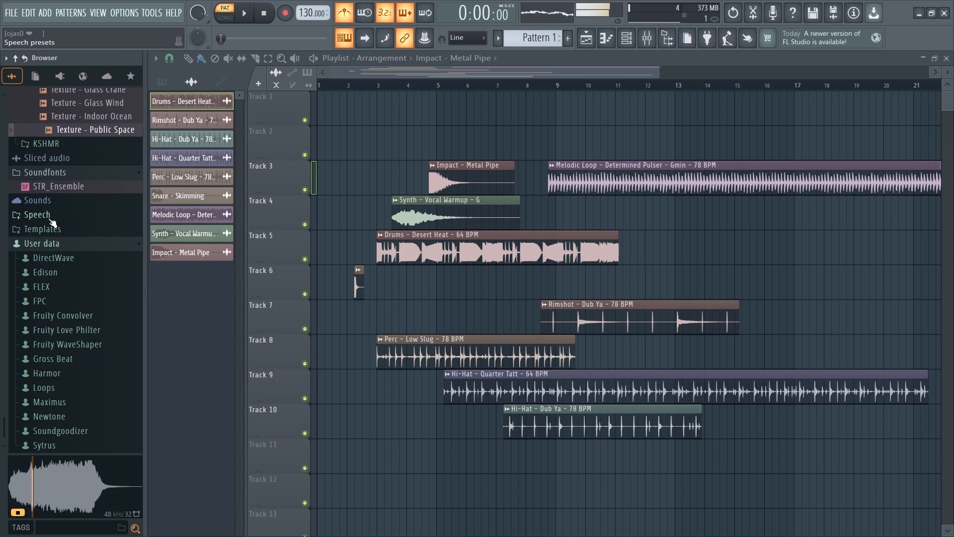
{"action": "left_click", "coordinate": [10, 129]}
{"action": "double_click", "coordinate": [10, 129]}
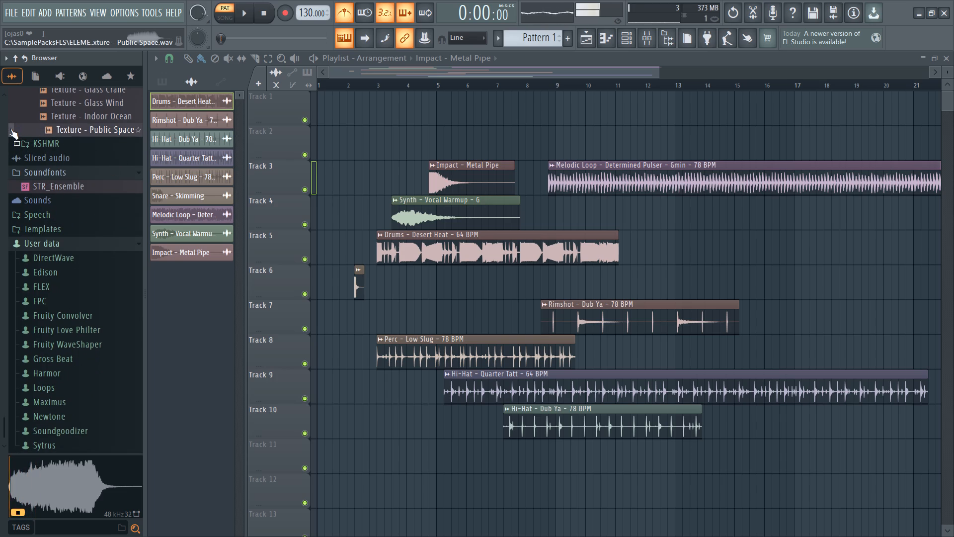
{"action": "left_click", "coordinate": [19, 129]}
{"action": "left_click", "coordinate": [19, 129]}
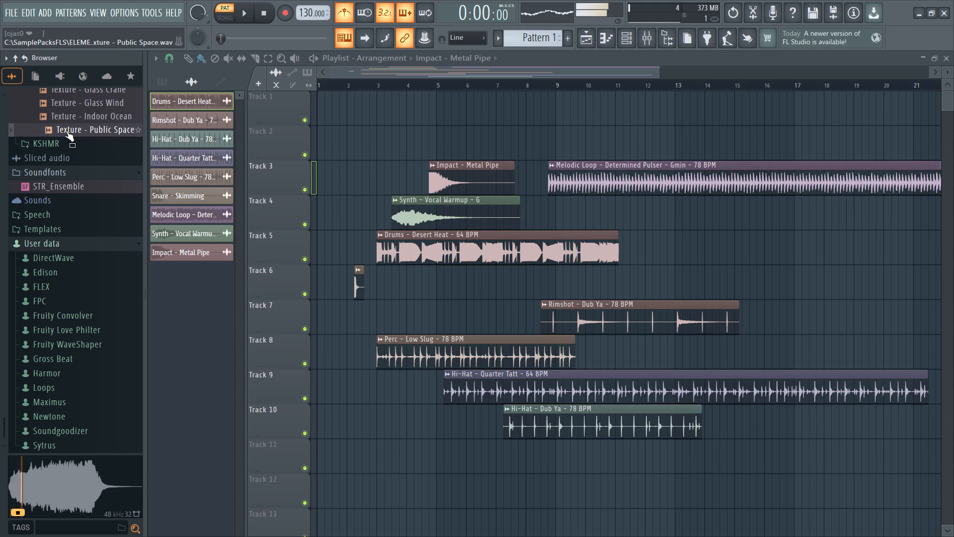
Go back to the bass loops, tonal oneshots and melodic loops and audition several, including Strings Meditation 2 and Determined Pulser.
{"action": "scroll", "coordinate": [44, 223], "scroll_direction": "up", "scroll_amount": 6}
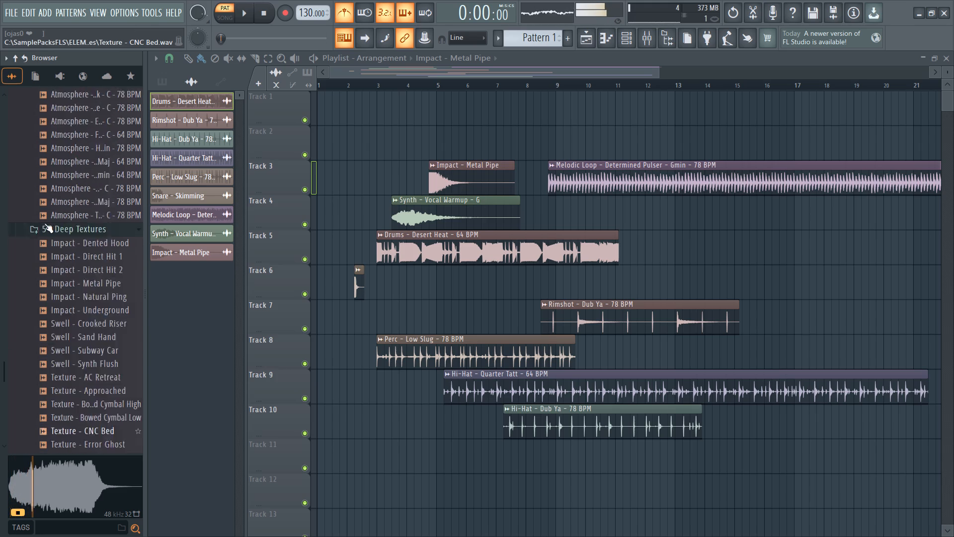
{"action": "scroll", "coordinate": [44, 223], "scroll_direction": "up", "scroll_amount": 3}
{"action": "scroll", "coordinate": [70, 329], "scroll_direction": "up", "scroll_amount": 2}
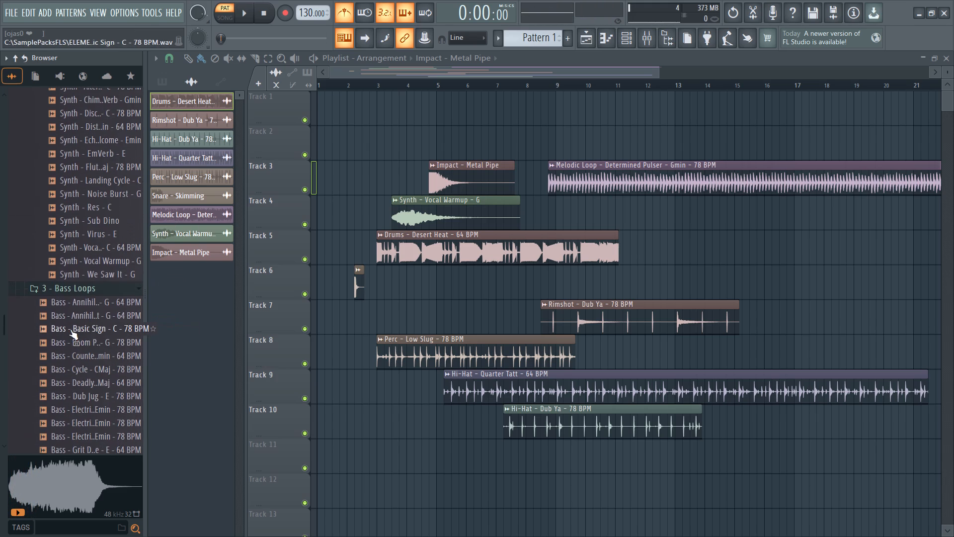
{"action": "left_click", "coordinate": [73, 323]}
{"action": "left_click", "coordinate": [83, 230]}
{"action": "scroll", "coordinate": [83, 229], "scroll_direction": "up", "scroll_amount": 4}
{"action": "left_click", "coordinate": [83, 229]}
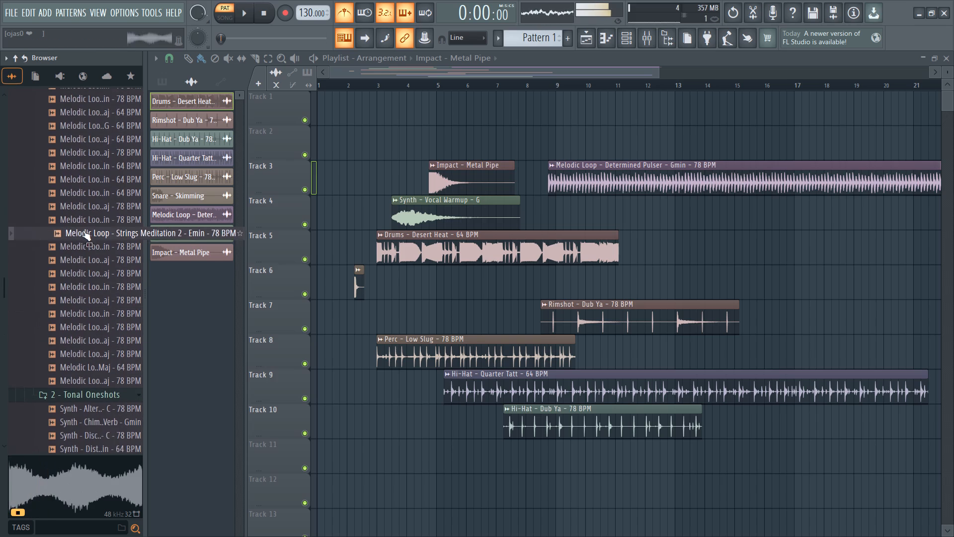
{"action": "left_click", "coordinate": [85, 282]}
{"action": "left_click", "coordinate": [89, 223]}
{"action": "left_click", "coordinate": [87, 167]}
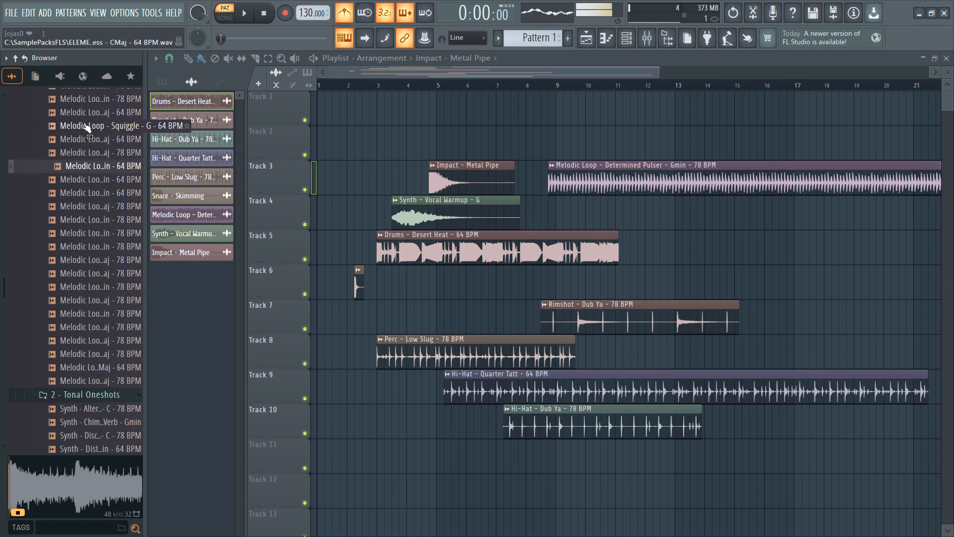
{"action": "left_click", "coordinate": [83, 120]}
{"action": "scroll", "coordinate": [83, 159], "scroll_direction": "up", "scroll_amount": 3}
{"action": "left_click", "coordinate": [89, 272]}
{"action": "left_click", "coordinate": [93, 247]}
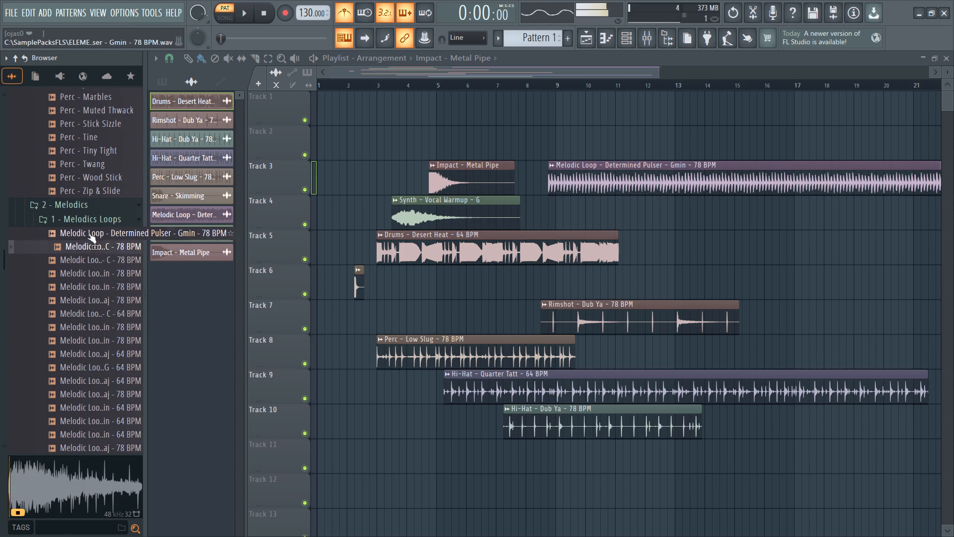
{"action": "left_click", "coordinate": [88, 233]}
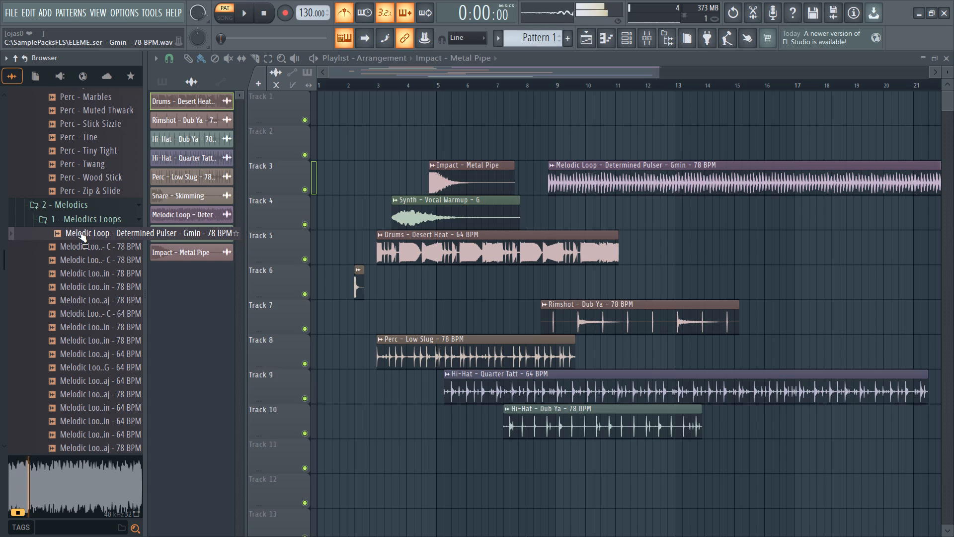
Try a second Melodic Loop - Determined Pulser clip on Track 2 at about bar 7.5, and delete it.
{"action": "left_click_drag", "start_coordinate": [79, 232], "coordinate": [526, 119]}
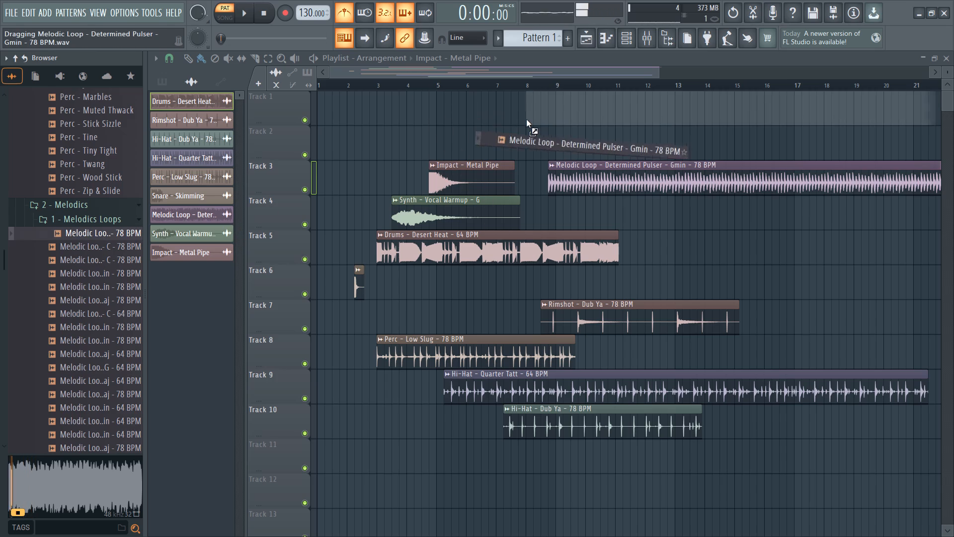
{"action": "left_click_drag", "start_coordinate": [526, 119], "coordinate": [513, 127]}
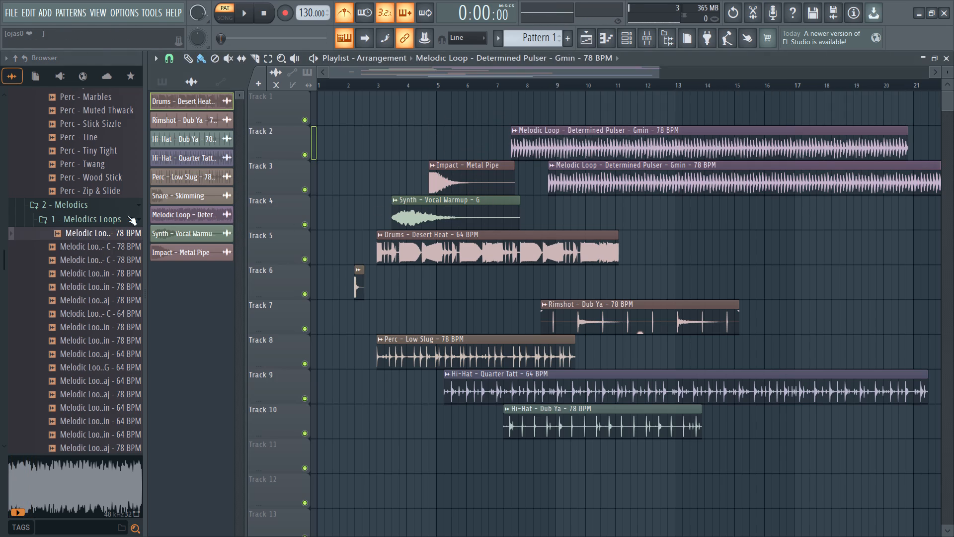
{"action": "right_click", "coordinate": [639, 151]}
Audition more samples in 1 - Melodics Loops from Gated Harmonics 1 onward, including Horizon Resonance and Soft March 2.
{"action": "left_click", "coordinate": [82, 243]}
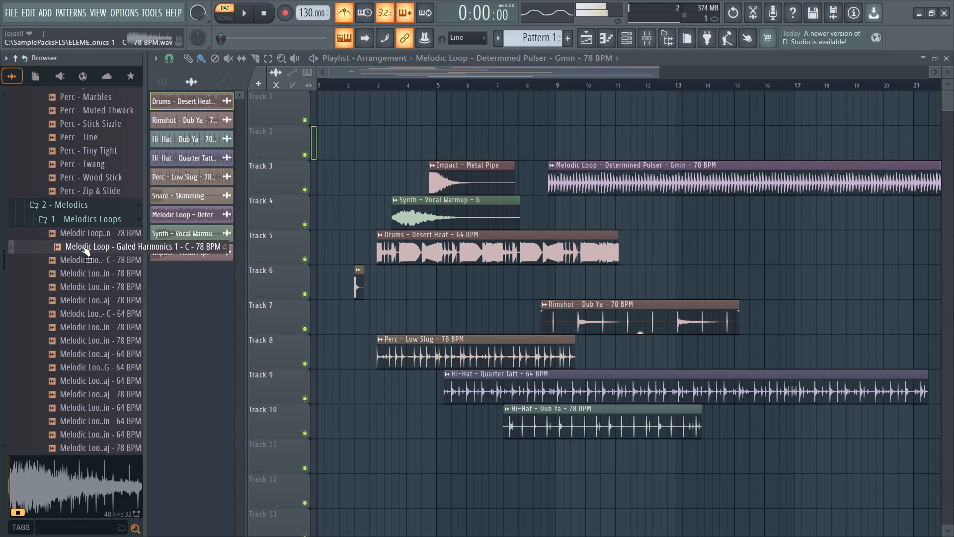
{"action": "left_click", "coordinate": [79, 257]}
{"action": "left_click", "coordinate": [79, 279]}
{"action": "left_click", "coordinate": [82, 283]}
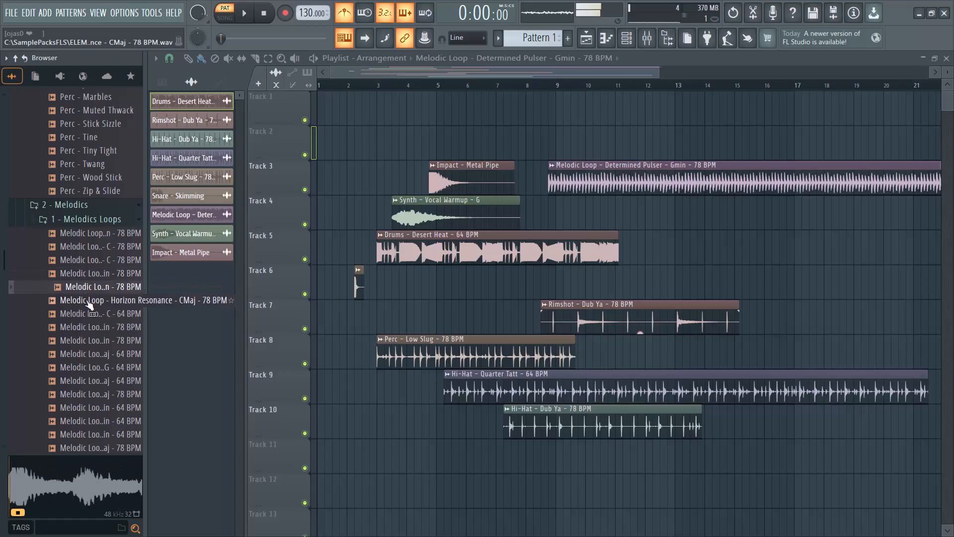
{"action": "left_click", "coordinate": [86, 300]}
{"action": "left_click", "coordinate": [86, 320]}
{"action": "left_click", "coordinate": [88, 325]}
{"action": "left_click", "coordinate": [88, 341]}
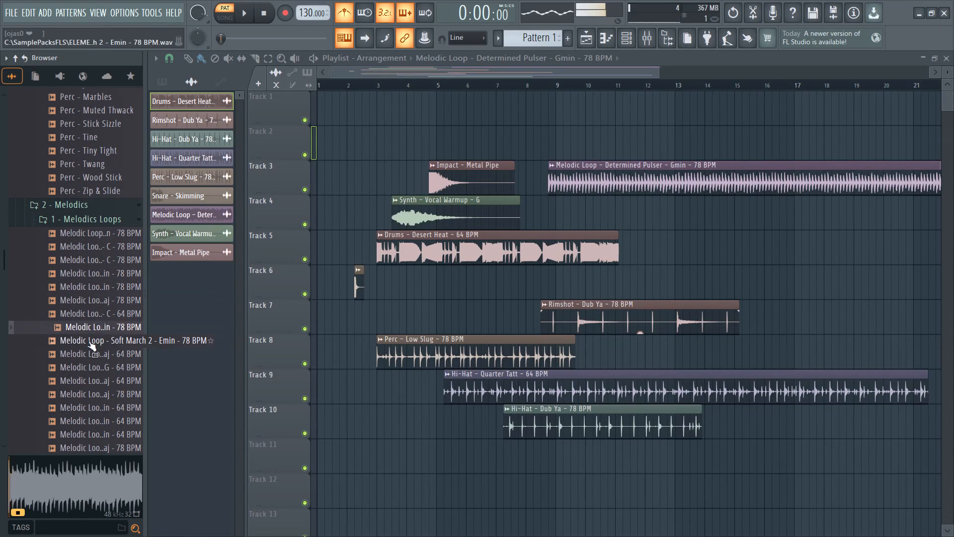
{"action": "left_click", "coordinate": [88, 358]}
{"action": "left_click", "coordinate": [90, 368]}
{"action": "left_click", "coordinate": [91, 377]}
{"action": "left_click", "coordinate": [92, 388]}
{"action": "scroll", "coordinate": [92, 396], "scroll_direction": "down", "scroll_amount": 2}
{"action": "scroll", "coordinate": [89, 386], "scroll_direction": "up", "scroll_amount": 5}
{"action": "scroll", "coordinate": [100, 375], "scroll_direction": "down", "scroll_amount": 2}
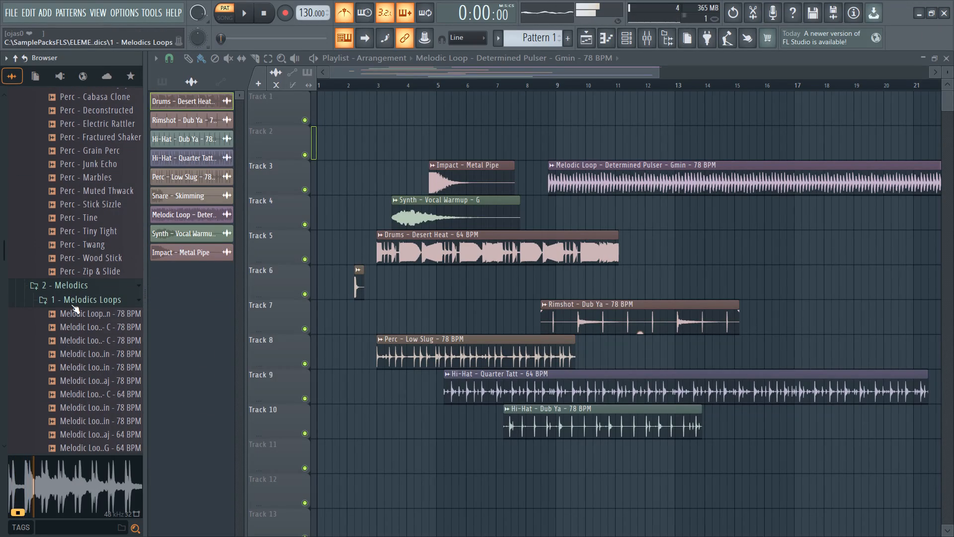
Collapse and reopen the 1 - Melodics Loops folder, and audition two of its loops.
{"action": "left_click", "coordinate": [71, 300]}
{"action": "left_click", "coordinate": [72, 300]}
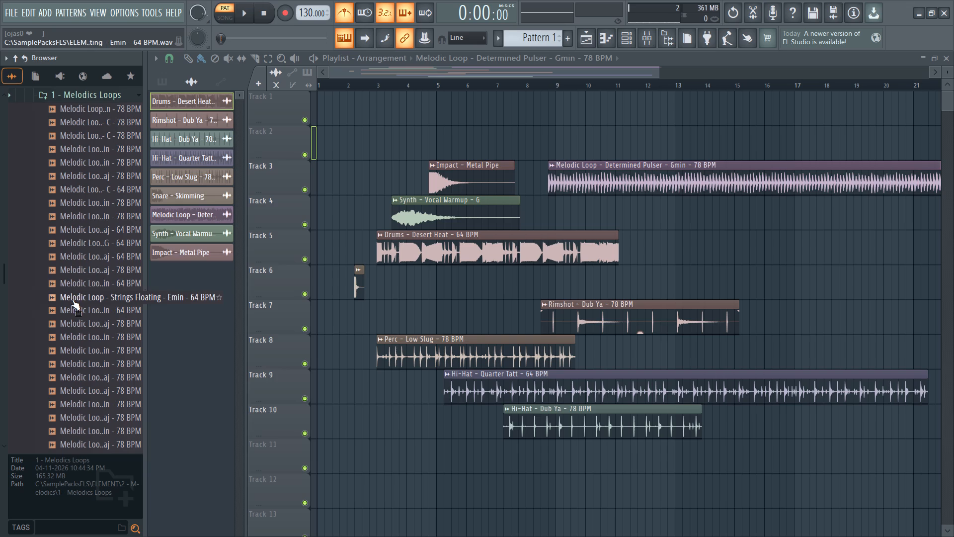
{"action": "left_click", "coordinate": [98, 192]}
{"action": "left_click", "coordinate": [94, 146]}
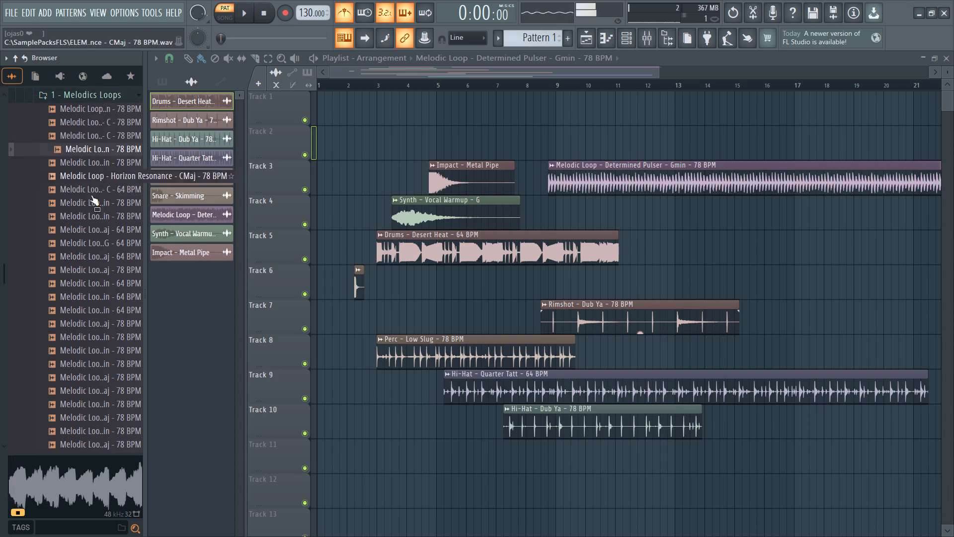
Collapse the 2 - Melodics folder and, after auditioning its first loop, the 3 - Bass Loops folder.
{"action": "scroll", "coordinate": [91, 196], "scroll_direction": "up", "scroll_amount": 2}
{"action": "left_click", "coordinate": [86, 241]}
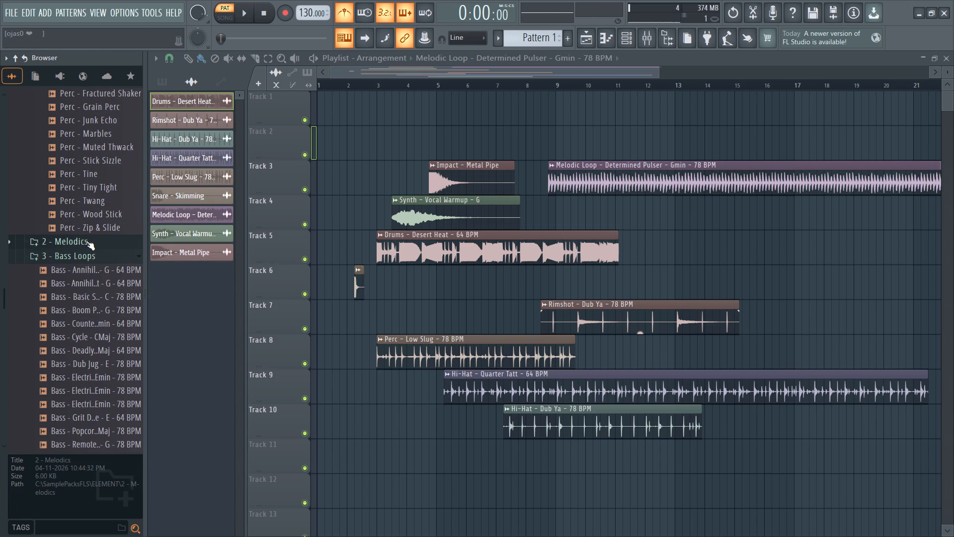
{"action": "left_click", "coordinate": [86, 241]}
{"action": "left_click", "coordinate": [87, 98]}
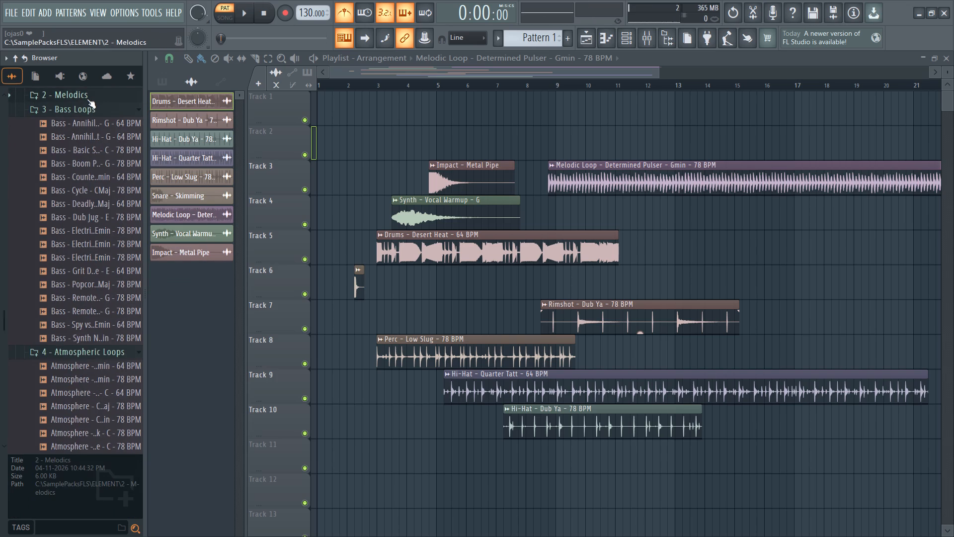
{"action": "scroll", "coordinate": [87, 100], "scroll_direction": "up", "scroll_amount": 1}
{"action": "left_click", "coordinate": [81, 209]}
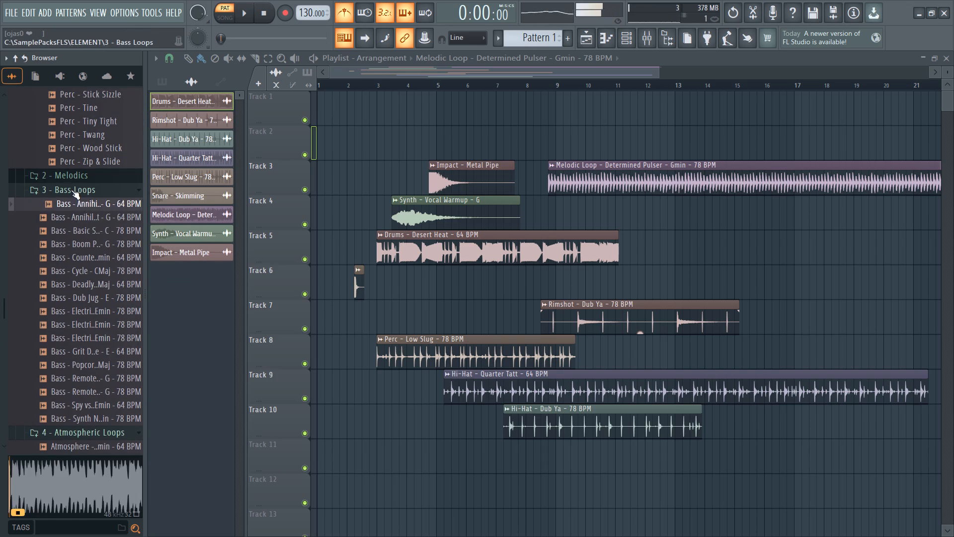
{"action": "left_click", "coordinate": [71, 189]}
Audition the samples in 4 - Atmospheric Loops again, including Bad Wave, Carpenter, Flutter Wow and Pastel Cuckoo.
{"action": "left_click", "coordinate": [70, 203]}
{"action": "left_click", "coordinate": [78, 203]}
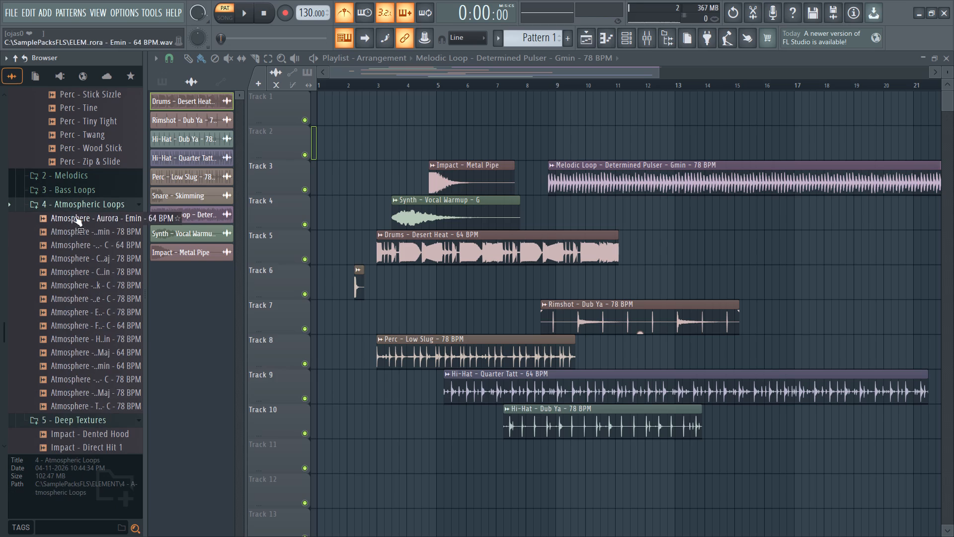
{"action": "left_click", "coordinate": [73, 225]}
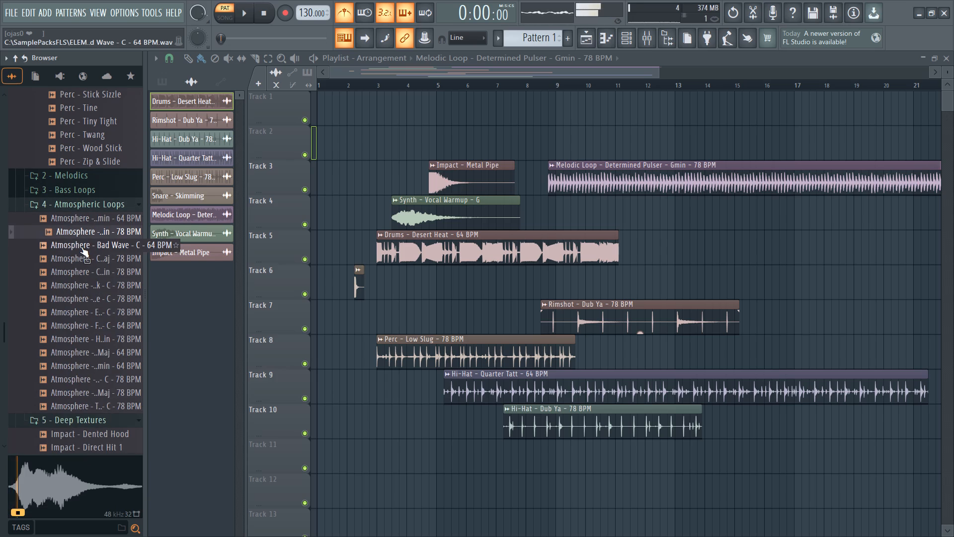
{"action": "left_click", "coordinate": [80, 243]}
{"action": "left_click", "coordinate": [82, 259]}
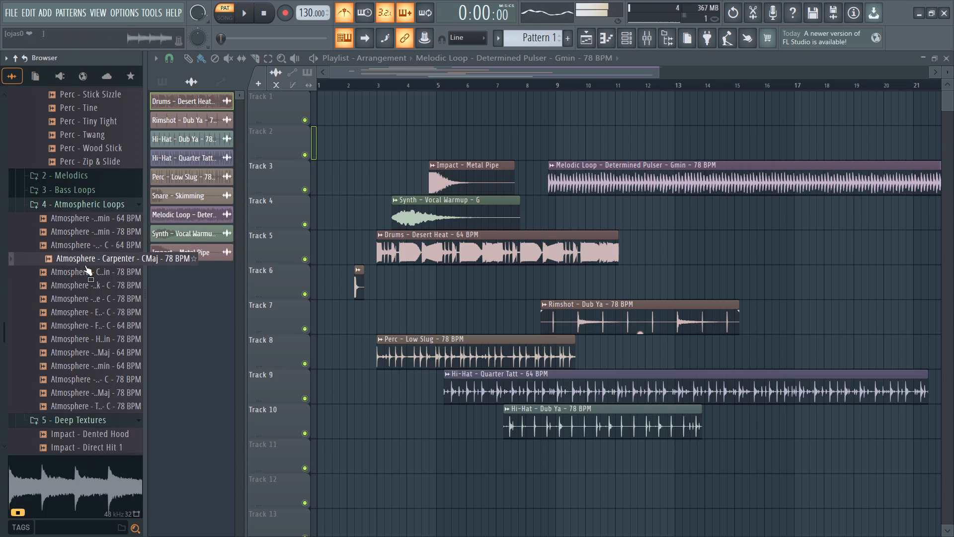
{"action": "left_click", "coordinate": [85, 271]}
{"action": "left_click", "coordinate": [88, 280]}
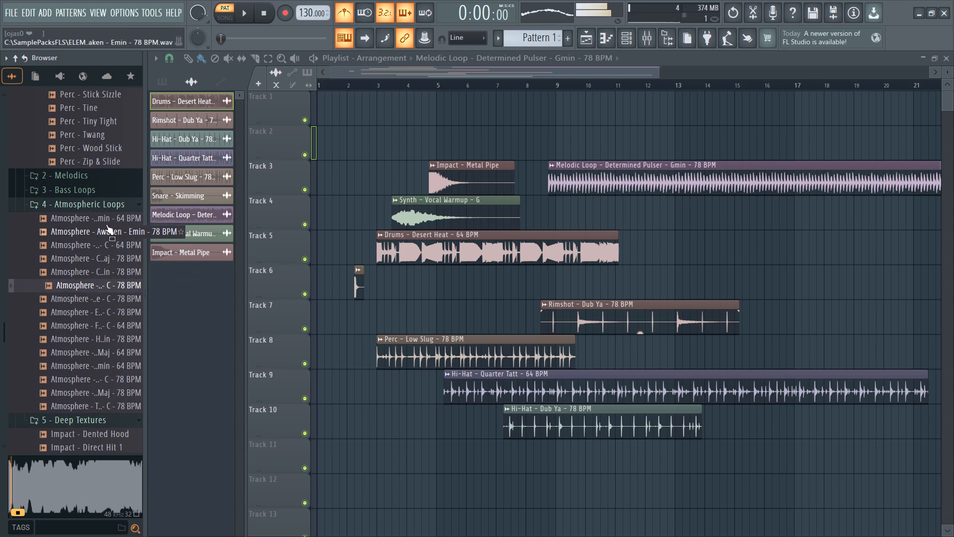
{"action": "left_click", "coordinate": [99, 329]}
{"action": "left_click", "coordinate": [97, 338]}
{"action": "left_click", "coordinate": [94, 351]}
{"action": "left_click", "coordinate": [94, 364]}
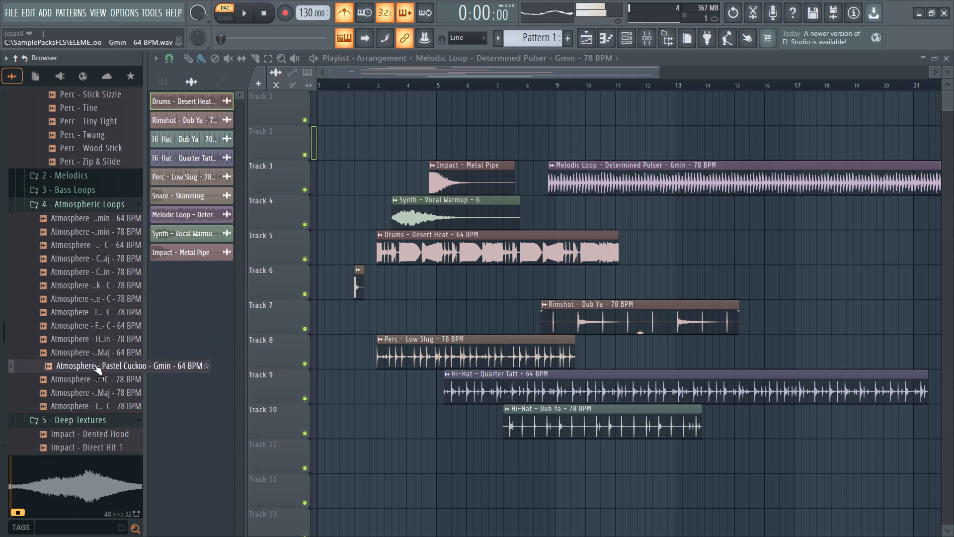
Audition one more sample in 4 - Atmospheric Loops and collapse the folder.
{"action": "left_click", "coordinate": [94, 380]}
{"action": "left_click", "coordinate": [83, 207]}
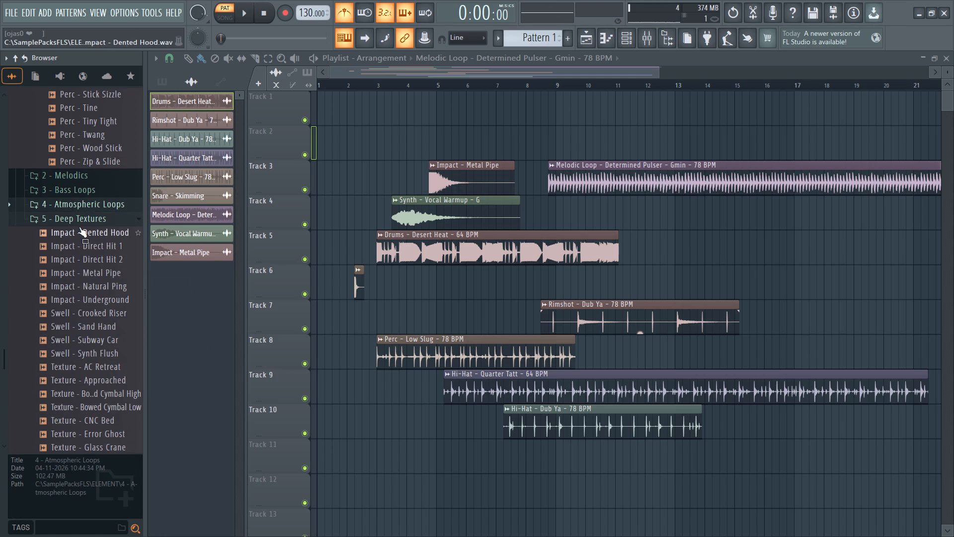
Audition the impact samples in 5 - Deep Textures, including Direct Hit 1, Direct Hit 2 and Natural Ping, and collapse the folder.
{"action": "left_click", "coordinate": [74, 245]}
{"action": "left_click", "coordinate": [89, 260]}
{"action": "left_click", "coordinate": [90, 291]}
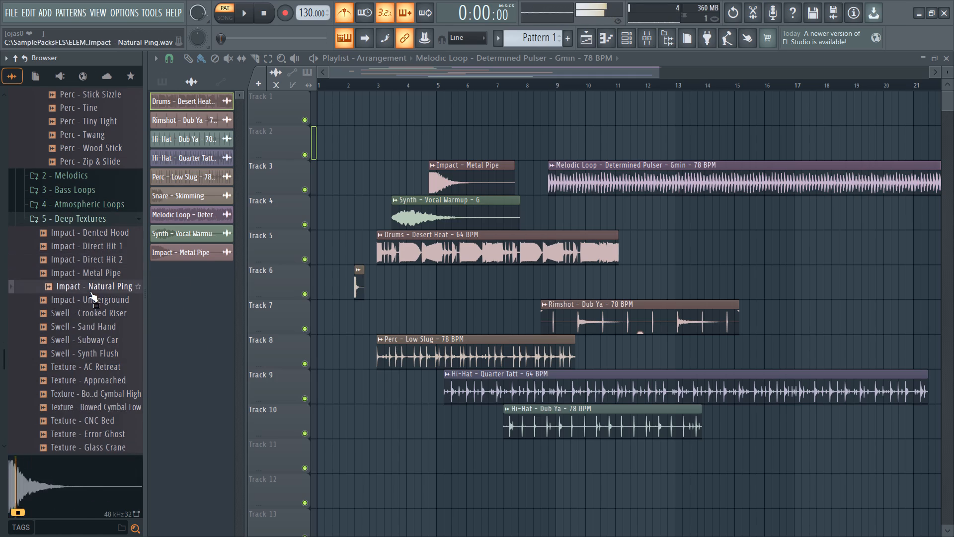
{"action": "left_click", "coordinate": [90, 305]}
{"action": "left_click", "coordinate": [104, 265]}
{"action": "left_click", "coordinate": [82, 216]}
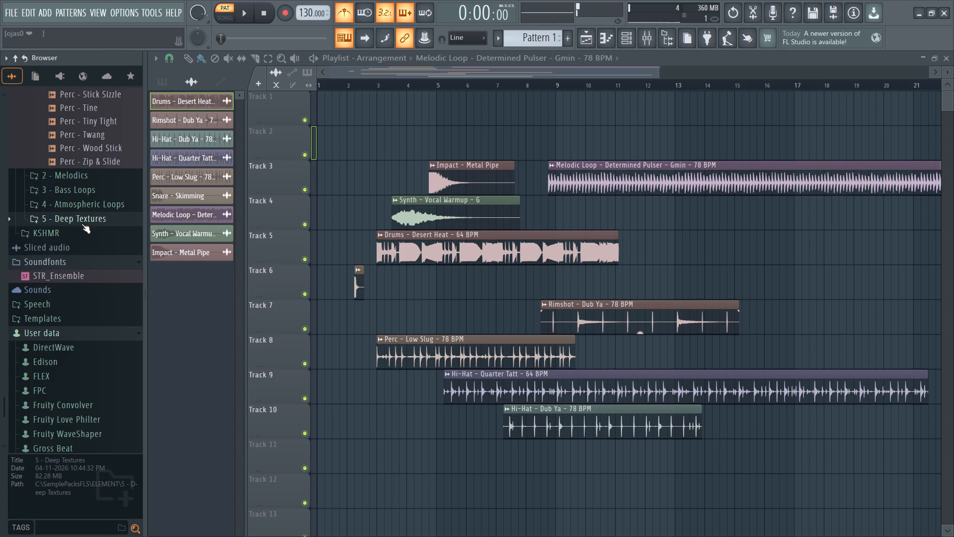
Audition percussion one-shots in 5 - Perc, including Deconstructed, Cabasa Clone, Electric Rattler and Junk Echo, and collapse the folder.
{"action": "scroll", "coordinate": [70, 184], "scroll_direction": "up", "scroll_amount": 4}
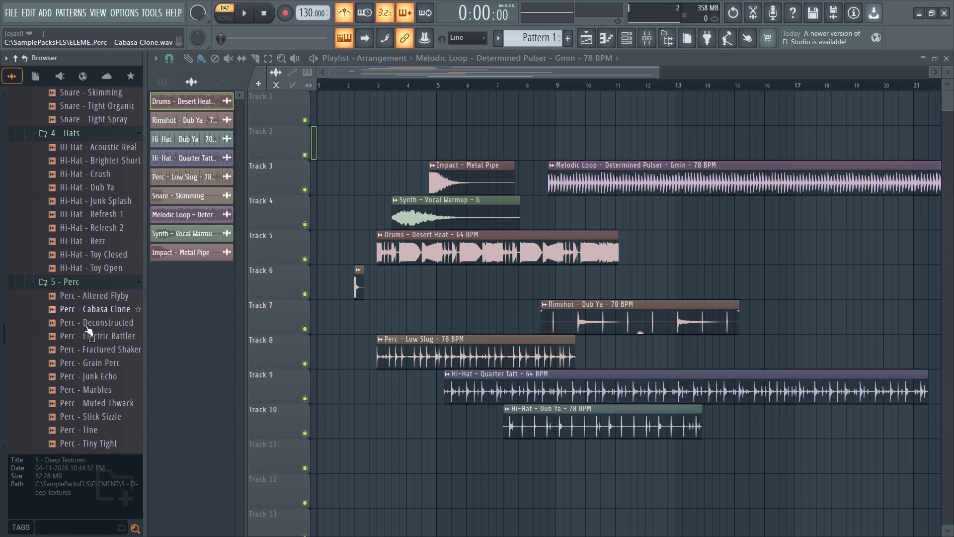
{"action": "left_click", "coordinate": [85, 325]}
{"action": "left_click", "coordinate": [96, 314]}
{"action": "left_click", "coordinate": [96, 335]}
{"action": "left_click", "coordinate": [95, 380]}
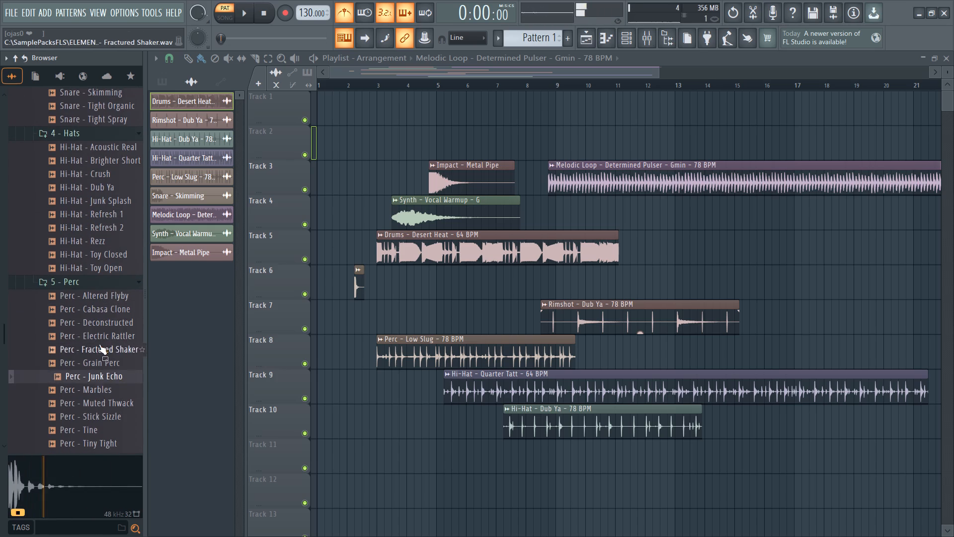
{"action": "scroll", "coordinate": [98, 344], "scroll_direction": "down", "scroll_amount": 2}
{"action": "left_click", "coordinate": [80, 122]}
Audition hi-hats in 4 - Hats, including Toy Closed and Junk Splash, and collapse the folder.
{"action": "scroll", "coordinate": [84, 172], "scroll_direction": "up", "scroll_amount": 2}
{"action": "left_click", "coordinate": [114, 249]}
{"action": "left_click", "coordinate": [85, 201]}
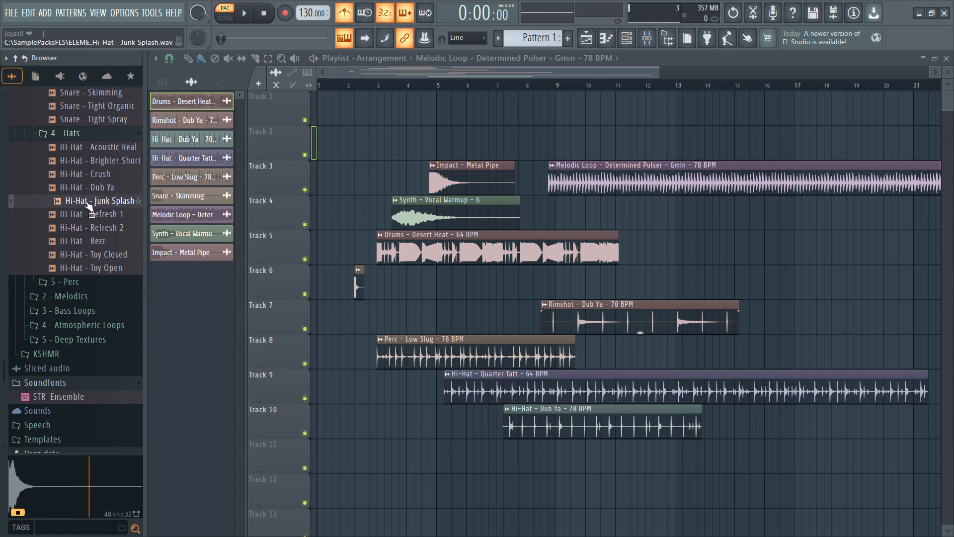
{"action": "left_click", "coordinate": [88, 179]}
{"action": "left_click", "coordinate": [85, 137]}
Audition samples in 3 - Snare, including Rimshot - Refresh, Snare - Crisp and Snare - Drenched, and collapse the folder.
{"action": "scroll", "coordinate": [69, 182], "scroll_direction": "up", "scroll_amount": 4}
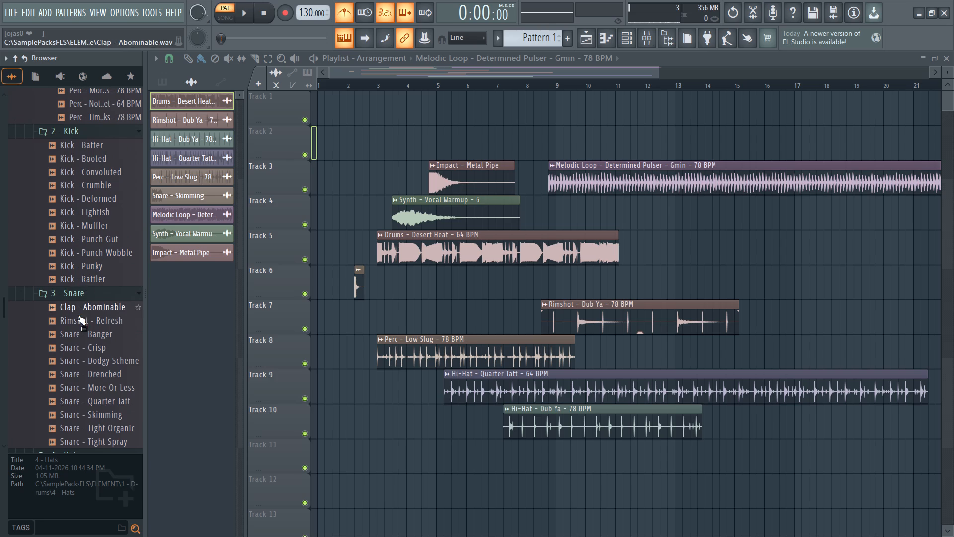
{"action": "left_click_drag", "start_coordinate": [80, 327], "coordinate": [80, 332]}
{"action": "left_click", "coordinate": [80, 351]}
{"action": "left_click_drag", "start_coordinate": [83, 373], "coordinate": [87, 320]}
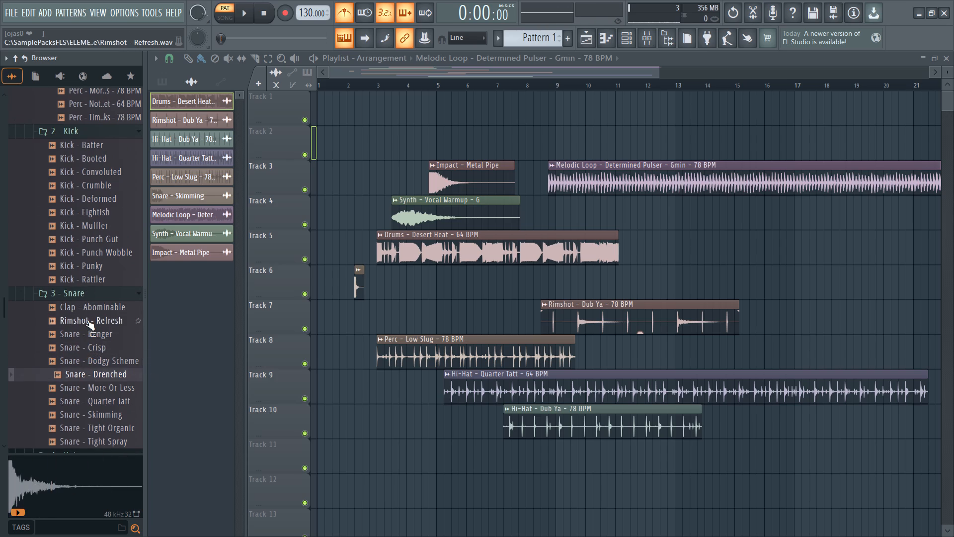
{"action": "left_click_drag", "start_coordinate": [89, 327], "coordinate": [90, 338]}
{"action": "left_click", "coordinate": [90, 357]}
{"action": "left_click_drag", "start_coordinate": [90, 368], "coordinate": [90, 373]}
{"action": "left_click", "coordinate": [89, 379]}
{"action": "left_click", "coordinate": [84, 292]}
Audition kicks in 2 - Kick, including Punch Wobble, Deformed and Crumble, and collapse the folder.
{"action": "left_click", "coordinate": [86, 252]}
{"action": "left_click_drag", "start_coordinate": [89, 197], "coordinate": [89, 186]}
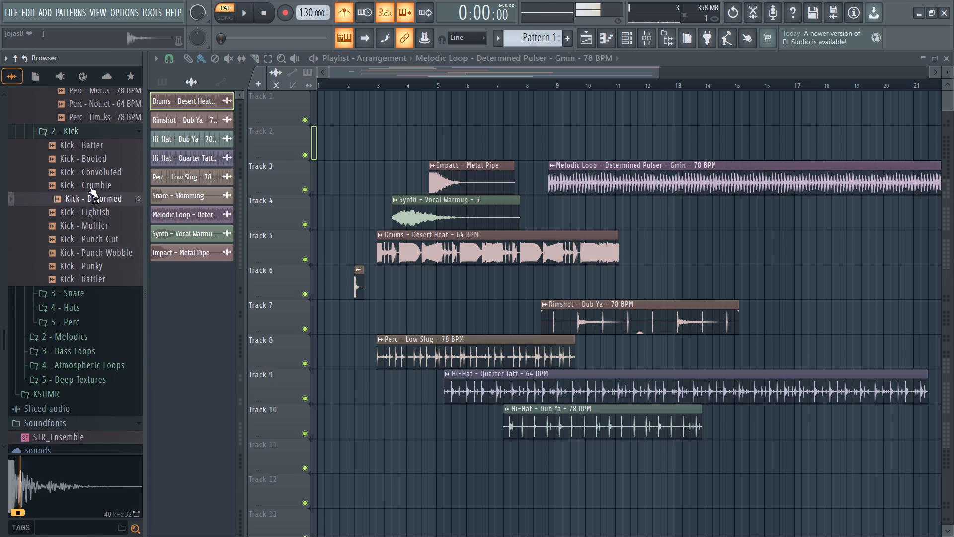
{"action": "left_click_drag", "start_coordinate": [89, 186], "coordinate": [89, 188]}
{"action": "left_click", "coordinate": [89, 184]}
{"action": "left_click", "coordinate": [85, 153]}
{"action": "scroll", "coordinate": [82, 195], "scroll_direction": "up", "scroll_amount": 2}
{"action": "left_click", "coordinate": [82, 287]}
Audition percussion and hi-hat loops in 4 - Top Loops, including Hi-Hat - Refresh, and collapse the folder.
{"action": "left_click", "coordinate": [83, 250]}
{"action": "left_click_drag", "start_coordinate": [87, 235], "coordinate": [87, 227]}
{"action": "left_click_drag", "start_coordinate": [87, 202], "coordinate": [87, 186]}
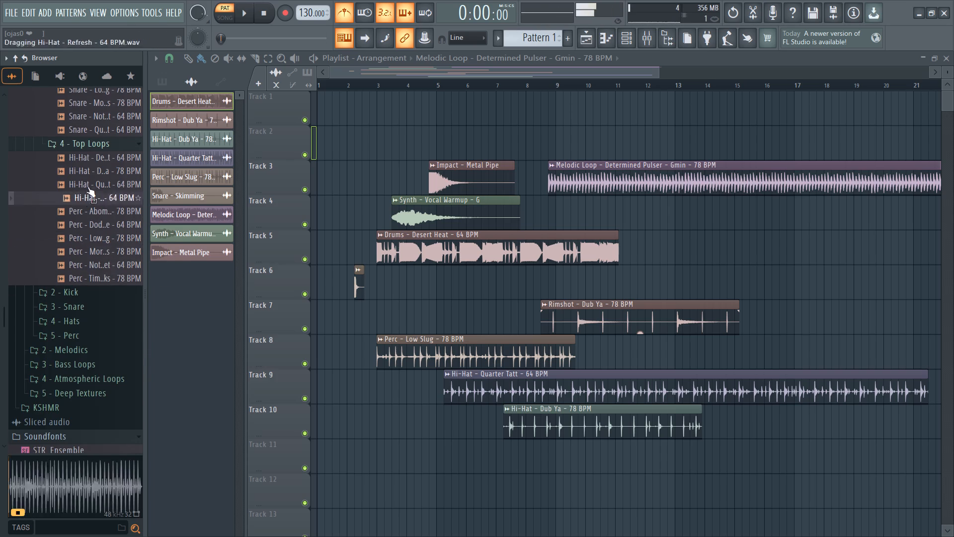
{"action": "left_click_drag", "start_coordinate": [87, 186], "coordinate": [87, 194]}
{"action": "left_click_drag", "start_coordinate": [87, 178], "coordinate": [87, 173]}
{"action": "left_click", "coordinate": [87, 172]}
{"action": "left_click", "coordinate": [87, 168]}
{"action": "left_click", "coordinate": [87, 150]}
{"action": "left_click", "coordinate": [86, 138]}
{"action": "left_click", "coordinate": [86, 138]}
Audition clap, rimshot and snare loops in 3 - Snare Loops, including Clap - Desert Heat, and collapse the folder.
{"action": "scroll", "coordinate": [85, 140], "scroll_direction": "up", "scroll_amount": 3}
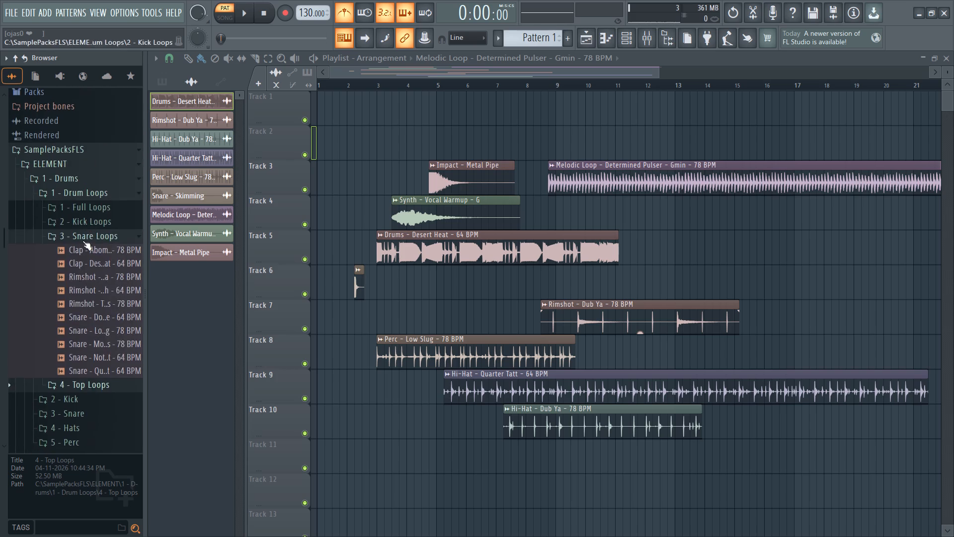
{"action": "scroll", "coordinate": [82, 243], "scroll_direction": "up", "scroll_amount": 1}
{"action": "left_click", "coordinate": [86, 326]}
{"action": "scroll", "coordinate": [88, 337], "scroll_direction": "down", "scroll_amount": 1}
{"action": "left_click", "coordinate": [90, 290]}
{"action": "left_click", "coordinate": [98, 272]}
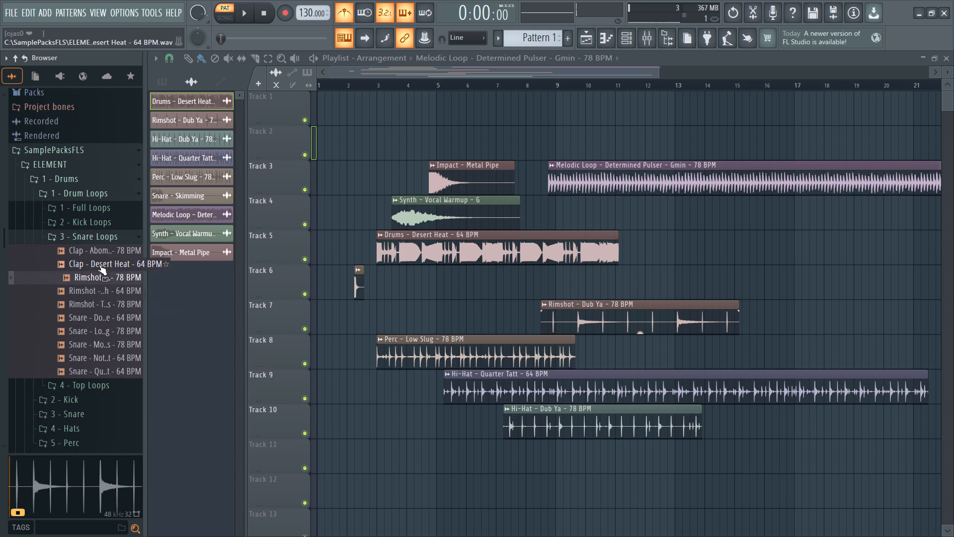
{"action": "left_click", "coordinate": [99, 265]}
{"action": "left_click", "coordinate": [103, 294]}
{"action": "left_click", "coordinate": [101, 308]}
{"action": "left_click", "coordinate": [96, 324]}
{"action": "left_click", "coordinate": [94, 336]}
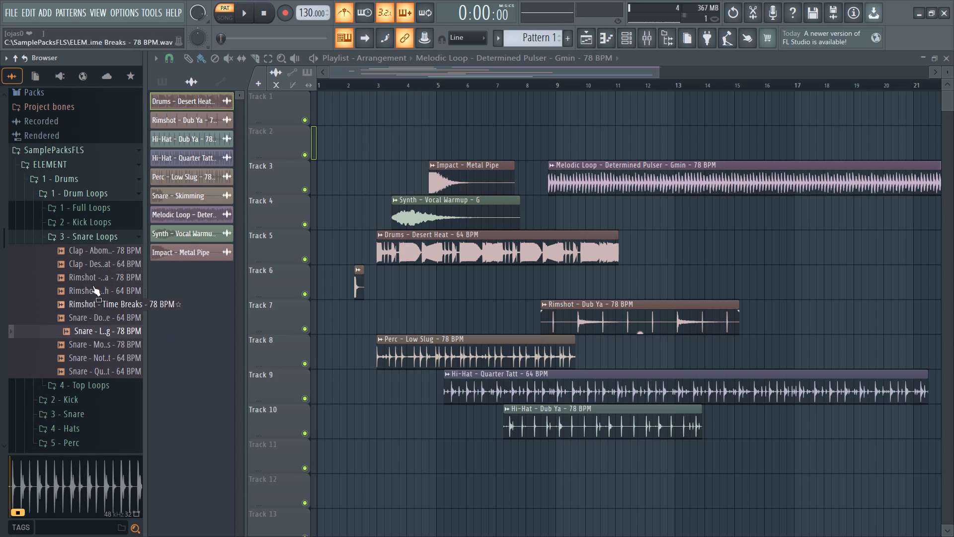
{"action": "left_click", "coordinate": [87, 235]}
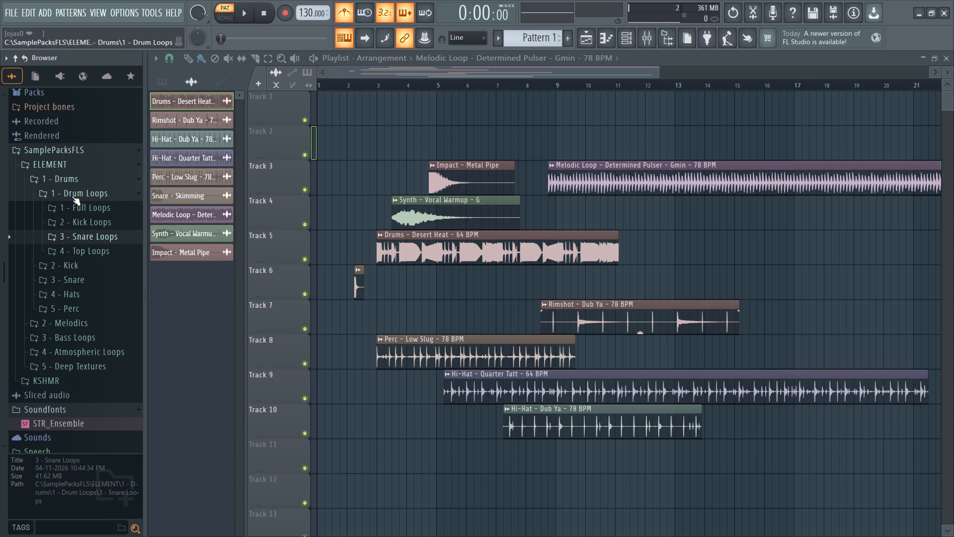
Collapse the 1 - Drum Loops, 1 - Drums and ELEMENT folders in the Browser.
{"action": "left_click", "coordinate": [81, 195]}
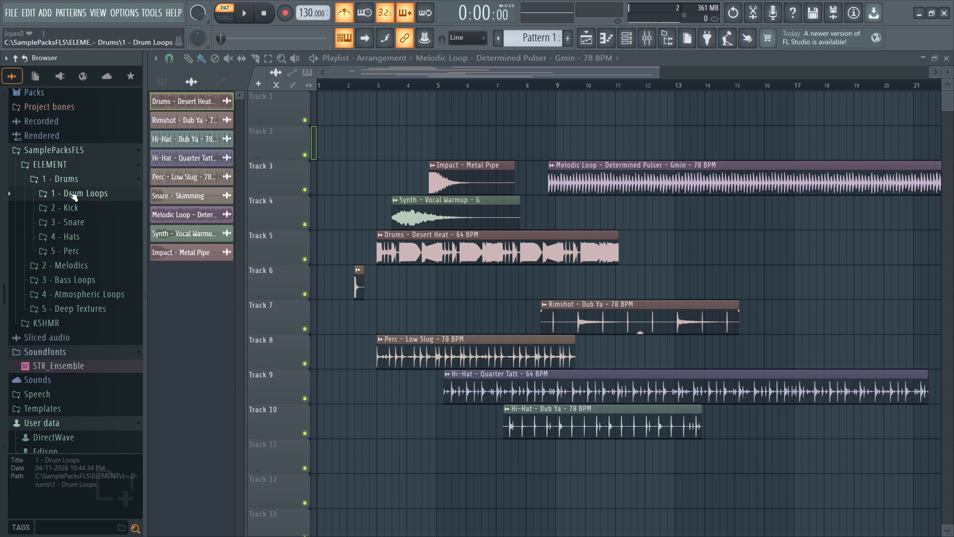
{"action": "left_click", "coordinate": [59, 180]}
{"action": "left_click", "coordinate": [49, 161]}
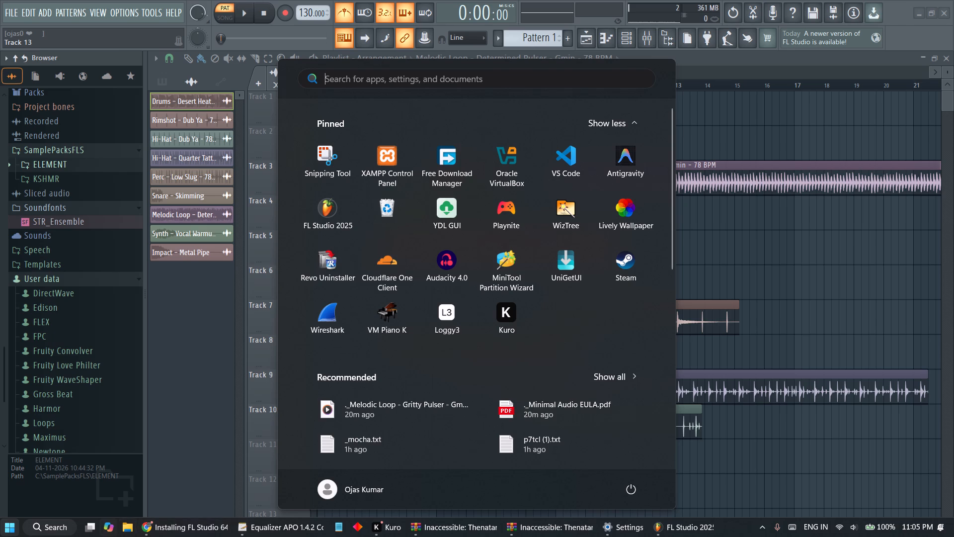
Switch to File Explorer and open the 1 - Melodics Loops folder under C:\SamplePacksFLS\ELEMENT\2 - Melodics.
{"action": "left_click", "coordinate": [120, 525]}
{"action": "scroll", "coordinate": [42, 344], "scroll_direction": "down", "scroll_amount": 8}
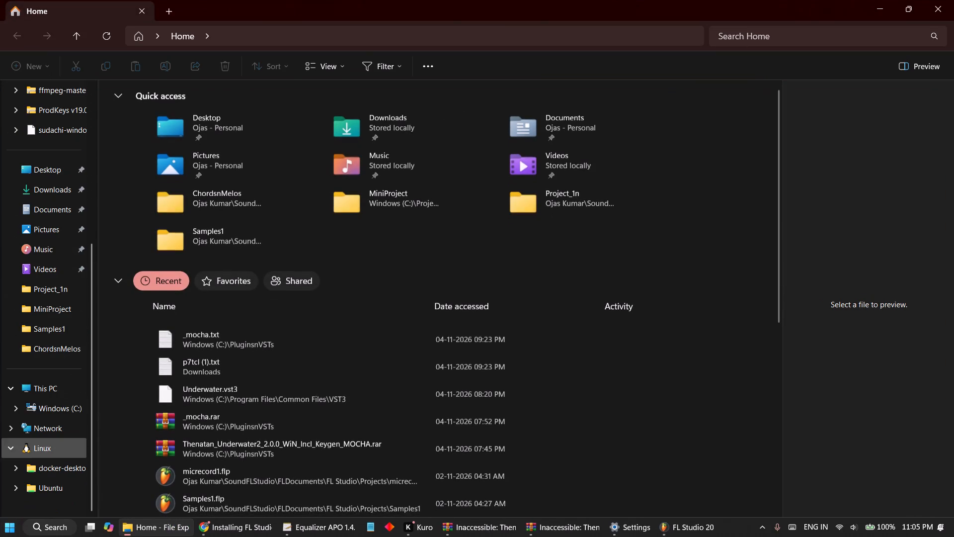
{"action": "left_click", "coordinate": [40, 188]}
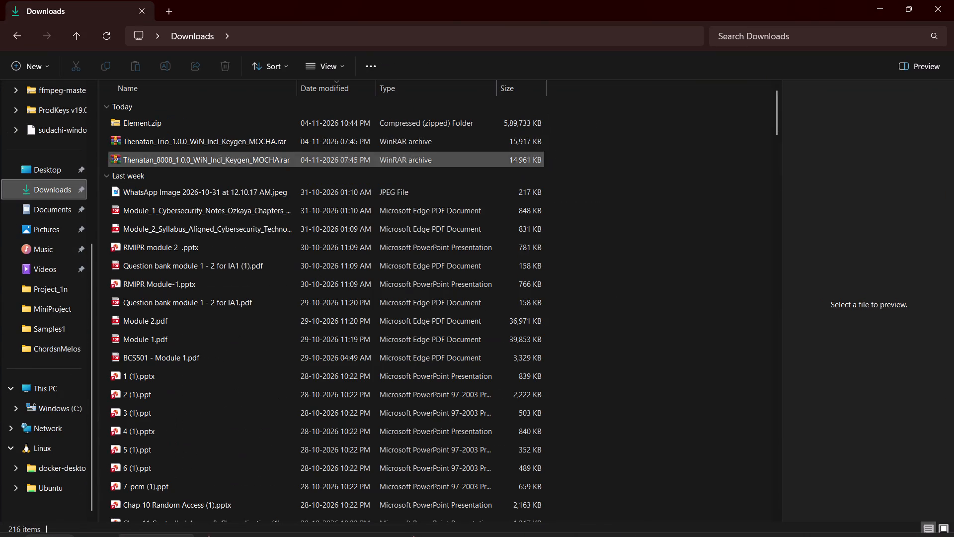
{"action": "scroll", "coordinate": [23, 307], "scroll_direction": "down", "scroll_amount": 4}
{"action": "left_click", "coordinate": [52, 406]}
{"action": "scroll", "coordinate": [238, 348], "scroll_direction": "down", "scroll_amount": 4}
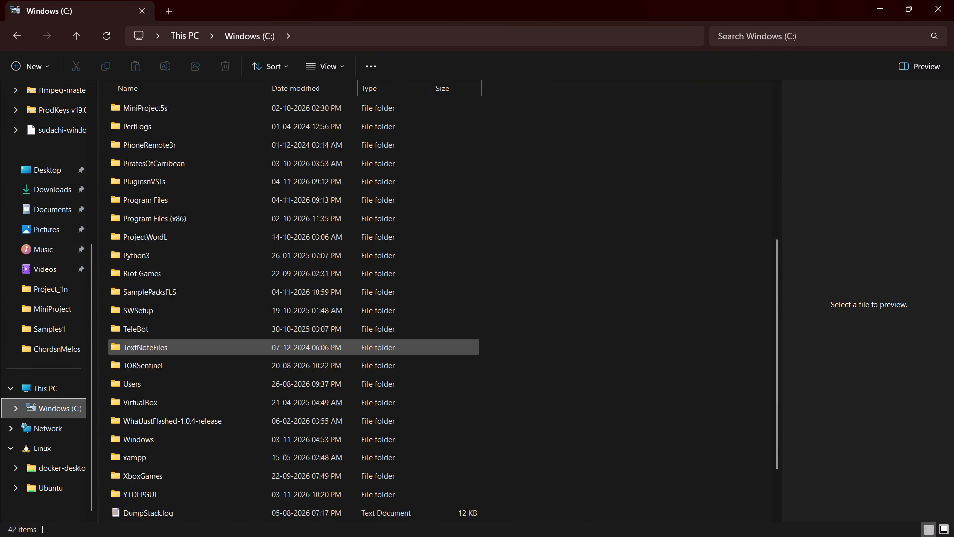
{"action": "scroll", "coordinate": [238, 348], "scroll_direction": "down", "scroll_amount": 2}
{"action": "double_click", "coordinate": [150, 230]}
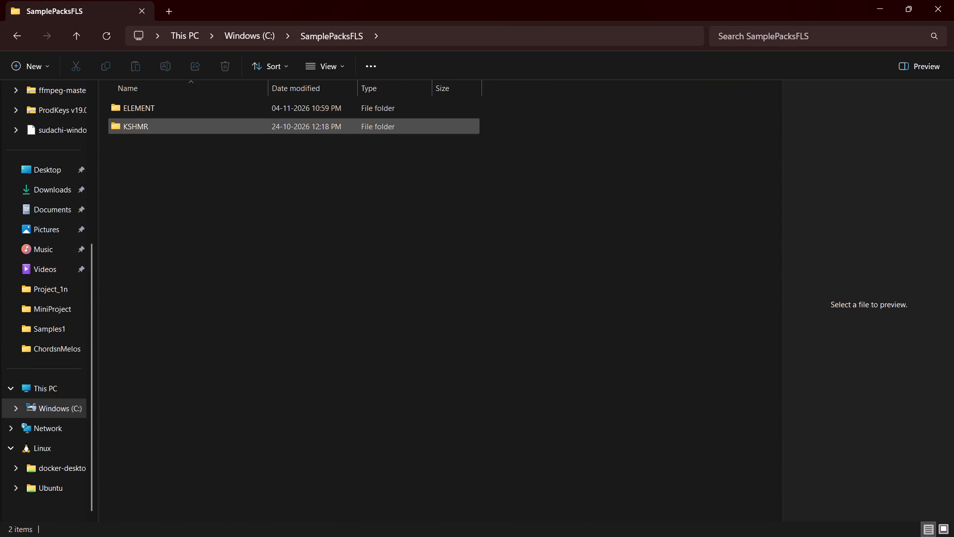
{"action": "double_click", "coordinate": [165, 109]}
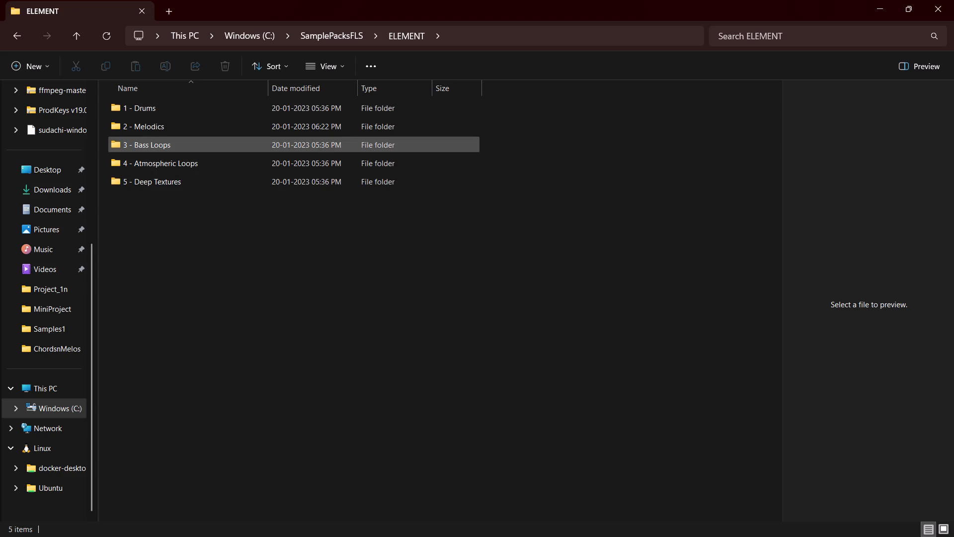
{"action": "double_click", "coordinate": [179, 123]}
{"action": "double_click", "coordinate": [183, 111]}
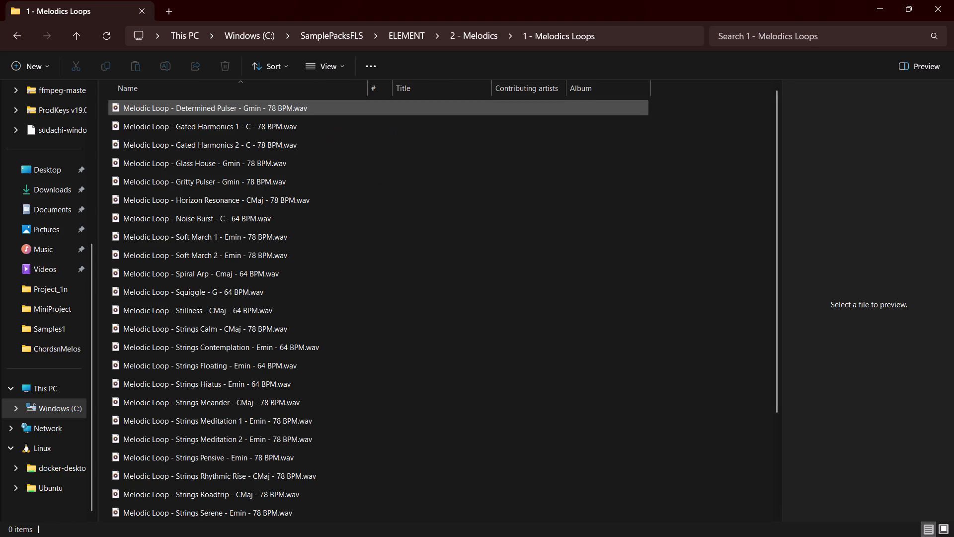
Preview melodic loops in File Explorer, including Determined Pulser, Gated Harmonics 1 and Glass House, and return to 2 - Melodics.
{"action": "left_click", "coordinate": [186, 110]}
{"action": "key", "text": "space"}
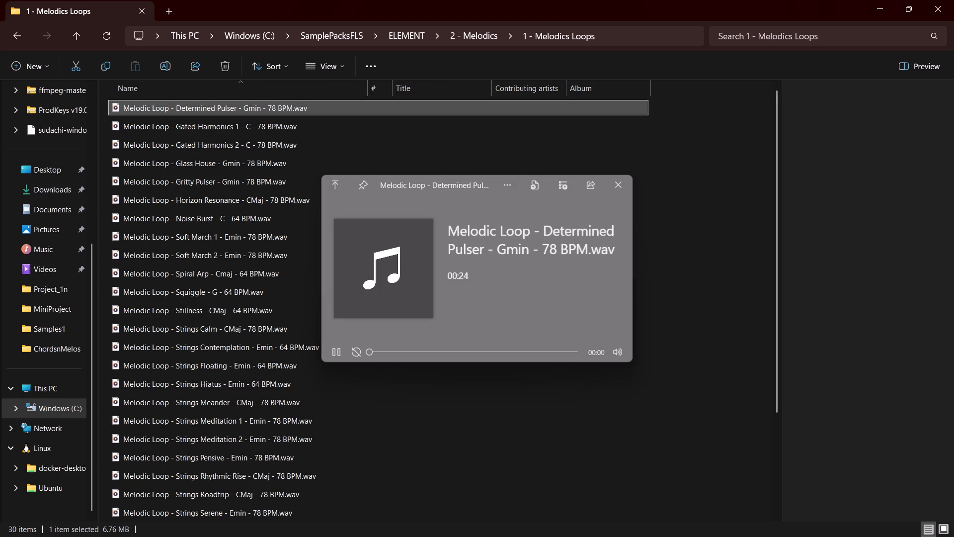
{"action": "left_click", "coordinate": [229, 141]}
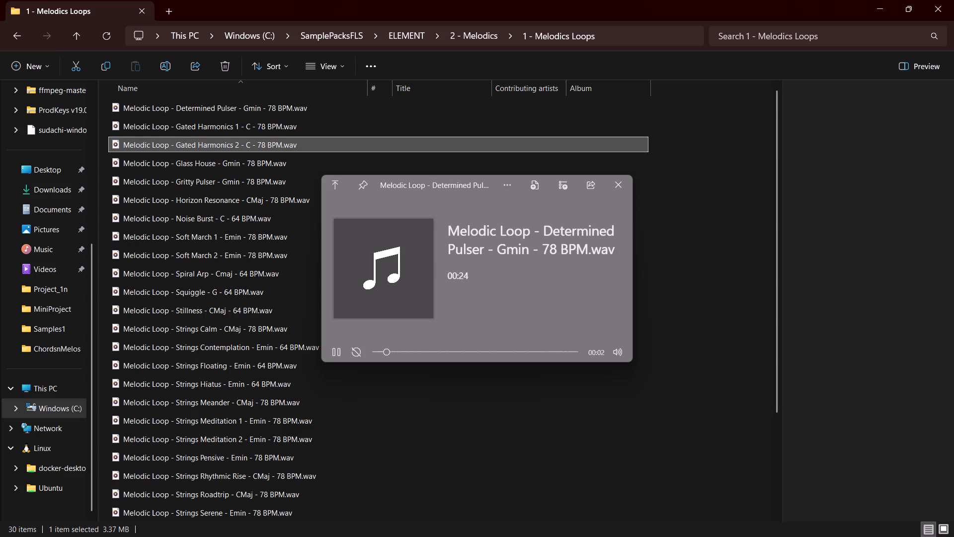
{"action": "left_click", "coordinate": [231, 130]}
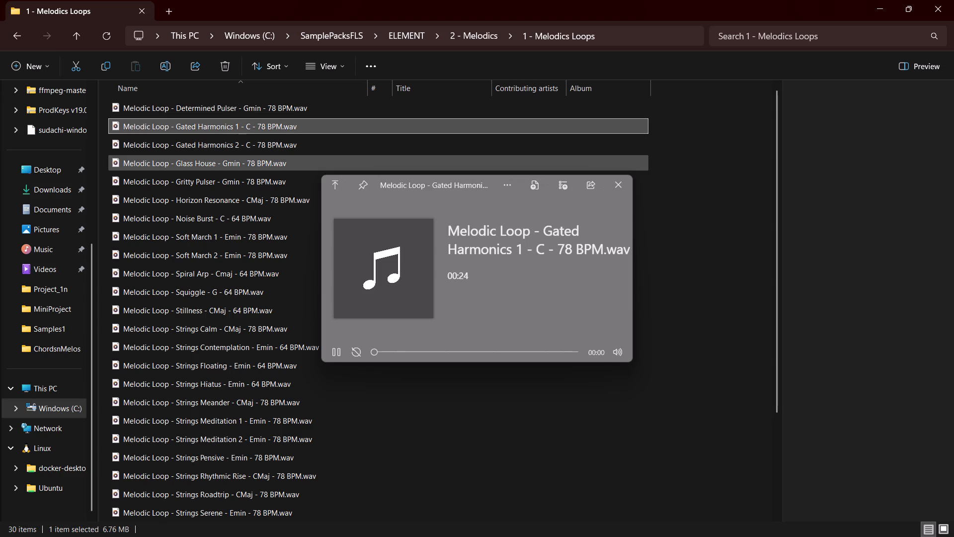
{"action": "left_click", "coordinate": [234, 161]}
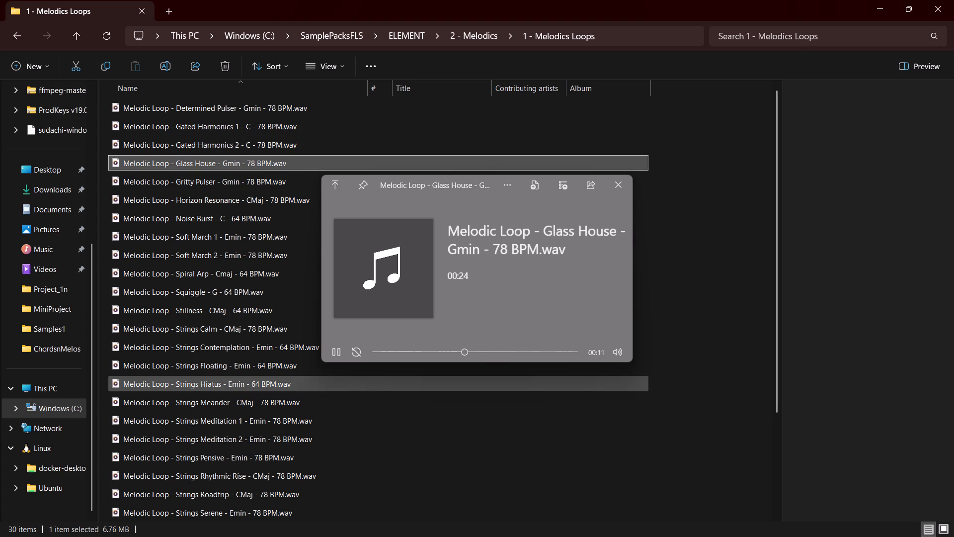
{"action": "scroll", "coordinate": [232, 345], "scroll_direction": "down", "scroll_amount": 7}
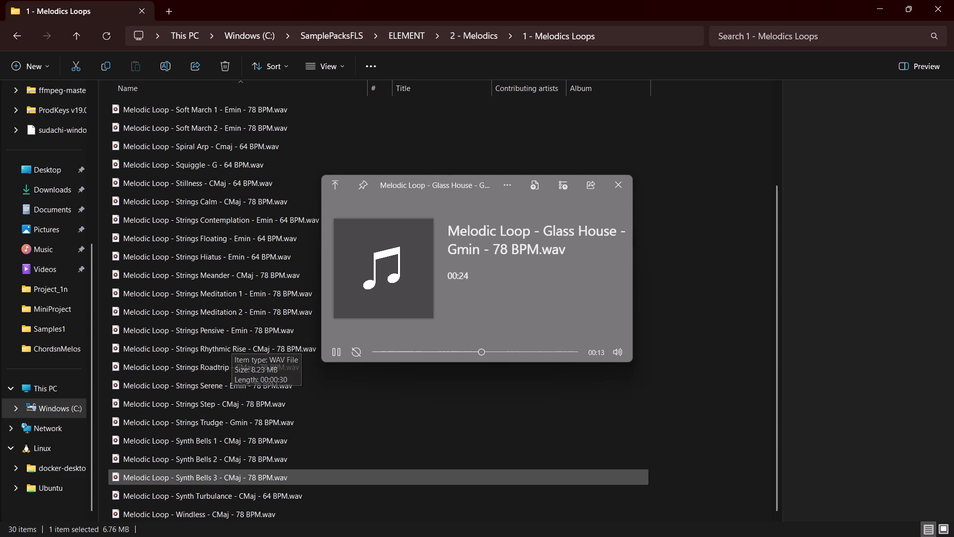
{"action": "scroll", "coordinate": [224, 476], "scroll_direction": "up", "scroll_amount": 6}
{"action": "left_click_drag", "start_coordinate": [221, 245], "coordinate": [222, 240]}
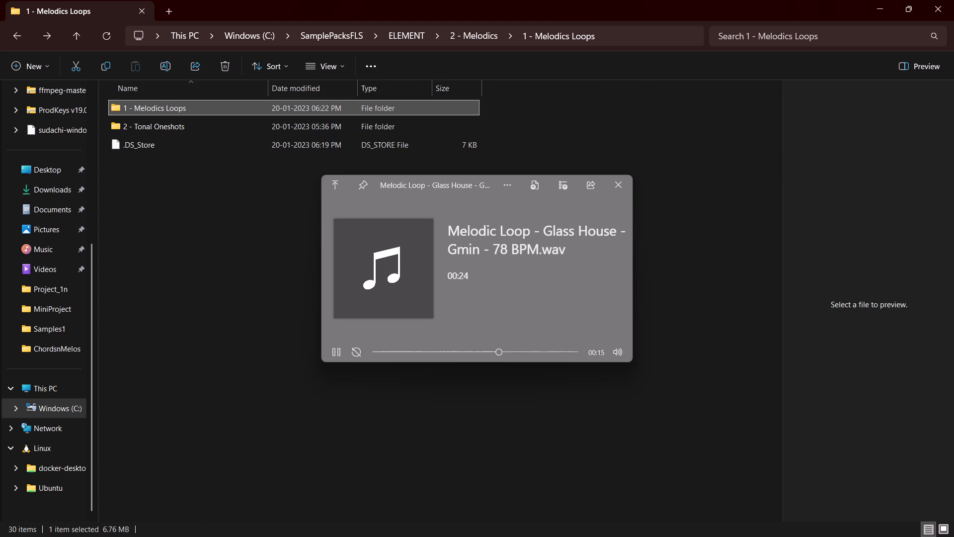
Open the 2 - Tonal Oneshots folder and preview synth one-shots, including EmVerb, Alternator and Discombobulate.
{"action": "left_click", "coordinate": [200, 122]}
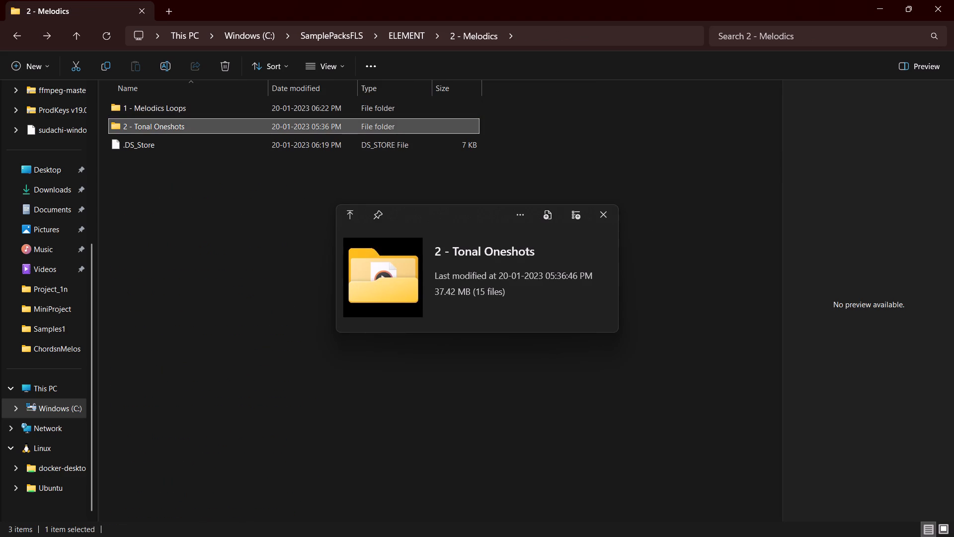
{"action": "double_click", "coordinate": [200, 122]}
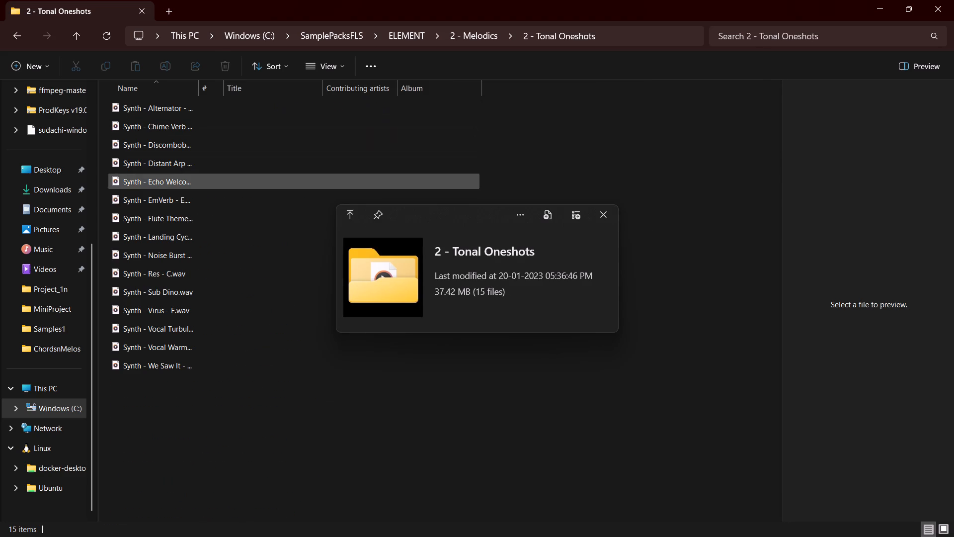
{"action": "left_click", "coordinate": [179, 176]}
{"action": "left_click", "coordinate": [176, 196]}
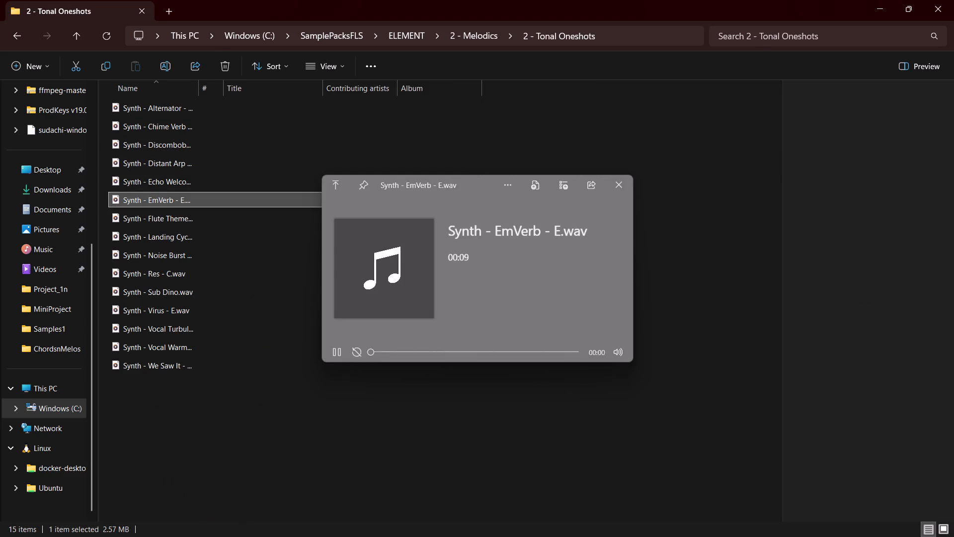
{"action": "left_click", "coordinate": [177, 128]}
{"action": "left_click", "coordinate": [179, 109]}
{"action": "left_click", "coordinate": [184, 126]}
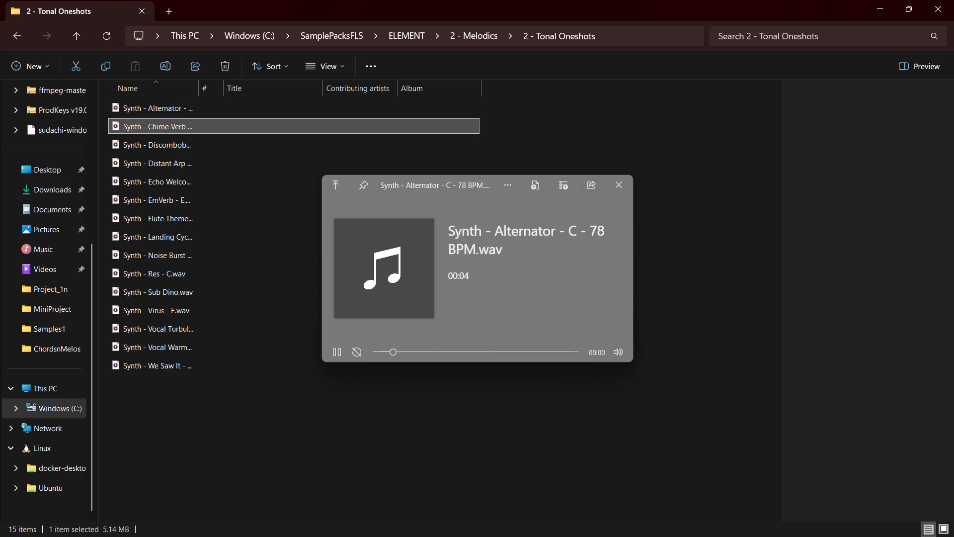
{"action": "left_click", "coordinate": [183, 144]}
{"action": "left_click", "coordinate": [180, 164]}
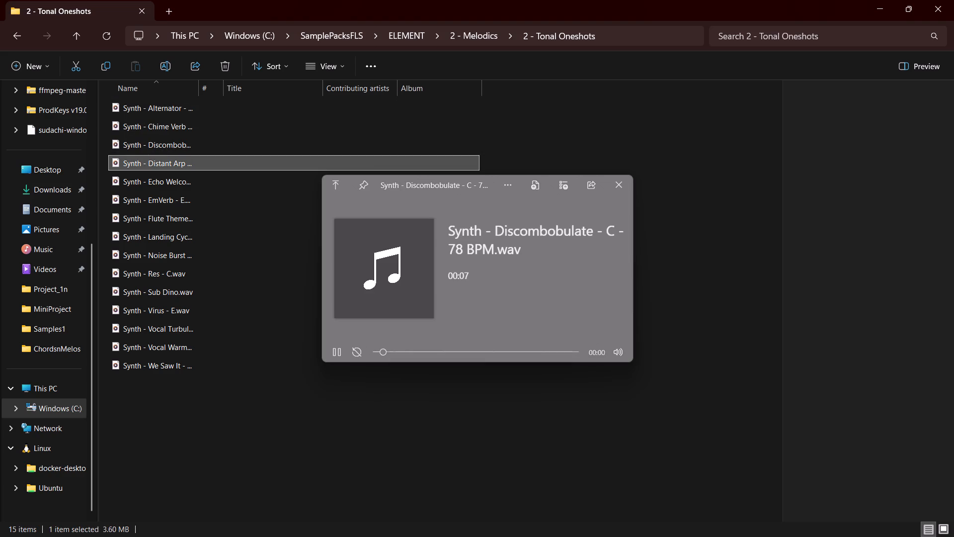
Preview the remaining tonal one-shots in order, from Synth - Echo Welcome to Synth - We Saw It, and return to 2 - Melodics.
{"action": "key", "text": "Down"}
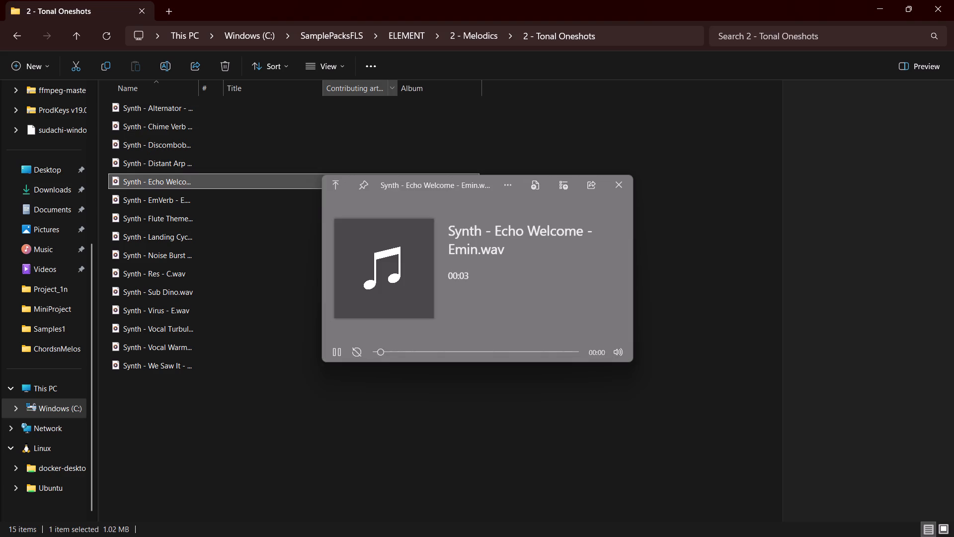
{"action": "key", "text": "Down"}
{"action": "key", "text": "Down"}
{"action": "key", "text": "Down"}
{"action": "key", "text": "Down"}
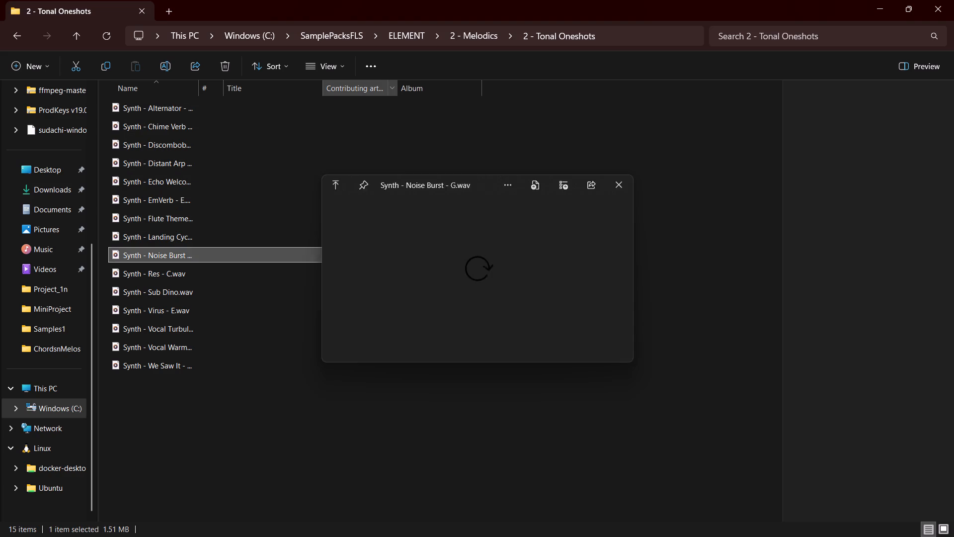
{"action": "key", "text": "Down"}
{"action": "key", "text": "Down"}
{"action": "key", "text": "Down"}
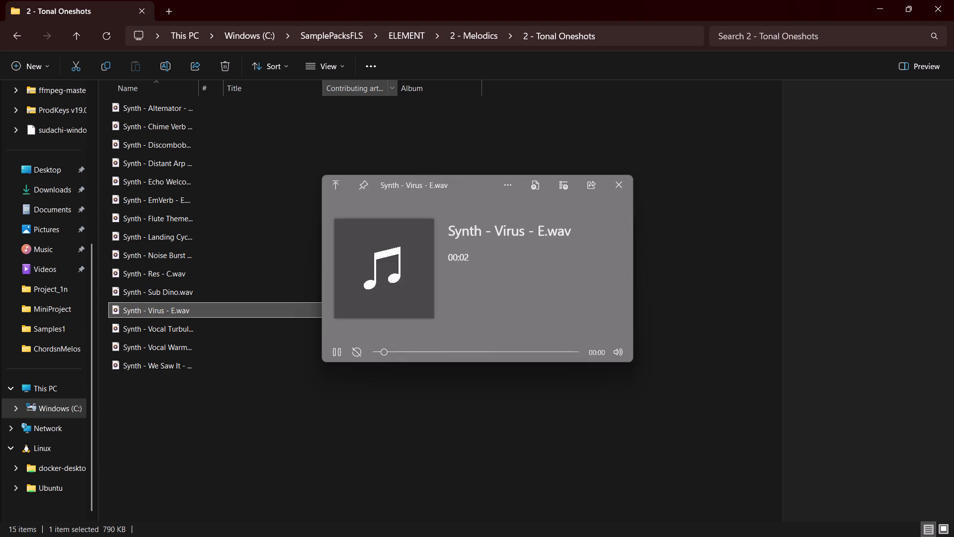
{"action": "key", "text": "Down"}
{"action": "key", "text": "Down"}
{"action": "key", "text": "Down"}
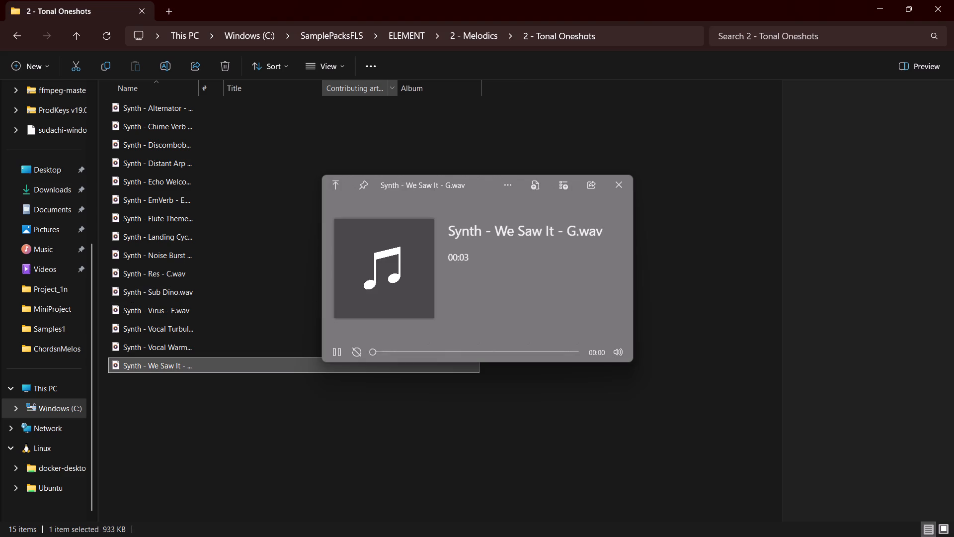
{"action": "left_click", "coordinate": [398, 0]}
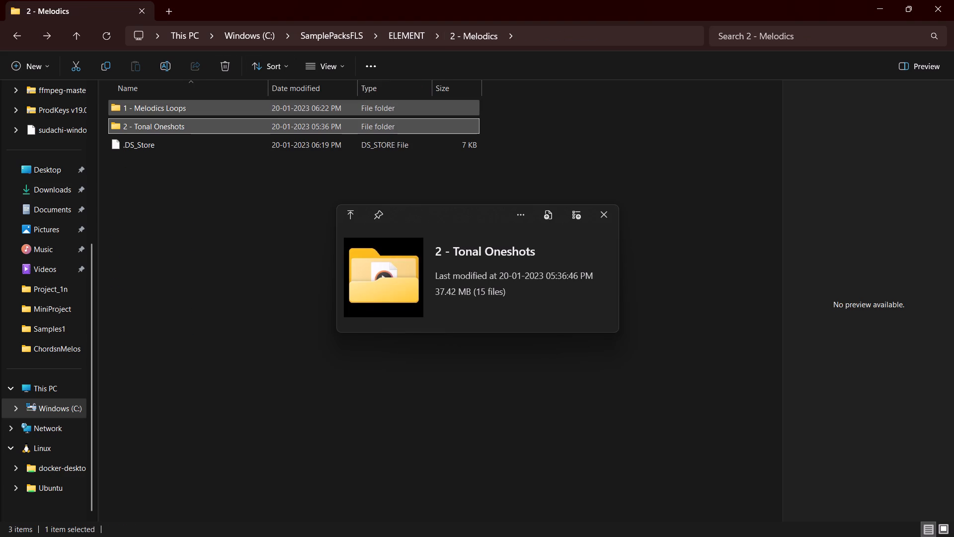
Go back to ELEMENT, look into the 1 - Drums folder with 2 - Kick selected, and return to ELEMENT.
{"action": "left_click", "coordinate": [201, 168]}
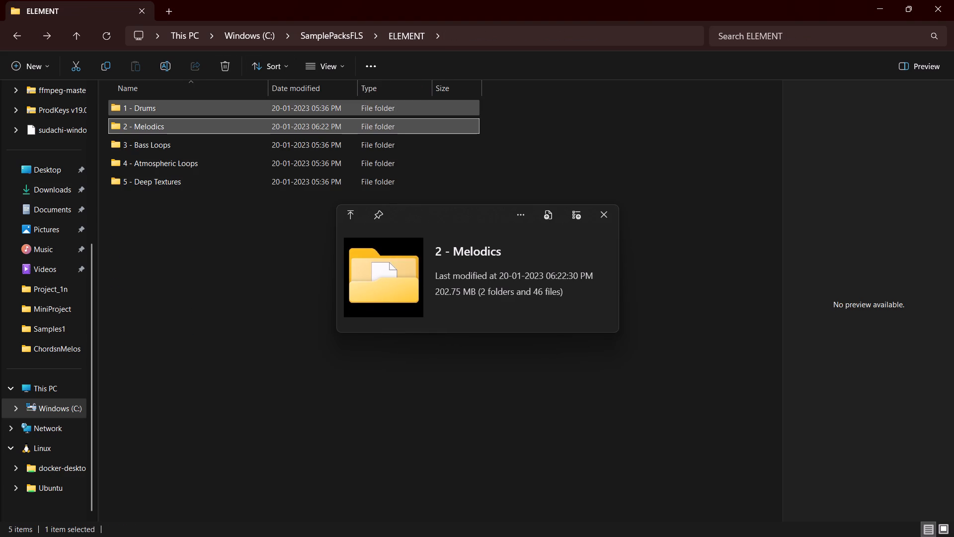
{"action": "double_click", "coordinate": [169, 105]}
{"action": "left_click", "coordinate": [173, 120]}
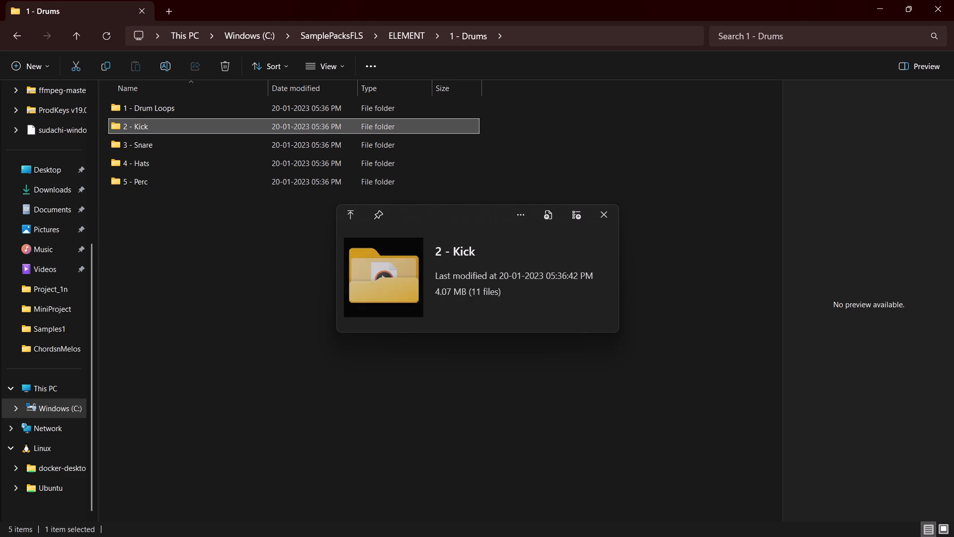
{"action": "left_click", "coordinate": [180, 176]}
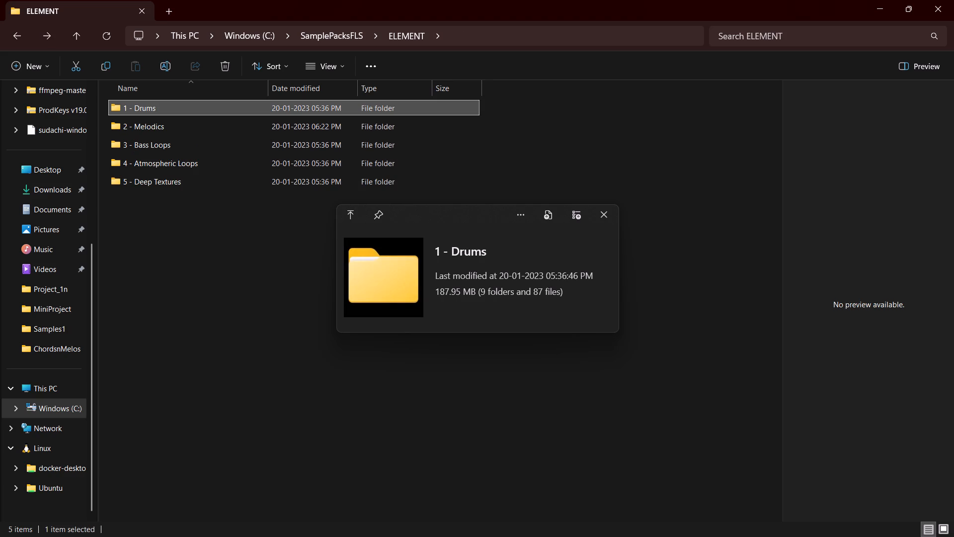
Open the 4 - Atmospheric Loops folder and preview Atmosphere - Awaken - Emin - 78 BPM.wav.
{"action": "double_click", "coordinate": [180, 169]}
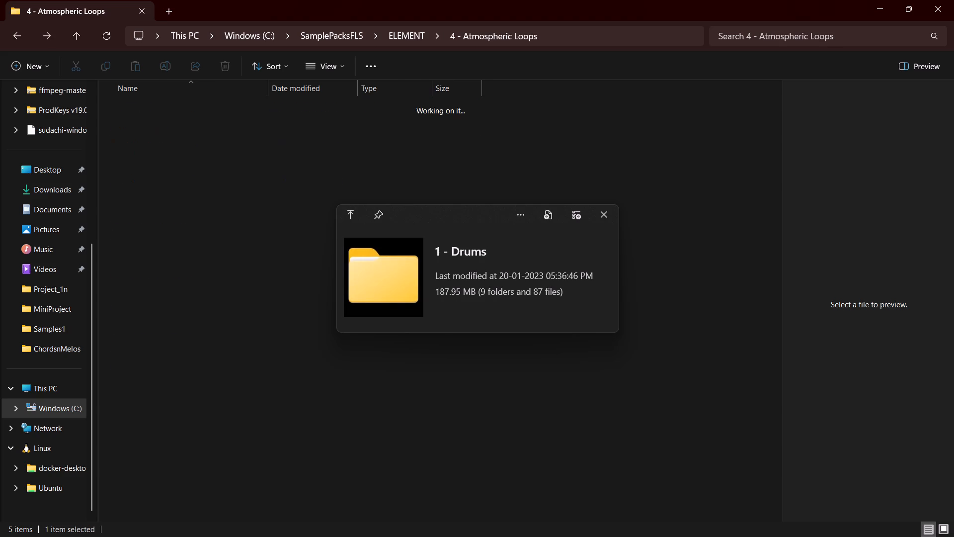
{"action": "left_click", "coordinate": [182, 133]}
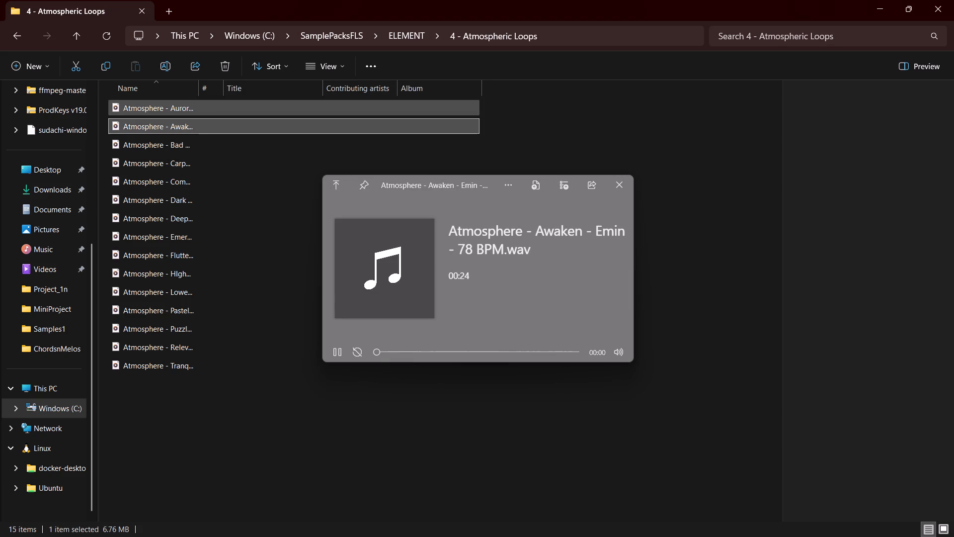
Widen the Name column in 4 - Atmospheric Loops to fit the full file names.
{"action": "left_click", "coordinate": [195, 84]}
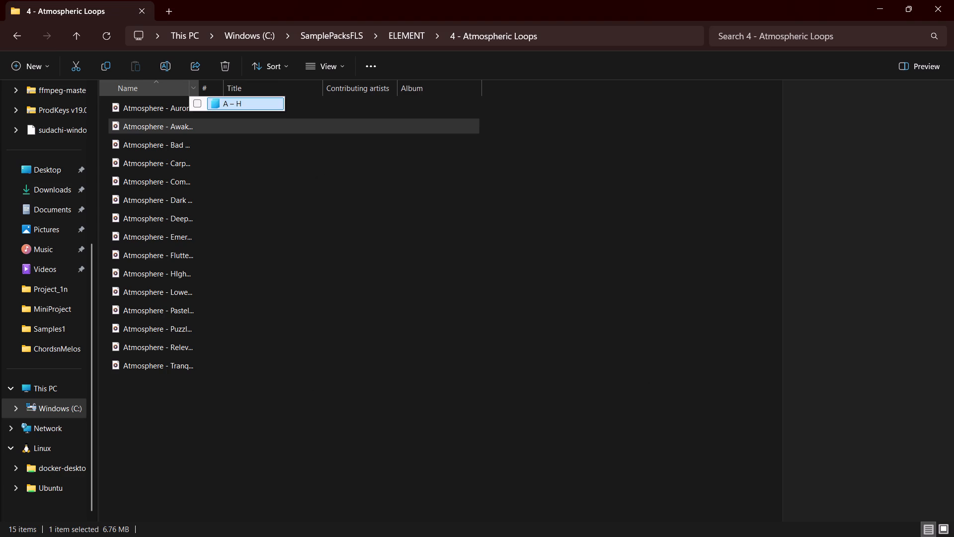
{"action": "left_click_drag", "start_coordinate": [199, 85], "coordinate": [337, 94]}
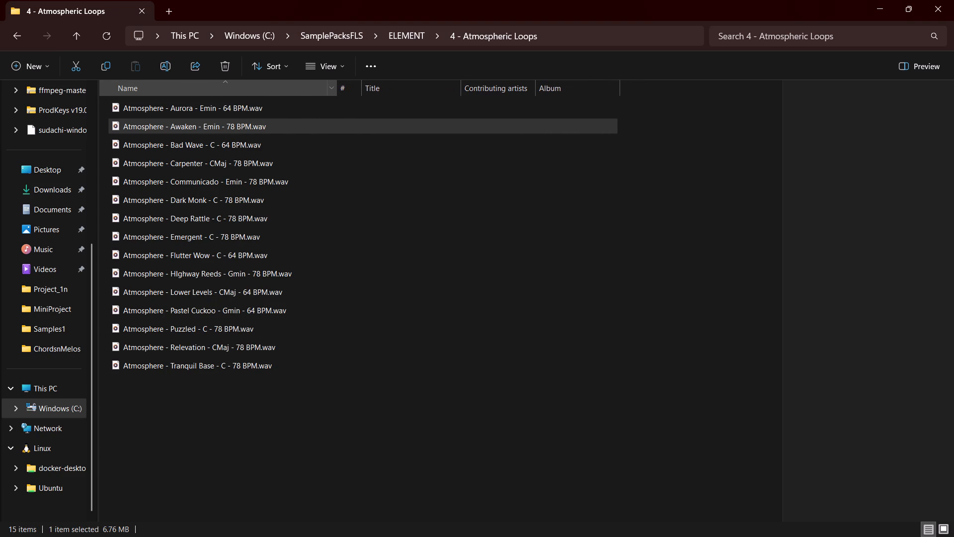
{"action": "left_click_drag", "start_coordinate": [327, 451], "coordinate": [318, 445]}
Search the ELEMENT folder for "crane", select Texture - Glass Crane.wav and clear the search.
{"action": "scroll", "coordinate": [317, 452], "scroll_direction": "up", "scroll_amount": 6}
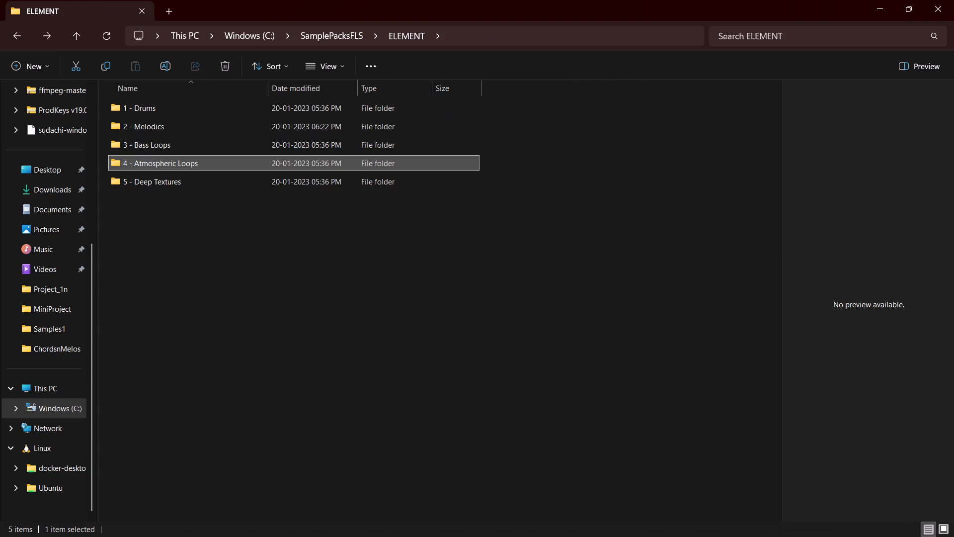
{"action": "left_click", "coordinate": [416, 393]}
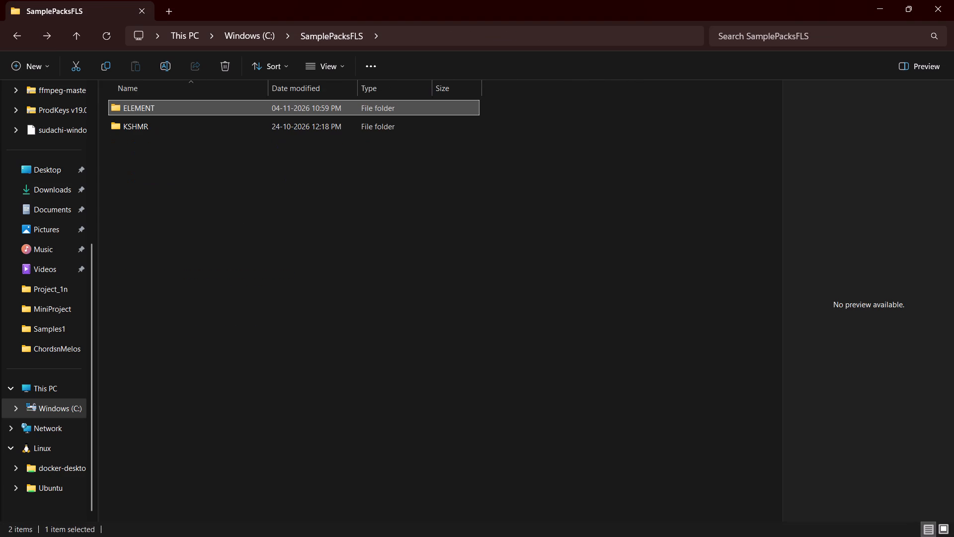
{"action": "double_click", "coordinate": [163, 109]}
{"action": "left_click", "coordinate": [774, 35]}
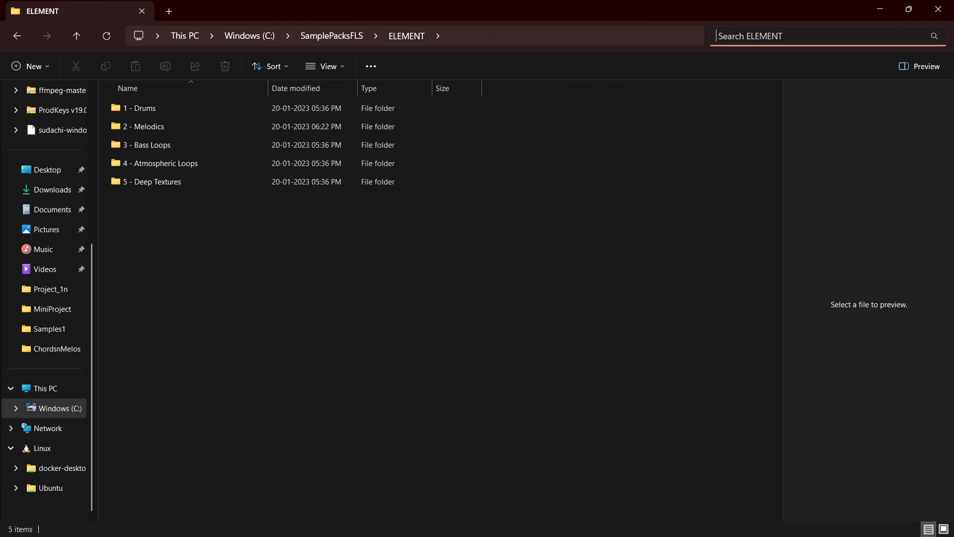
{"action": "type", "text": "crane"}
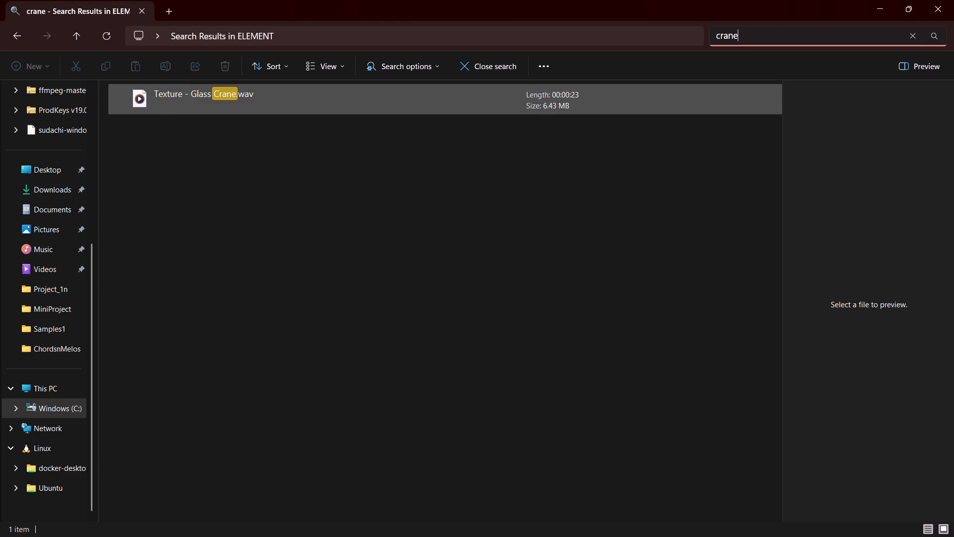
{"action": "left_click", "coordinate": [254, 93]}
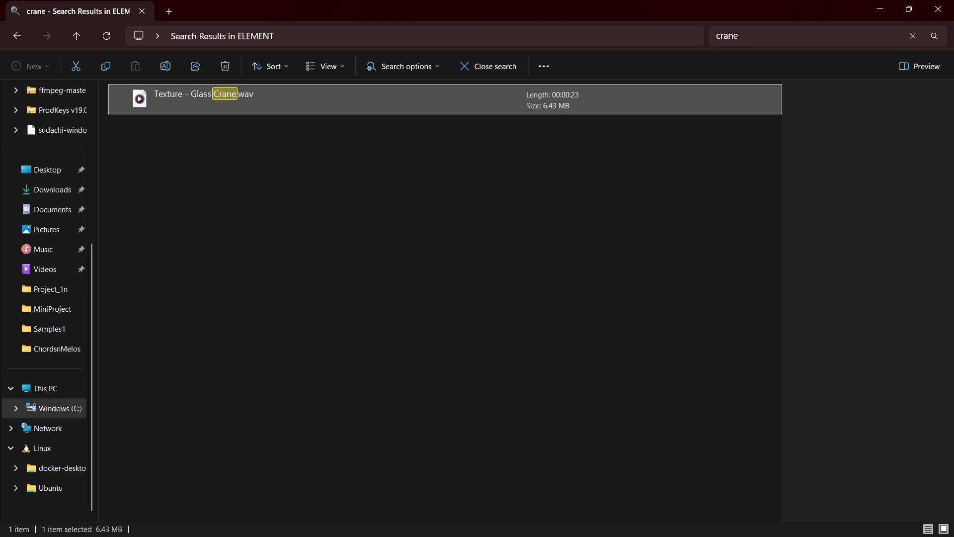
{"action": "left_click", "coordinate": [911, 39]}
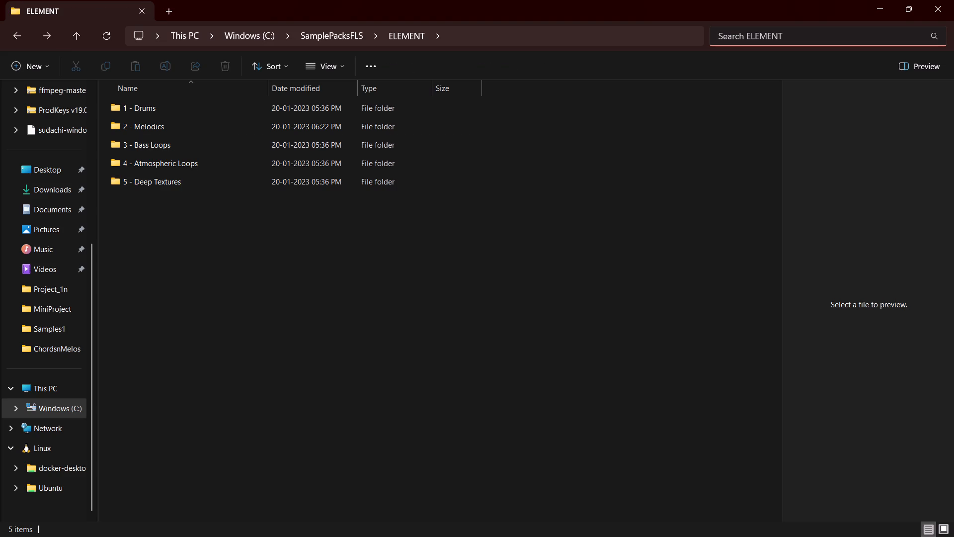
Open the 5 - Deep Textures folder and widen its Name column to fit the full file names.
{"action": "double_click", "coordinate": [167, 165]}
{"action": "left_click", "coordinate": [169, 231]}
{"action": "double_click", "coordinate": [159, 183]}
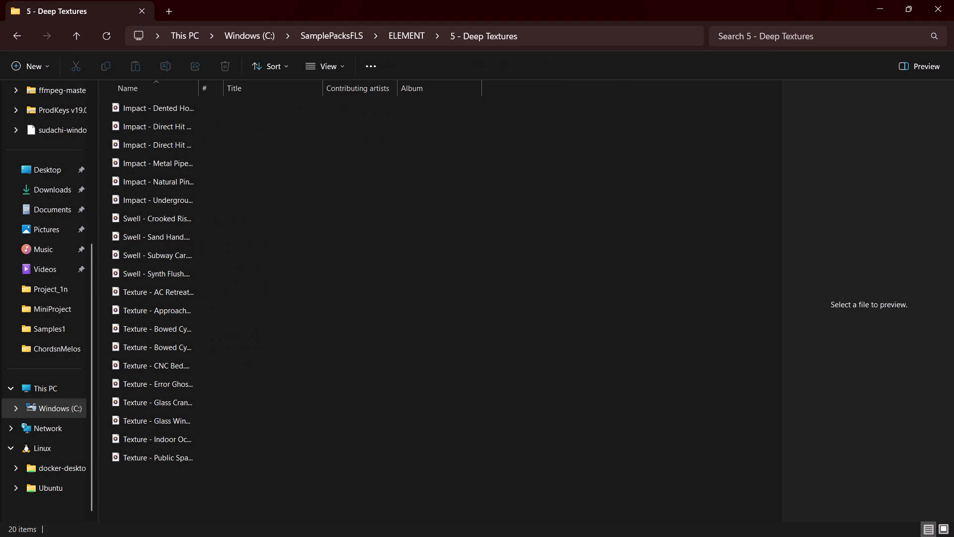
{"action": "left_click_drag", "start_coordinate": [199, 84], "coordinate": [310, 89]}
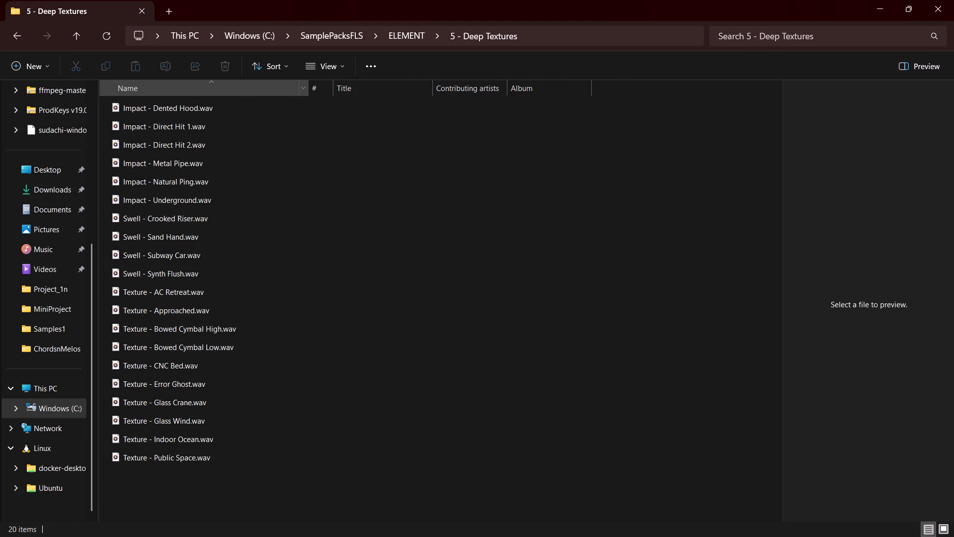
{"action": "left_click_drag", "start_coordinate": [310, 89], "coordinate": [310, 89]}
Step through the Impact and Swell samples in 5 - Deep Textures, including Natural Ping, Metal Pipe, Subway Car and Synth Flush.
{"action": "left_click", "coordinate": [177, 183]}
{"action": "left_click", "coordinate": [173, 160]}
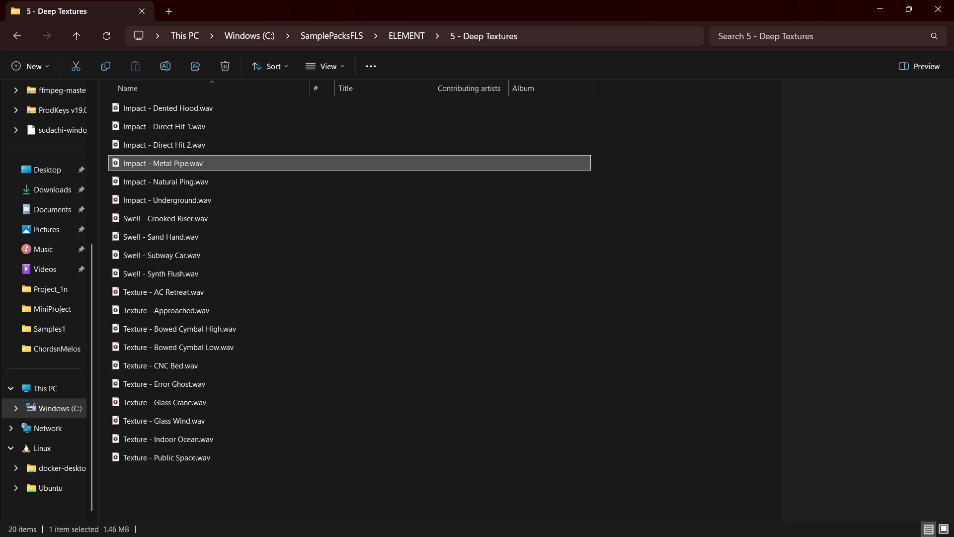
{"action": "left_click", "coordinate": [173, 196]}
{"action": "left_click", "coordinate": [174, 217]}
{"action": "left_click", "coordinate": [175, 236]}
{"action": "left_click", "coordinate": [175, 260]}
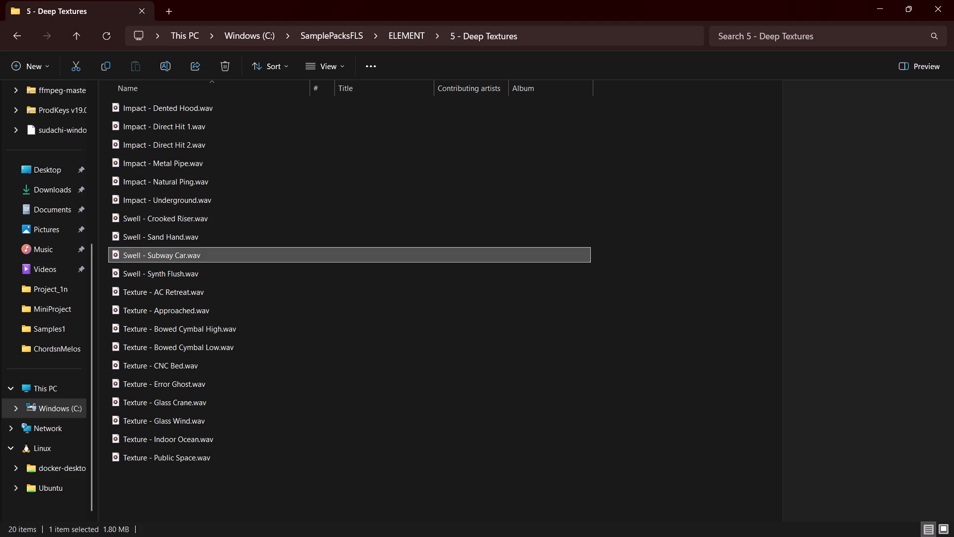
{"action": "left_click", "coordinate": [174, 281]}
{"action": "left_click", "coordinate": [173, 275]}
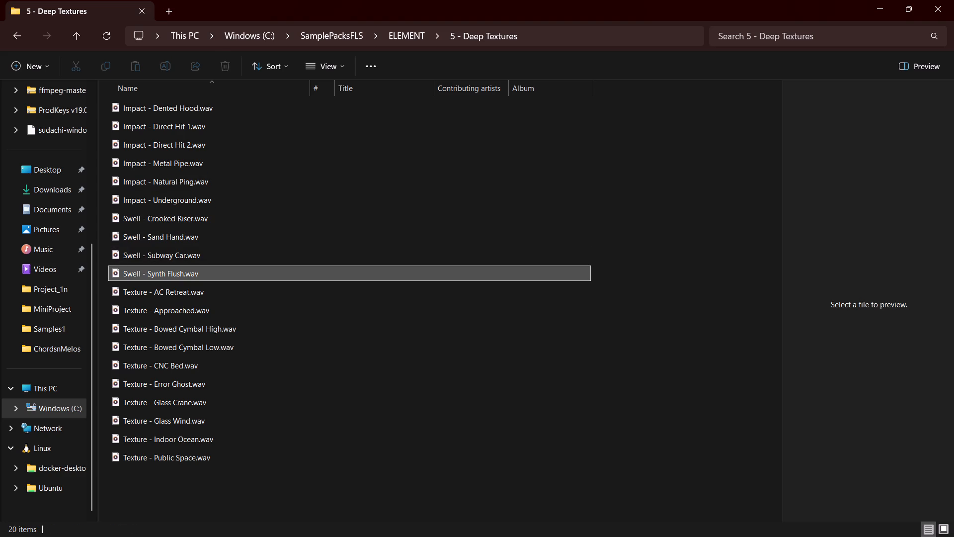
{"action": "left_click", "coordinate": [173, 257]}
Step through the Texture samples from AC Retreat to Glass Crane, including Approached, Bowed Cymbal Low and CNC Bed.
{"action": "left_click", "coordinate": [179, 290]}
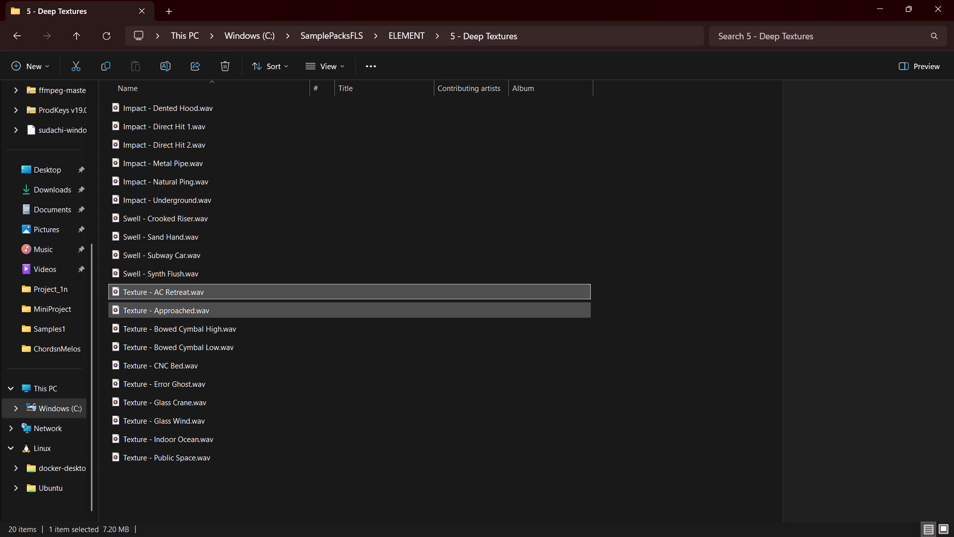
{"action": "left_click", "coordinate": [182, 311]}
{"action": "left_click", "coordinate": [189, 332]}
{"action": "left_click", "coordinate": [192, 346]}
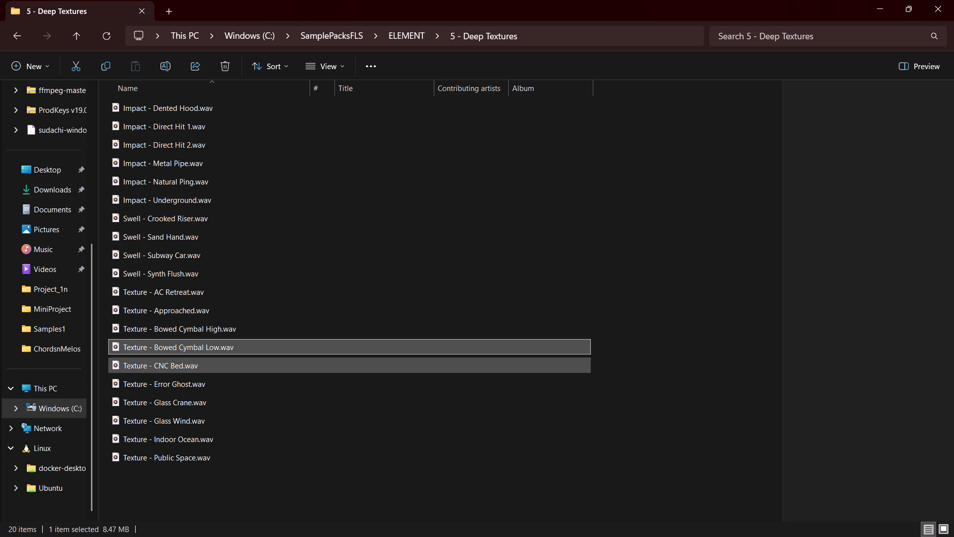
{"action": "left_click", "coordinate": [191, 364]}
{"action": "left_click", "coordinate": [190, 399]}
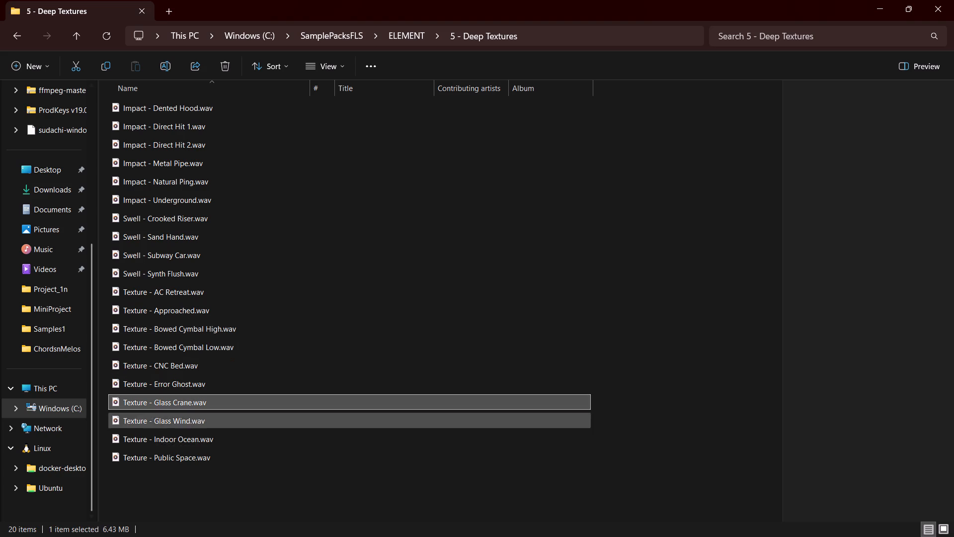
Sort the files in 5 - Deep Textures by name in descending order.
{"action": "left_click", "coordinate": [230, 91]}
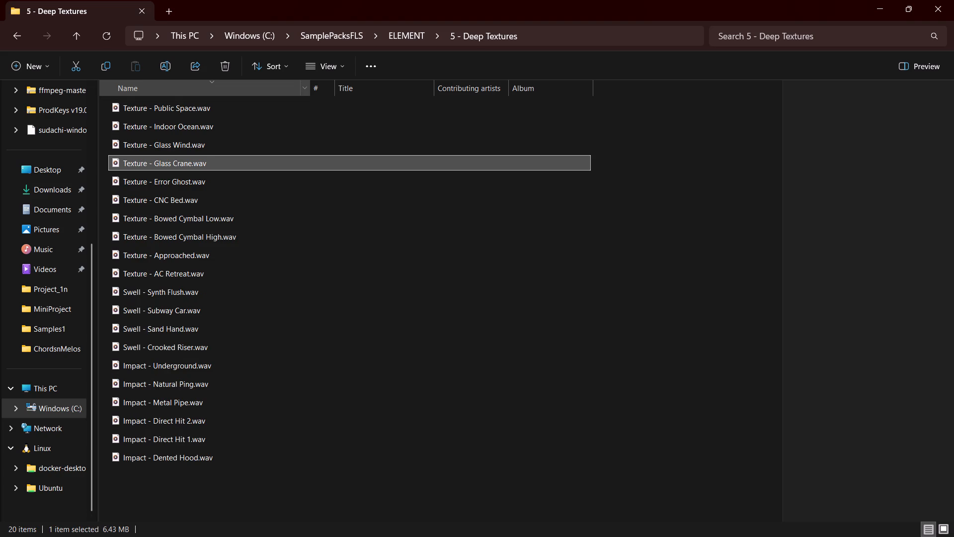
{"action": "left_click", "coordinate": [230, 91]}
{"action": "left_click", "coordinate": [230, 91]}
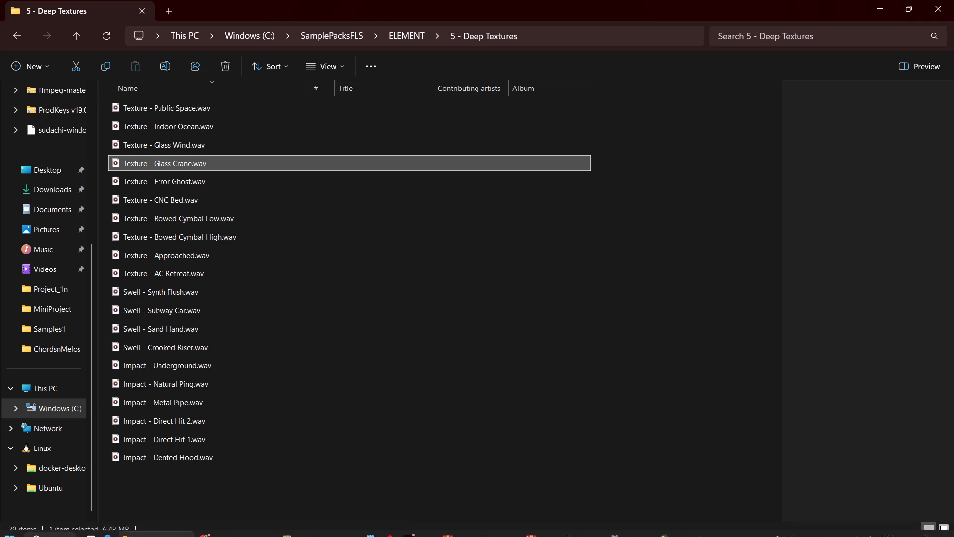
Select Texture - Glass Wind.wav in 5 - Deep Textures and toggle its quick preview.
{"action": "left_click", "coordinate": [194, 145]}
{"action": "key", "text": "space"}
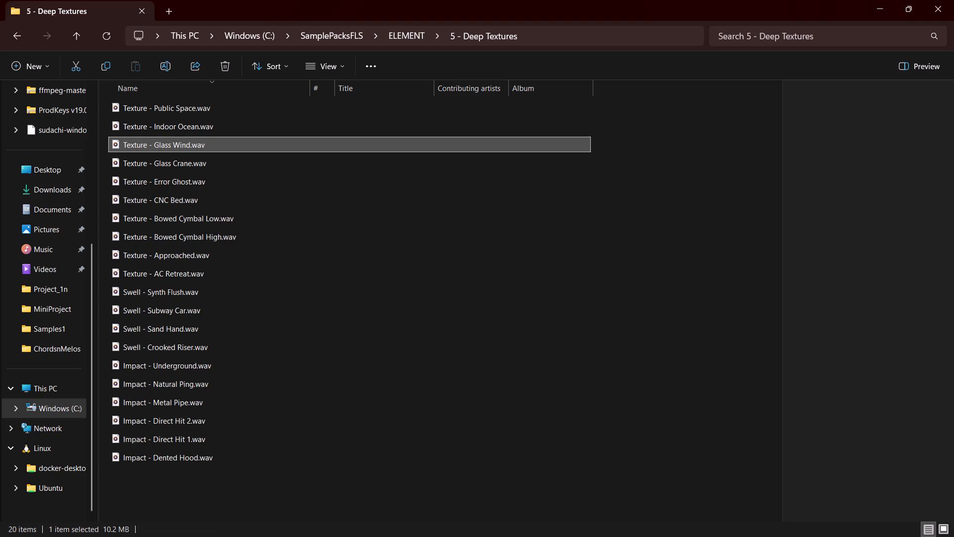
Switch back to the FL Studio project window.
{"action": "left_click", "coordinate": [668, 528]}
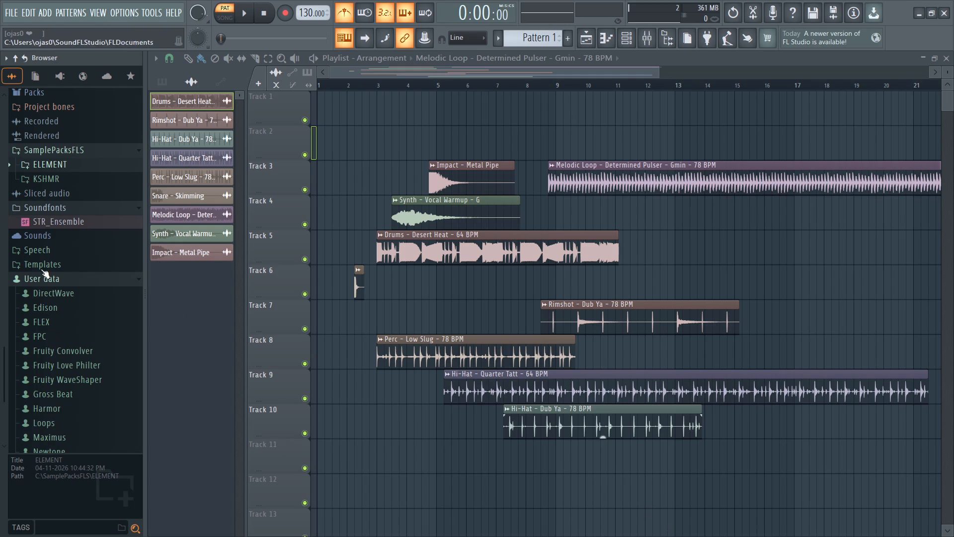
Open 5 - Deep Textures inside the ELEMENT pack in the Browser and audition the Texture - Glass Wind sample.
{"action": "scroll", "coordinate": [46, 221], "scroll_direction": "up", "scroll_amount": 1}
{"action": "left_click", "coordinate": [43, 244]}
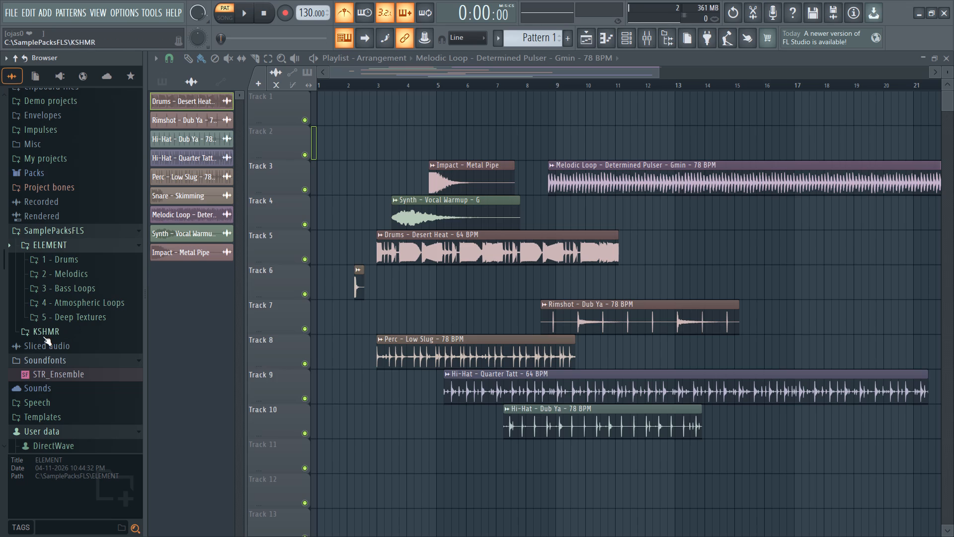
{"action": "left_click", "coordinate": [50, 319]}
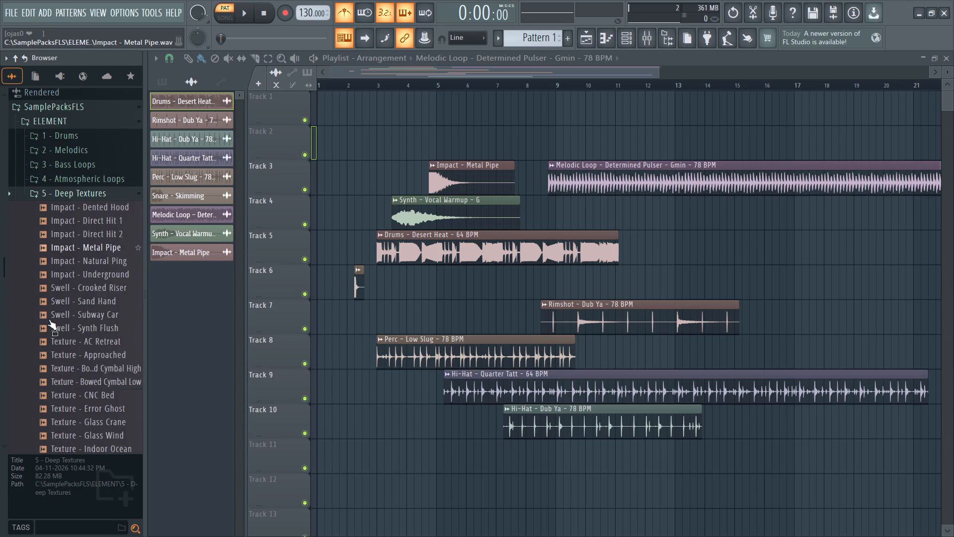
{"action": "scroll", "coordinate": [56, 323], "scroll_direction": "down", "scroll_amount": 2}
{"action": "left_click", "coordinate": [99, 258]}
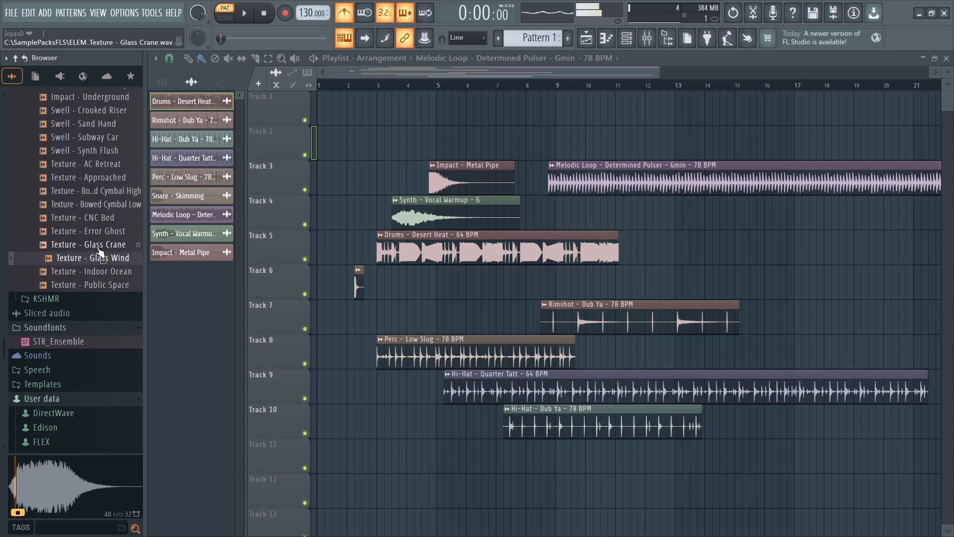
{"action": "left_click", "coordinate": [87, 260]}
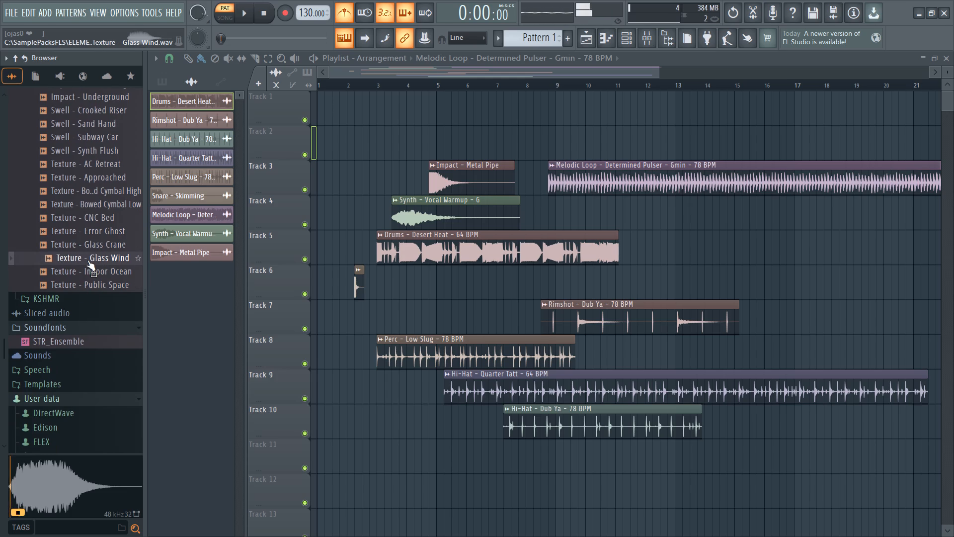
{"action": "left_click", "coordinate": [87, 260]}
{"action": "double_click", "coordinate": [87, 260]}
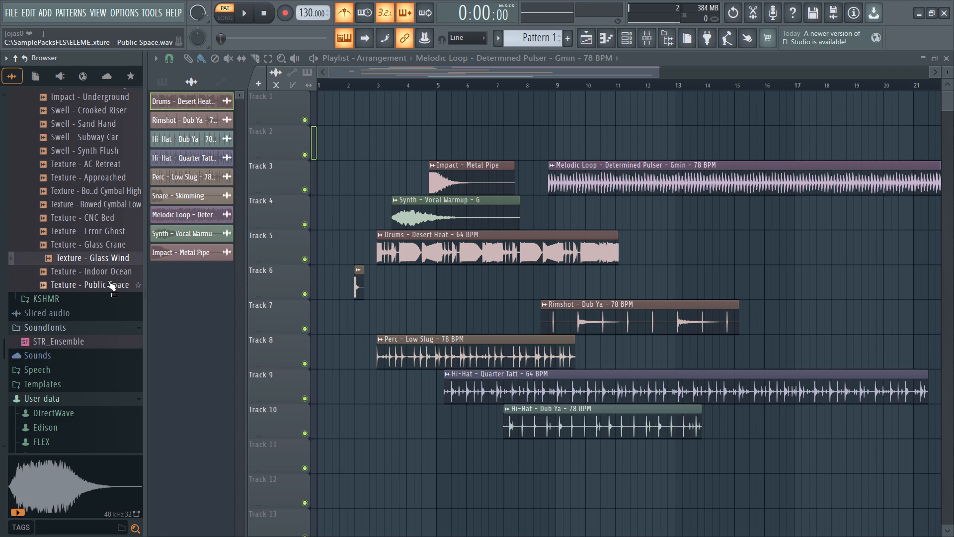
Place the Texture - Glass Crane sample from 5 - Deep Textures at bar 1 of Track 12 in the Playlist.
{"action": "left_click", "coordinate": [86, 243]}
{"action": "left_click_drag", "start_coordinate": [86, 243], "coordinate": [161, 264]}
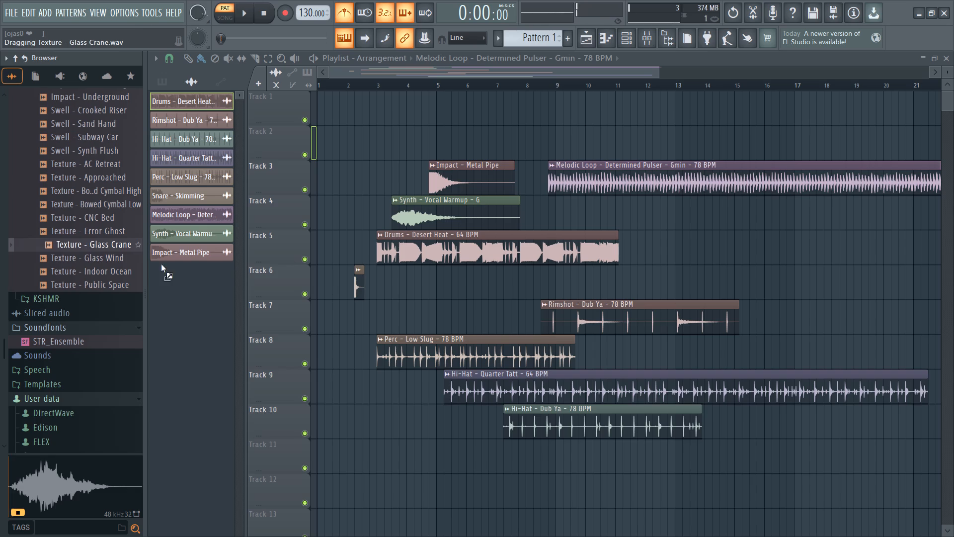
{"action": "left_click_drag", "start_coordinate": [161, 264], "coordinate": [313, 454]}
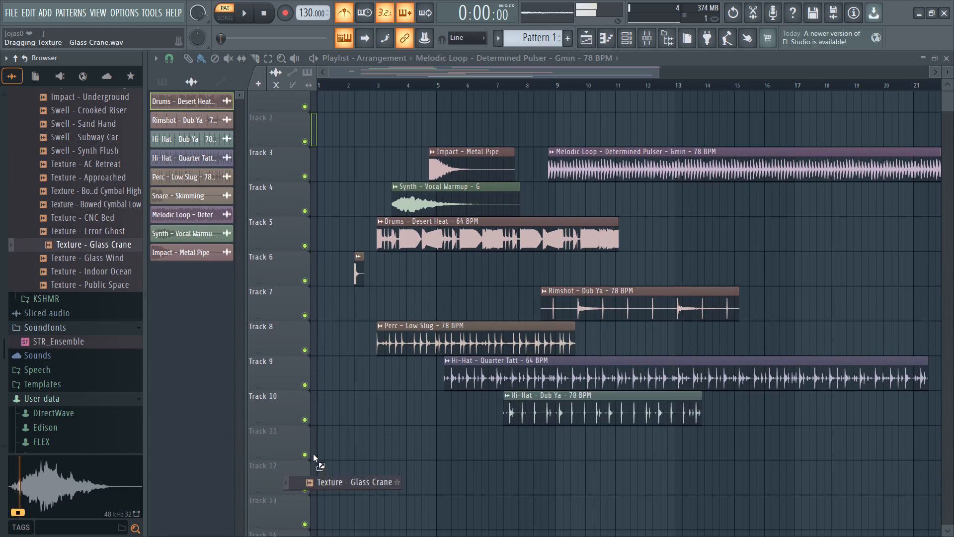
{"action": "left_click_drag", "start_coordinate": [313, 454], "coordinate": [319, 484]}
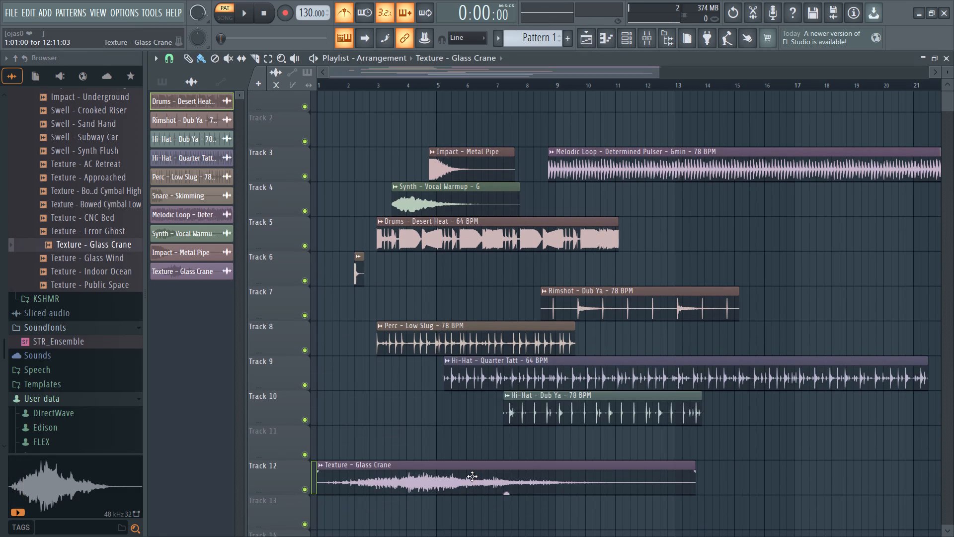
Solo Track 12 during song playback to hear the Texture - Glass Crane clip alone, and pause at about bar 5.
{"action": "left_click", "coordinate": [316, 59]}
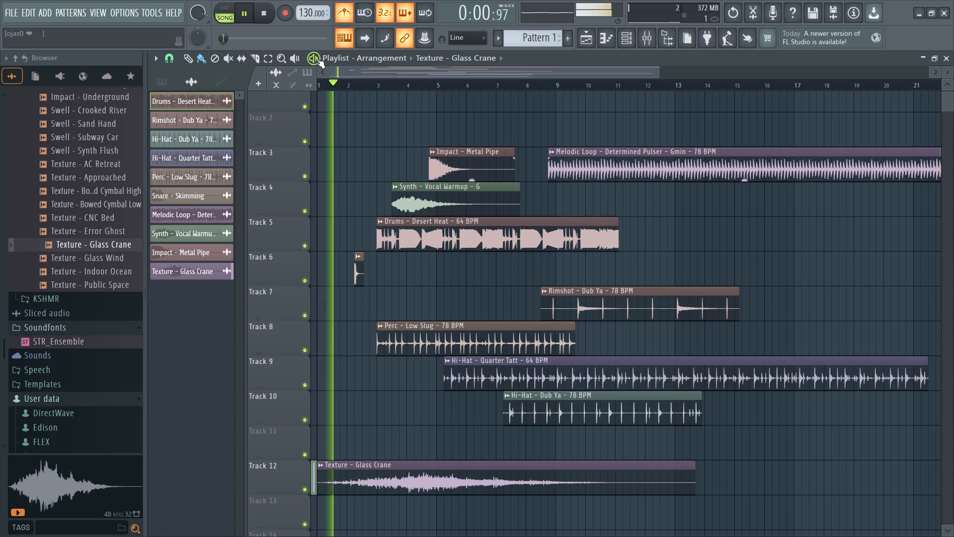
{"action": "right_click", "coordinate": [303, 488]}
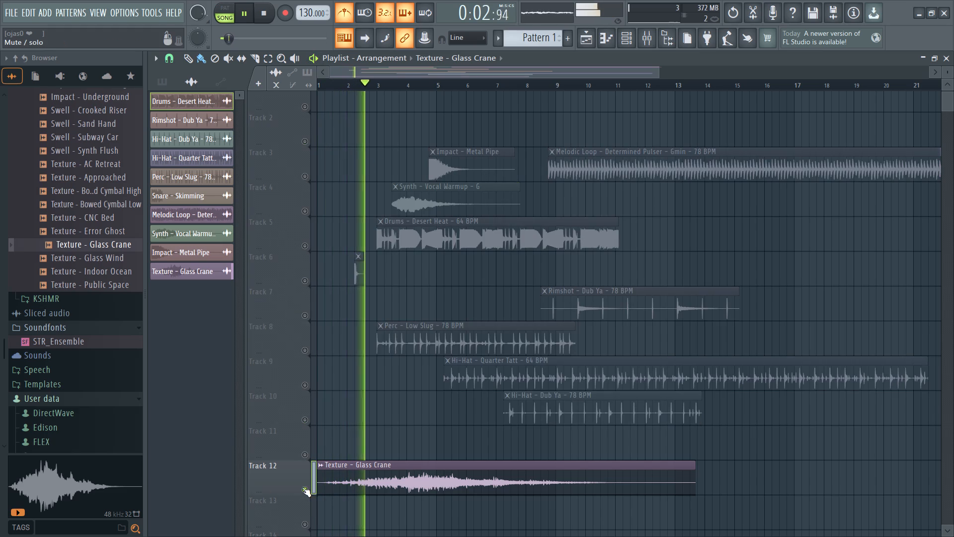
{"action": "left_click_drag", "start_coordinate": [385, 77], "coordinate": [230, 81]}
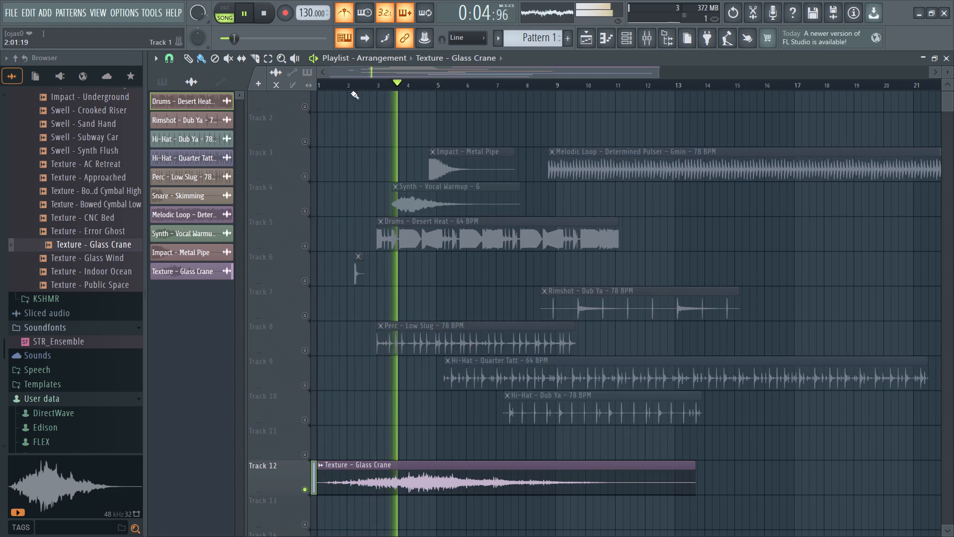
{"action": "left_click_drag", "start_coordinate": [359, 89], "coordinate": [300, 84]}
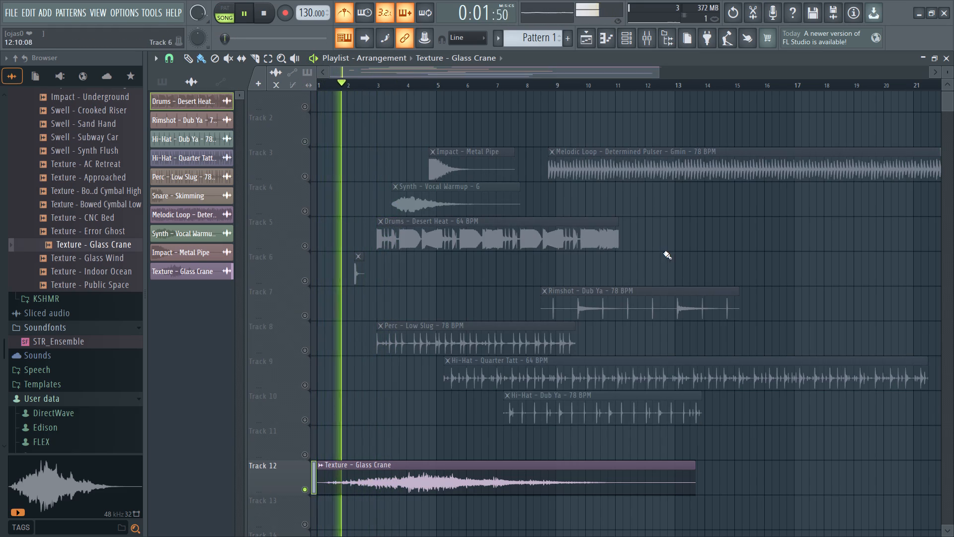
{"action": "left_click", "coordinate": [315, 59]}
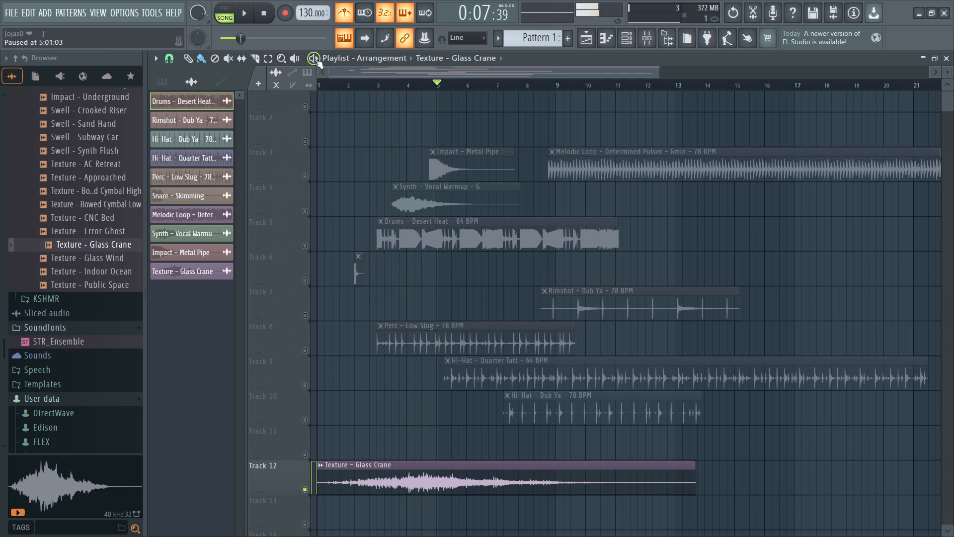
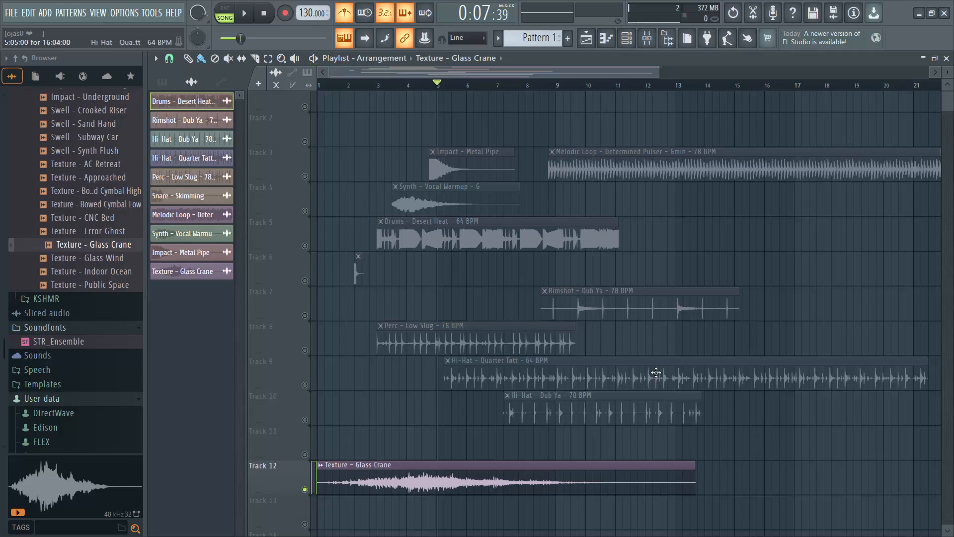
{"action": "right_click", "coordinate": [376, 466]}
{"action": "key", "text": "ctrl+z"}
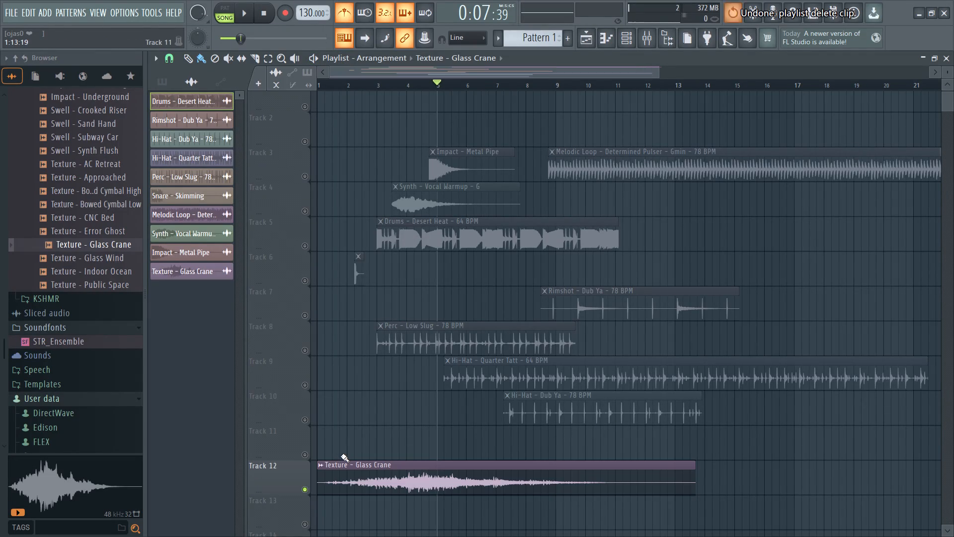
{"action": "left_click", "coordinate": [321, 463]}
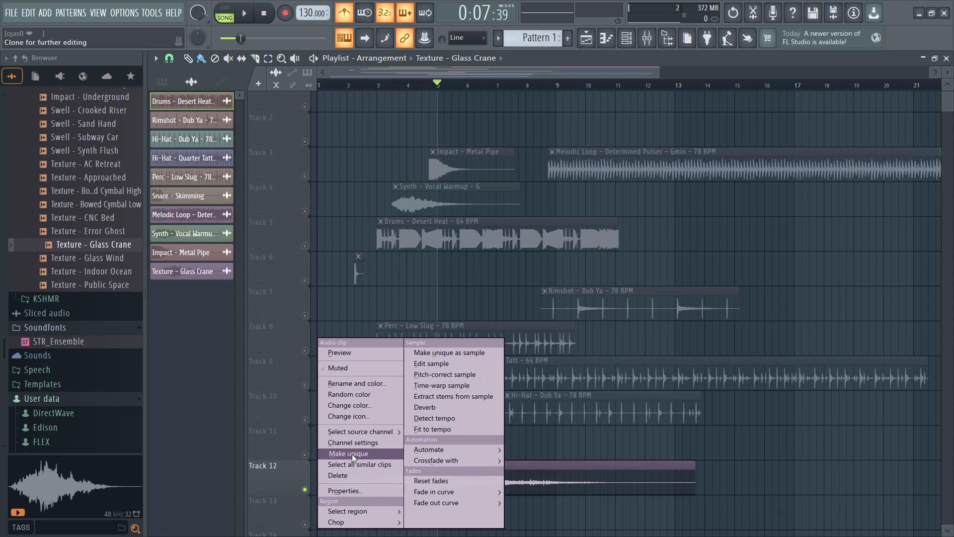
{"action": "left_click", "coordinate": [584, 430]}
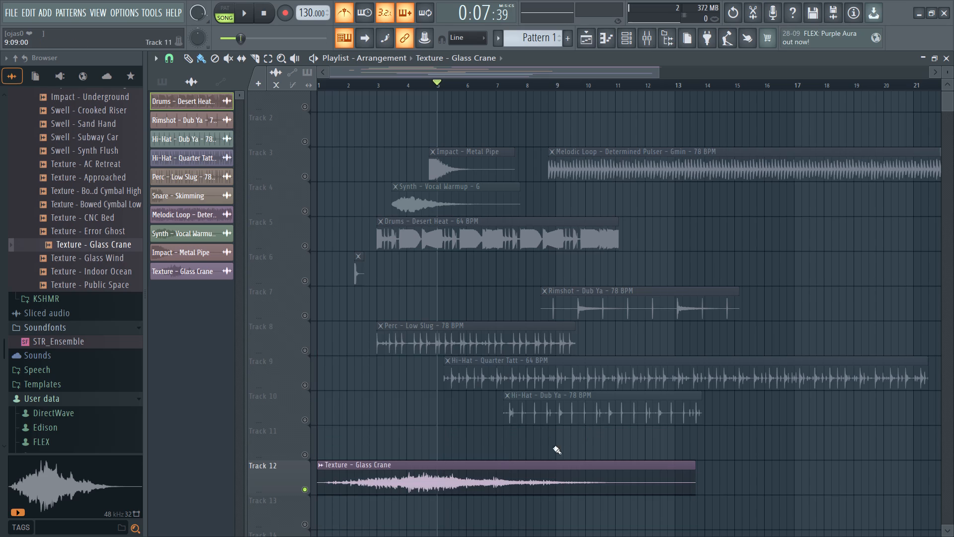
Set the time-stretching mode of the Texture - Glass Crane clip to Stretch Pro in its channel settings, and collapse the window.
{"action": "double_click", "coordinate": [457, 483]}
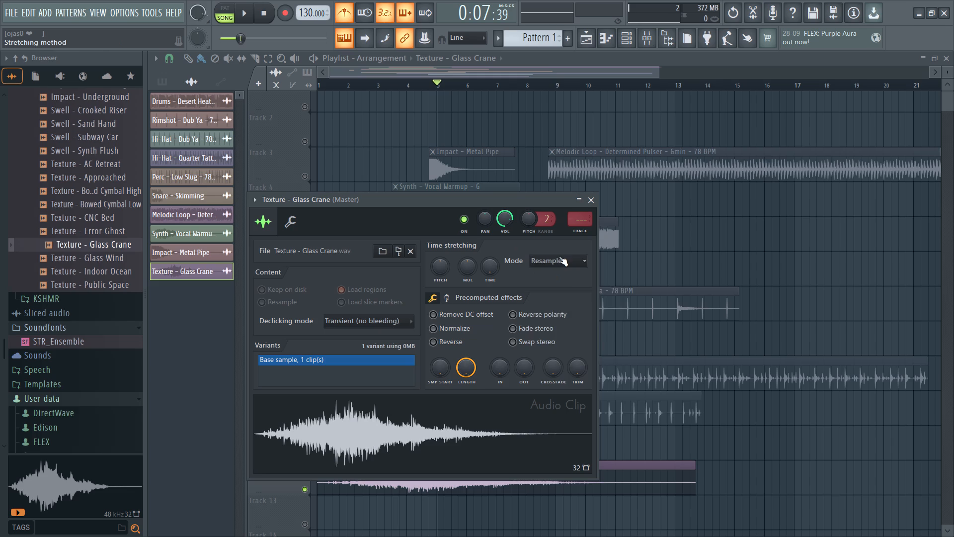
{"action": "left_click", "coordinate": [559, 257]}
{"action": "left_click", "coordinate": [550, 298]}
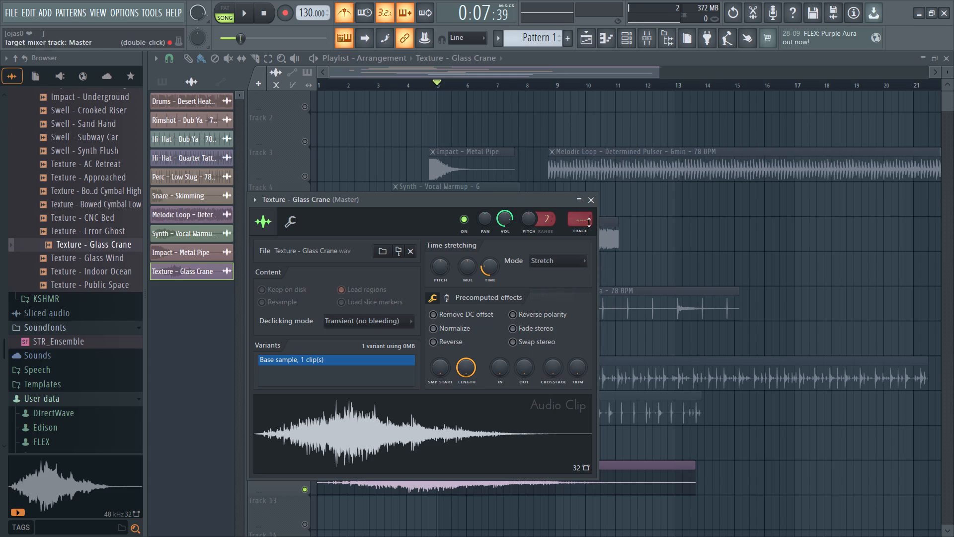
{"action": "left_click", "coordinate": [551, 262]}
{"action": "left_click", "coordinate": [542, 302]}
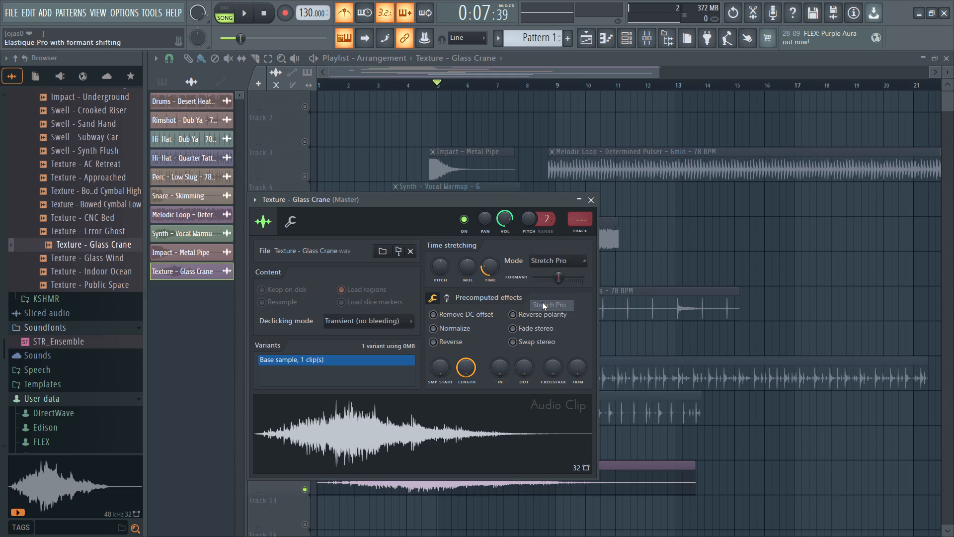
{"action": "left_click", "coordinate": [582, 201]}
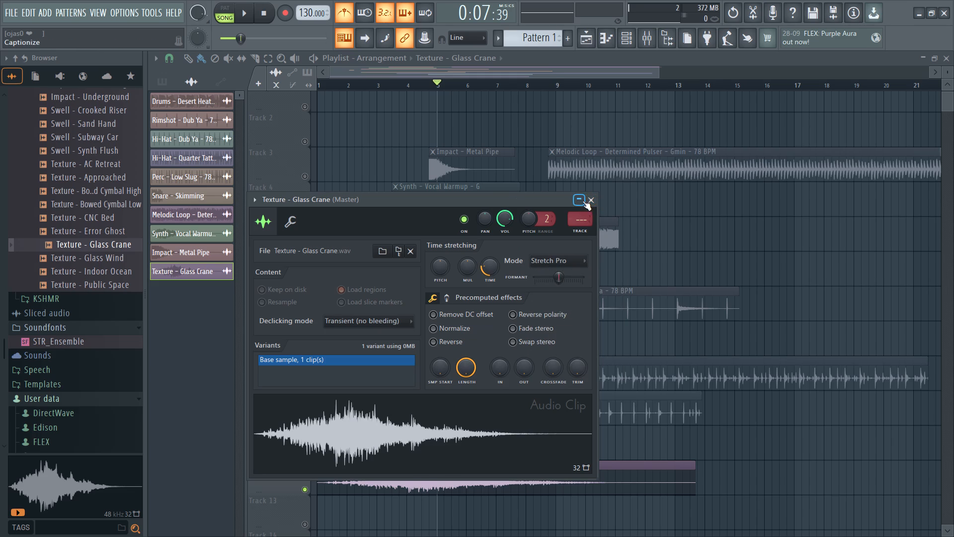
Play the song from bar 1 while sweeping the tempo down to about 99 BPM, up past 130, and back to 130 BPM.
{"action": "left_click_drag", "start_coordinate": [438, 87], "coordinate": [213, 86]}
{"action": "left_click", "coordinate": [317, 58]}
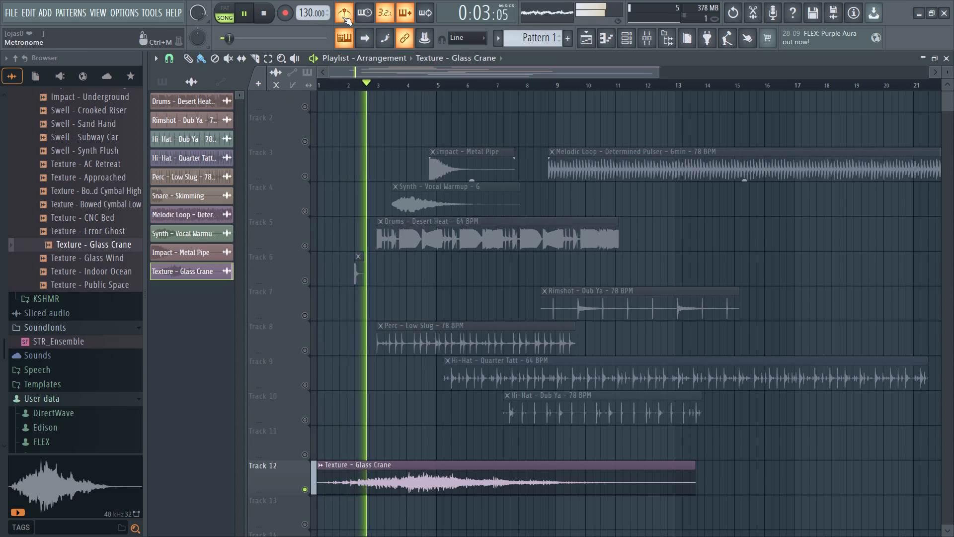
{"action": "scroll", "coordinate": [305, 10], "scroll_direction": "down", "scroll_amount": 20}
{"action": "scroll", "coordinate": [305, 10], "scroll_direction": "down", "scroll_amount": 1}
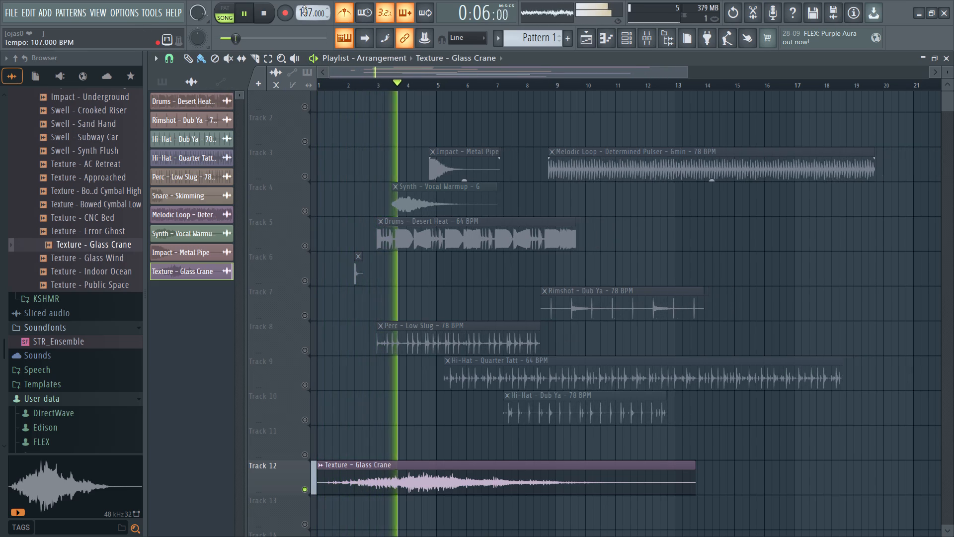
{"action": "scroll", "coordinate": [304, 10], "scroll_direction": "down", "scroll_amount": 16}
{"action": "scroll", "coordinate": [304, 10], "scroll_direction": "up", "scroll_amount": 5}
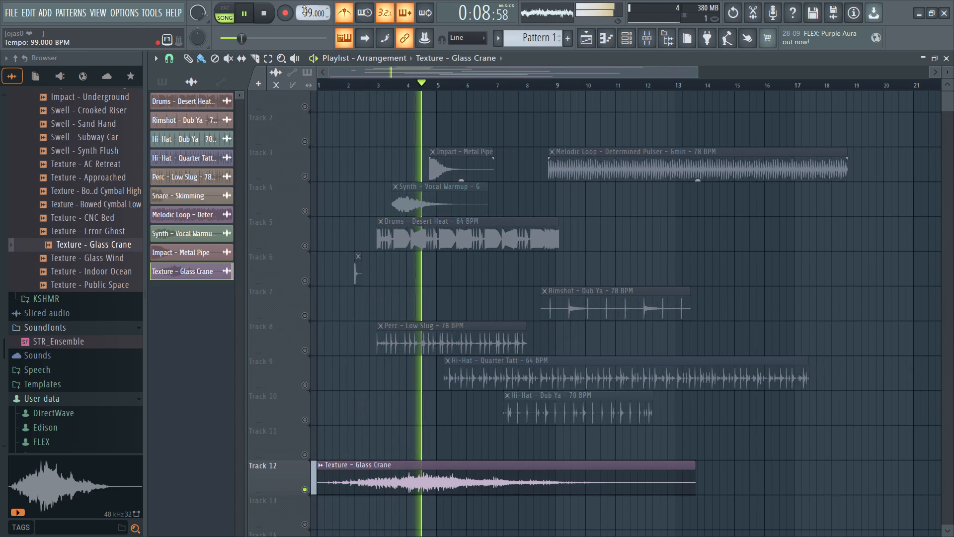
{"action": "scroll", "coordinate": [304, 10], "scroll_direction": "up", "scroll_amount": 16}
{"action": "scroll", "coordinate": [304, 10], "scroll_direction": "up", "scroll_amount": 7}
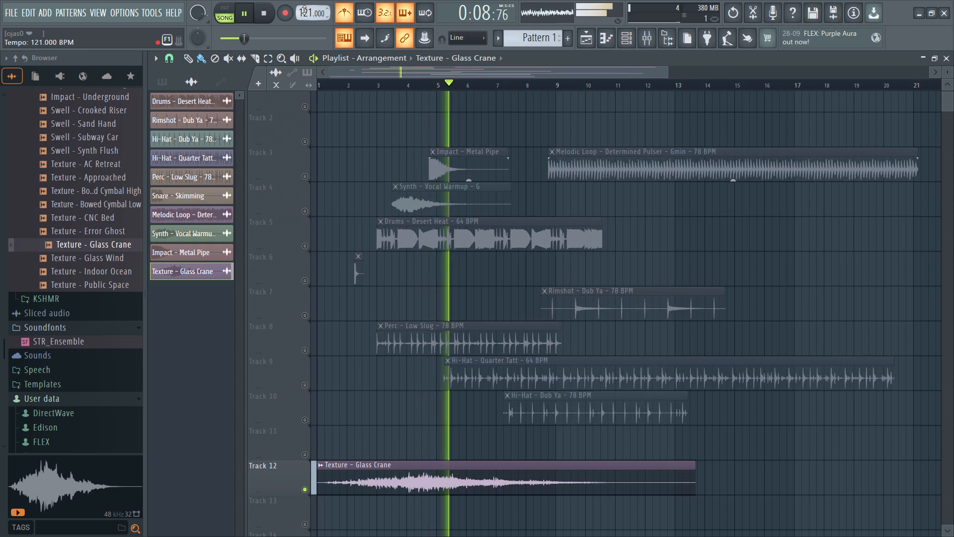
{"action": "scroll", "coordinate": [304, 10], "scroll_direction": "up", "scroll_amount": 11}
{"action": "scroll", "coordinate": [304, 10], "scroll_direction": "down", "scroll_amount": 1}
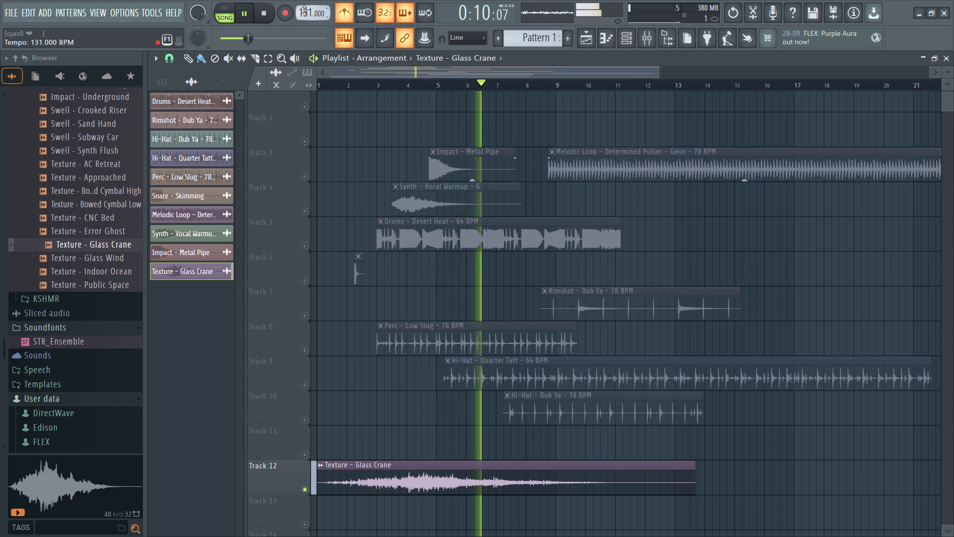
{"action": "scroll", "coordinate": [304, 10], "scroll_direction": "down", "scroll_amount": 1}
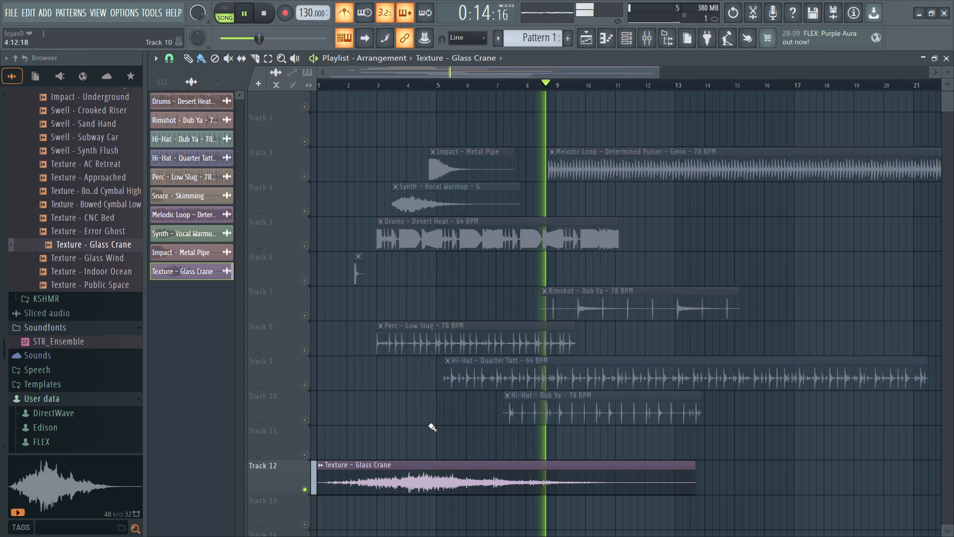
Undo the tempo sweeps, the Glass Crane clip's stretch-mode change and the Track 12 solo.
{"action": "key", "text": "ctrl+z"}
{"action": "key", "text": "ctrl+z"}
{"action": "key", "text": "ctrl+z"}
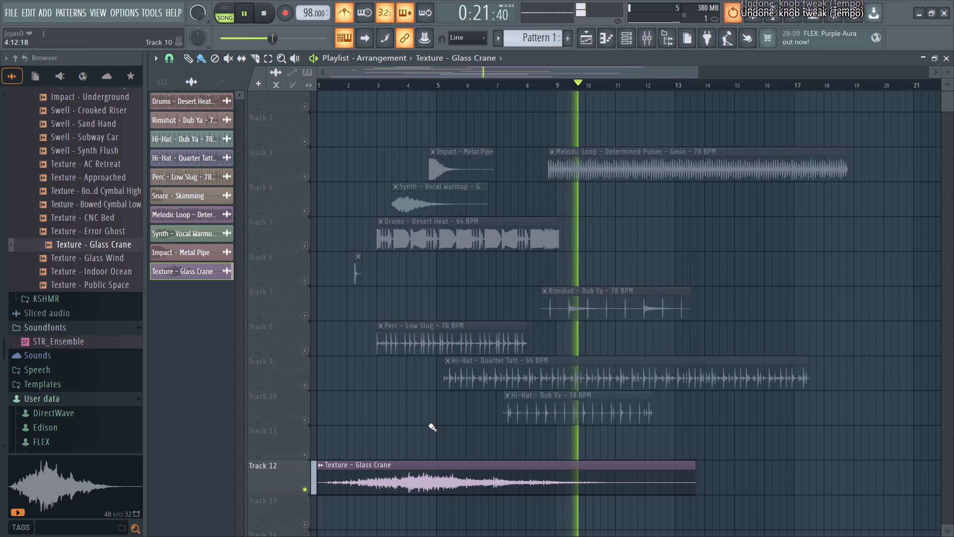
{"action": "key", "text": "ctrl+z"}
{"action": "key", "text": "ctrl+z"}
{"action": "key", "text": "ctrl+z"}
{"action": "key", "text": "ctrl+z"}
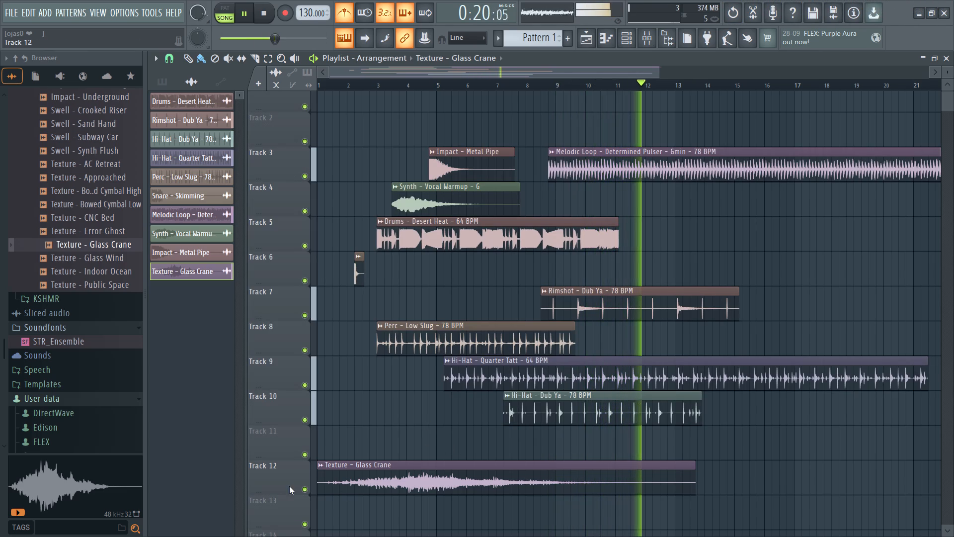
Solo Track 12 again and pause the song.
{"action": "right_click", "coordinate": [302, 492]}
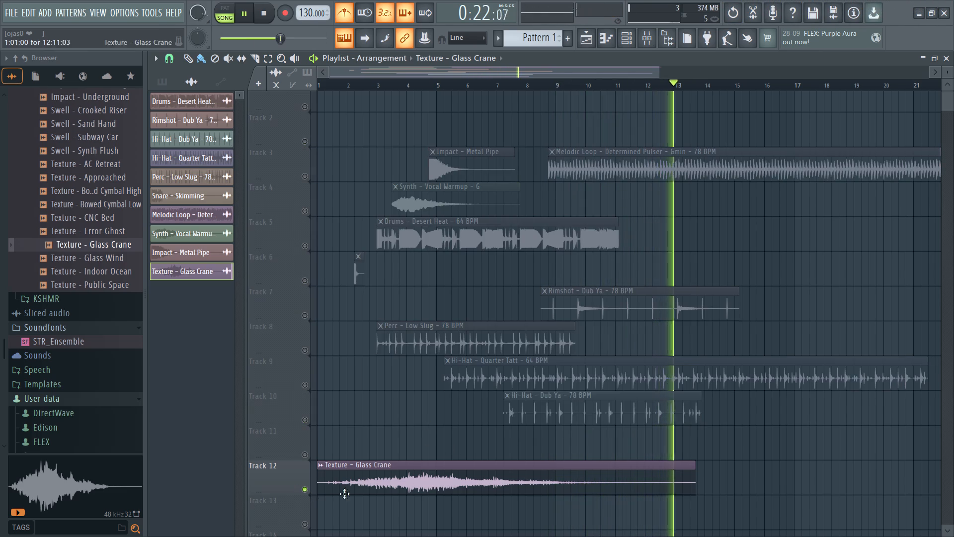
{"action": "left_click", "coordinate": [316, 59]}
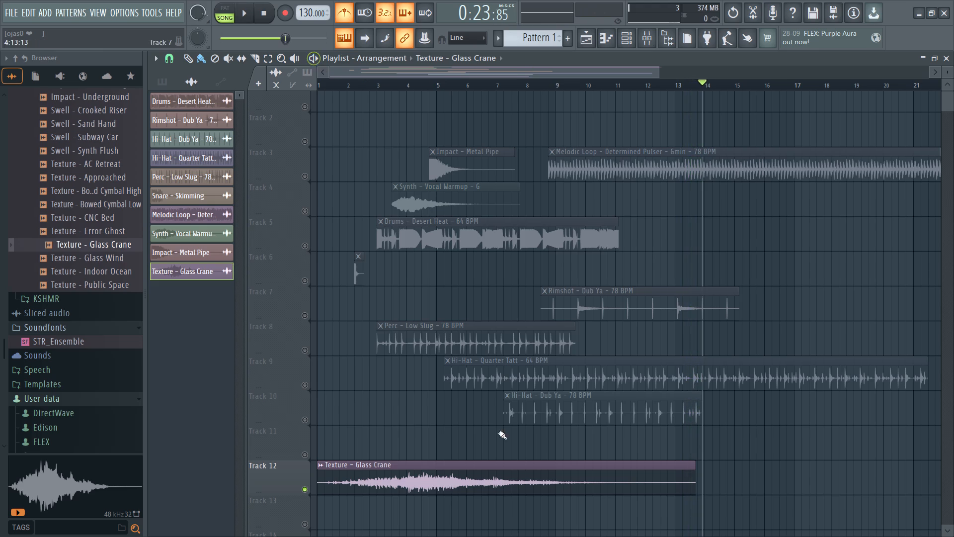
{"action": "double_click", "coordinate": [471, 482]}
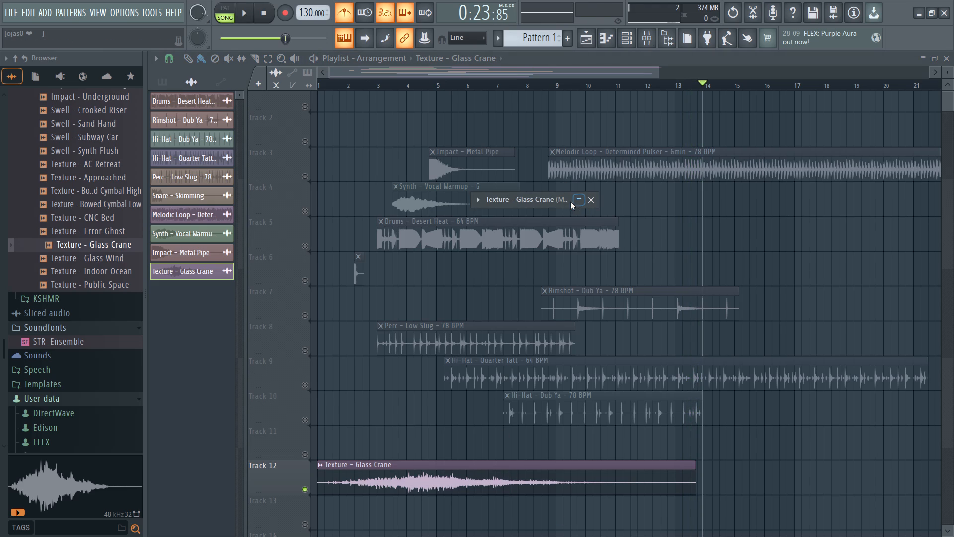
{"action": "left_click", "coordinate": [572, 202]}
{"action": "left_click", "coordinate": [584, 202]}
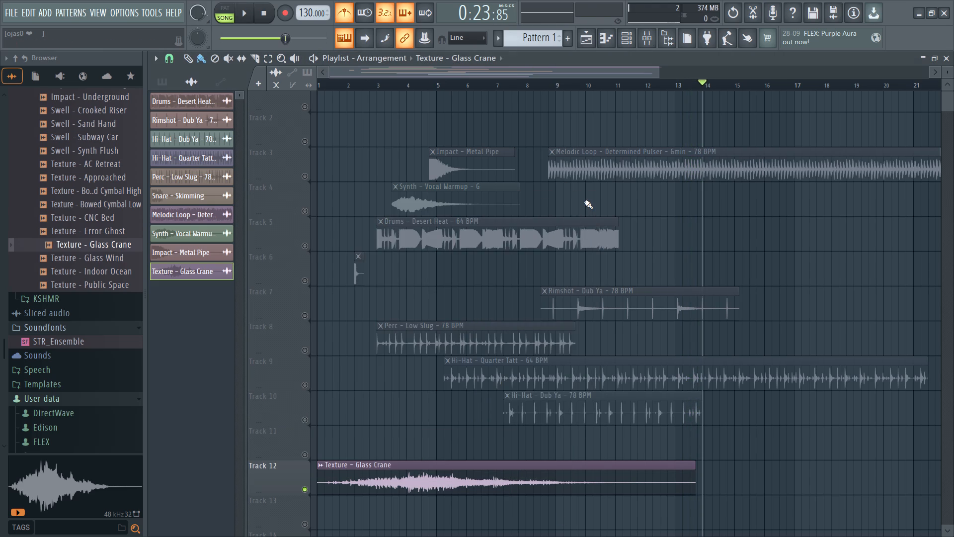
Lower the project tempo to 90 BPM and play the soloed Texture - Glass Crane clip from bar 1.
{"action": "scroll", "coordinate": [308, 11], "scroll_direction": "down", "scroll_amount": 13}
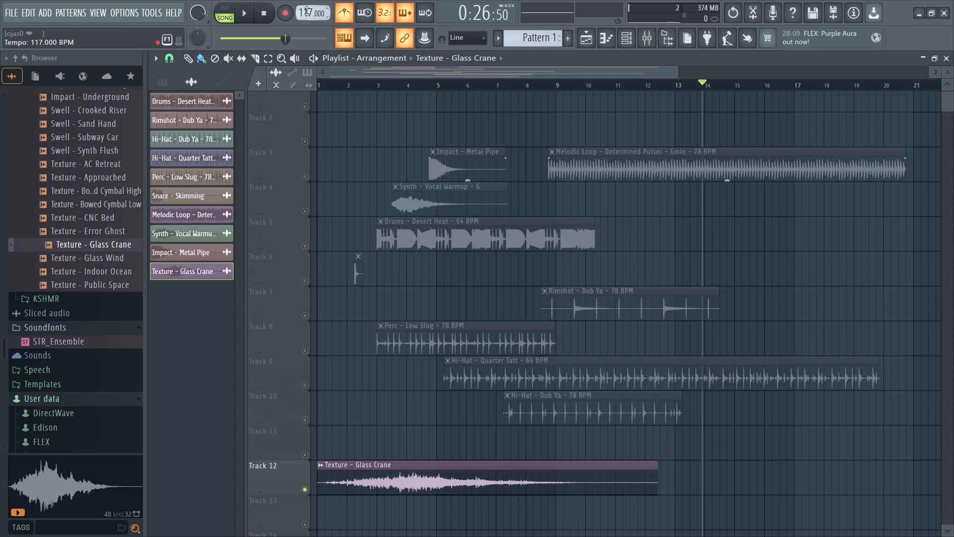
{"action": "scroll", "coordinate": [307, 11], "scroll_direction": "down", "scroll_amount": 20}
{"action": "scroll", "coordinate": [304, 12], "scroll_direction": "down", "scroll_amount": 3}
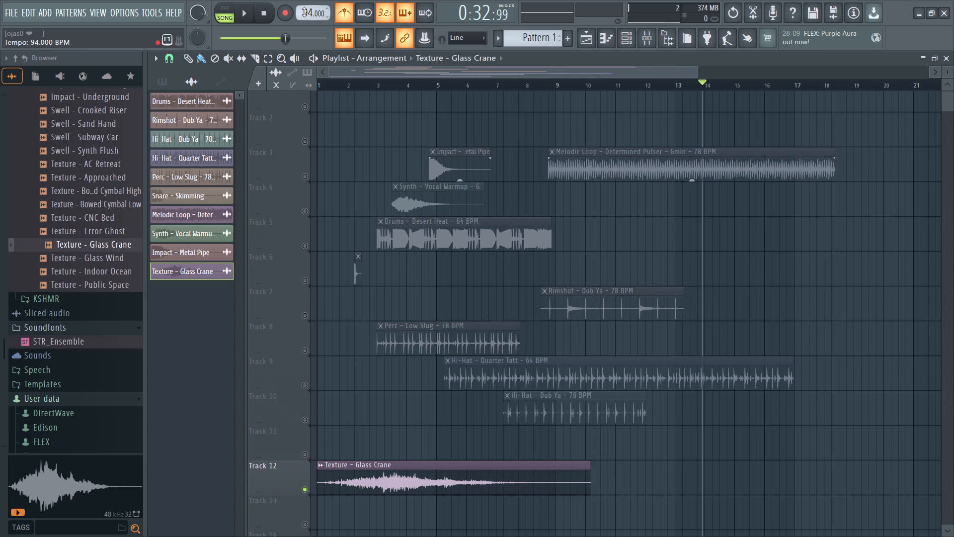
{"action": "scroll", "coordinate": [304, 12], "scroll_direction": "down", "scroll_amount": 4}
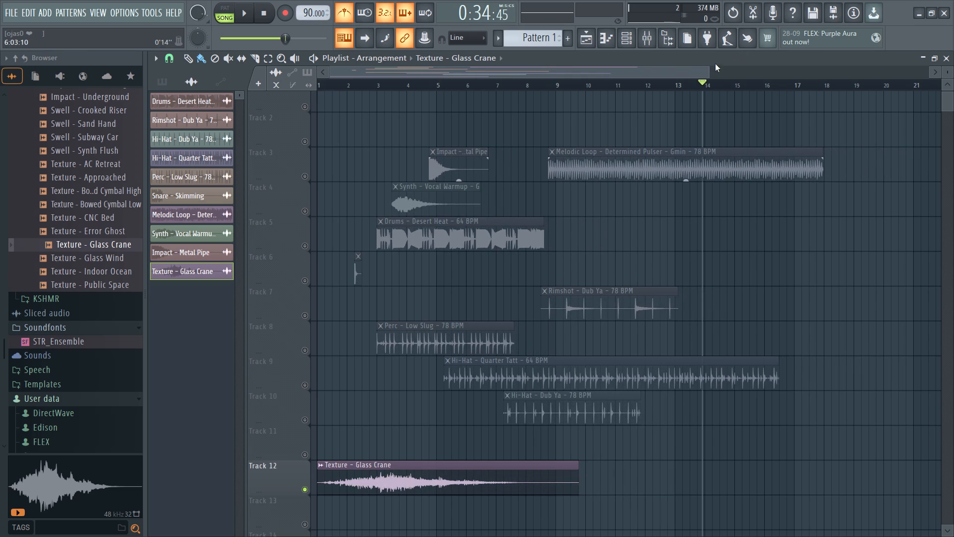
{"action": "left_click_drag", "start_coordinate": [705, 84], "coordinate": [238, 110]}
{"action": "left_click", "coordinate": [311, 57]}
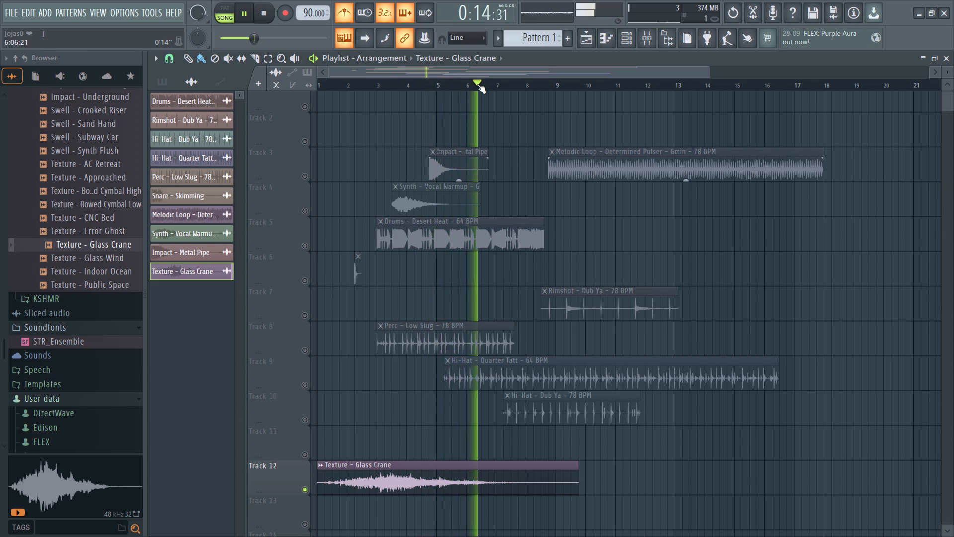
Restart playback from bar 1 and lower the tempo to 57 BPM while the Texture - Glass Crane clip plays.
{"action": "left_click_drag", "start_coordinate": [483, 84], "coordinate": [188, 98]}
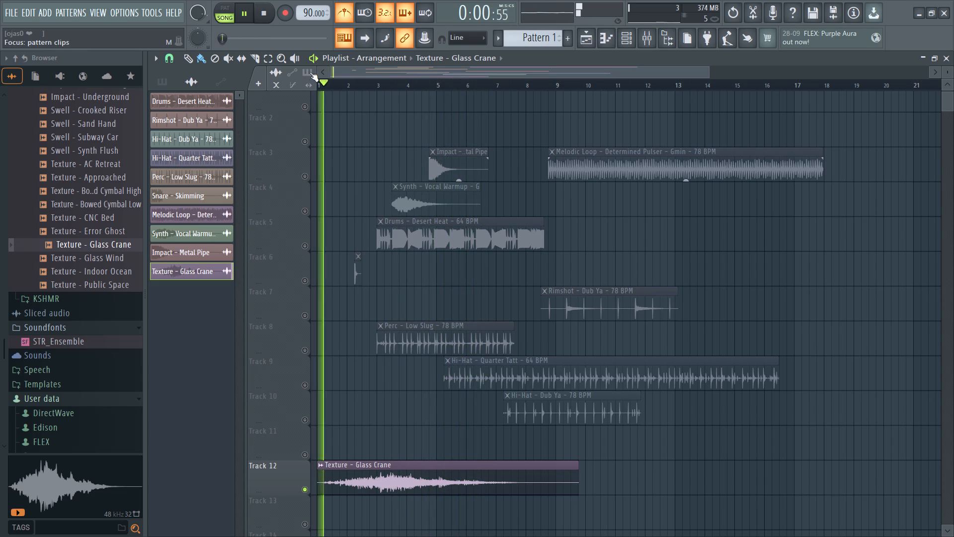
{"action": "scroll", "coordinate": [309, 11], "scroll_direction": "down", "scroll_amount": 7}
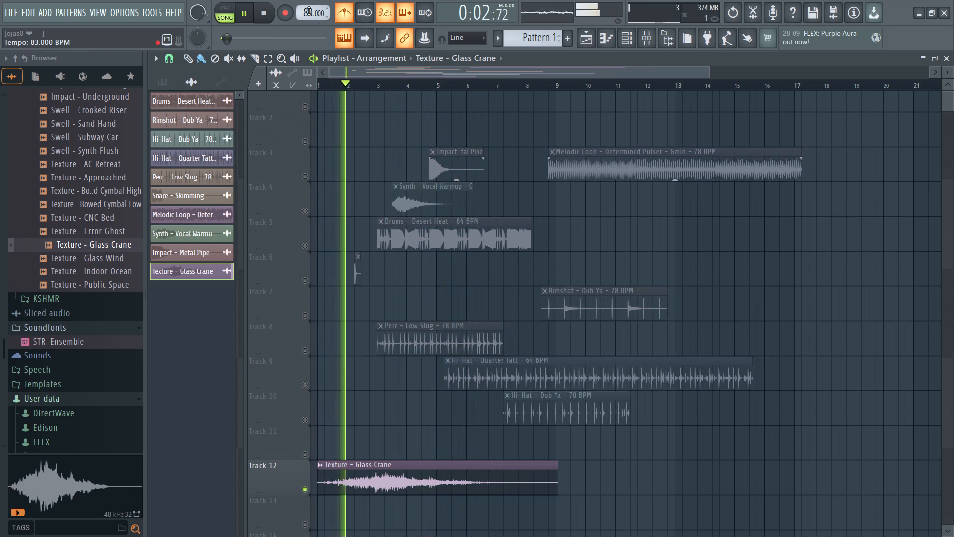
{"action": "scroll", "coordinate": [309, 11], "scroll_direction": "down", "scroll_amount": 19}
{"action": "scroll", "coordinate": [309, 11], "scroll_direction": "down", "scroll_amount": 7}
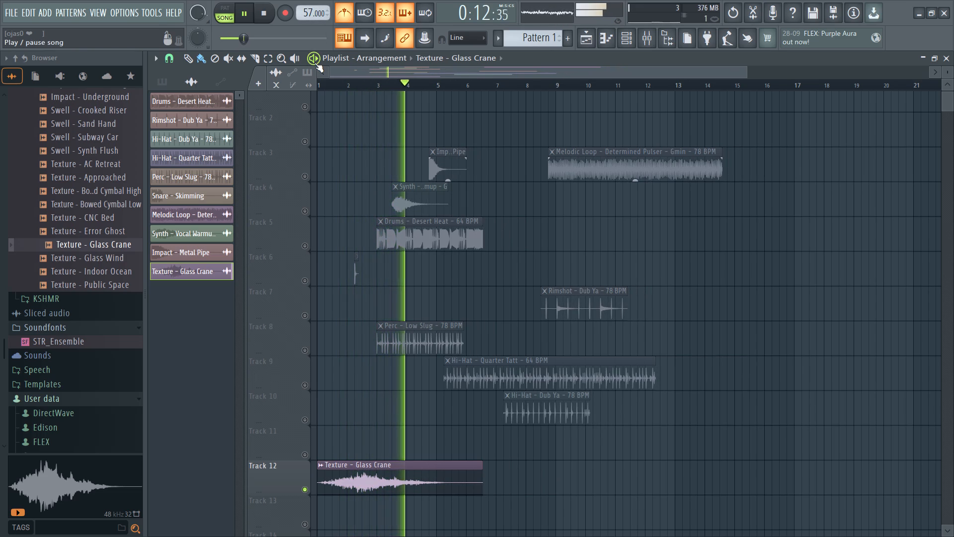
Raise the project tempo to 108 BPM, replay the Texture - Glass Crane clip from bar 1, and pause at about bar 6.
{"action": "scroll", "coordinate": [340, 145], "scroll_direction": "up", "scroll_amount": 6}
{"action": "scroll", "coordinate": [304, 15], "scroll_direction": "up", "scroll_amount": 2}
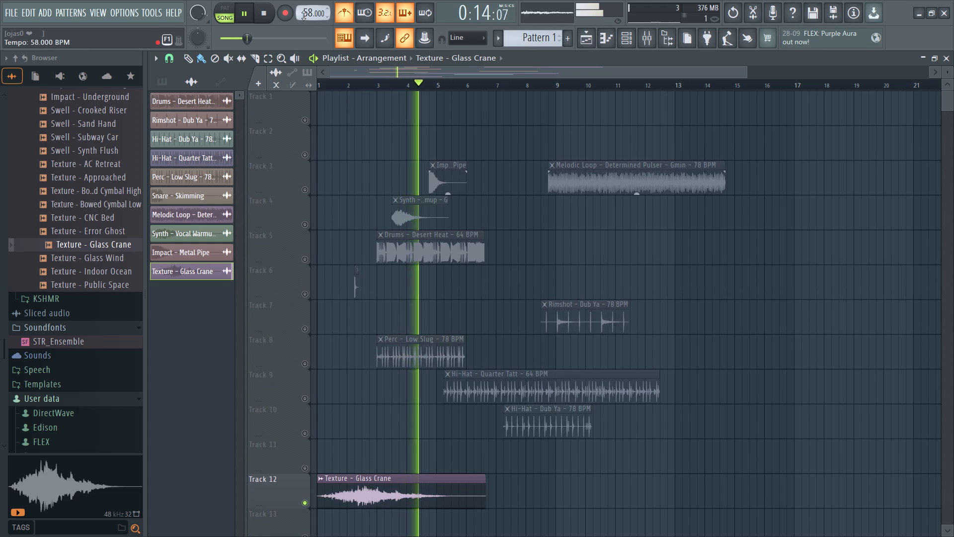
{"action": "scroll", "coordinate": [304, 15], "scroll_direction": "up", "scroll_amount": 20}
{"action": "scroll", "coordinate": [304, 15], "scroll_direction": "up", "scroll_amount": 20}
{"action": "scroll", "coordinate": [304, 15], "scroll_direction": "up", "scroll_amount": 4}
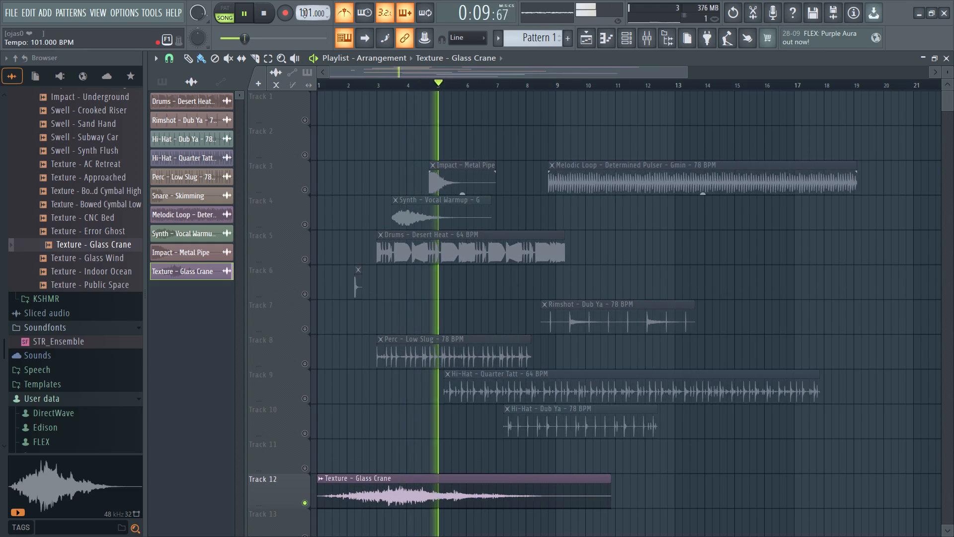
{"action": "scroll", "coordinate": [305, 13], "scroll_direction": "up", "scroll_amount": 5}
{"action": "left_click_drag", "start_coordinate": [458, 81], "coordinate": [216, 83]}
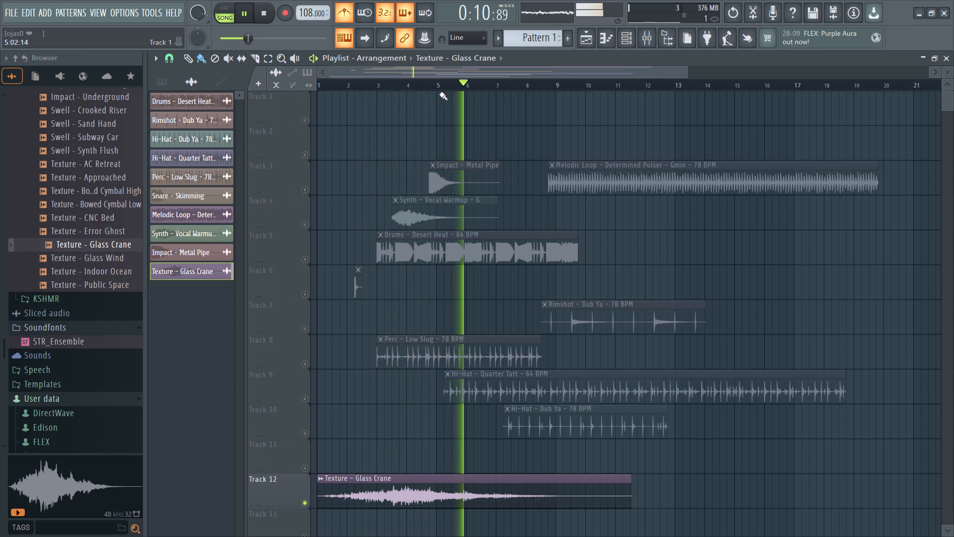
{"action": "left_click", "coordinate": [319, 62]}
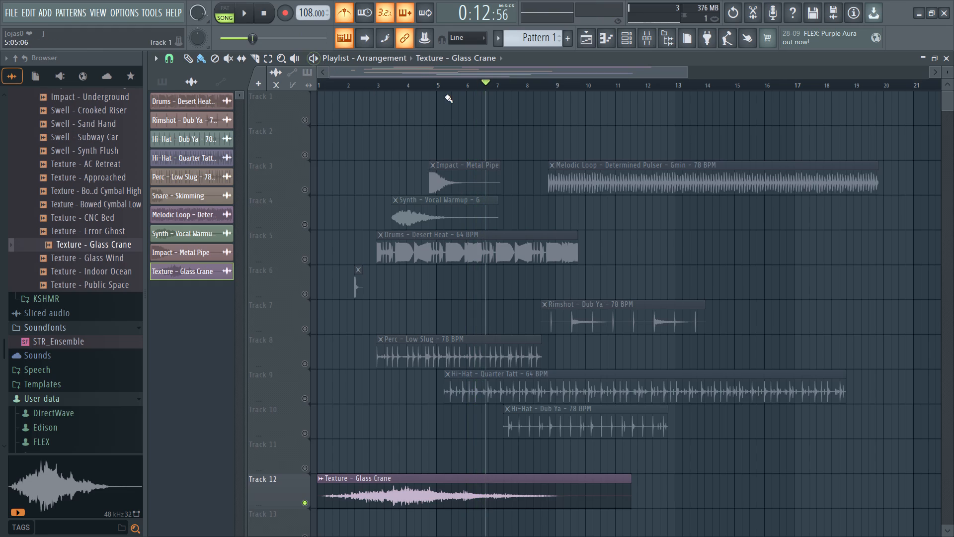
Change the Texture - Glass Crane clip's time-stretching mode to Stretch Pro in its channel settings, and collapse the window.
{"action": "double_click", "coordinate": [436, 499]}
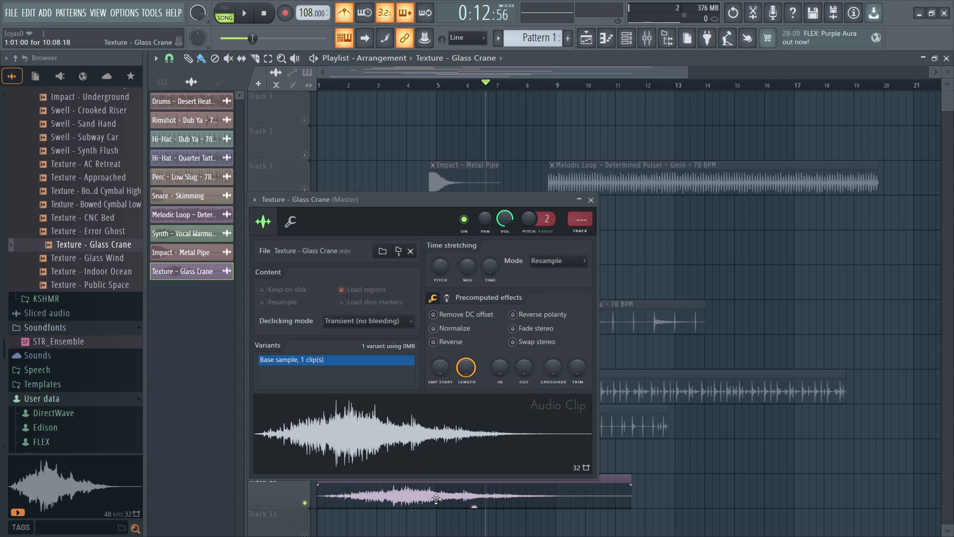
{"action": "left_click", "coordinate": [554, 260]}
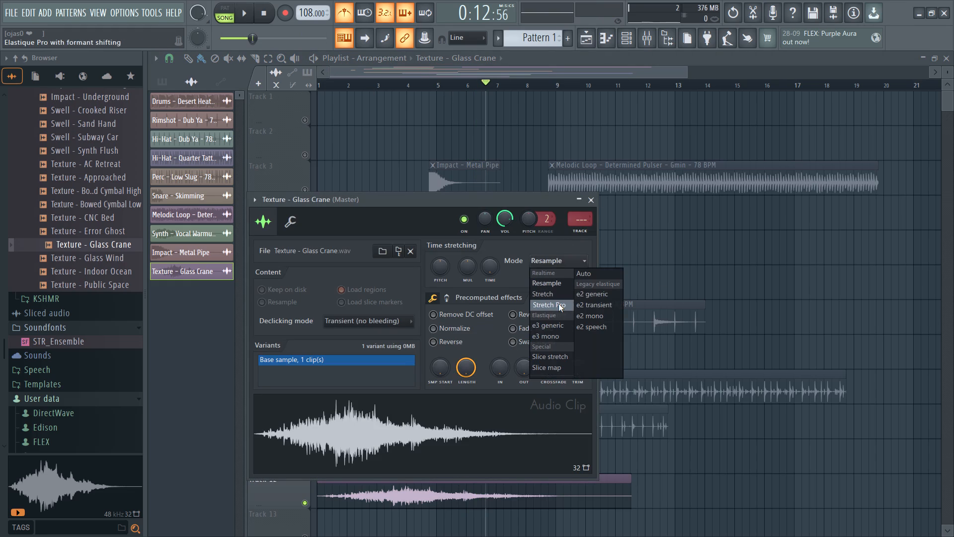
{"action": "left_click", "coordinate": [558, 304]}
{"action": "left_click", "coordinate": [578, 197]}
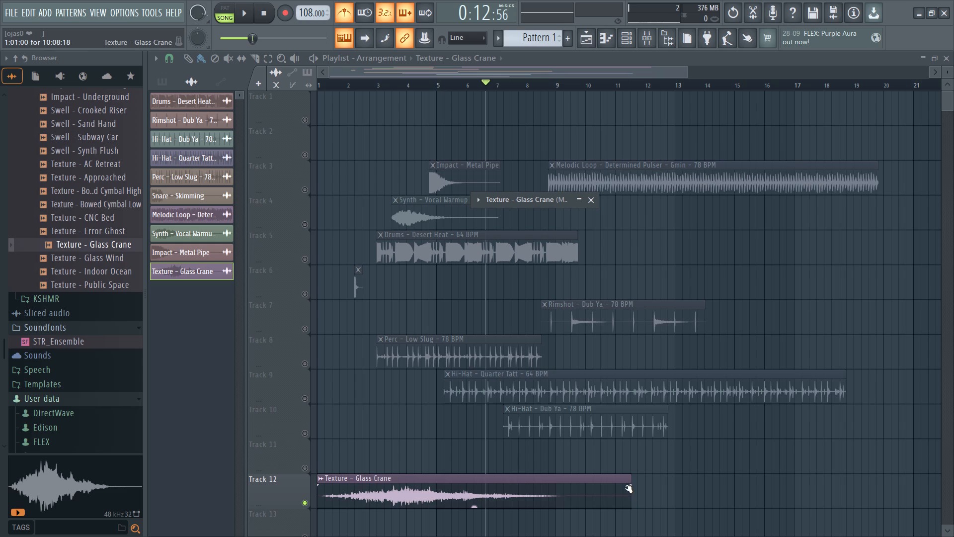
Lower the project tempo to 95 BPM.
{"action": "scroll", "coordinate": [312, 14], "scroll_direction": "up", "scroll_amount": 1}
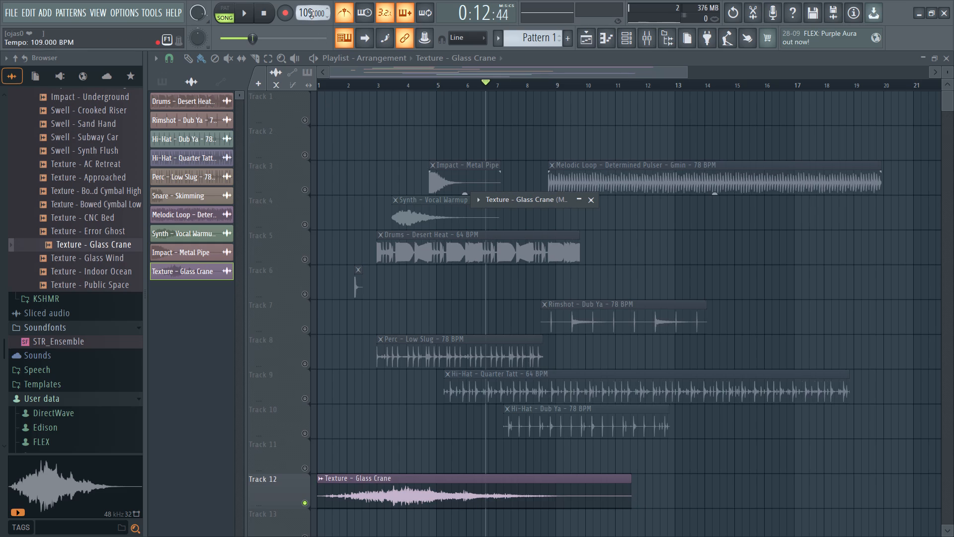
{"action": "scroll", "coordinate": [312, 14], "scroll_direction": "down", "scroll_amount": 1}
{"action": "scroll", "coordinate": [312, 14], "scroll_direction": "up", "scroll_amount": 1}
{"action": "scroll", "coordinate": [312, 14], "scroll_direction": "down", "scroll_amount": 2}
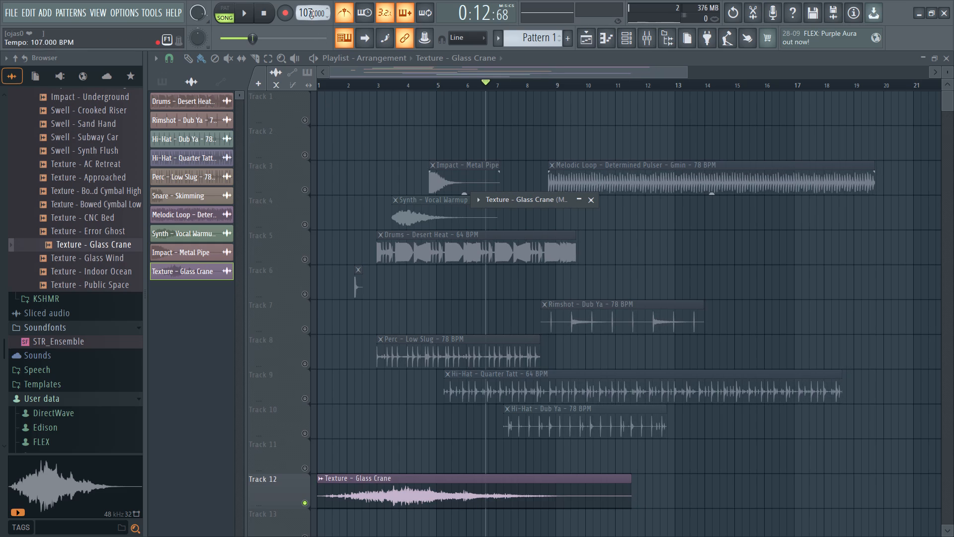
{"action": "scroll", "coordinate": [312, 14], "scroll_direction": "down", "scroll_amount": 6}
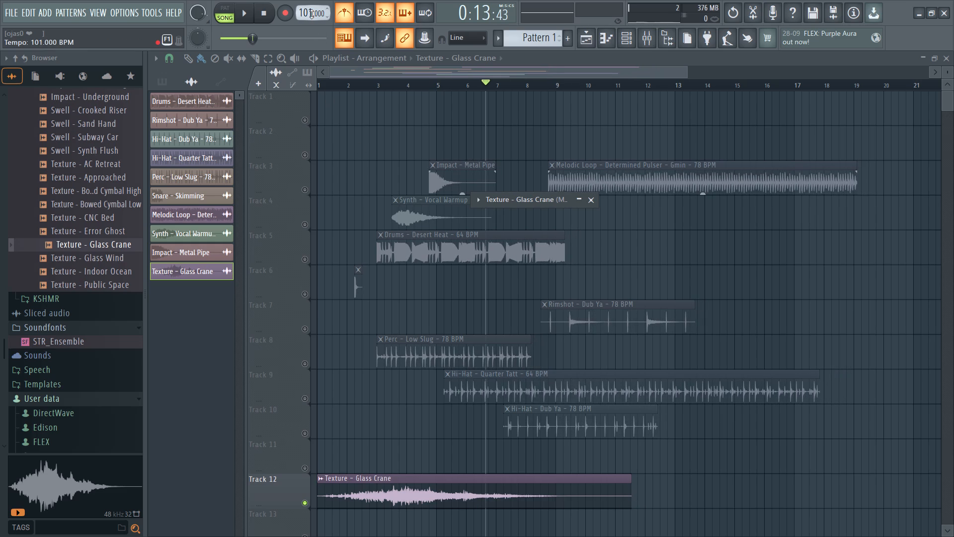
{"action": "scroll", "coordinate": [312, 14], "scroll_direction": "down", "scroll_amount": 6}
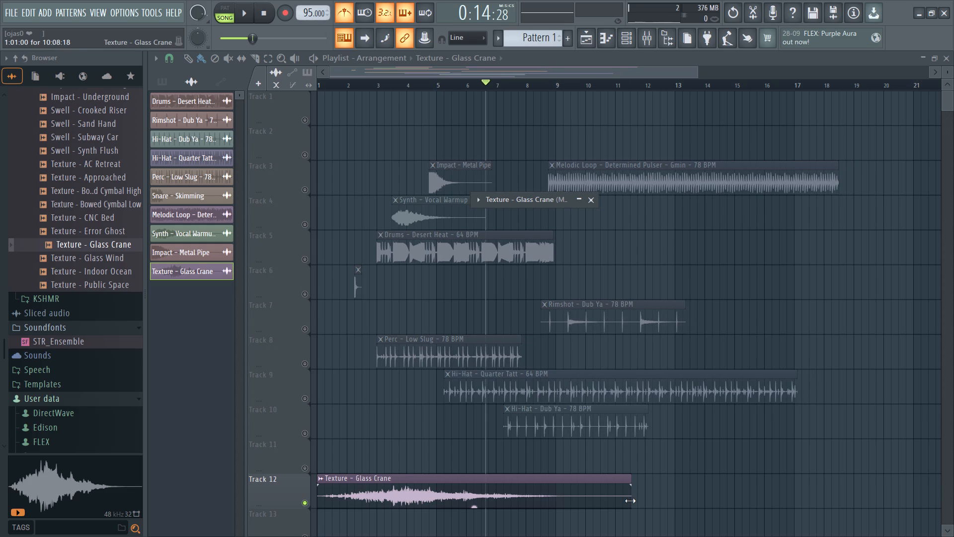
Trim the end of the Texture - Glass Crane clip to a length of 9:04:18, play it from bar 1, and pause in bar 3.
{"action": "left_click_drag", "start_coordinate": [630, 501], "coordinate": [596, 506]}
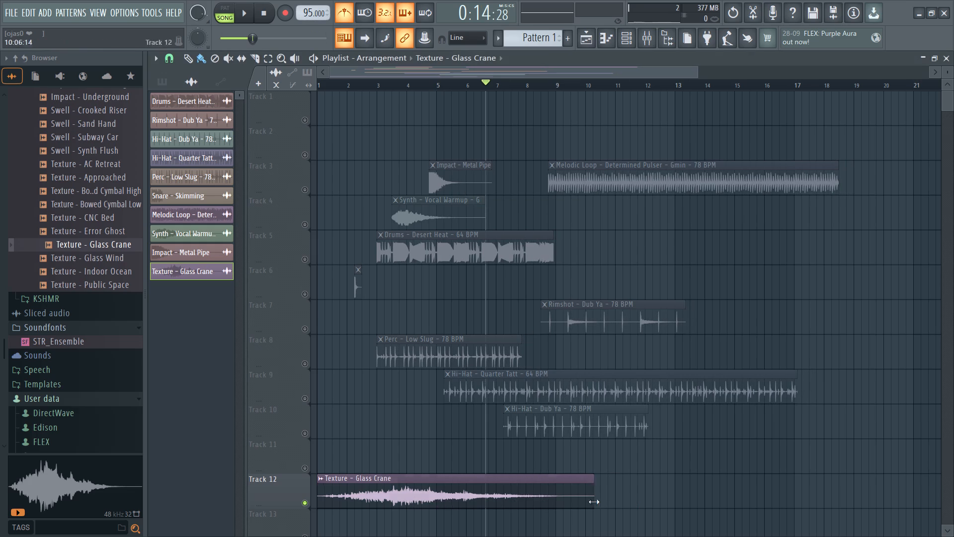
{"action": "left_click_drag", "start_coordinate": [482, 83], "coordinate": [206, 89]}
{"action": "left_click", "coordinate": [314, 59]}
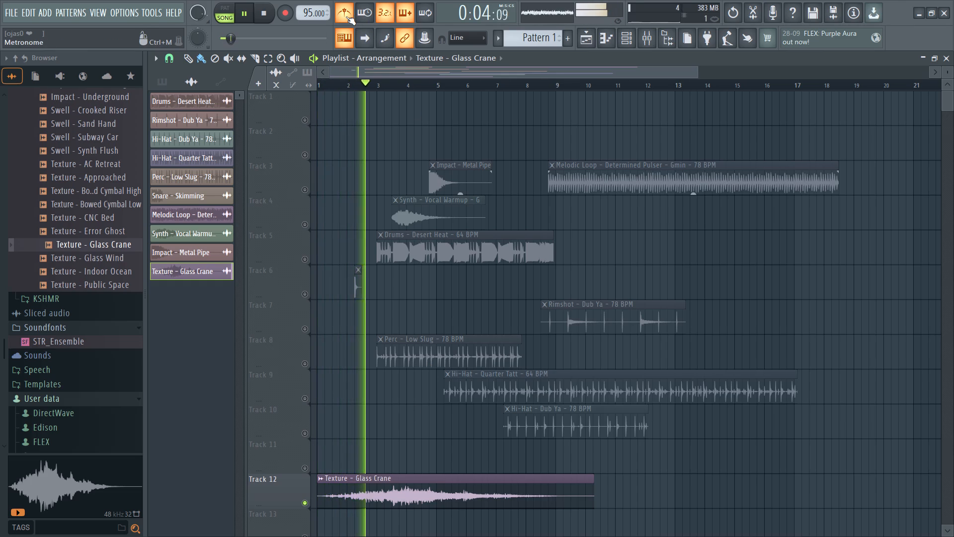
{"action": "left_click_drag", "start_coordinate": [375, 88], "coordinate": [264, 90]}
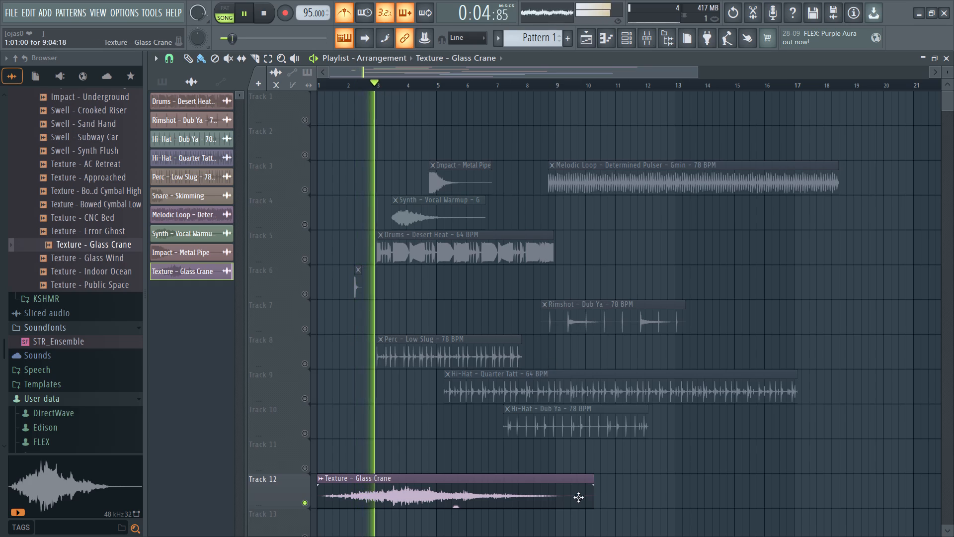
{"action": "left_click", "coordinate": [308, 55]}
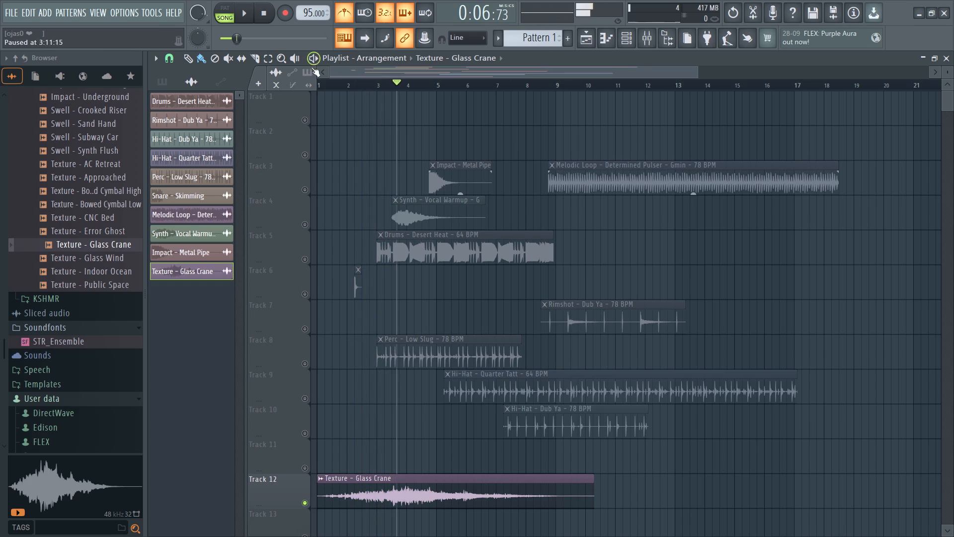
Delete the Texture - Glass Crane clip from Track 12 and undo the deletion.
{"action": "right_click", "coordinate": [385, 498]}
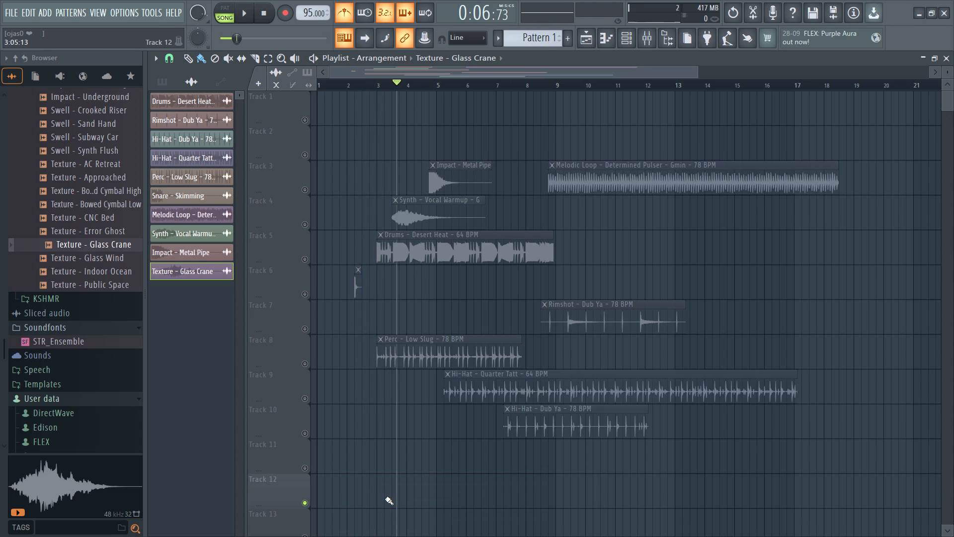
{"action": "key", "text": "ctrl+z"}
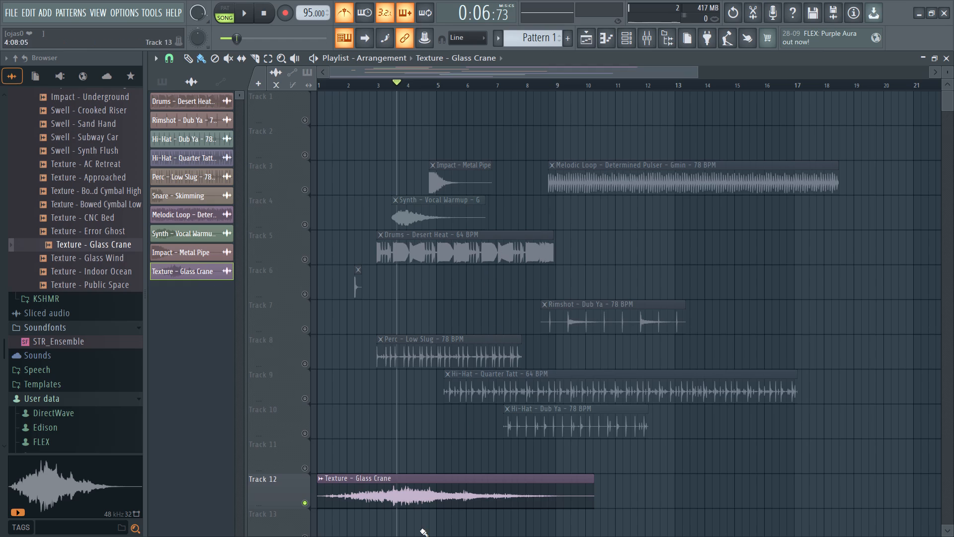
Open the Texture - Glass Crane clip's channel settings, review the time-stretching options, and close the window.
{"action": "left_click", "coordinate": [397, 494]}
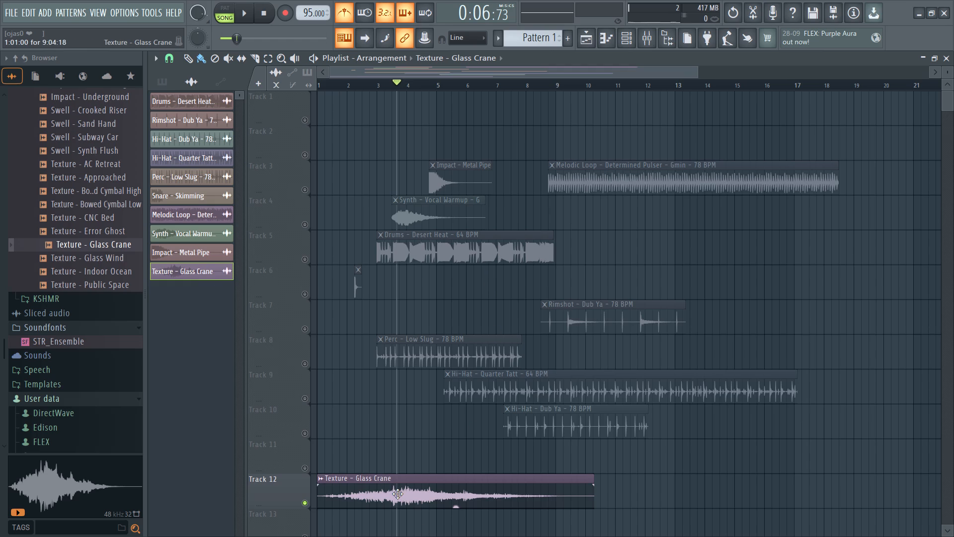
{"action": "double_click", "coordinate": [378, 488]}
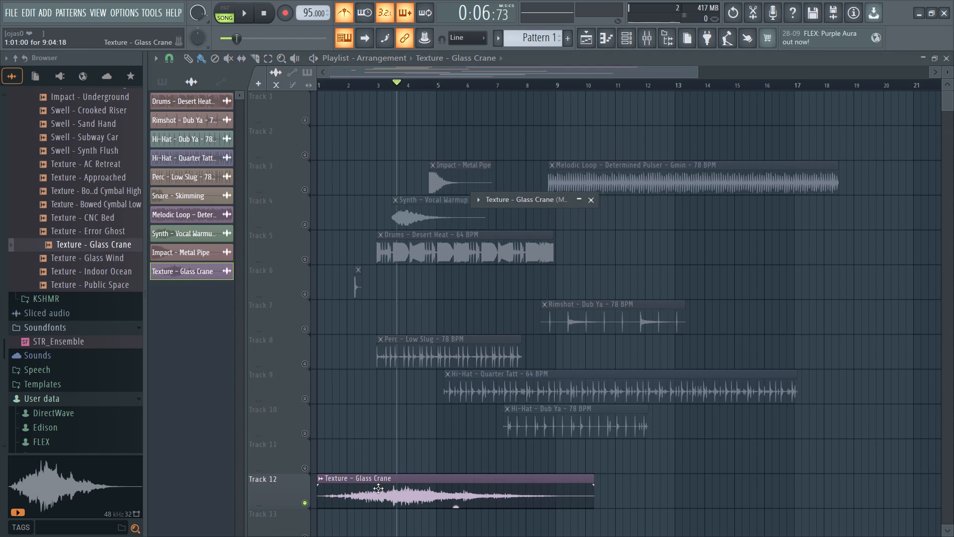
{"action": "left_click", "coordinate": [578, 199]}
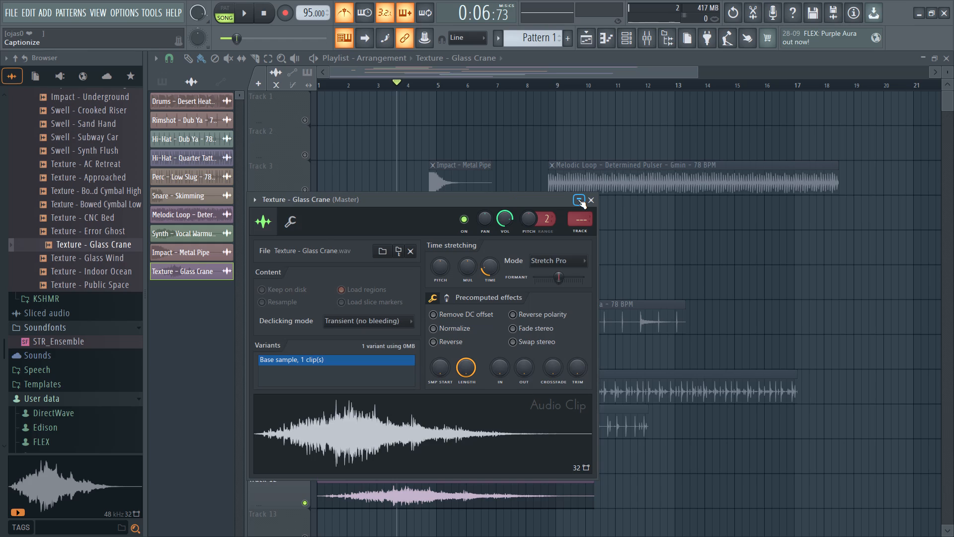
{"action": "left_click", "coordinate": [578, 199]}
{"action": "left_click", "coordinate": [588, 199]}
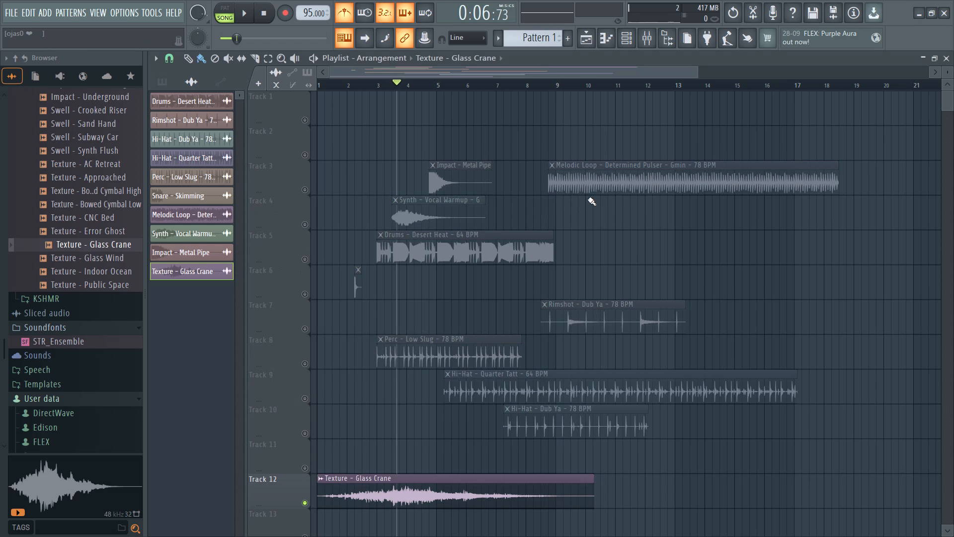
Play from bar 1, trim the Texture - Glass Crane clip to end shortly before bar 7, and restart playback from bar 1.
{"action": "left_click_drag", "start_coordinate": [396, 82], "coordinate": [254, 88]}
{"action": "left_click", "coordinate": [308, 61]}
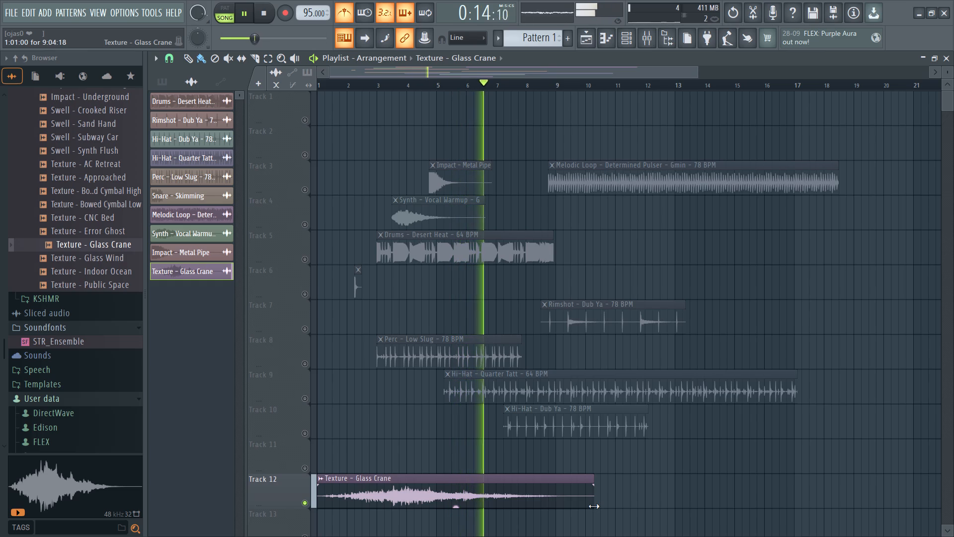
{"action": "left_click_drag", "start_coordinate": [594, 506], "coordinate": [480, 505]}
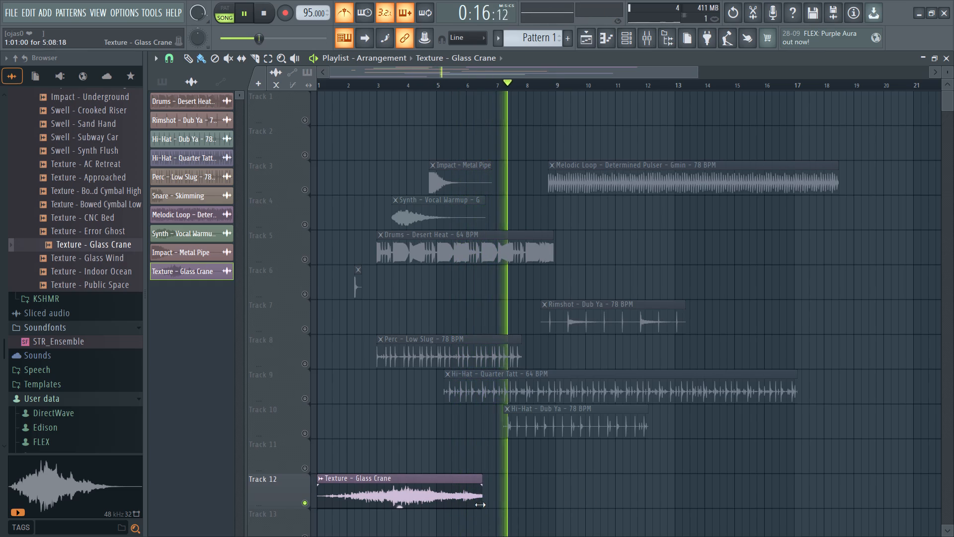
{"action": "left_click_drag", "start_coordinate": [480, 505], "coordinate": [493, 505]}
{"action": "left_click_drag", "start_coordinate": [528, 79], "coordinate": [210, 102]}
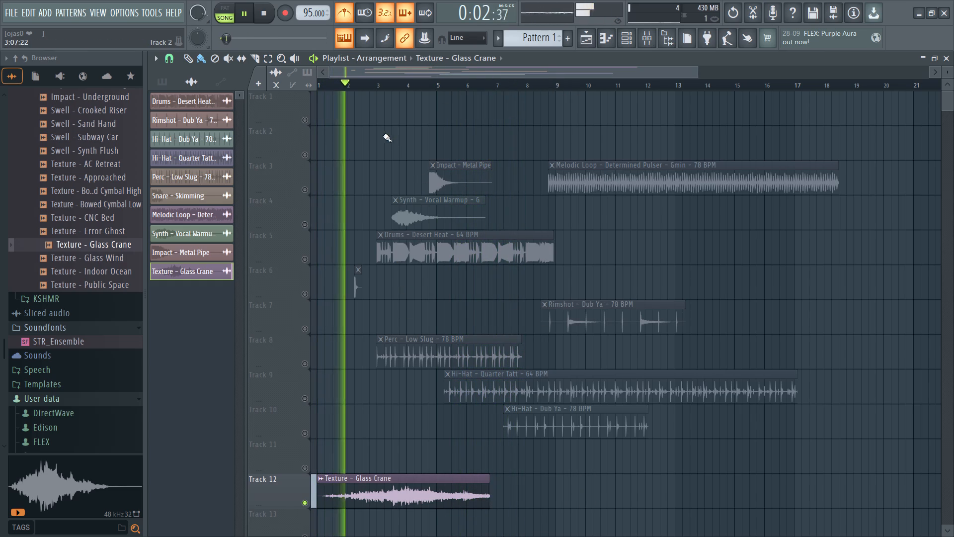
Move the Impact - Metal Pipe clip to Track 13 at 5:13:00, unmute Track 13, listen, and pause playback.
{"action": "left_click_drag", "start_coordinate": [452, 175], "coordinate": [488, 355]}
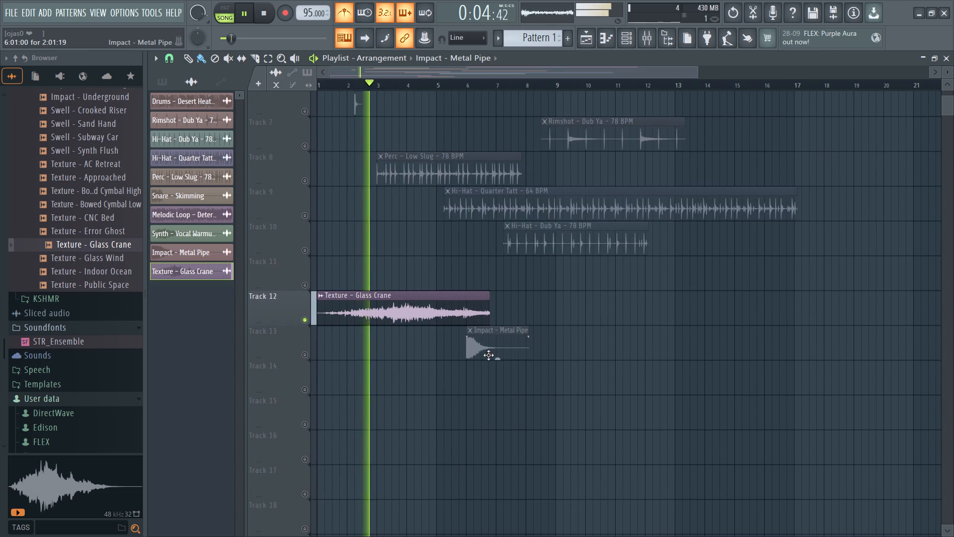
{"action": "left_click_drag", "start_coordinate": [488, 355], "coordinate": [481, 361]}
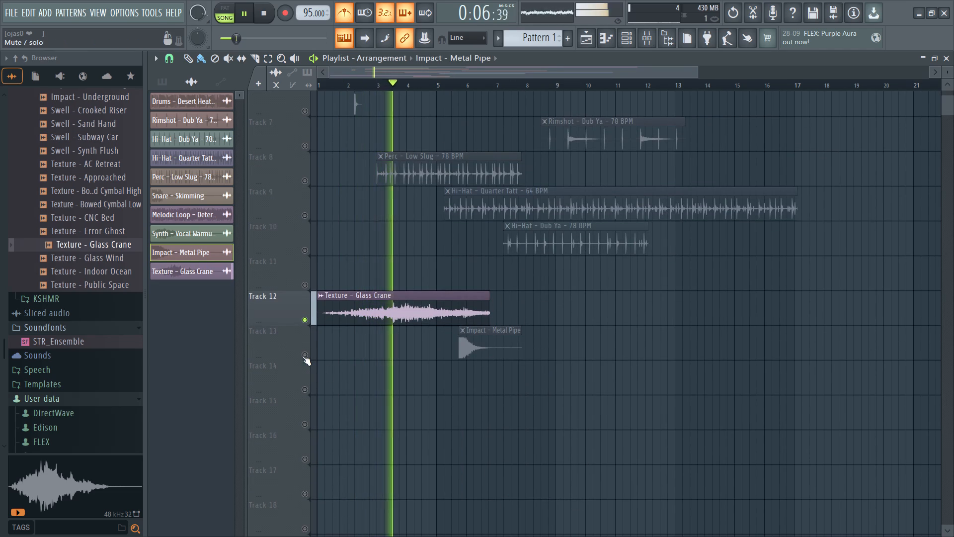
{"action": "left_click", "coordinate": [302, 353]}
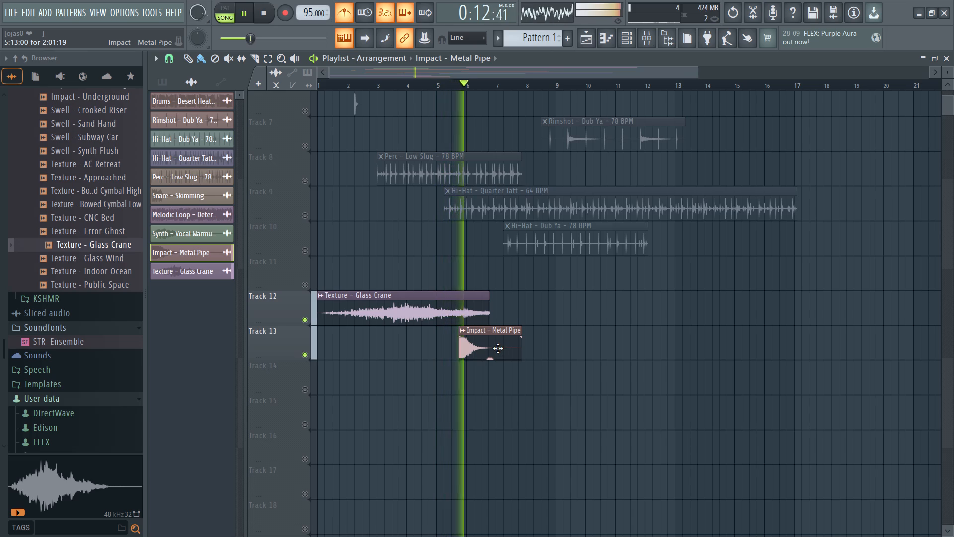
{"action": "left_click", "coordinate": [317, 54]}
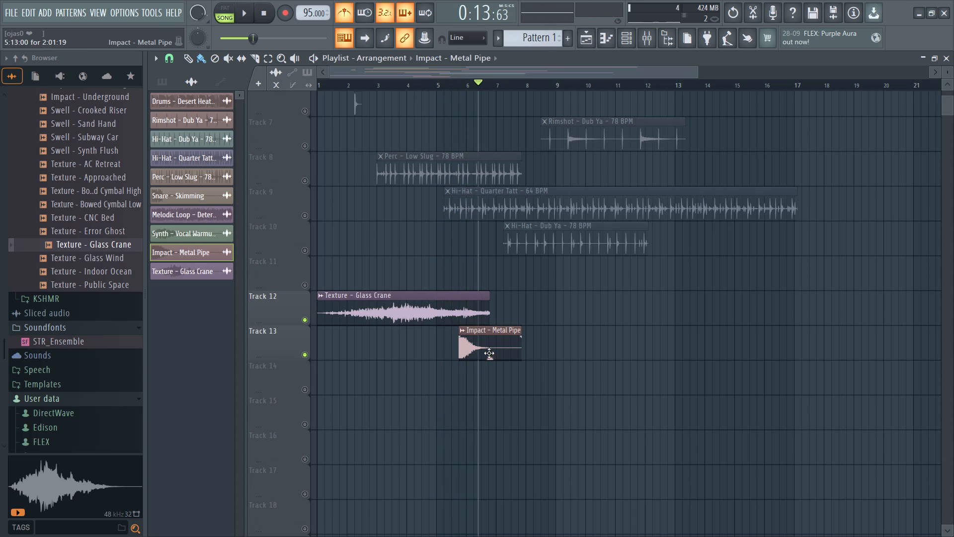
Shift the Impact - Metal Pipe clip earlier on Track 13 to 4:13:00 and on to the start of bar 4, replaying the passage.
{"action": "left_click_drag", "start_coordinate": [489, 353], "coordinate": [457, 357]}
{"action": "left_click_drag", "start_coordinate": [473, 81], "coordinate": [256, 91]}
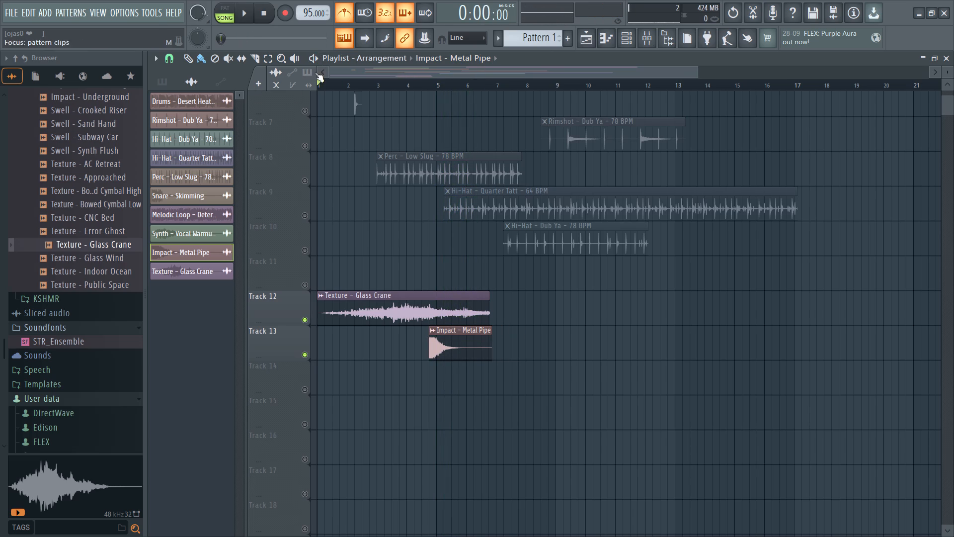
{"action": "left_click", "coordinate": [314, 62]}
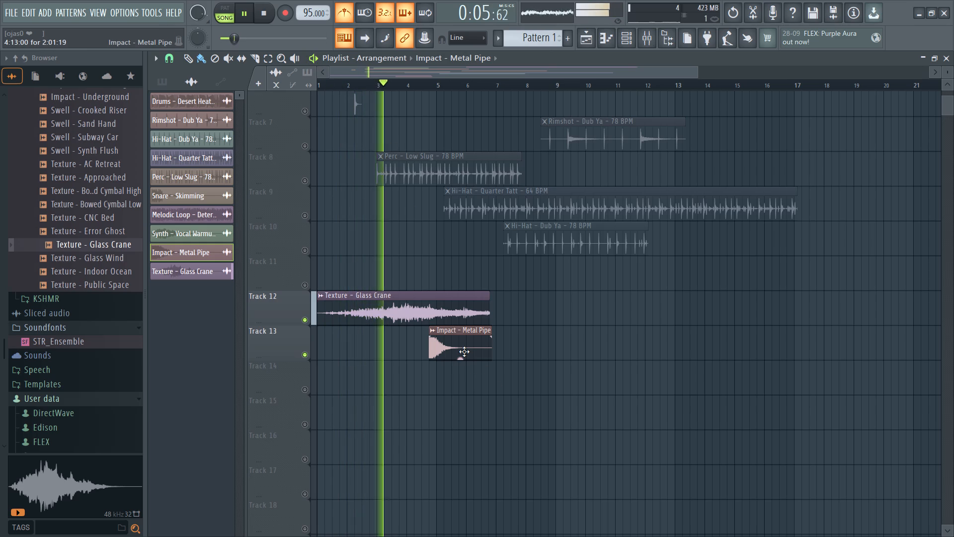
{"action": "left_click_drag", "start_coordinate": [466, 352], "coordinate": [459, 355]}
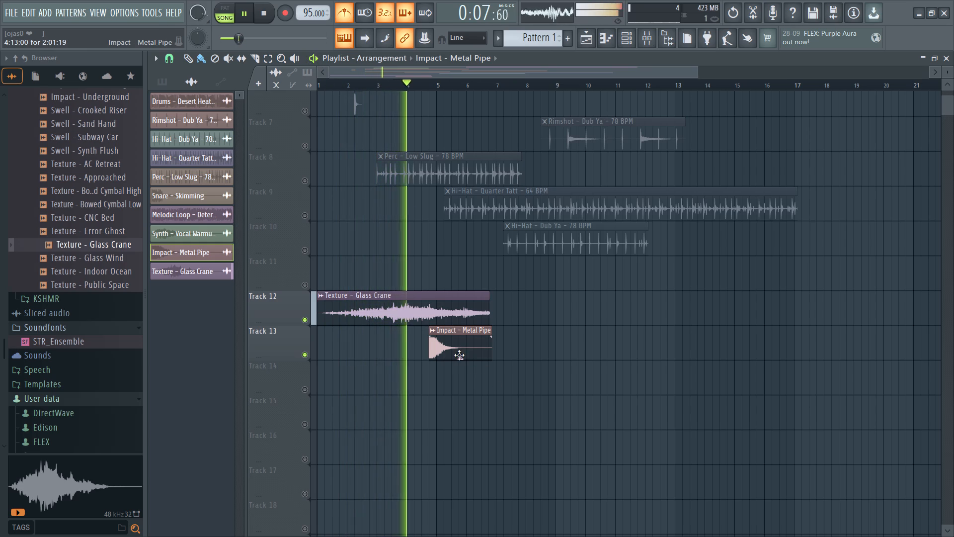
{"action": "left_click_drag", "start_coordinate": [459, 355], "coordinate": [440, 358]}
{"action": "left_click_drag", "start_coordinate": [422, 85], "coordinate": [393, 89]}
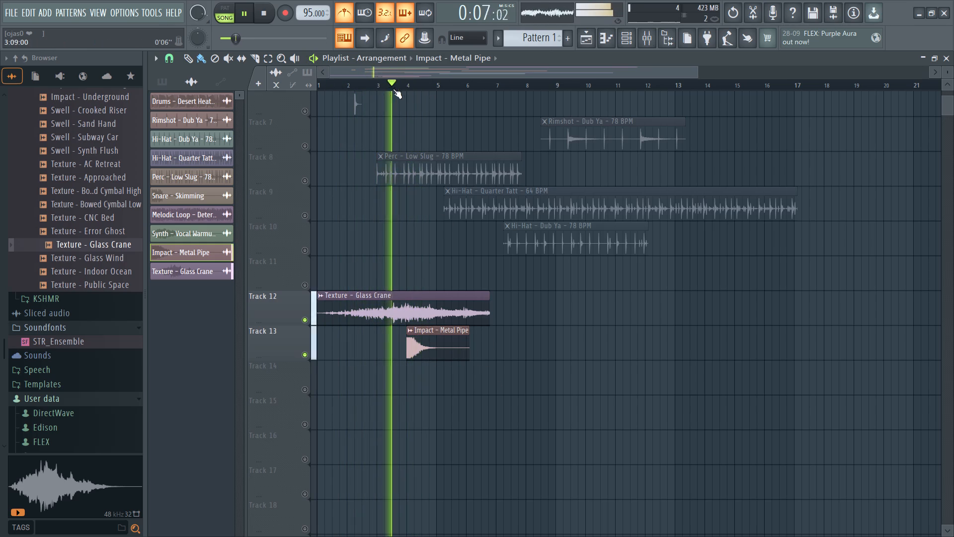
{"action": "left_click_drag", "start_coordinate": [393, 89], "coordinate": [382, 91]}
Trim the Texture - Glass Crane clip to end at bar 4, where the metal pipe impact begins, and replay from bar 1.
{"action": "left_click_drag", "start_coordinate": [490, 324], "coordinate": [411, 323]}
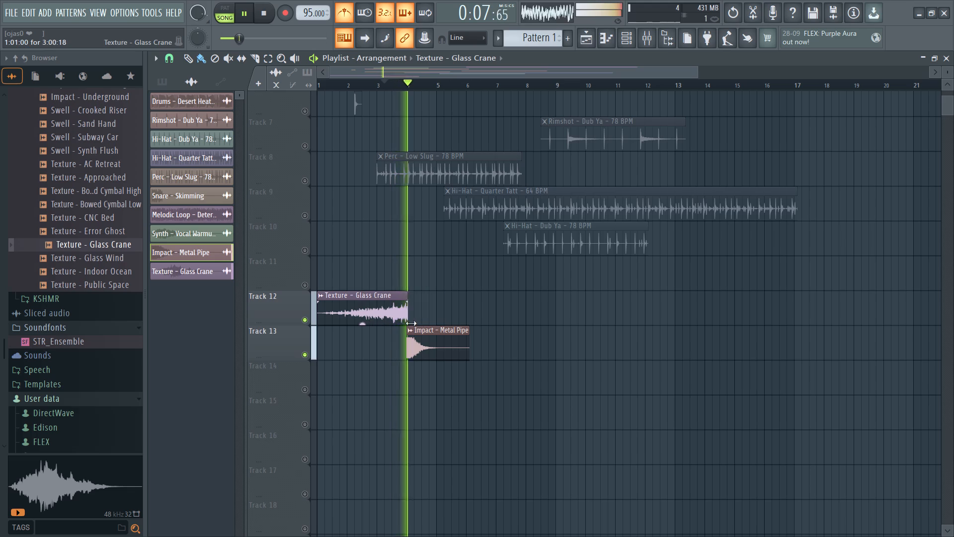
{"action": "left_click_drag", "start_coordinate": [411, 323], "coordinate": [407, 323]}
{"action": "left_click_drag", "start_coordinate": [413, 85], "coordinate": [259, 100]}
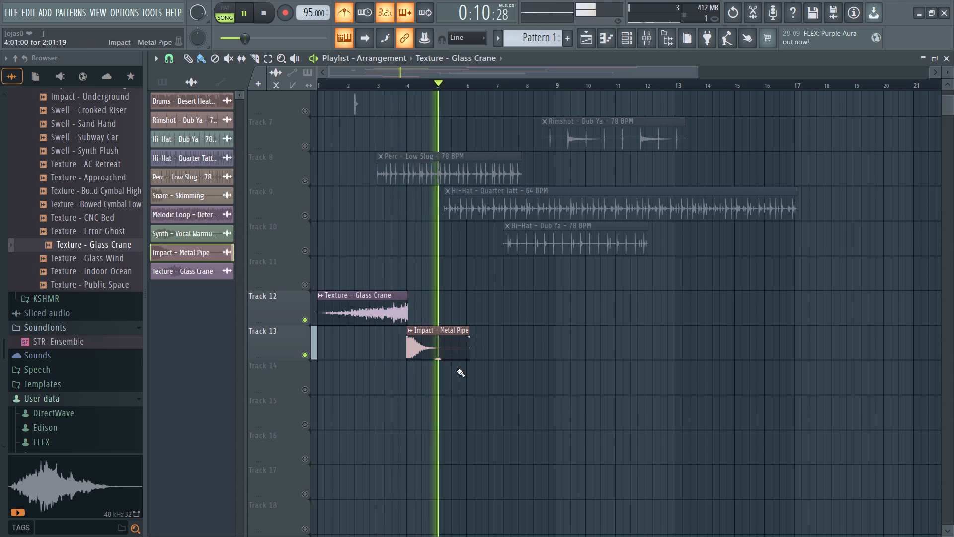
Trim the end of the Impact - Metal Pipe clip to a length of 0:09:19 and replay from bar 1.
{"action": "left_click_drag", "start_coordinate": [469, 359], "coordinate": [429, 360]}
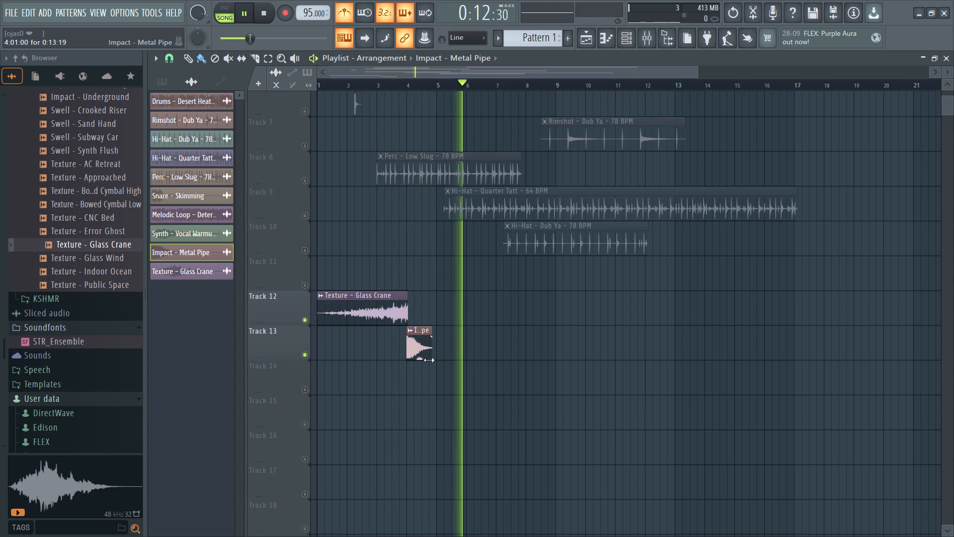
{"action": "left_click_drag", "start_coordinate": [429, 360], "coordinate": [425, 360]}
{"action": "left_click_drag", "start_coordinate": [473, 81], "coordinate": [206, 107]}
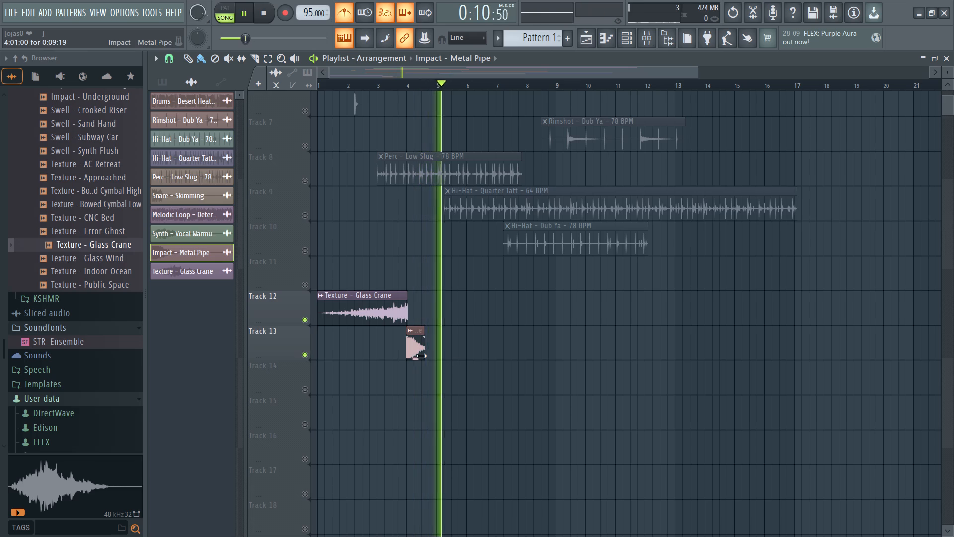
Extend the Impact - Metal Pipe clip to a length of about 1:13:19, replaying as needed, then pause and return to bar 1.
{"action": "left_click_drag", "start_coordinate": [421, 356], "coordinate": [436, 357]}
{"action": "left_click_drag", "start_coordinate": [453, 85], "coordinate": [321, 95]}
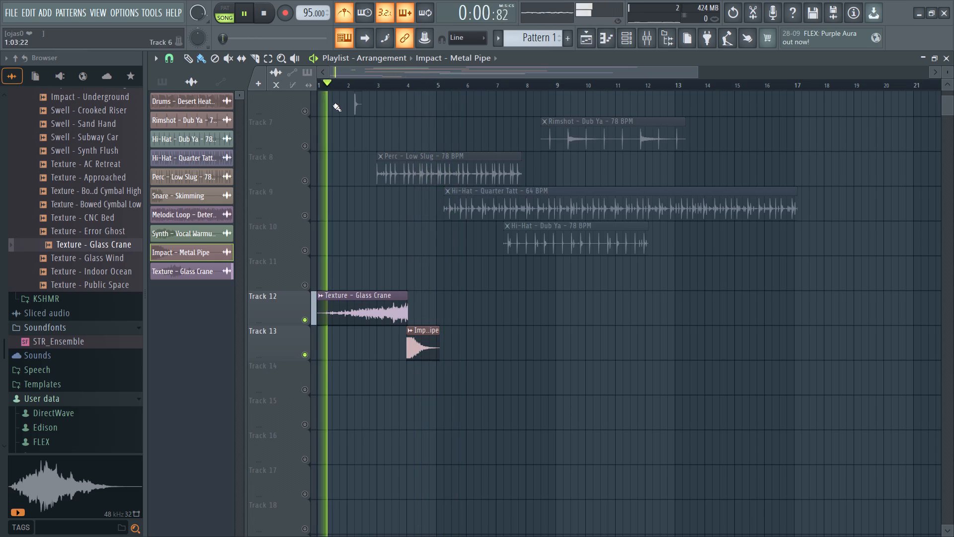
{"action": "left_click_drag", "start_coordinate": [439, 353], "coordinate": [459, 353]}
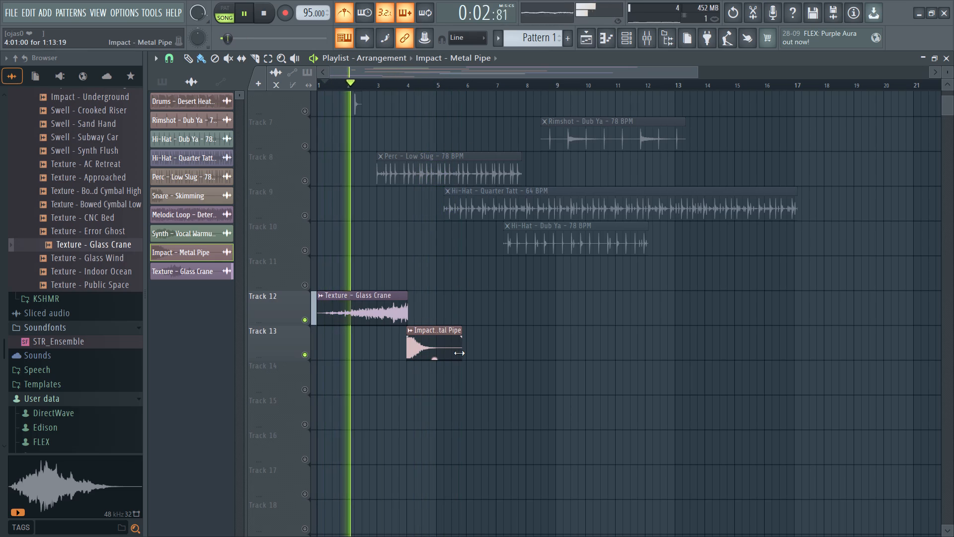
{"action": "left_click_drag", "start_coordinate": [459, 353], "coordinate": [466, 353]}
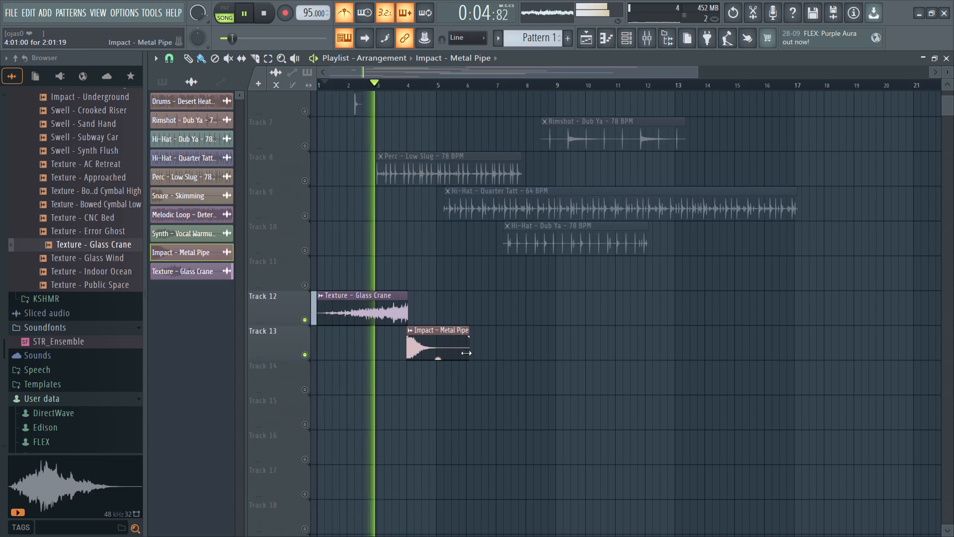
{"action": "left_click_drag", "start_coordinate": [466, 353], "coordinate": [465, 353]}
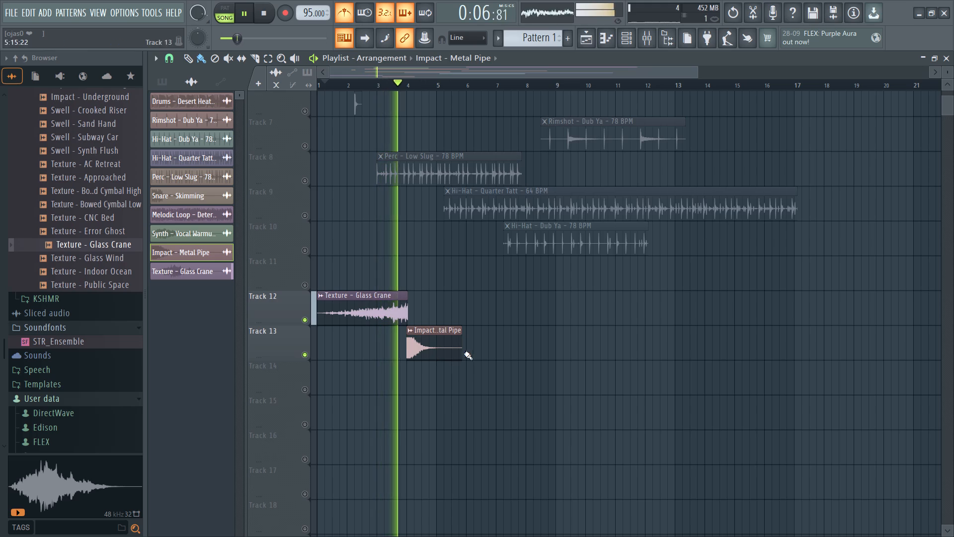
{"action": "left_click", "coordinate": [310, 57]}
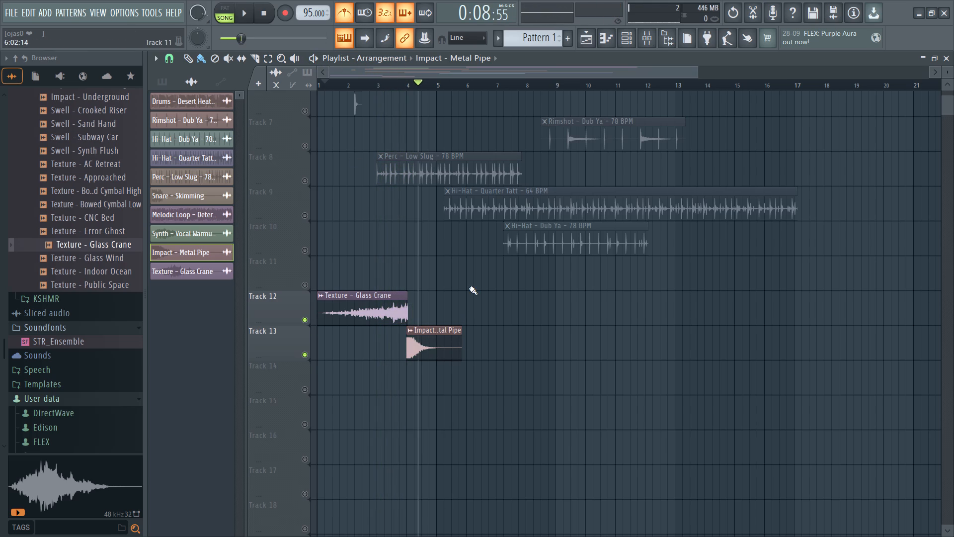
{"action": "left_click_drag", "start_coordinate": [418, 85], "coordinate": [257, 112]}
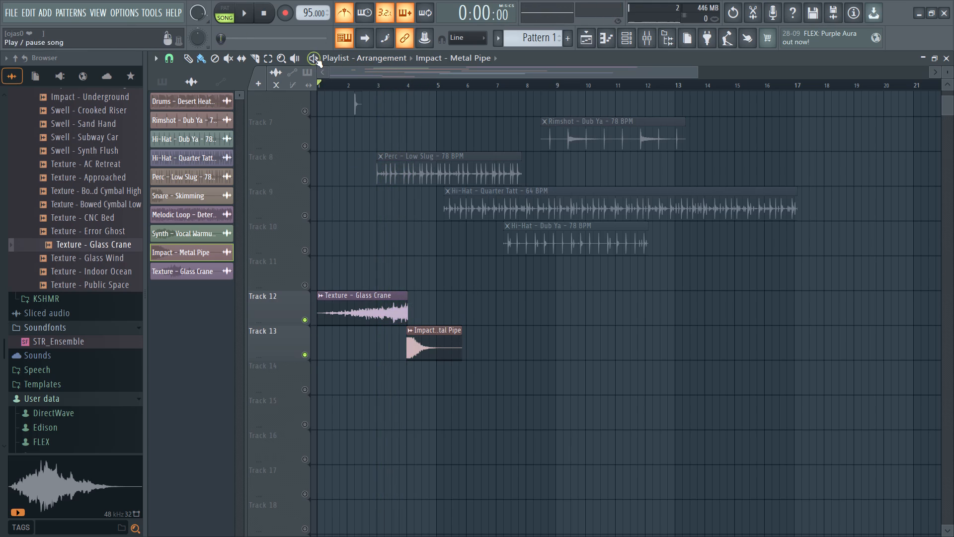
Play the Glass Crane to Metal Pipe transition from bar 1 and pause after the impact hits.
{"action": "left_click", "coordinate": [314, 58]}
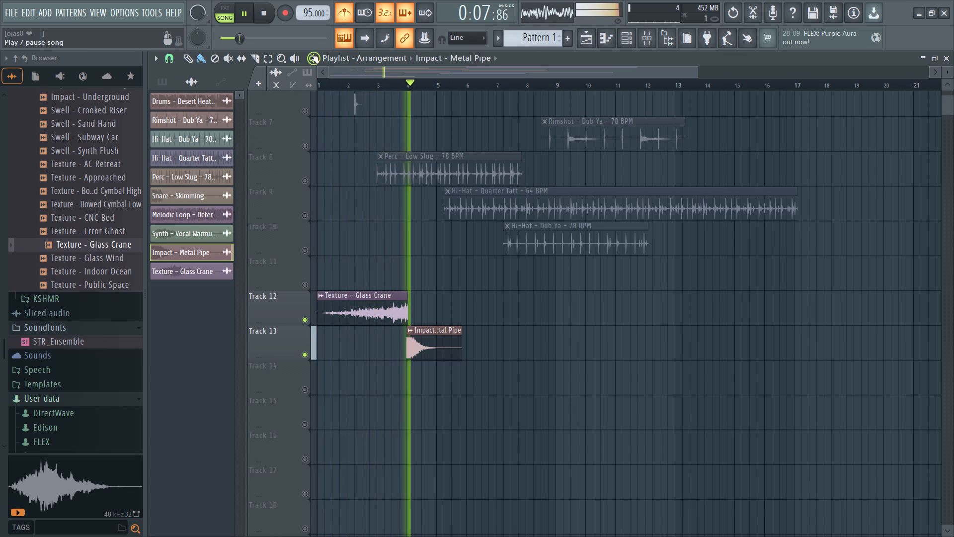
{"action": "left_click", "coordinate": [310, 54]}
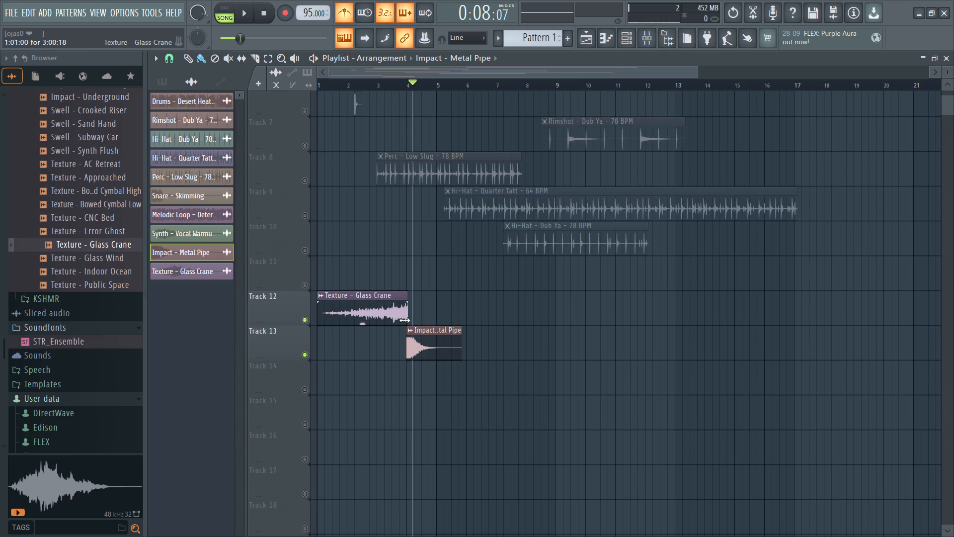
Open the Texture - Glass Crane clip's sample settings, look them over and close them.
{"action": "double_click", "coordinate": [355, 313]}
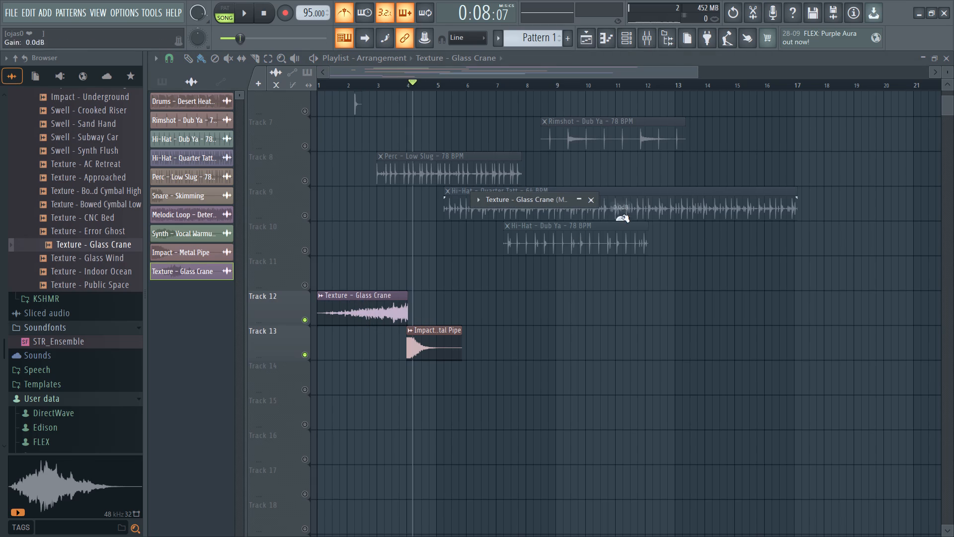
{"action": "left_click", "coordinate": [579, 197]}
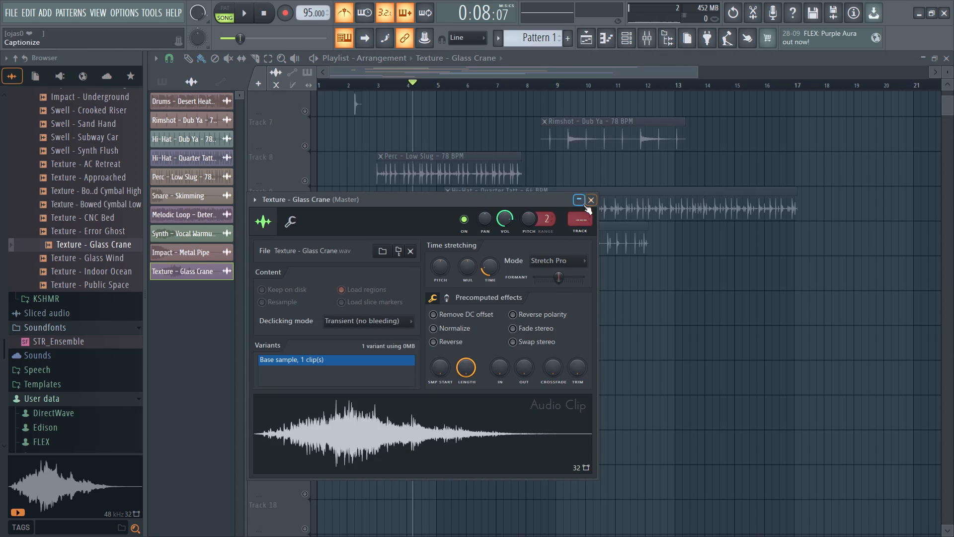
{"action": "left_click", "coordinate": [589, 202]}
{"action": "left_click", "coordinate": [307, 87]}
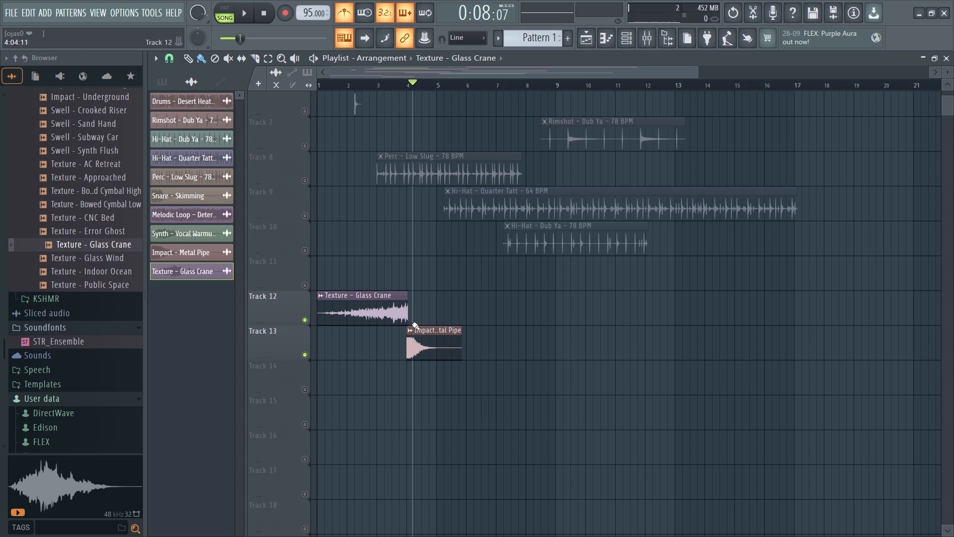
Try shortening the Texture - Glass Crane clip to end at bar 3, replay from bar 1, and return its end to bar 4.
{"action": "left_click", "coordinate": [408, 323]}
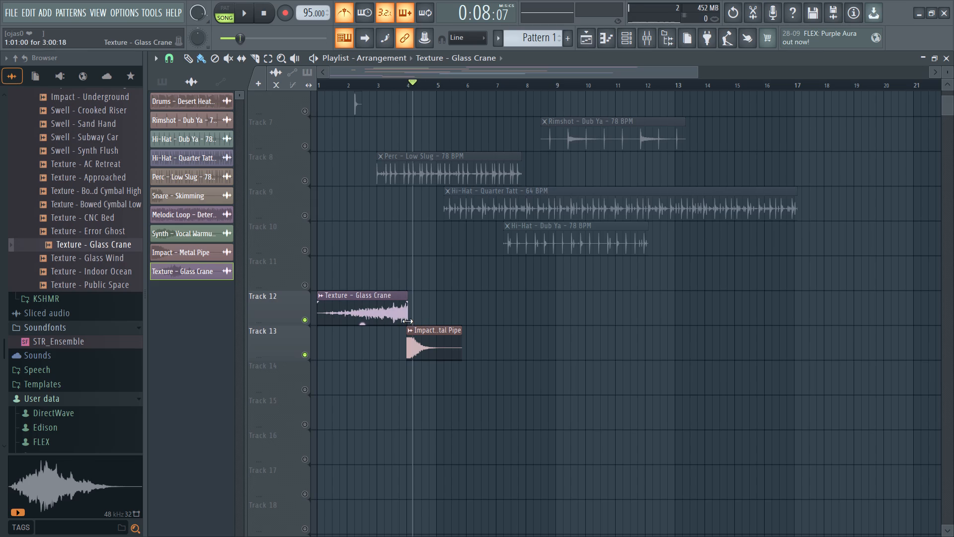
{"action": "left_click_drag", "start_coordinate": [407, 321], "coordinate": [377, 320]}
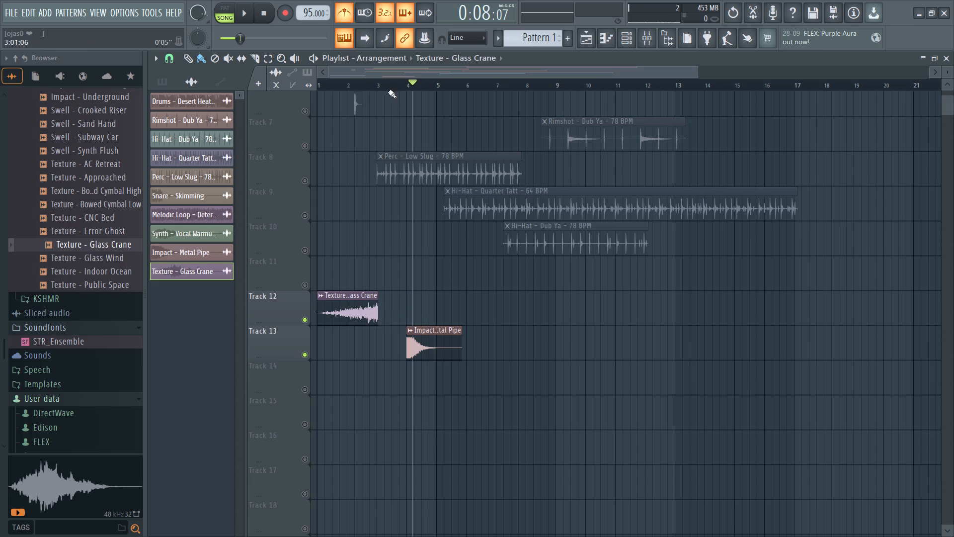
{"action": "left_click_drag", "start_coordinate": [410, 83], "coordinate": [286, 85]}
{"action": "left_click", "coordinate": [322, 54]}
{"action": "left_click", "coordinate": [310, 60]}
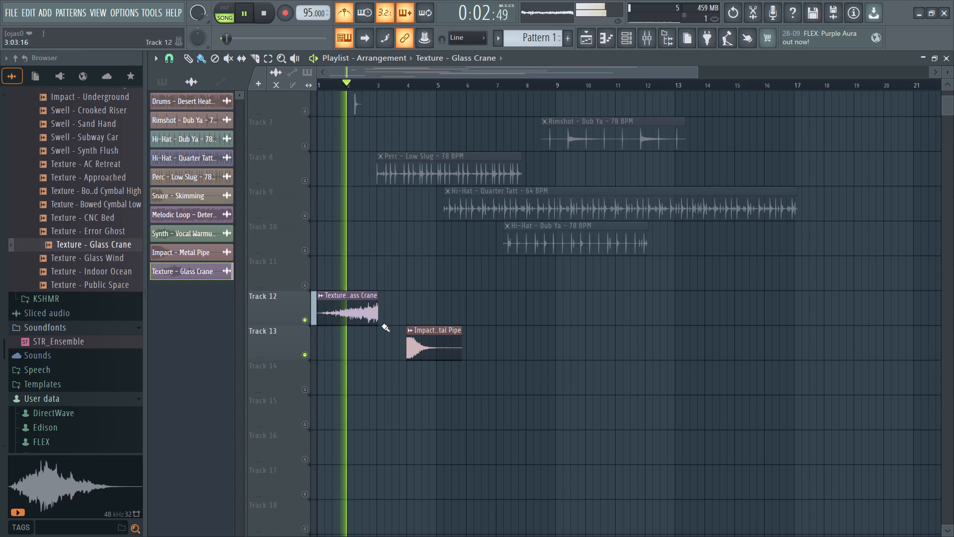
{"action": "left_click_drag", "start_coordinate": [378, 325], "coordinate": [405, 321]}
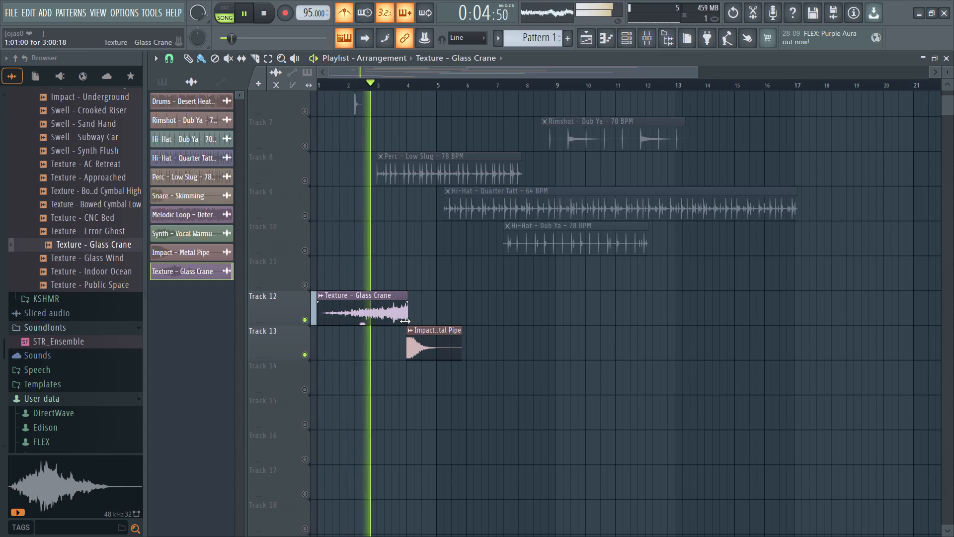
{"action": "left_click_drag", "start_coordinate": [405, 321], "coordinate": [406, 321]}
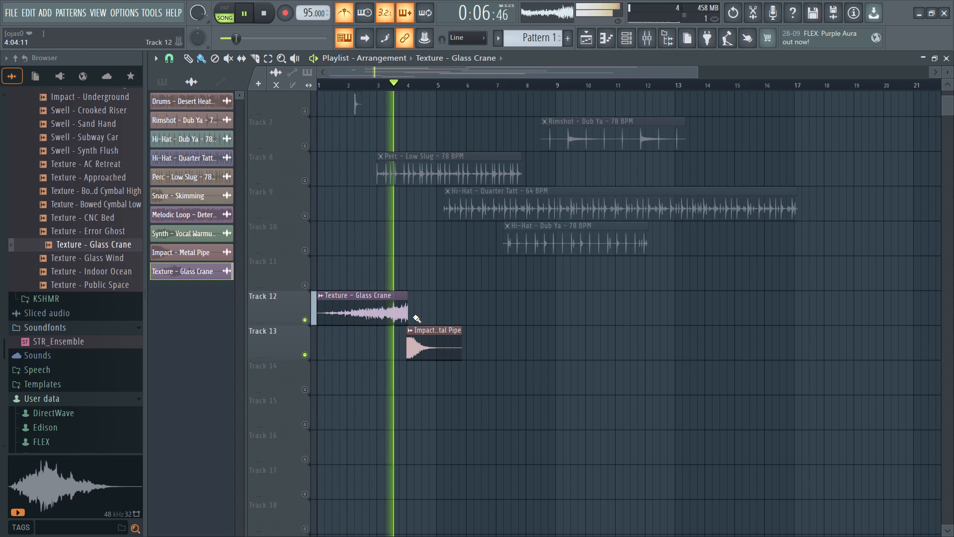
Turn off the metronome and replay the Glass Crane and Metal Pipe transition from bar 1.
{"action": "left_click_drag", "start_coordinate": [405, 86], "coordinate": [264, 103]}
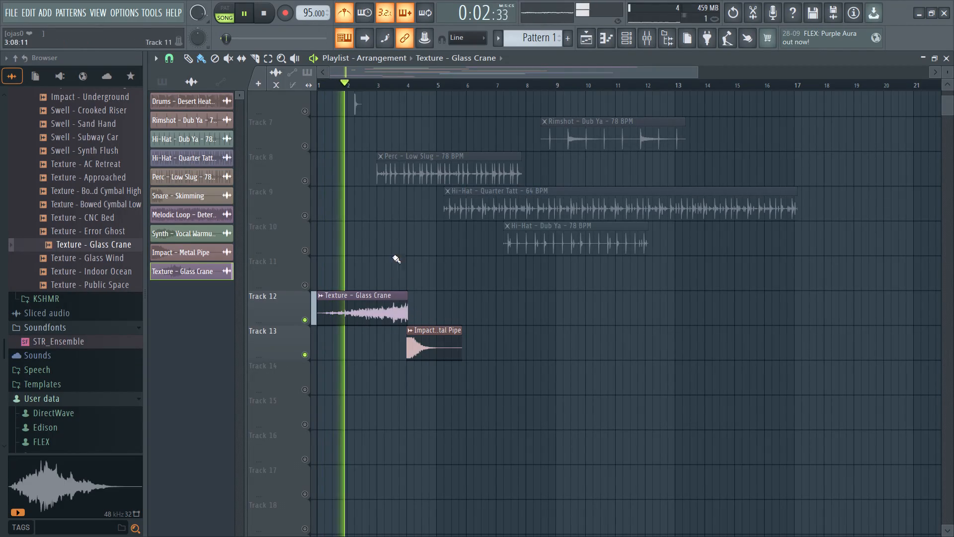
{"action": "left_click", "coordinate": [342, 10]}
{"action": "left_click_drag", "start_coordinate": [364, 89], "coordinate": [361, 88]}
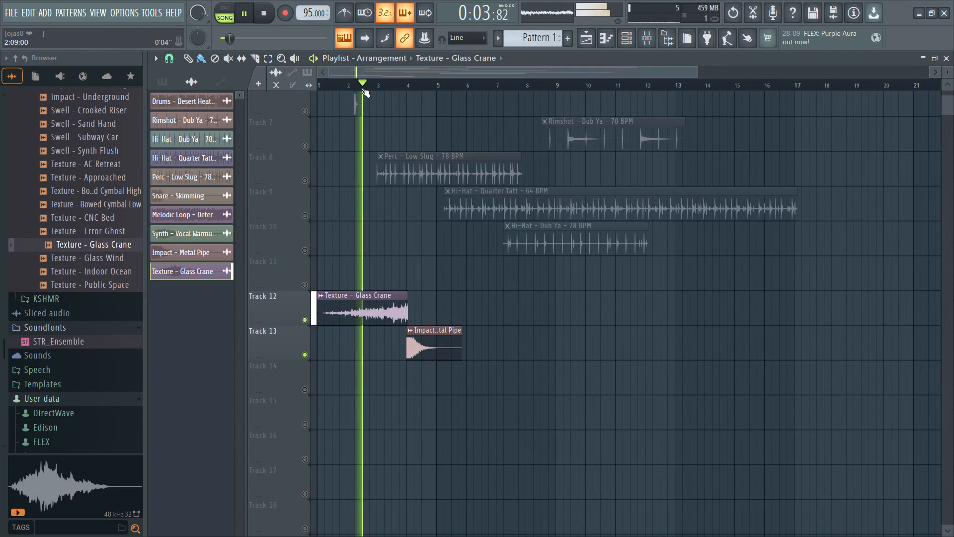
{"action": "left_click_drag", "start_coordinate": [361, 88], "coordinate": [248, 101]}
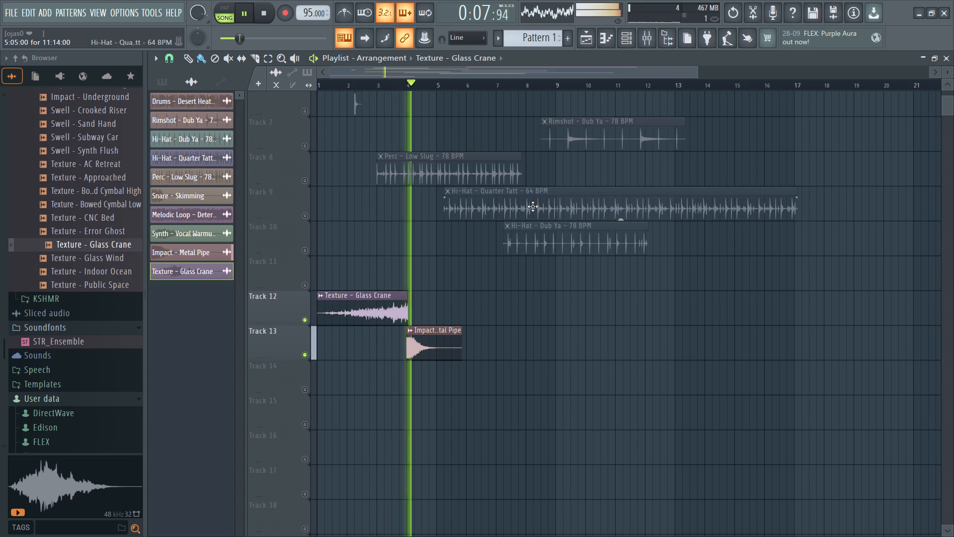
Unmute Track 5 and move its Drums - Desert Heat clip to Track 12, starting at bar 5, while replaying the transition.
{"action": "scroll", "coordinate": [504, 239], "scroll_direction": "up", "scroll_amount": 2}
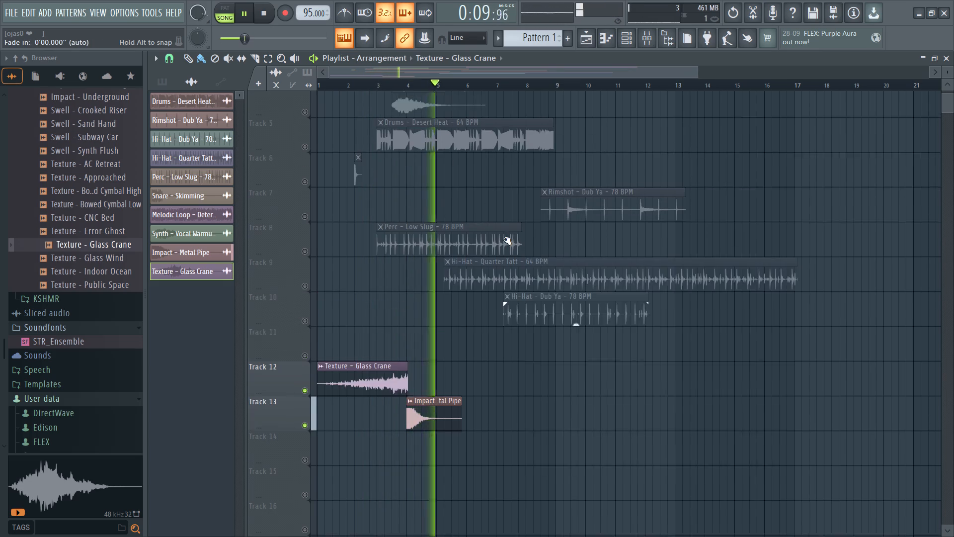
{"action": "scroll", "coordinate": [504, 239], "scroll_direction": "up", "scroll_amount": 2}
{"action": "left_click_drag", "start_coordinate": [449, 81], "coordinate": [316, 86]}
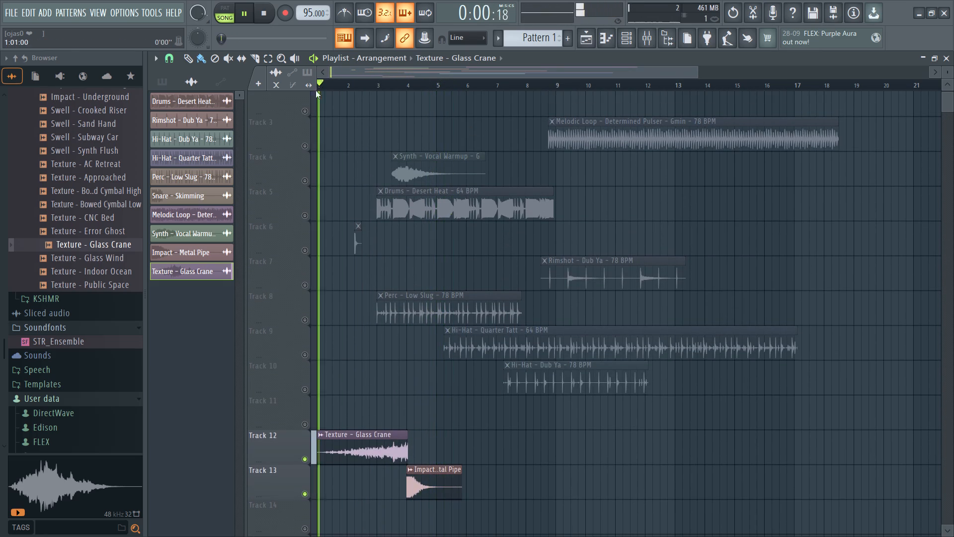
{"action": "left_click", "coordinate": [305, 216]}
{"action": "left_click_drag", "start_coordinate": [349, 89], "coordinate": [370, 89]}
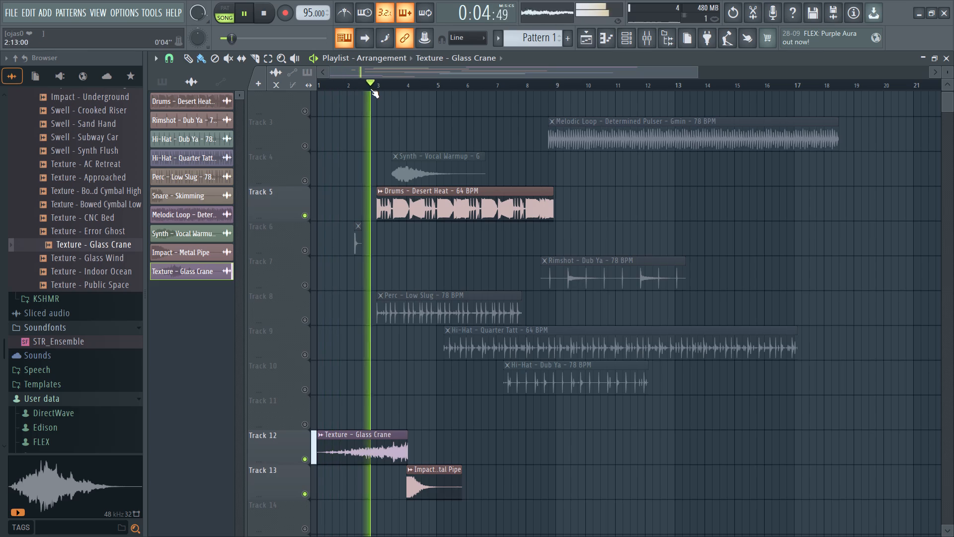
{"action": "left_click_drag", "start_coordinate": [370, 89], "coordinate": [371, 89]}
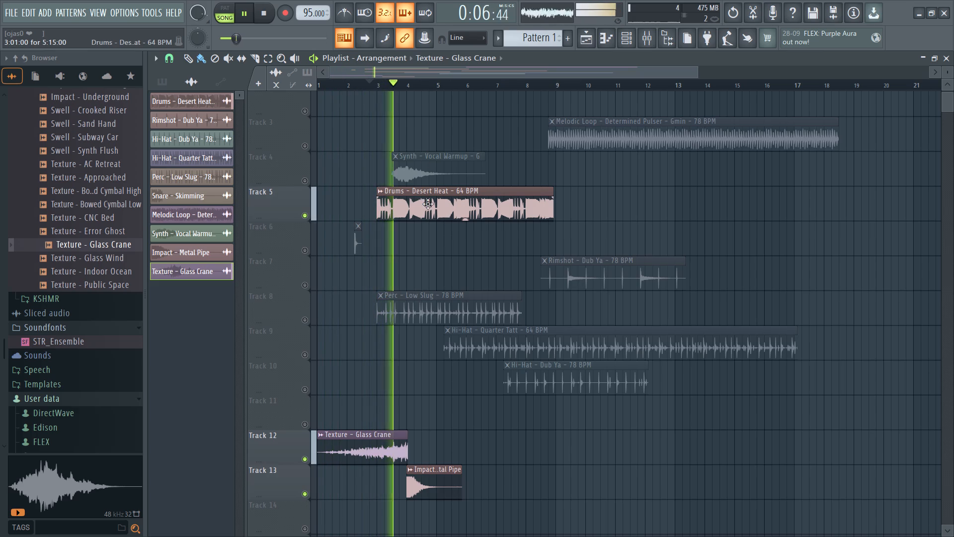
{"action": "left_click_drag", "start_coordinate": [429, 204], "coordinate": [488, 459]}
Replay the arrangement from bar 1 through the impact into the Desert Heat drums, and pause during bar 7.
{"action": "left_click_drag", "start_coordinate": [436, 85], "coordinate": [311, 100]}
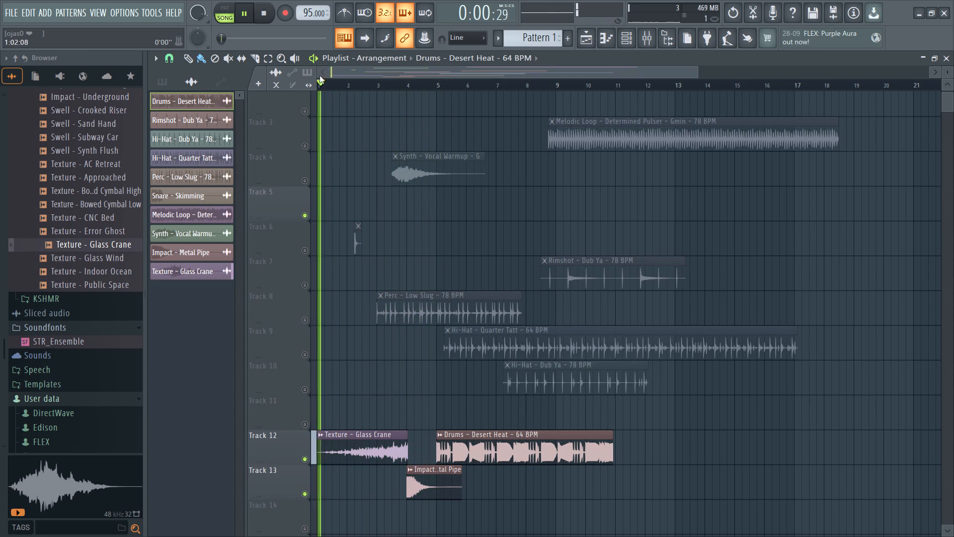
{"action": "left_click", "coordinate": [315, 62]}
{"action": "left_click", "coordinate": [327, 81]}
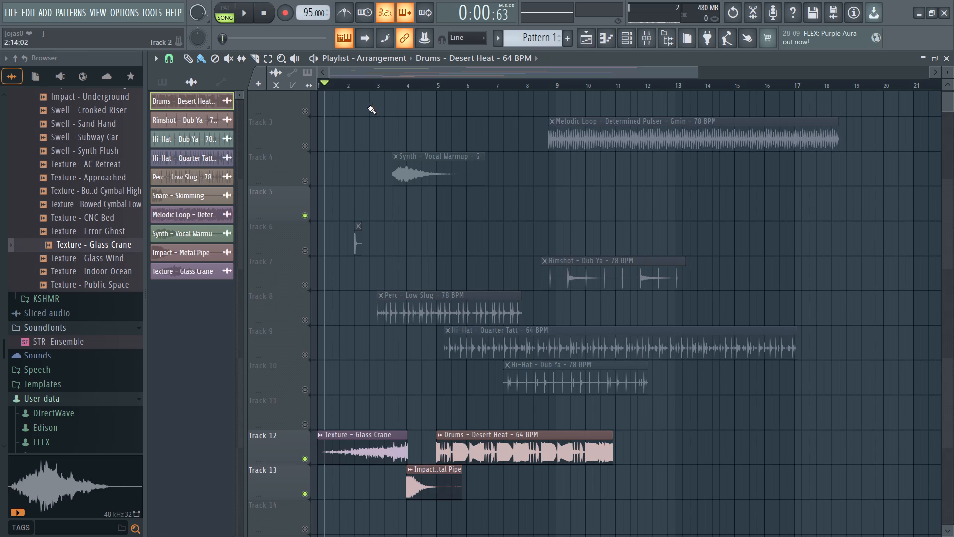
{"action": "left_click_drag", "start_coordinate": [326, 82], "coordinate": [285, 87]}
{"action": "left_click", "coordinate": [313, 55]}
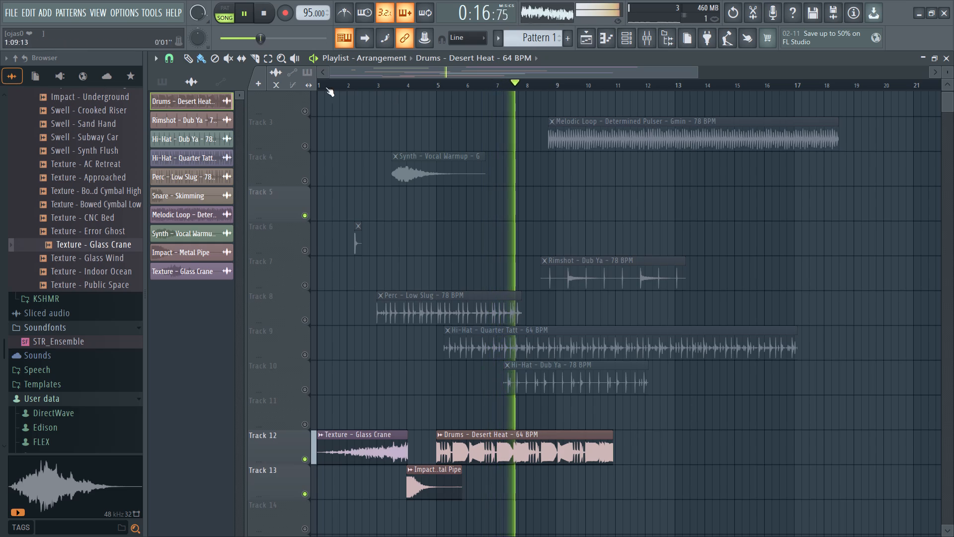
{"action": "left_click", "coordinate": [311, 55]}
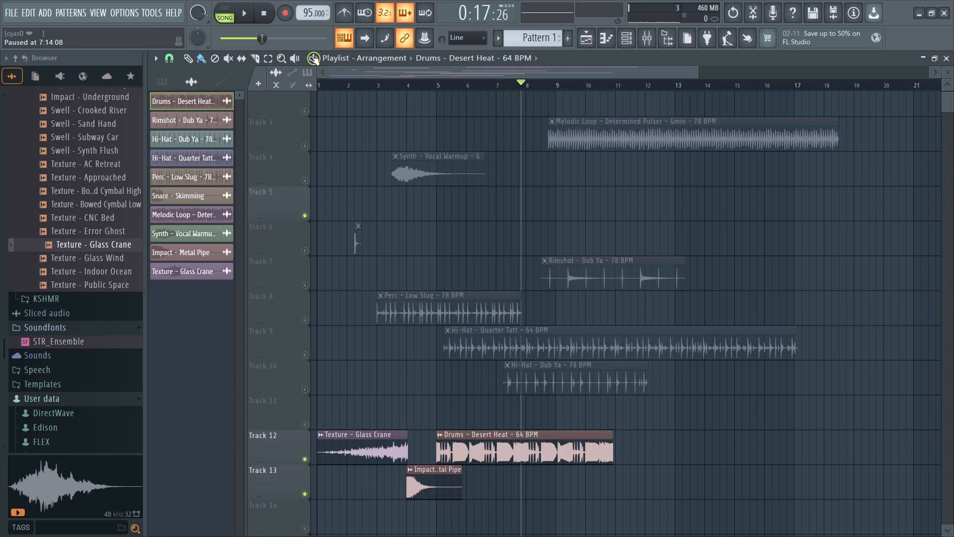
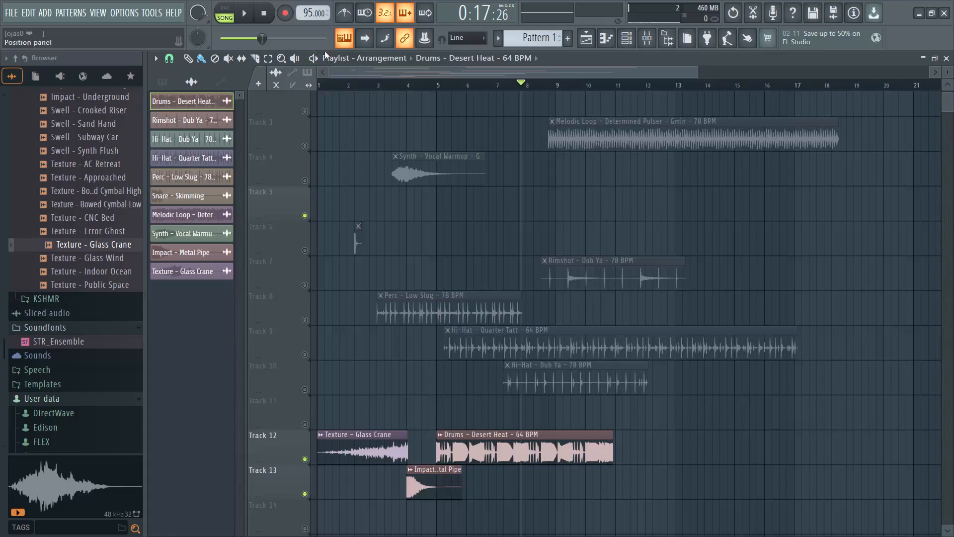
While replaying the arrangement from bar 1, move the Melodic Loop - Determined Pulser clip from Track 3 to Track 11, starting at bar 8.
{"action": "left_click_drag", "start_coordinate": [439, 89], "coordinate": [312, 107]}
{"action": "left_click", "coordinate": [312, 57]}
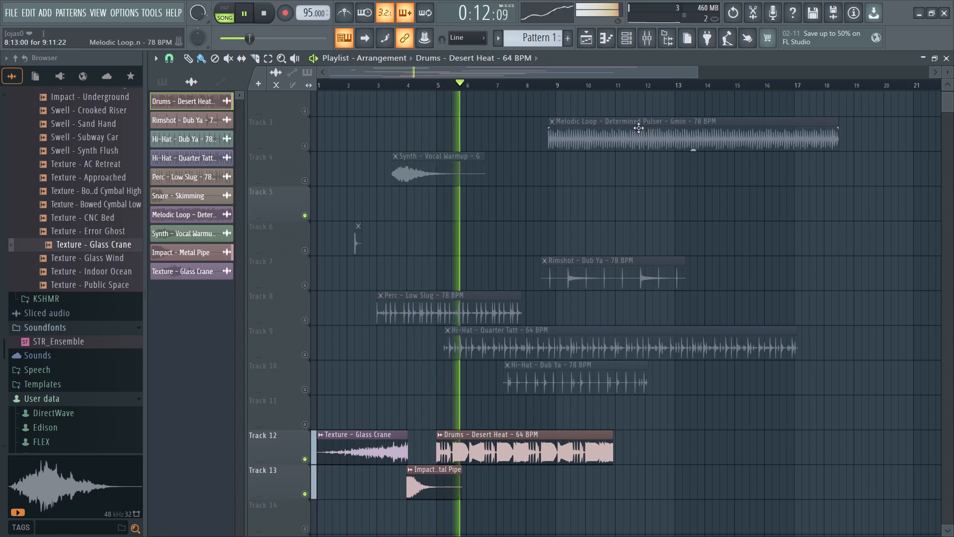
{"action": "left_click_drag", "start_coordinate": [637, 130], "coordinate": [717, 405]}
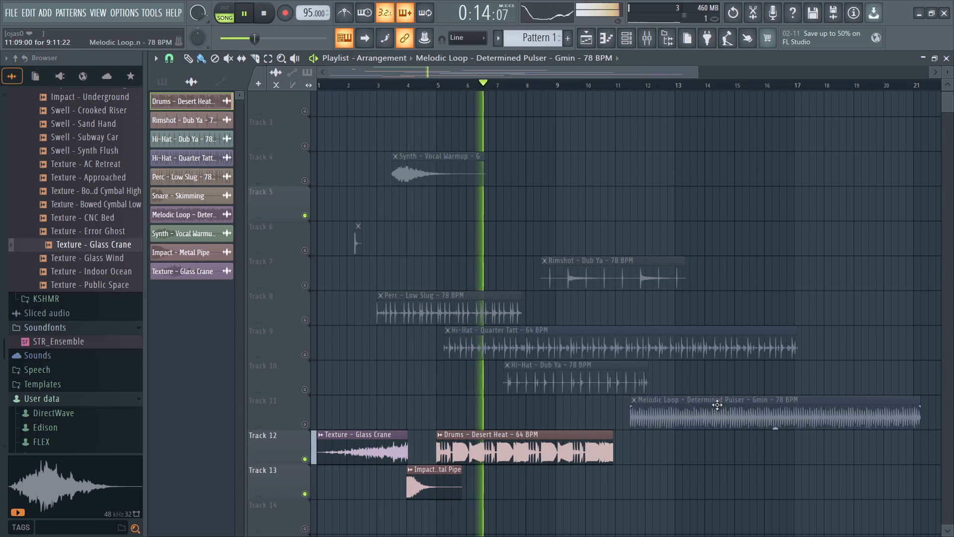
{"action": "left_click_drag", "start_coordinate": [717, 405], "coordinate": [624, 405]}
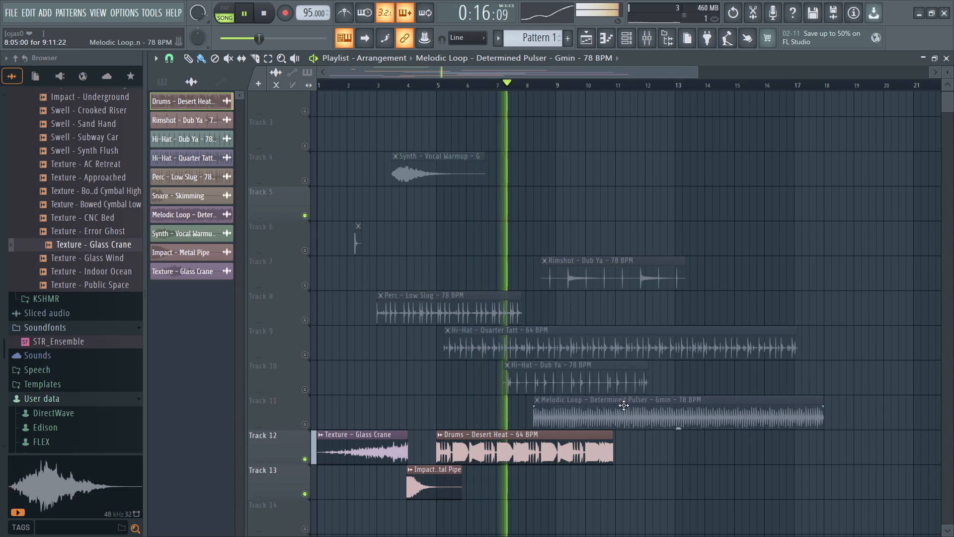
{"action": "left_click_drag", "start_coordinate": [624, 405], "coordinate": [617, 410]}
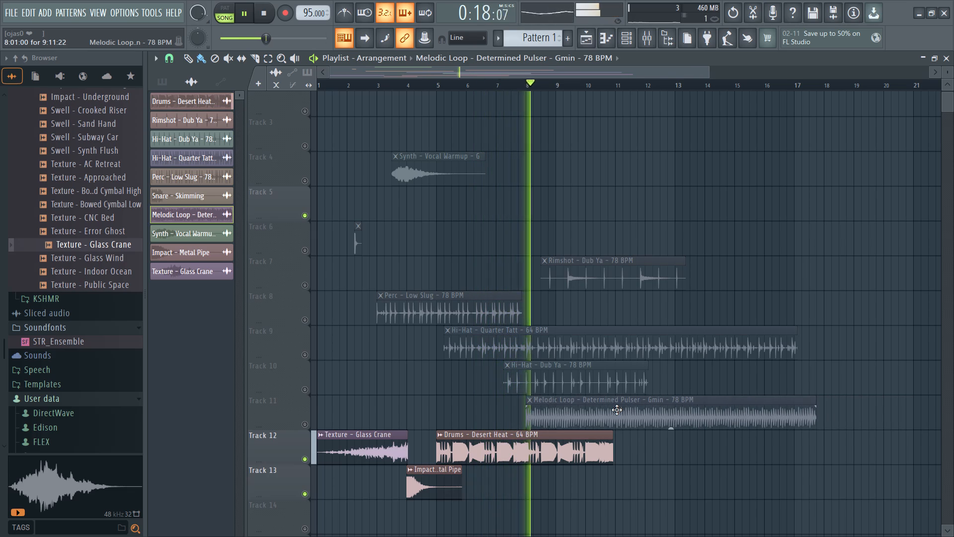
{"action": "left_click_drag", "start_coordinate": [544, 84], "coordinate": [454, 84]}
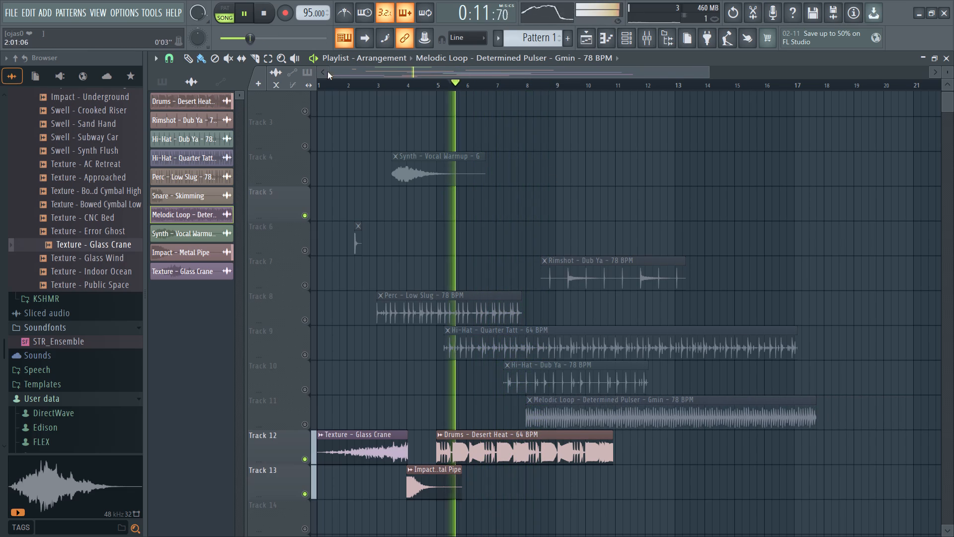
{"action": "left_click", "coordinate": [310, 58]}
Move the Determined Pulser clip down to Track 14, starting at bar 8, and unmute Track 14.
{"action": "left_click_drag", "start_coordinate": [459, 84], "coordinate": [499, 93]}
{"action": "left_click_drag", "start_coordinate": [619, 424], "coordinate": [615, 491]}
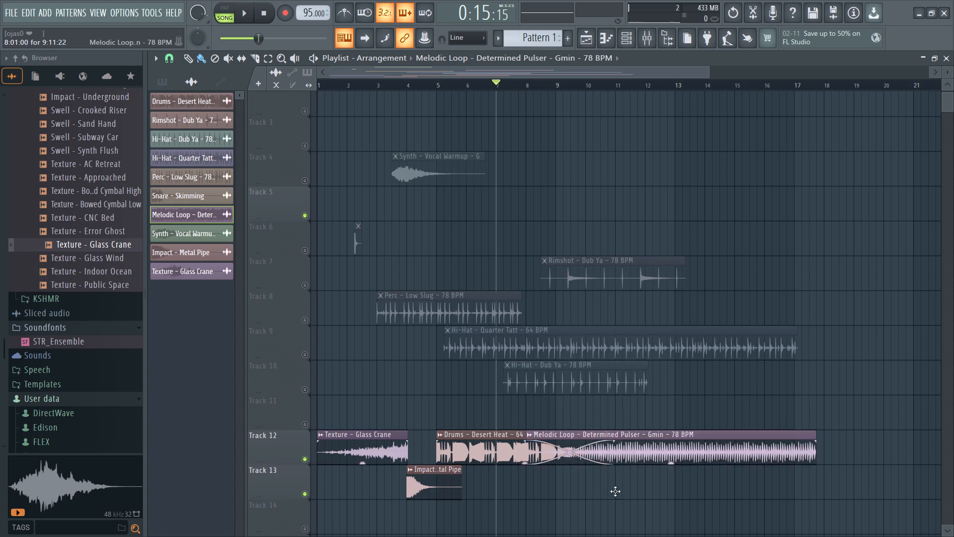
{"action": "left_click_drag", "start_coordinate": [615, 491], "coordinate": [609, 532]}
{"action": "scroll", "coordinate": [633, 462], "scroll_direction": "down", "scroll_amount": 4}
{"action": "left_click_drag", "start_coordinate": [591, 391], "coordinate": [594, 392]}
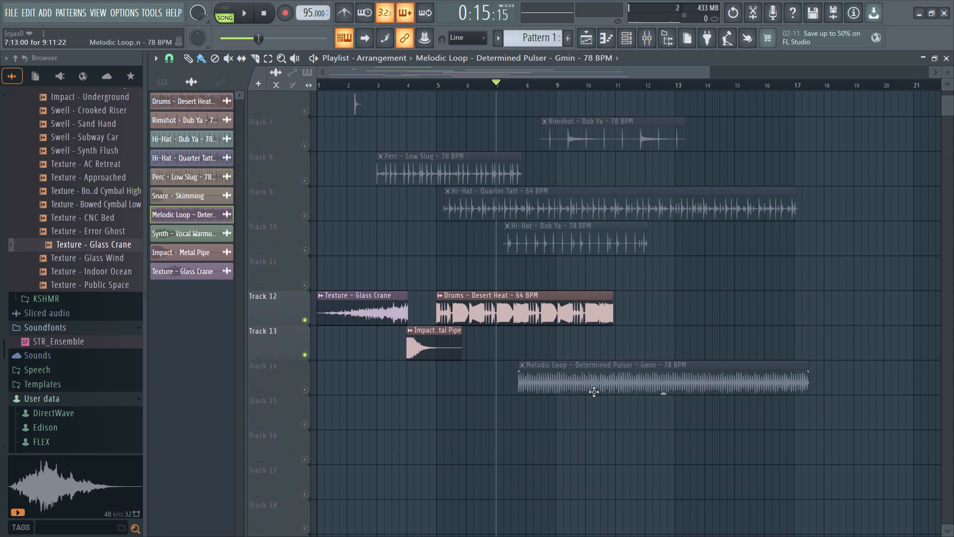
{"action": "left_click_drag", "start_coordinate": [594, 392], "coordinate": [602, 392]}
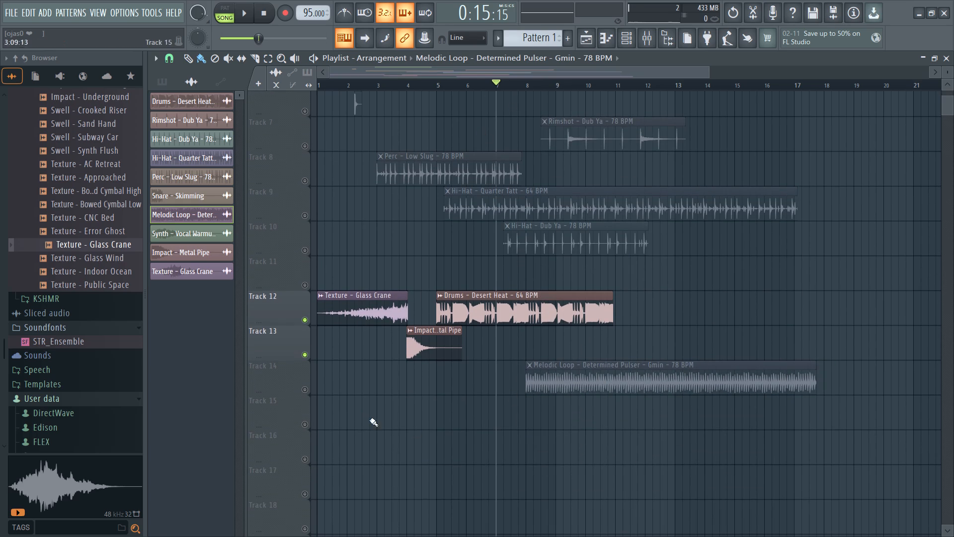
{"action": "left_click", "coordinate": [304, 391]}
Play from just before bar 7 through the Determined Pulser loop's entry over the Desert Heat drums, and pause in bar 9.
{"action": "left_click_drag", "start_coordinate": [495, 82], "coordinate": [486, 93]}
{"action": "left_click", "coordinate": [309, 54]}
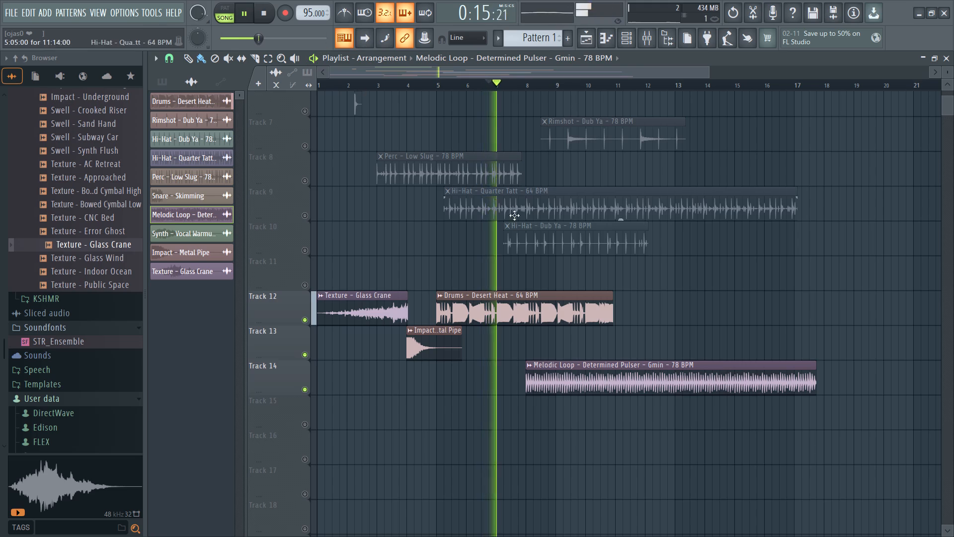
{"action": "left_click", "coordinate": [317, 55]}
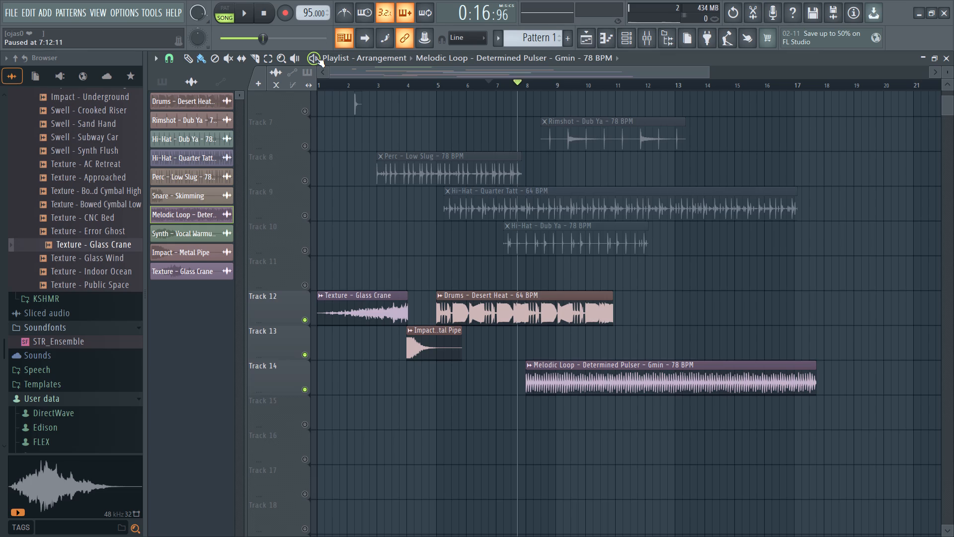
{"action": "left_click", "coordinate": [316, 58]}
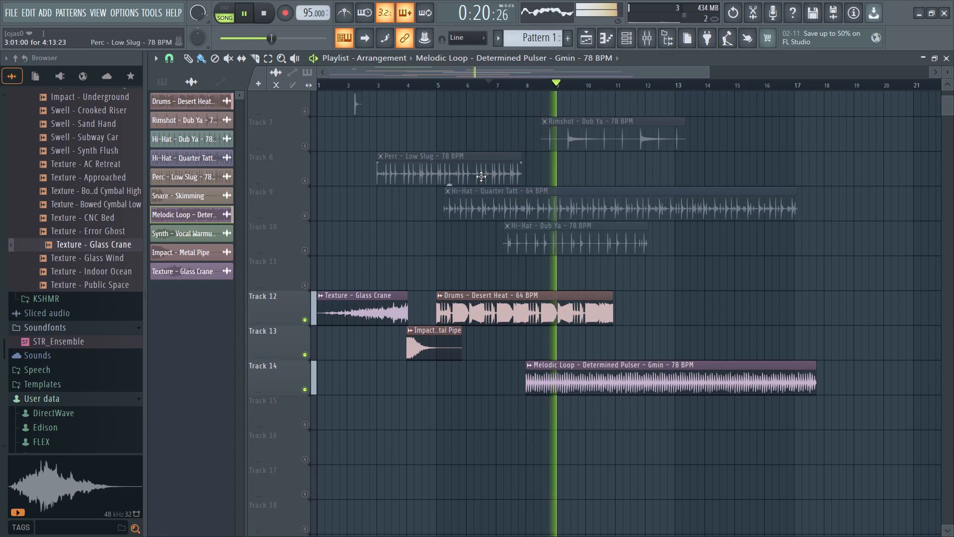
{"action": "left_click", "coordinate": [309, 59]}
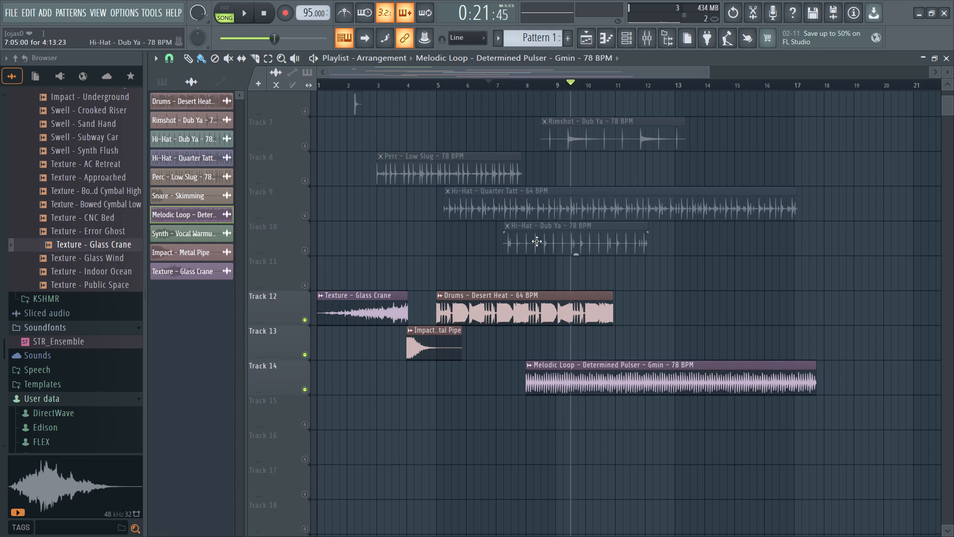
Replay the Desert Heat drums from bar 5, and again from mid-bar 4, pausing during bar 6 each time.
{"action": "left_click_drag", "start_coordinate": [570, 82], "coordinate": [438, 85]}
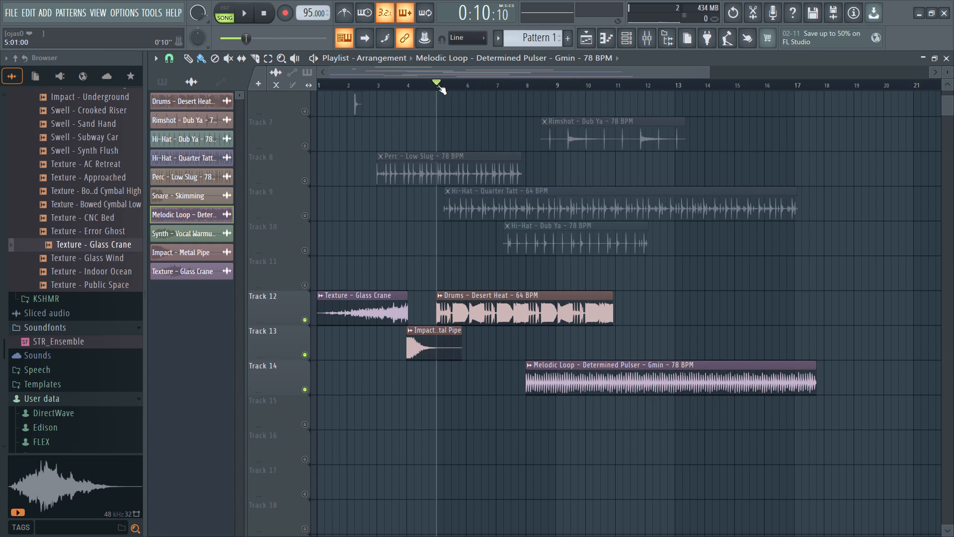
{"action": "left_click_drag", "start_coordinate": [438, 85], "coordinate": [436, 85]}
{"action": "left_click", "coordinate": [311, 61]}
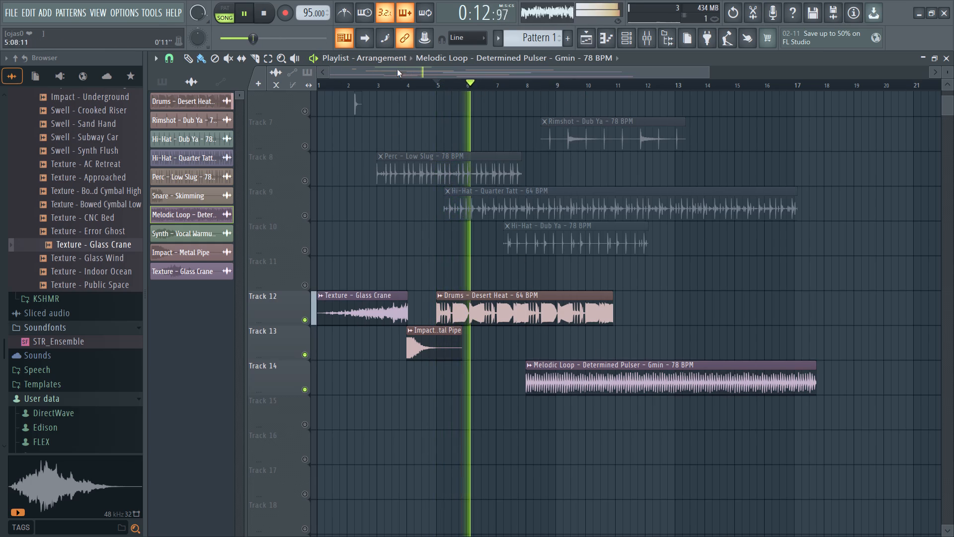
{"action": "left_click", "coordinate": [314, 59]}
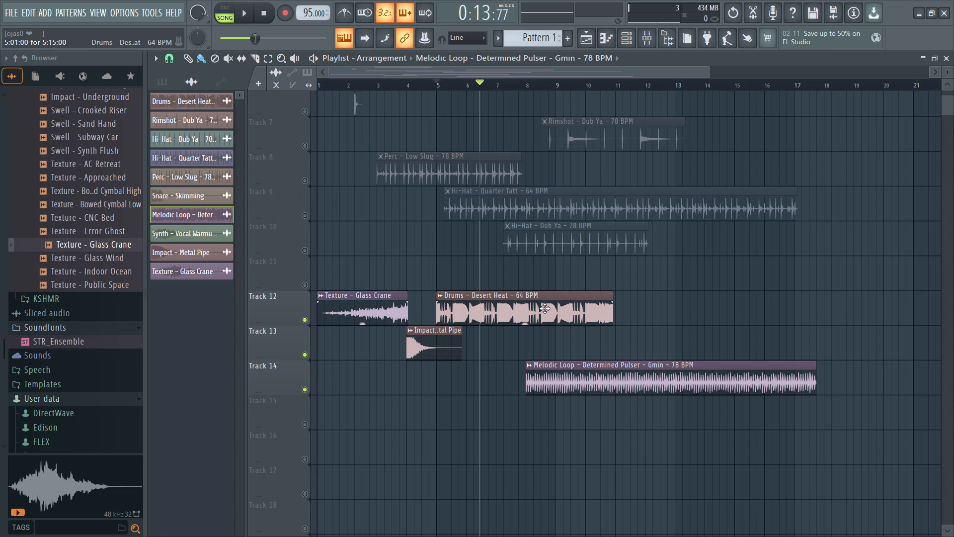
{"action": "left_click_drag", "start_coordinate": [477, 82], "coordinate": [447, 80]}
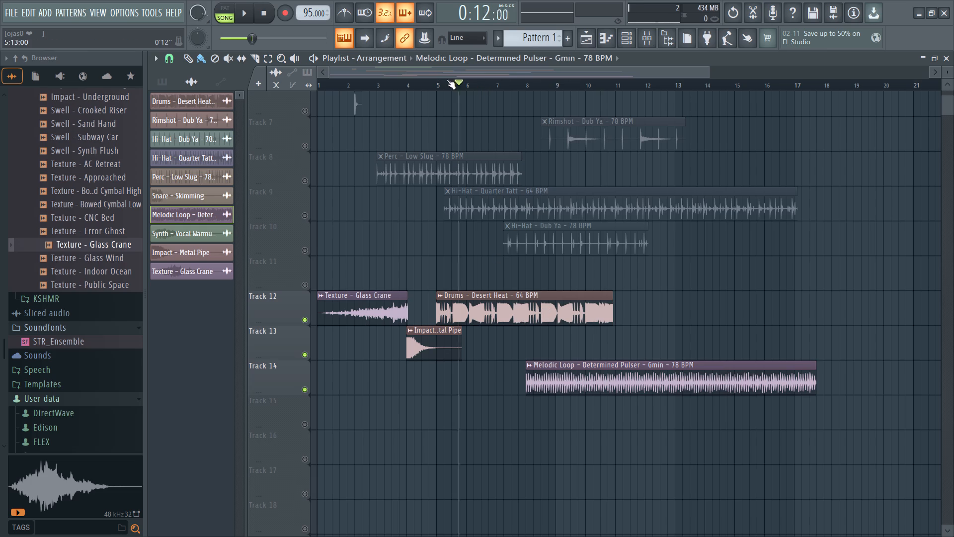
{"action": "left_click_drag", "start_coordinate": [447, 80], "coordinate": [421, 77]}
{"action": "left_click", "coordinate": [307, 54]}
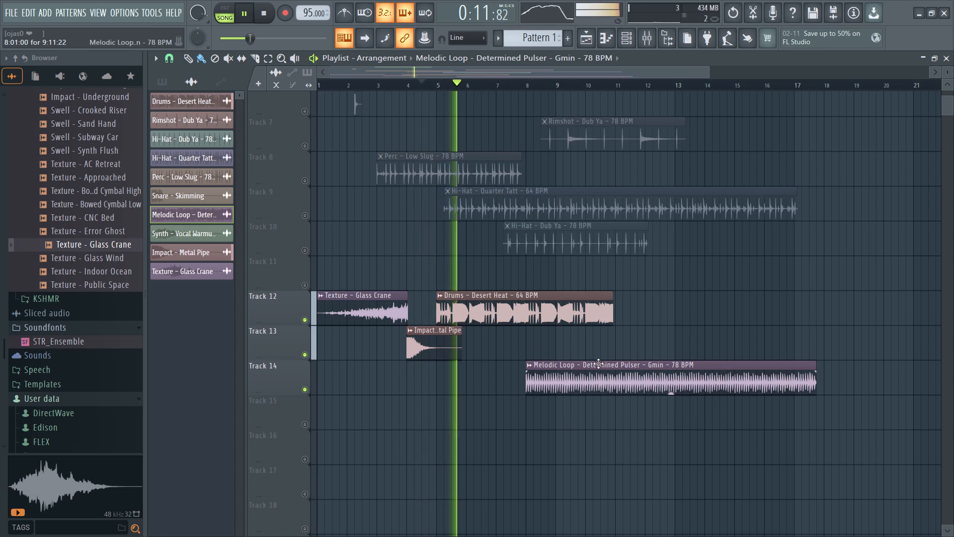
{"action": "left_click", "coordinate": [313, 55]}
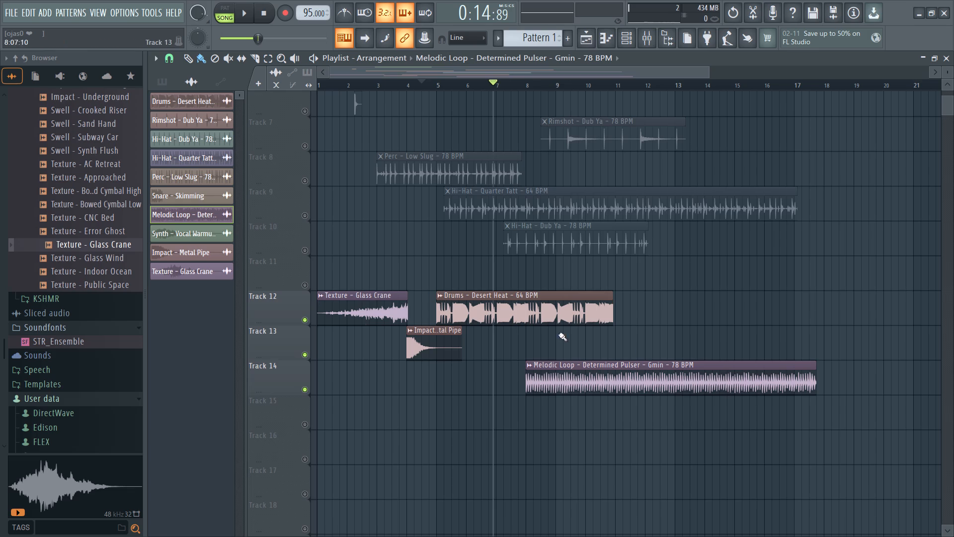
Replay from just before bar 5 through the drums into the Determined Pulser loop, and pause during bar 8.
{"action": "left_click", "coordinate": [614, 320]}
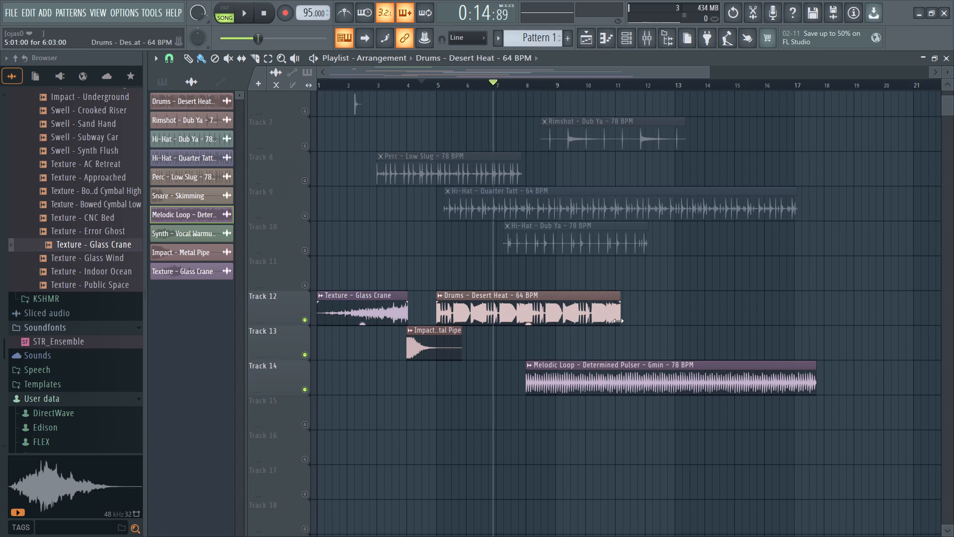
{"action": "left_click_drag", "start_coordinate": [483, 81], "coordinate": [441, 80]}
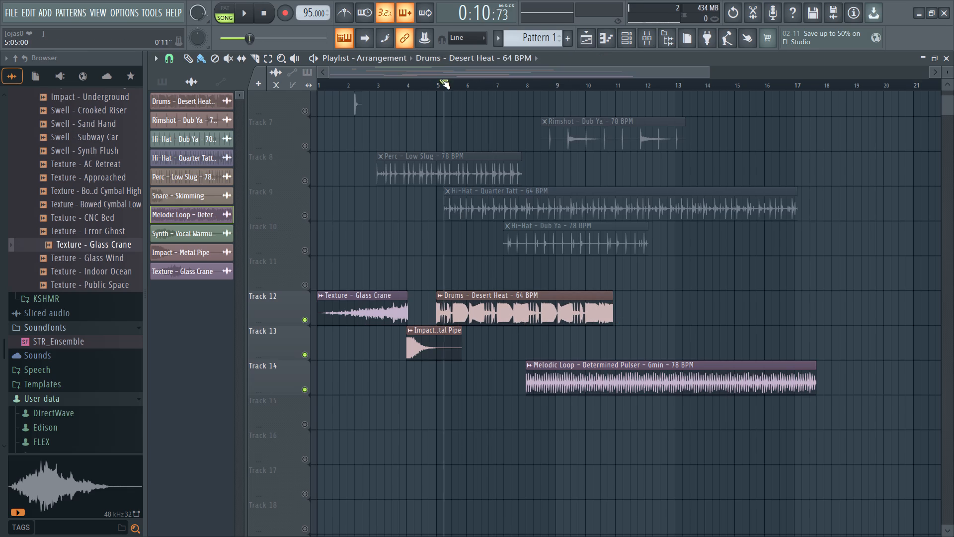
{"action": "left_click_drag", "start_coordinate": [441, 80], "coordinate": [432, 81]}
{"action": "left_click", "coordinate": [310, 63]}
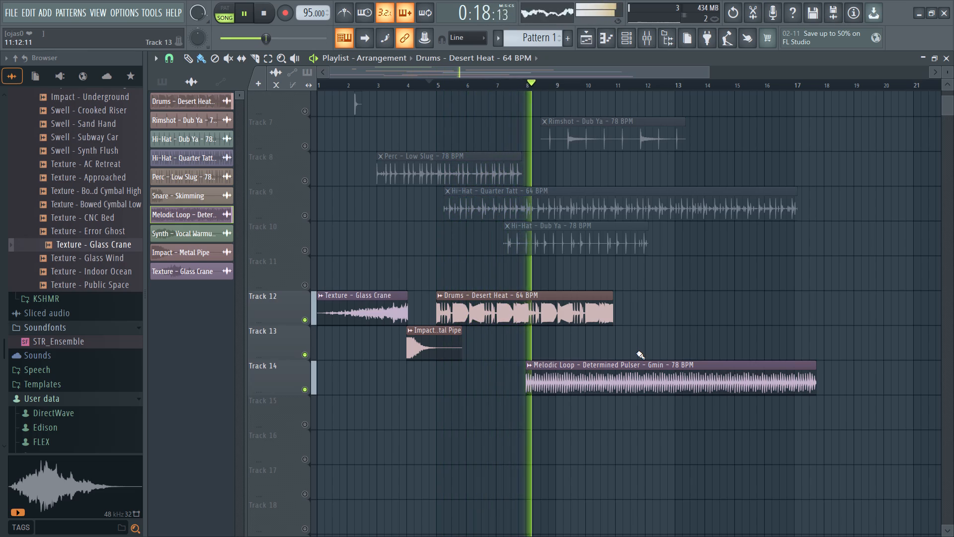
{"action": "left_click", "coordinate": [309, 63]}
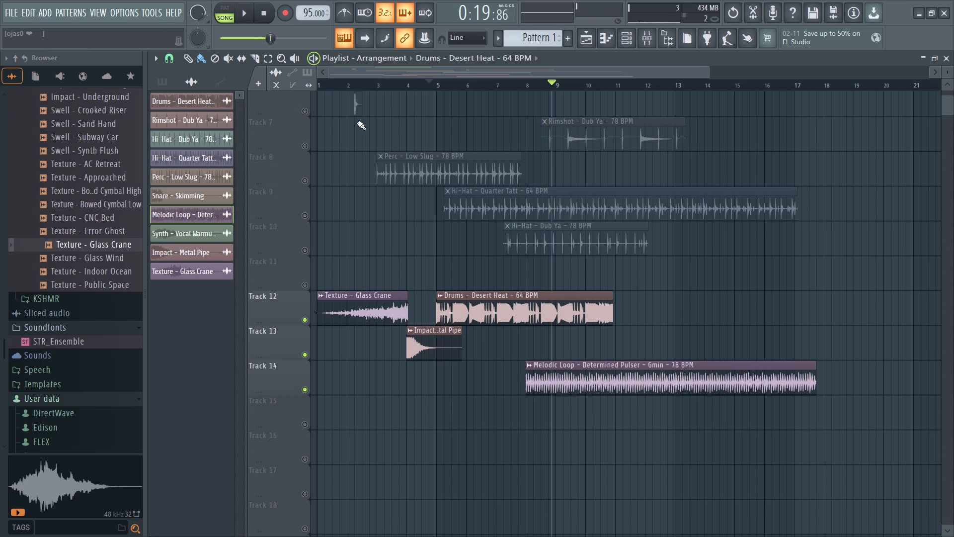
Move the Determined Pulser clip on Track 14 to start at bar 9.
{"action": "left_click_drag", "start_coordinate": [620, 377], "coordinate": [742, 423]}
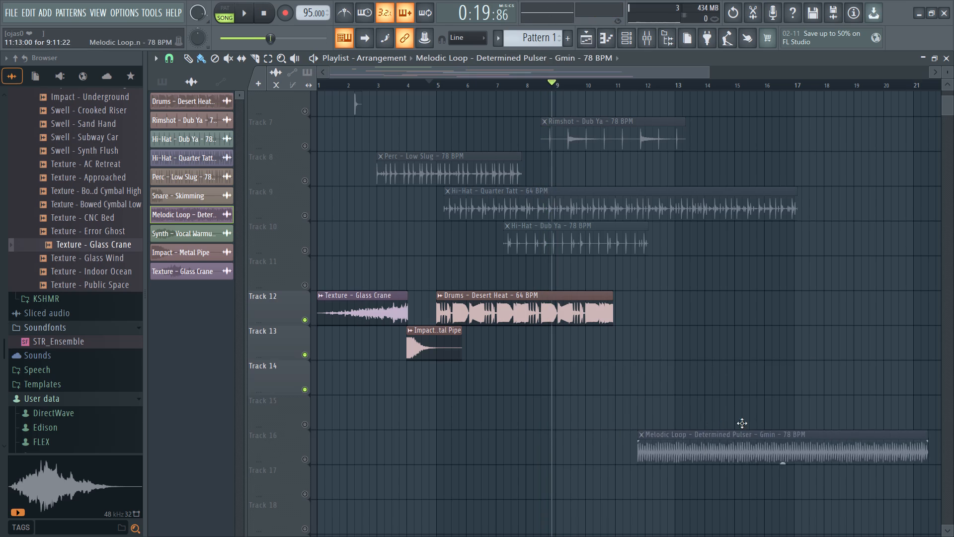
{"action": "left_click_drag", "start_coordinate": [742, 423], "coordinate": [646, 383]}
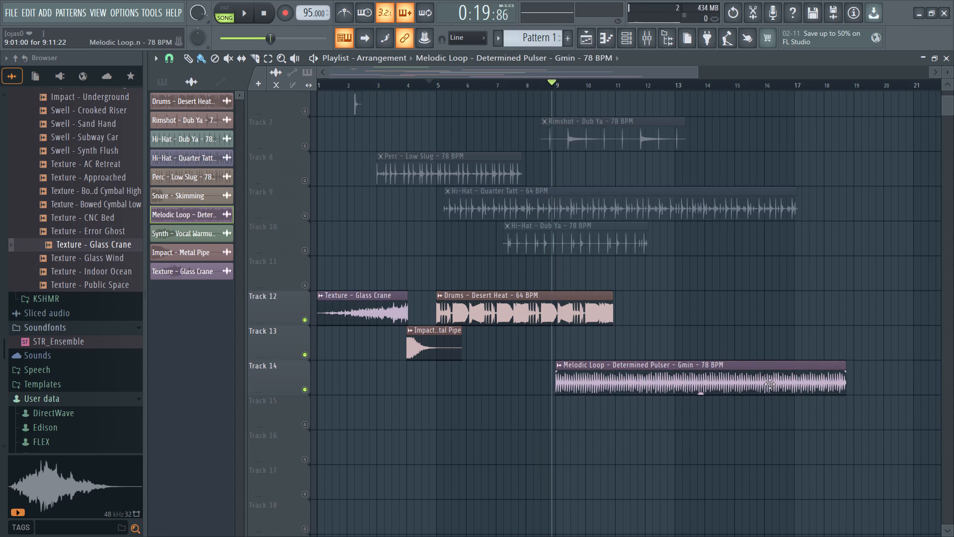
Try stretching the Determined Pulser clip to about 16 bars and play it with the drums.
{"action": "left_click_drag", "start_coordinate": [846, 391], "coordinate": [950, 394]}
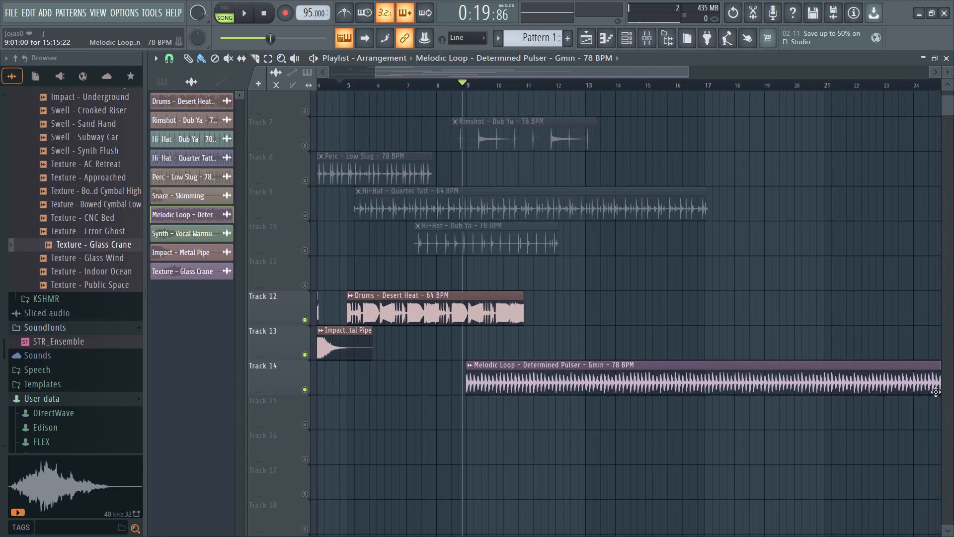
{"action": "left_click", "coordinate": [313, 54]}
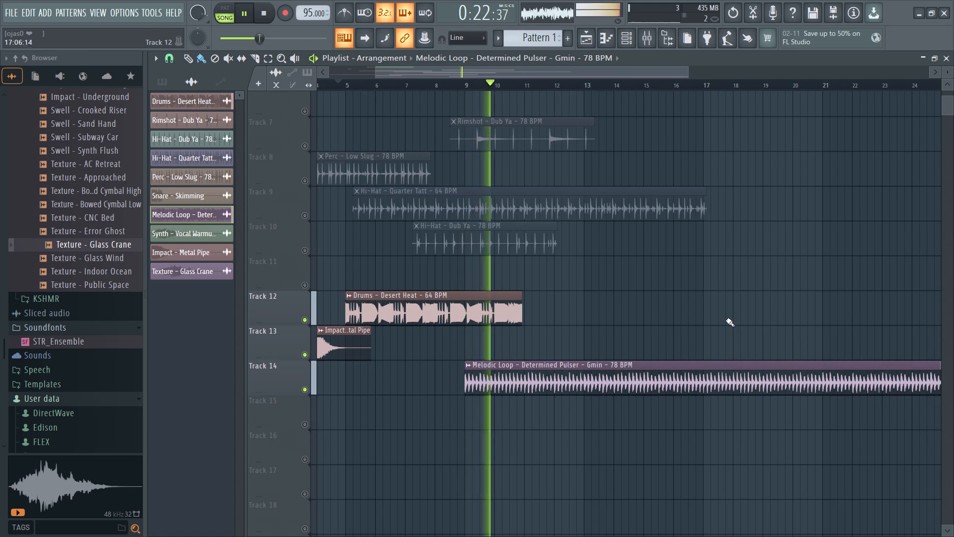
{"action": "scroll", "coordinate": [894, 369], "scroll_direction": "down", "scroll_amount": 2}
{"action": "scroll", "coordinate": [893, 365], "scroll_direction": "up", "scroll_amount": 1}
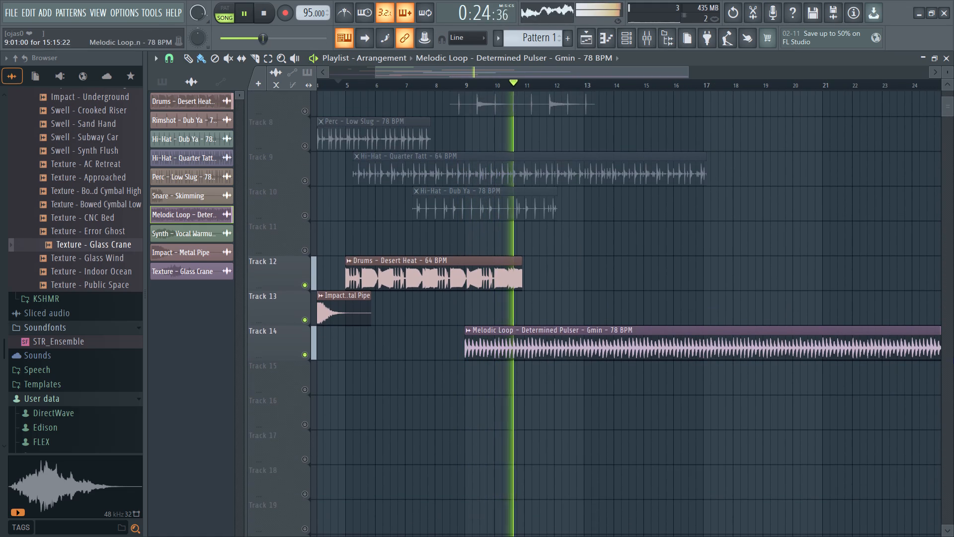
Compress the Determined Pulser clip to end about halfway through bar 16, replay it from before bar 9, and pause.
{"action": "left_click_drag", "start_coordinate": [940, 352], "coordinate": [684, 343]}
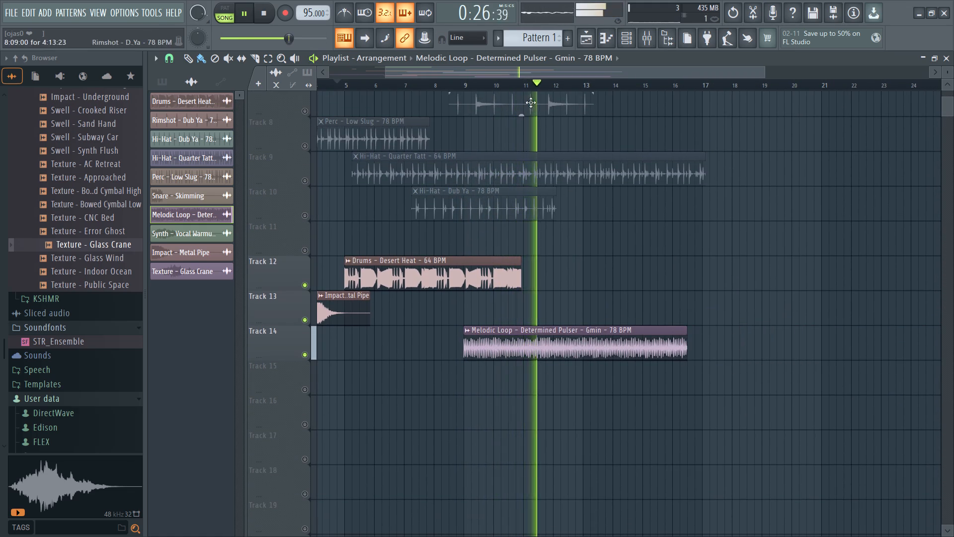
{"action": "left_click_drag", "start_coordinate": [540, 81], "coordinate": [453, 84]}
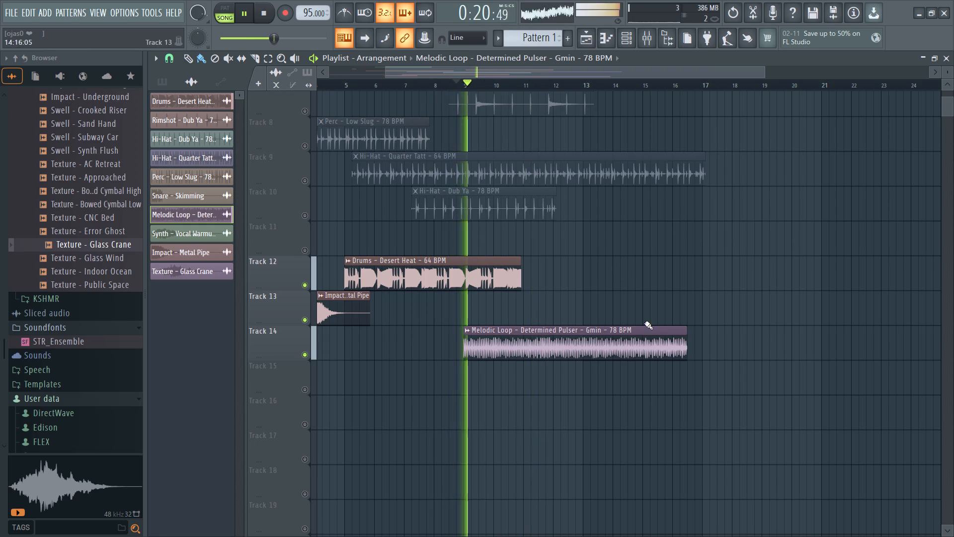
{"action": "left_click", "coordinate": [309, 57]}
Move the Determined Pulser clip out of the arrangement to muted Track 20, starting in bar 13.
{"action": "left_click_drag", "start_coordinate": [568, 351], "coordinate": [699, 447]}
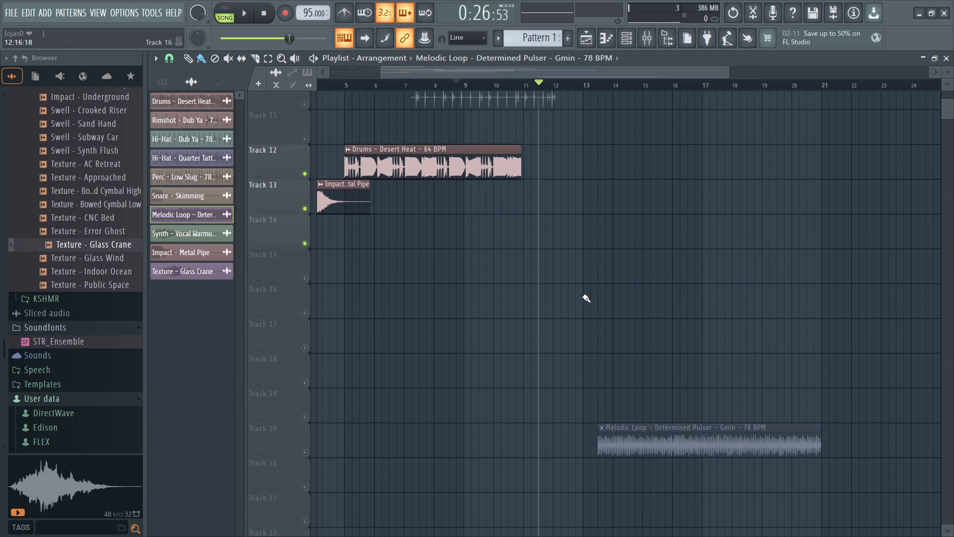
{"action": "scroll", "coordinate": [581, 295], "scroll_direction": "up", "scroll_amount": 4}
Replay the arrangement from bar 1 through the Glass Crane texture and Metal Pipe impact into the Desert Heat drums.
{"action": "left_click_drag", "start_coordinate": [528, 84], "coordinate": [63, 90]}
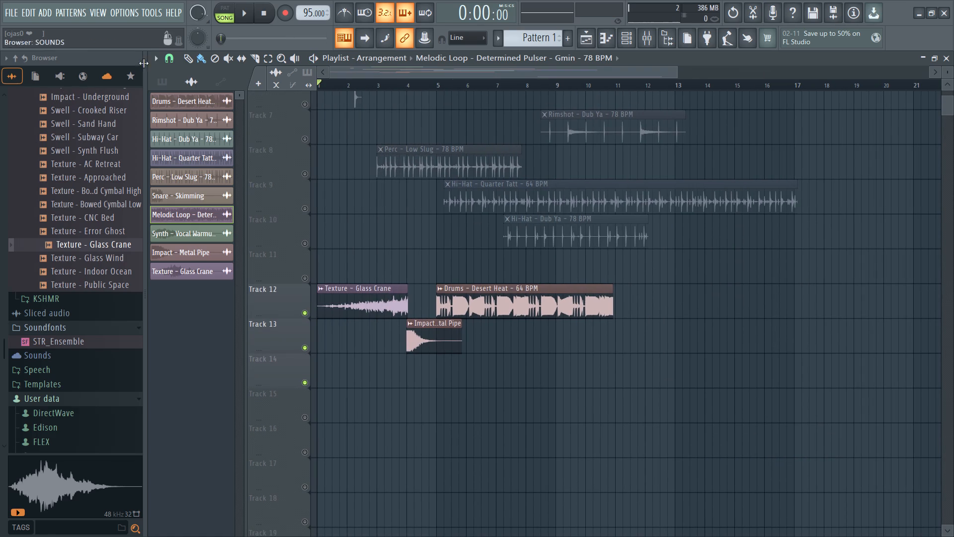
{"action": "left_click", "coordinate": [311, 57]}
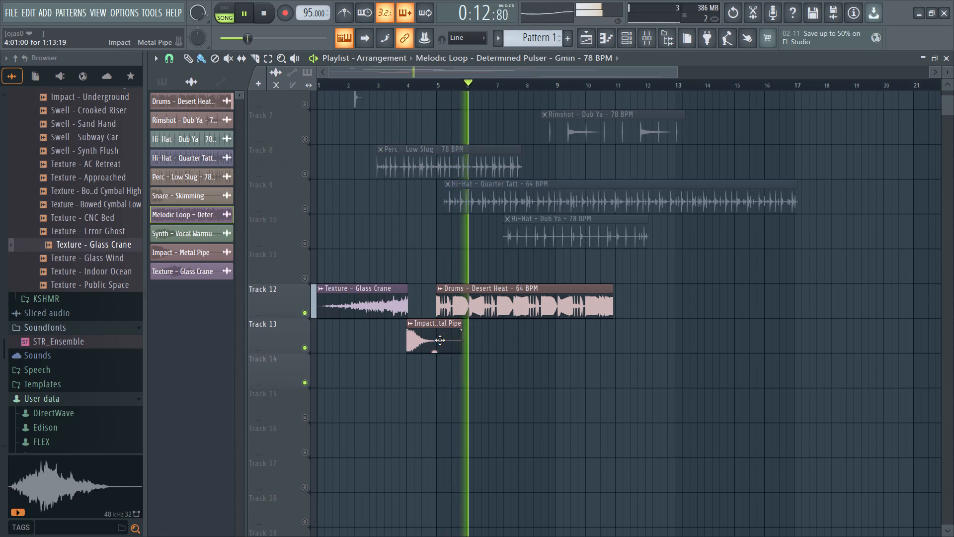
Move the Impact - Metal Pipe clip on Track 13 to start at bar 3 and replay from around bar 3.
{"action": "left_click_drag", "start_coordinate": [440, 340], "coordinate": [410, 344]}
{"action": "left_click_drag", "start_coordinate": [481, 85], "coordinate": [377, 100]}
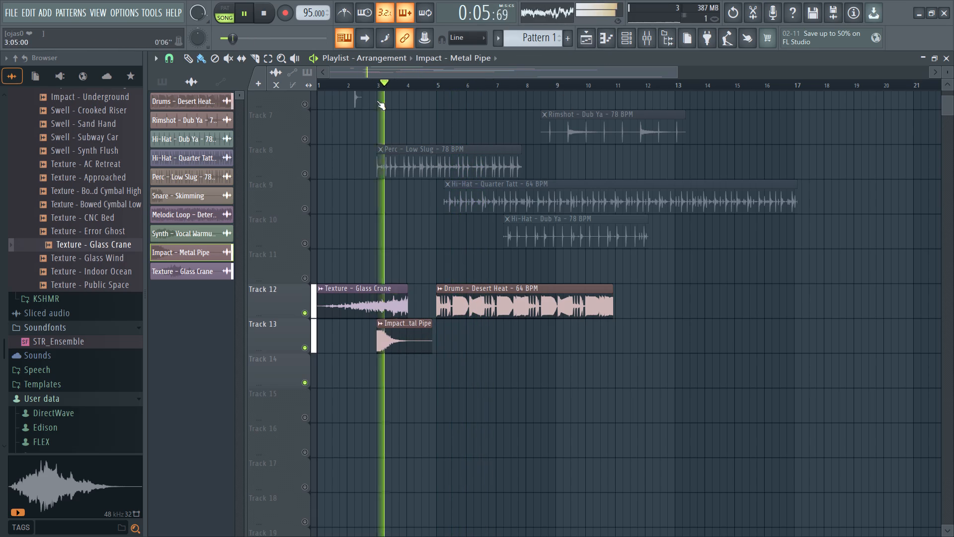
{"action": "left_click_drag", "start_coordinate": [377, 100], "coordinate": [374, 101]}
Move the Drums - Desert Heat clip on Track 12 to start at bar 4 and replay from around bar 3.
{"action": "left_click_drag", "start_coordinate": [462, 304], "coordinate": [451, 304]}
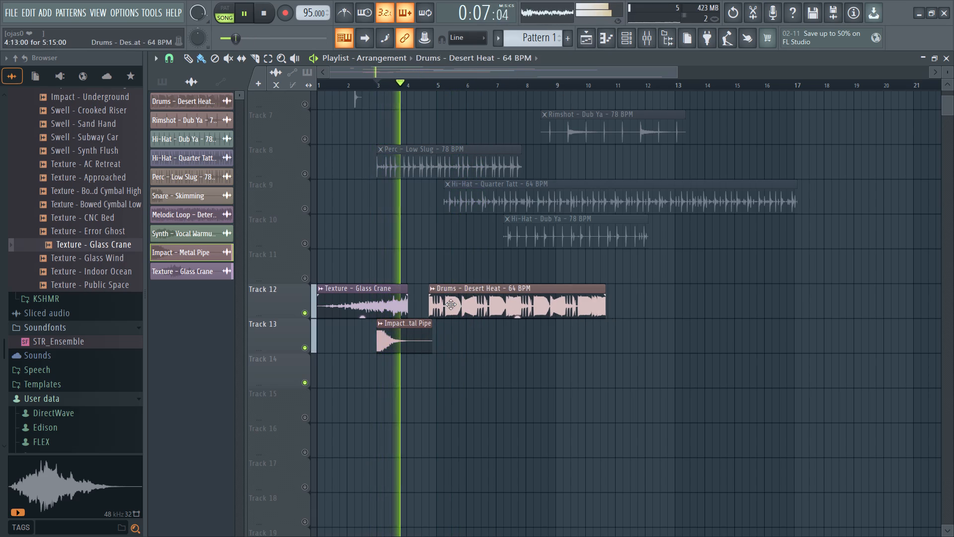
{"action": "left_click_drag", "start_coordinate": [451, 304], "coordinate": [433, 306]}
{"action": "left_click_drag", "start_coordinate": [411, 79], "coordinate": [378, 81]}
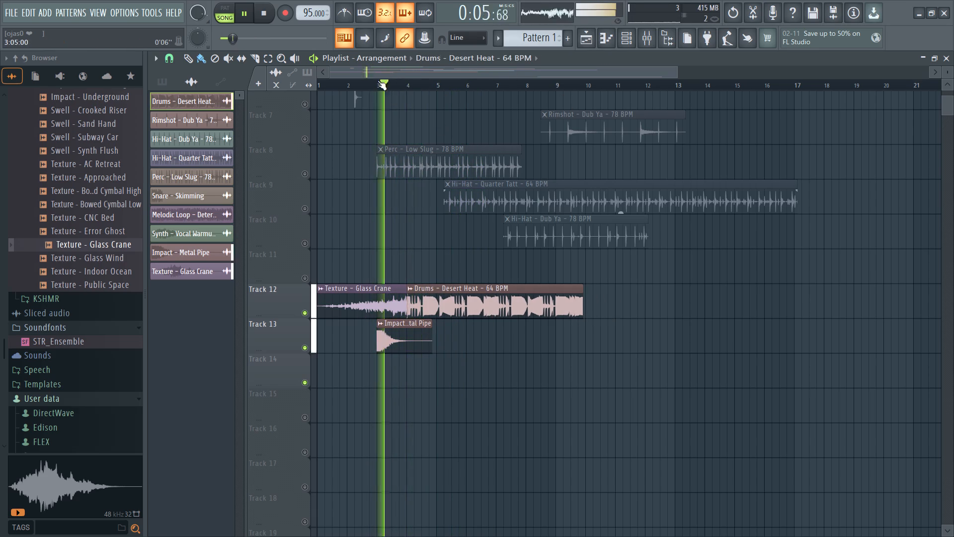
Replay the arrangement from around bar 2 through the Metal Pipe impact into the Desert Heat drums.
{"action": "left_click_drag", "start_coordinate": [378, 81], "coordinate": [357, 85]}
{"action": "left_click", "coordinate": [314, 52]}
{"action": "left_click_drag", "start_coordinate": [353, 84], "coordinate": [342, 84]}
{"action": "left_click", "coordinate": [315, 55]}
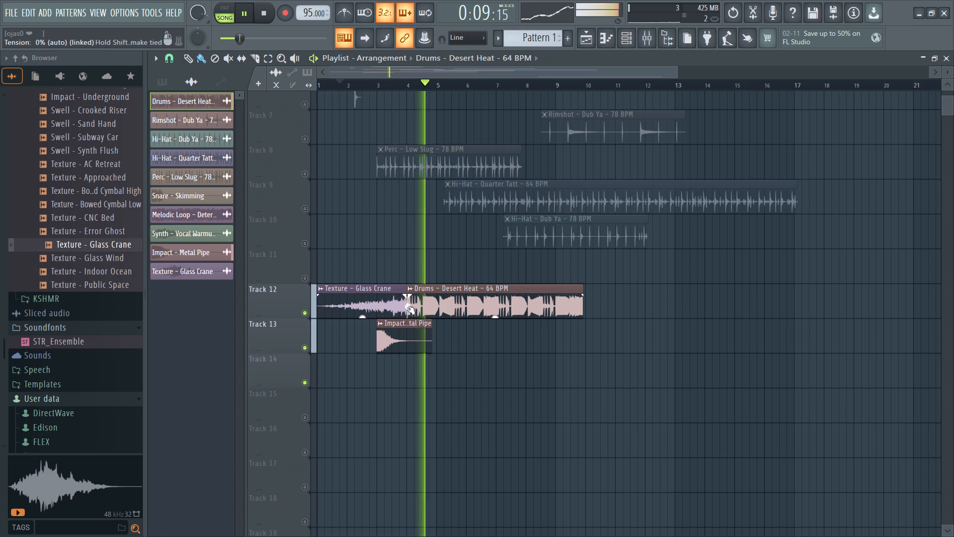
Disable clip stretching and trim the Texture - Glass Crane clip on Track 12 to end at bar 3.
{"action": "left_click", "coordinate": [310, 83]}
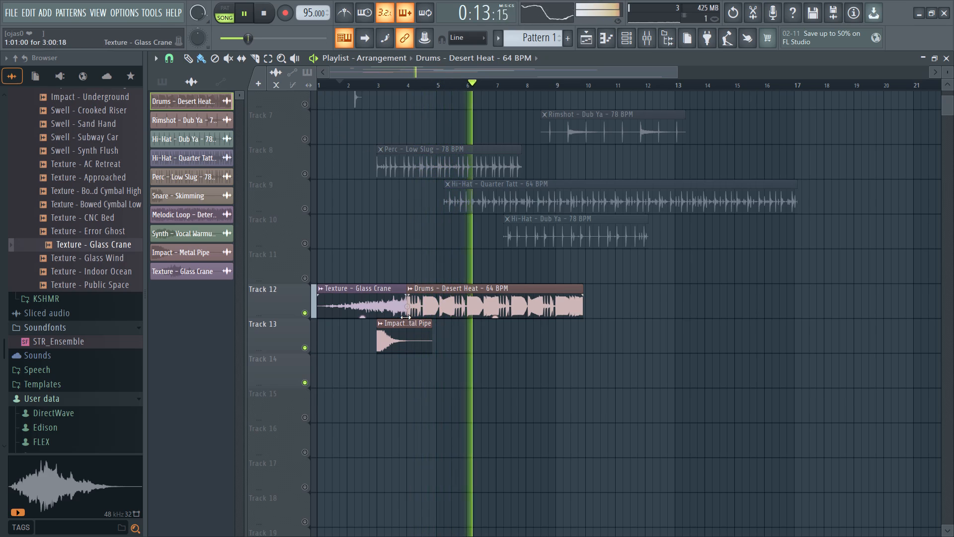
{"action": "left_click_drag", "start_coordinate": [405, 317], "coordinate": [378, 315]}
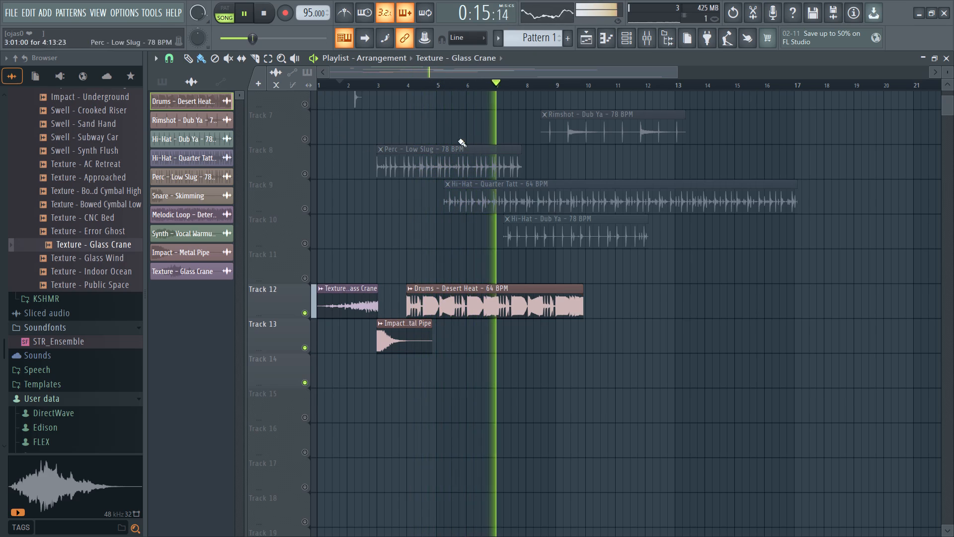
Replay the arrangement from bar 1 and around bar 2 to hear the trimmed texture lead into the drums.
{"action": "left_click_drag", "start_coordinate": [495, 83], "coordinate": [209, 91]}
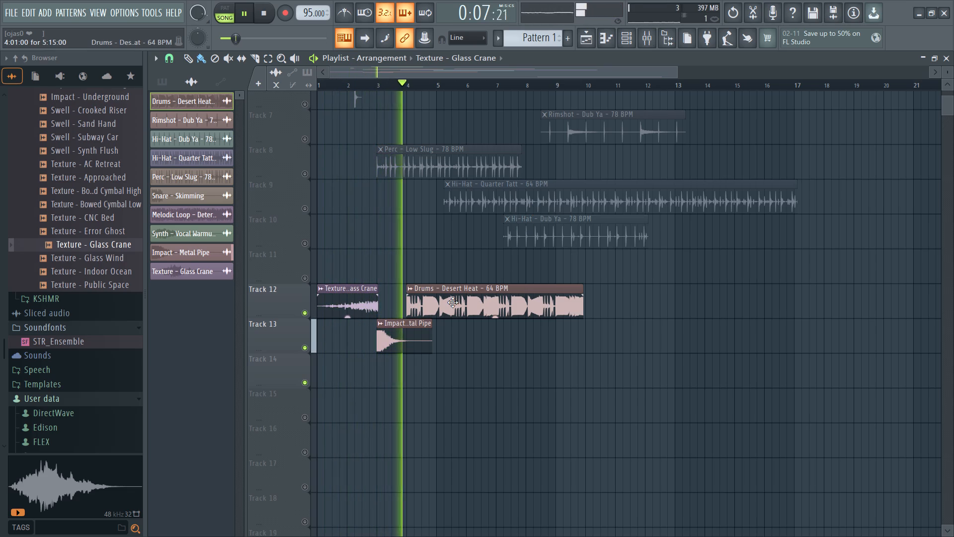
{"action": "left_click_drag", "start_coordinate": [413, 85], "coordinate": [117, 106]}
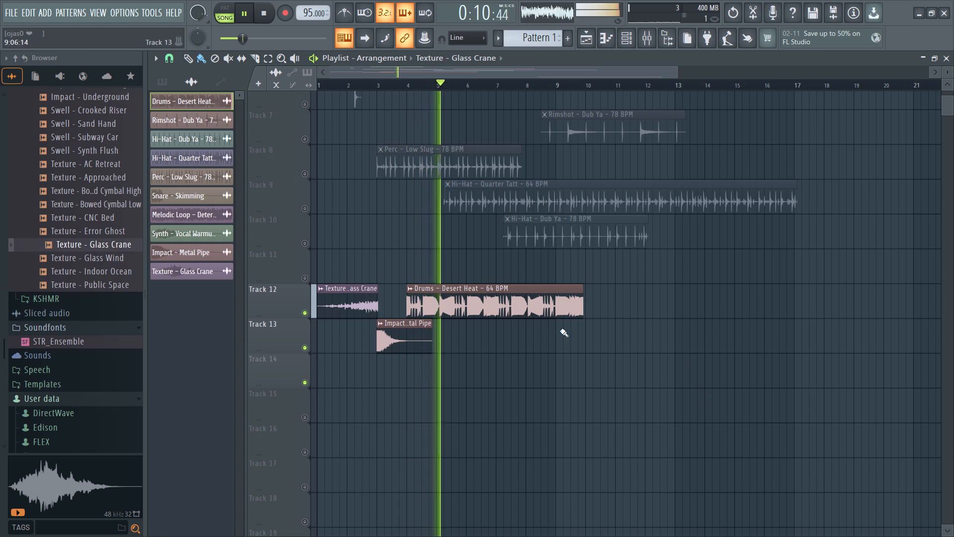
{"action": "scroll", "coordinate": [610, 350], "scroll_direction": "down", "scroll_amount": 4}
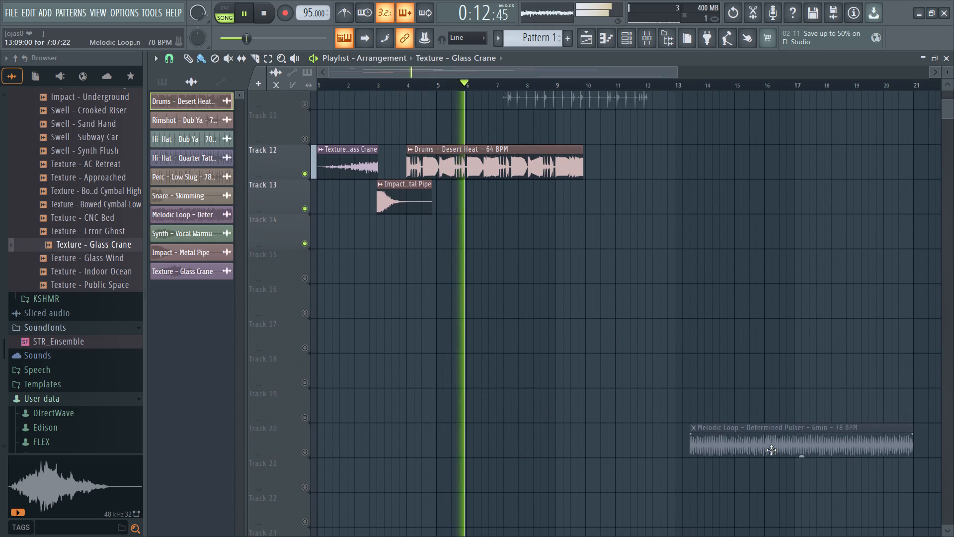
{"action": "scroll", "coordinate": [633, 307], "scroll_direction": "up", "scroll_amount": 3}
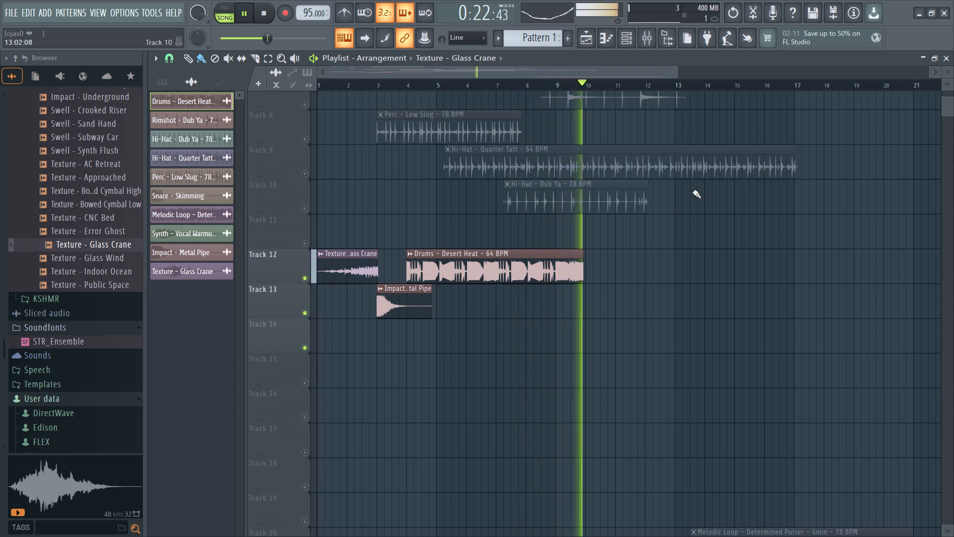
{"action": "left_click_drag", "start_coordinate": [583, 80], "coordinate": [362, 80]}
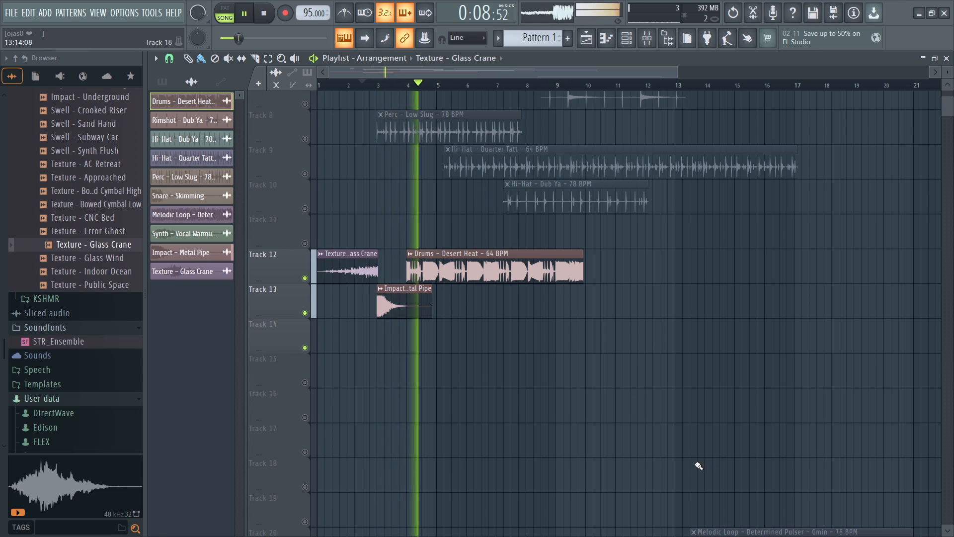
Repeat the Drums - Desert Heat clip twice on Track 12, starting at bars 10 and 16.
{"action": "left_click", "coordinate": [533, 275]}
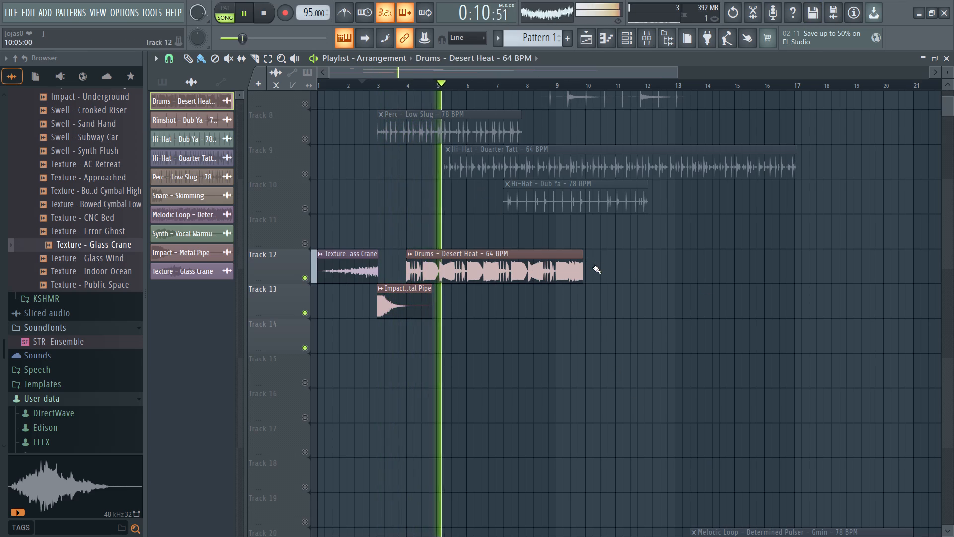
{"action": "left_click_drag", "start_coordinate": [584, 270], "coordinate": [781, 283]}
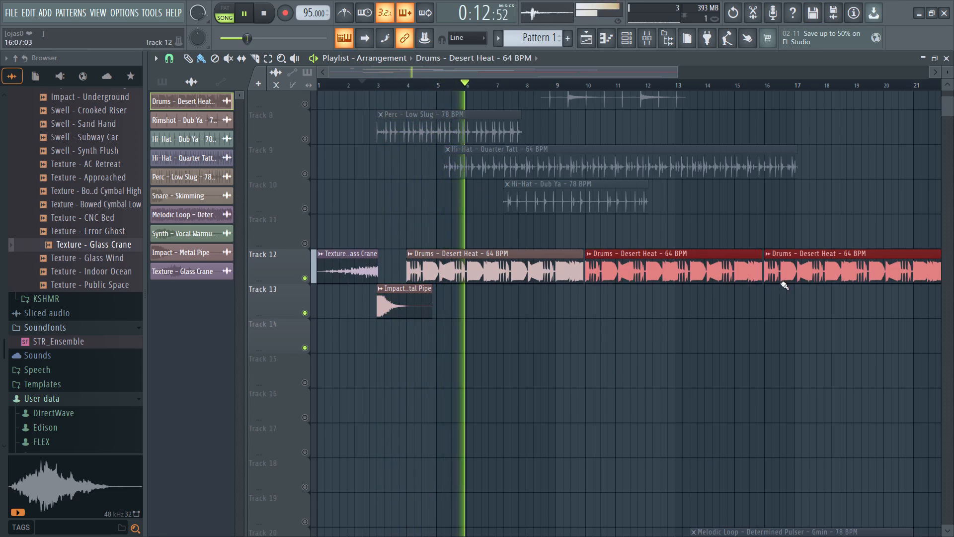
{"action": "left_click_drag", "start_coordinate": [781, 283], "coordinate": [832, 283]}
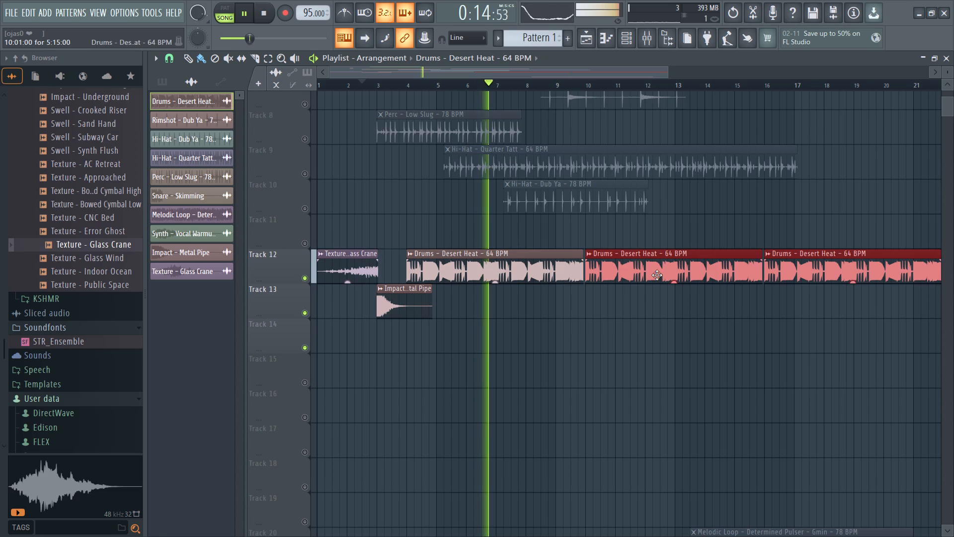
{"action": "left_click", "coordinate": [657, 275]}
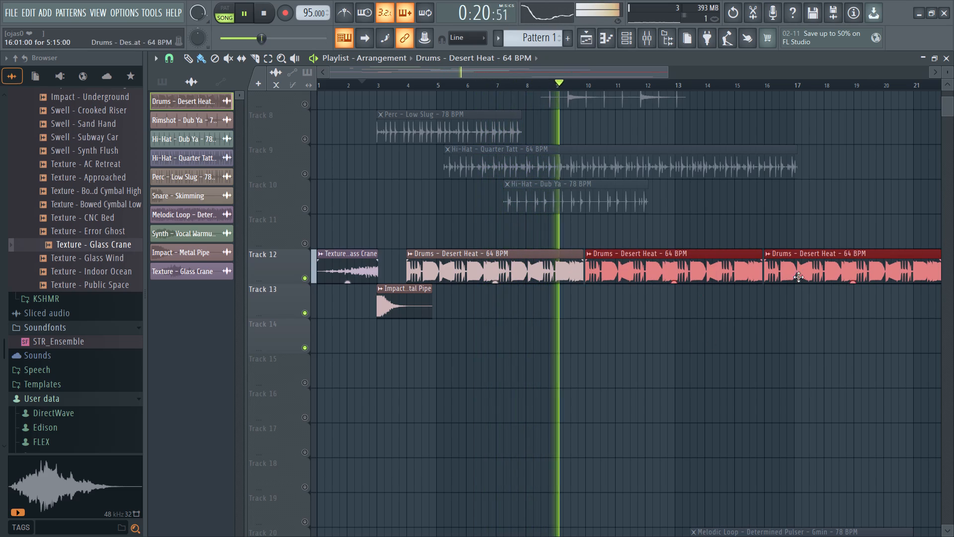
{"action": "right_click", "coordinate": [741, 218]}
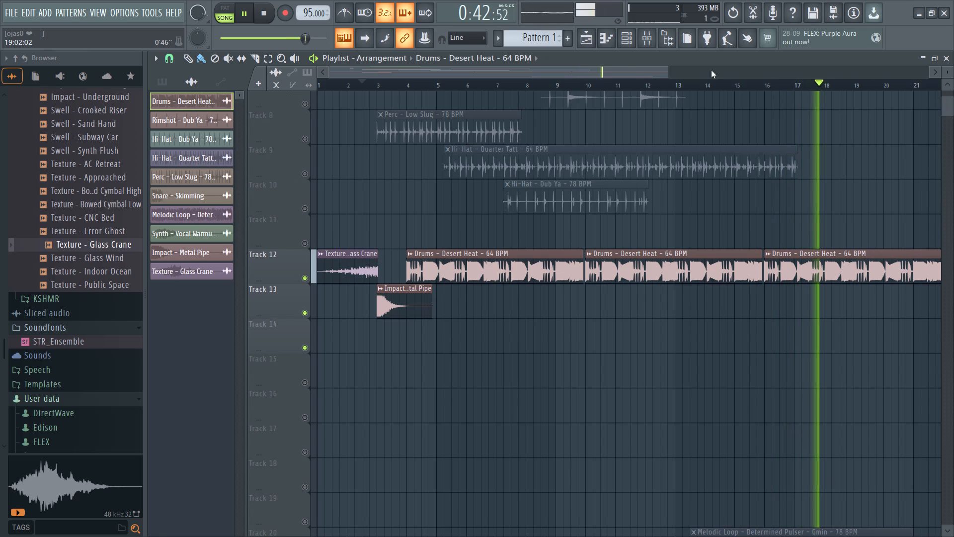
Audition the repeated Desert Heat drums, replaying from around bars 17, 15 and 11.
{"action": "left_click_drag", "start_coordinate": [619, 68], "coordinate": [702, 73]}
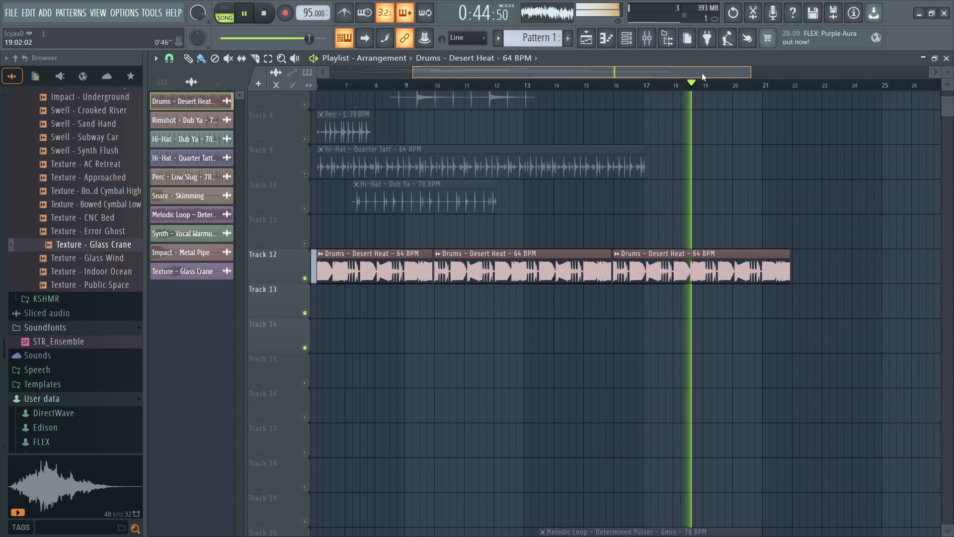
{"action": "left_click_drag", "start_coordinate": [702, 73], "coordinate": [681, 77]}
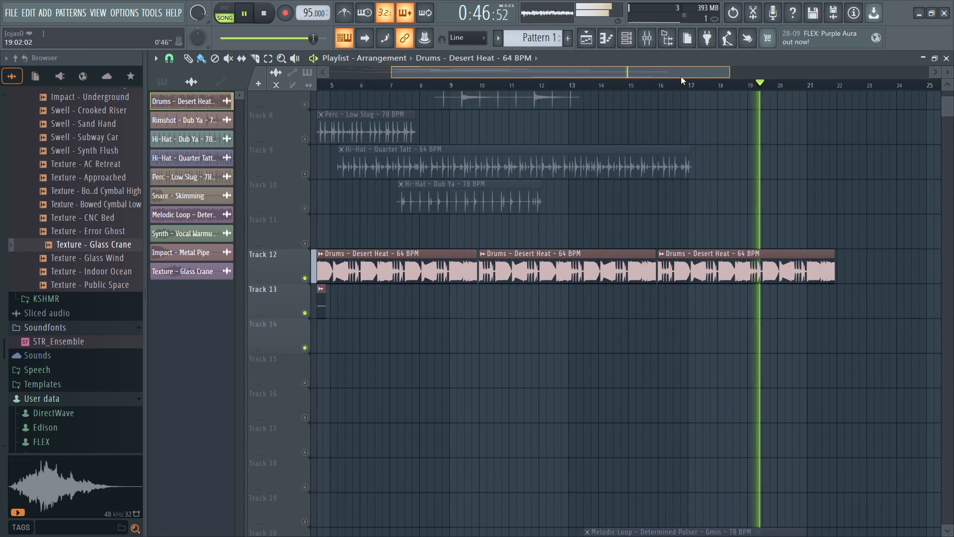
{"action": "left_click_drag", "start_coordinate": [681, 77], "coordinate": [718, 81]}
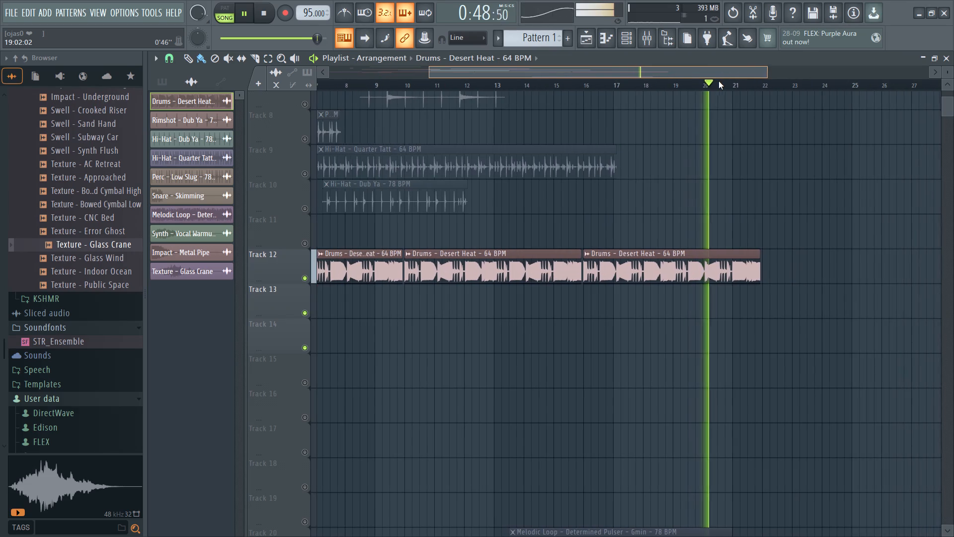
{"action": "left_click_drag", "start_coordinate": [718, 81], "coordinate": [701, 89]}
{"action": "left_click_drag", "start_coordinate": [756, 87], "coordinate": [653, 88]}
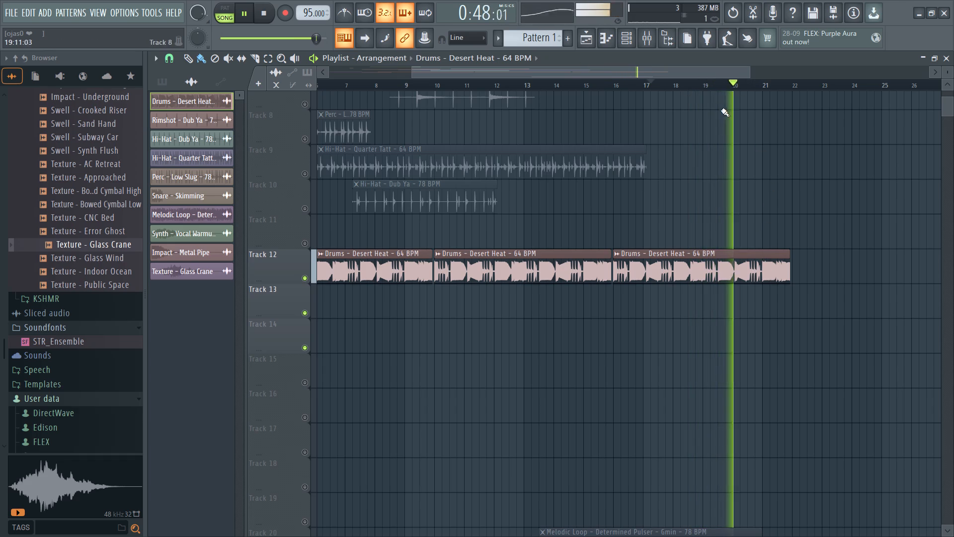
{"action": "left_click_drag", "start_coordinate": [727, 85], "coordinate": [579, 95]}
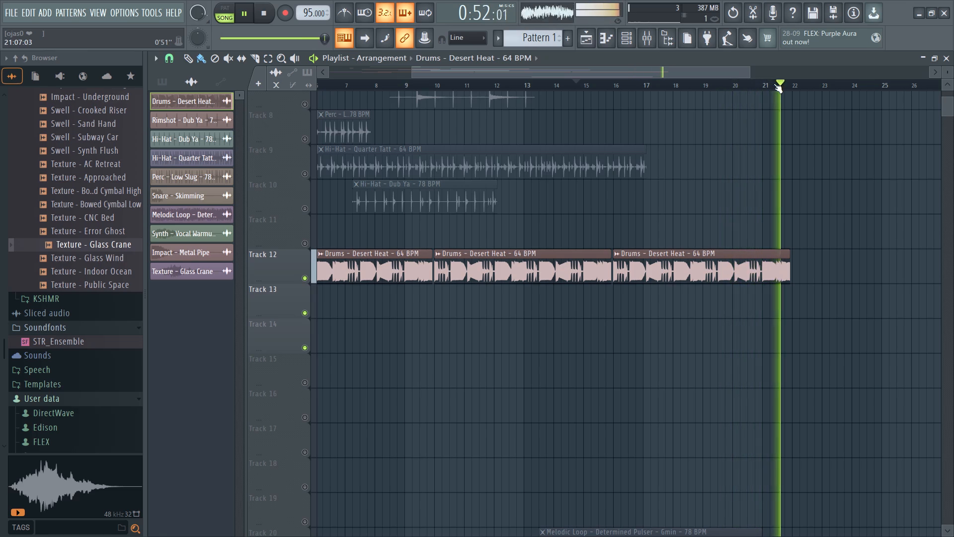
{"action": "left_click_drag", "start_coordinate": [781, 84], "coordinate": [475, 86]}
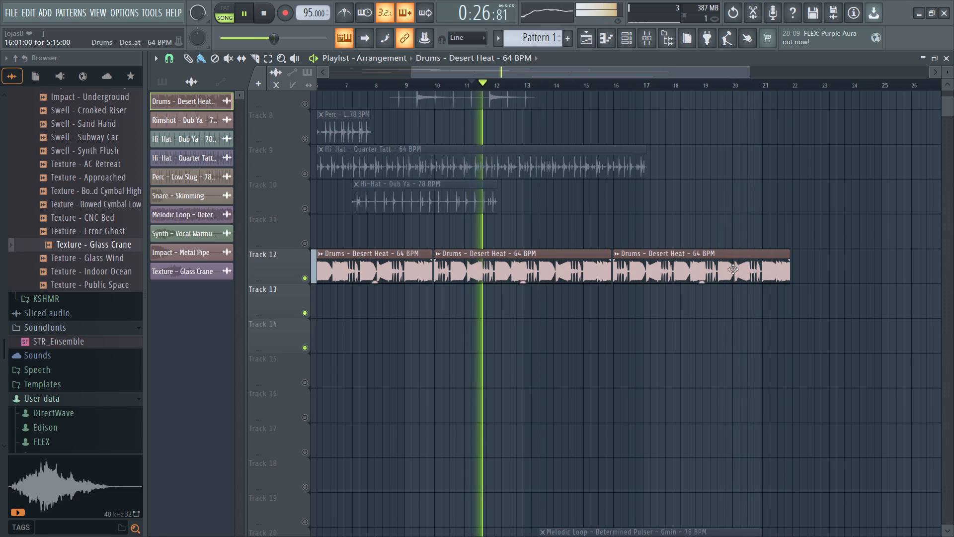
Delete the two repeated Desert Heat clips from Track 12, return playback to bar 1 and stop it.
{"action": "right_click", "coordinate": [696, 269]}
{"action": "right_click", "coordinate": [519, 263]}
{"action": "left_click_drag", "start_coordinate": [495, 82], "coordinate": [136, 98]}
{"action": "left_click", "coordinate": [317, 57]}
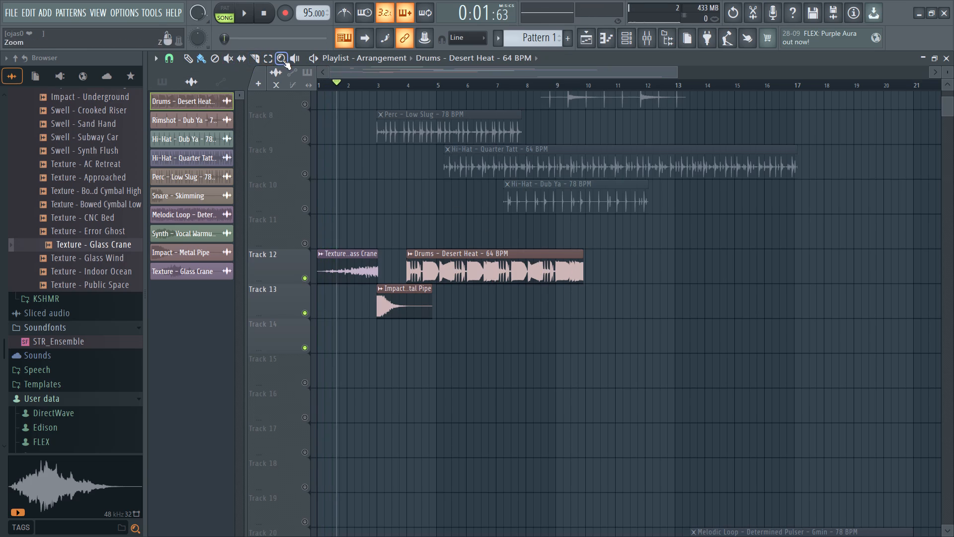
Turn clip stretching back on in the Playlist.
{"action": "left_click", "coordinate": [307, 83]}
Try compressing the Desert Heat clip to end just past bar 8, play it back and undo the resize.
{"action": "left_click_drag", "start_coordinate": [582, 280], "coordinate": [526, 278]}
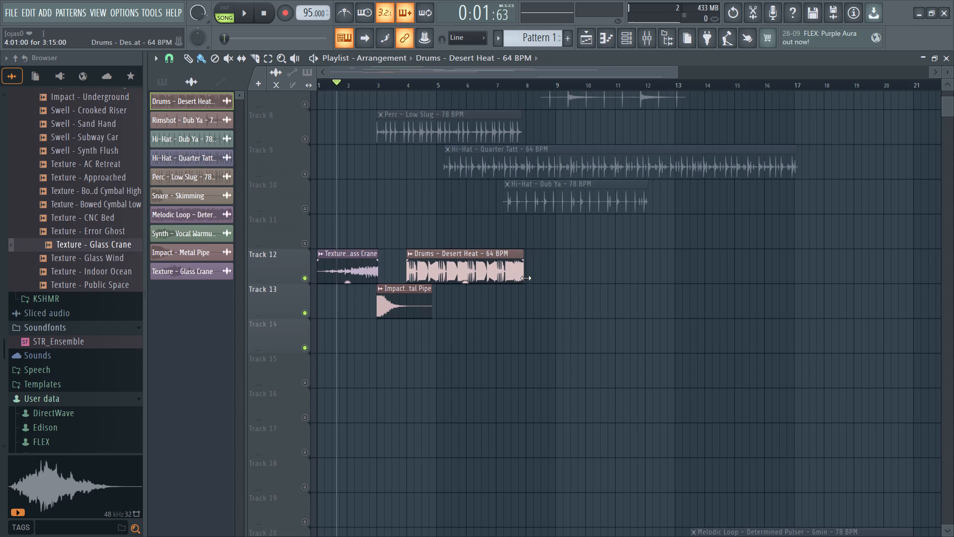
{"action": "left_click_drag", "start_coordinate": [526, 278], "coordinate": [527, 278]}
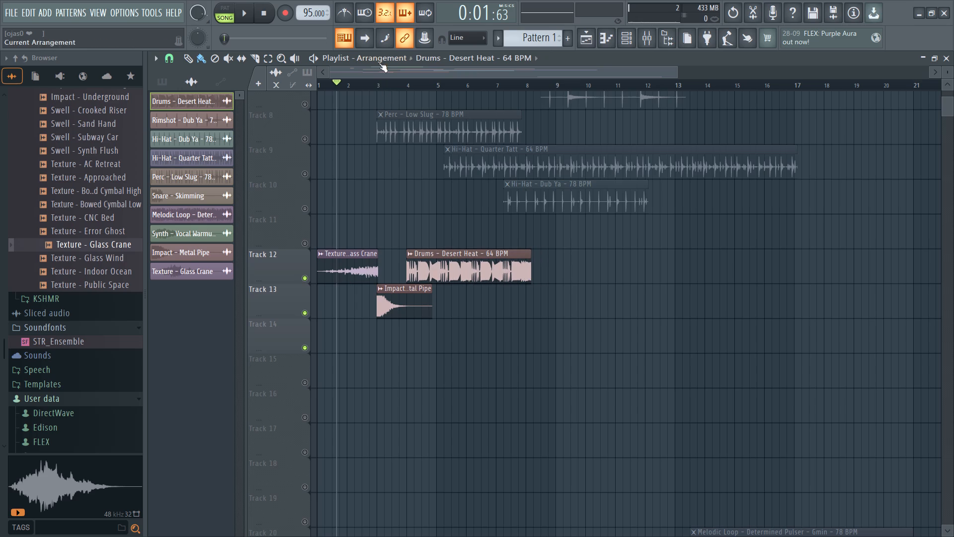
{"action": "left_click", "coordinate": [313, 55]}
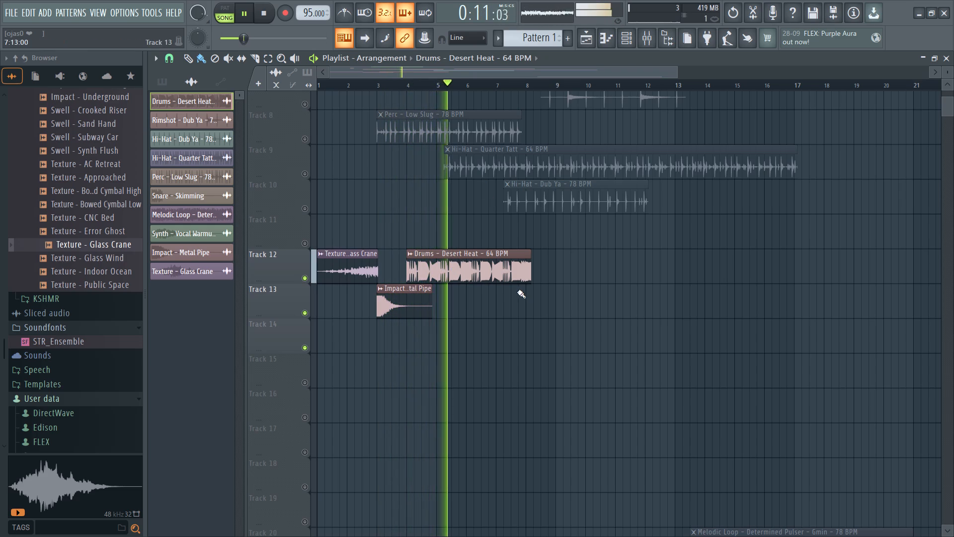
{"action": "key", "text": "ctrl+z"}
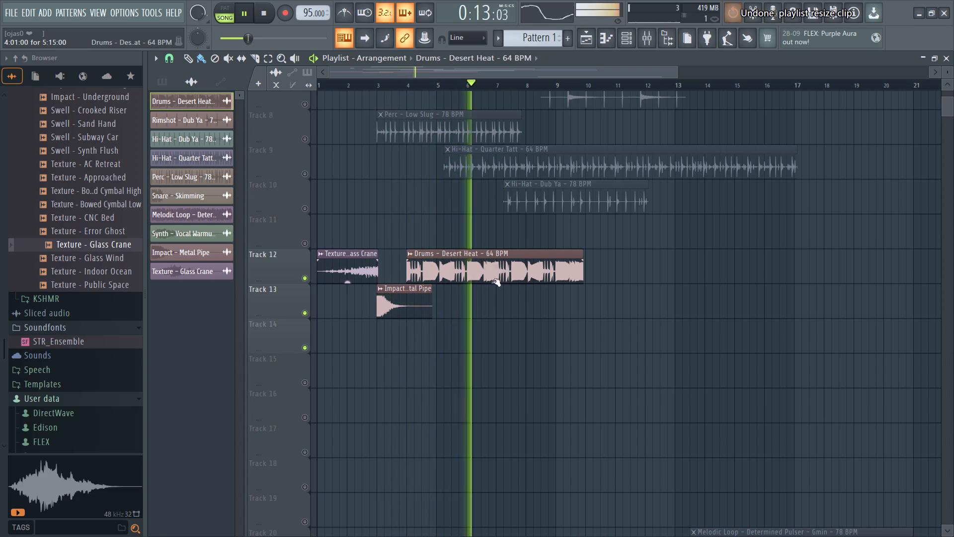
Restart playback at bar 1 and set the Desert Heat sample's time stretching mode to Stretch Pro.
{"action": "left_click_drag", "start_coordinate": [483, 82], "coordinate": [313, 82]}
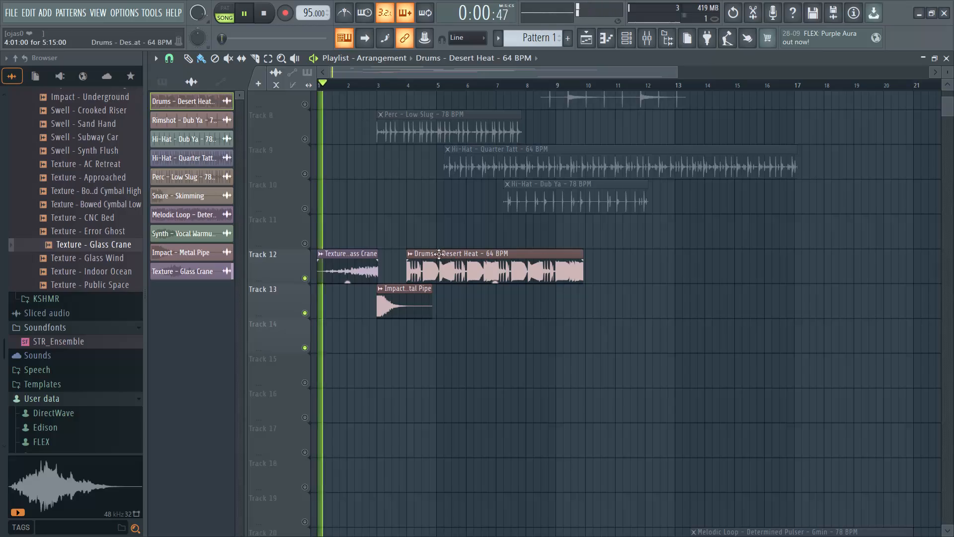
{"action": "double_click", "coordinate": [449, 277]}
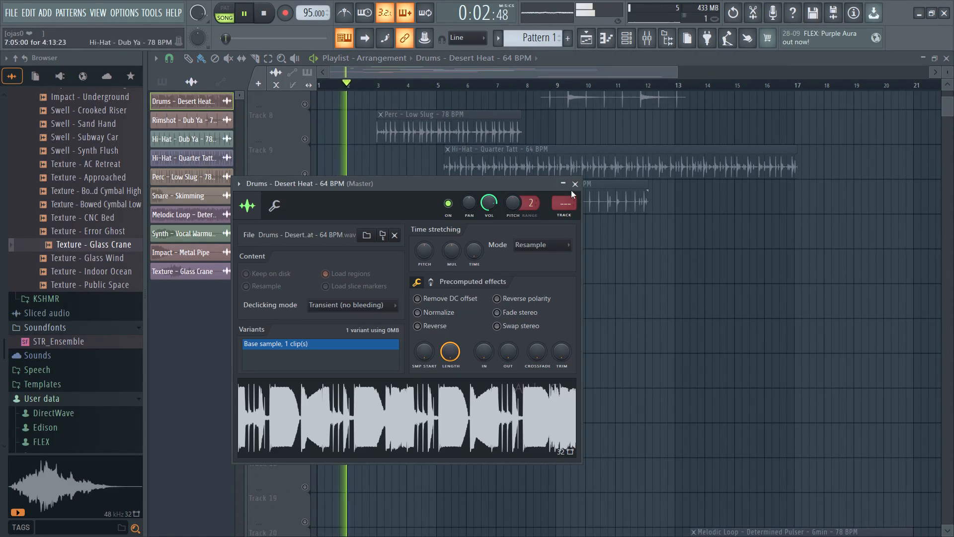
{"action": "left_click", "coordinate": [555, 244]}
{"action": "left_click", "coordinate": [546, 291]}
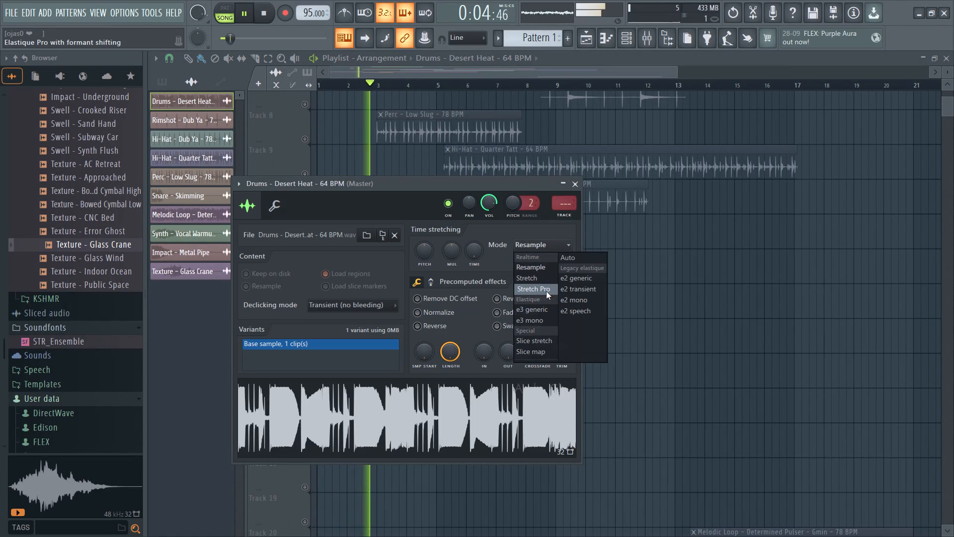
{"action": "left_click", "coordinate": [561, 189]}
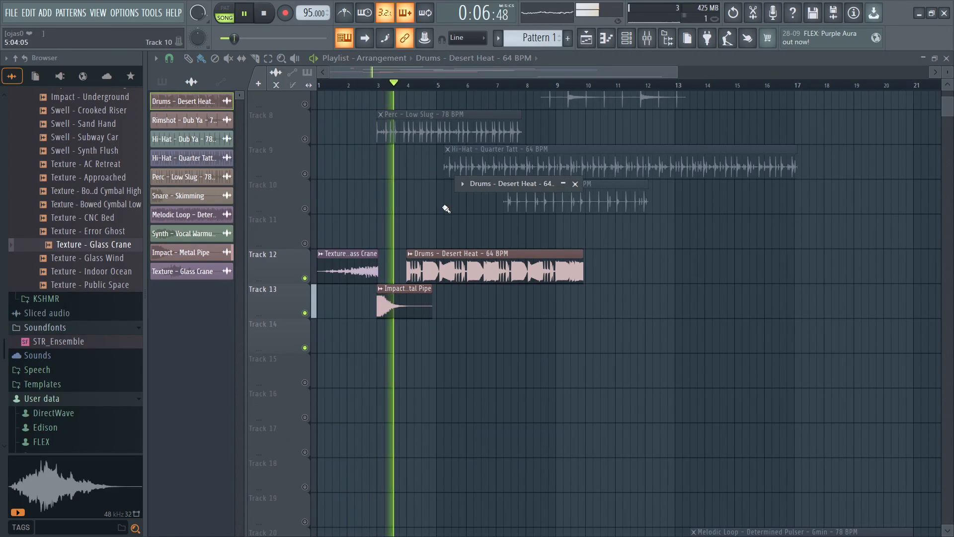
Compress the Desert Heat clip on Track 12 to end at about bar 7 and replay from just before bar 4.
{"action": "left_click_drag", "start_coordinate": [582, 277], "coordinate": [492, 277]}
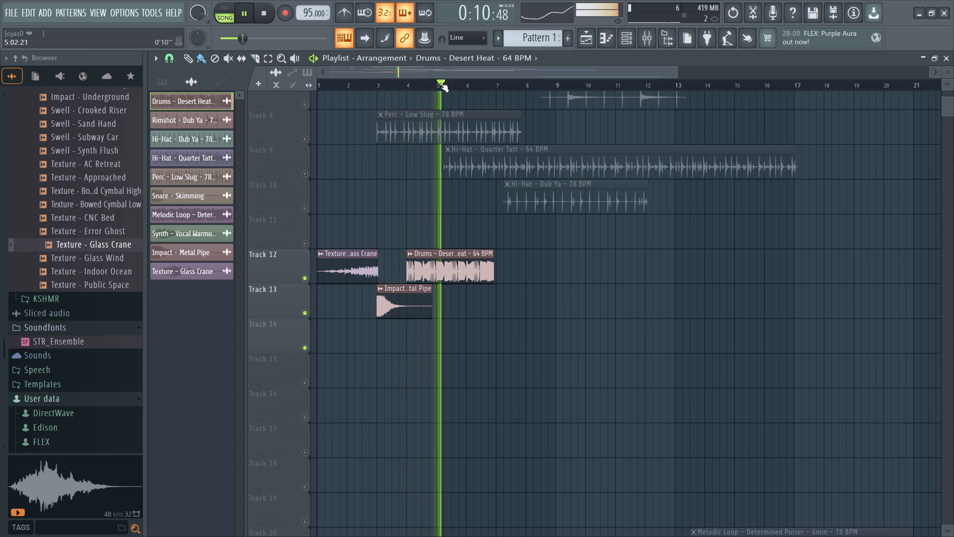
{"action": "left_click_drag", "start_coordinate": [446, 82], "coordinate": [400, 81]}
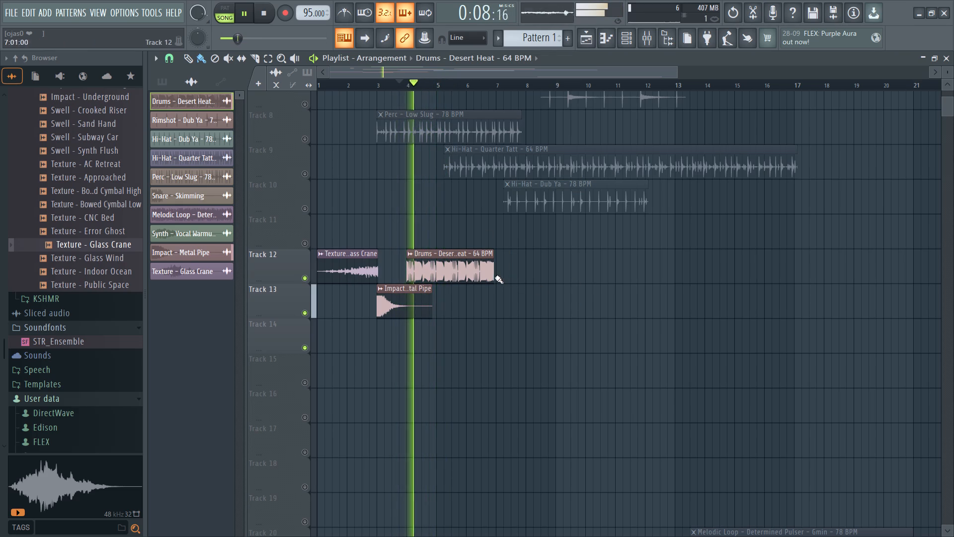
Stretch the Desert Heat clip to a length of 4:03:00, ending just past bar 8, and replay from around bars 4 and 3.
{"action": "left_click_drag", "start_coordinate": [493, 277], "coordinate": [530, 283]}
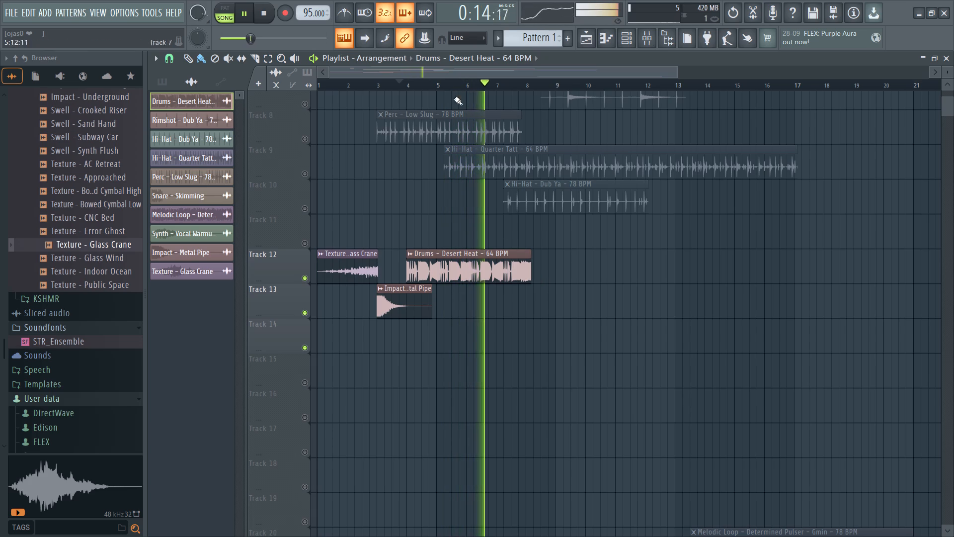
{"action": "left_click_drag", "start_coordinate": [483, 79], "coordinate": [404, 90]}
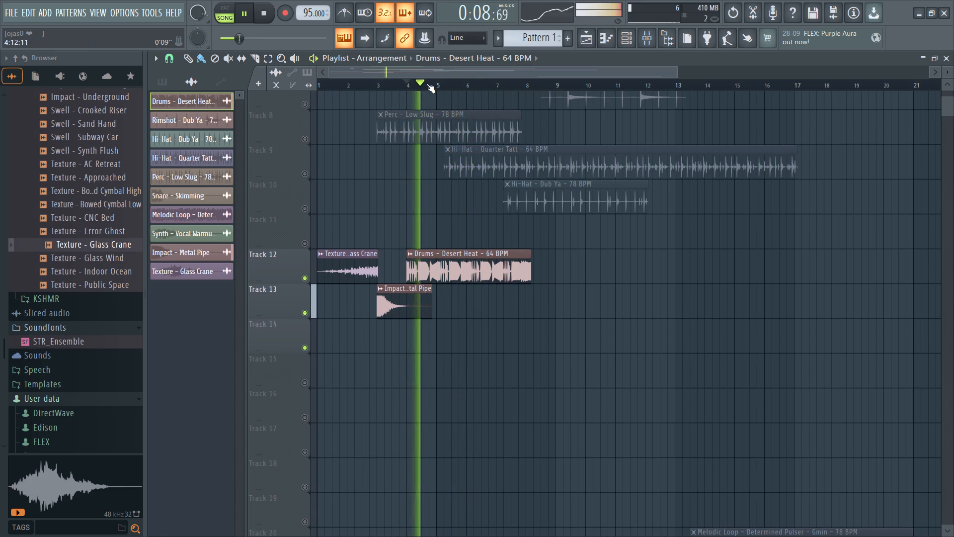
{"action": "left_click_drag", "start_coordinate": [424, 82], "coordinate": [369, 86]}
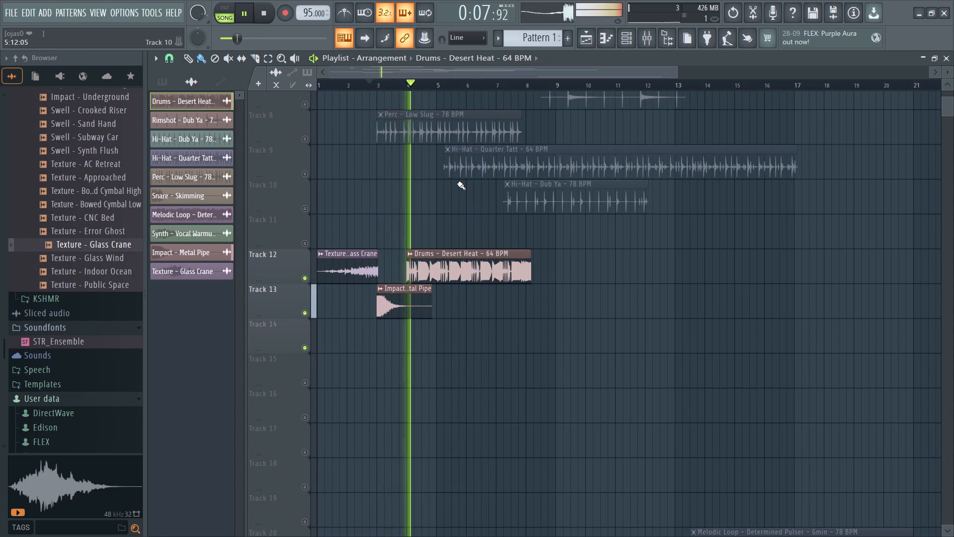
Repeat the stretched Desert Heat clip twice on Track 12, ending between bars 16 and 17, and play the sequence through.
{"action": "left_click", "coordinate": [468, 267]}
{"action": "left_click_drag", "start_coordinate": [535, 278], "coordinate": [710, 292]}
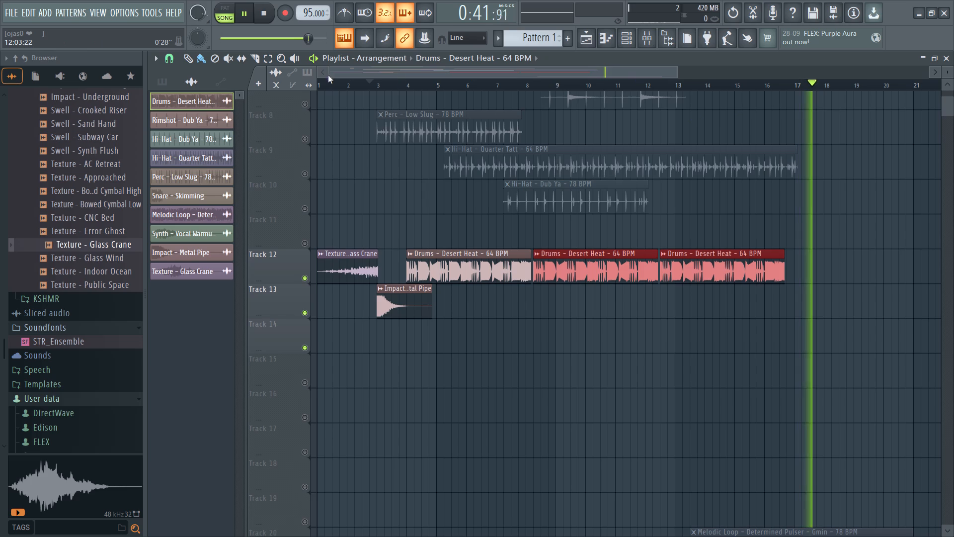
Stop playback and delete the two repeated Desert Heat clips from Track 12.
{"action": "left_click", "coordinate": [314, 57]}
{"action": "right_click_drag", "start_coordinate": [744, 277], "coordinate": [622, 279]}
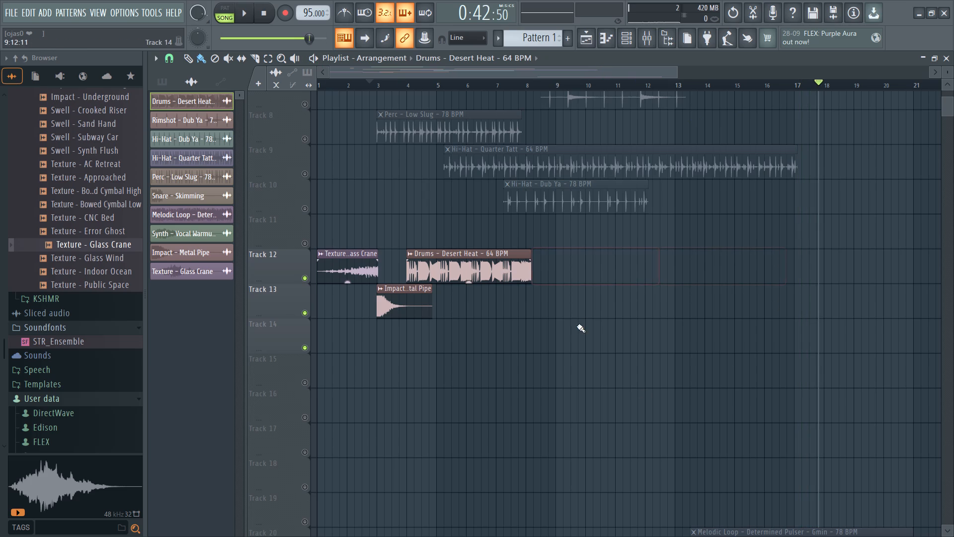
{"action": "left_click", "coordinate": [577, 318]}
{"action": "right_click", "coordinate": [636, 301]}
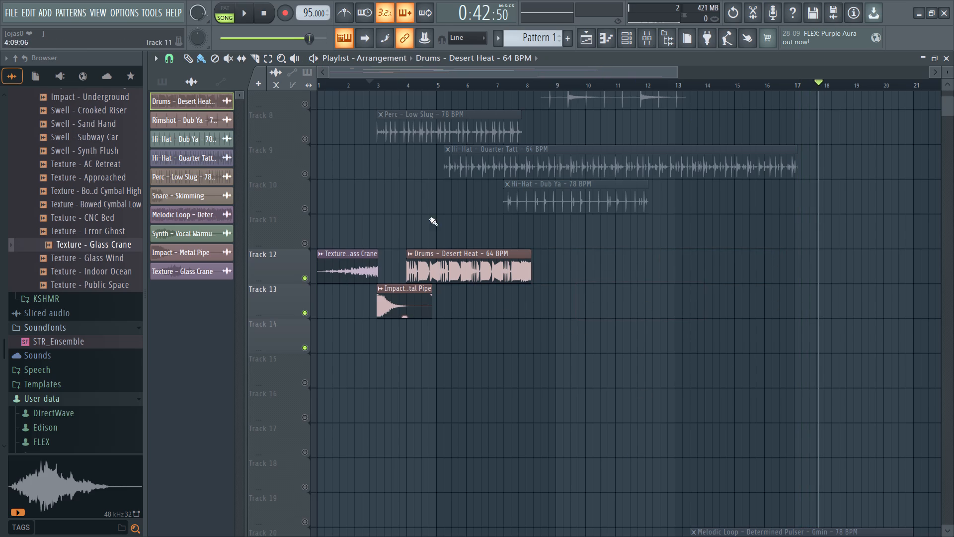
Fit the Desert Heat clip on Track 12 to tempo with a length of 16 beats and play from just after bar 3.
{"action": "left_click", "coordinate": [409, 255]}
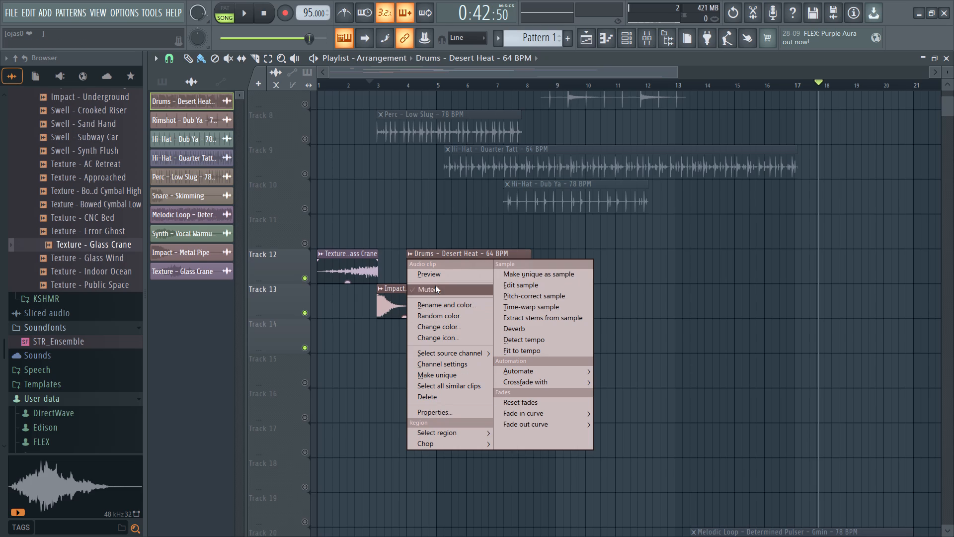
{"action": "left_click", "coordinate": [550, 350]}
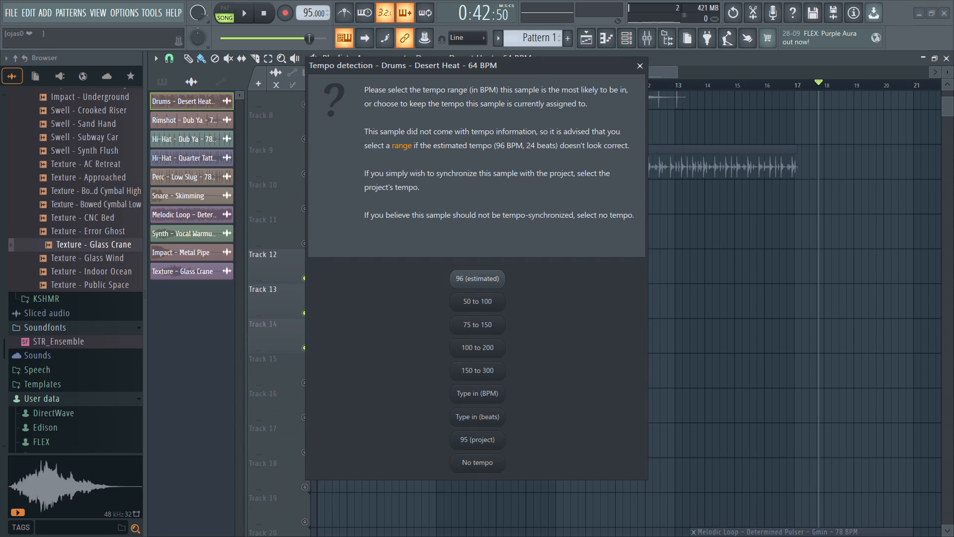
{"action": "left_click_drag", "start_coordinate": [534, 71], "coordinate": [246, 110]}
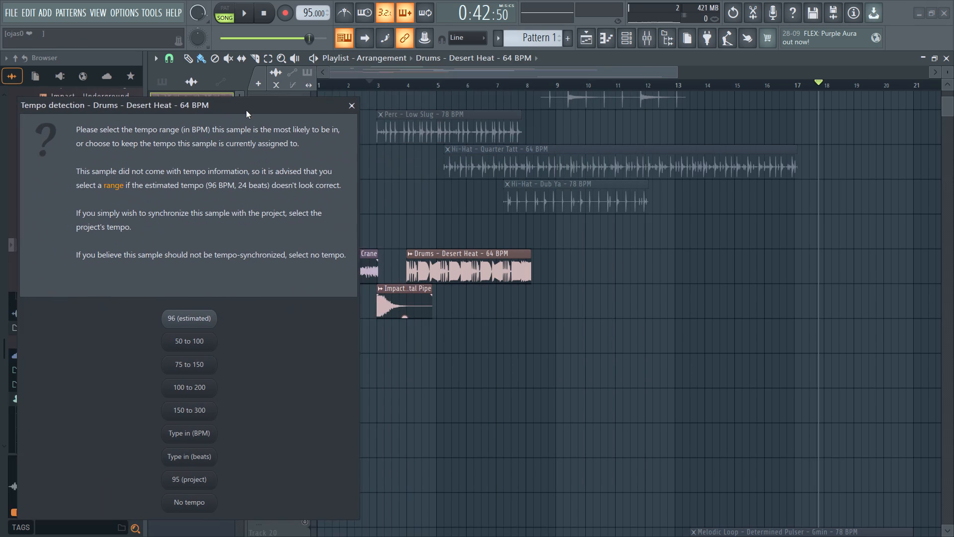
{"action": "left_click_drag", "start_coordinate": [246, 110], "coordinate": [339, 154]}
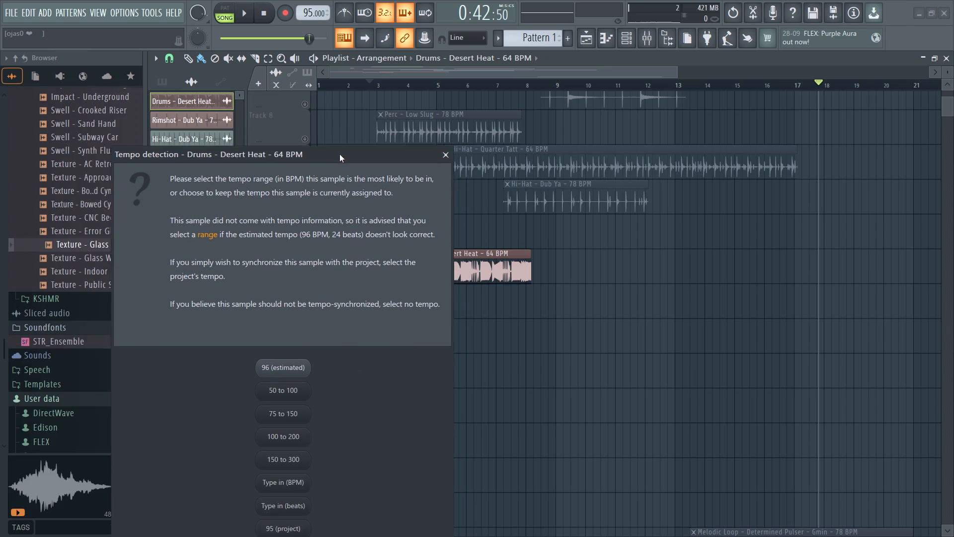
{"action": "left_click_drag", "start_coordinate": [339, 154], "coordinate": [241, 108]}
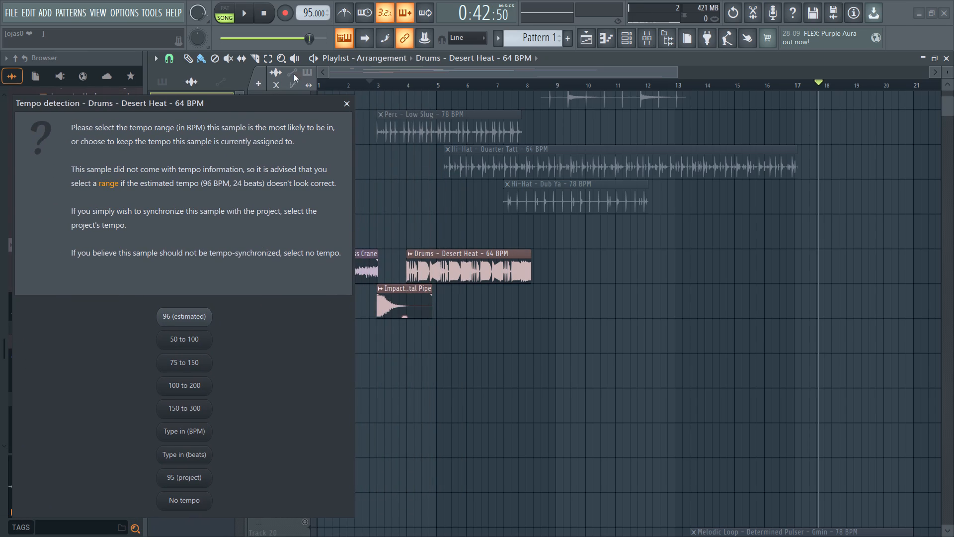
{"action": "left_click_drag", "start_coordinate": [275, 102], "coordinate": [505, 61]}
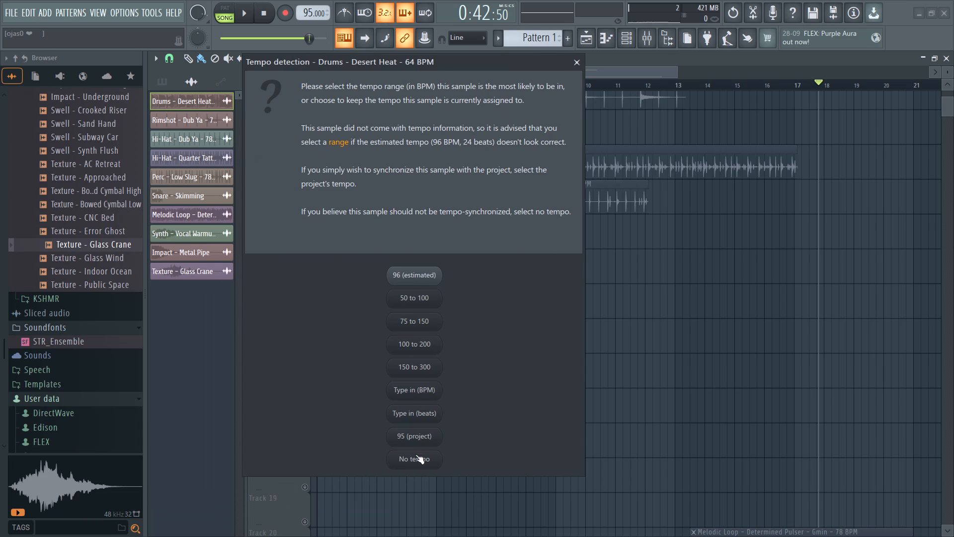
{"action": "left_click", "coordinate": [411, 411]}
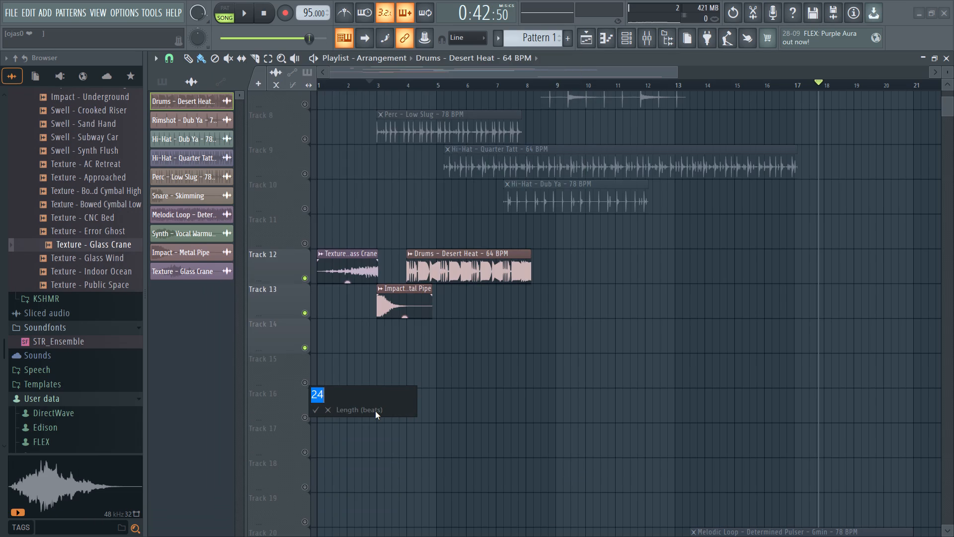
{"action": "type", "text": "16"}
{"action": "key", "text": "Return"}
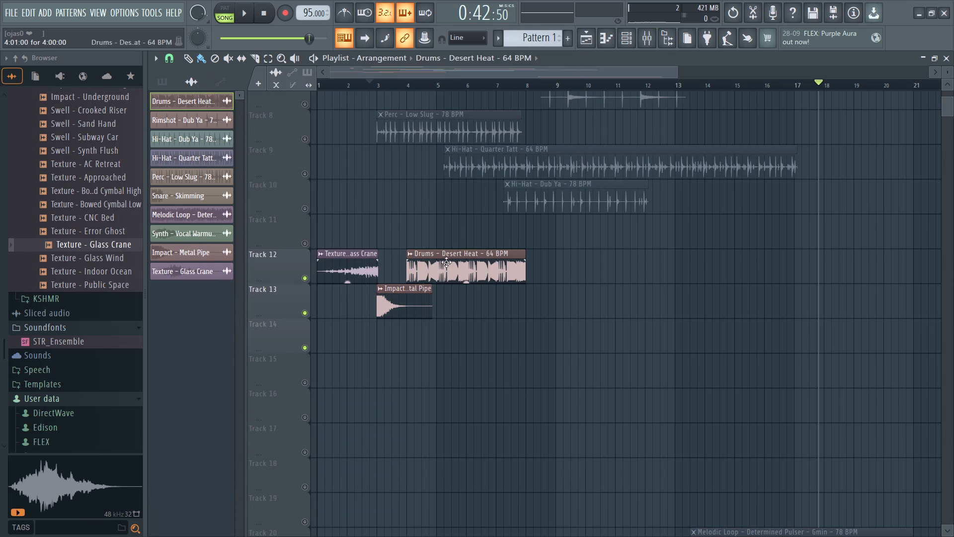
{"action": "left_click_drag", "start_coordinate": [819, 83], "coordinate": [387, 103]}
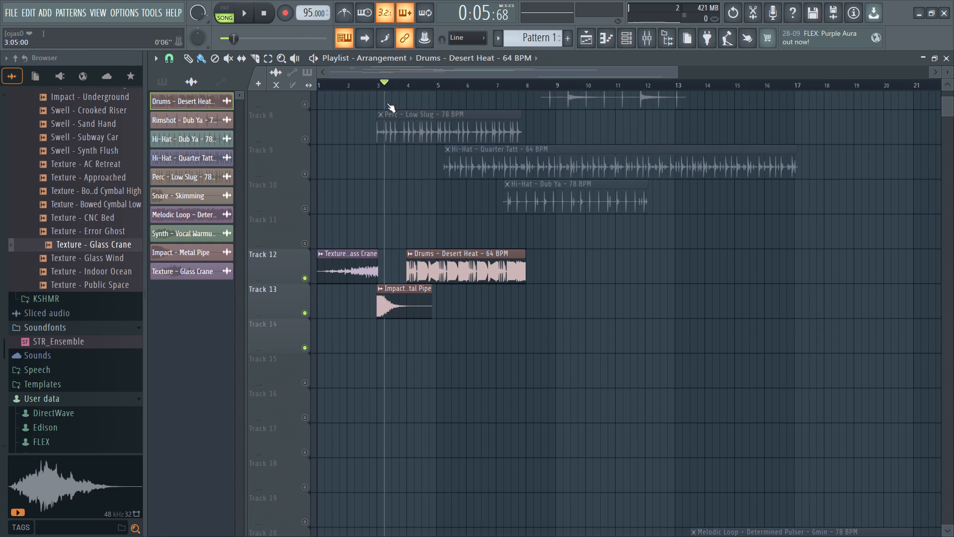
{"action": "left_click_drag", "start_coordinate": [387, 103], "coordinate": [386, 103]}
{"action": "left_click", "coordinate": [316, 59]}
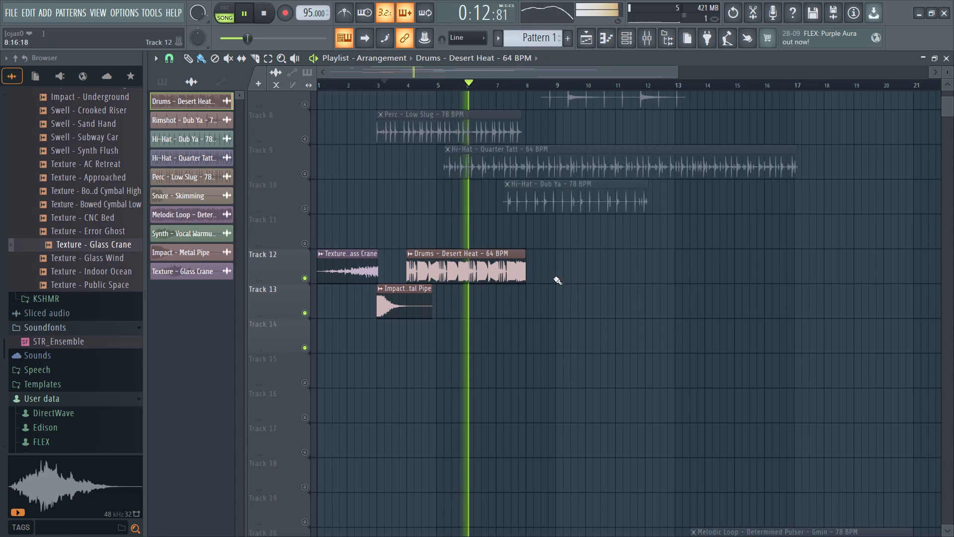
Repeat the fitted Desert Heat clip three times on Track 12, ending at bar 20, and replay from bar 3.
{"action": "left_click_drag", "start_coordinate": [527, 271], "coordinate": [733, 276]}
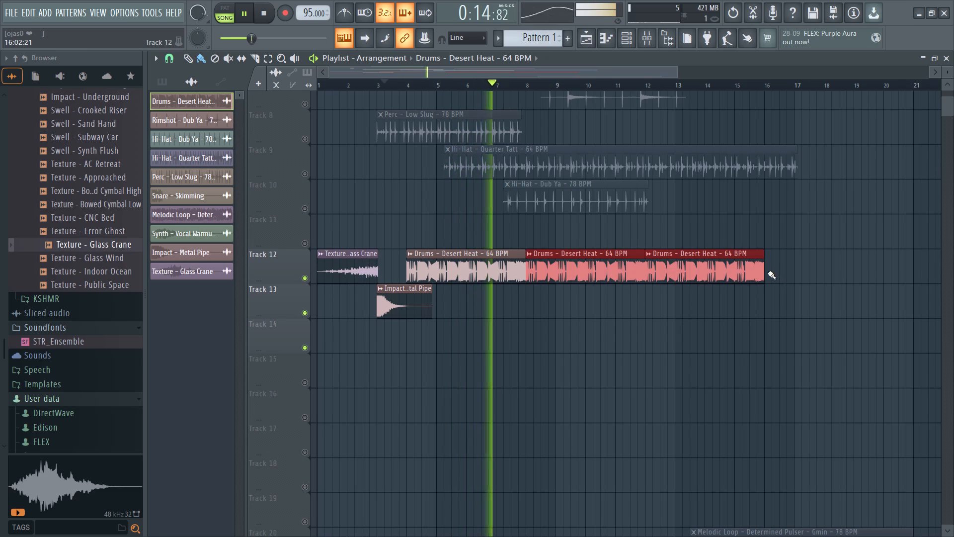
{"action": "left_click_drag", "start_coordinate": [768, 272], "coordinate": [831, 276]}
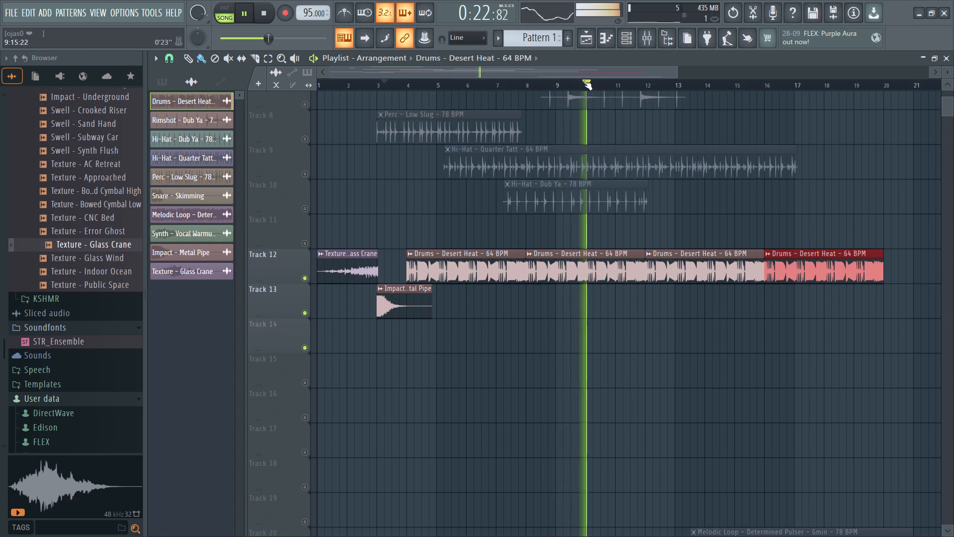
{"action": "left_click_drag", "start_coordinate": [583, 81], "coordinate": [378, 79]}
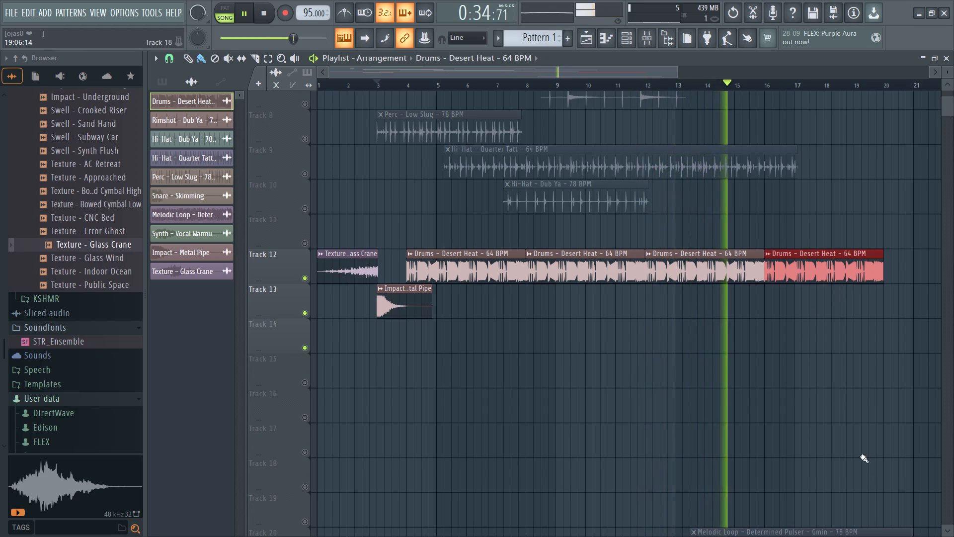
Move the muted Determined Pulser melodic loop from Track 20 up to Track 15, starting at bar 7.
{"action": "scroll", "coordinate": [789, 403], "scroll_direction": "down", "scroll_amount": 2}
{"action": "left_click_drag", "start_coordinate": [775, 481], "coordinate": [572, 325]}
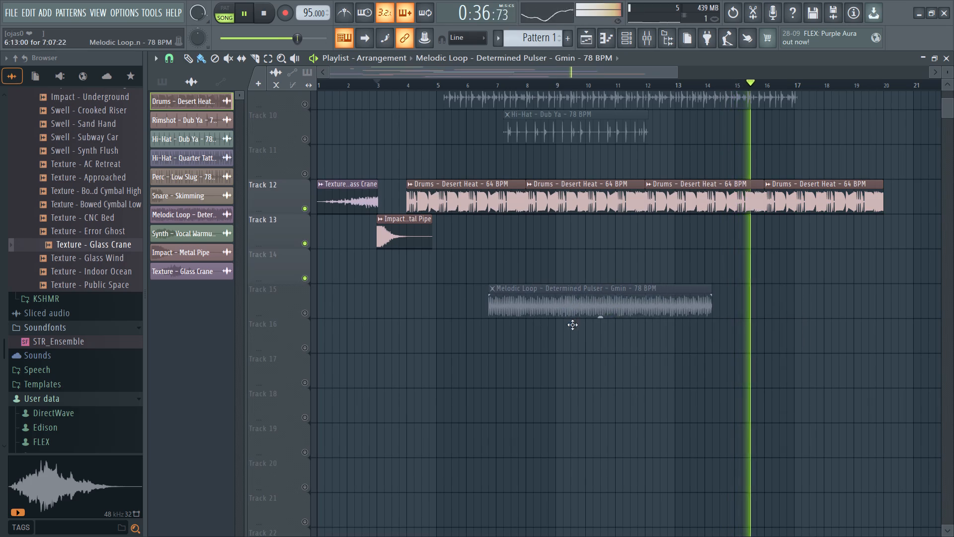
{"action": "left_click_drag", "start_coordinate": [572, 325], "coordinate": [581, 322]}
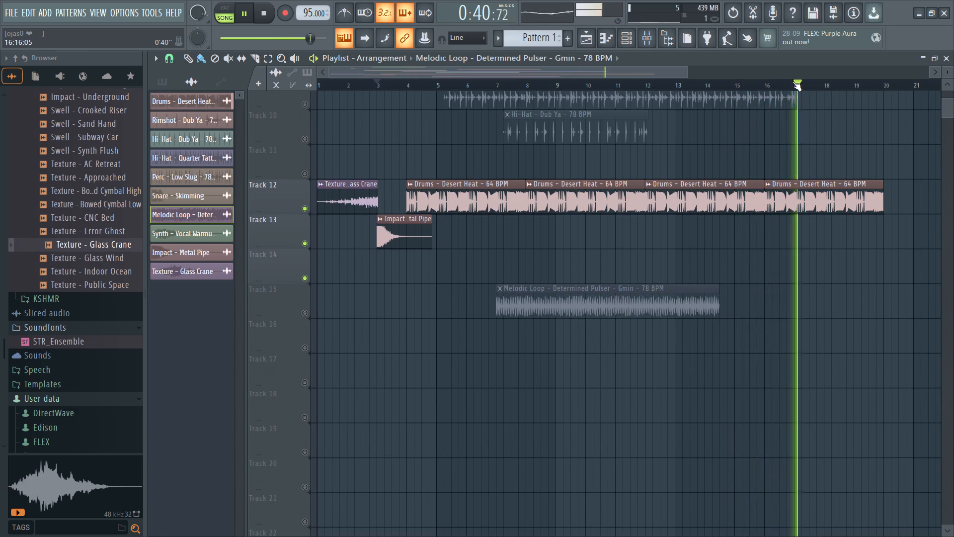
Stop playback near bar 4, set the playhead just past bar 4, and open the Desert Heat clip's channel settings.
{"action": "left_click_drag", "start_coordinate": [800, 80], "coordinate": [400, 74]}
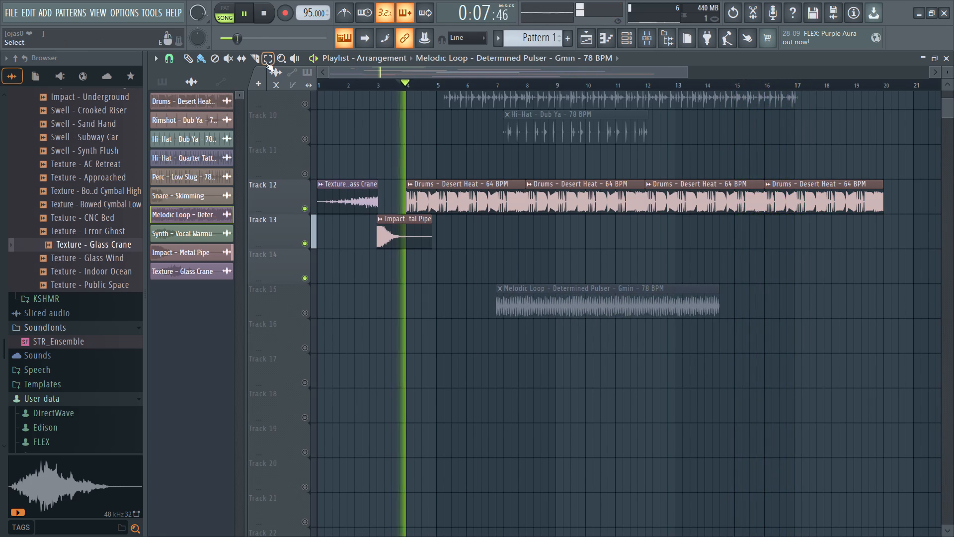
{"action": "left_click", "coordinate": [316, 55]}
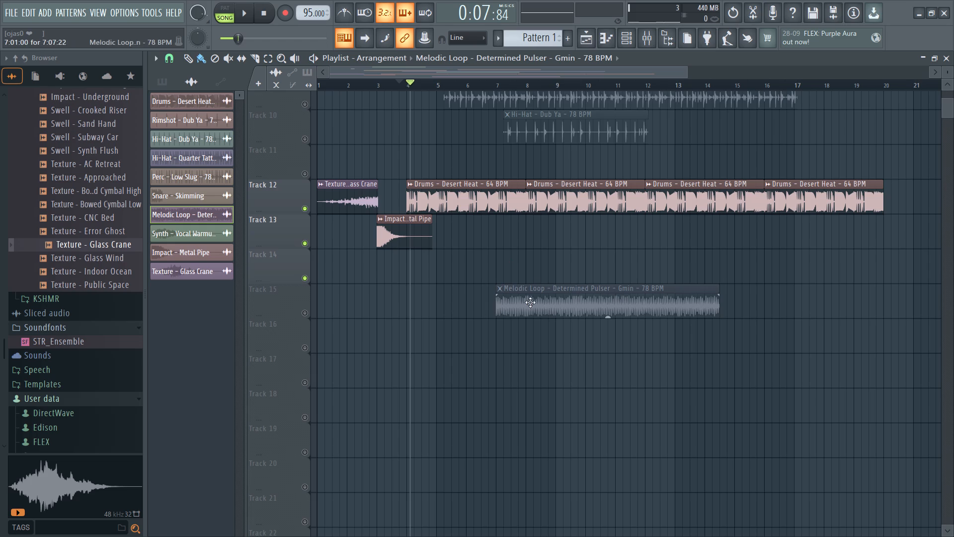
{"action": "left_click", "coordinate": [459, 196]}
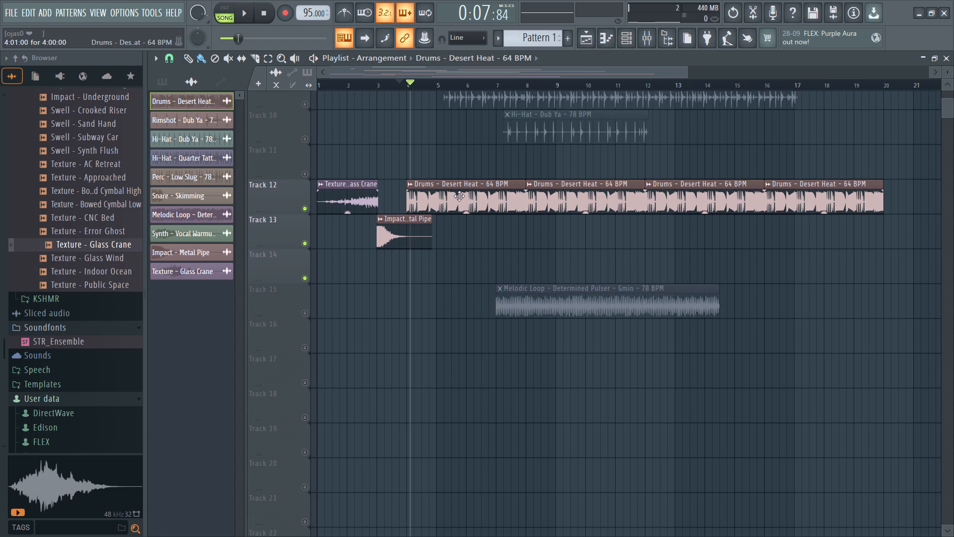
{"action": "left_click_drag", "start_coordinate": [407, 85], "coordinate": [425, 85]}
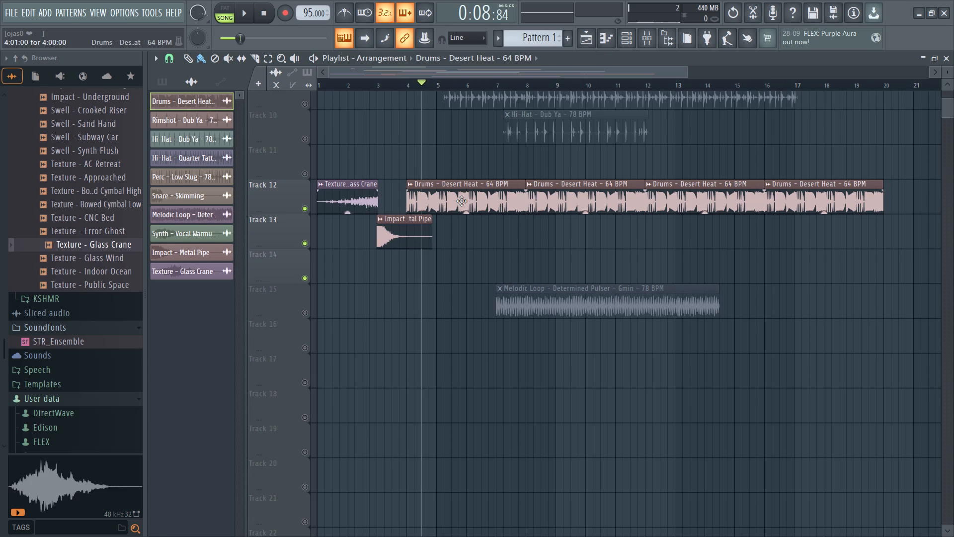
{"action": "double_click", "coordinate": [465, 201]}
{"action": "left_click", "coordinate": [563, 184]}
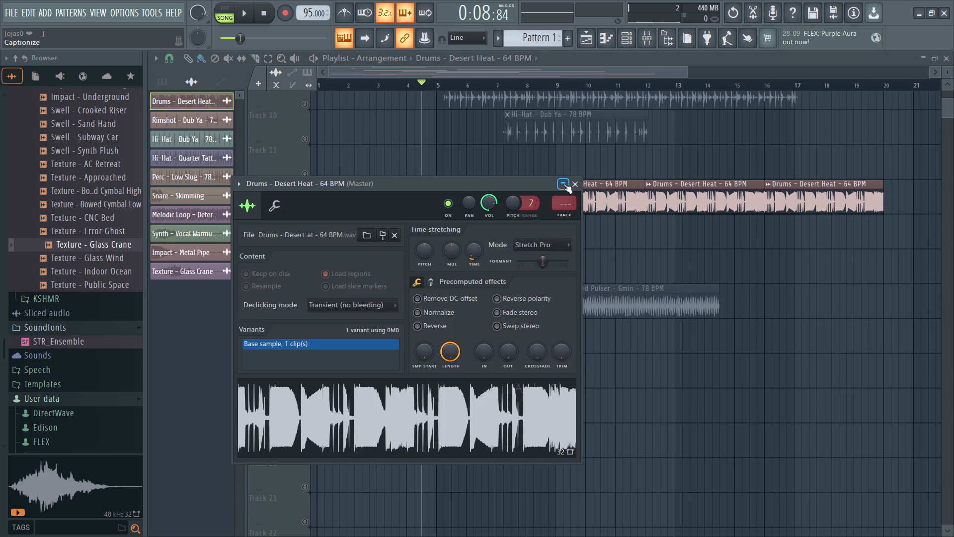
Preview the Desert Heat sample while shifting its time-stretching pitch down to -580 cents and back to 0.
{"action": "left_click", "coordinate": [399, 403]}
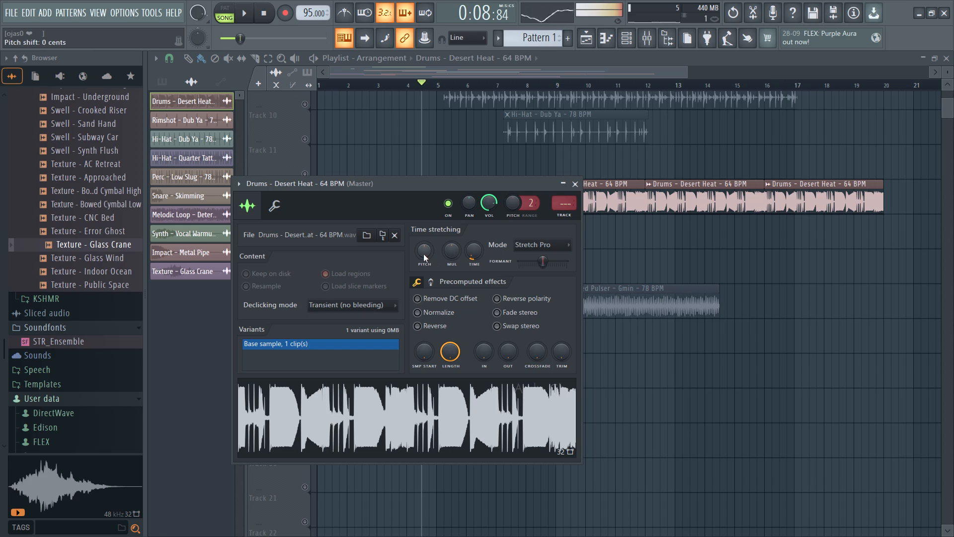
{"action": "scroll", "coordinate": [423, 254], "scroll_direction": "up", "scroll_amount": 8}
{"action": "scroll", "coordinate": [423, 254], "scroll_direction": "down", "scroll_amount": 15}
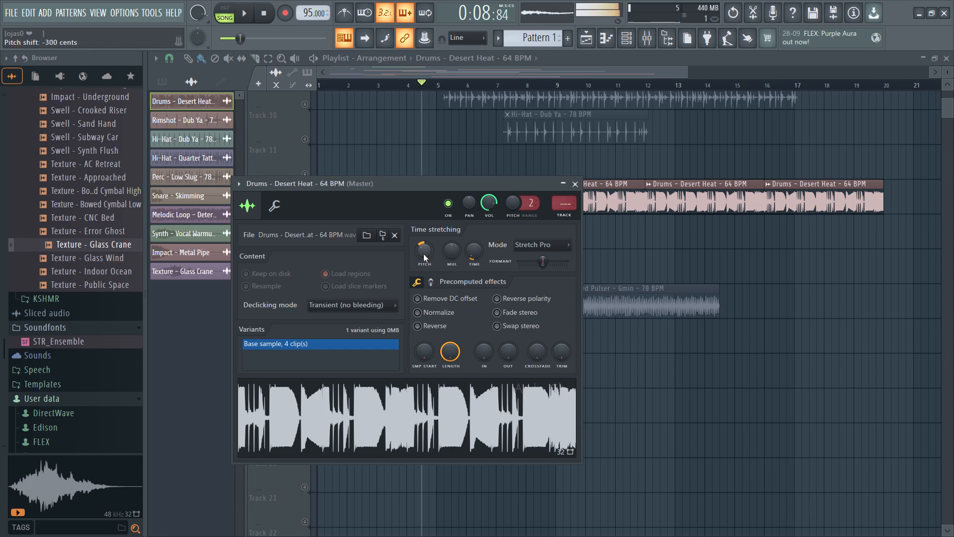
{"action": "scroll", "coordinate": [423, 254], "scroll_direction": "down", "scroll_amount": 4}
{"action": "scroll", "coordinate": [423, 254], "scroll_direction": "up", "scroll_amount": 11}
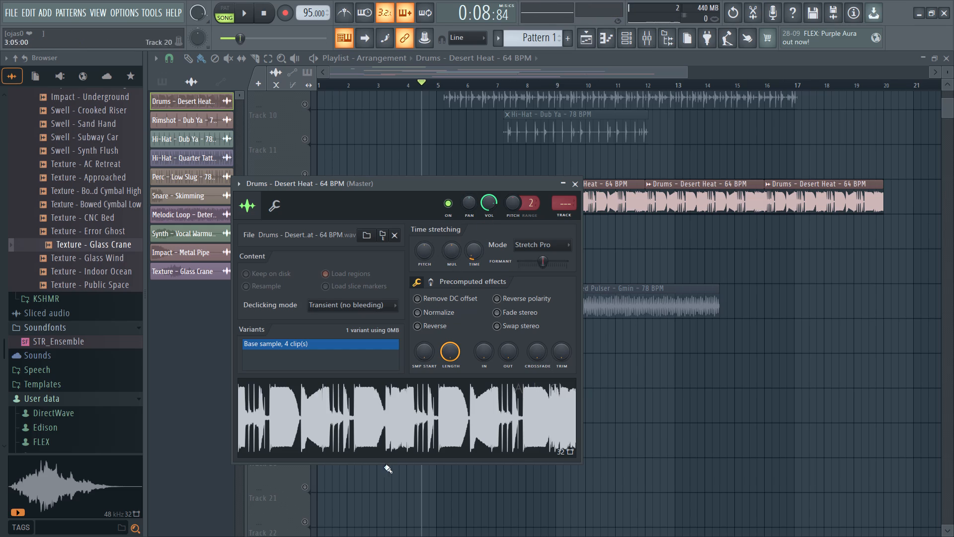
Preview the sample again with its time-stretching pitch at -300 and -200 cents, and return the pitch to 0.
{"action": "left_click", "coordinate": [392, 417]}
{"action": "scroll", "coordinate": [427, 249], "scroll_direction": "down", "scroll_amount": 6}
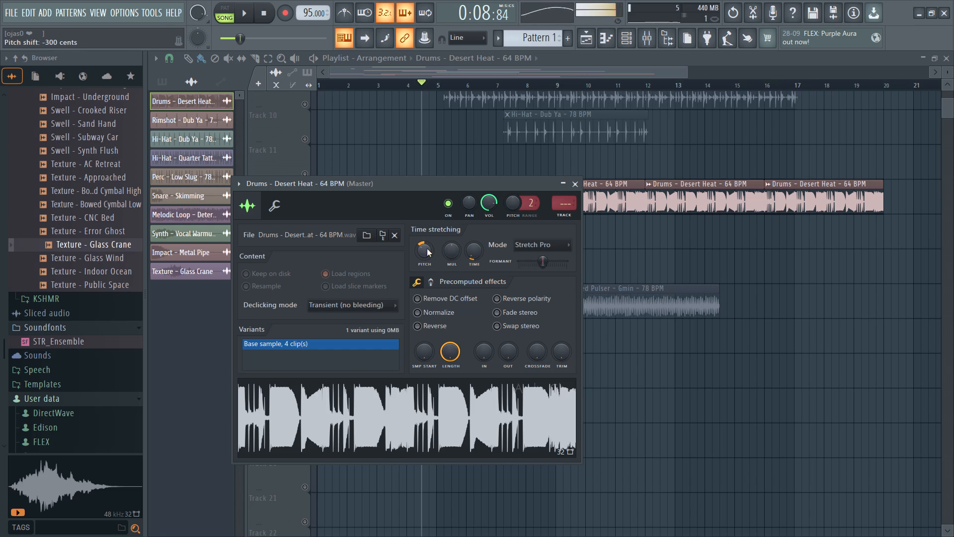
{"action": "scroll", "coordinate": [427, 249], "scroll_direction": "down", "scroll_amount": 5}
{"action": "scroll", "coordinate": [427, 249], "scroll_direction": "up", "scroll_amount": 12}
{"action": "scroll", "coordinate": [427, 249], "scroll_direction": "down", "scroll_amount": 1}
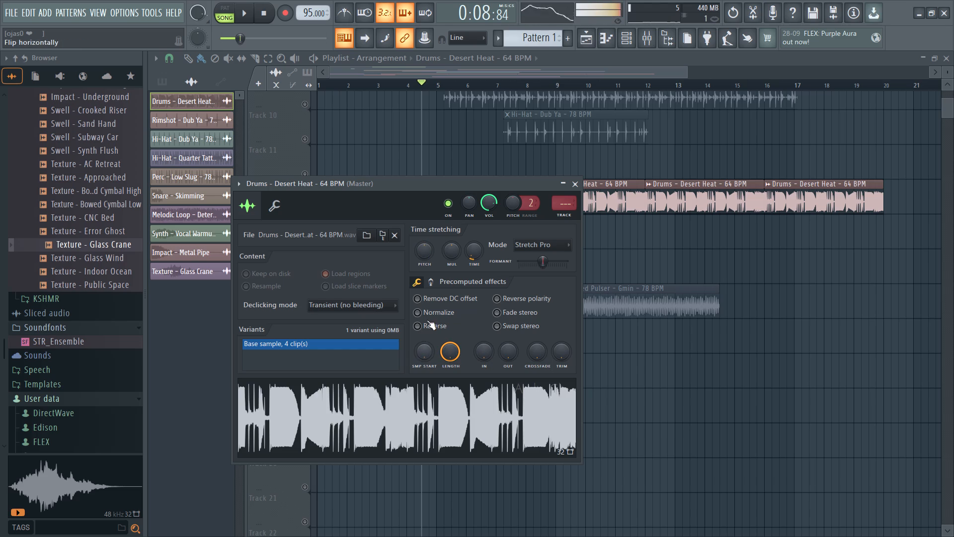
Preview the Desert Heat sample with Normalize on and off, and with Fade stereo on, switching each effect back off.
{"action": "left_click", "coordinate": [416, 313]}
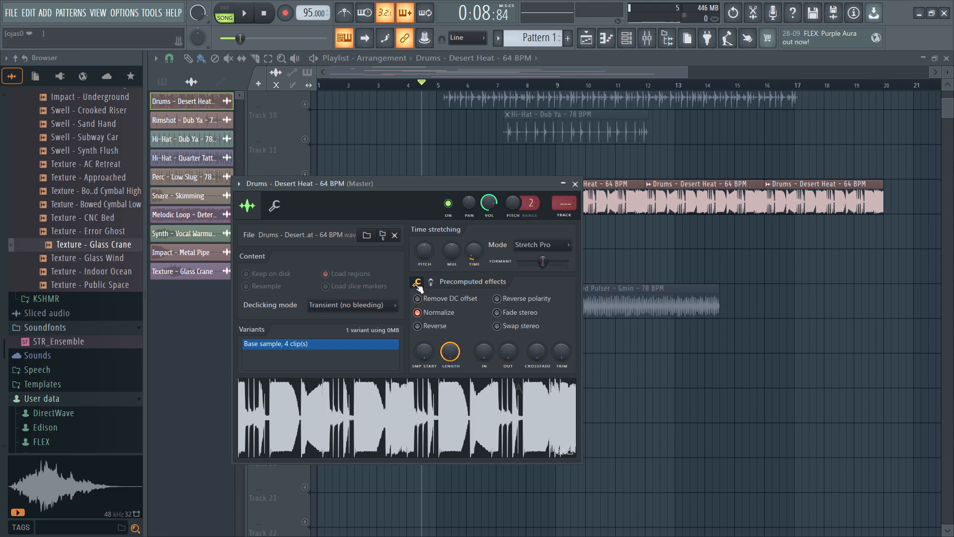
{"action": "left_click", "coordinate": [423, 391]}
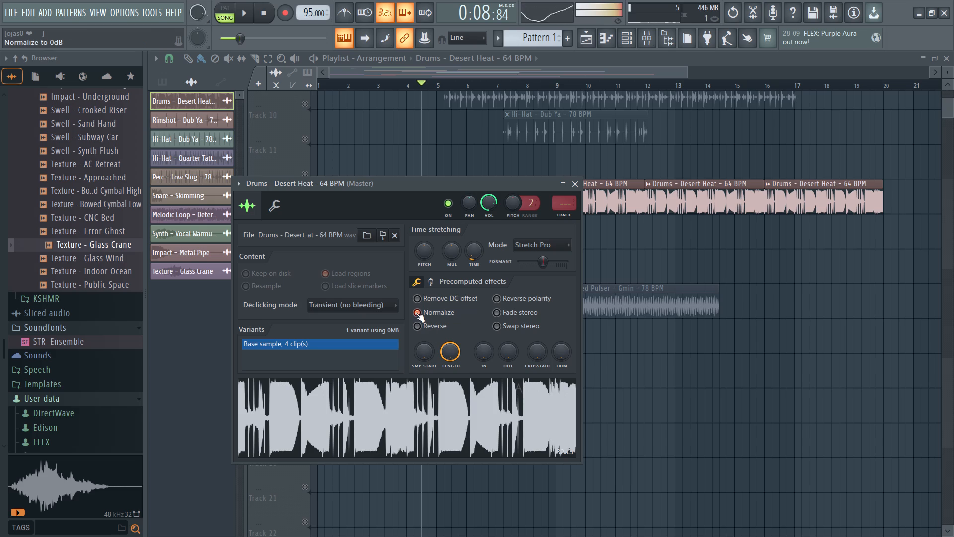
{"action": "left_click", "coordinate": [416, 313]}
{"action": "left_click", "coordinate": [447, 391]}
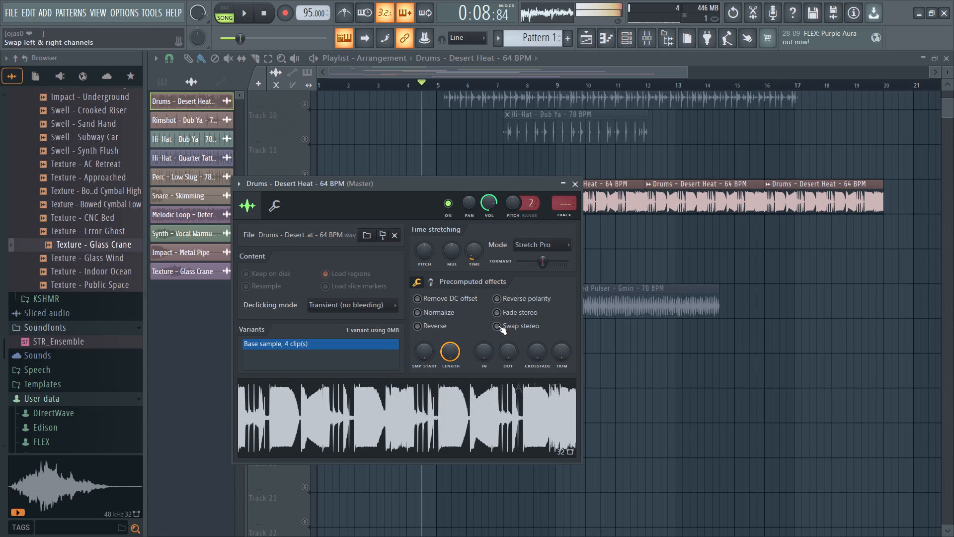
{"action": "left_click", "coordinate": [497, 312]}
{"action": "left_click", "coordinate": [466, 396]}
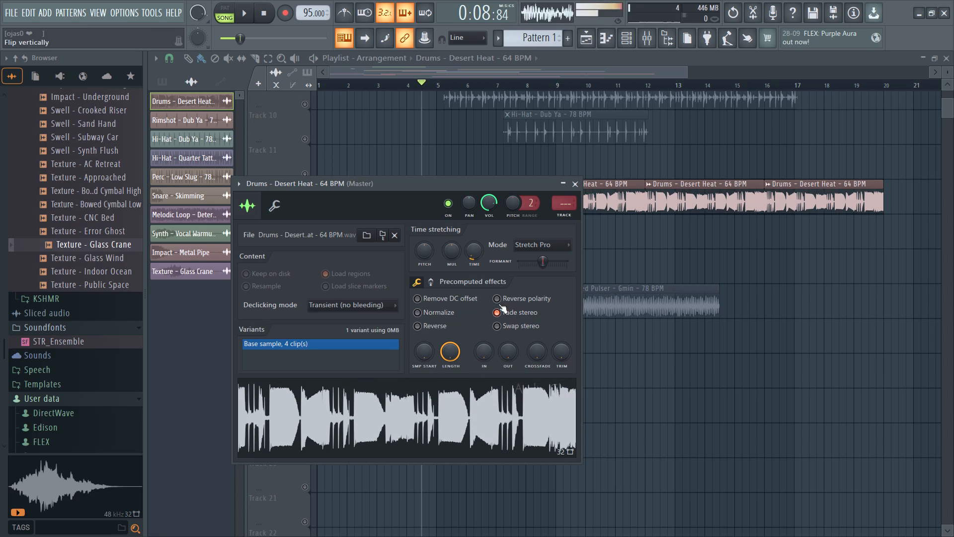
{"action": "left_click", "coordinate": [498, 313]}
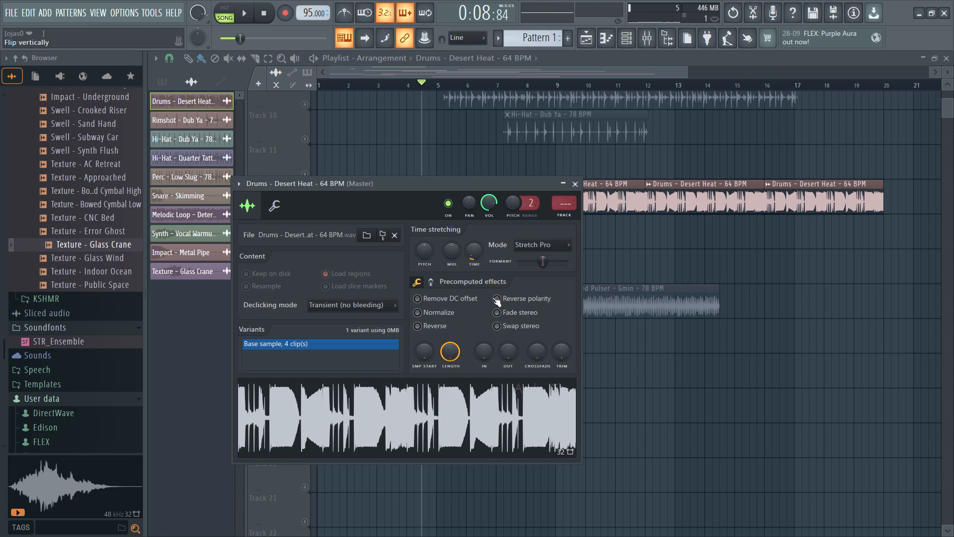
Enable Reverse polarity for the Desert Heat sample and preview it.
{"action": "left_click", "coordinate": [493, 298]}
{"action": "left_click", "coordinate": [465, 385]}
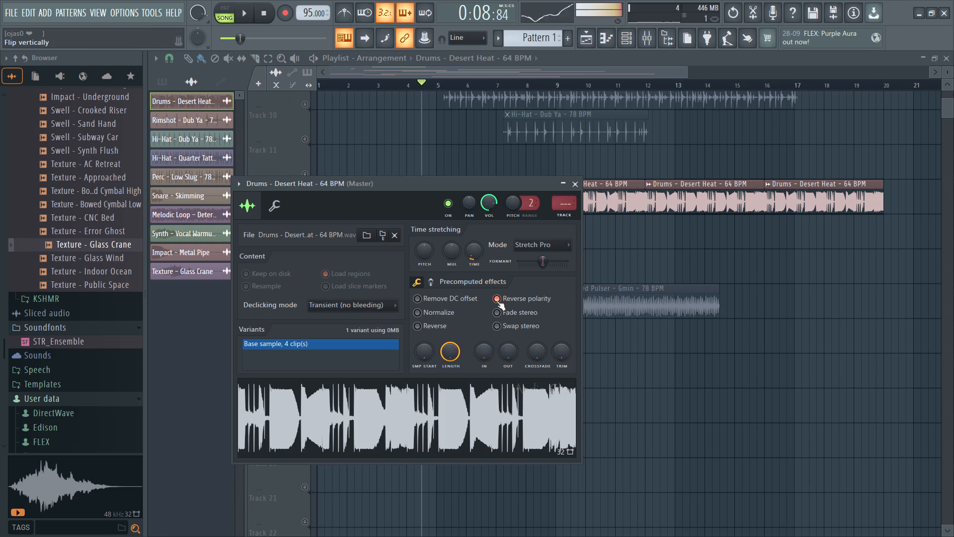
Switch off Reverse polarity for the Desert Heat sample and preview it.
{"action": "left_click", "coordinate": [495, 300]}
{"action": "left_click", "coordinate": [395, 436]}
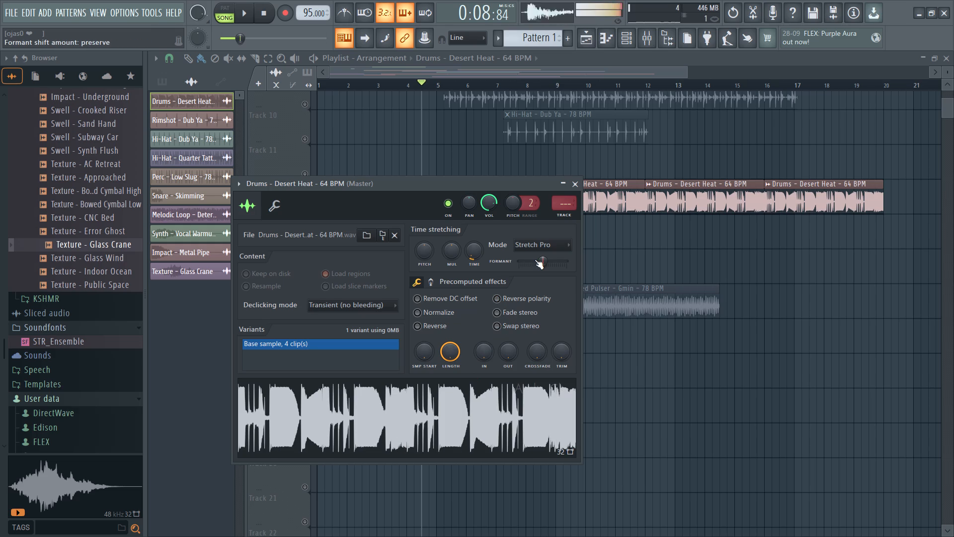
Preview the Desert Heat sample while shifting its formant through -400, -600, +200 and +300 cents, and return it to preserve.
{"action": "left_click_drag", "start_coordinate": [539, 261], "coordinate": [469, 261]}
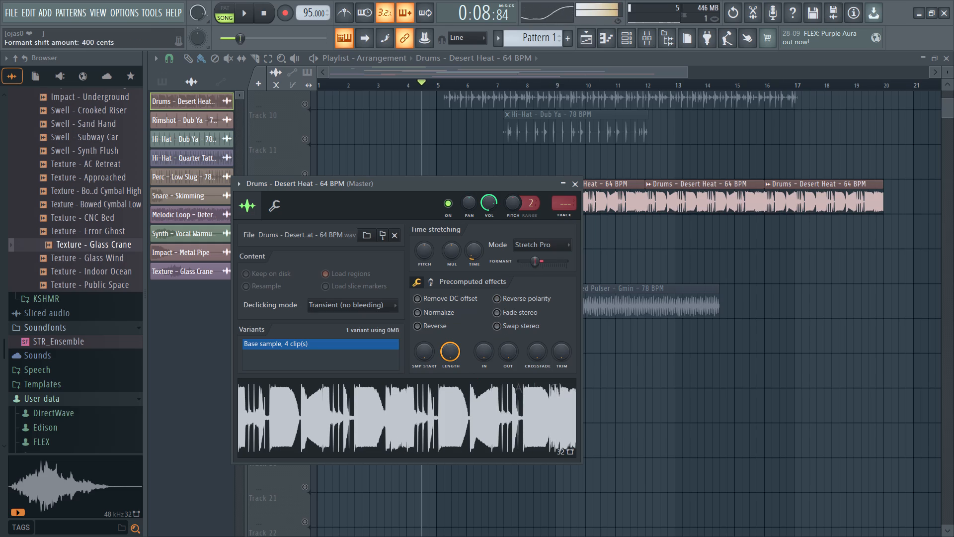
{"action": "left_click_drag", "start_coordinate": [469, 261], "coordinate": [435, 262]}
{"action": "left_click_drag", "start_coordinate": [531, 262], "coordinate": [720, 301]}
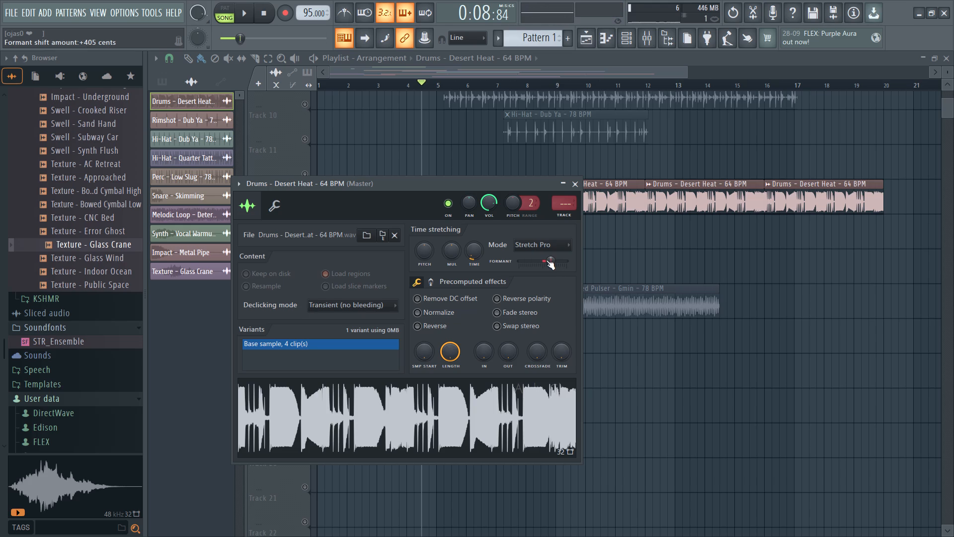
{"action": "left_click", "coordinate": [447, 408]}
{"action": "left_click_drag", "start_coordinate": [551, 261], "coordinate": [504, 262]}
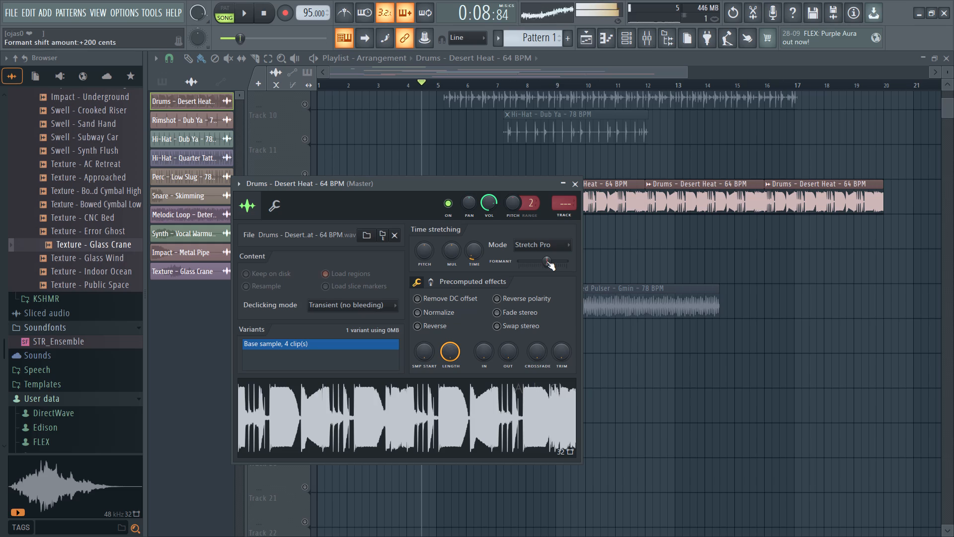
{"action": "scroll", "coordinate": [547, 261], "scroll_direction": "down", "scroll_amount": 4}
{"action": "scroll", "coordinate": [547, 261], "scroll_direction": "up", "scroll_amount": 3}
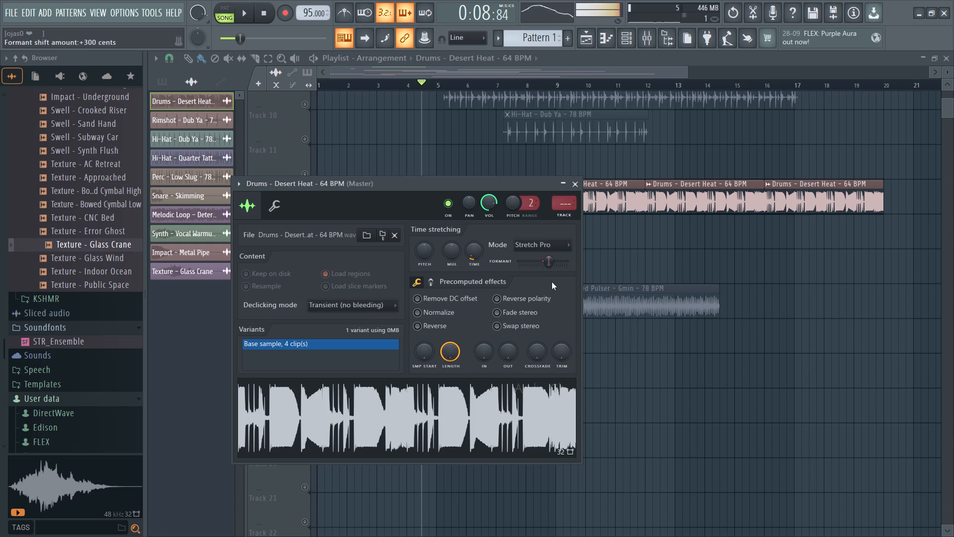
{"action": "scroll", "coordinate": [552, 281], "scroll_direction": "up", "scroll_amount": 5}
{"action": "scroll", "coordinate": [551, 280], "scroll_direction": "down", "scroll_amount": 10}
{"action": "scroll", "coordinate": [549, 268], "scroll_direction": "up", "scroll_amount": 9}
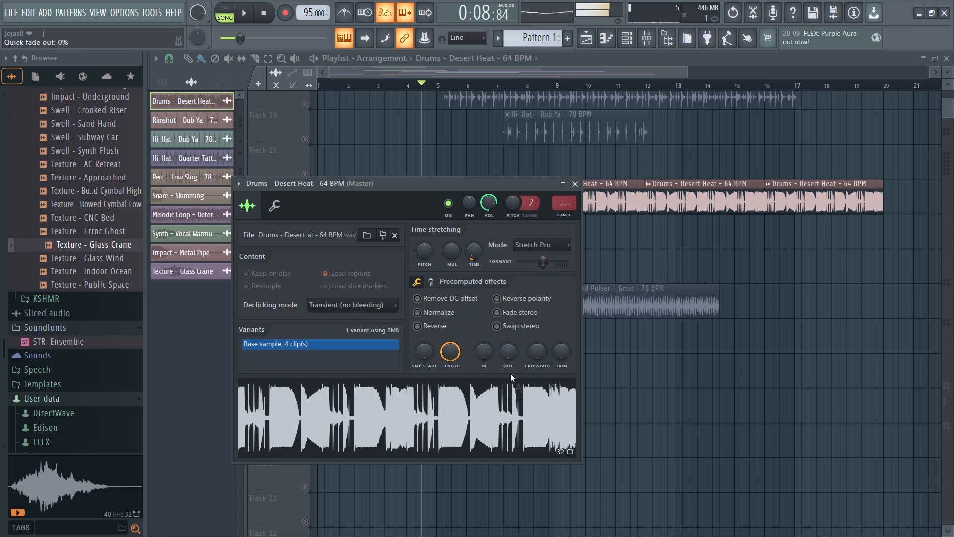
Preview the Desert Heat sample with its formant at preserve, and close its channel settings.
{"action": "left_click", "coordinate": [465, 406]}
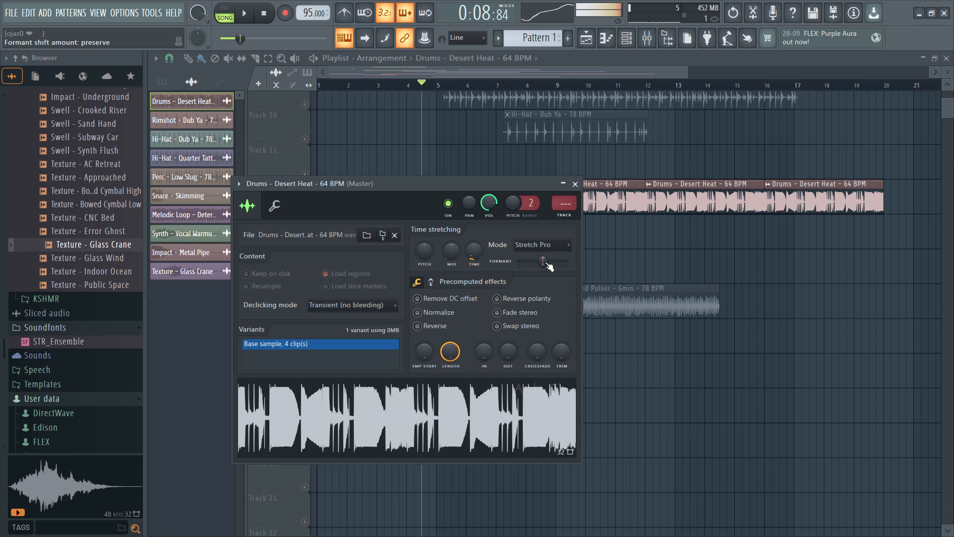
{"action": "left_click", "coordinate": [501, 398]}
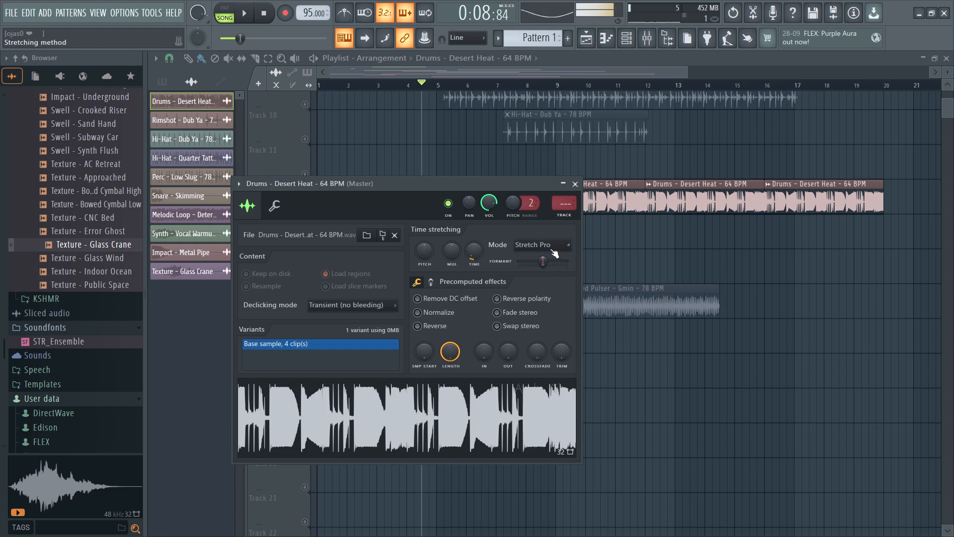
{"action": "left_click", "coordinate": [573, 188]}
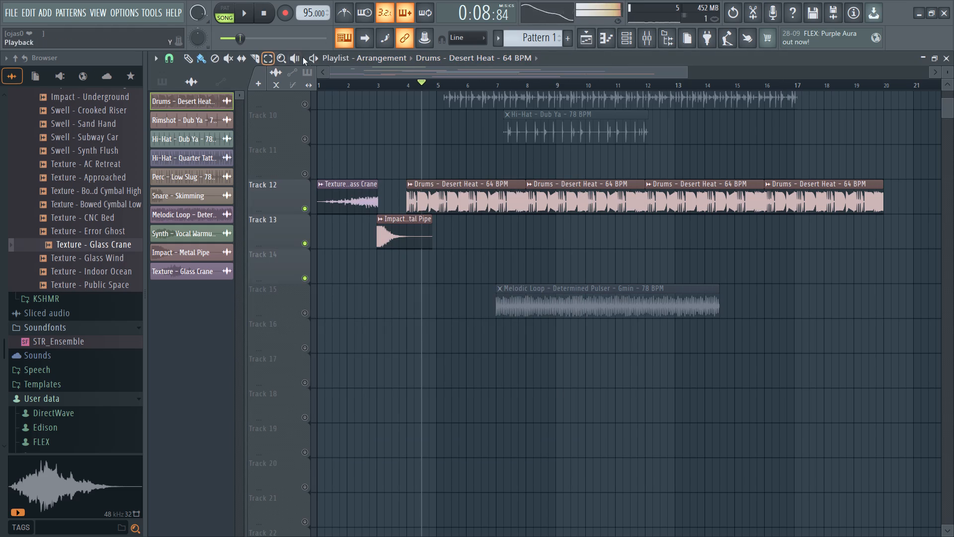
Play the Desert Heat loops in the Playlist arrangement up to about bar 7, and pause playback.
{"action": "left_click", "coordinate": [312, 57]}
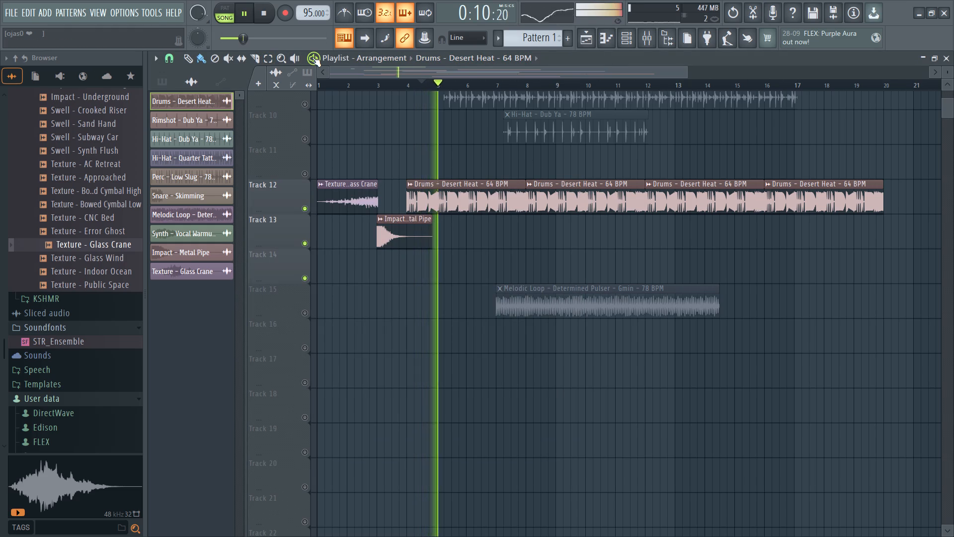
{"action": "left_click", "coordinate": [312, 57]}
{"action": "left_click", "coordinate": [312, 57]}
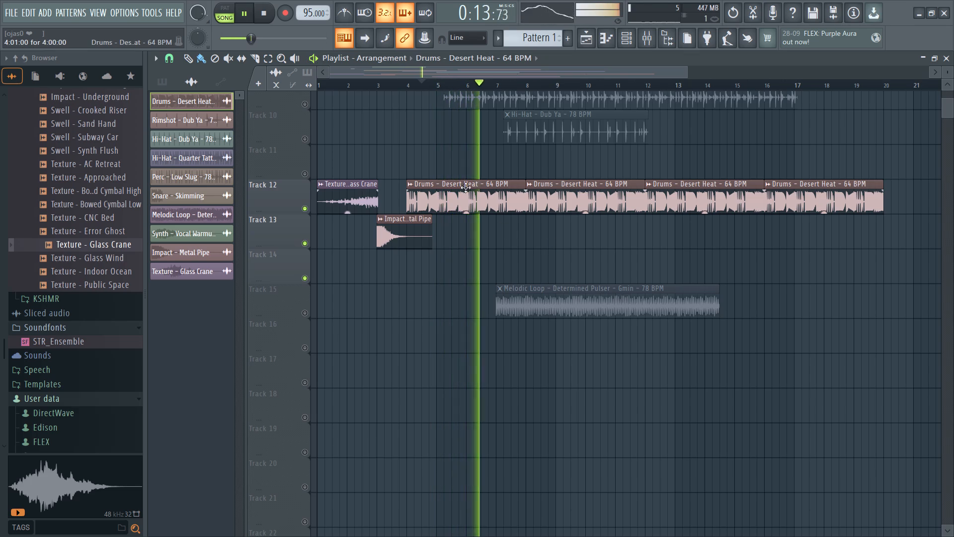
{"action": "left_click", "coordinate": [313, 55]}
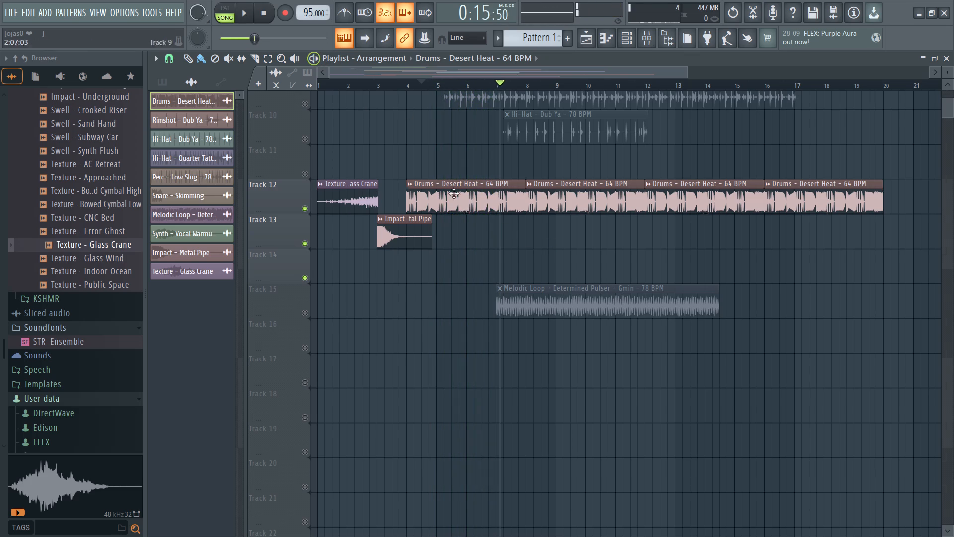
Reopen the Desert Heat clip's channel settings and preview the sample with its formant at +100, -500, +300 and +600 cents.
{"action": "double_click", "coordinate": [478, 209]}
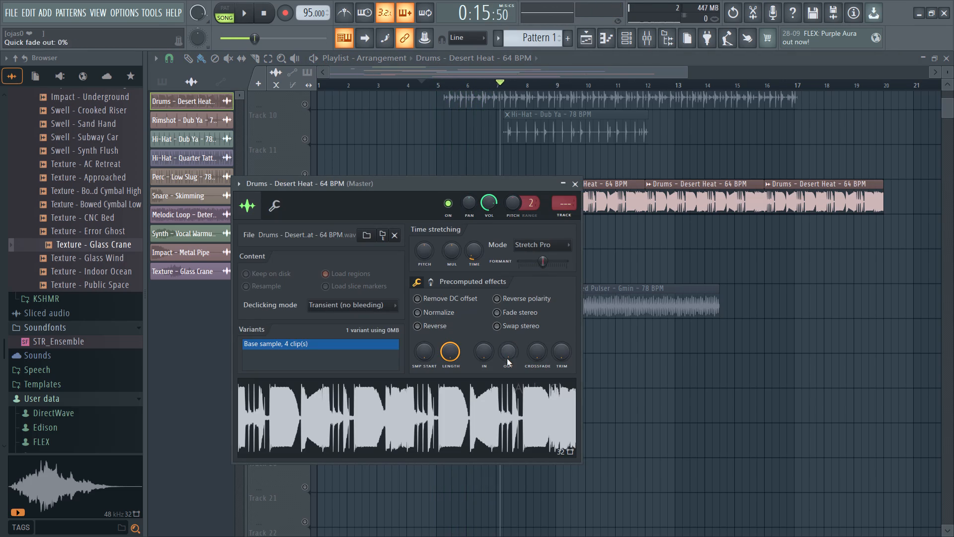
{"action": "left_click", "coordinate": [438, 408]}
{"action": "scroll", "coordinate": [551, 263], "scroll_direction": "down", "scroll_amount": 1}
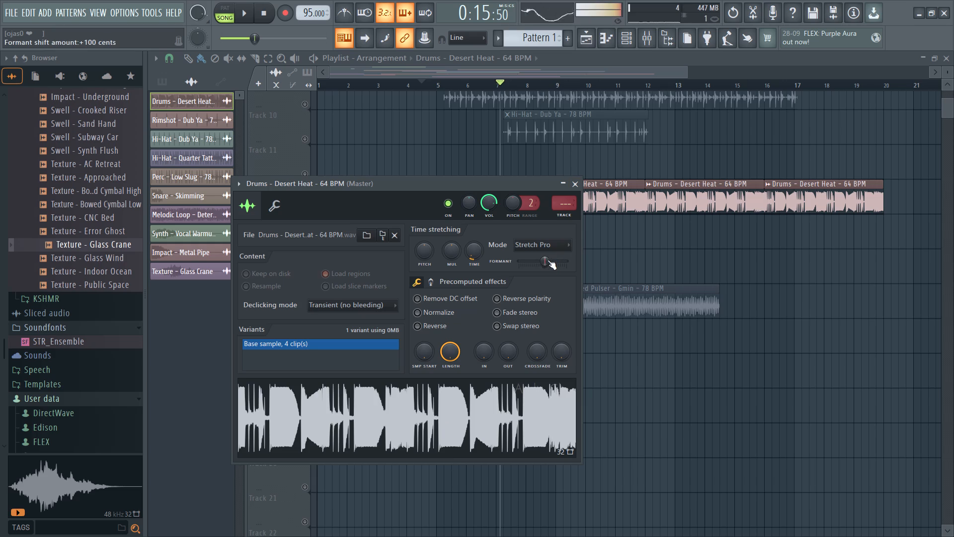
{"action": "scroll", "coordinate": [545, 258], "scroll_direction": "down", "scroll_amount": 5}
{"action": "scroll", "coordinate": [545, 258], "scroll_direction": "up", "scroll_amount": 11}
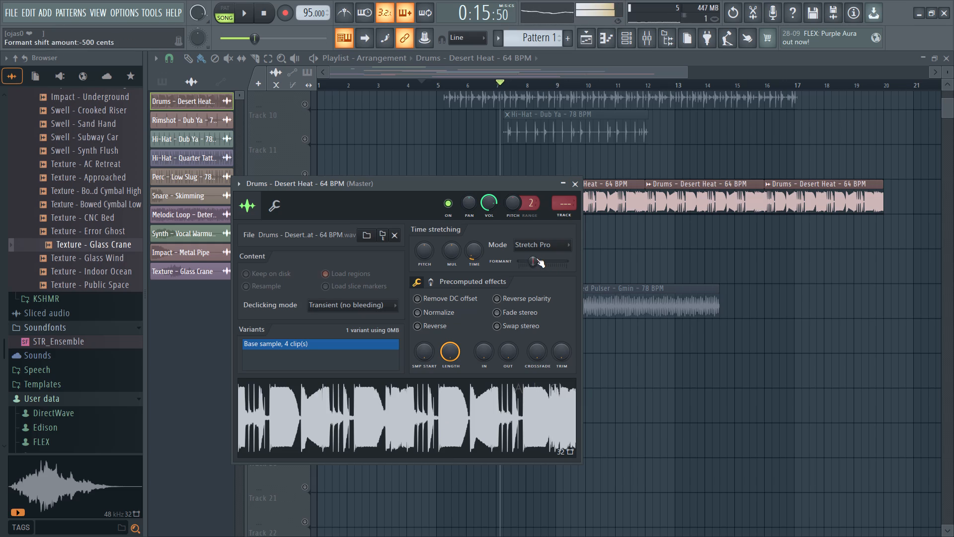
{"action": "scroll", "coordinate": [536, 258], "scroll_direction": "up", "scroll_amount": 6}
{"action": "scroll", "coordinate": [536, 258], "scroll_direction": "down", "scroll_amount": 14}
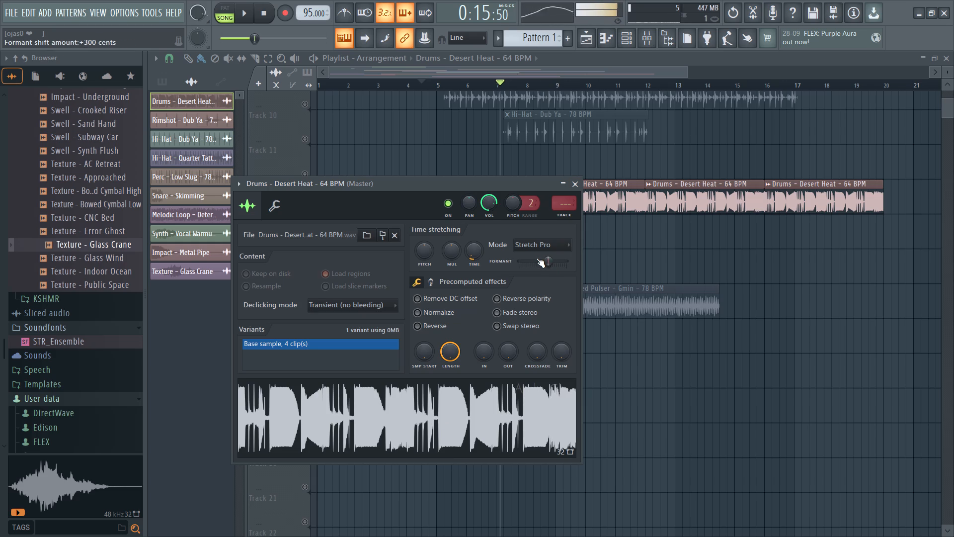
{"action": "scroll", "coordinate": [536, 258], "scroll_direction": "down", "scroll_amount": 3}
{"action": "scroll", "coordinate": [553, 262], "scroll_direction": "up", "scroll_amount": 2}
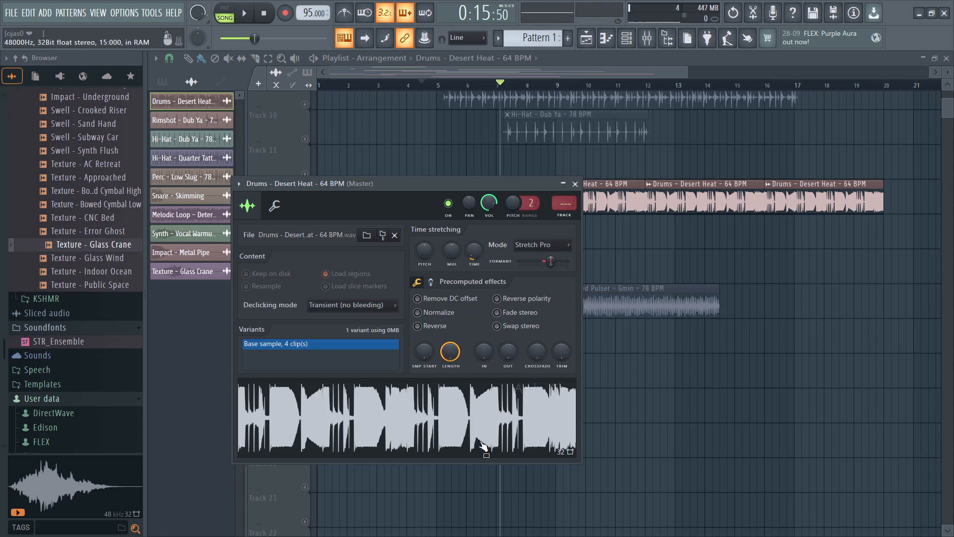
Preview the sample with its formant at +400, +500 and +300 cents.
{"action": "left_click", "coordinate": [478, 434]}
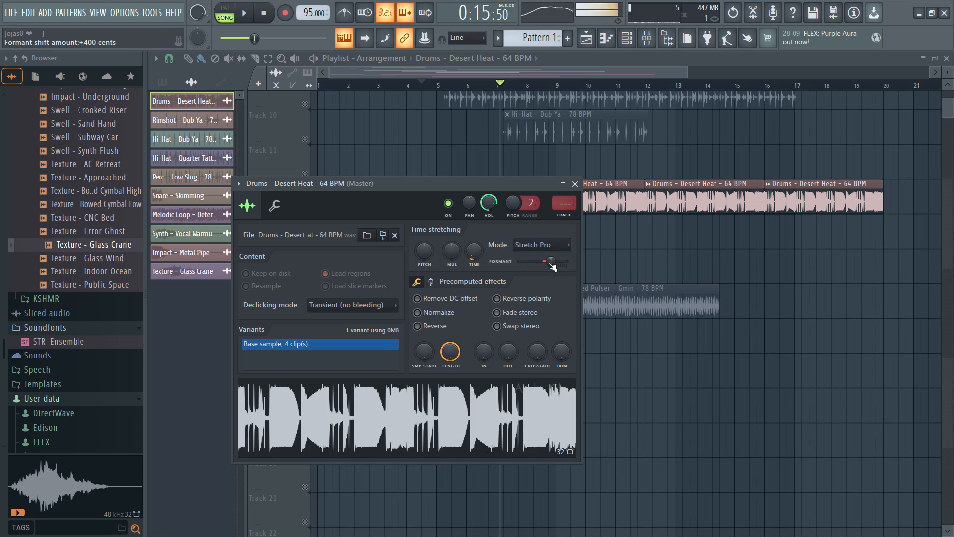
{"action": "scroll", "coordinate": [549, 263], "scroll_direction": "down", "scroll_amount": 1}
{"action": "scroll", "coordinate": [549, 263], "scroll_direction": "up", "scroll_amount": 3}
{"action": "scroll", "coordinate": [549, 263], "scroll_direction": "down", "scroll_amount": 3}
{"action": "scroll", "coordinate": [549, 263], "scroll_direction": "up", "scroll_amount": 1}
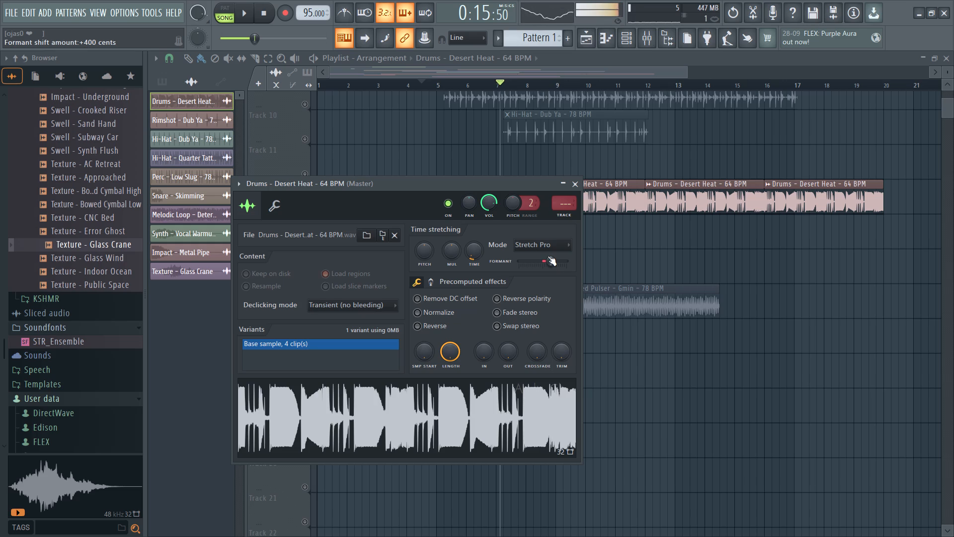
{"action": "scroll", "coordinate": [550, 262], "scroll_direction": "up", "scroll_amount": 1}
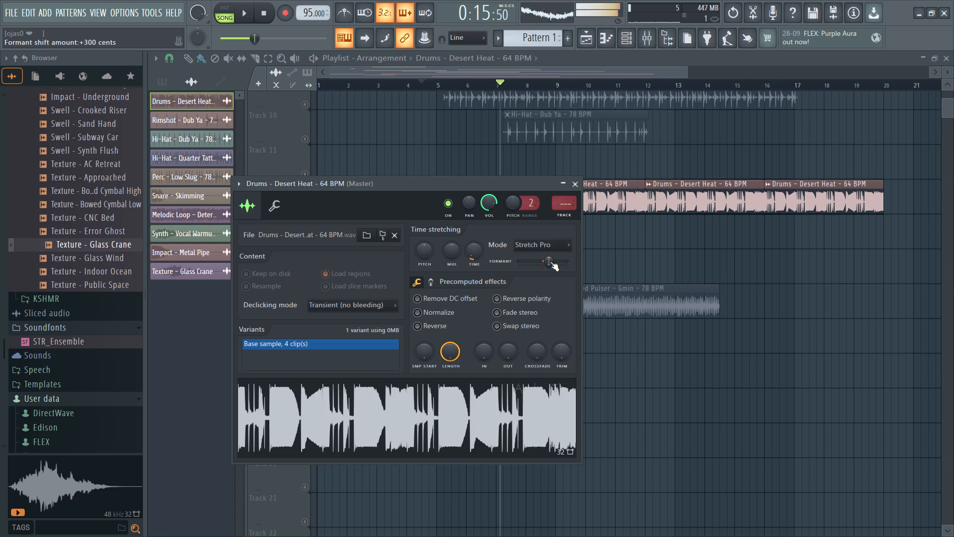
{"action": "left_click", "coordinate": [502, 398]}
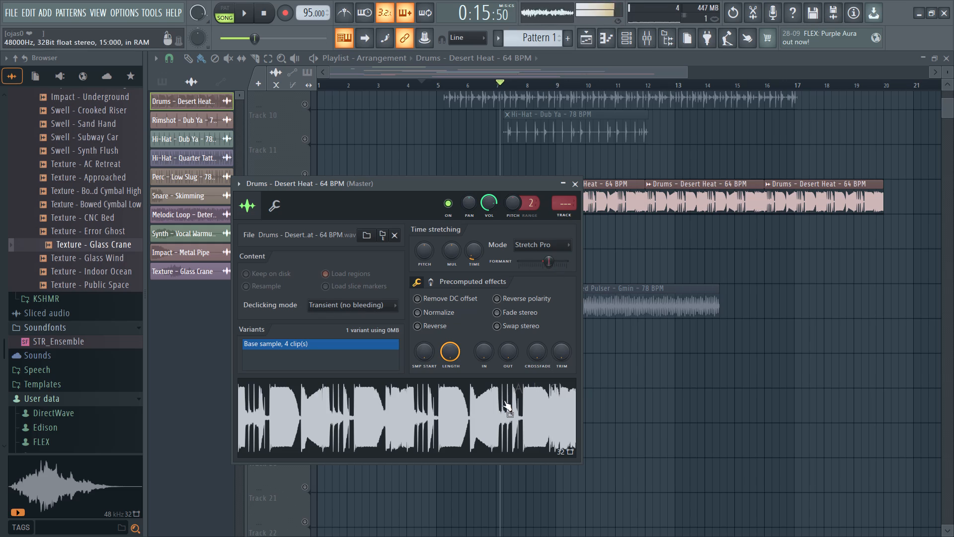
Raise the sample's formant shift to +400 and +1200 cents while it plays, and lower it to just above preserve.
{"action": "scroll", "coordinate": [550, 263], "scroll_direction": "down", "scroll_amount": 1}
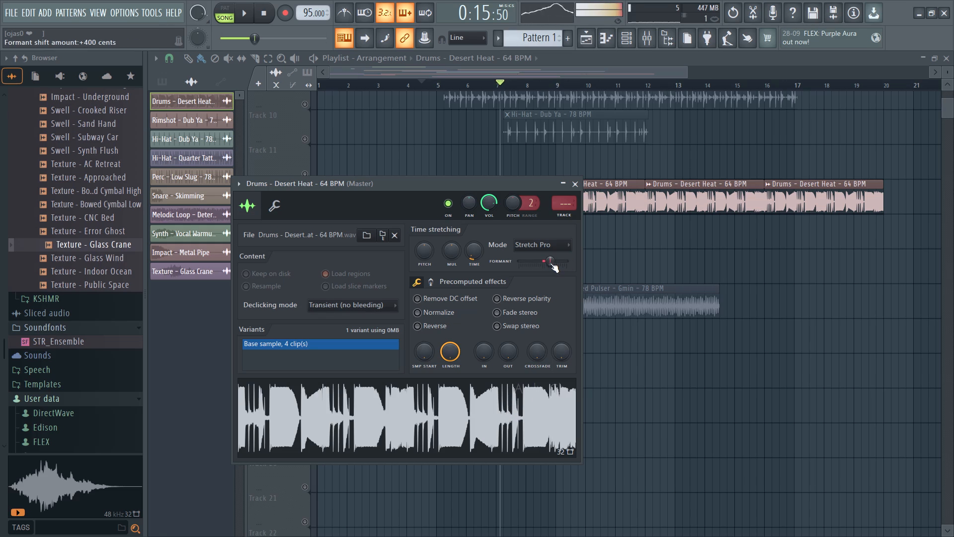
{"action": "scroll", "coordinate": [550, 263], "scroll_direction": "down", "scroll_amount": 8}
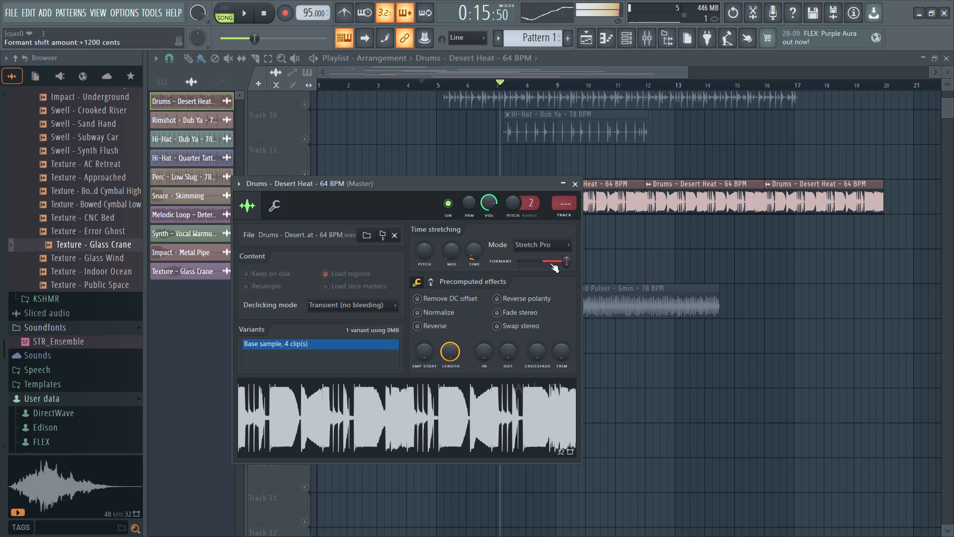
{"action": "scroll", "coordinate": [550, 263], "scroll_direction": "up", "scroll_amount": 11}
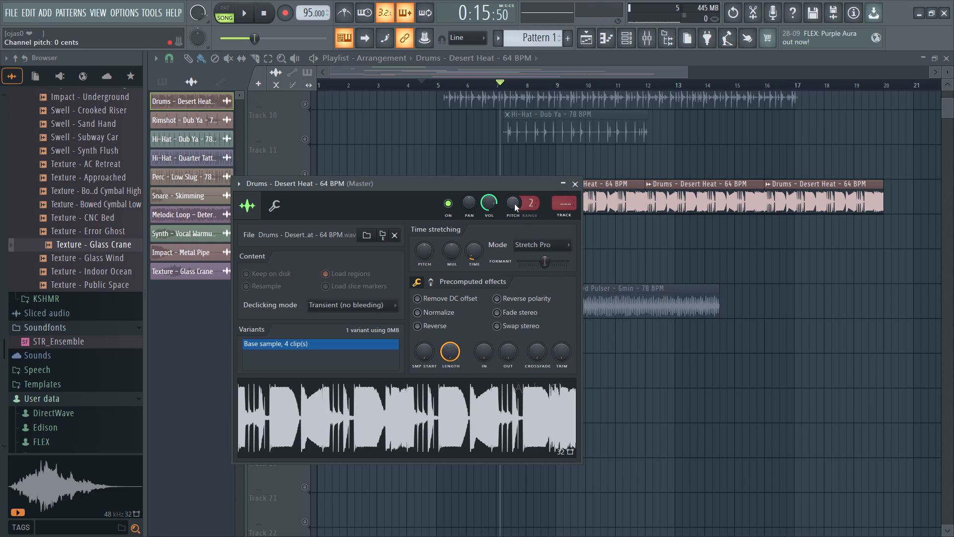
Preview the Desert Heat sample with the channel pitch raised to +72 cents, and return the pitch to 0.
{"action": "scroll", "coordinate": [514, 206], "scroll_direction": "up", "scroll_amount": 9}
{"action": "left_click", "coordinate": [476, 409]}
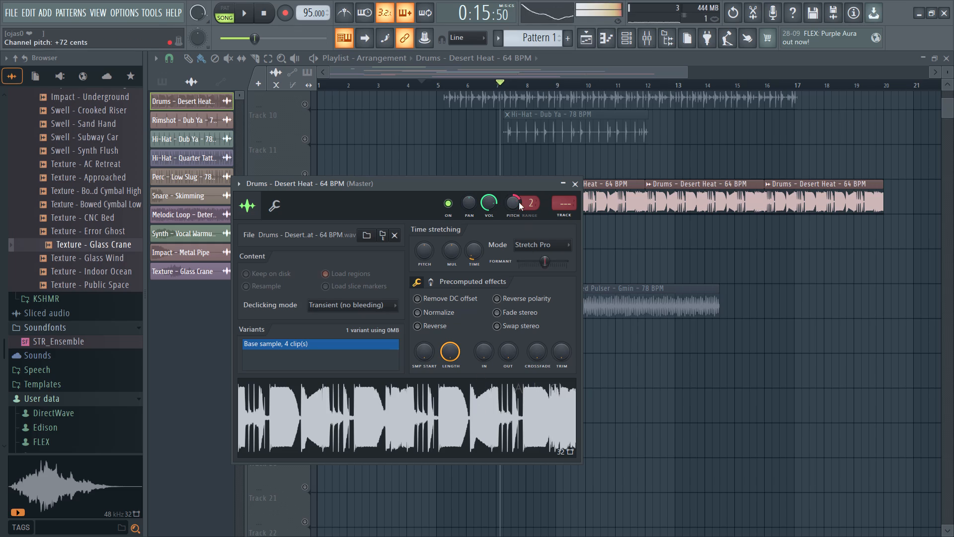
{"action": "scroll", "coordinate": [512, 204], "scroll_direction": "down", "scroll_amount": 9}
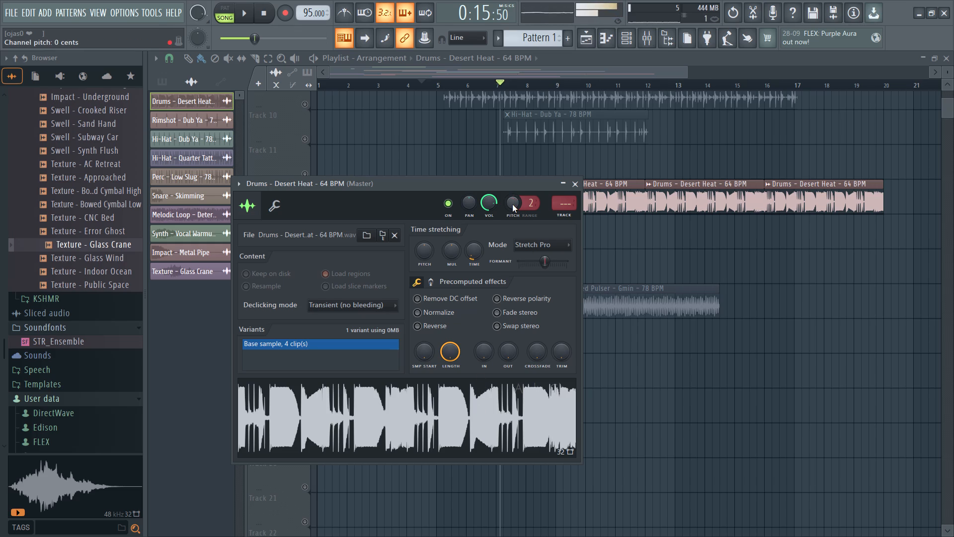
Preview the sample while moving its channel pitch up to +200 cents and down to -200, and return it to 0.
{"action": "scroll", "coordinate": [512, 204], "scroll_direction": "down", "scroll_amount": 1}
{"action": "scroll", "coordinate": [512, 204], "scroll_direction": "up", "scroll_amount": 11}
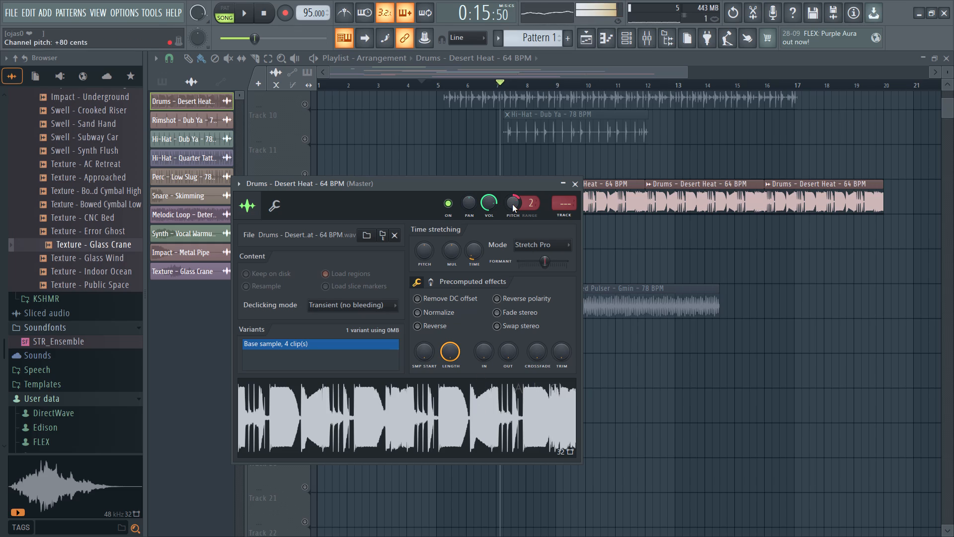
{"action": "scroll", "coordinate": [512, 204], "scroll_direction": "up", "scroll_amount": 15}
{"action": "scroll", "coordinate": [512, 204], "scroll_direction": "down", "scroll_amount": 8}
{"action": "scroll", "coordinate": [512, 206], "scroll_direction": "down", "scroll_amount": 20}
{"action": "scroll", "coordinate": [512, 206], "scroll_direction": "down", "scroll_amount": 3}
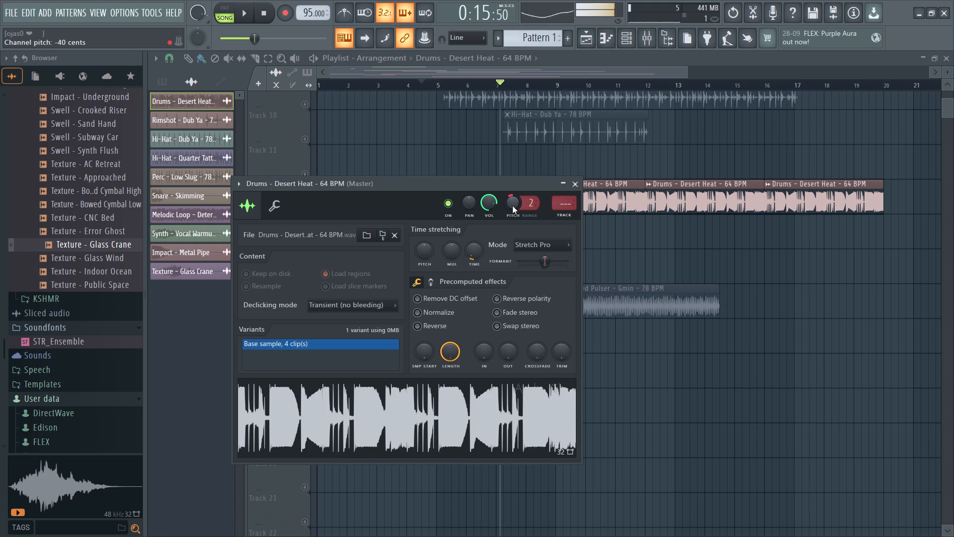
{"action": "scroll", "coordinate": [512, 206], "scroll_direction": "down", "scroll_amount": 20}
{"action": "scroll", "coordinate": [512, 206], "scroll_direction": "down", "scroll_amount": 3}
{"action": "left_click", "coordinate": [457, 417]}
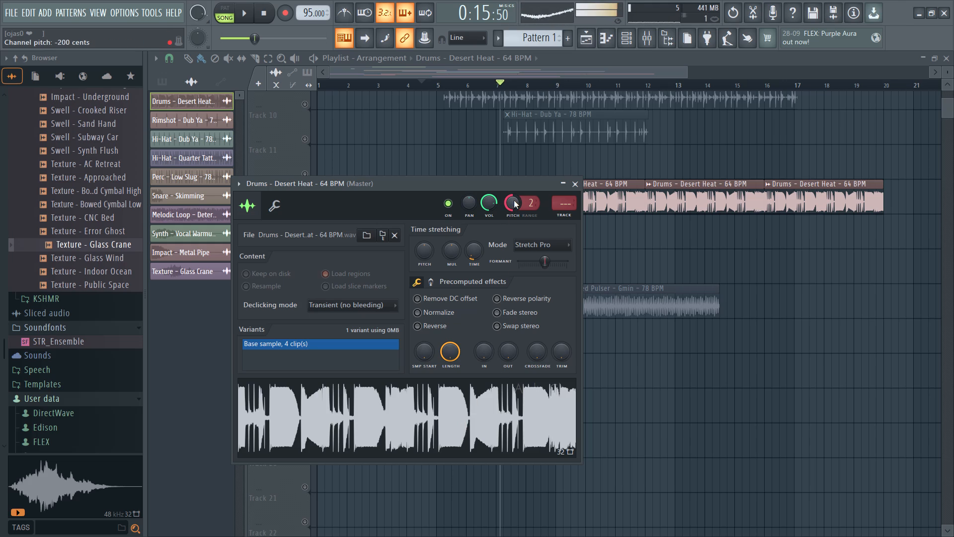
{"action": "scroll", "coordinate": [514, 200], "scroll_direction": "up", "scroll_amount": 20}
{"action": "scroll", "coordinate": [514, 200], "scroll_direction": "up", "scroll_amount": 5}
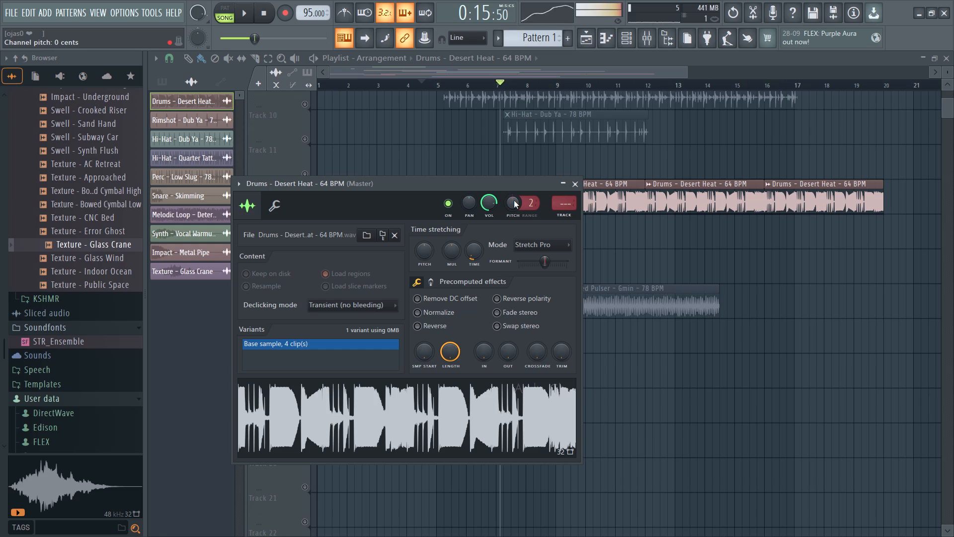
Preview the Desert Heat sample while shifting its formant down to -700 cents and back up to +300 cents.
{"action": "scroll", "coordinate": [514, 200], "scroll_direction": "up", "scroll_amount": 1}
{"action": "scroll", "coordinate": [515, 201], "scroll_direction": "down", "scroll_amount": 1}
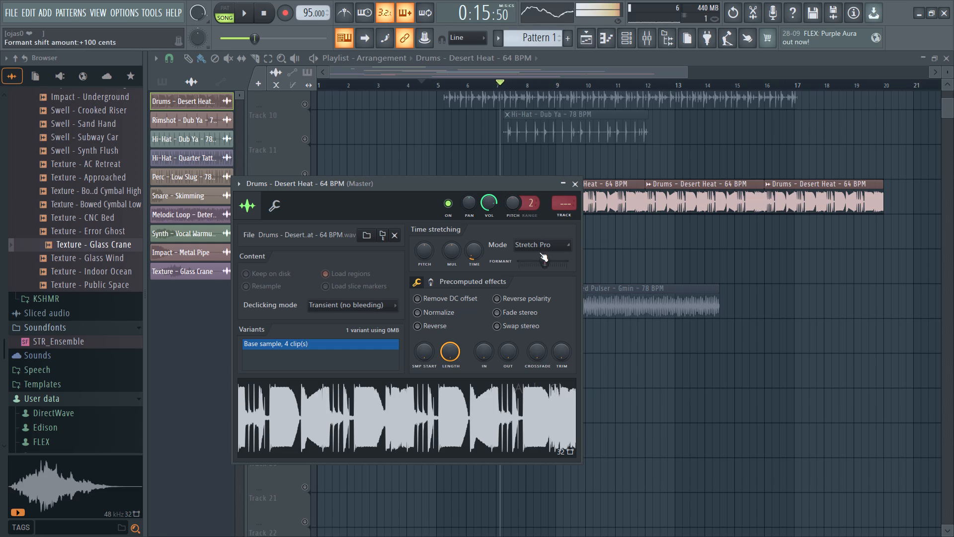
{"action": "left_click", "coordinate": [504, 406]}
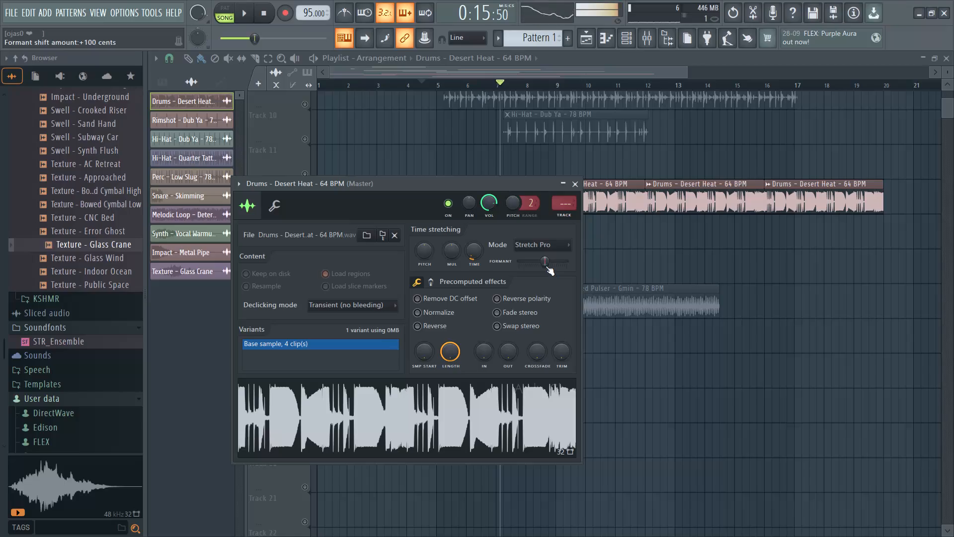
{"action": "scroll", "coordinate": [546, 266], "scroll_direction": "up", "scroll_amount": 8}
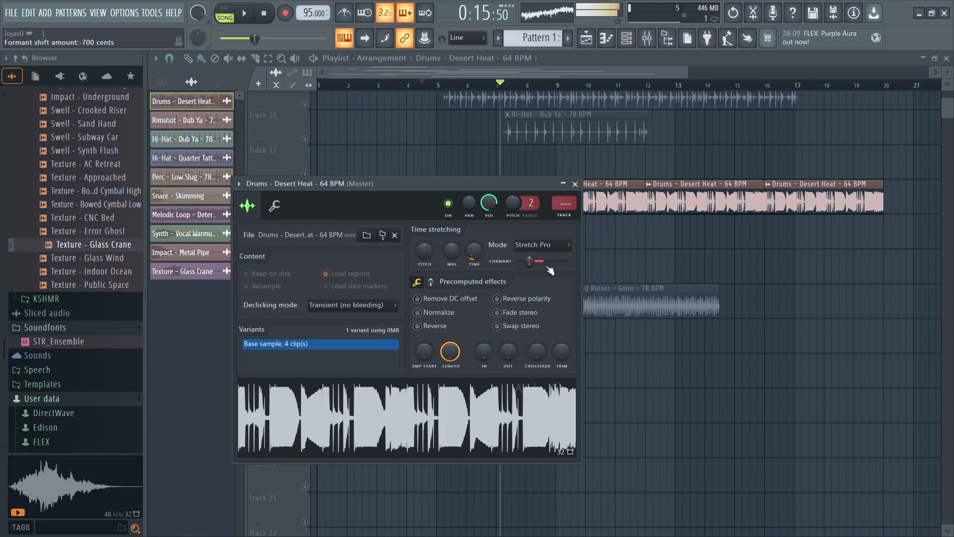
{"action": "scroll", "coordinate": [546, 266], "scroll_direction": "down", "scroll_amount": 10}
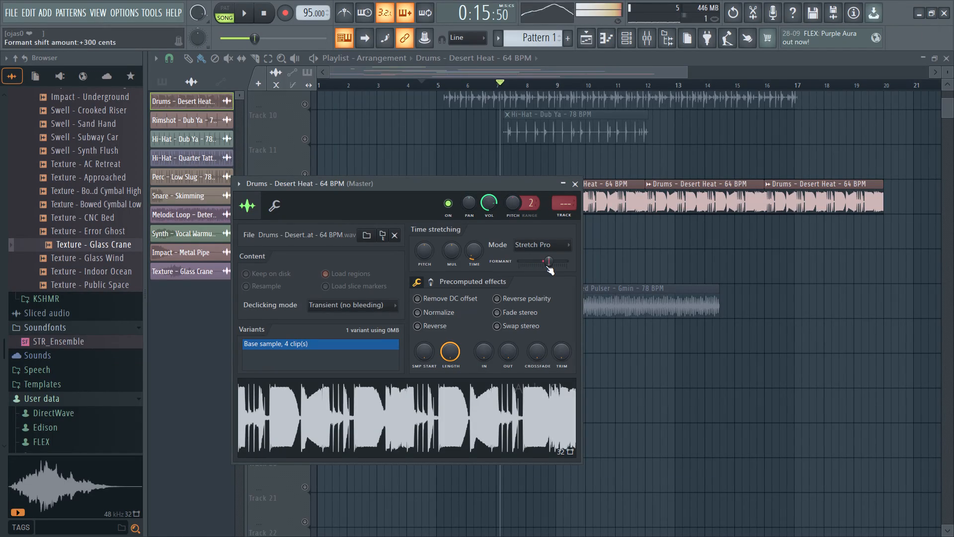
{"action": "scroll", "coordinate": [546, 266], "scroll_direction": "down", "scroll_amount": 3}
{"action": "scroll", "coordinate": [553, 263], "scroll_direction": "up", "scroll_amount": 3}
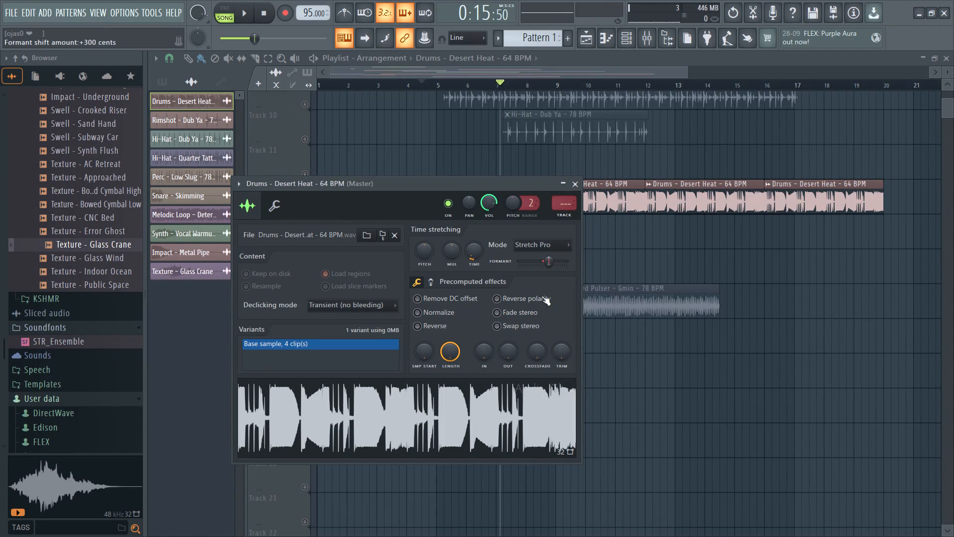
Preview the sample while raising its formant shift to +400 cents and lowering it to +100, and close the sample settings.
{"action": "left_click", "coordinate": [440, 425]}
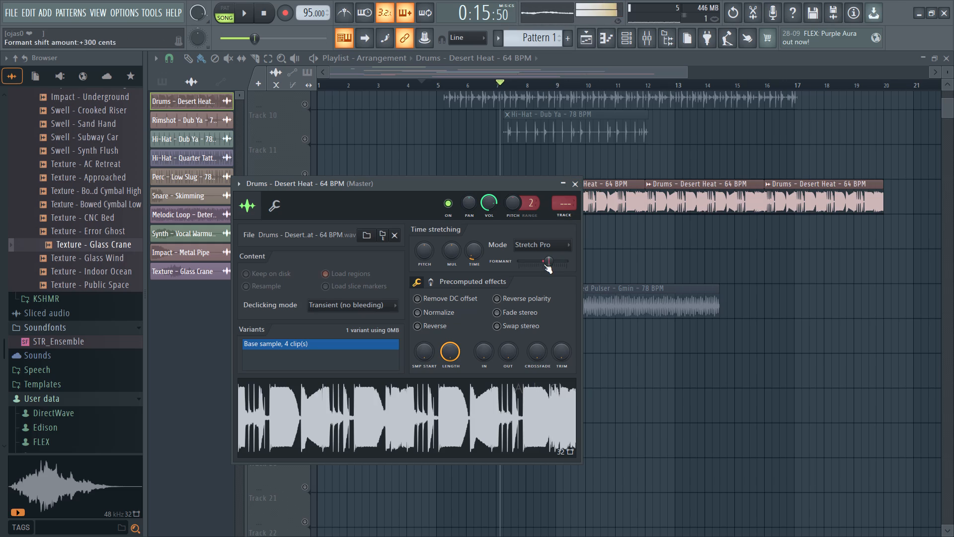
{"action": "scroll", "coordinate": [544, 264], "scroll_direction": "down", "scroll_amount": 1}
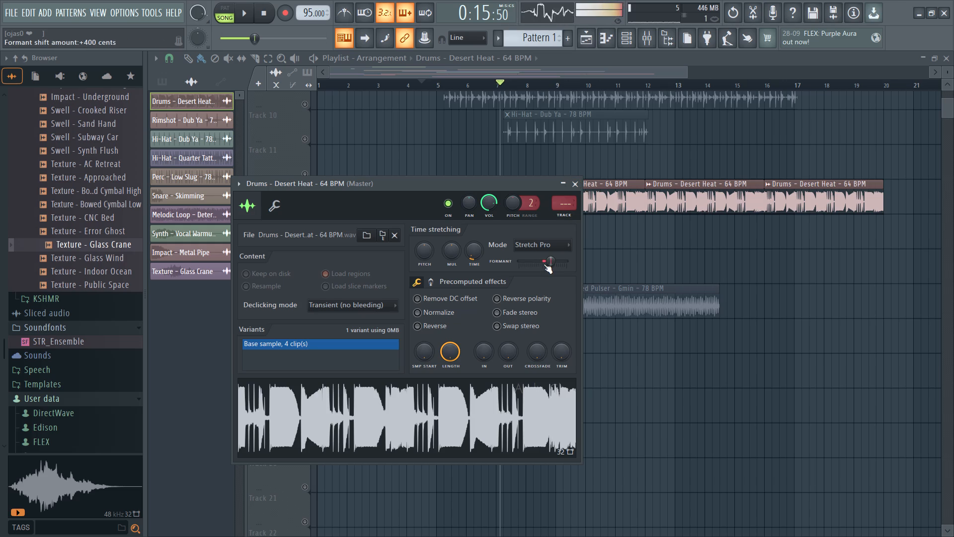
{"action": "scroll", "coordinate": [544, 264], "scroll_direction": "up", "scroll_amount": 3}
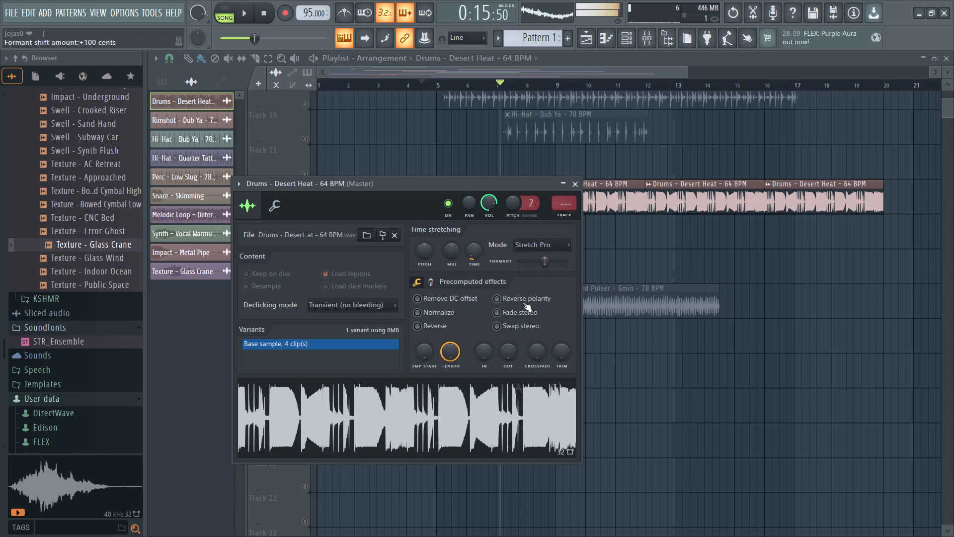
{"action": "left_click", "coordinate": [387, 412]}
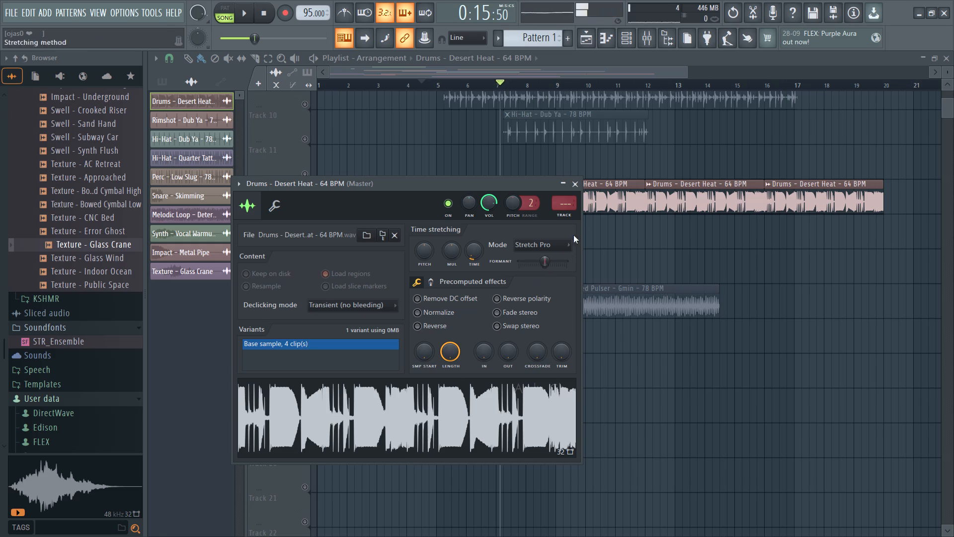
{"action": "left_click", "coordinate": [579, 186]}
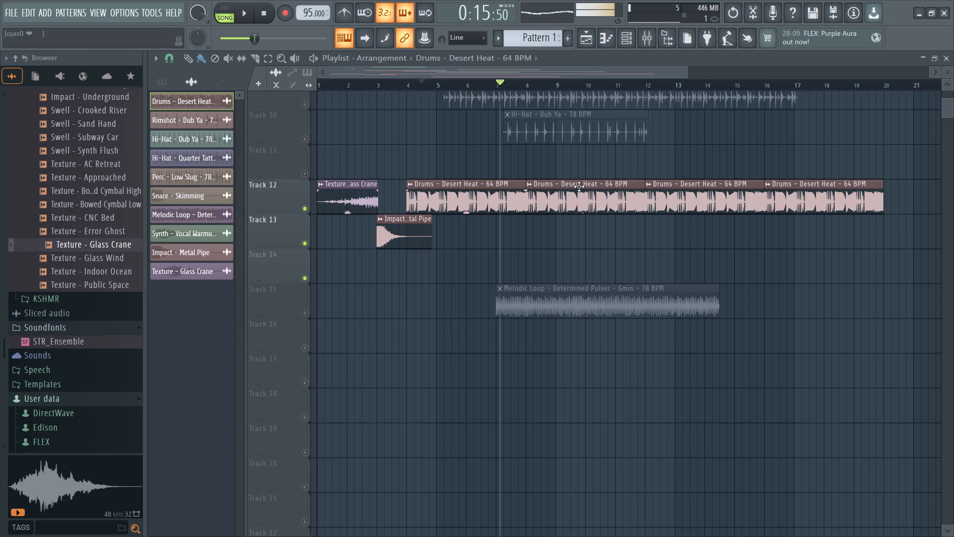
Play the arrangement and replay it from bar 1 to hear the texture, metal pipe impact and Desert Heat drums together.
{"action": "left_click", "coordinate": [312, 58]}
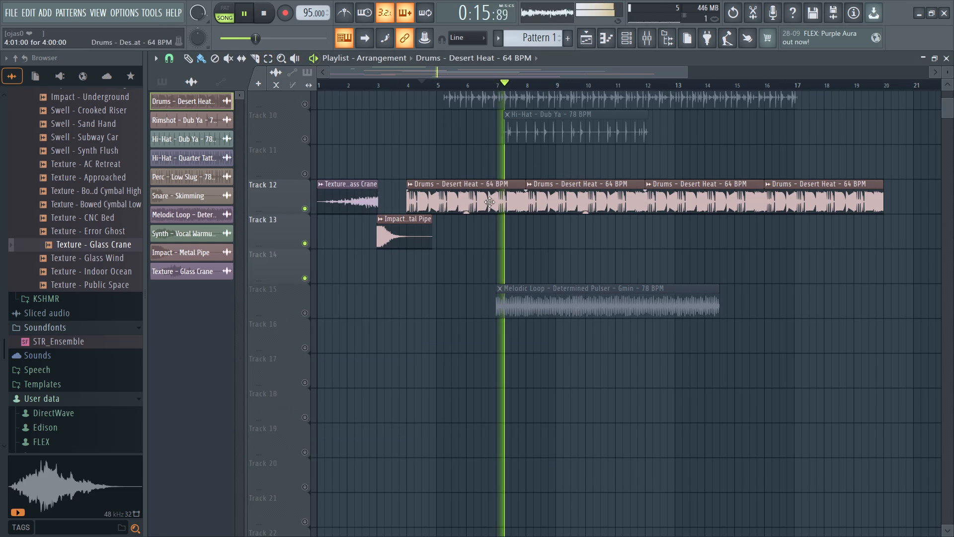
{"action": "left_click_drag", "start_coordinate": [521, 85], "coordinate": [360, 92]}
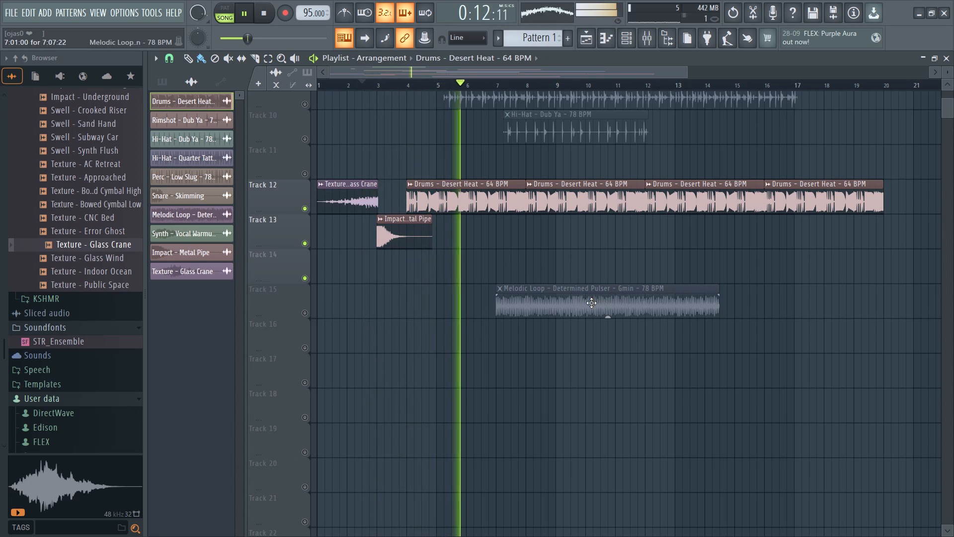
{"action": "left_click_drag", "start_coordinate": [449, 86], "coordinate": [301, 88]}
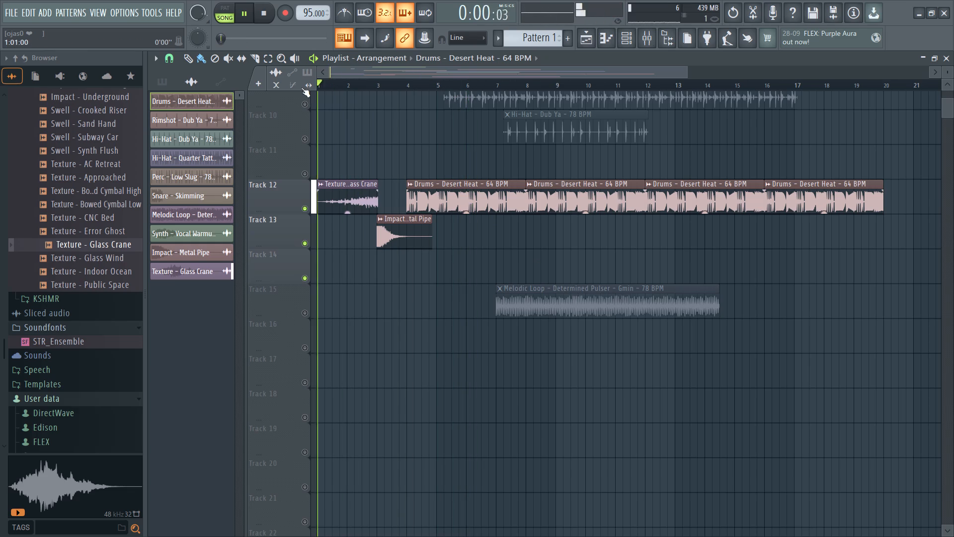
{"action": "left_click_drag", "start_coordinate": [301, 88], "coordinate": [285, 88]}
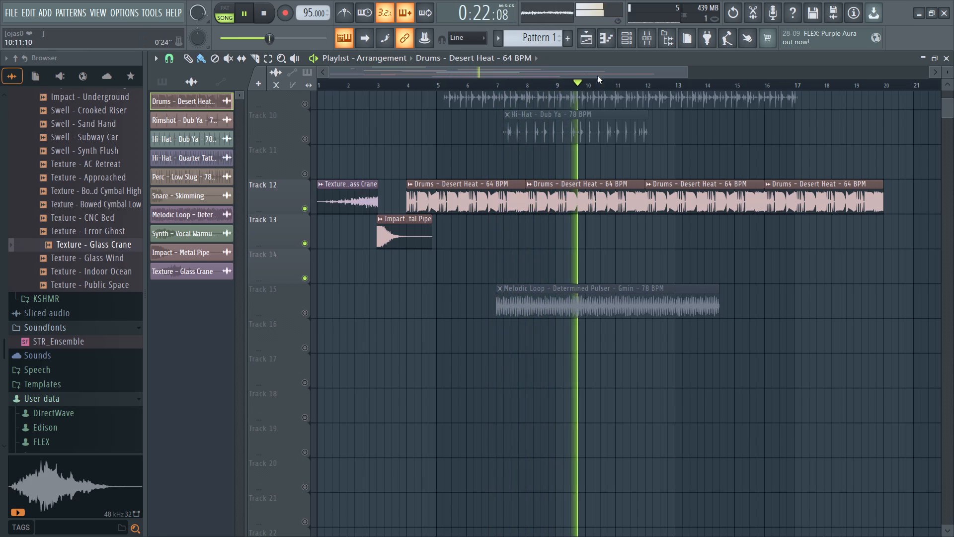
{"action": "left_click_drag", "start_coordinate": [578, 85], "coordinate": [136, 85]}
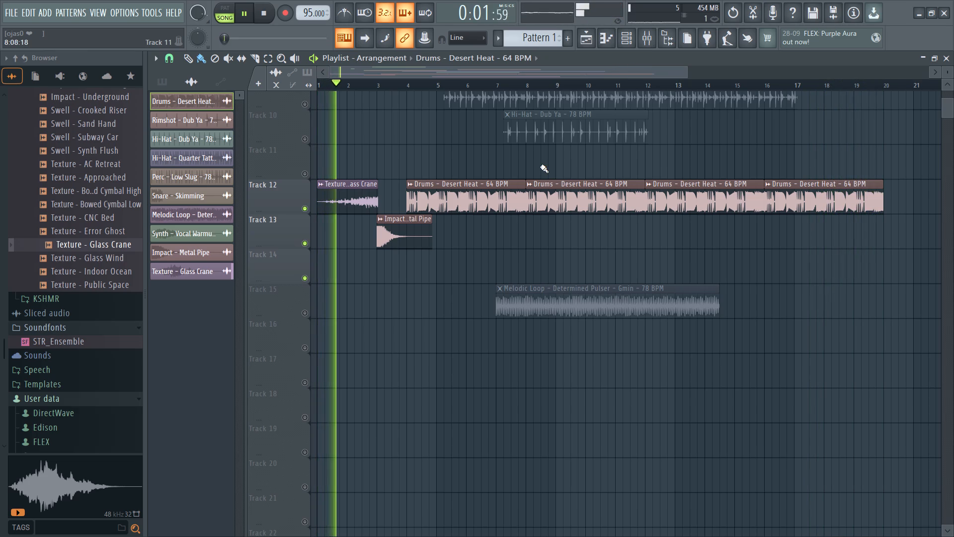
Move the muted Determined Pulser melodic loop to start at bar 5 on Track 15, and unmute that track.
{"action": "left_click", "coordinate": [576, 309]}
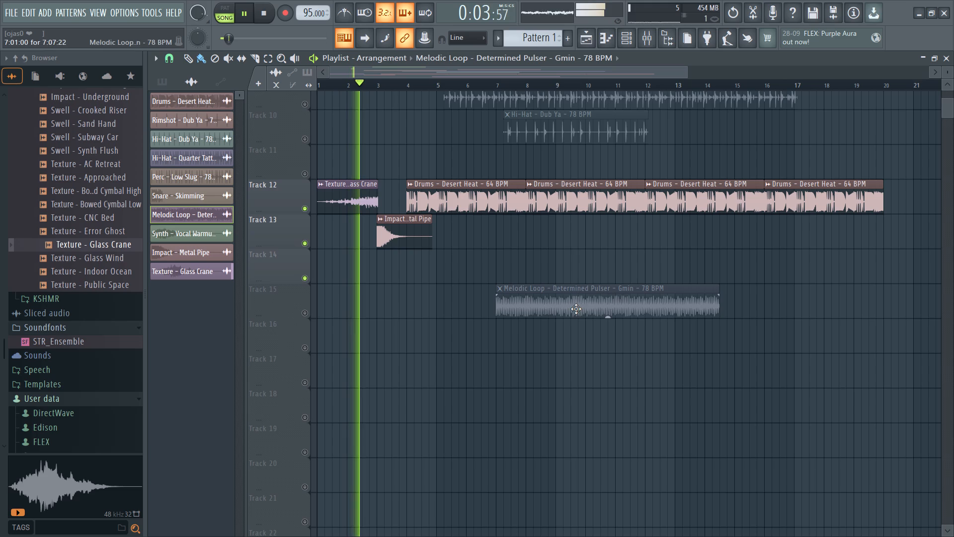
{"action": "left_click", "coordinate": [311, 61]}
{"action": "left_click", "coordinate": [549, 303]}
{"action": "left_click_drag", "start_coordinate": [546, 303], "coordinate": [488, 291]}
{"action": "left_click", "coordinate": [303, 313]}
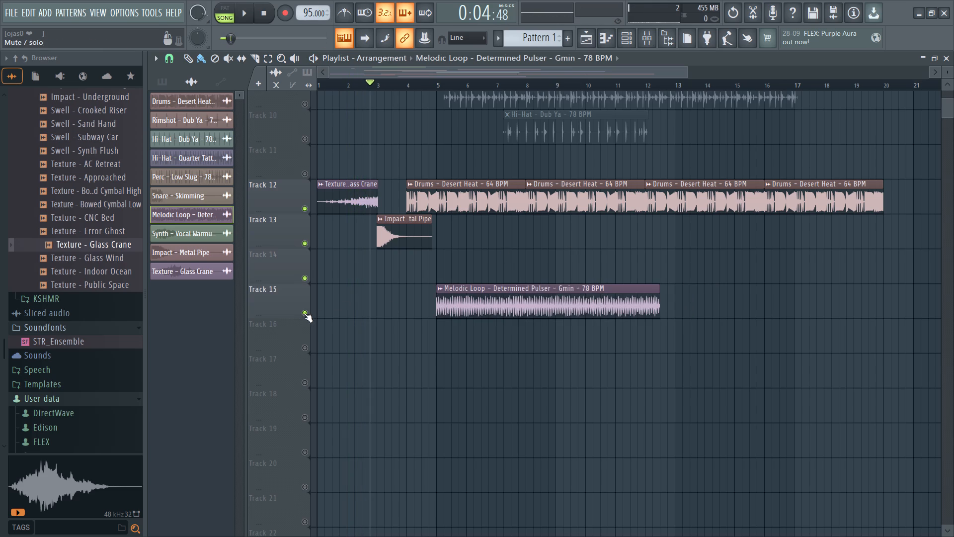
Stretch the melodic loop during playback so that it ends at bar 13, and replay the arrangement from bar 1.
{"action": "left_click_drag", "start_coordinate": [363, 78], "coordinate": [292, 87]}
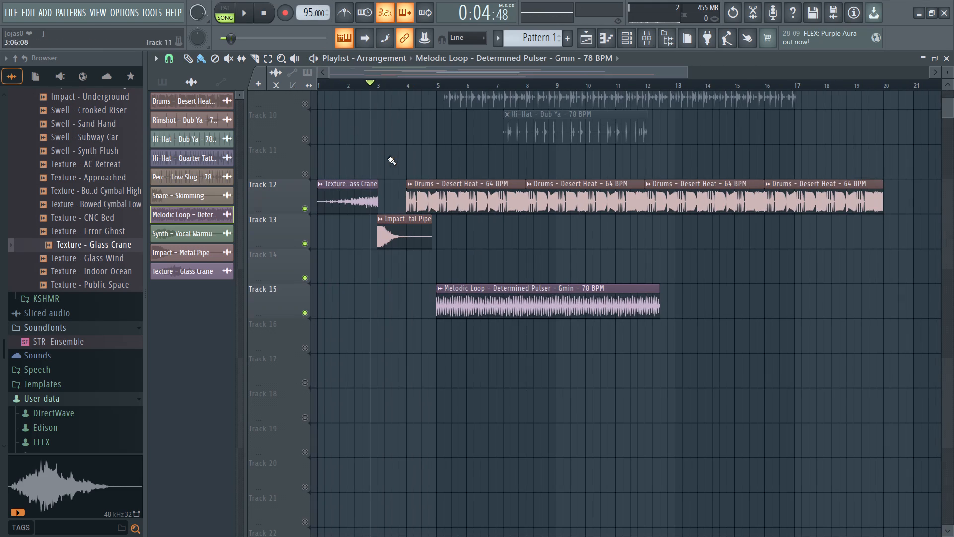
{"action": "left_click_drag", "start_coordinate": [369, 85], "coordinate": [427, 94]}
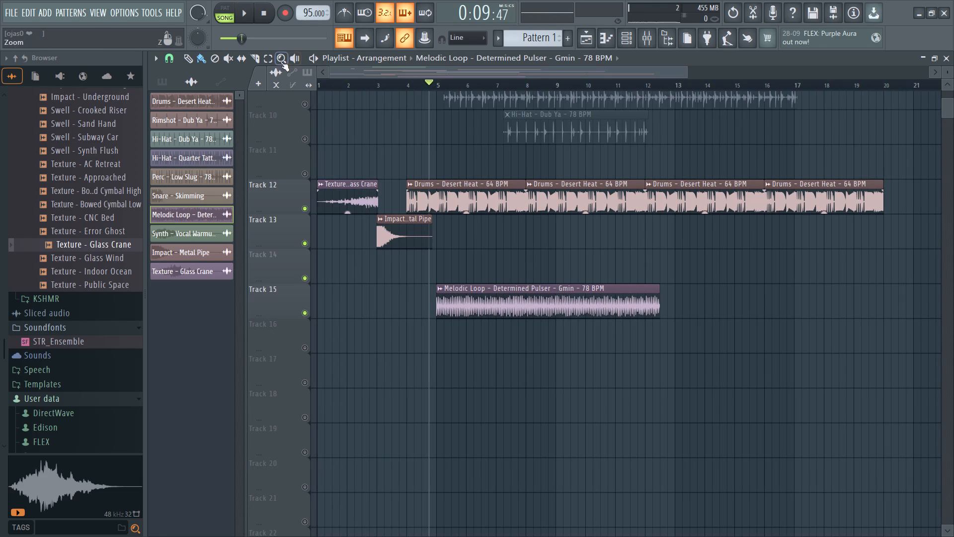
{"action": "left_click", "coordinate": [313, 57]}
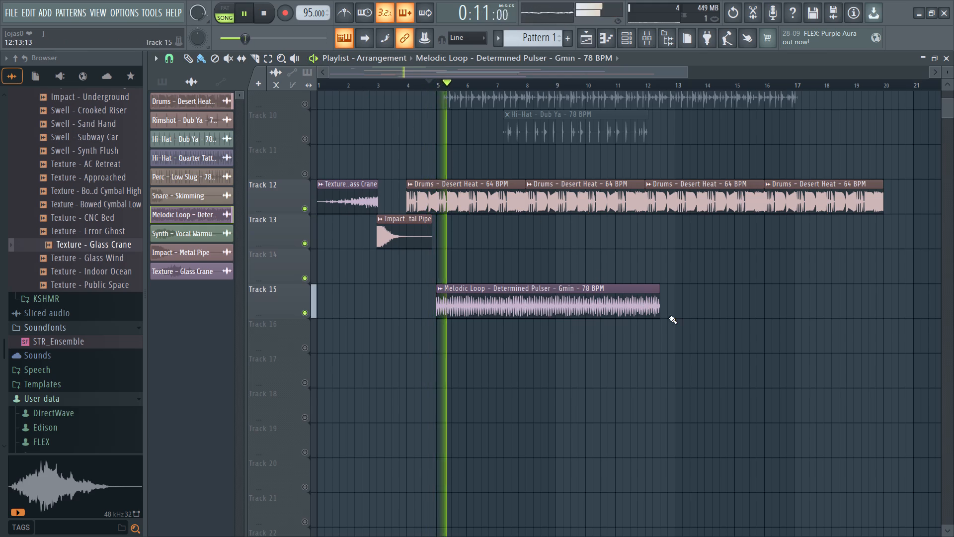
{"action": "left_click_drag", "start_coordinate": [658, 312], "coordinate": [808, 312]}
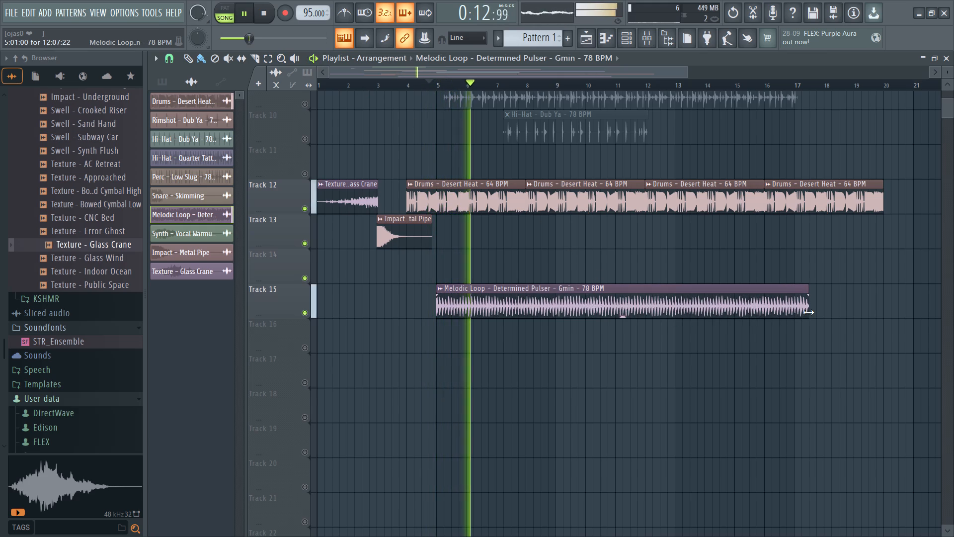
{"action": "left_click_drag", "start_coordinate": [807, 312], "coordinate": [729, 319]}
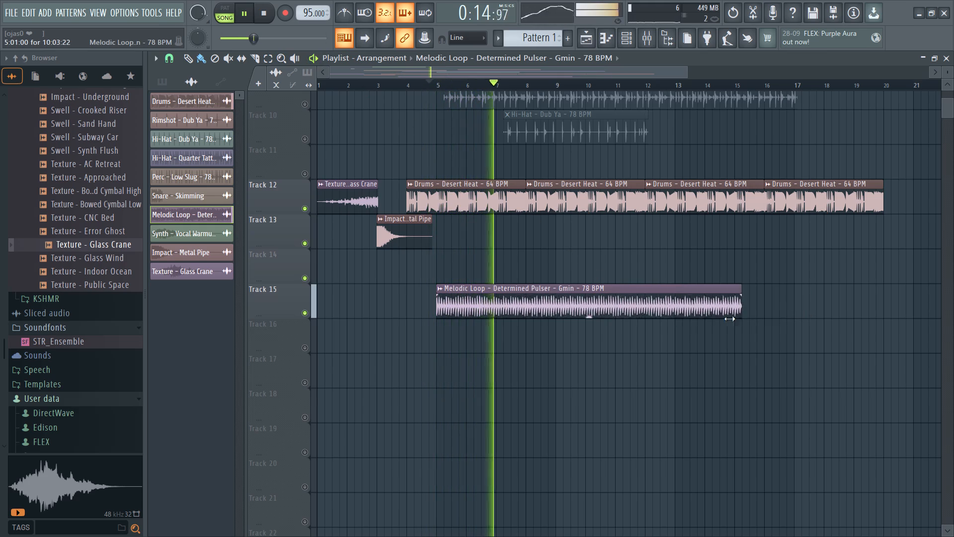
{"action": "left_click_drag", "start_coordinate": [729, 319], "coordinate": [679, 320]}
{"action": "left_click", "coordinate": [679, 320]}
{"action": "right_click", "coordinate": [703, 331]}
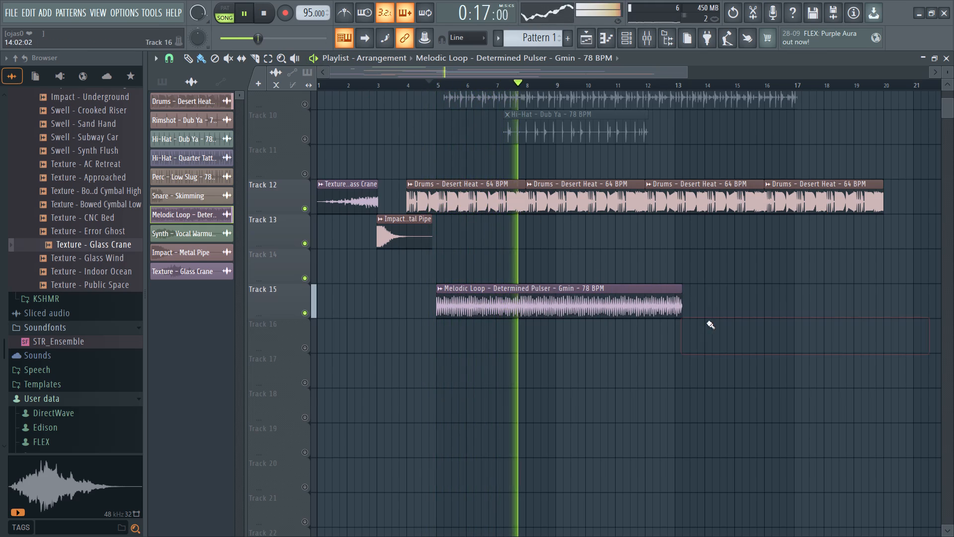
{"action": "left_click_drag", "start_coordinate": [681, 314], "coordinate": [672, 313]}
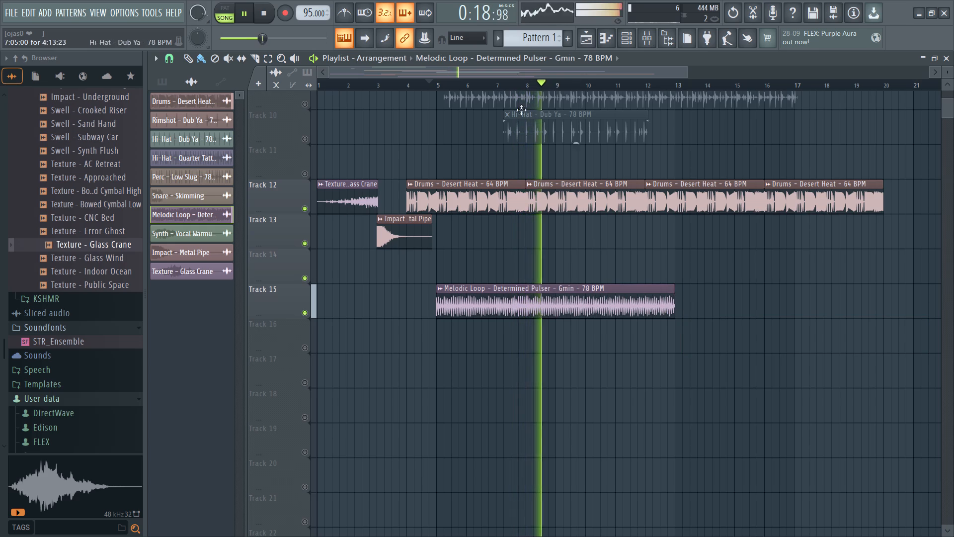
{"action": "left_click_drag", "start_coordinate": [540, 84], "coordinate": [314, 94]}
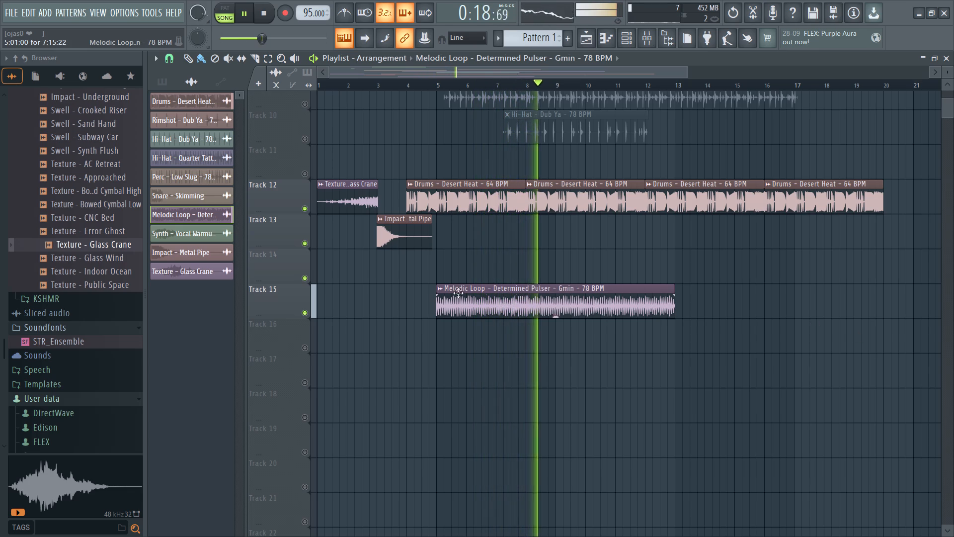
Set the Determined Pulser melodic loop's stretching mode to Stretch Pro, and replay the arrangement from about bar 4.5.
{"action": "double_click", "coordinate": [503, 305]}
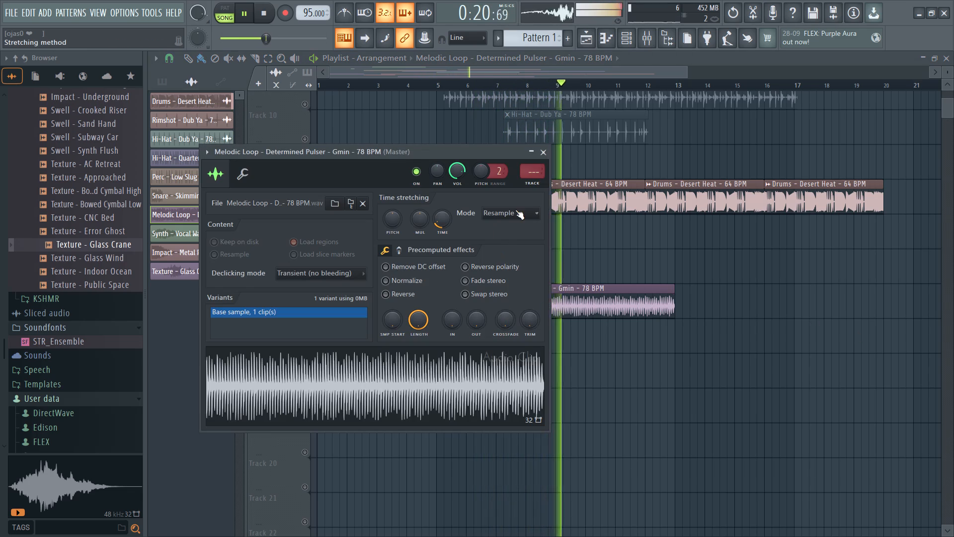
{"action": "left_click", "coordinate": [515, 210]}
{"action": "left_click", "coordinate": [506, 255]}
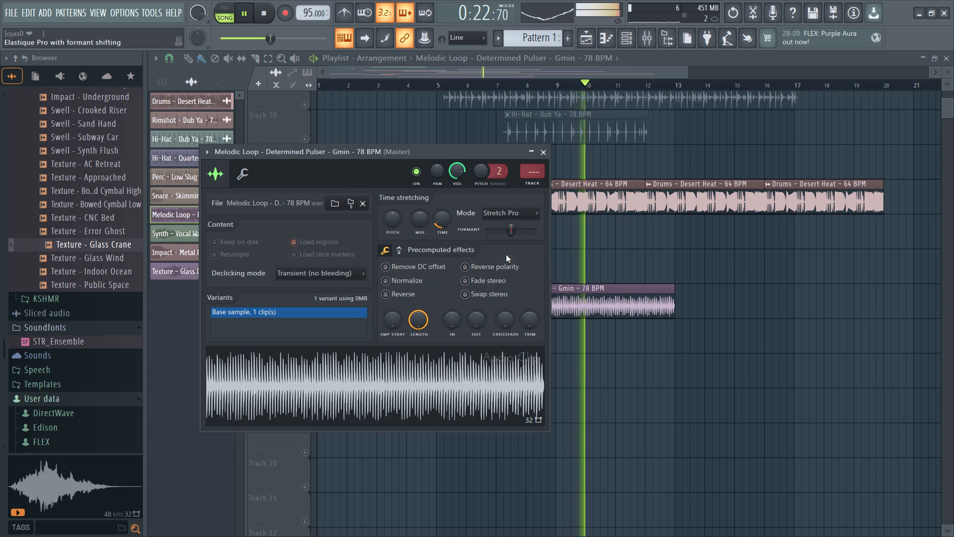
{"action": "left_click", "coordinate": [579, 86]}
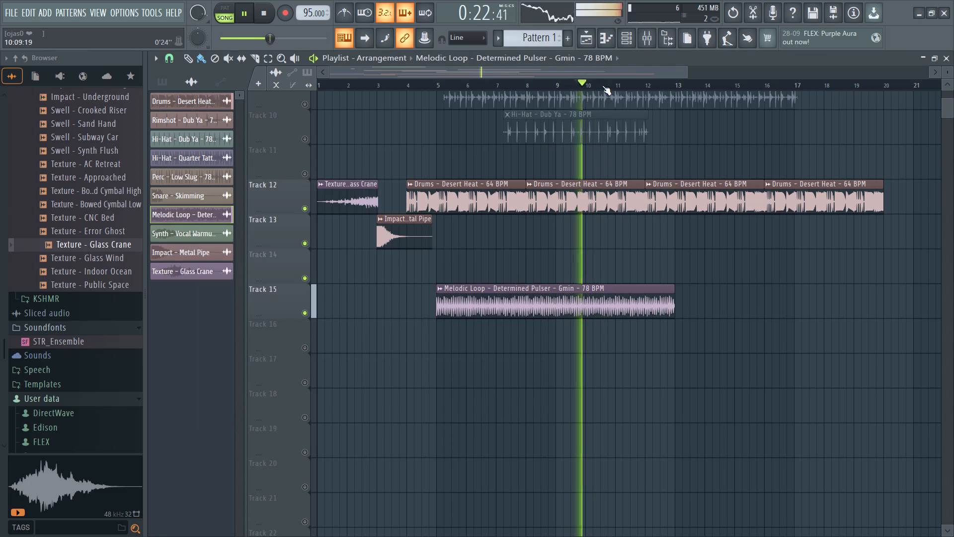
{"action": "left_click_drag", "start_coordinate": [581, 84], "coordinate": [422, 101]}
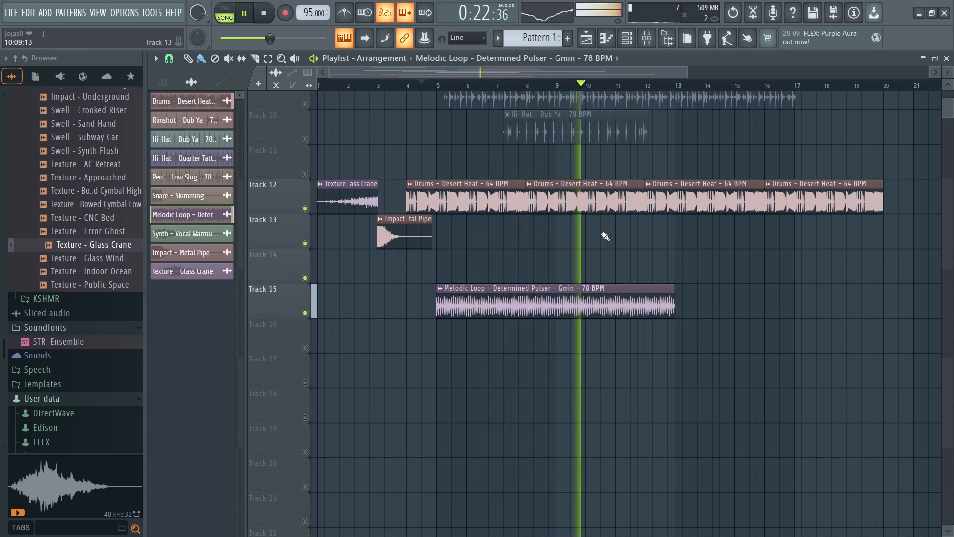
Move the Snare - Skimming clip from Track 6 to bar 14 on Track 15.
{"action": "scroll", "coordinate": [606, 234], "scroll_direction": "up", "scroll_amount": 4}
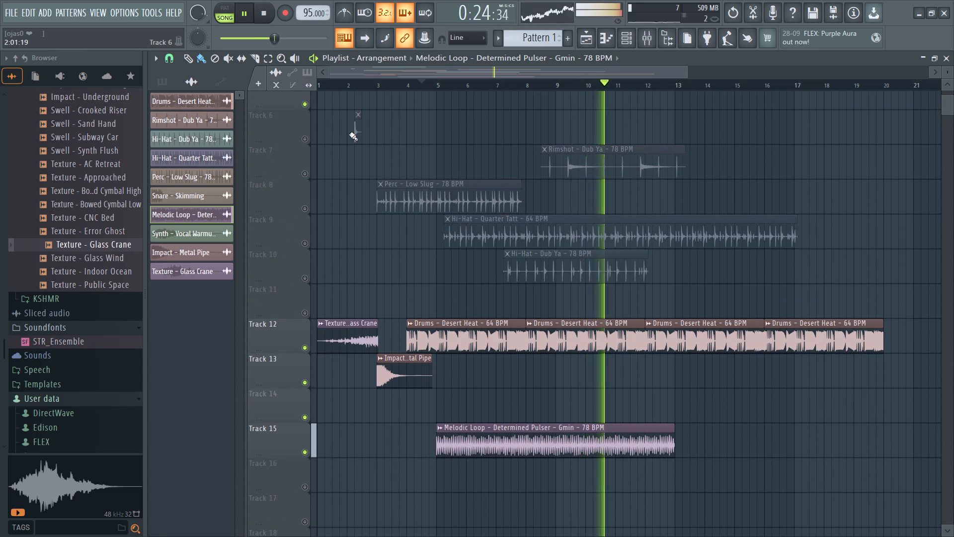
{"action": "left_click_drag", "start_coordinate": [357, 132], "coordinate": [714, 456]}
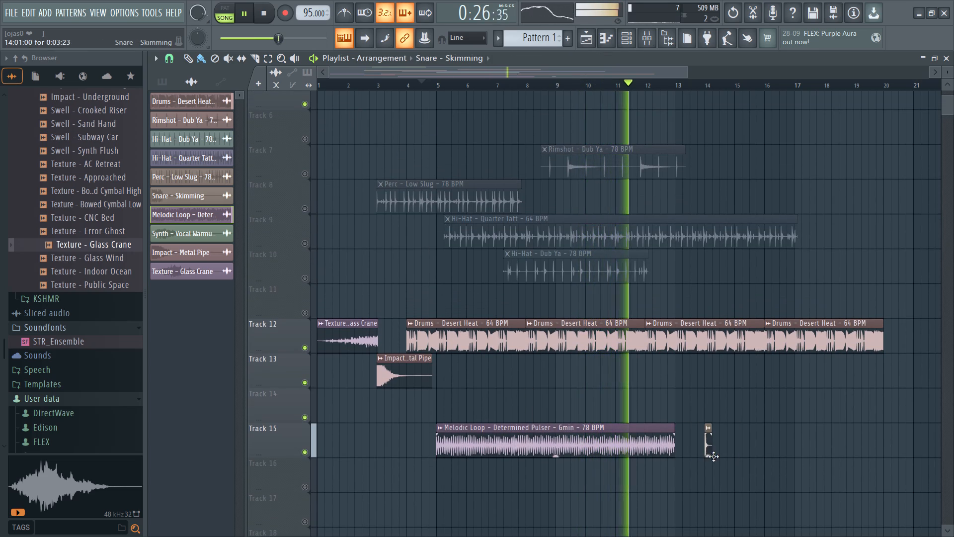
{"action": "left_click_drag", "start_coordinate": [714, 456], "coordinate": [712, 457]}
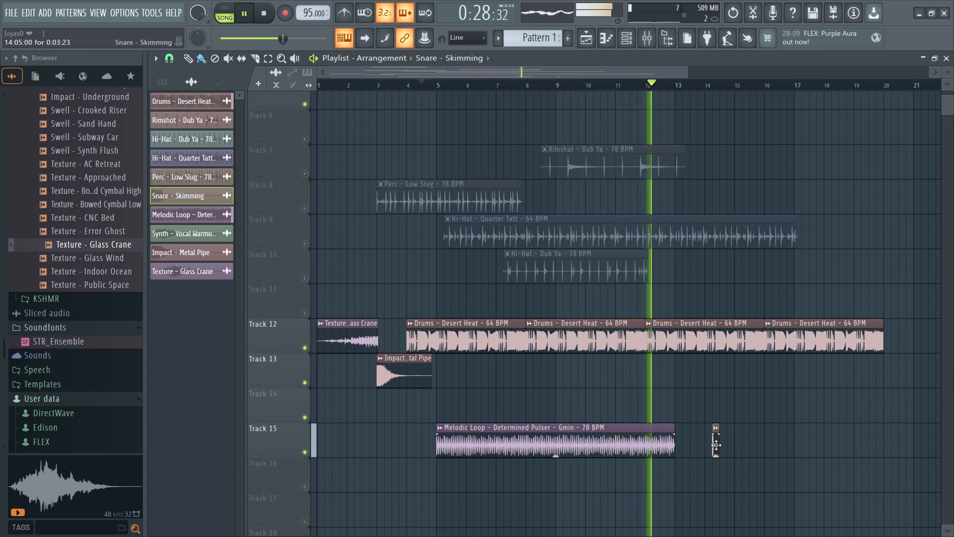
{"action": "left_click_drag", "start_coordinate": [716, 445], "coordinate": [709, 445]}
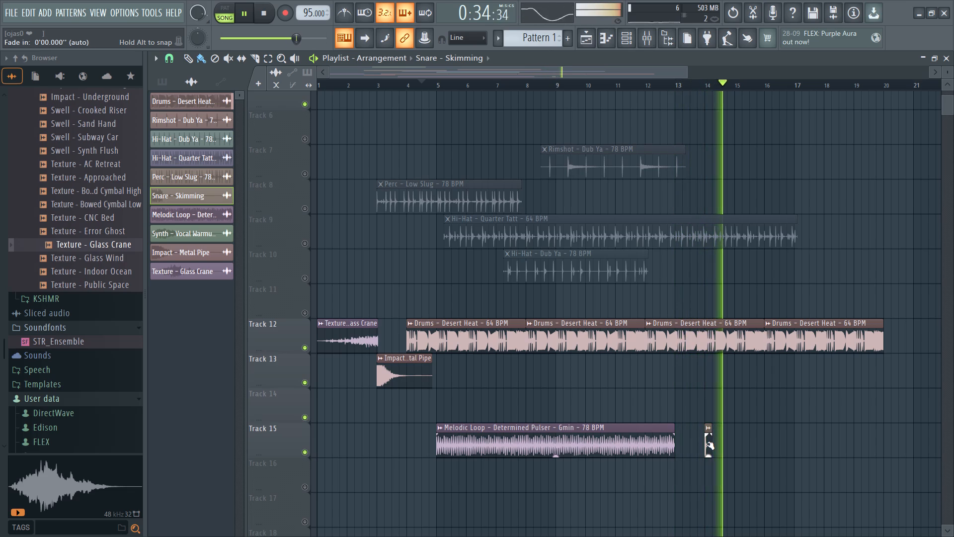
Move the Synth - Vocal Warmup clip from Track 4 to Track 14 and on to Track 15, and delete it.
{"action": "scroll", "coordinate": [703, 443], "scroll_direction": "up", "scroll_amount": 4}
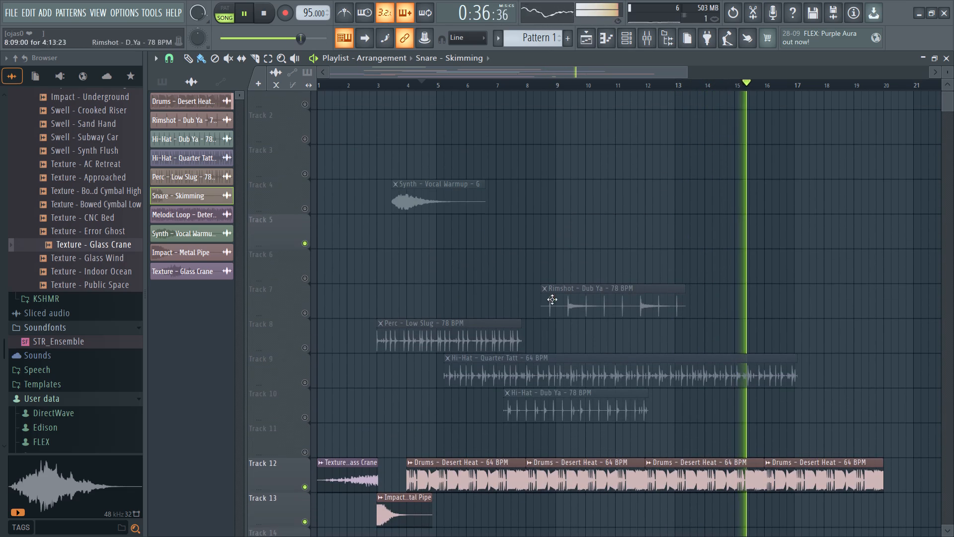
{"action": "left_click_drag", "start_coordinate": [423, 202], "coordinate": [813, 536]}
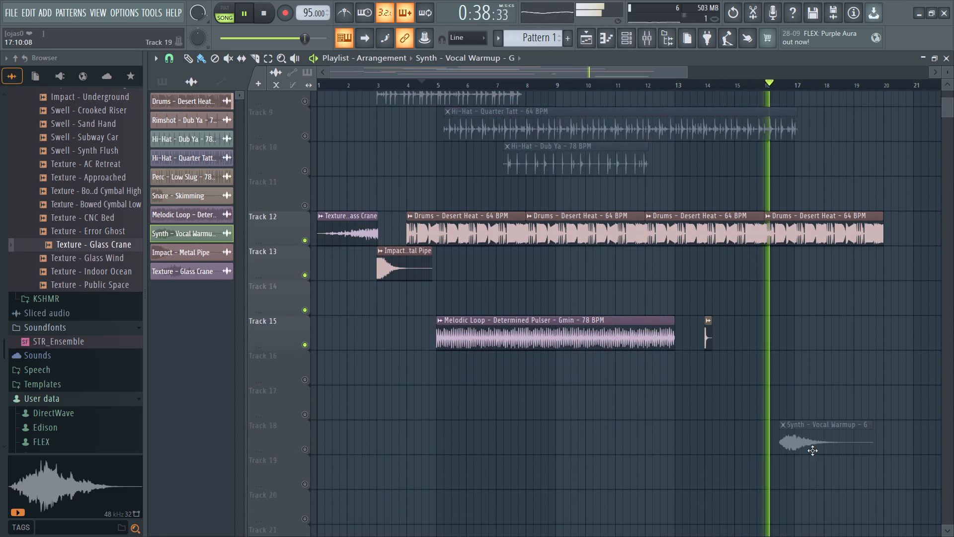
{"action": "left_click_drag", "start_coordinate": [826, 443], "coordinate": [837, 298]}
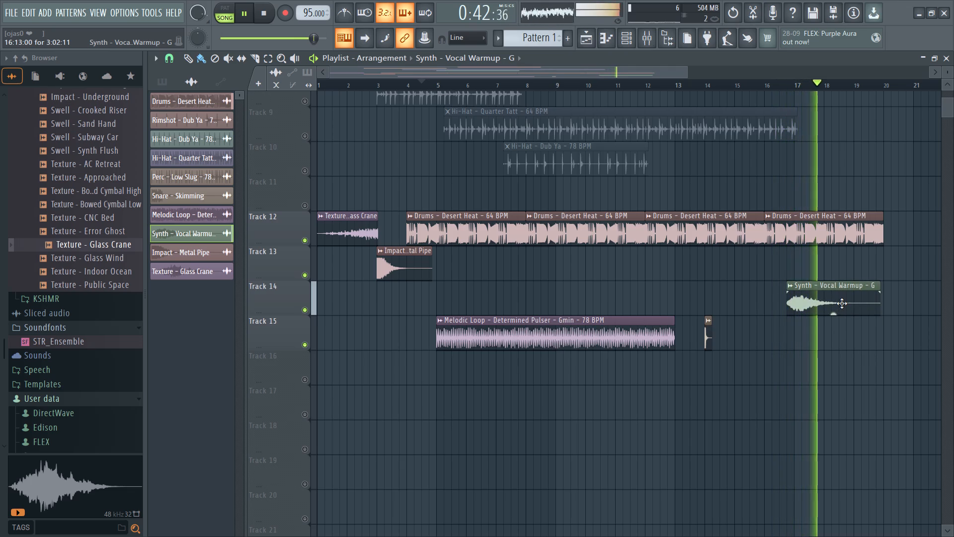
{"action": "left_click_drag", "start_coordinate": [841, 303], "coordinate": [798, 346]}
{"action": "right_click", "coordinate": [790, 338]}
Move the Rimshot - Dub Ya clip from Track 7 to Track 14, starting at bar 9, while replaying from about bar 6.5.
{"action": "scroll", "coordinate": [623, 332], "scroll_direction": "up", "scroll_amount": 6}
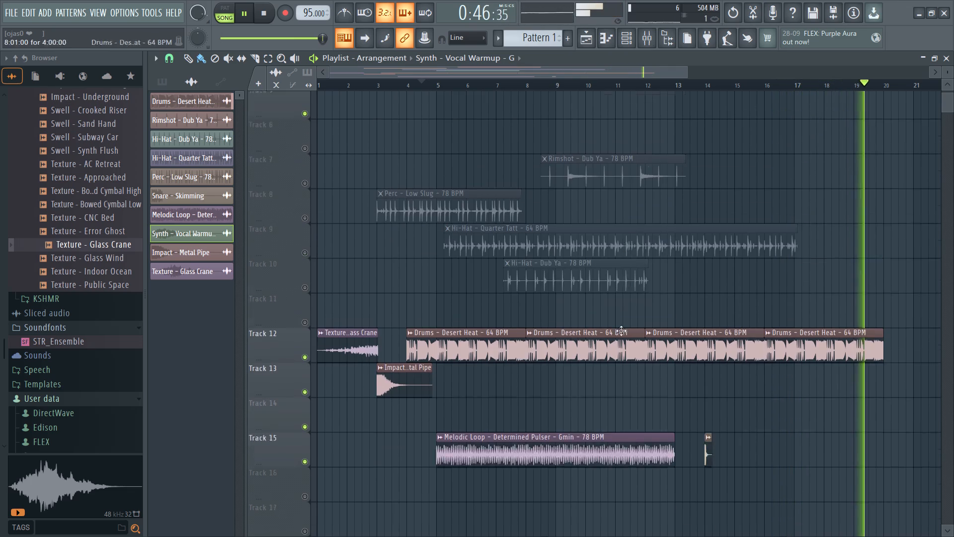
{"action": "left_click_drag", "start_coordinate": [589, 265], "coordinate": [670, 501]}
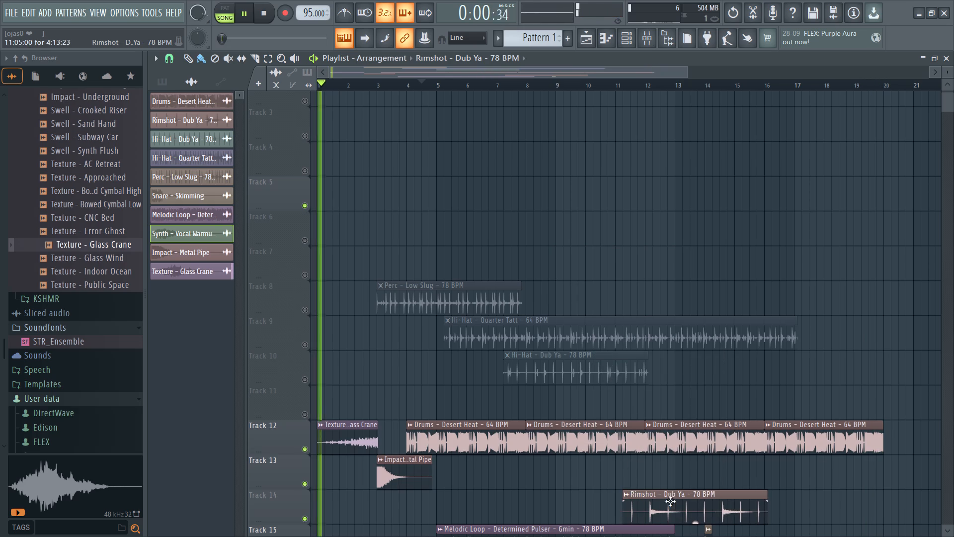
{"action": "left_click_drag", "start_coordinate": [670, 501], "coordinate": [572, 511]}
{"action": "left_click", "coordinate": [479, 89]}
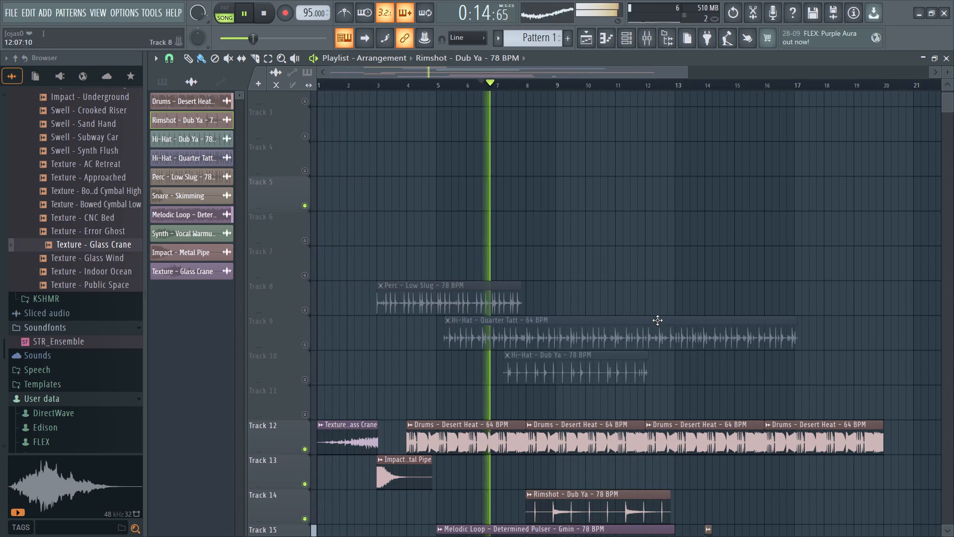
{"action": "scroll", "coordinate": [638, 385], "scroll_direction": "down", "scroll_amount": 4}
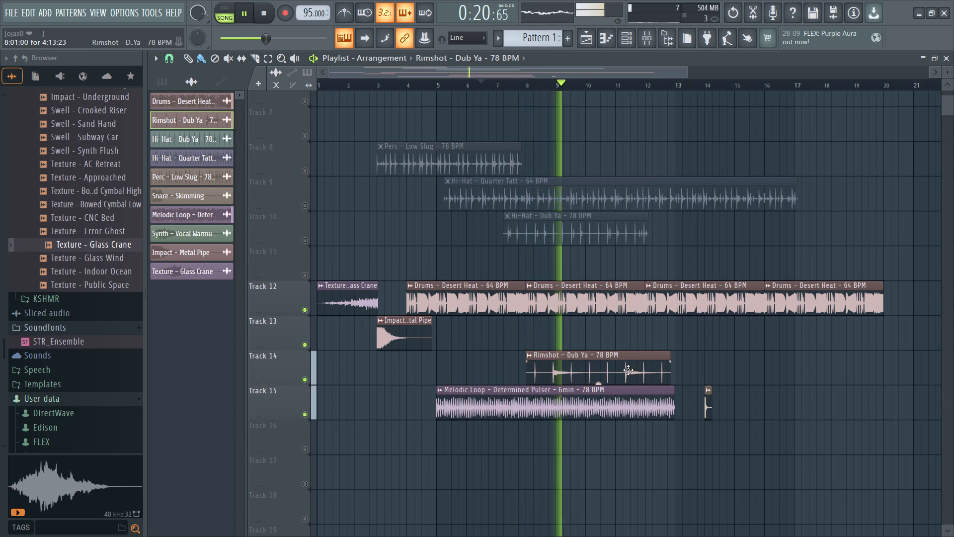
{"action": "left_click_drag", "start_coordinate": [570, 371], "coordinate": [602, 369]}
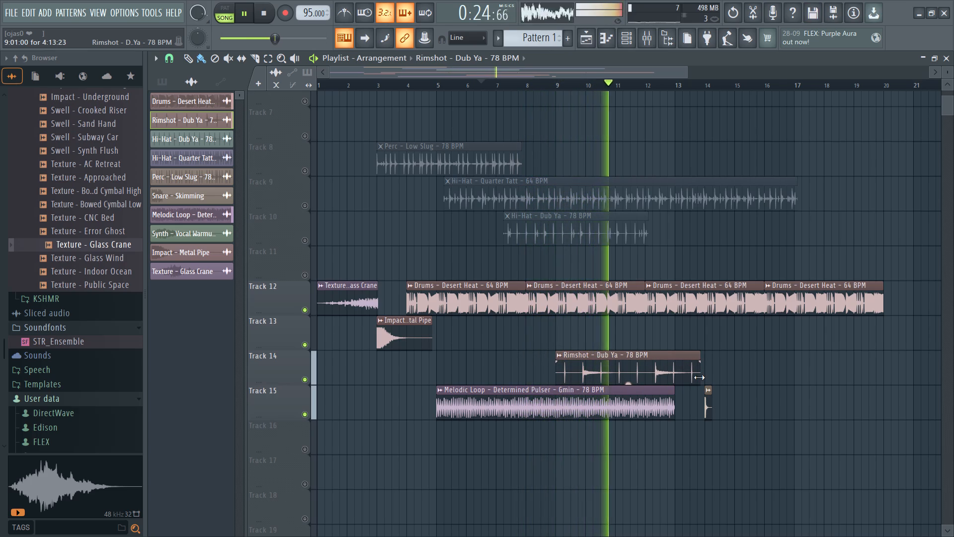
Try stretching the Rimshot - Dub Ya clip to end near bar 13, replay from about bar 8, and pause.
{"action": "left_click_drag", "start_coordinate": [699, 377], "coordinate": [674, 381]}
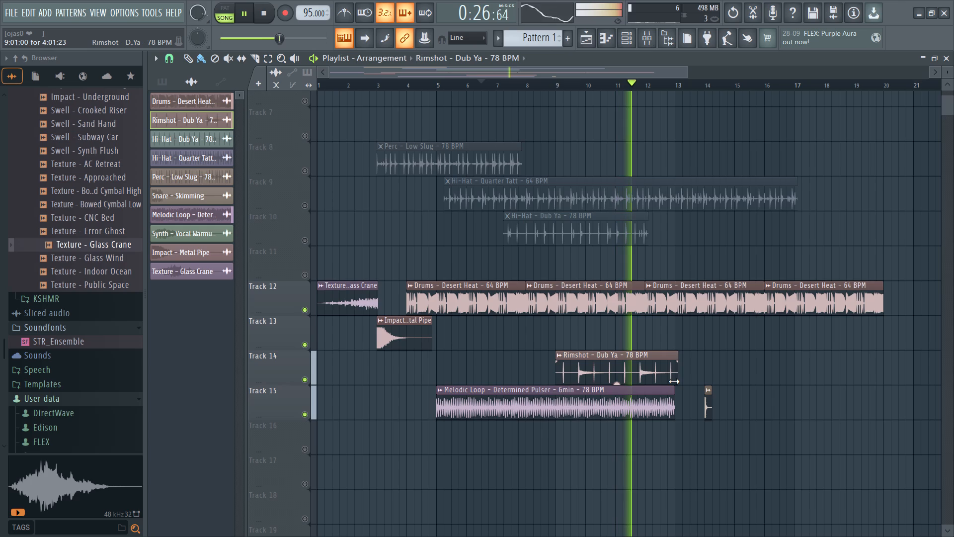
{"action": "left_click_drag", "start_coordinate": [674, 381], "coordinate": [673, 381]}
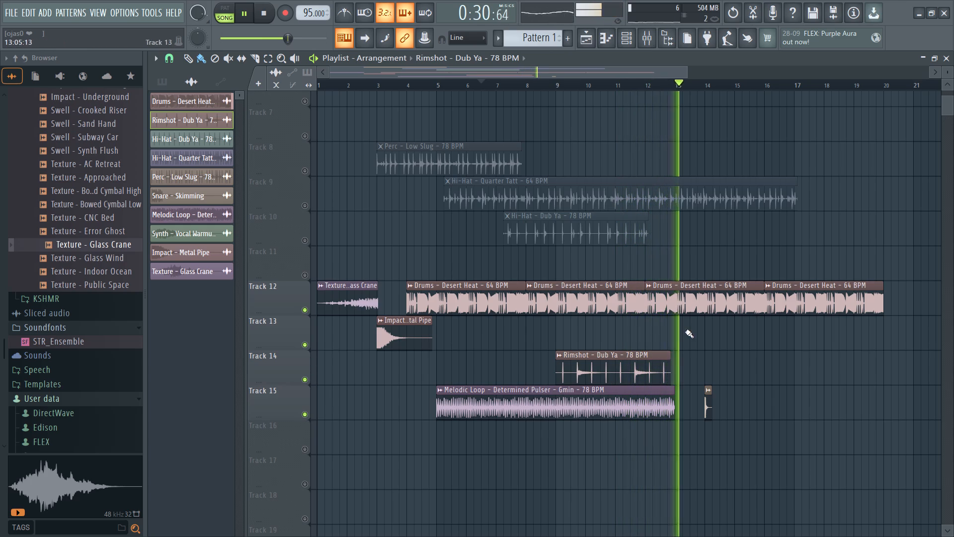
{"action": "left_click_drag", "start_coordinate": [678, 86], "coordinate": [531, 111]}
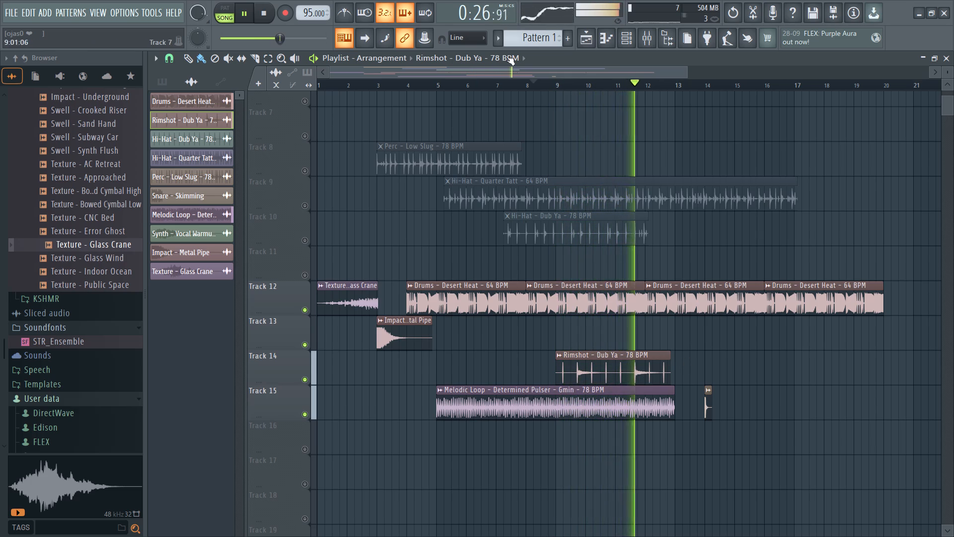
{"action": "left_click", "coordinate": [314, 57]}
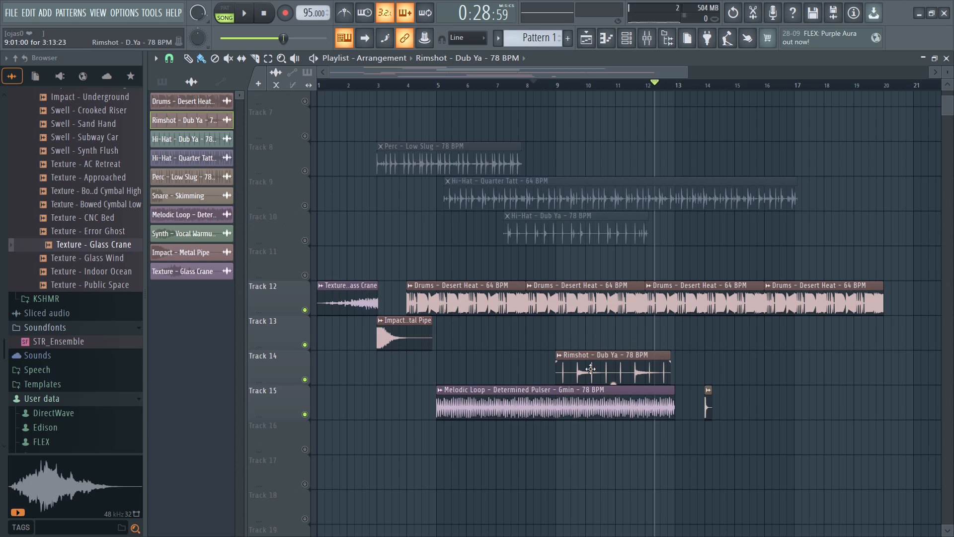
Fit the Rimshot - Dub Ya clip to tempo as 16 beats, and replay the arrangement from about bar 8.
{"action": "left_click", "coordinate": [559, 355]}
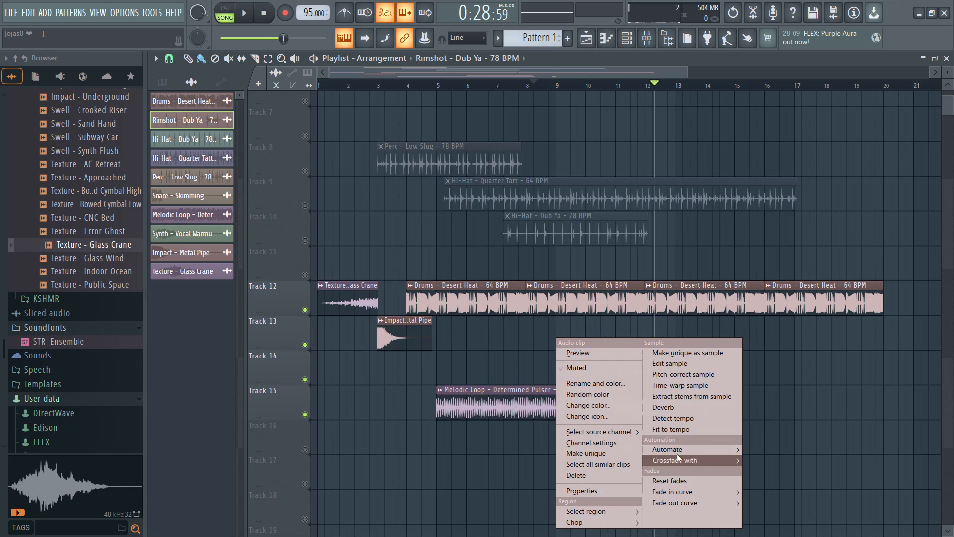
{"action": "left_click", "coordinate": [678, 430]}
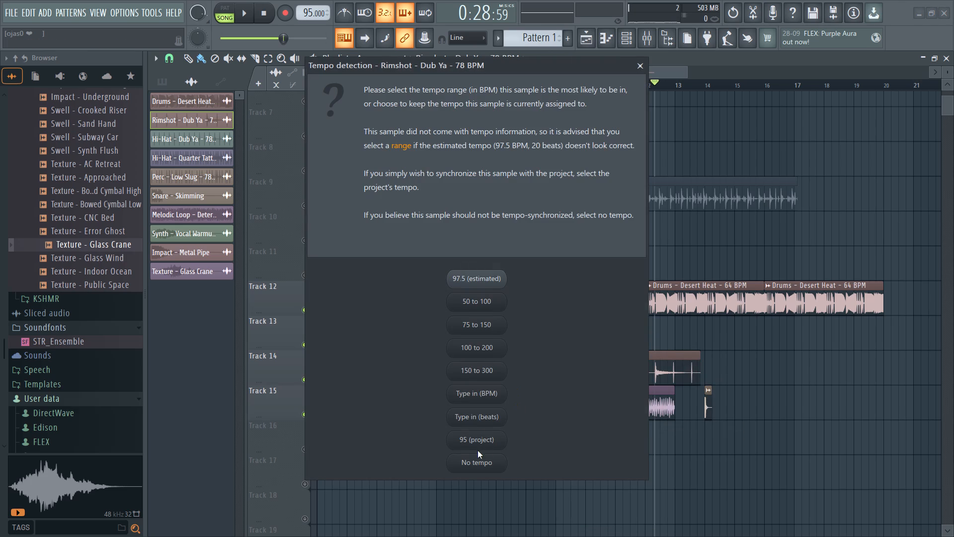
{"action": "left_click", "coordinate": [475, 418]}
{"action": "type", "text": "16"}
{"action": "key", "text": "Return"}
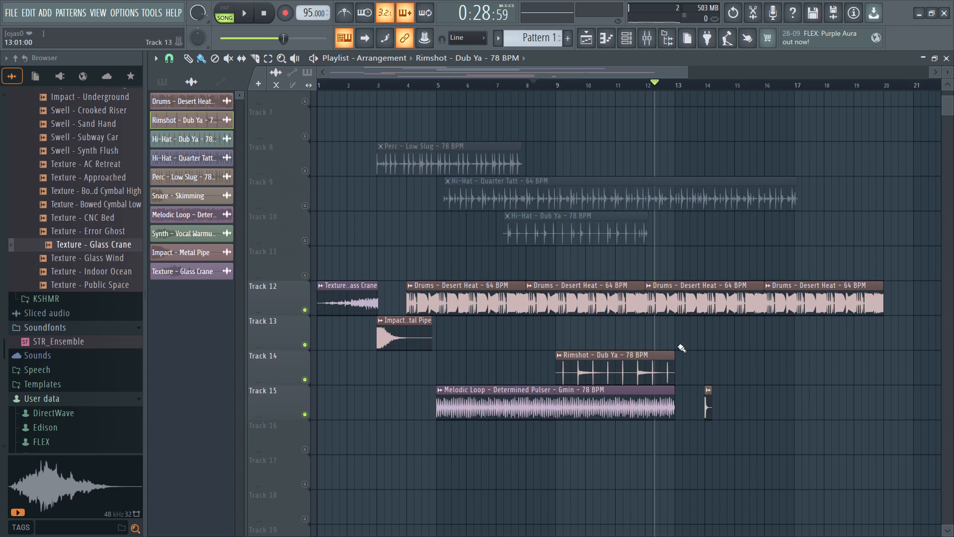
{"action": "left_click_drag", "start_coordinate": [644, 86], "coordinate": [531, 107]}
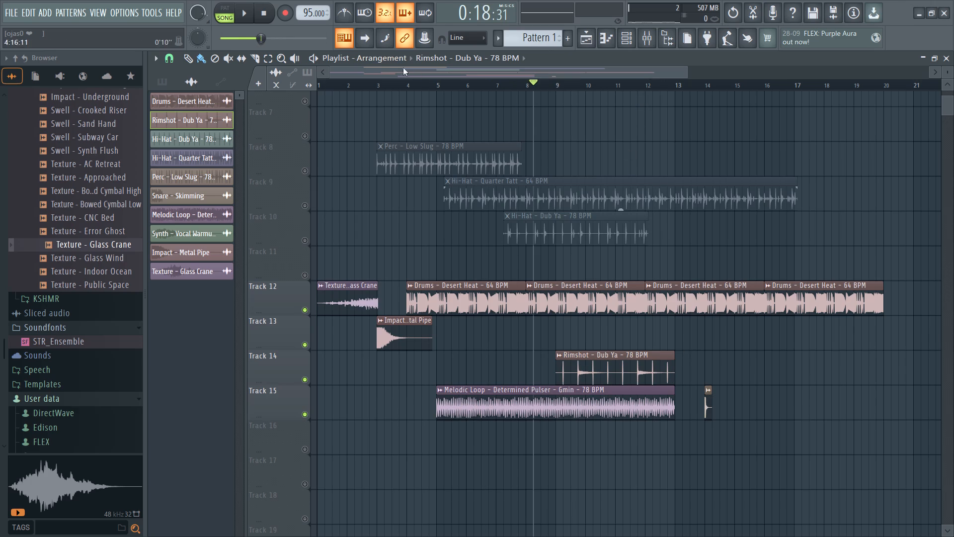
{"action": "left_click", "coordinate": [311, 60]}
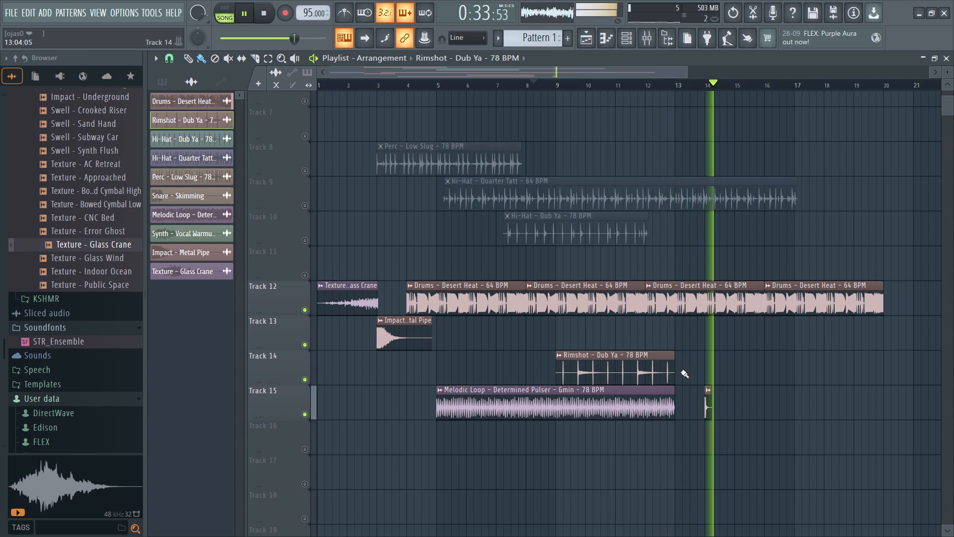
Audition the Perc - Low Slug clip on Track 14 from just before bar 15, and delete it from the arrangement.
{"action": "left_click_drag", "start_coordinate": [719, 86], "coordinate": [683, 105]}
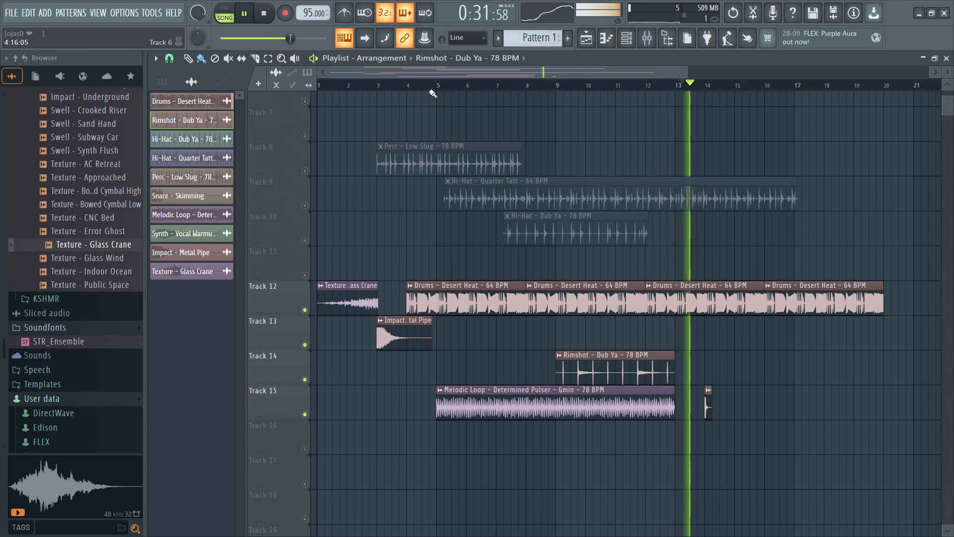
{"action": "scroll", "coordinate": [467, 210], "scroll_direction": "up", "scroll_amount": 3}
{"action": "left_click_drag", "start_coordinate": [446, 267], "coordinate": [795, 488]}
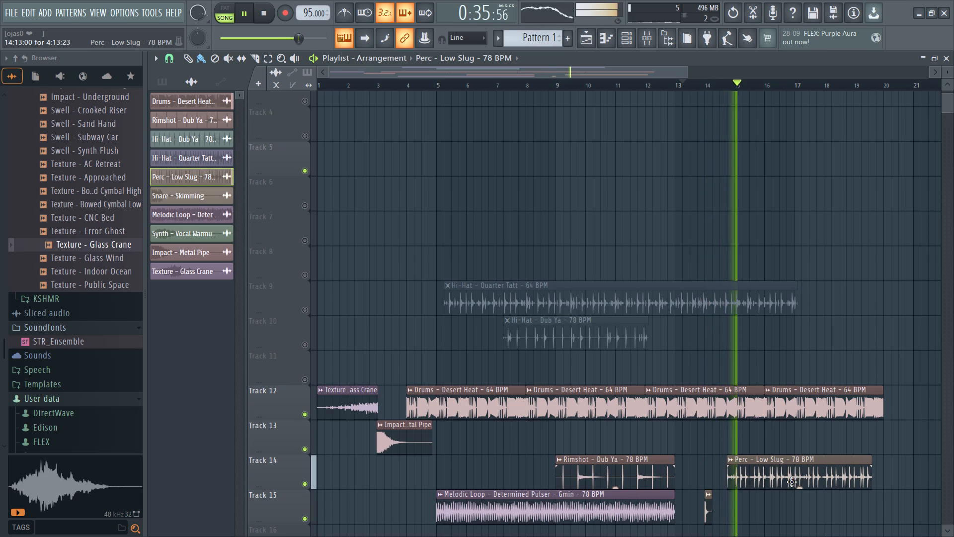
{"action": "scroll", "coordinate": [794, 476], "scroll_direction": "down", "scroll_amount": 4}
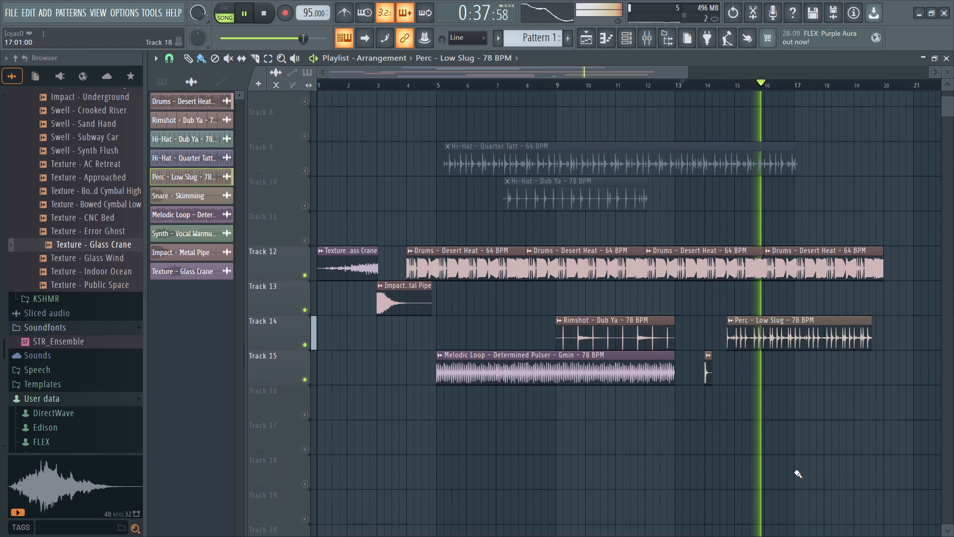
{"action": "scroll", "coordinate": [794, 471], "scroll_direction": "down", "scroll_amount": 1}
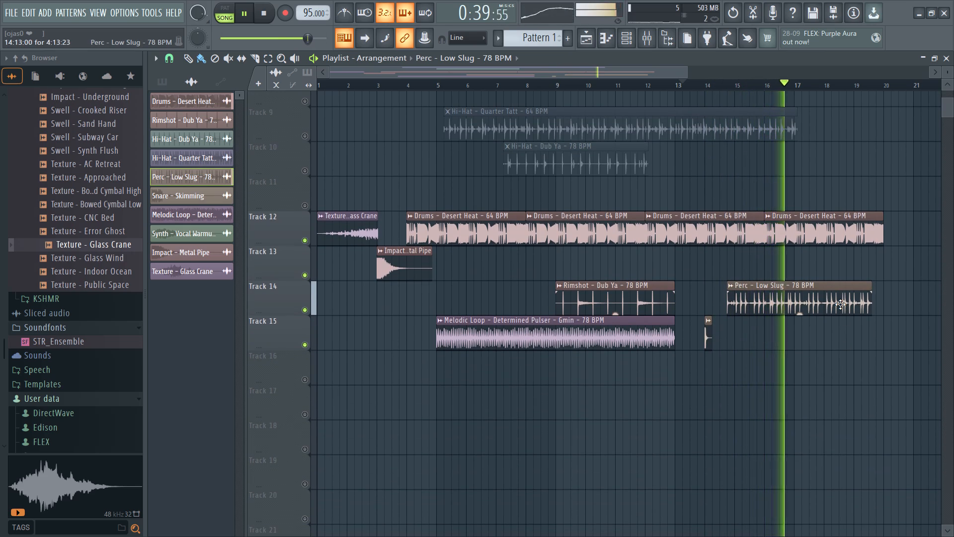
{"action": "right_click", "coordinate": [840, 304]}
Audition the Hi-Hat - Quarter Tatt clip on Track 14 at bar 17 and at bar 14, and delete it.
{"action": "scroll", "coordinate": [738, 326], "scroll_direction": "up", "scroll_amount": 3}
{"action": "left_click_drag", "start_coordinate": [601, 228], "coordinate": [942, 416]}
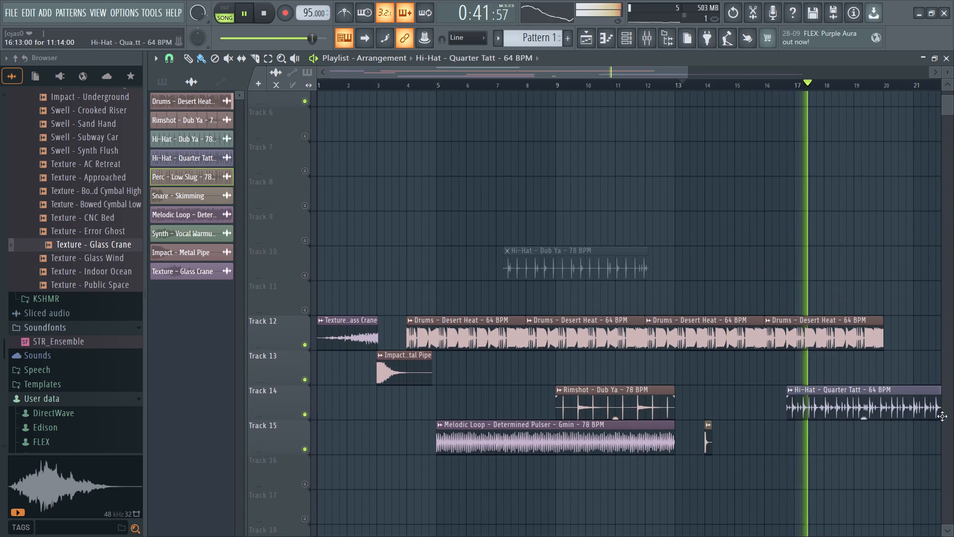
{"action": "left_click_drag", "start_coordinate": [942, 416], "coordinate": [944, 421]}
{"action": "scroll", "coordinate": [862, 461], "scroll_direction": "down", "scroll_amount": 2}
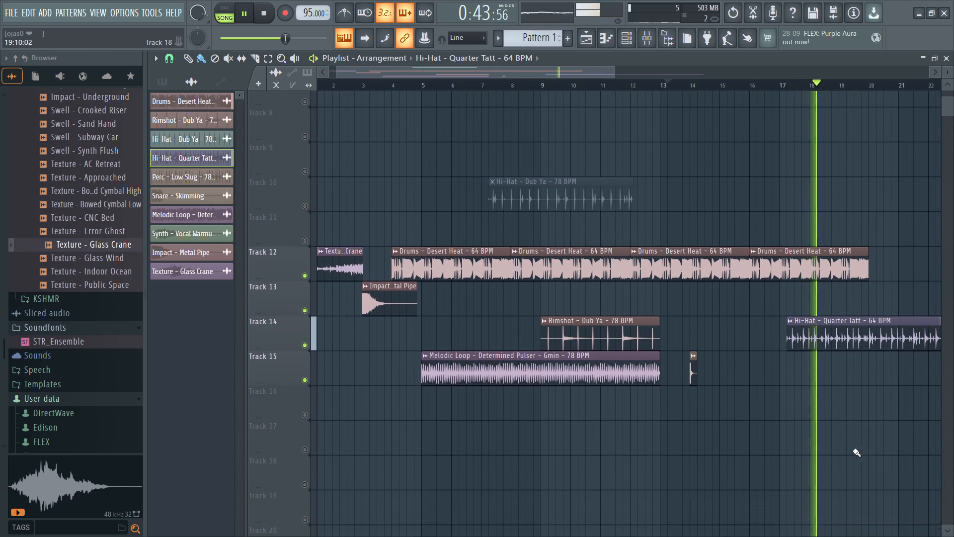
{"action": "left_click_drag", "start_coordinate": [894, 342], "coordinate": [896, 351]}
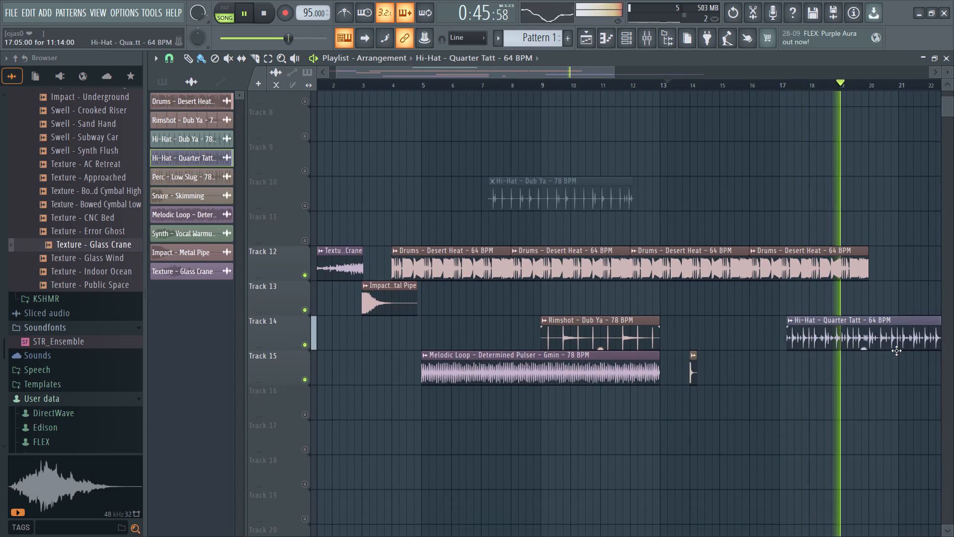
{"action": "left_click_drag", "start_coordinate": [896, 351], "coordinate": [887, 352]}
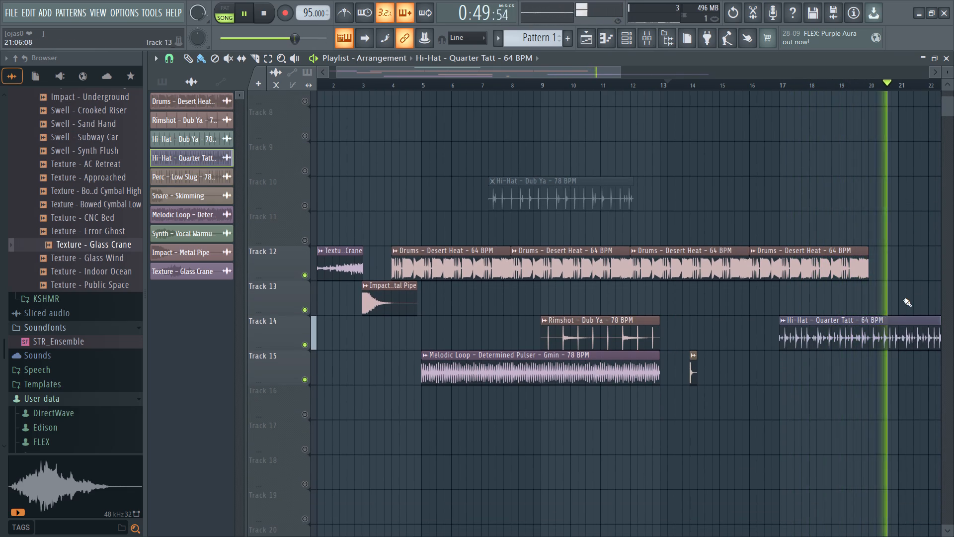
{"action": "left_click_drag", "start_coordinate": [890, 330], "coordinate": [798, 334]}
{"action": "left_click_drag", "start_coordinate": [719, 83], "coordinate": [507, 102]}
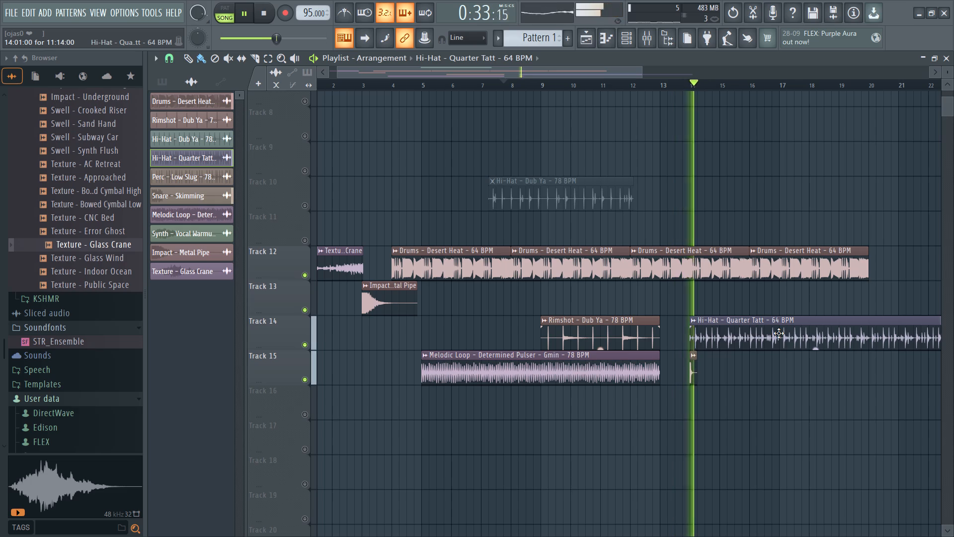
{"action": "right_click", "coordinate": [772, 335]}
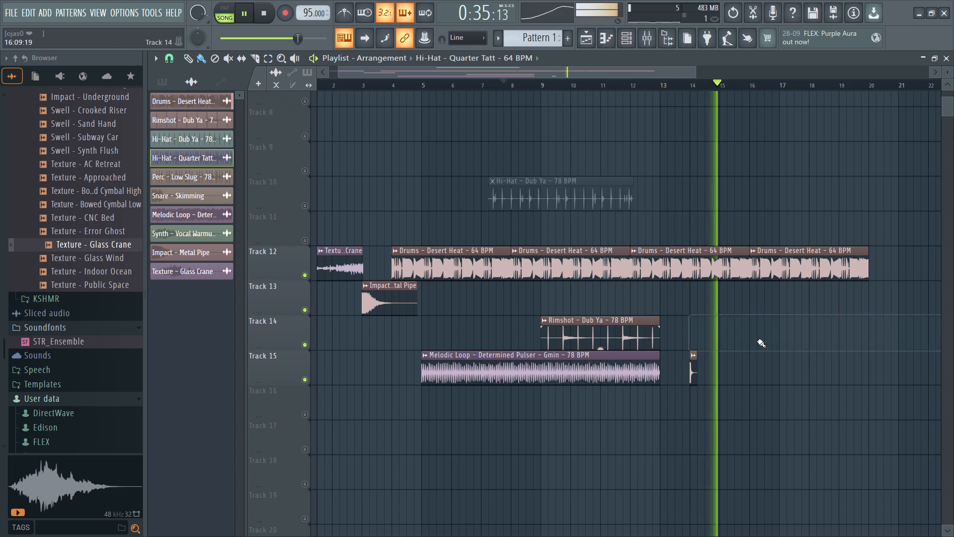
Replay from about bar 9 and move the Hi-Hat - Dub Ya clip from Track 10 to Track 14, starting at about bar 14.25.
{"action": "scroll", "coordinate": [497, 361], "scroll_direction": "down", "scroll_amount": 2}
{"action": "left_click_drag", "start_coordinate": [683, 85], "coordinate": [545, 106]}
{"action": "scroll", "coordinate": [354, 148], "scroll_direction": "up", "scroll_amount": 5}
{"action": "left_click_drag", "start_coordinate": [534, 308], "coordinate": [744, 463]}
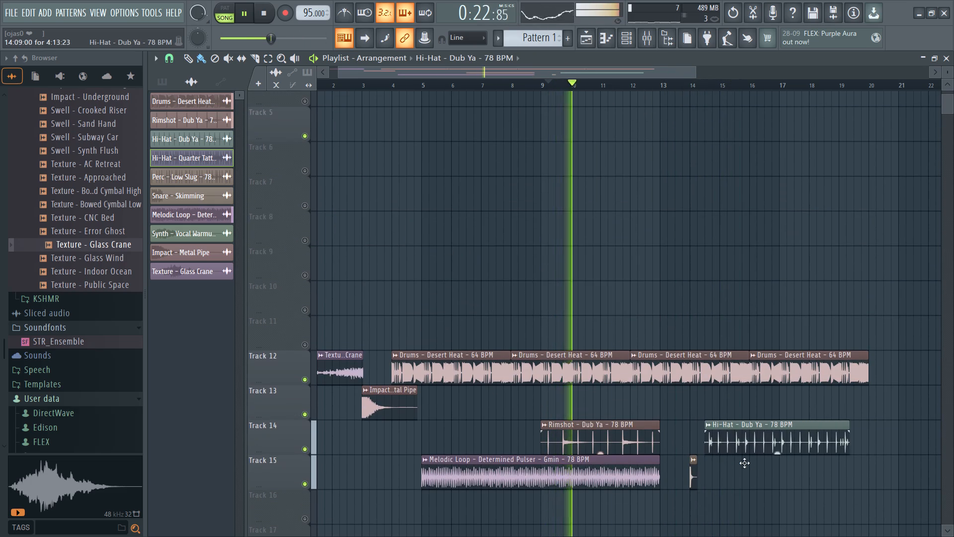
{"action": "left_click_drag", "start_coordinate": [744, 463], "coordinate": [742, 463]}
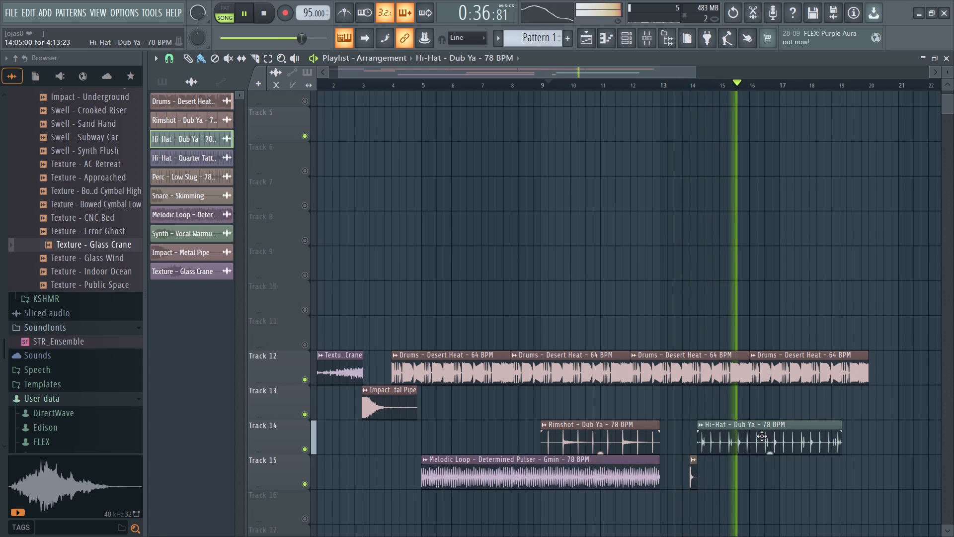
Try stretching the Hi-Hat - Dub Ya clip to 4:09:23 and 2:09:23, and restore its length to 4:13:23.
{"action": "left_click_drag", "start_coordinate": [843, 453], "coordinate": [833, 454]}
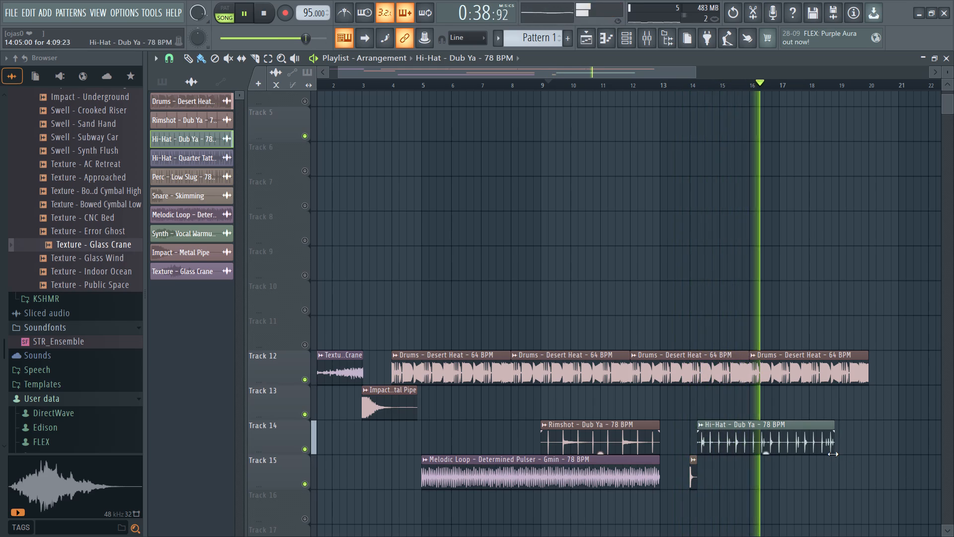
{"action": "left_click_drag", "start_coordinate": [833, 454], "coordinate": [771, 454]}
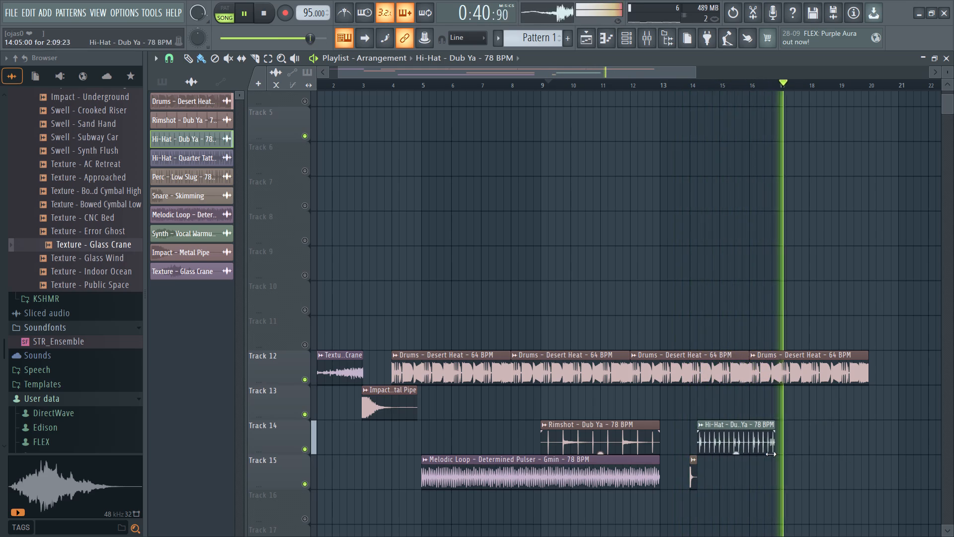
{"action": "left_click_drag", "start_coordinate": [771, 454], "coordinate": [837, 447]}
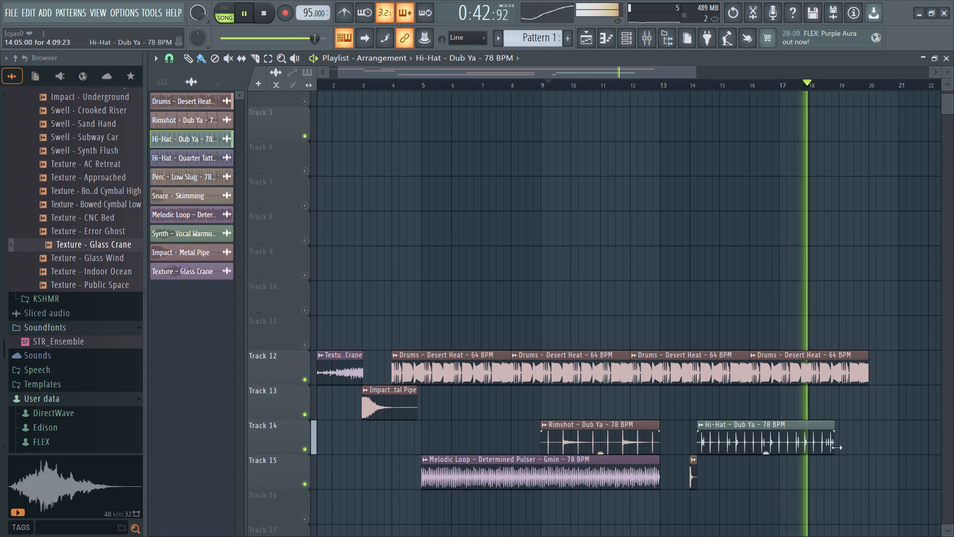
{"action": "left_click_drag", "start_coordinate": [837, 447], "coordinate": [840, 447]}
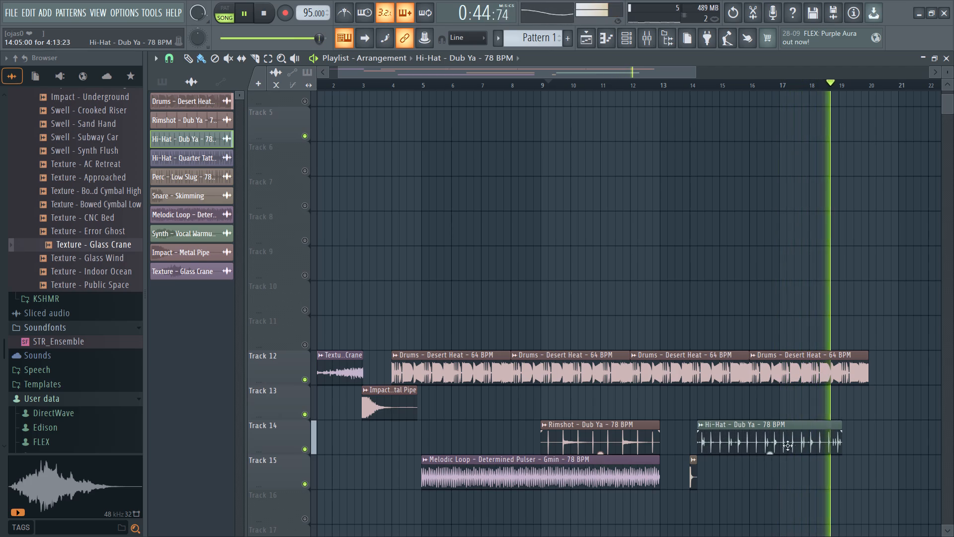
Move the Hi-Hat - Dub Ya clip to start at bar 15, stretch it to end at bar 20, and replay from just before bar 14.
{"action": "left_click_drag", "start_coordinate": [720, 438], "coordinate": [746, 442]}
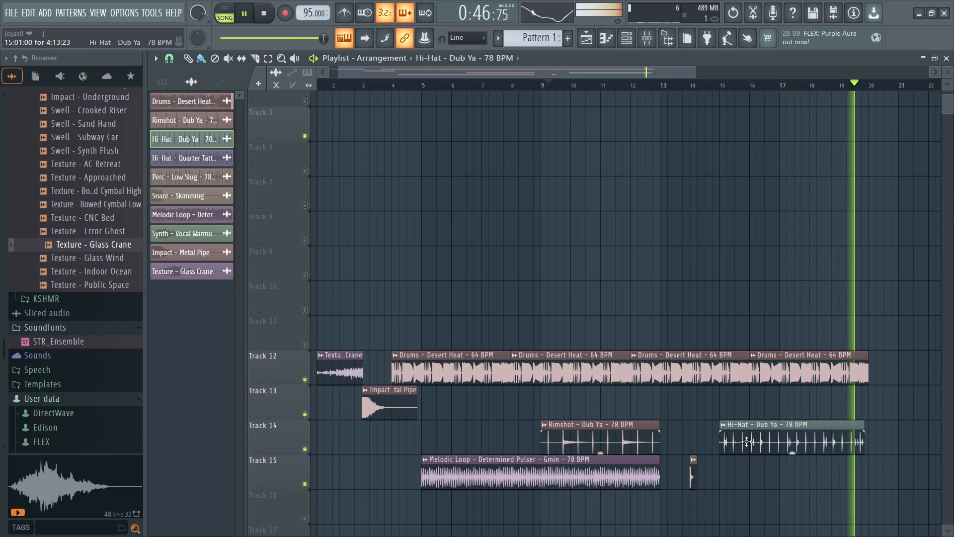
{"action": "left_click_drag", "start_coordinate": [746, 442], "coordinate": [746, 442]}
{"action": "left_click_drag", "start_coordinate": [863, 451], "coordinate": [868, 451]}
{"action": "left_click", "coordinate": [688, 82]}
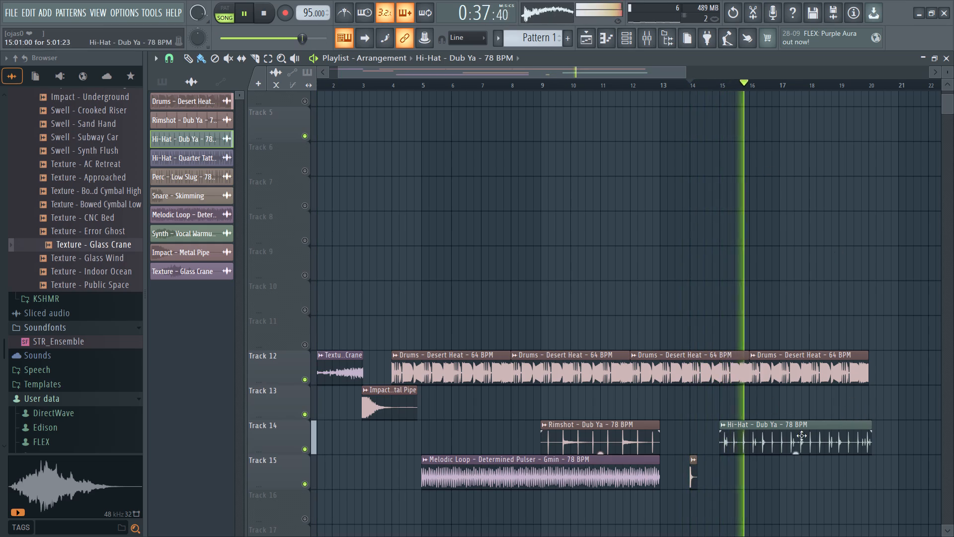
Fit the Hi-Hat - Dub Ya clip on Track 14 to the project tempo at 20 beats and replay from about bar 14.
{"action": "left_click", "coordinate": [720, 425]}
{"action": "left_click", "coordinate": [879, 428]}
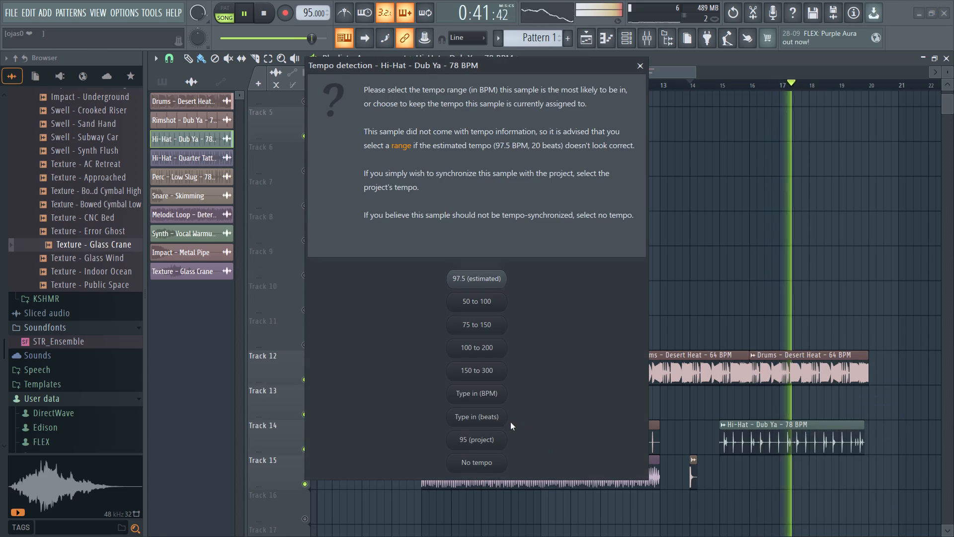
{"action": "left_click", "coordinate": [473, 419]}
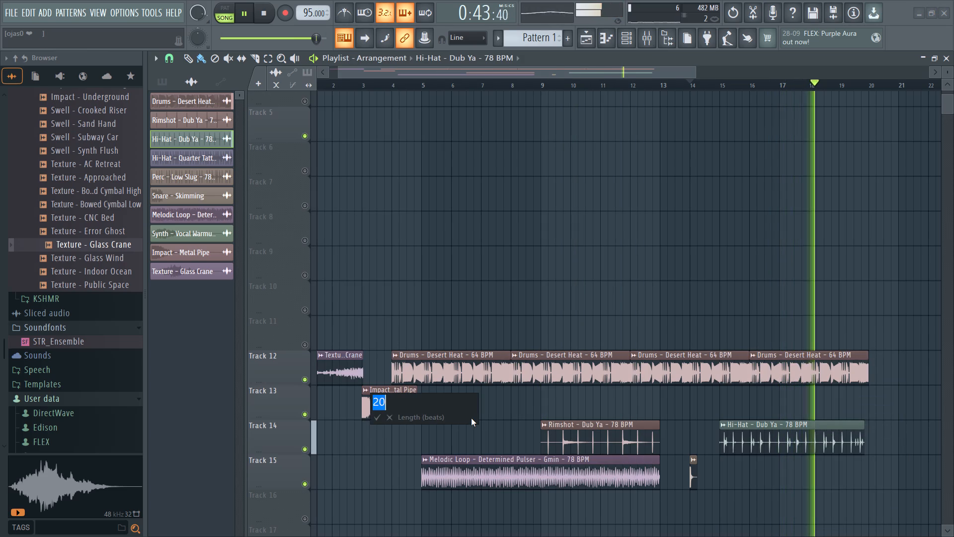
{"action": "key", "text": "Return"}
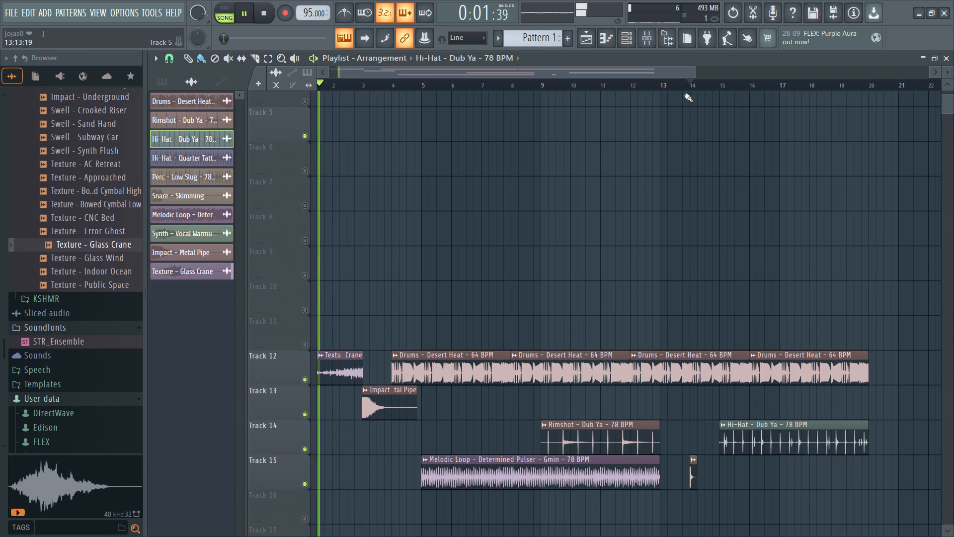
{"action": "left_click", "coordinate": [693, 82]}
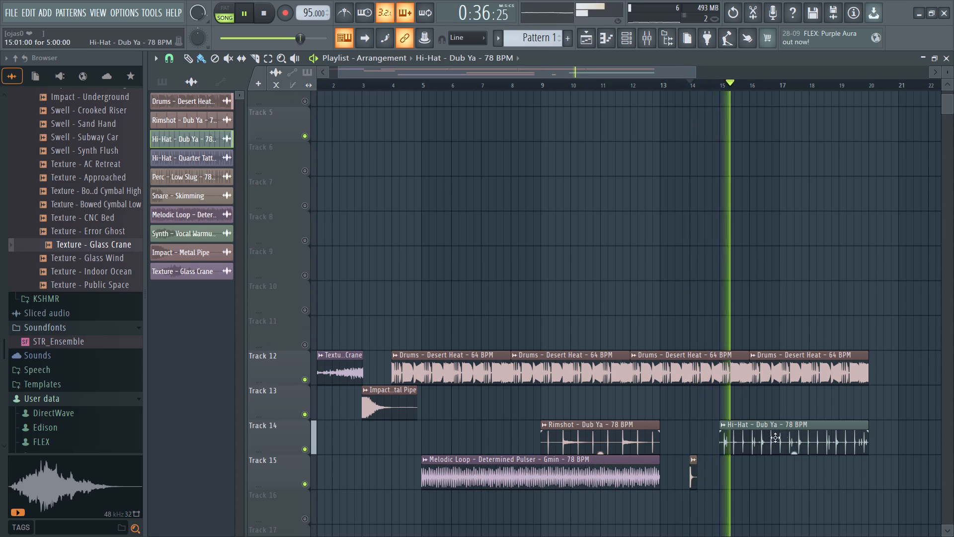
Fit the Hi-Hat - Dub Ya clip to the project tempo at 16 beats and replay it from about bar 14.
{"action": "left_click", "coordinate": [725, 427]}
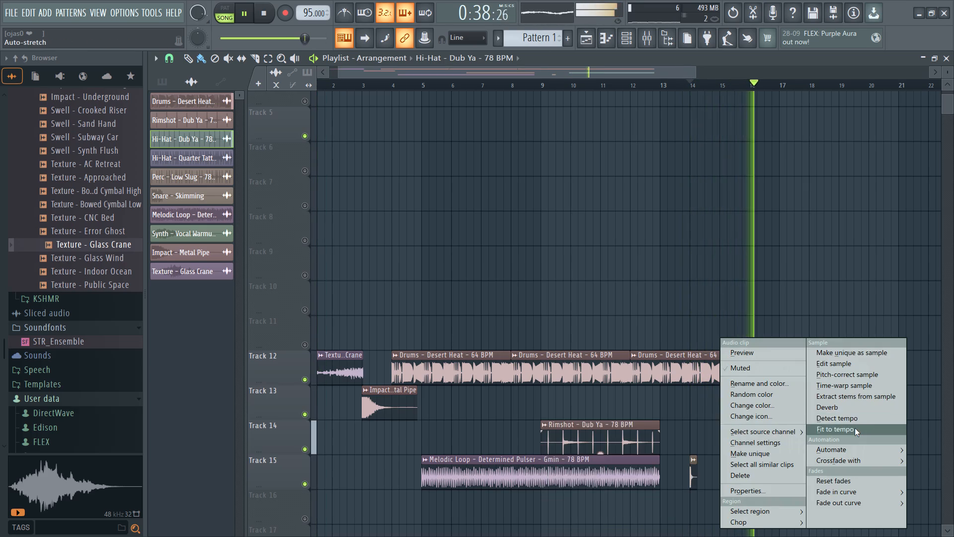
{"action": "left_click", "coordinate": [855, 428]}
{"action": "left_click", "coordinate": [476, 419]}
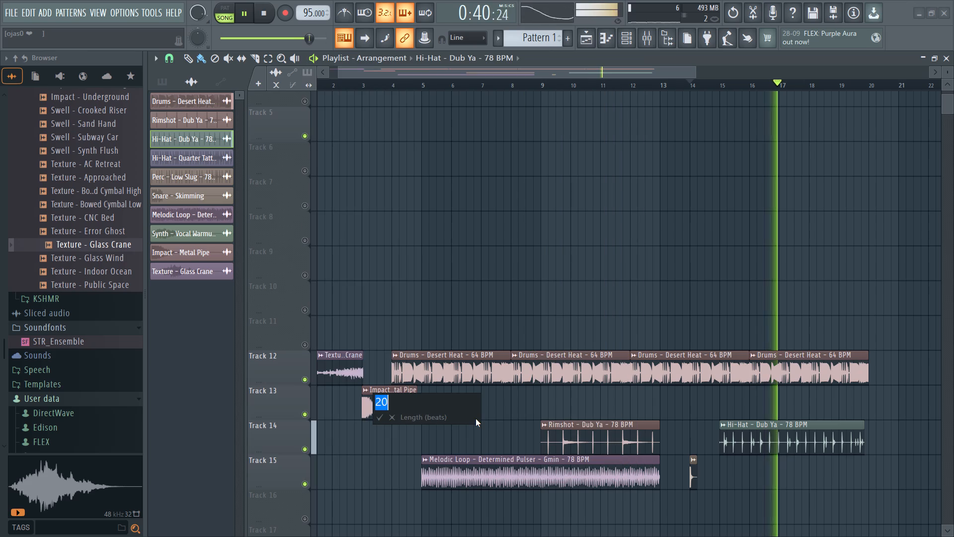
{"action": "key", "text": "1"}
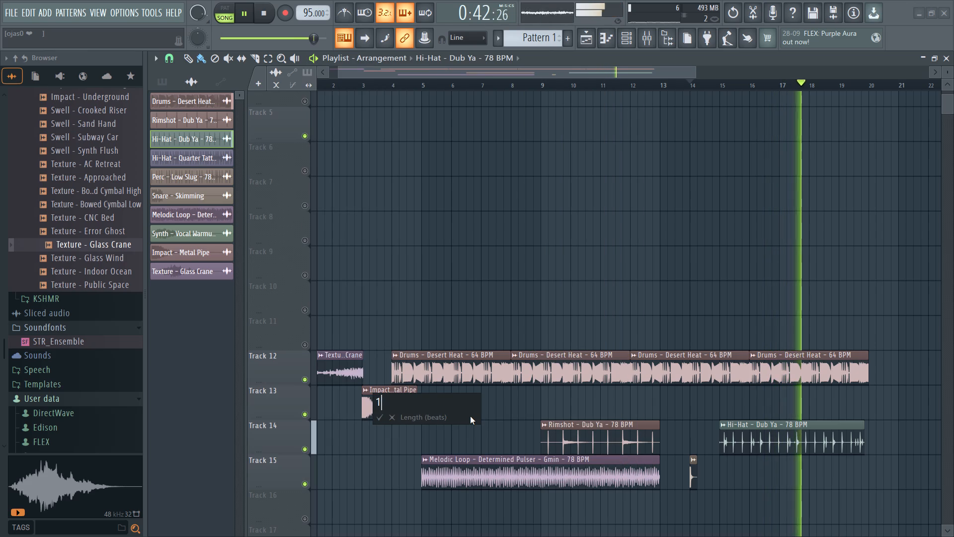
{"action": "key", "text": "BackSpace"}
{"action": "type", "text": "16"}
{"action": "key", "text": "Return"}
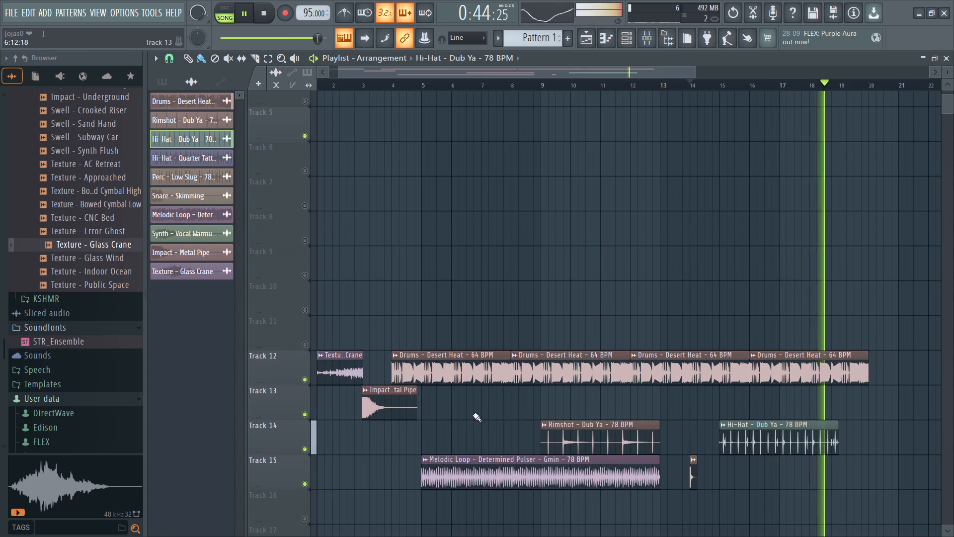
{"action": "left_click_drag", "start_coordinate": [791, 82], "coordinate": [730, 84]}
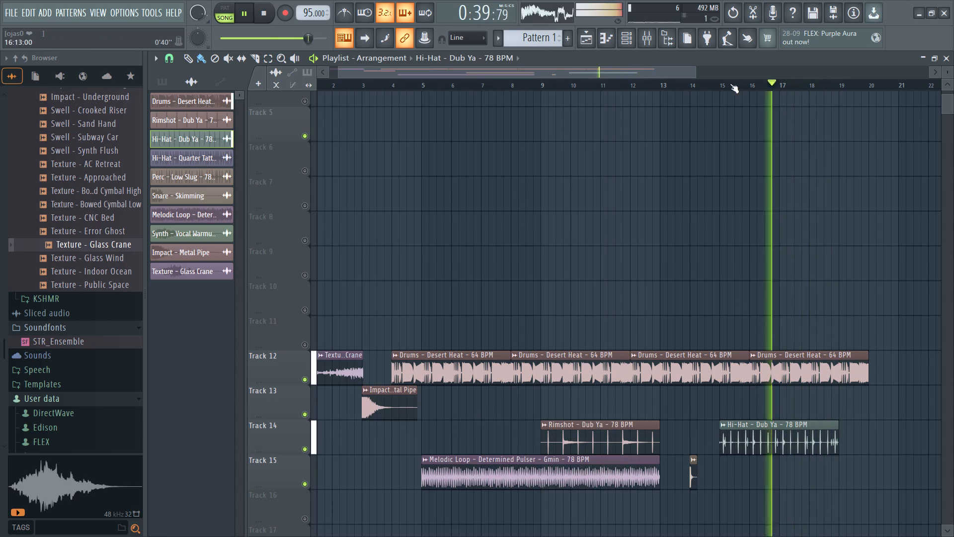
{"action": "left_click_drag", "start_coordinate": [730, 84], "coordinate": [697, 94]}
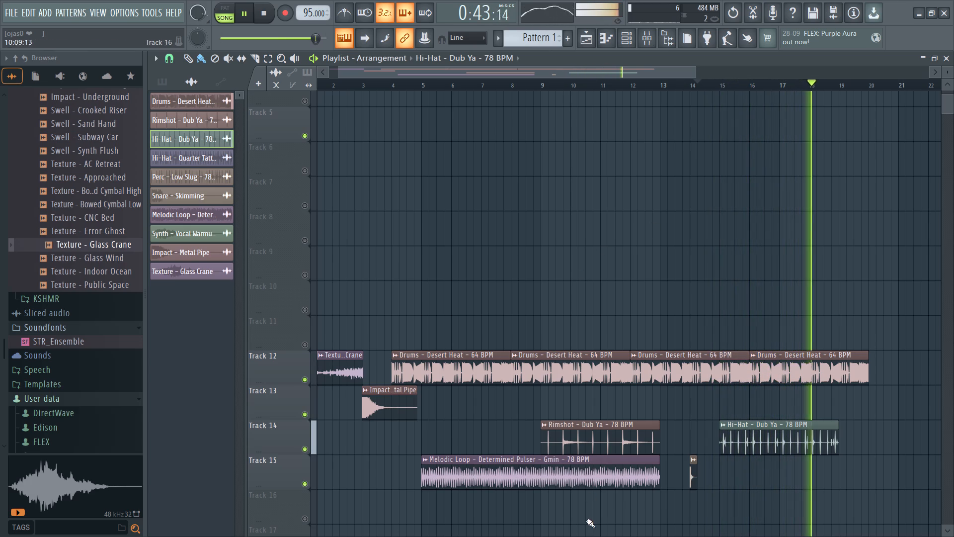
Move the Melodic Loop - Determined Pulser clip off Track 15, delete it, and replay from just before bar 6.
{"action": "left_click_drag", "start_coordinate": [554, 479], "coordinate": [953, 407]}
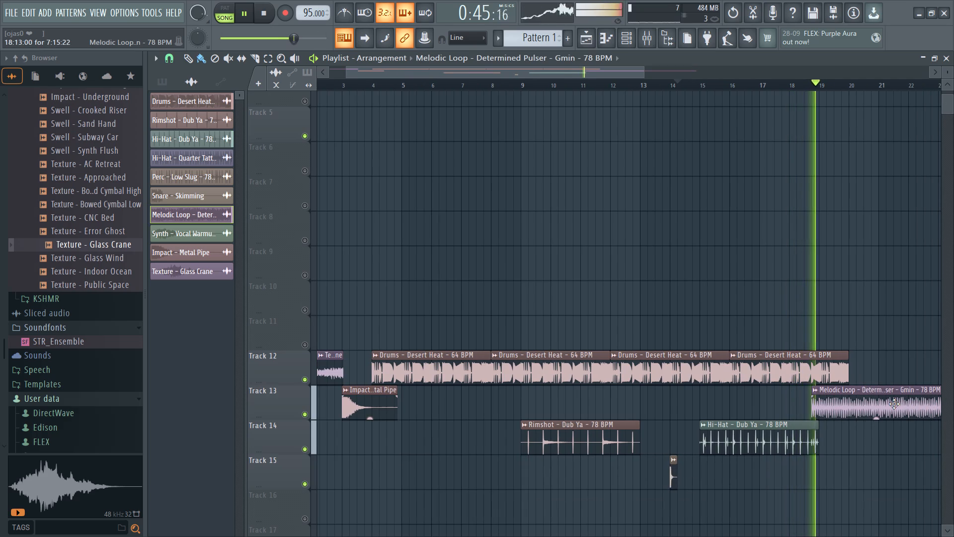
{"action": "left_click_drag", "start_coordinate": [894, 403], "coordinate": [521, 483]}
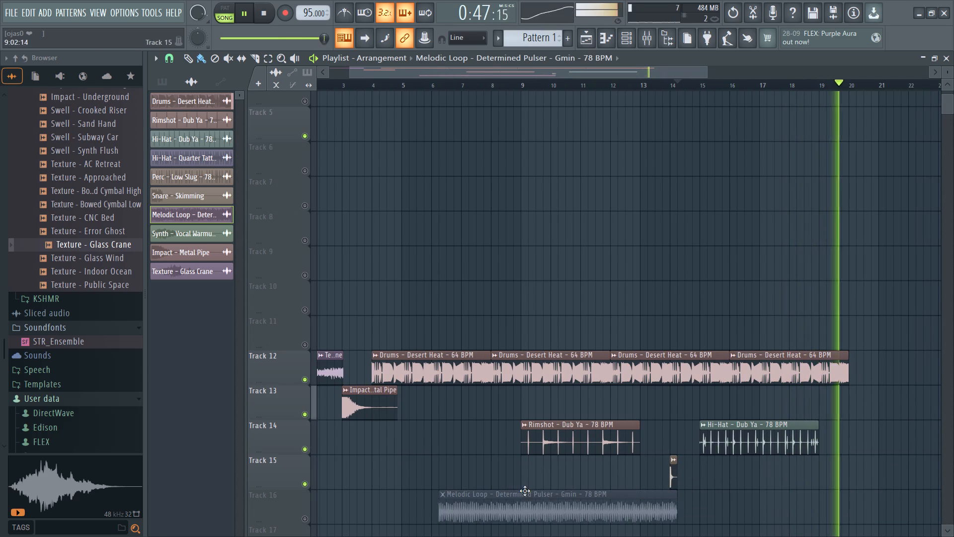
{"action": "right_click", "coordinate": [530, 508]}
{"action": "left_click_drag", "start_coordinate": [685, 87], "coordinate": [427, 85]}
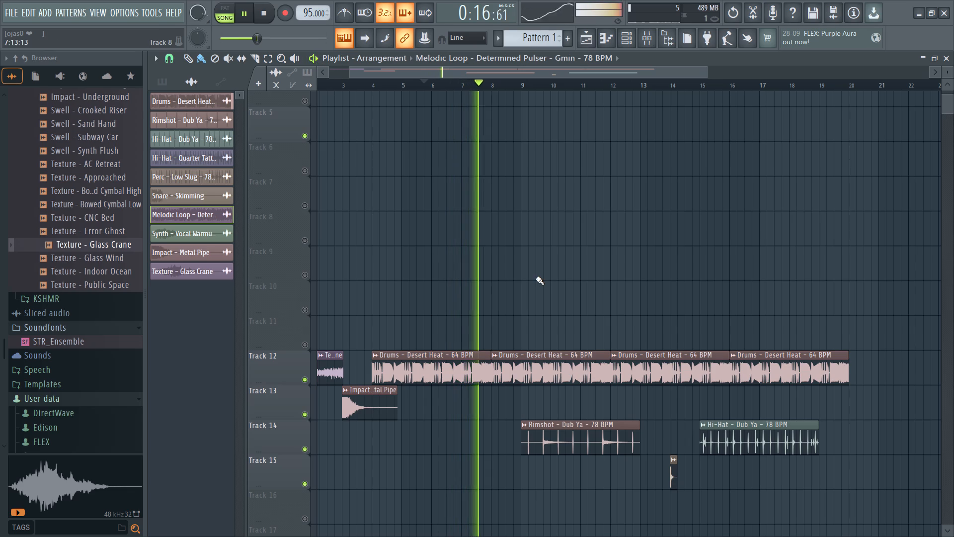
Stop the Playlist playback and audition the Texture - Glass Wind sample.
{"action": "scroll", "coordinate": [528, 272], "scroll_direction": "down", "scroll_amount": 5}
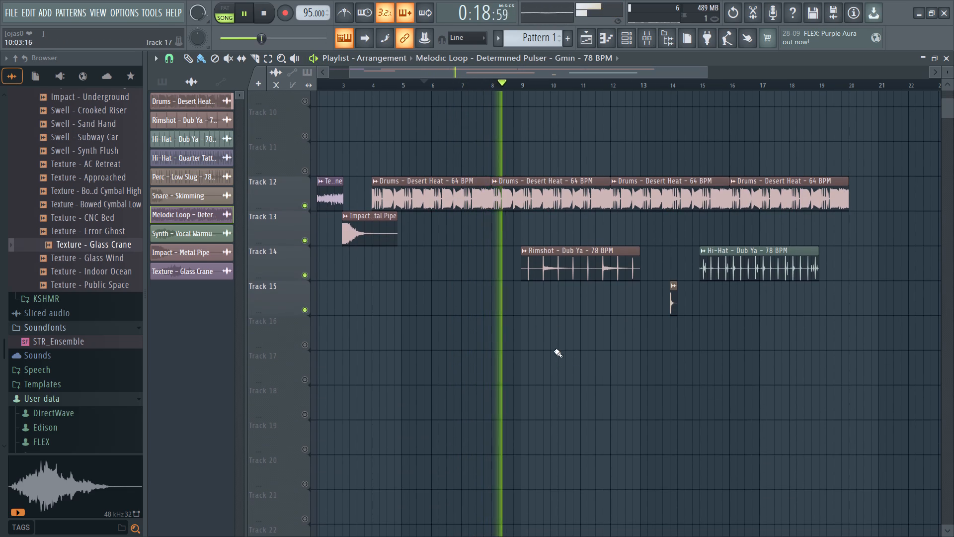
{"action": "scroll", "coordinate": [544, 335], "scroll_direction": "up", "scroll_amount": 3}
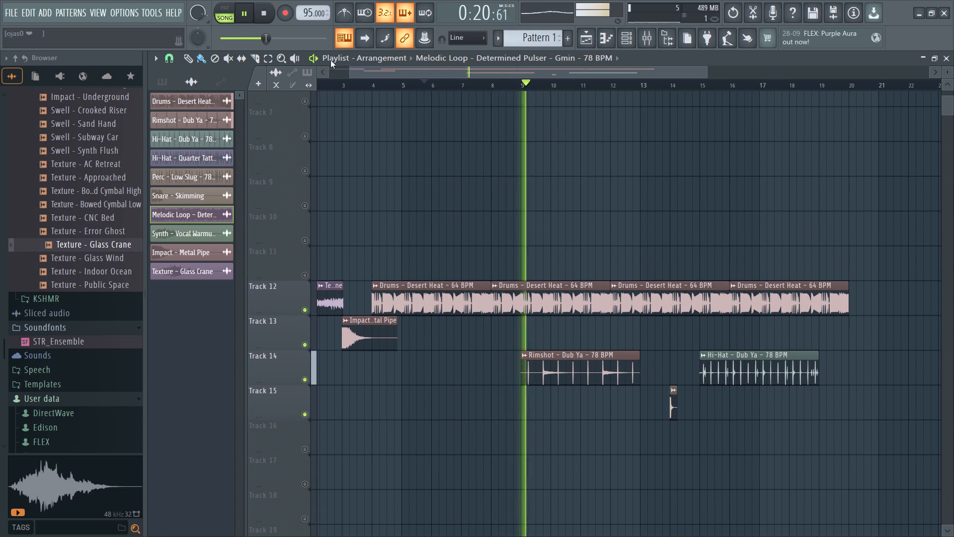
{"action": "left_click", "coordinate": [312, 56]}
{"action": "left_click", "coordinate": [99, 260]}
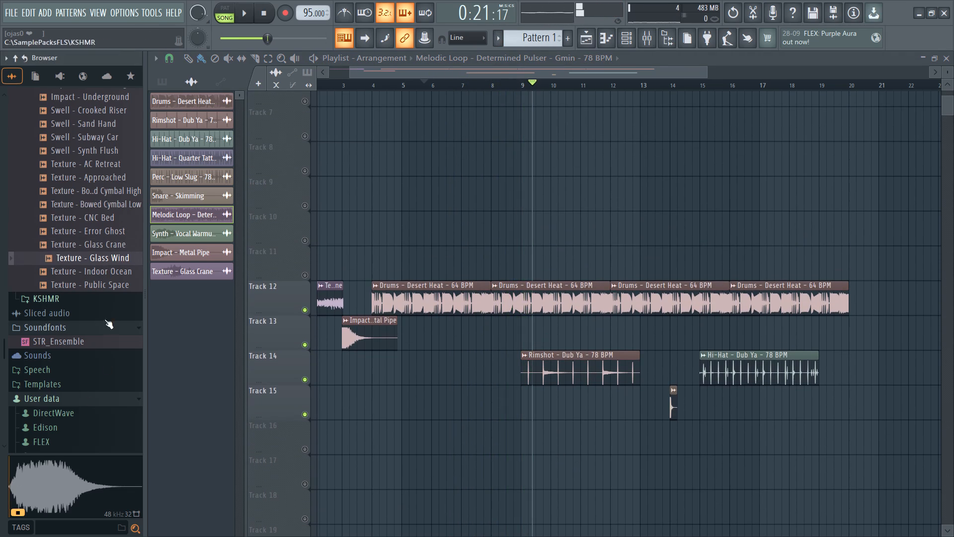
{"action": "left_click", "coordinate": [93, 264]}
Collapse the 5 - Deep Textures folder and audition several samples from 4 - Atmospheric Loops, including Atmosphere - Carpenter - CMaj - 78 BPM.
{"action": "scroll", "coordinate": [419, 197], "scroll_direction": "up", "scroll_amount": 6}
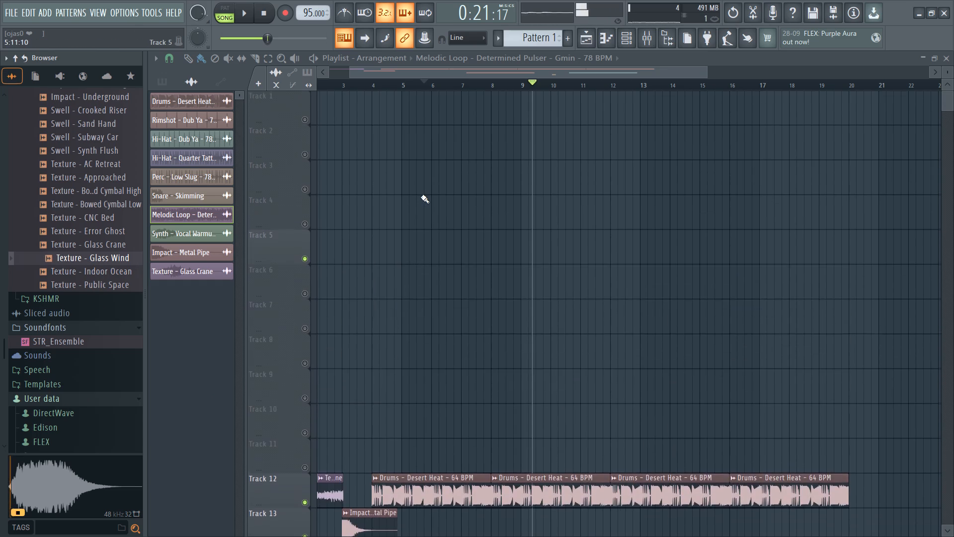
{"action": "scroll", "coordinate": [422, 195], "scroll_direction": "down", "scroll_amount": 7}
{"action": "scroll", "coordinate": [61, 287], "scroll_direction": "up", "scroll_amount": 6}
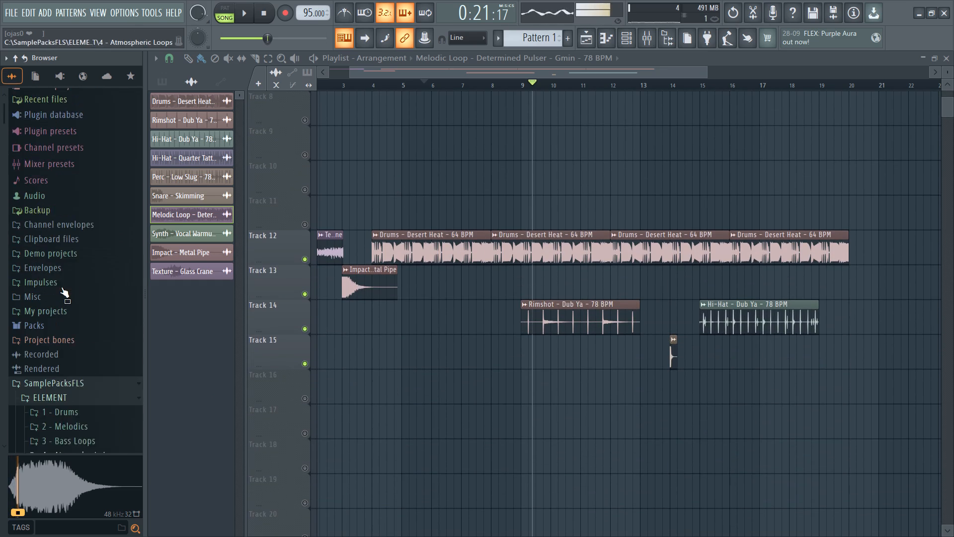
{"action": "scroll", "coordinate": [61, 287], "scroll_direction": "down", "scroll_amount": 2}
{"action": "left_click", "coordinate": [43, 322]}
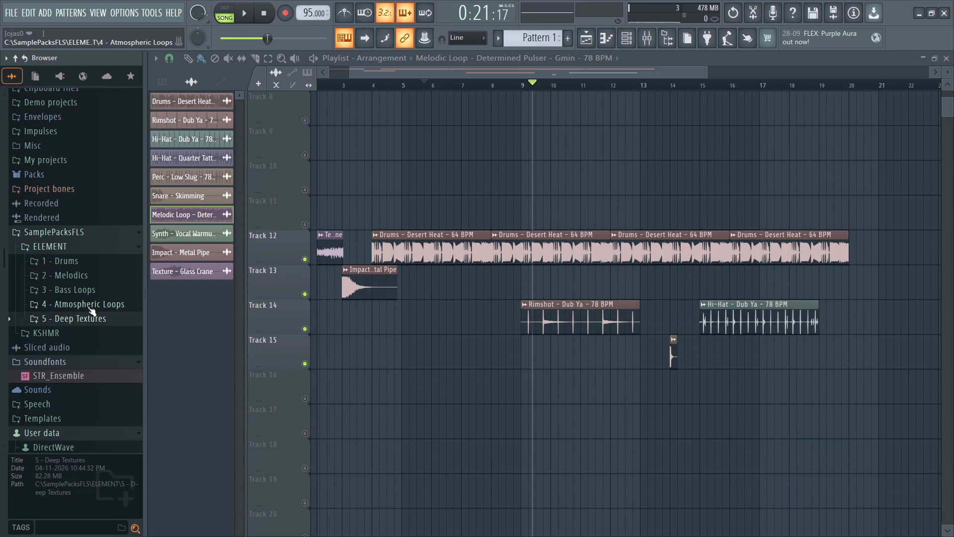
{"action": "left_click", "coordinate": [87, 307]}
{"action": "left_click", "coordinate": [79, 325]}
{"action": "left_click", "coordinate": [84, 299]}
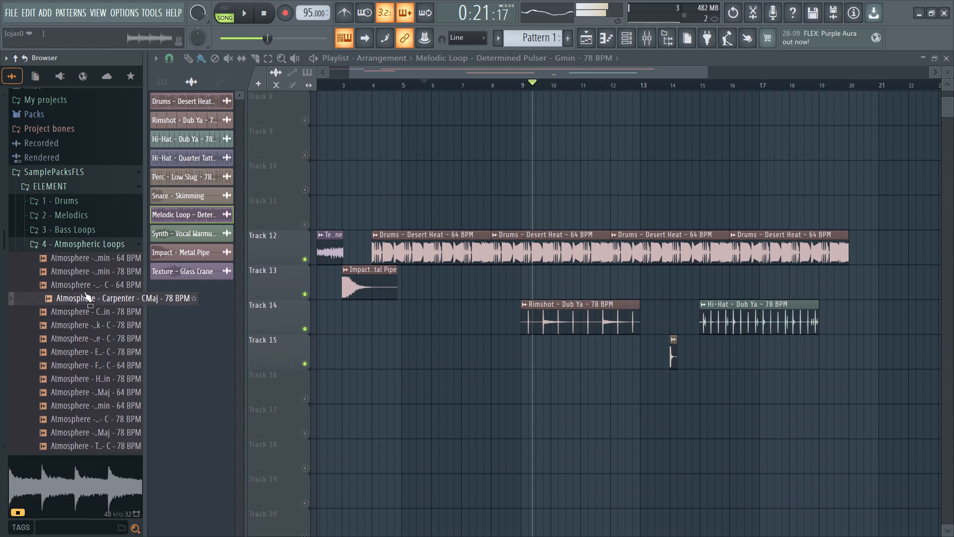
{"action": "left_click", "coordinate": [84, 278]}
{"action": "left_click", "coordinate": [84, 311]}
{"action": "left_click", "coordinate": [84, 349]}
{"action": "left_click", "coordinate": [81, 364]}
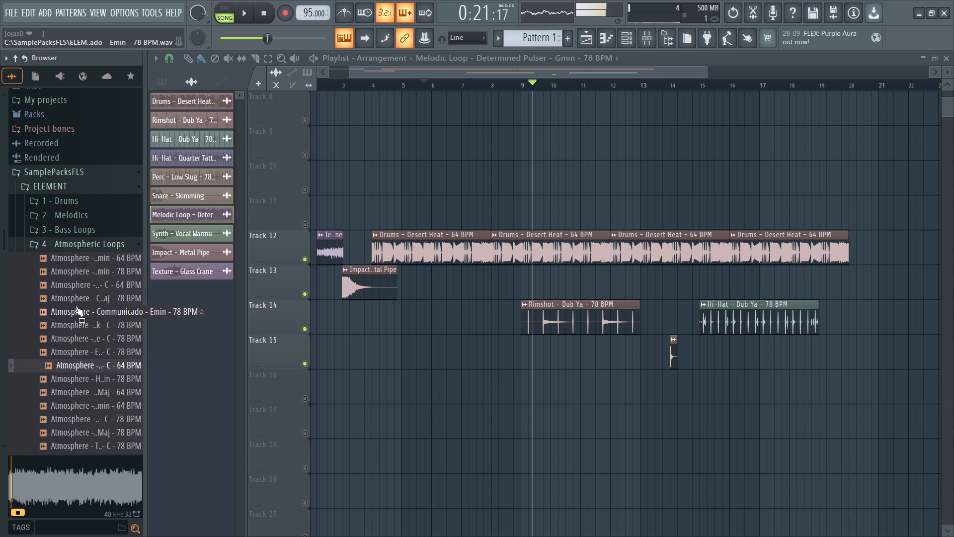
{"action": "scroll", "coordinate": [77, 316], "scroll_direction": "up", "scroll_amount": 3}
{"action": "scroll", "coordinate": [77, 316], "scroll_direction": "down", "scroll_amount": 3}
{"action": "scroll", "coordinate": [76, 311], "scroll_direction": "up", "scroll_amount": 3}
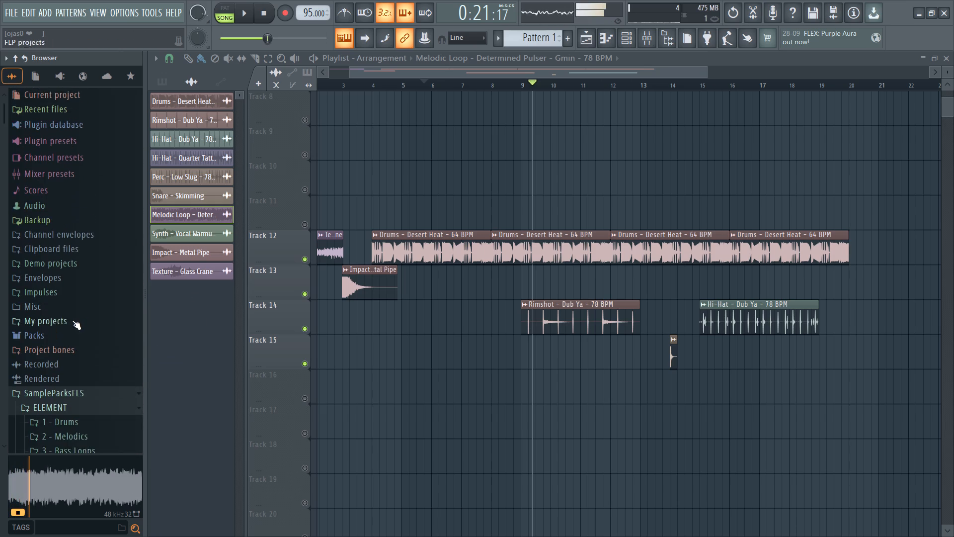
{"action": "scroll", "coordinate": [67, 342], "scroll_direction": "down", "scroll_amount": 2}
Open the 2 - Melodics folder and audition several loops from 1 - Melodics Loops, including Soft March 1 - Emin - 78 BPM.
{"action": "left_click", "coordinate": [63, 278]}
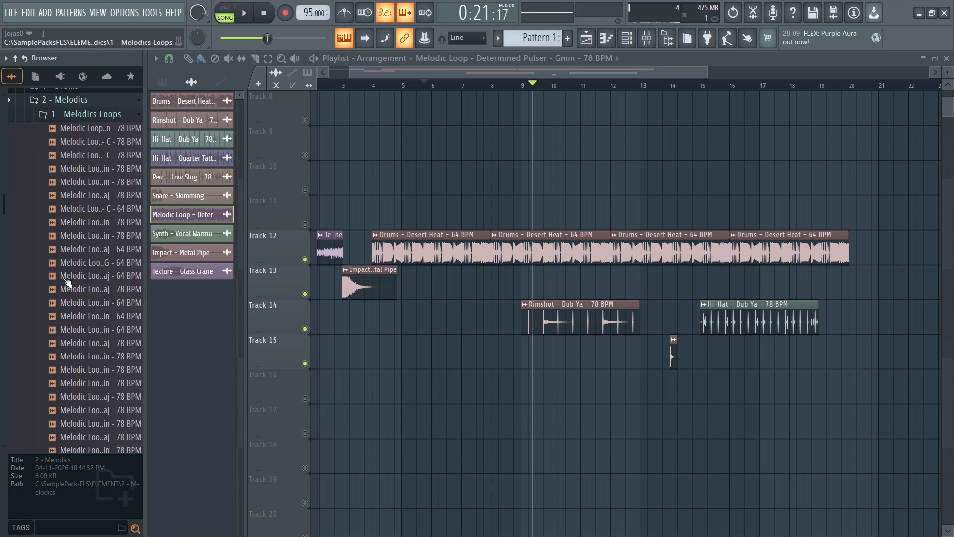
{"action": "left_click", "coordinate": [69, 277]}
{"action": "left_click", "coordinate": [72, 238]}
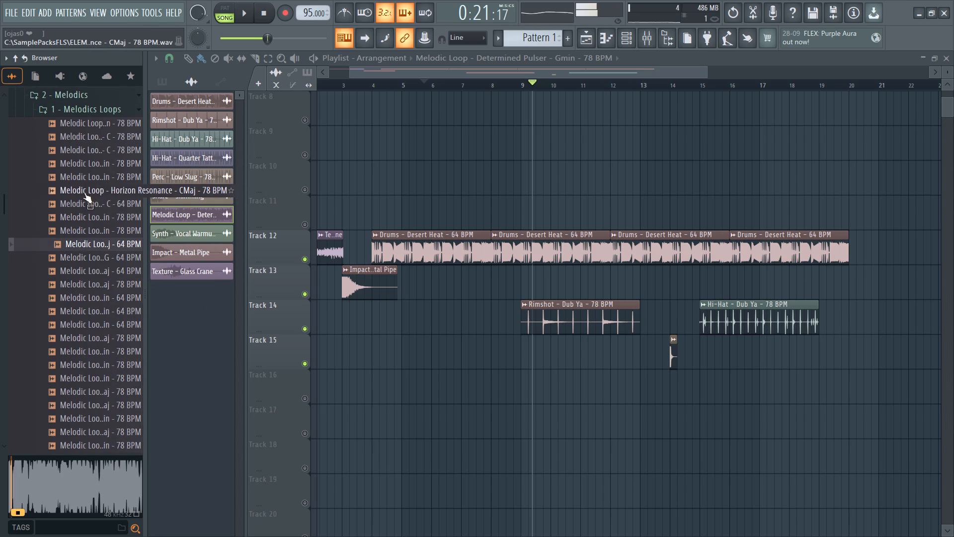
{"action": "left_click", "coordinate": [85, 210]}
{"action": "left_click", "coordinate": [86, 212]}
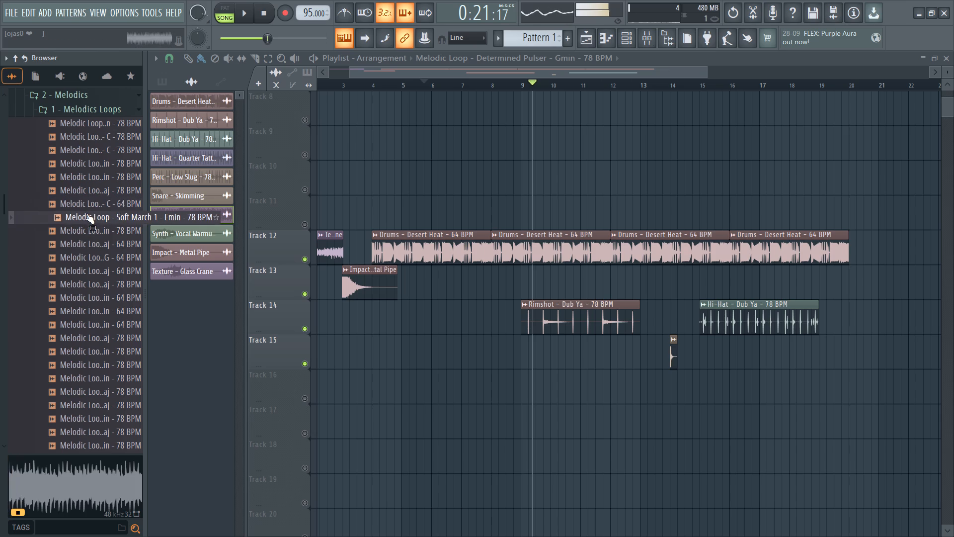
{"action": "left_click", "coordinate": [89, 224]}
{"action": "left_click", "coordinate": [90, 251]}
{"action": "left_click", "coordinate": [90, 269]}
Audition the Strings melodic loops one after another, including Strings Calm, Strings Floating, Strings Meander, Strings Meditation 1 and Strings Roadtrip.
{"action": "left_click", "coordinate": [90, 284]}
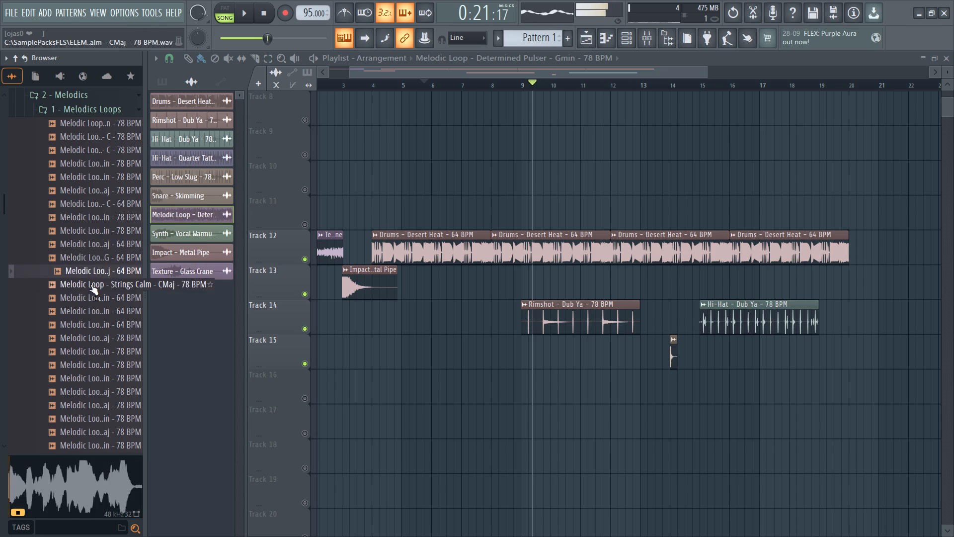
{"action": "left_click", "coordinate": [90, 298]}
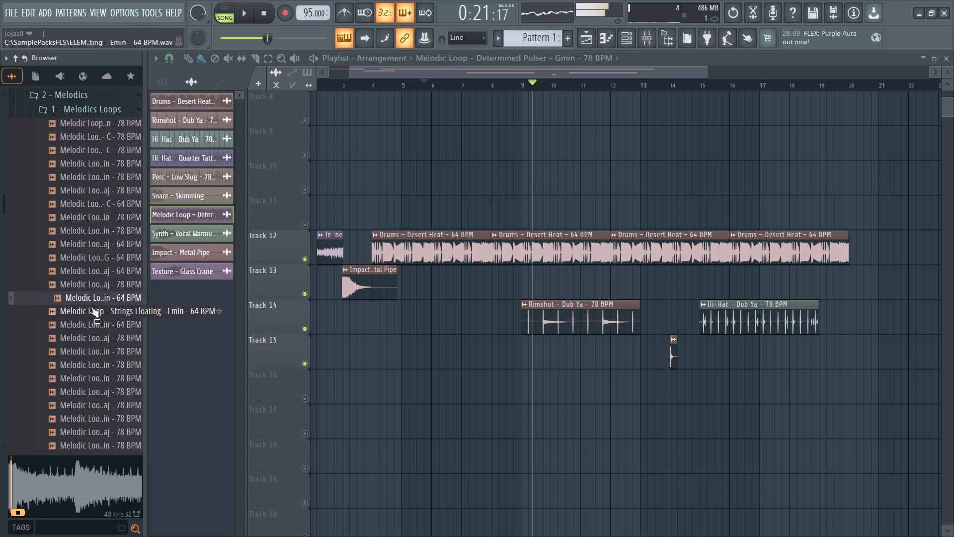
{"action": "left_click", "coordinate": [95, 309]}
{"action": "left_click", "coordinate": [93, 322]}
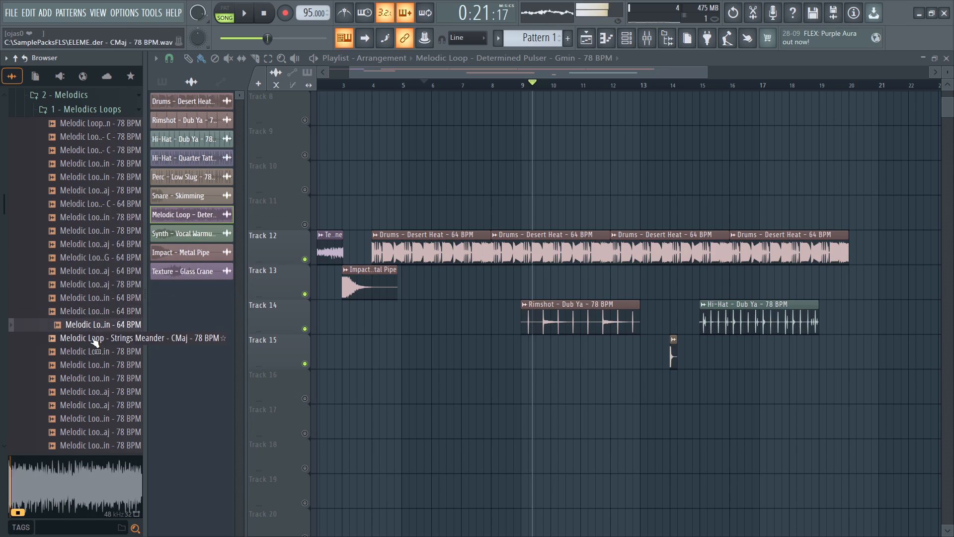
{"action": "left_click", "coordinate": [91, 337]}
{"action": "left_click", "coordinate": [91, 351]}
{"action": "left_click", "coordinate": [92, 368]}
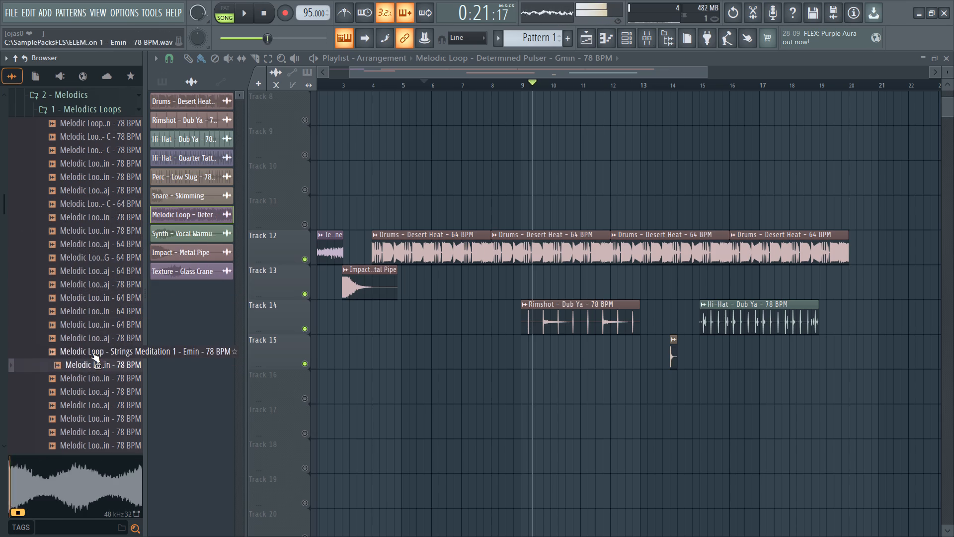
{"action": "left_click", "coordinate": [92, 352]}
{"action": "left_click", "coordinate": [95, 365]}
{"action": "left_click", "coordinate": [96, 377]}
{"action": "left_click", "coordinate": [97, 384]}
{"action": "left_click", "coordinate": [97, 391]}
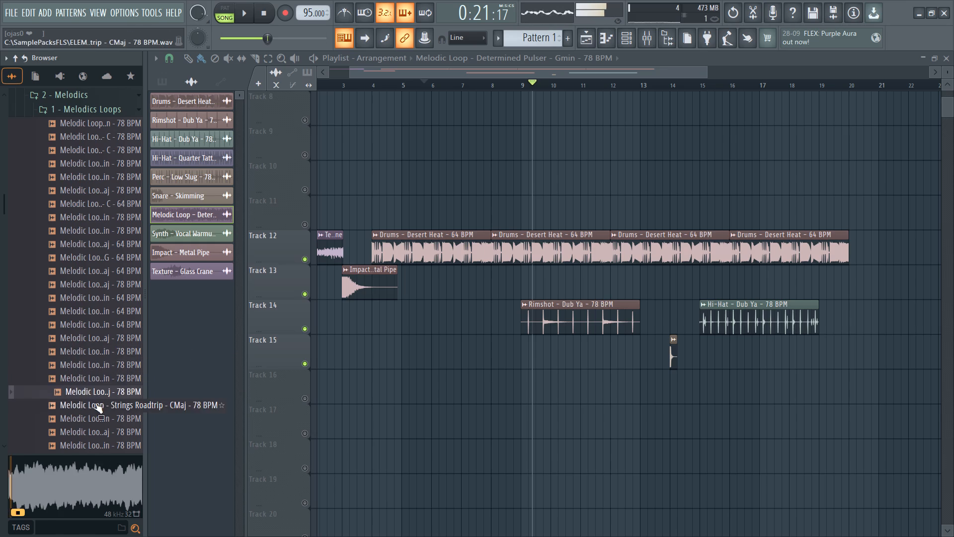
{"action": "left_click", "coordinate": [95, 403]}
{"action": "left_click", "coordinate": [95, 420]}
{"action": "left_click", "coordinate": [95, 434]}
{"action": "left_click", "coordinate": [97, 443]}
Audition the synth loops at the end of 1 - Melodics Loops, including Synth Bells 3 and Synth Turbulance.
{"action": "scroll", "coordinate": [97, 438], "scroll_direction": "down", "scroll_amount": 2}
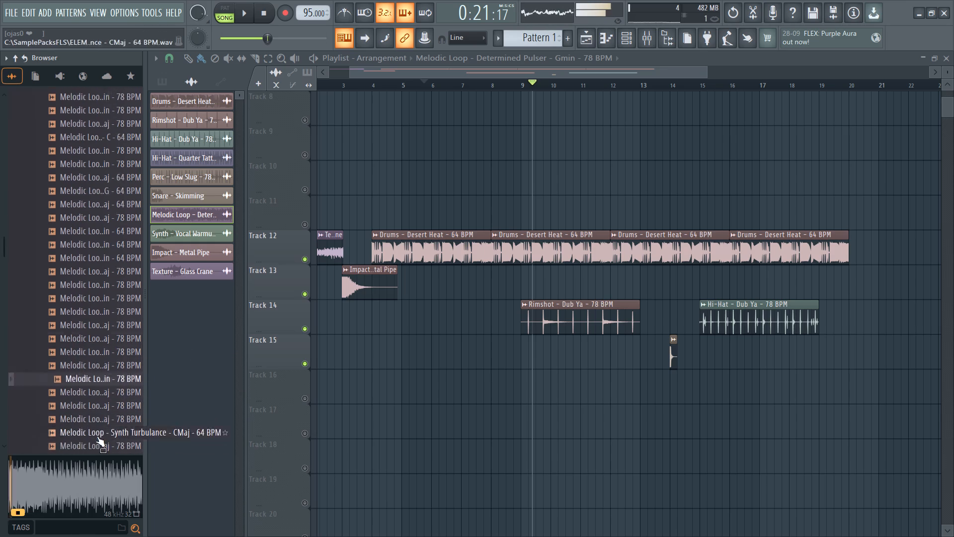
{"action": "scroll", "coordinate": [97, 436], "scroll_direction": "down", "scroll_amount": 1}
{"action": "left_click", "coordinate": [89, 241]}
{"action": "left_click", "coordinate": [93, 221]}
{"action": "left_click", "coordinate": [93, 232]}
{"action": "left_click", "coordinate": [93, 240]}
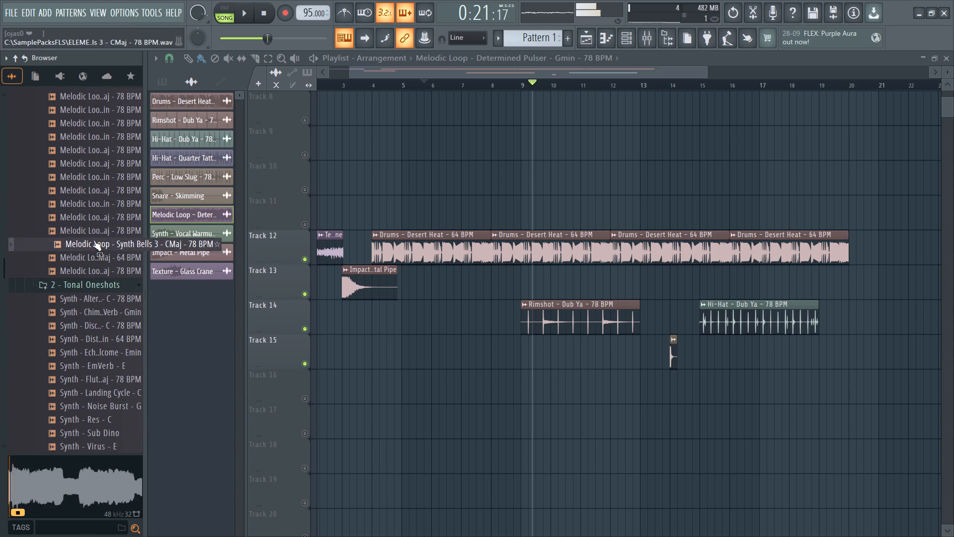
{"action": "left_click", "coordinate": [93, 261]}
{"action": "left_click", "coordinate": [94, 273]}
Return to the start of 1 - Melodics Loops and audition loops including Gated Harmonics 2, Soft March 1 and Soft March 2.
{"action": "scroll", "coordinate": [88, 198], "scroll_direction": "up", "scroll_amount": 5}
{"action": "left_click", "coordinate": [90, 313]}
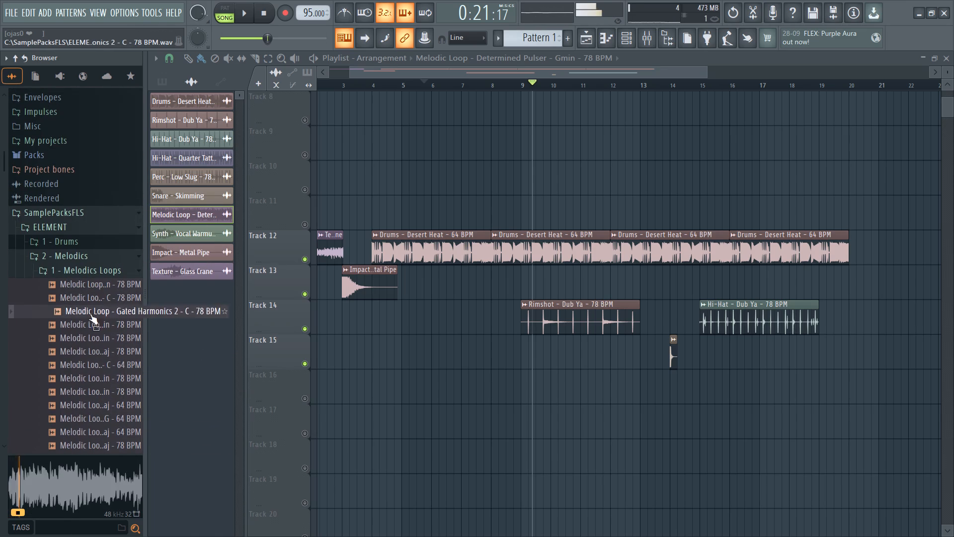
{"action": "left_click", "coordinate": [90, 332]}
{"action": "left_click", "coordinate": [93, 353]}
{"action": "left_click", "coordinate": [92, 377]}
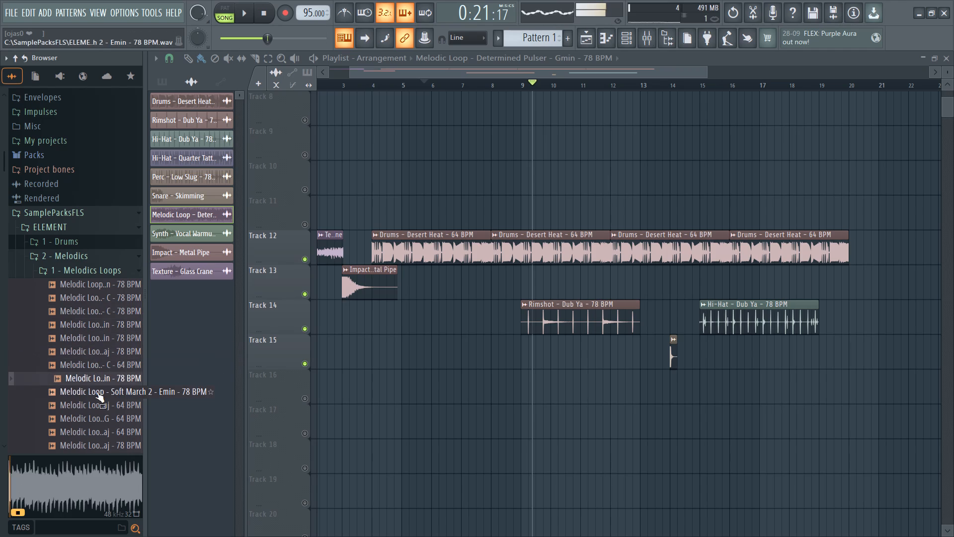
{"action": "left_click", "coordinate": [96, 392]}
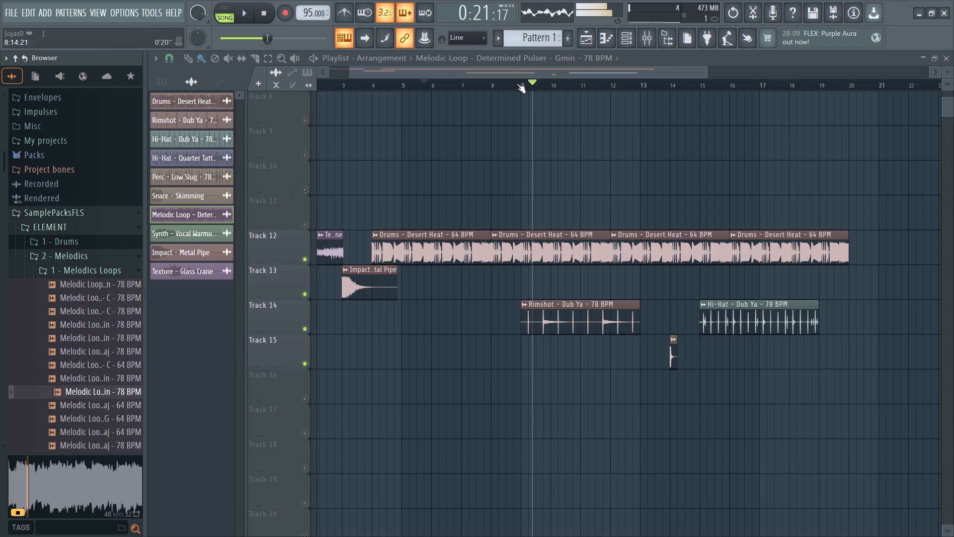
Play the arrangement from its beginning.
{"action": "left_click_drag", "start_coordinate": [524, 84], "coordinate": [279, 125]}
{"action": "left_click", "coordinate": [313, 64]}
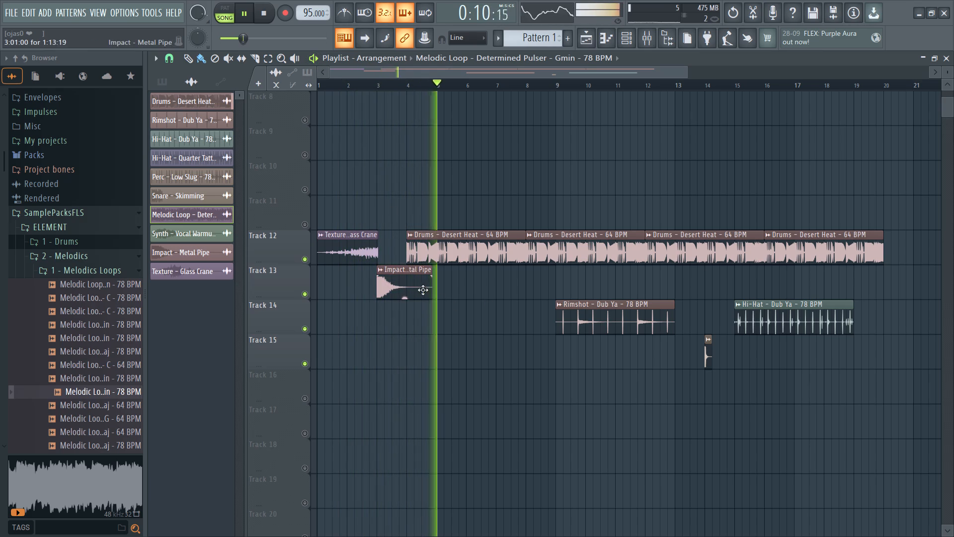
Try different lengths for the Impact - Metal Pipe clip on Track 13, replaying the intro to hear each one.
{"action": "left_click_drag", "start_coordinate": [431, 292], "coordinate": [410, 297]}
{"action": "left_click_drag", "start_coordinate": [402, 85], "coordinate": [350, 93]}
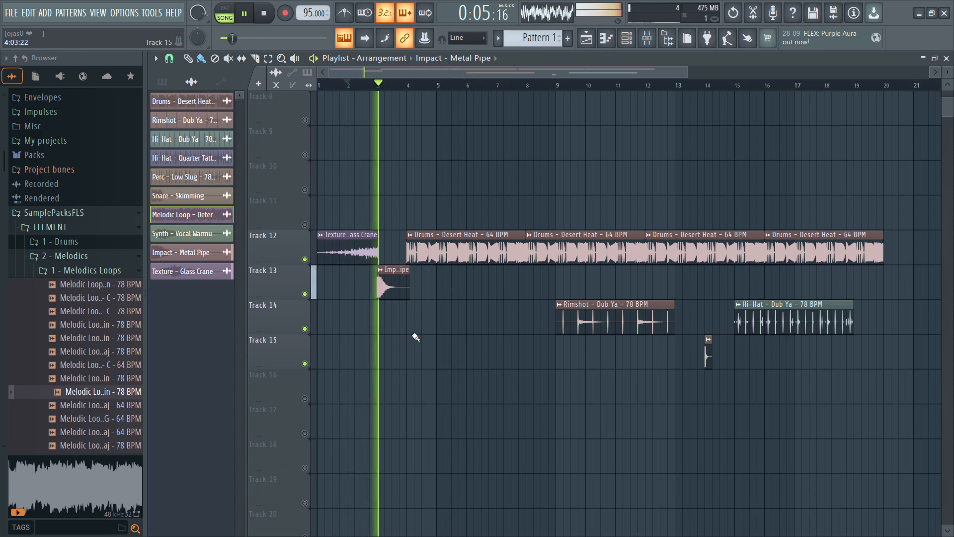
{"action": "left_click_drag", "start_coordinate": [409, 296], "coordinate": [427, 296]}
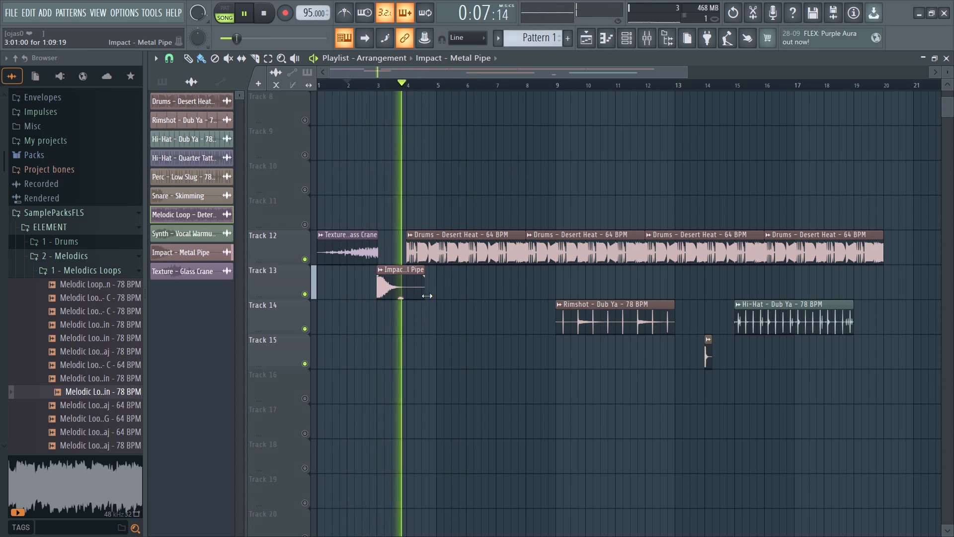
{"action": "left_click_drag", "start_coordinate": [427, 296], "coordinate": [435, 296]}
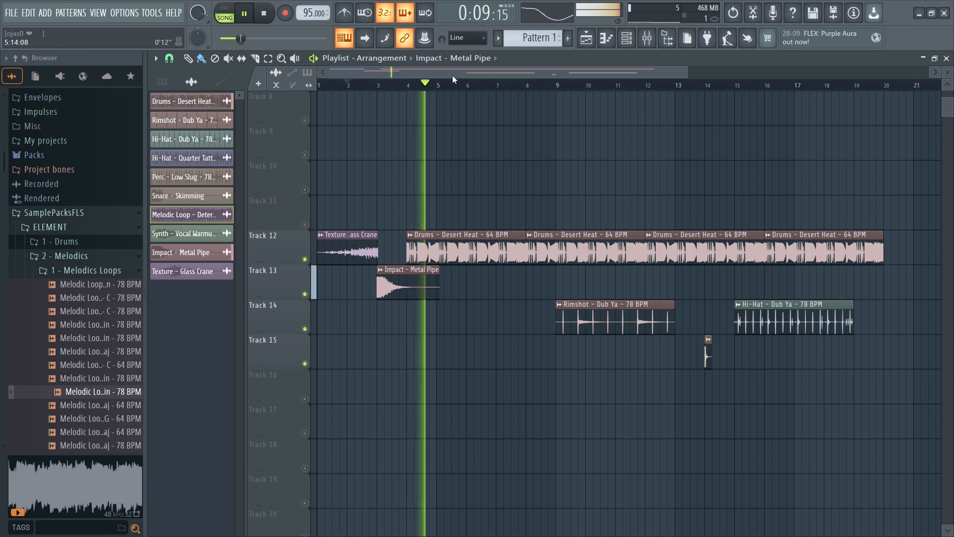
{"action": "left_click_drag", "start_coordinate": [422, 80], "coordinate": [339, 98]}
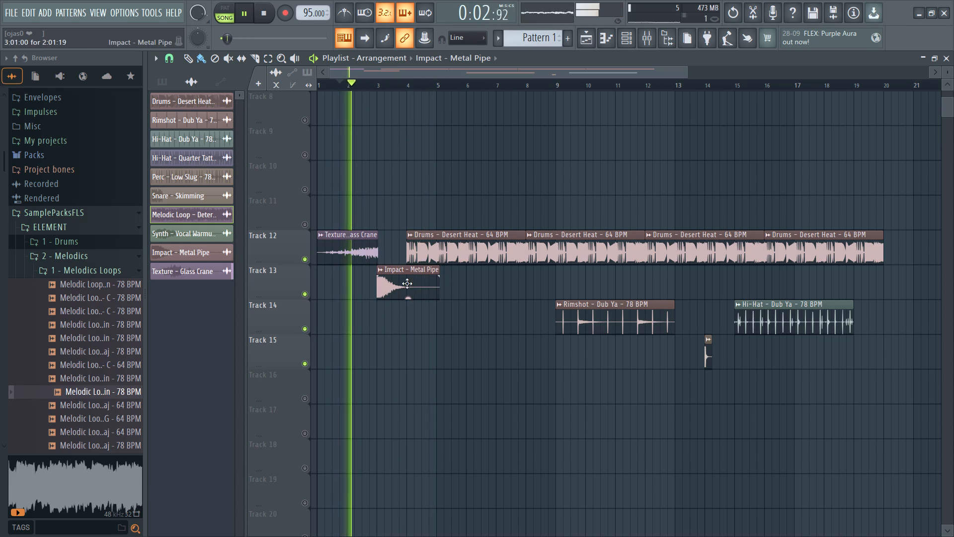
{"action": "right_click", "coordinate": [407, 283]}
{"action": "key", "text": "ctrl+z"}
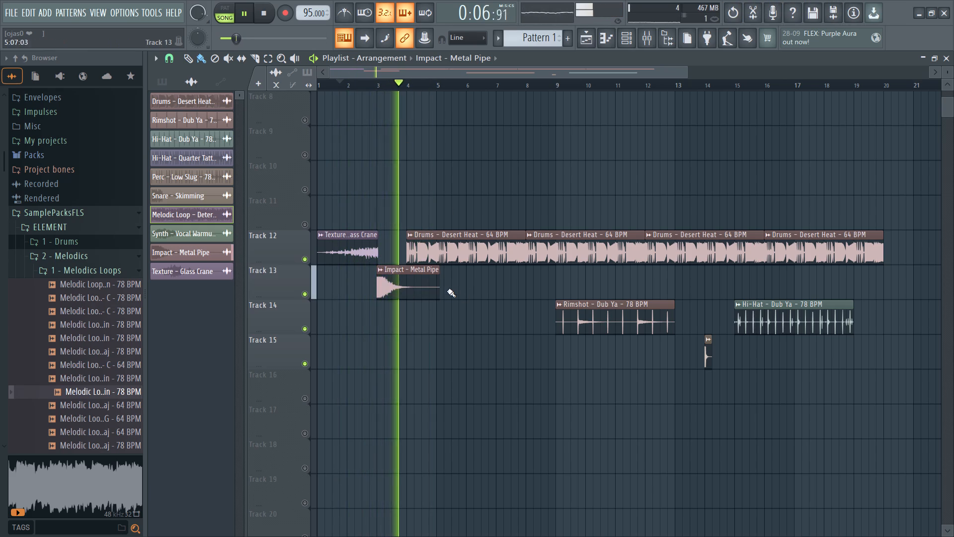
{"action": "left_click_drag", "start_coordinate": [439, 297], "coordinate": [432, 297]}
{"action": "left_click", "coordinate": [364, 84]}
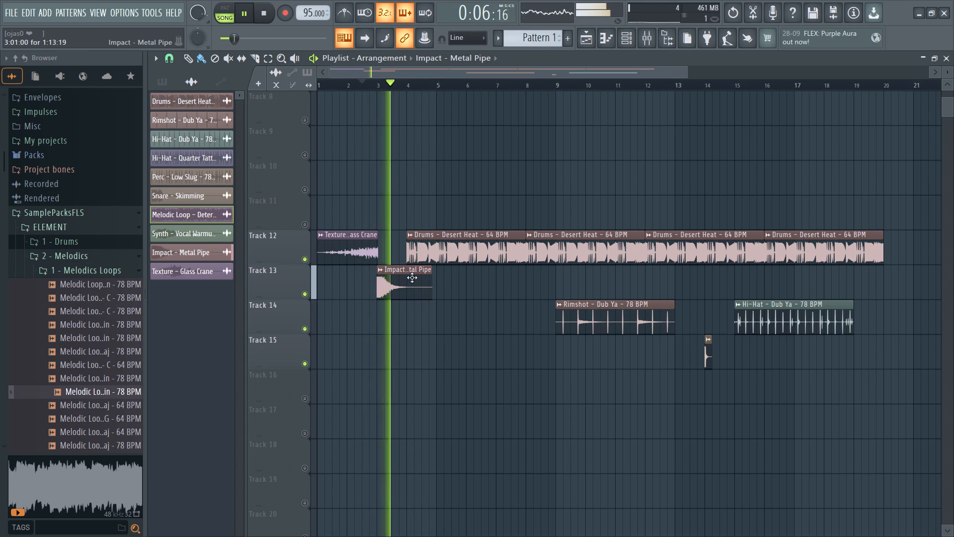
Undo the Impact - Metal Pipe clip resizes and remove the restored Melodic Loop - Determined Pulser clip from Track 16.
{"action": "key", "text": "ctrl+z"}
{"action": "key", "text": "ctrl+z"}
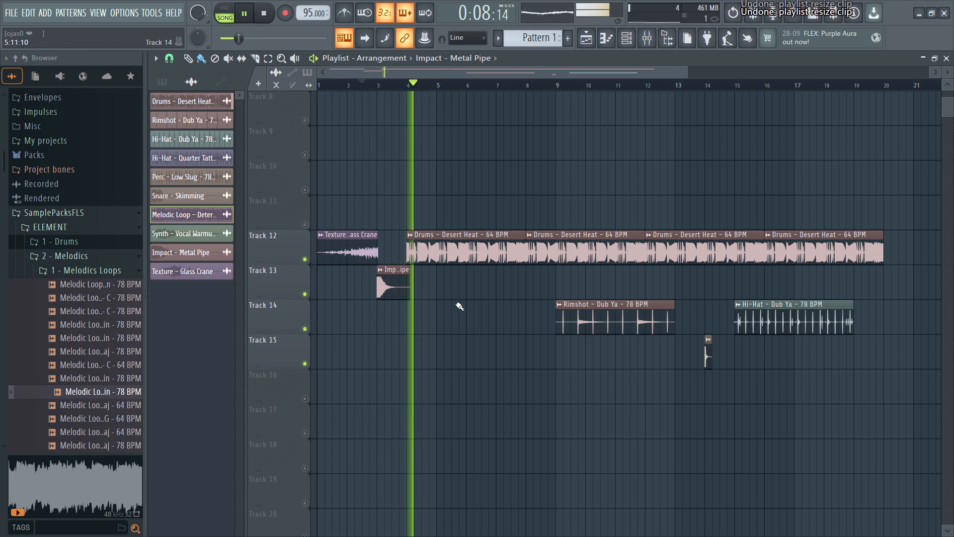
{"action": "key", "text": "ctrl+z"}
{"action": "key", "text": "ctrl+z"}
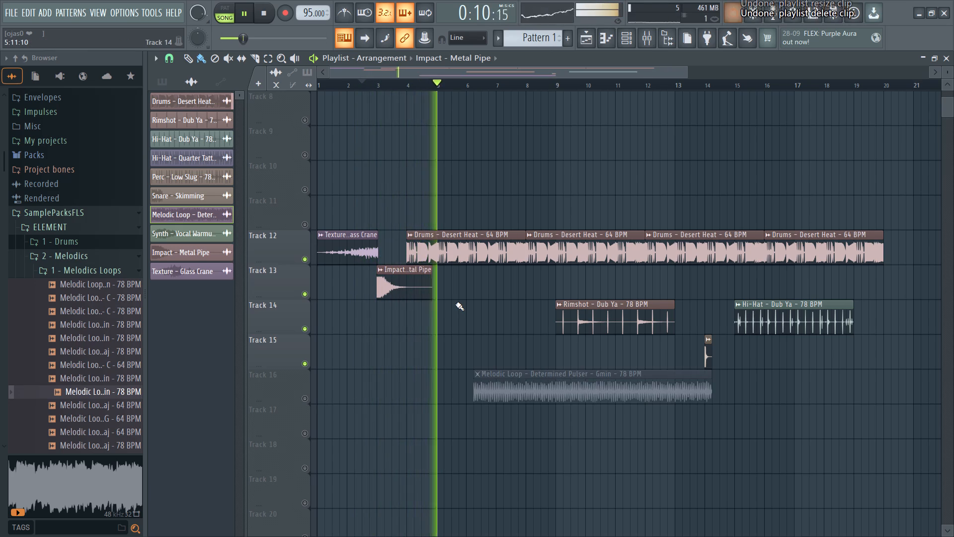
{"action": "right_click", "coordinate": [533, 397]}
Replay the arrangement from bar 1.
{"action": "left_click_drag", "start_coordinate": [431, 83], "coordinate": [307, 101]}
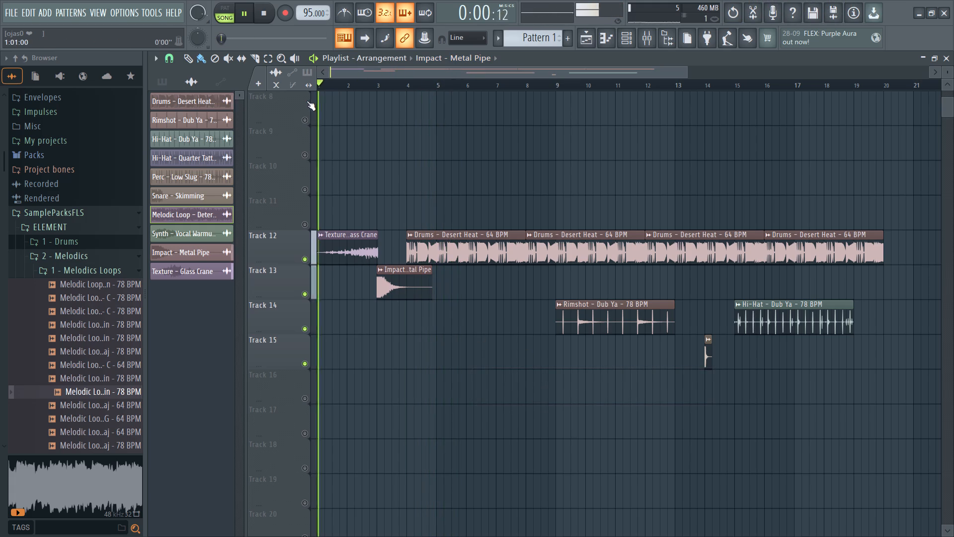
{"action": "left_click_drag", "start_coordinate": [307, 101], "coordinate": [309, 101]}
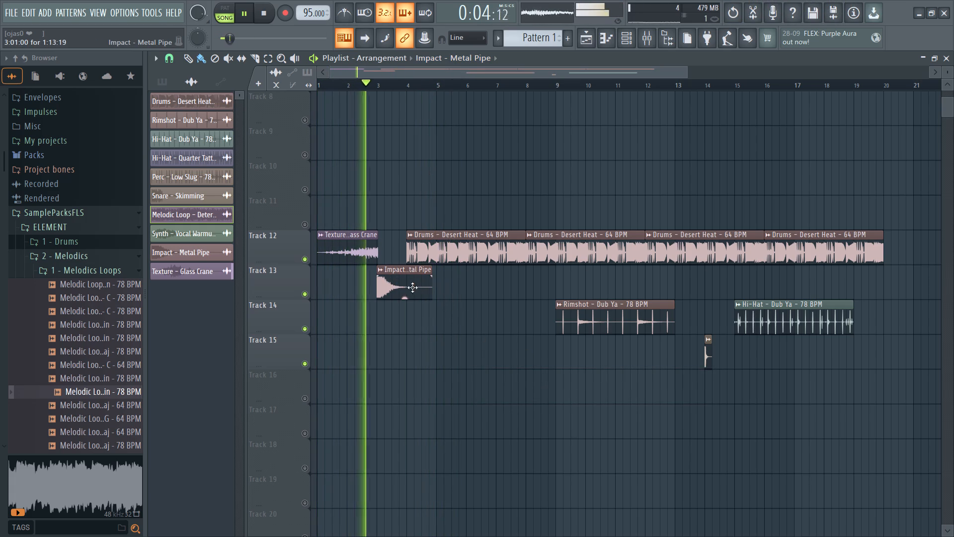
Set the time-stretching mode of the Impact - Metal Pipe audio clip to Stretch Pro and close its channel settings.
{"action": "left_click", "coordinate": [381, 269]}
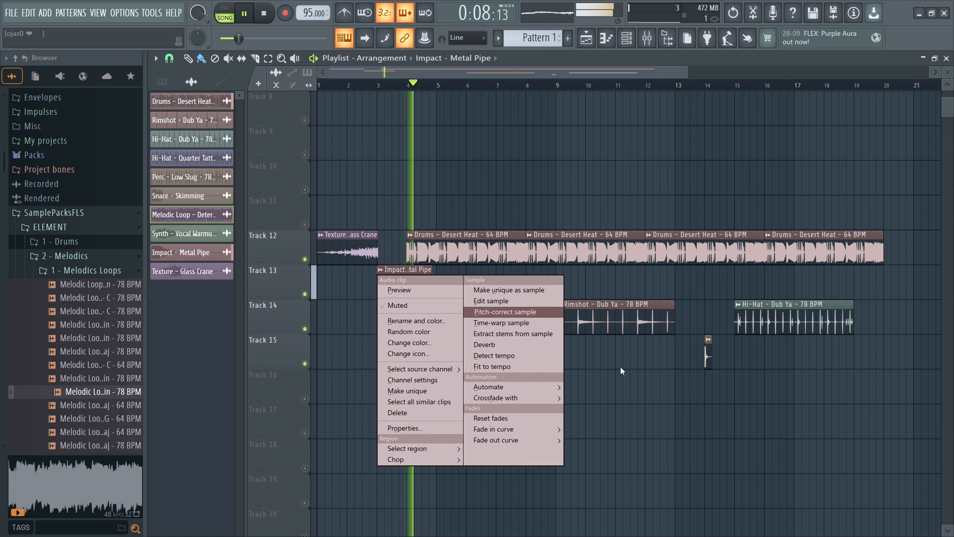
{"action": "right_click", "coordinate": [614, 385]}
{"action": "double_click", "coordinate": [421, 288]}
{"action": "double_click", "coordinate": [407, 286]}
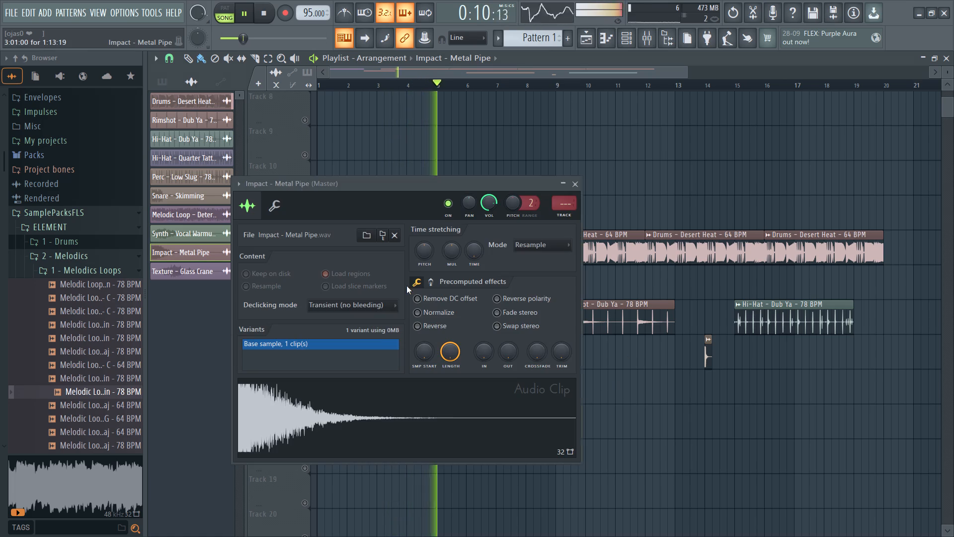
{"action": "left_click", "coordinate": [531, 245]}
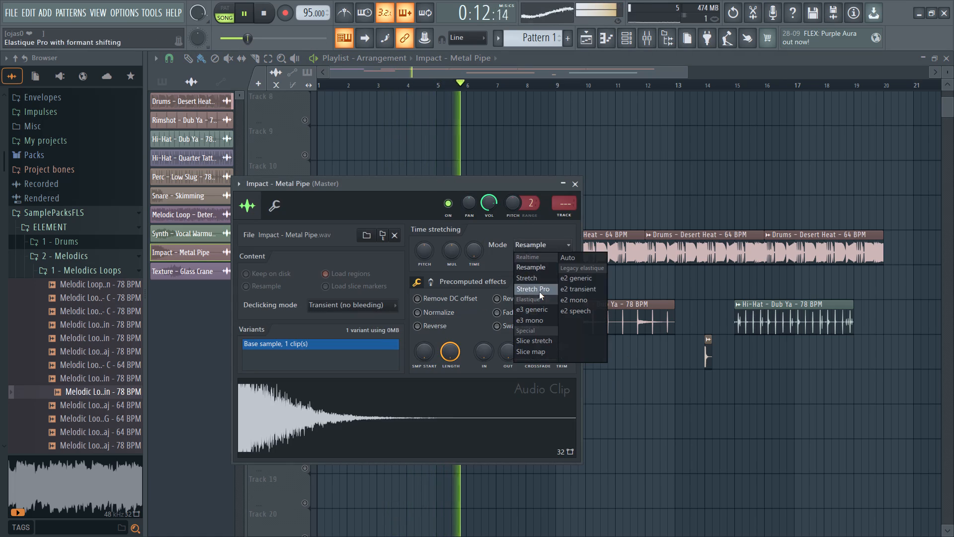
{"action": "left_click", "coordinate": [539, 290]}
{"action": "left_click", "coordinate": [562, 189]}
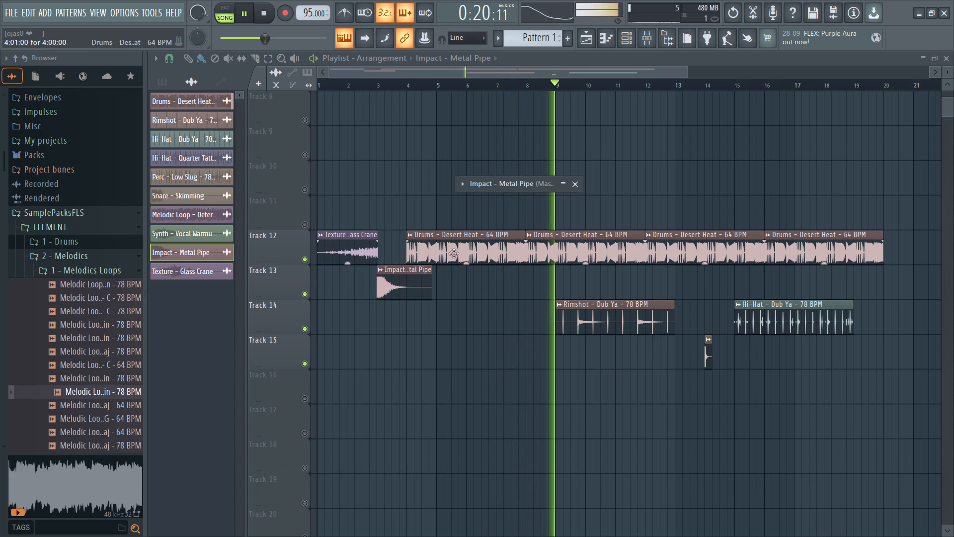
{"action": "left_click", "coordinate": [577, 186]}
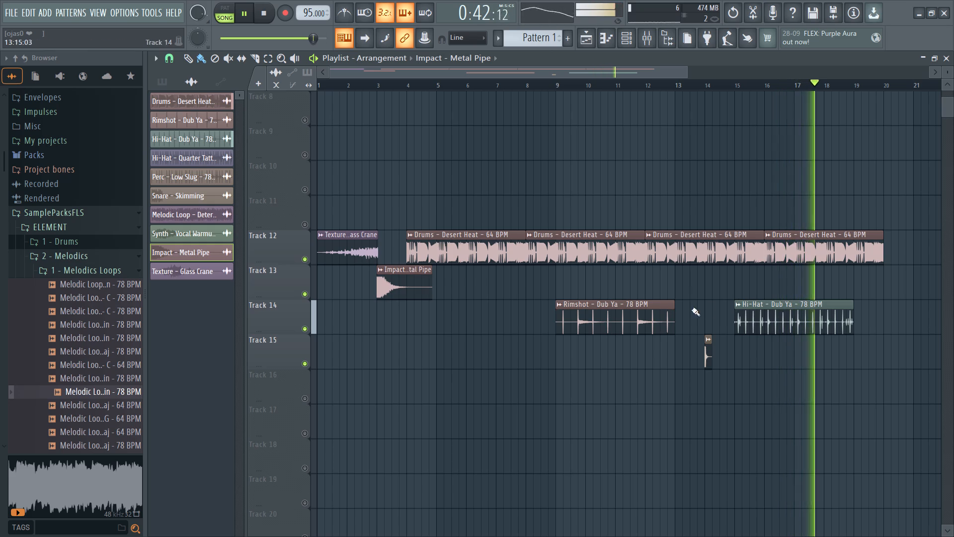
Add another Rimshot - Dub Ya clip on Track 14 at bar 19, right after the Hi-Hat clip, and listen to it.
{"action": "left_click", "coordinate": [637, 312]}
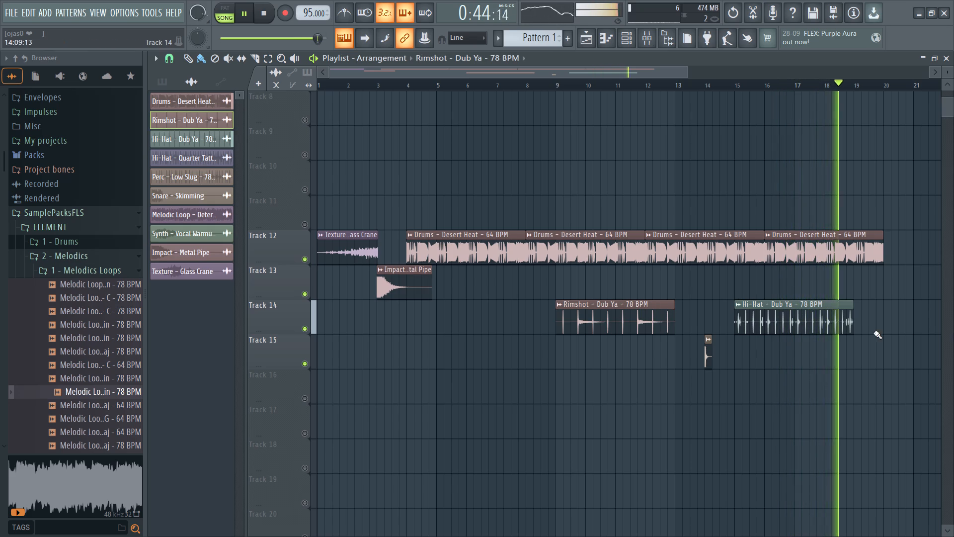
{"action": "left_click", "coordinate": [856, 320]}
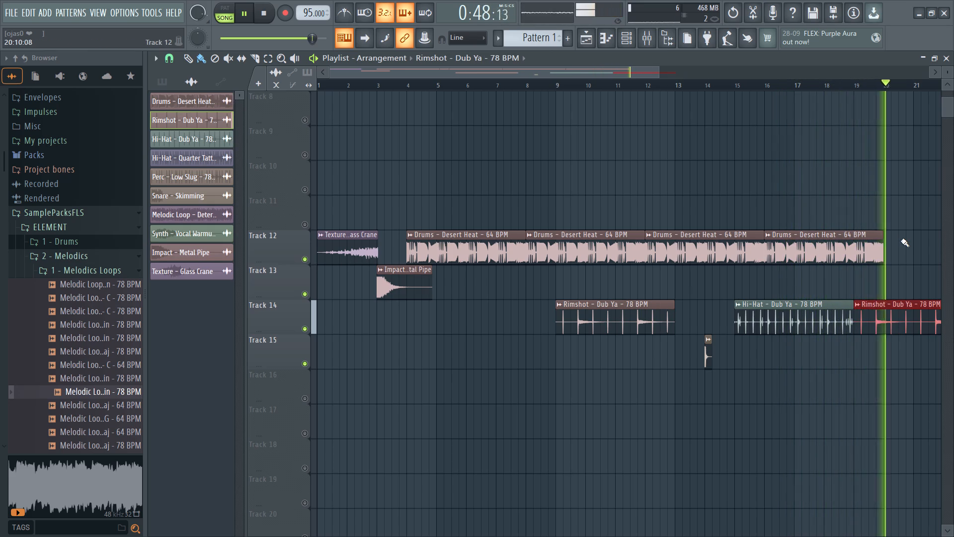
{"action": "scroll", "coordinate": [912, 249], "scroll_direction": "down", "scroll_amount": 2}
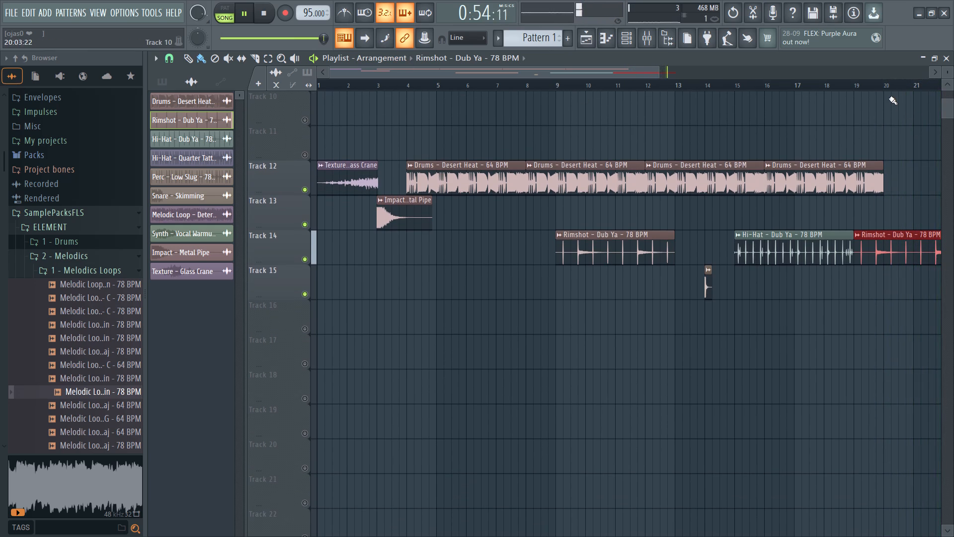
{"action": "left_click_drag", "start_coordinate": [825, 84], "coordinate": [778, 94]}
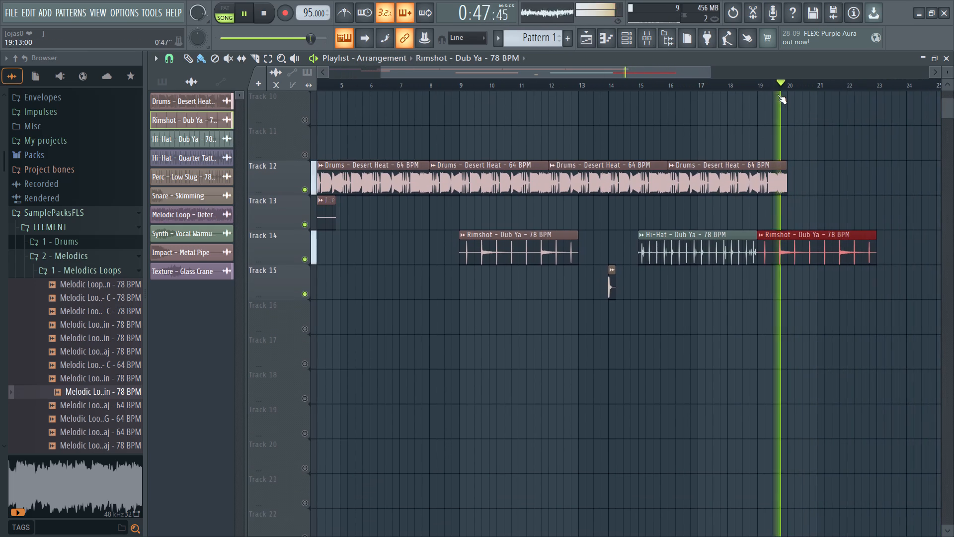
{"action": "left_click_drag", "start_coordinate": [778, 94], "coordinate": [750, 92]}
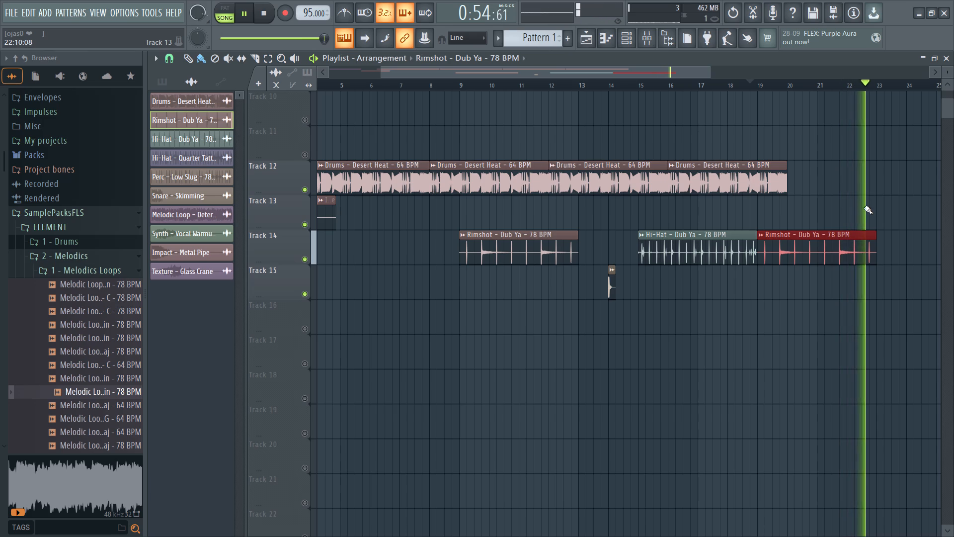
{"action": "left_click", "coordinate": [814, 87]}
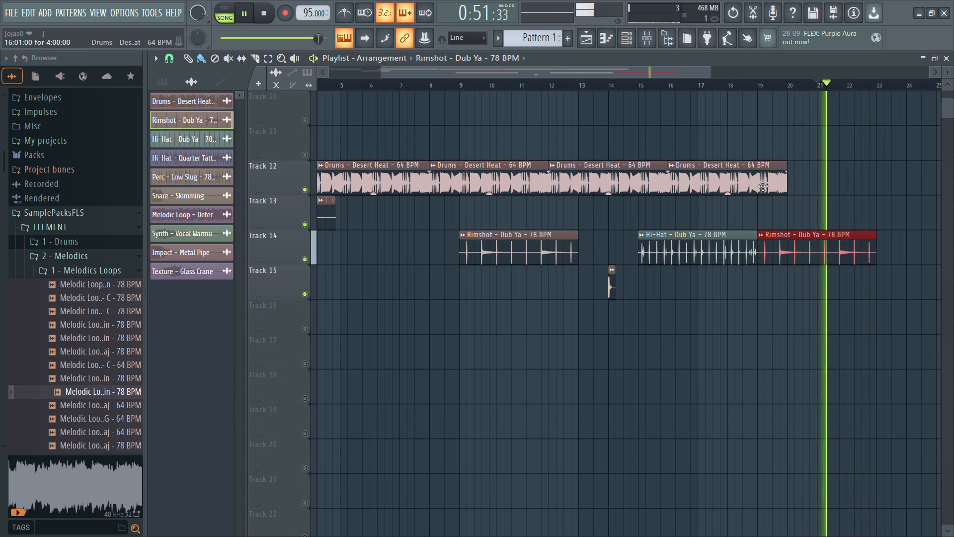
Add another Drums - Desert Heat clip on Track 12 starting at bar 21 and play it against the rimshot loop.
{"action": "left_click", "coordinate": [747, 186]}
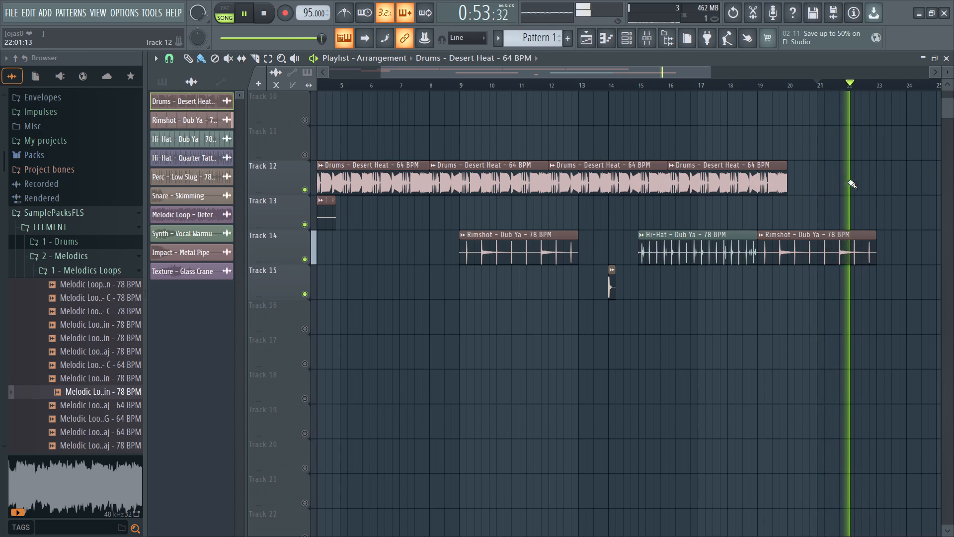
{"action": "left_click", "coordinate": [848, 181]}
{"action": "left_click_drag", "start_coordinate": [868, 182], "coordinate": [859, 182]}
{"action": "left_click_drag", "start_coordinate": [859, 76], "coordinate": [812, 82]}
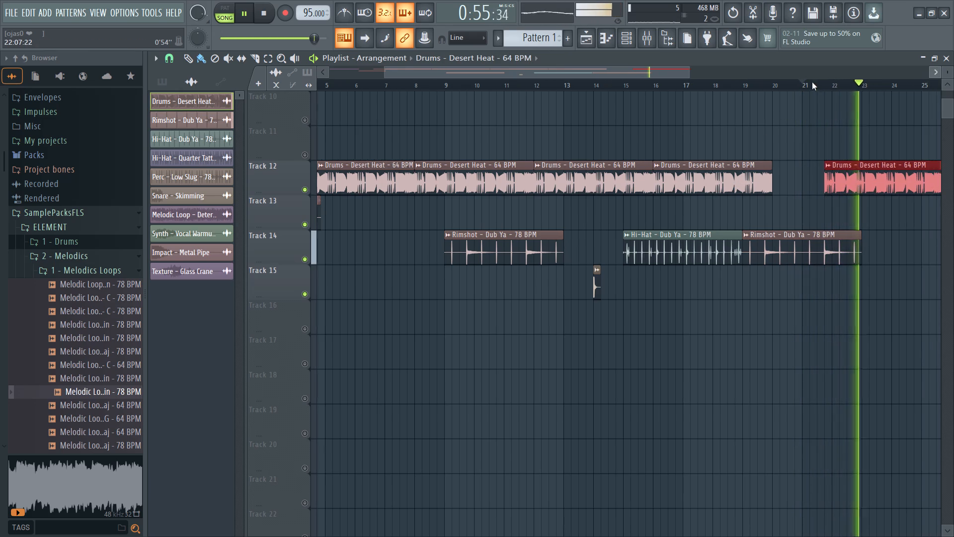
{"action": "left_click_drag", "start_coordinate": [812, 82], "coordinate": [810, 83]}
{"action": "left_click_drag", "start_coordinate": [809, 82], "coordinate": [730, 100]}
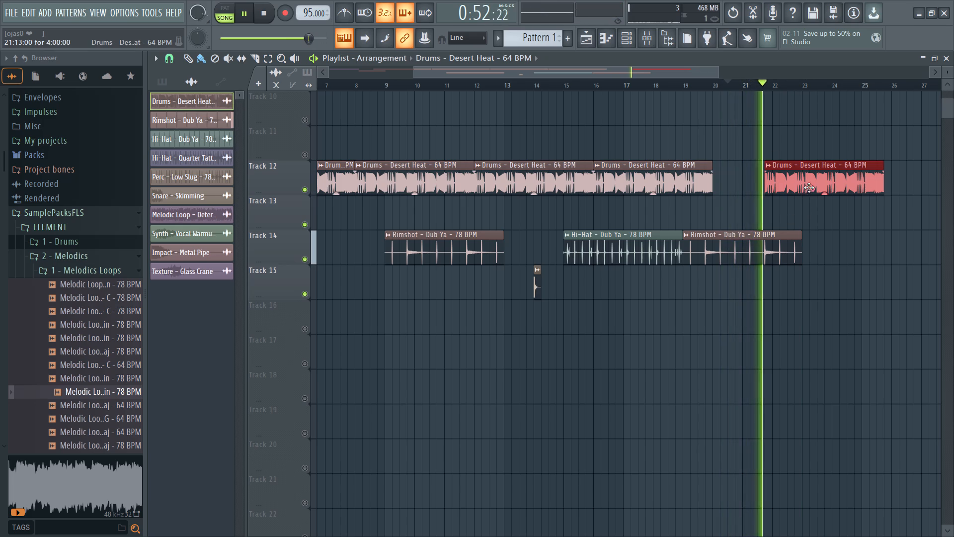
{"action": "left_click_drag", "start_coordinate": [796, 185], "coordinate": [772, 189]}
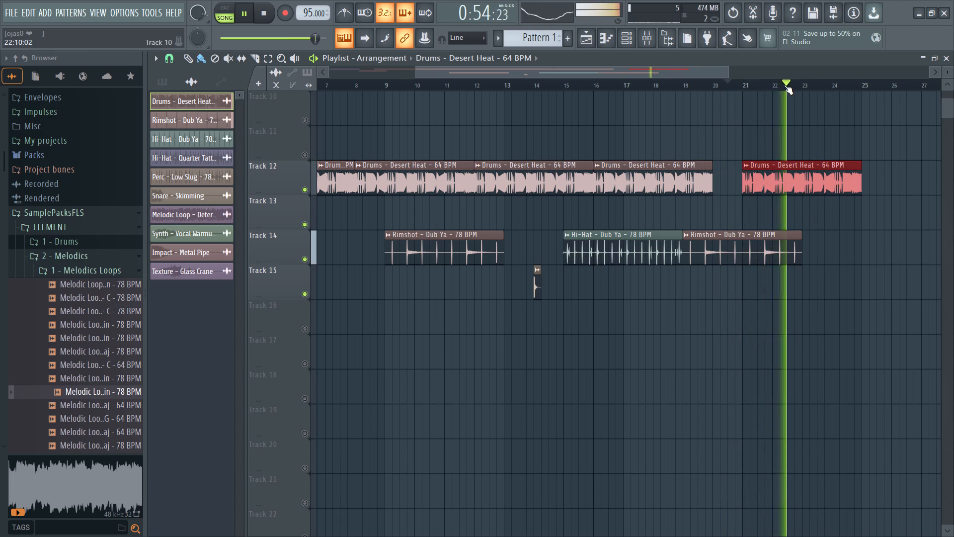
{"action": "left_click_drag", "start_coordinate": [771, 84], "coordinate": [741, 89]}
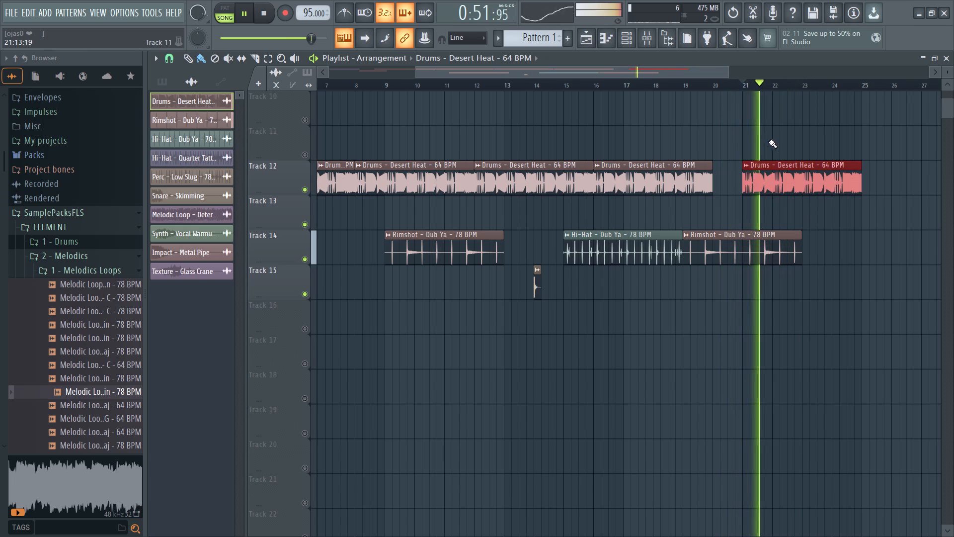
{"action": "left_click_drag", "start_coordinate": [752, 85], "coordinate": [672, 99]}
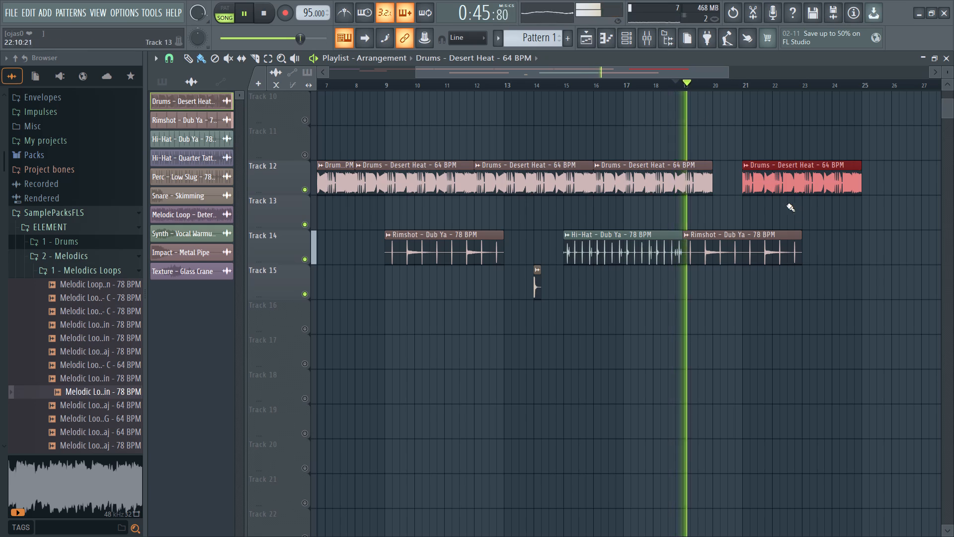
Shorten the new Drums - Desert Heat clip from its start edge by about three quarters of a bar.
{"action": "left_click", "coordinate": [303, 86]}
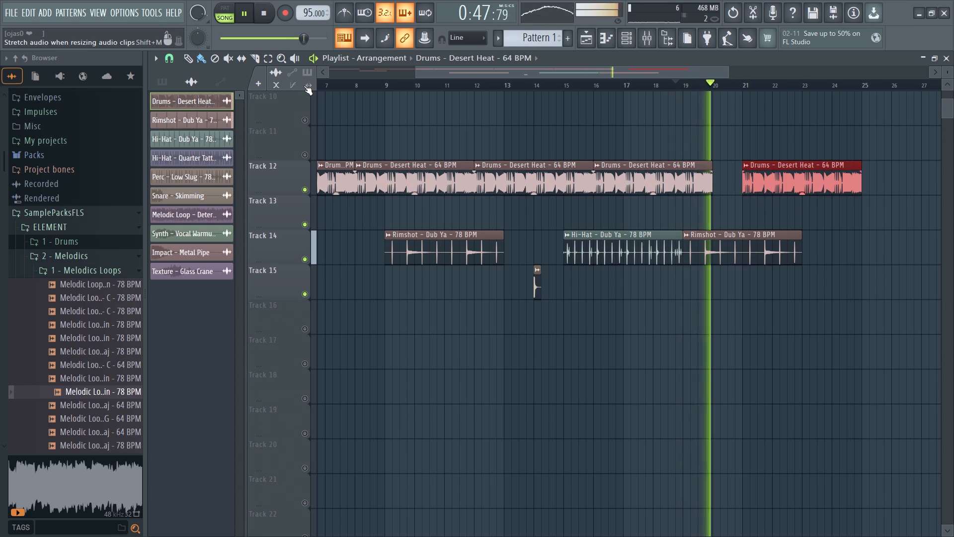
{"action": "left_click_drag", "start_coordinate": [743, 193], "coordinate": [758, 193]}
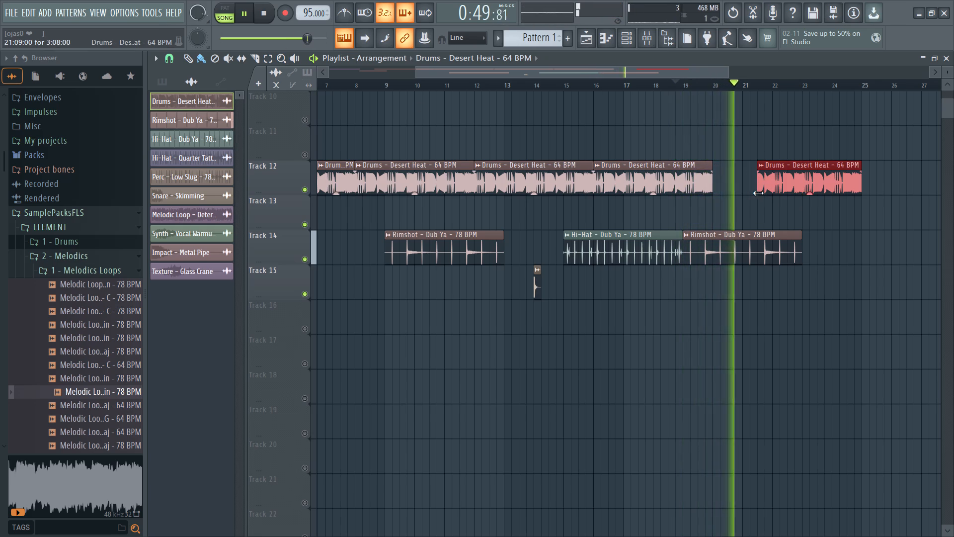
{"action": "left_click_drag", "start_coordinate": [758, 193], "coordinate": [763, 193]}
{"action": "right_click", "coordinate": [765, 115]}
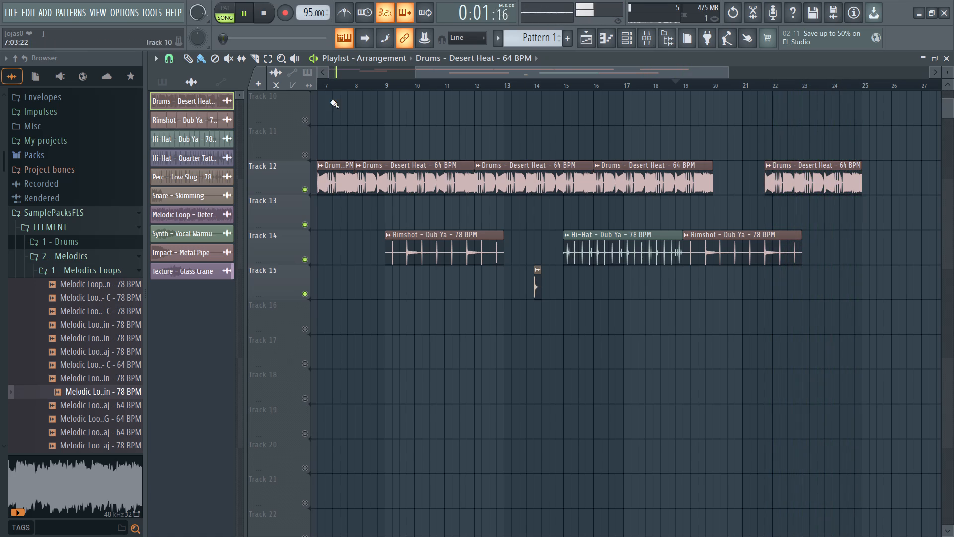
Return to the start of the arrangement and listen to the opening clips, pausing and resuming playback.
{"action": "left_click_drag", "start_coordinate": [451, 74], "coordinate": [381, 74]}
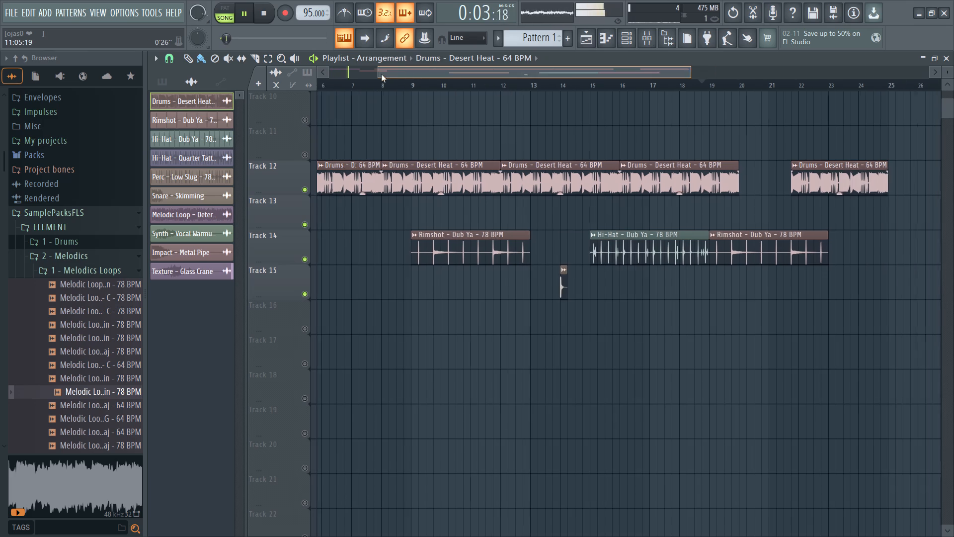
{"action": "left_click_drag", "start_coordinate": [381, 74], "coordinate": [304, 76]}
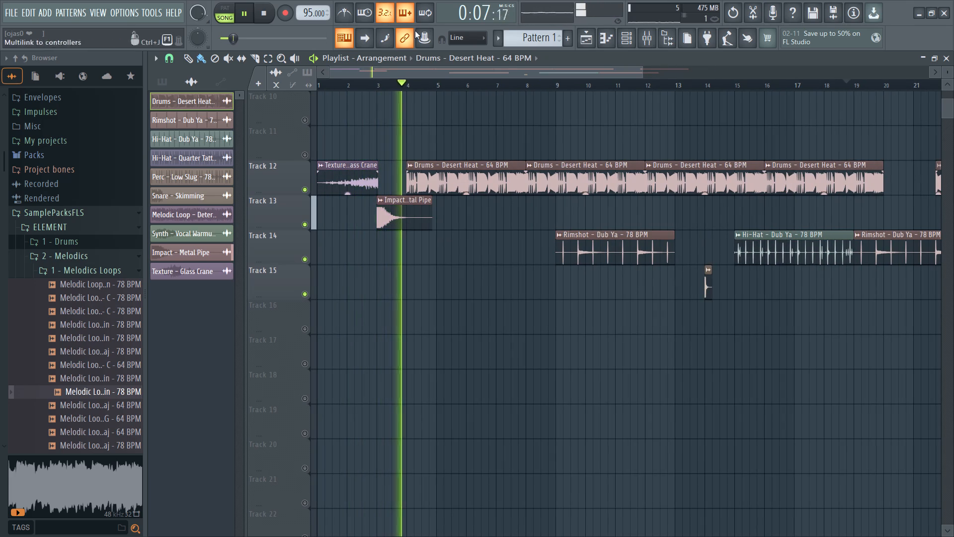
{"action": "left_click", "coordinate": [311, 55]}
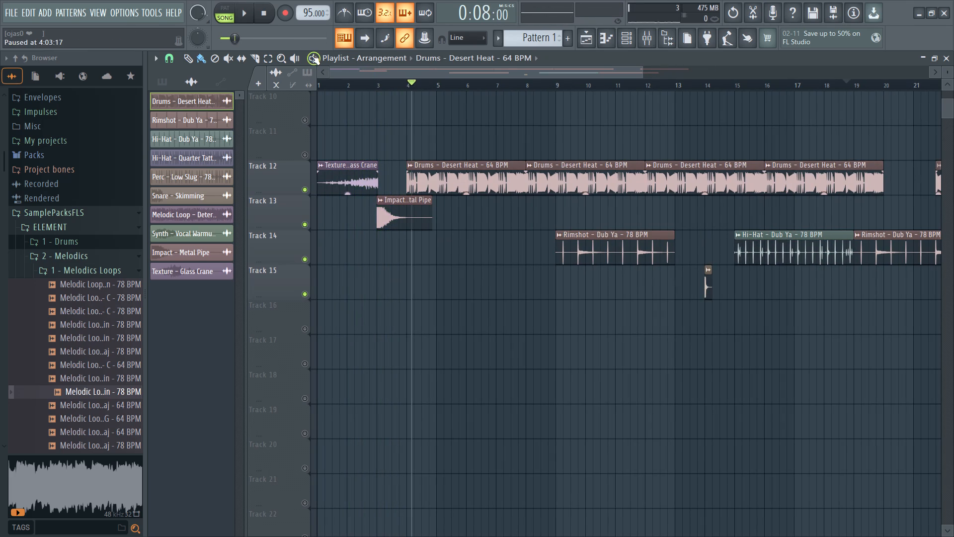
{"action": "left_click", "coordinate": [311, 55]}
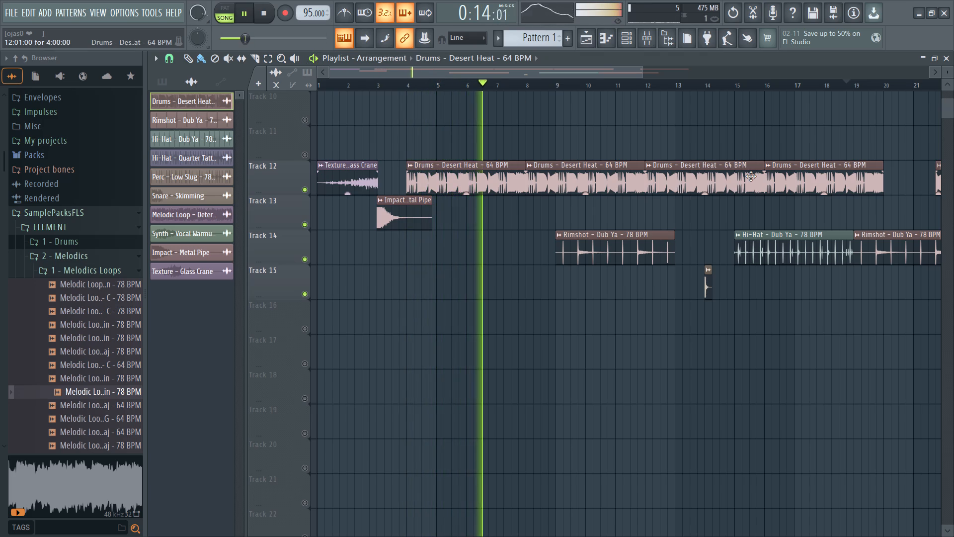
Move the Snare - Skimming clip on Track 15 one beat earlier, so it ends at bar 14, and replay the passage around it.
{"action": "left_click_drag", "start_coordinate": [473, 73], "coordinate": [526, 78]}
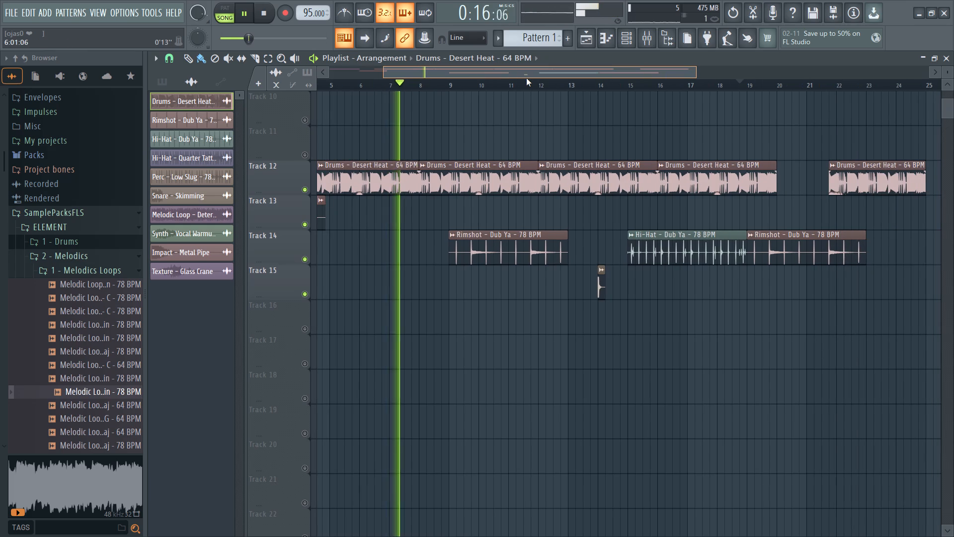
{"action": "left_click_drag", "start_coordinate": [526, 78], "coordinate": [522, 78]}
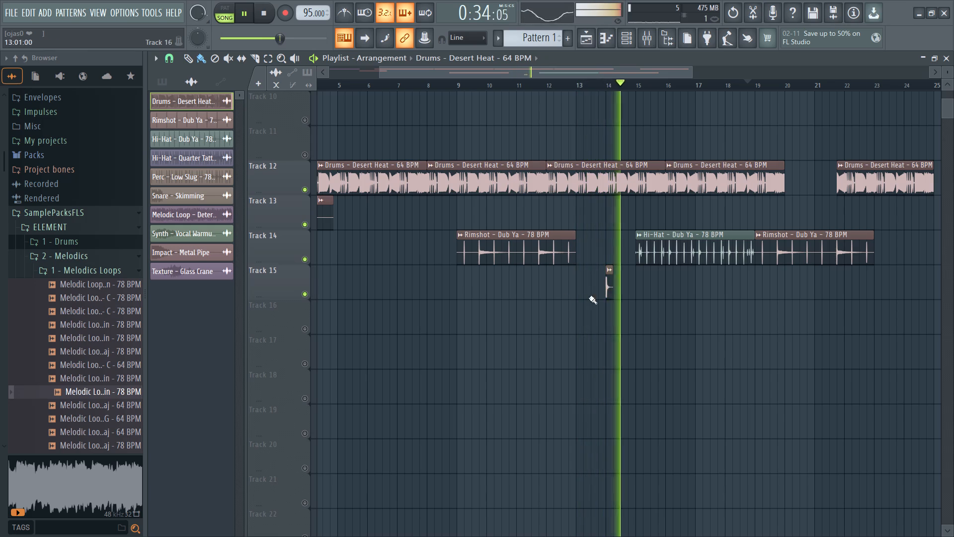
{"action": "left_click_drag", "start_coordinate": [609, 287], "coordinate": [601, 286]}
{"action": "left_click_drag", "start_coordinate": [619, 86], "coordinate": [606, 85]}
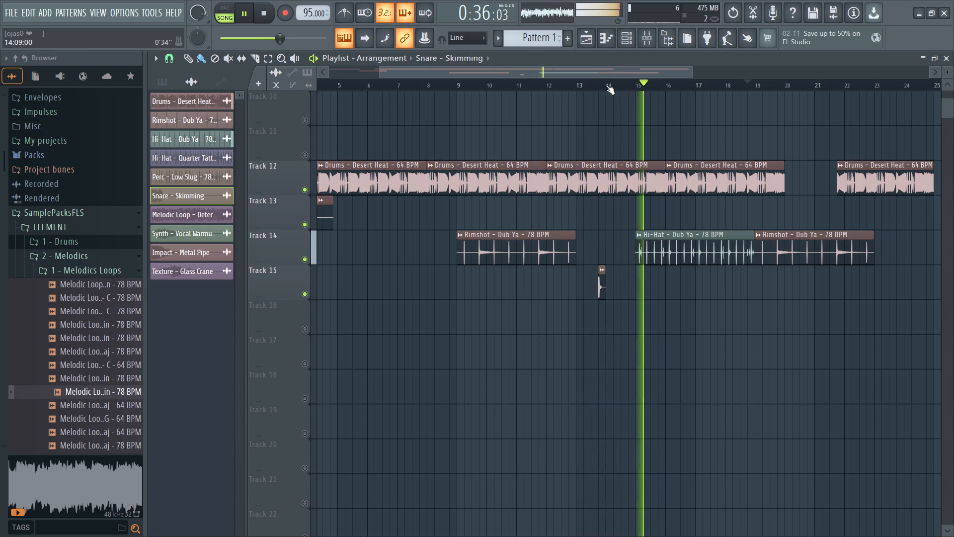
{"action": "left_click_drag", "start_coordinate": [606, 85], "coordinate": [596, 85]}
{"action": "left_click_drag", "start_coordinate": [598, 81], "coordinate": [530, 90]}
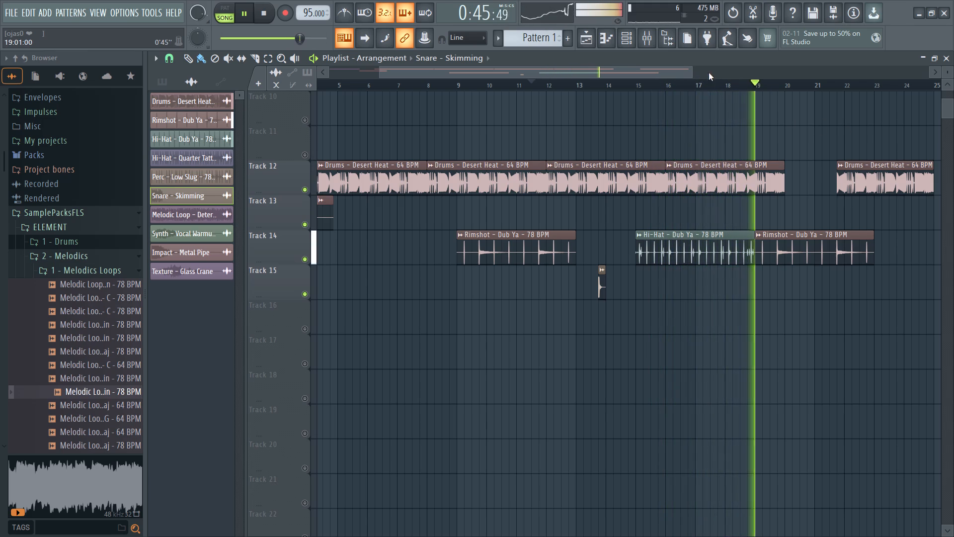
Listen to the later clips around bars 22 to 23, then return to the start of the arrangement and halt playback.
{"action": "left_click_drag", "start_coordinate": [685, 70], "coordinate": [783, 77]}
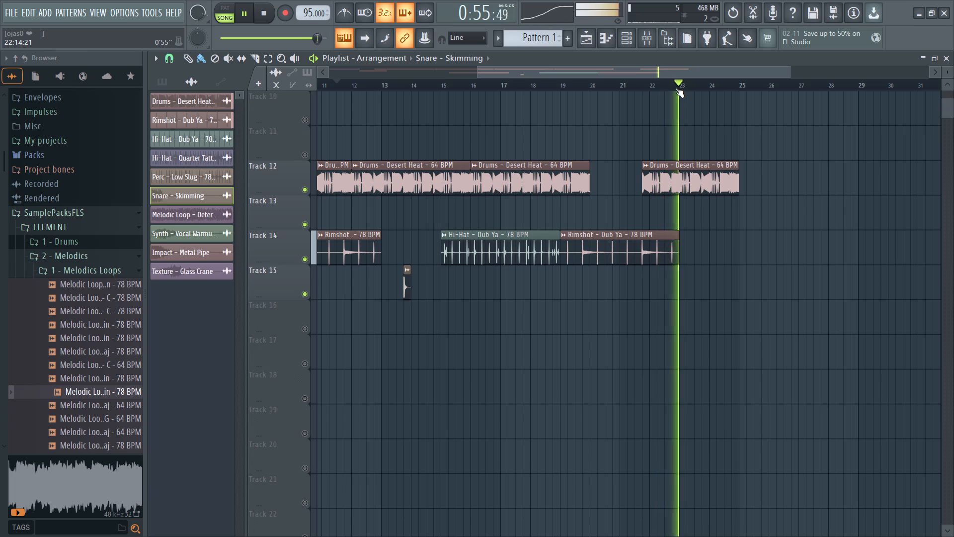
{"action": "left_click_drag", "start_coordinate": [690, 83], "coordinate": [659, 91]}
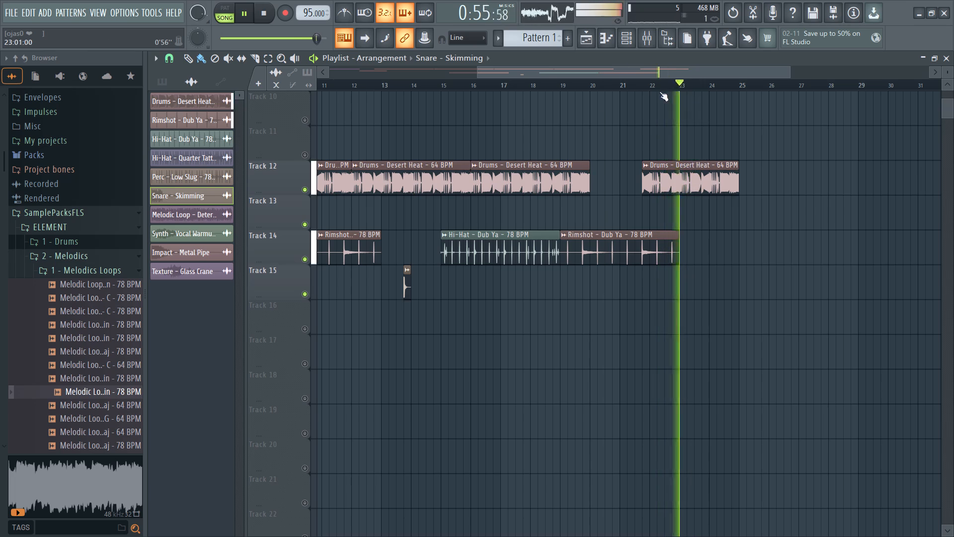
{"action": "left_click_drag", "start_coordinate": [659, 91], "coordinate": [0, 117]}
{"action": "left_click", "coordinate": [307, 61]}
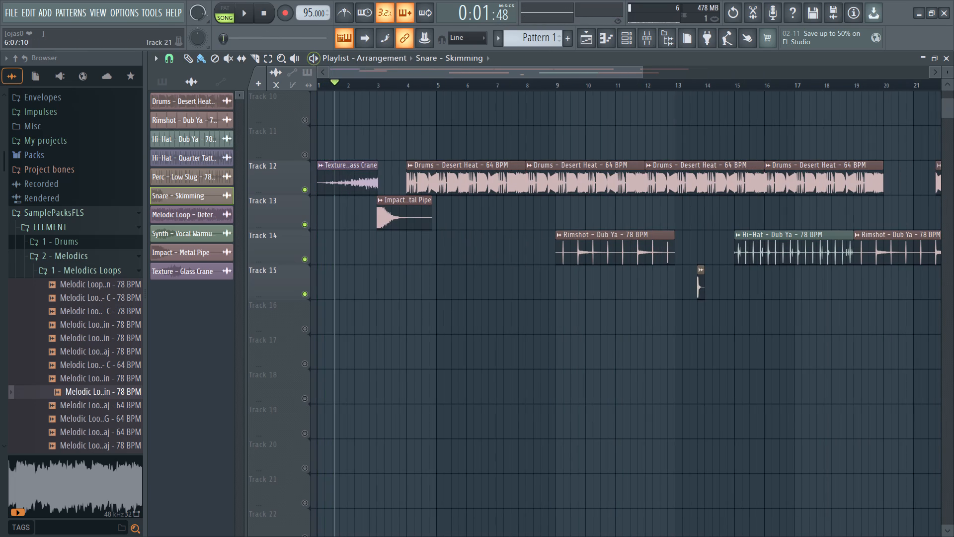
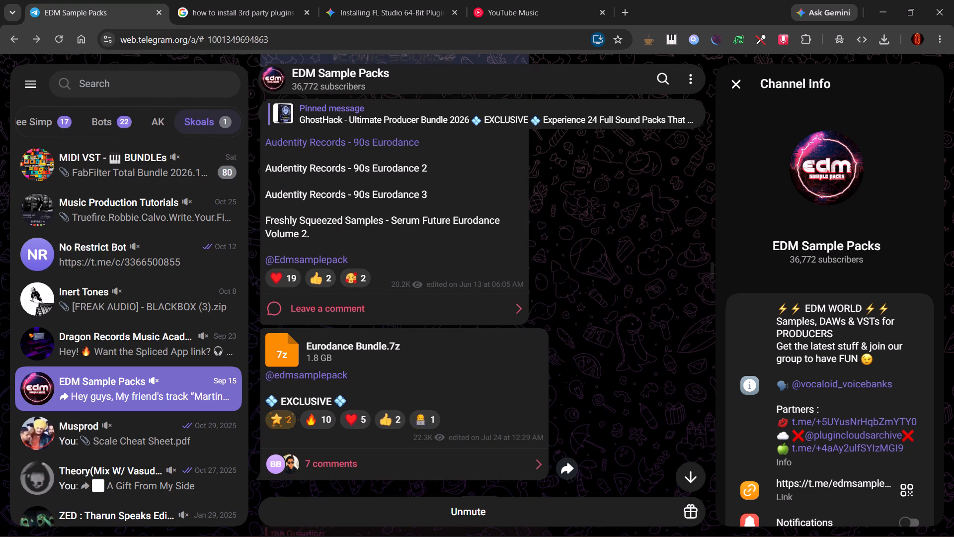
Look through the Ultimate Eurodance Bundle post and its content list in Telegram's EDM Sample Packs channel.
{"action": "scroll", "coordinate": [455, 360], "scroll_direction": "up", "scroll_amount": 2}
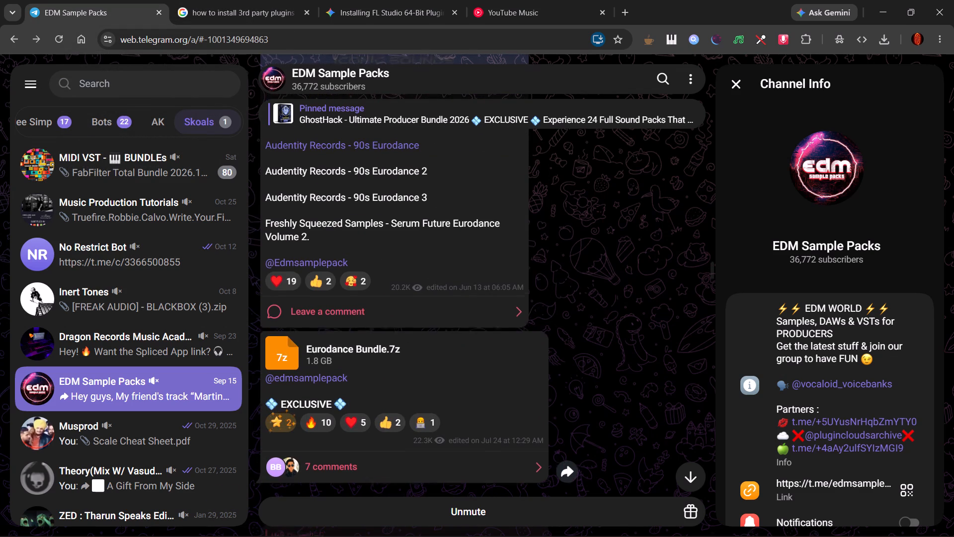
{"action": "scroll", "coordinate": [455, 360], "scroll_direction": "up", "scroll_amount": 4}
{"action": "scroll", "coordinate": [458, 357], "scroll_direction": "down", "scroll_amount": 3}
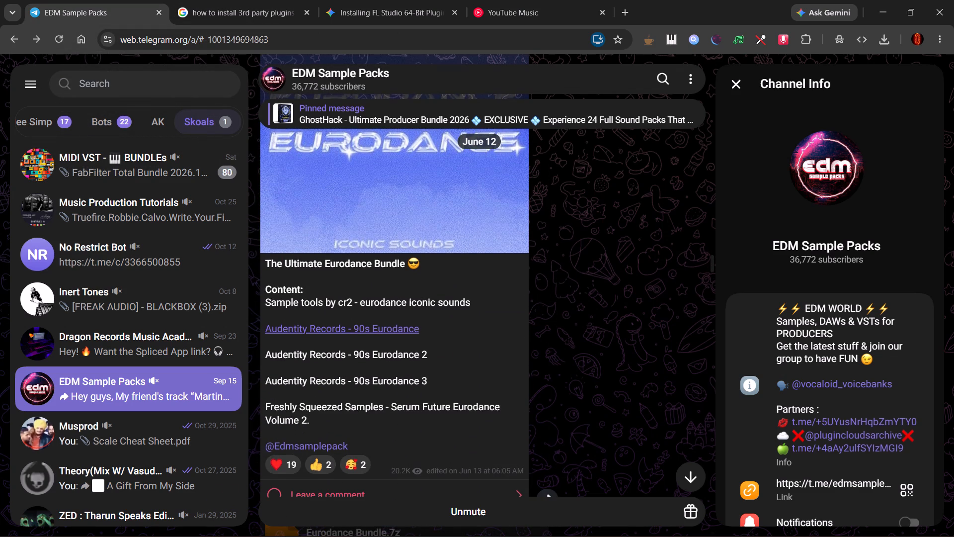
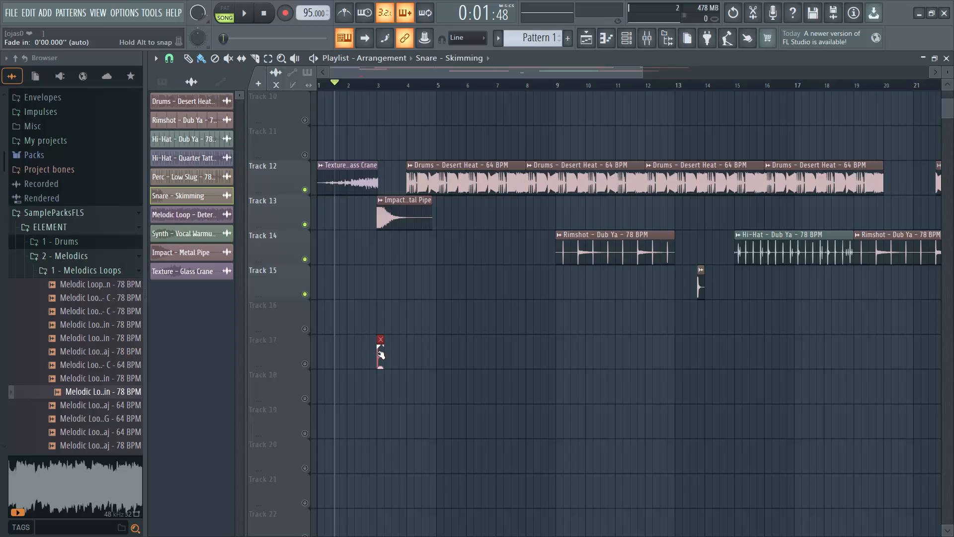
Delete the stray Snare - Skimming clip at bar 3 on Track 17.
{"action": "right_click", "coordinate": [378, 354]}
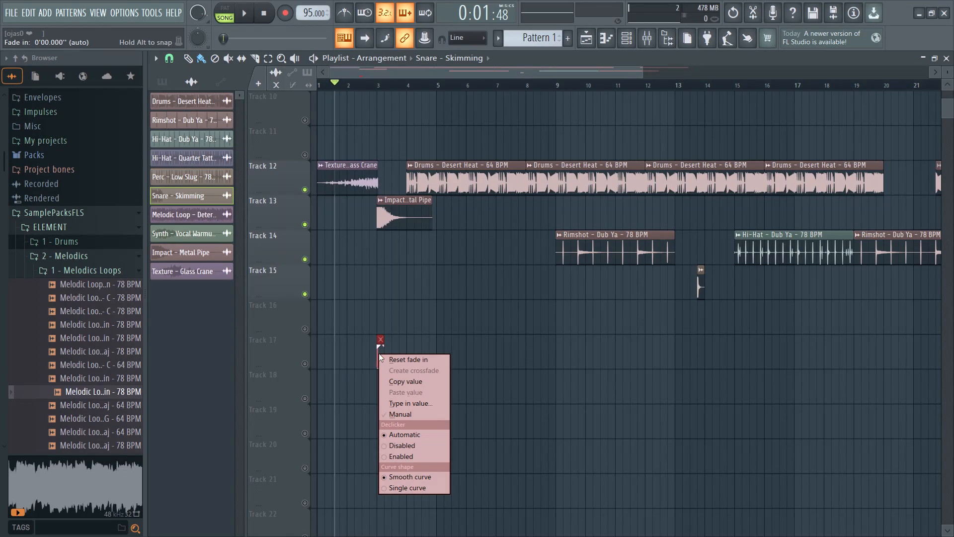
{"action": "left_click", "coordinate": [441, 330]}
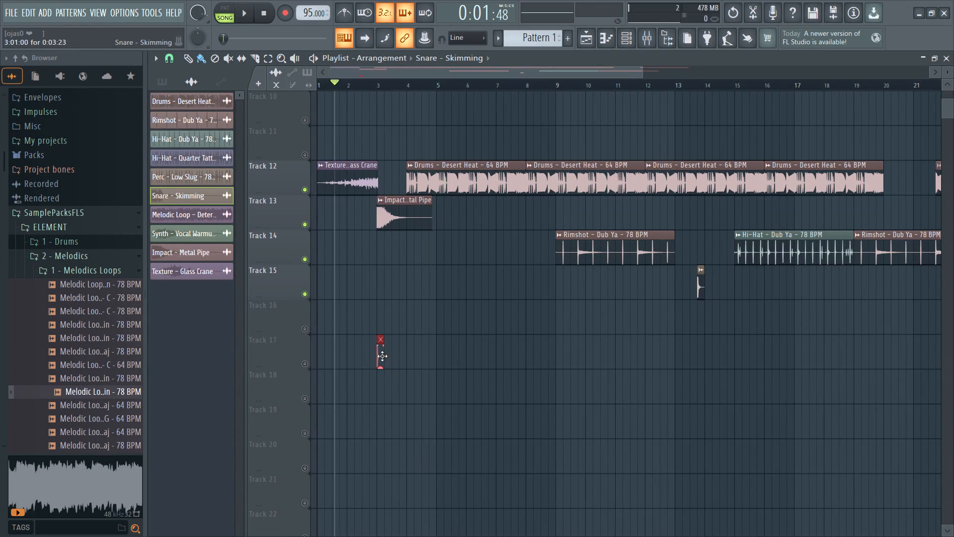
{"action": "right_click", "coordinate": [382, 356]}
Return to the start of the arrangement and listen to the opening bars with the texture, impact and drum clips.
{"action": "left_click_drag", "start_coordinate": [348, 82], "coordinate": [257, 99]}
{"action": "left_click", "coordinate": [309, 62]}
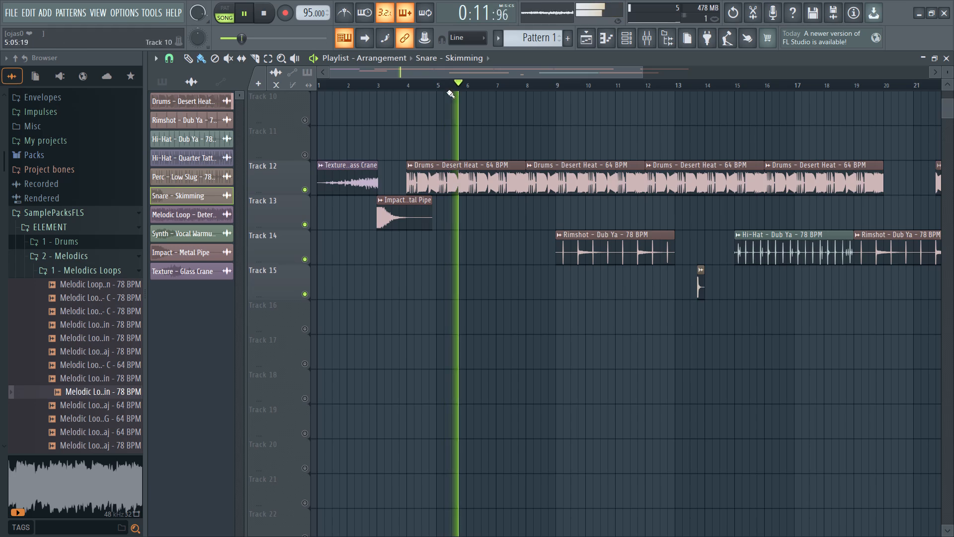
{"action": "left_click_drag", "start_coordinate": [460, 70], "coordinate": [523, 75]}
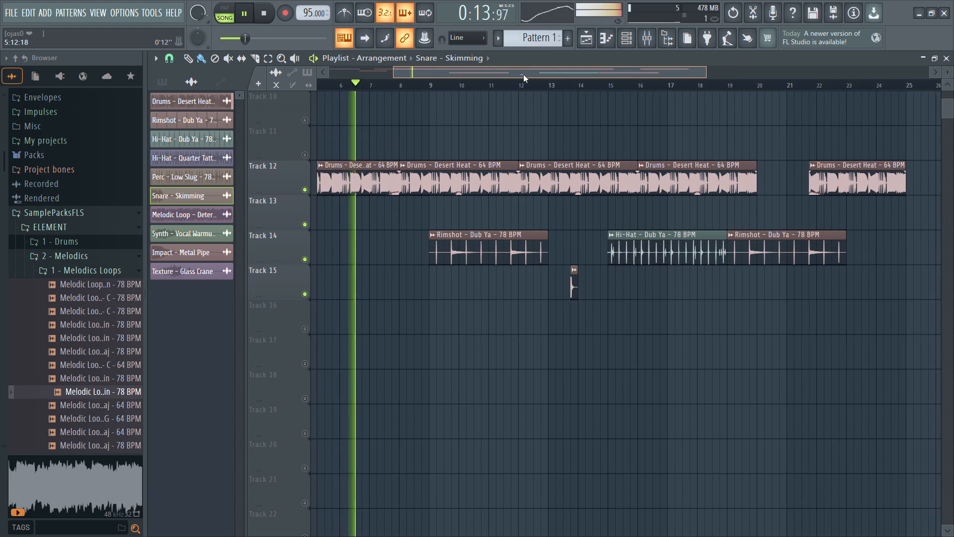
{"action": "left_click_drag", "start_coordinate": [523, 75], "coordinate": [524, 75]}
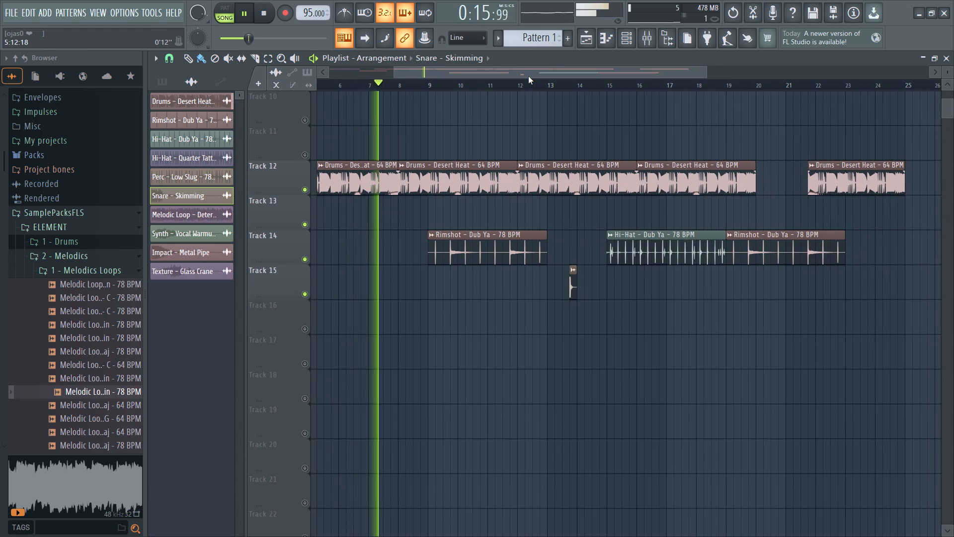
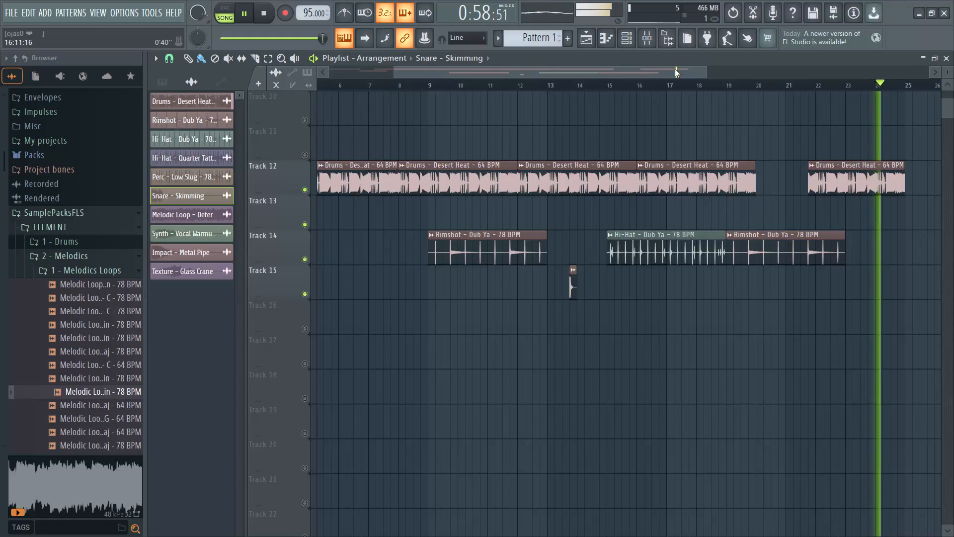
Move the last Desert Heat drum clip on Track 12 so that it starts at bar 22.
{"action": "left_click_drag", "start_coordinate": [673, 72], "coordinate": [676, 75]}
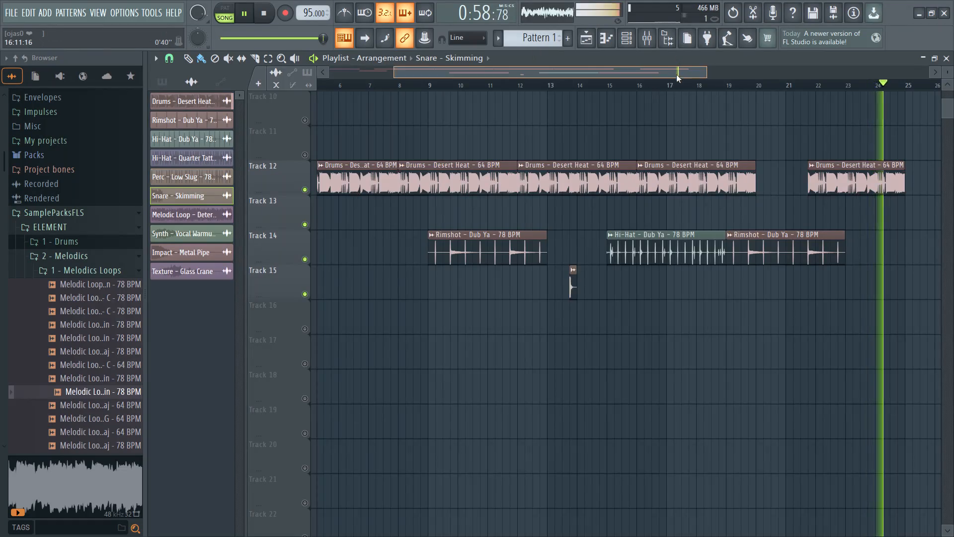
{"action": "left_click_drag", "start_coordinate": [676, 75], "coordinate": [770, 86]}
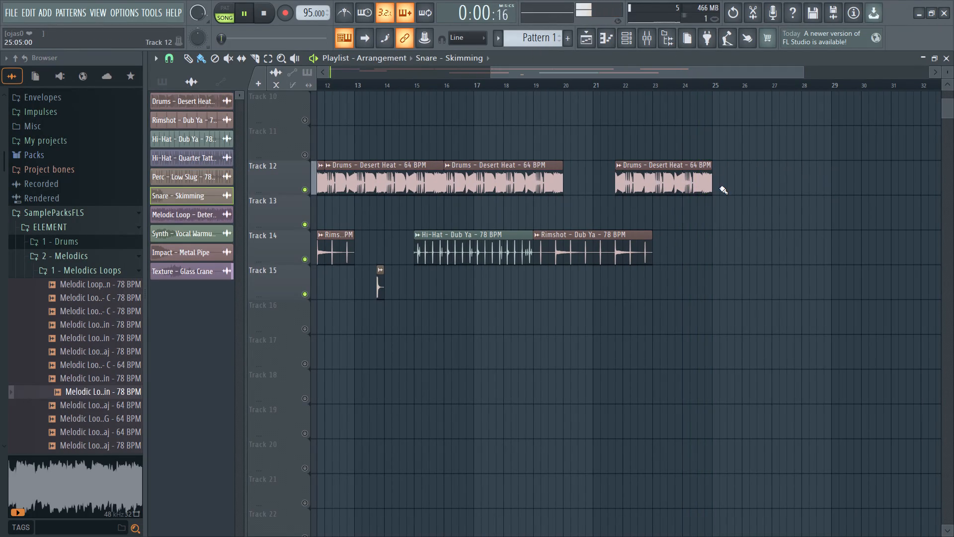
{"action": "left_click", "coordinate": [550, 84]}
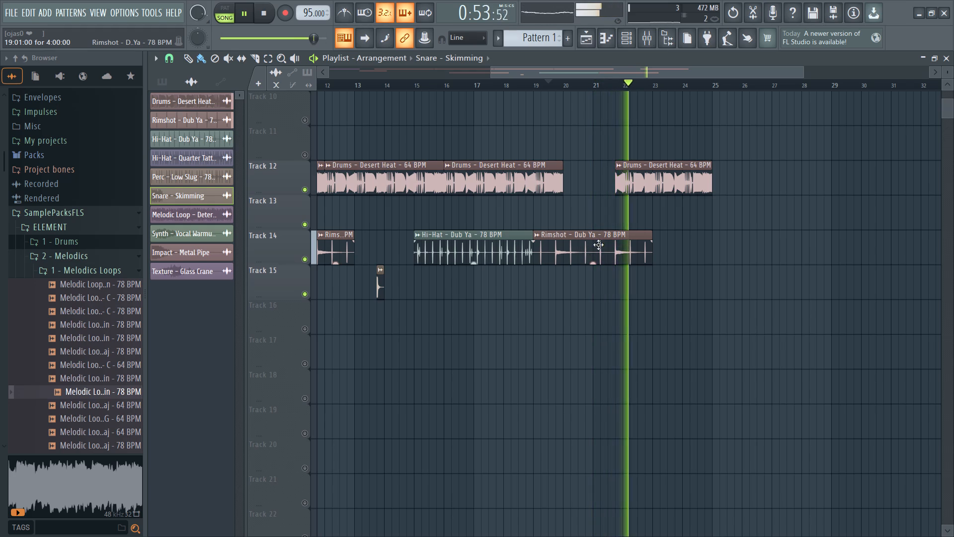
{"action": "left_click_drag", "start_coordinate": [659, 179], "coordinate": [692, 178]}
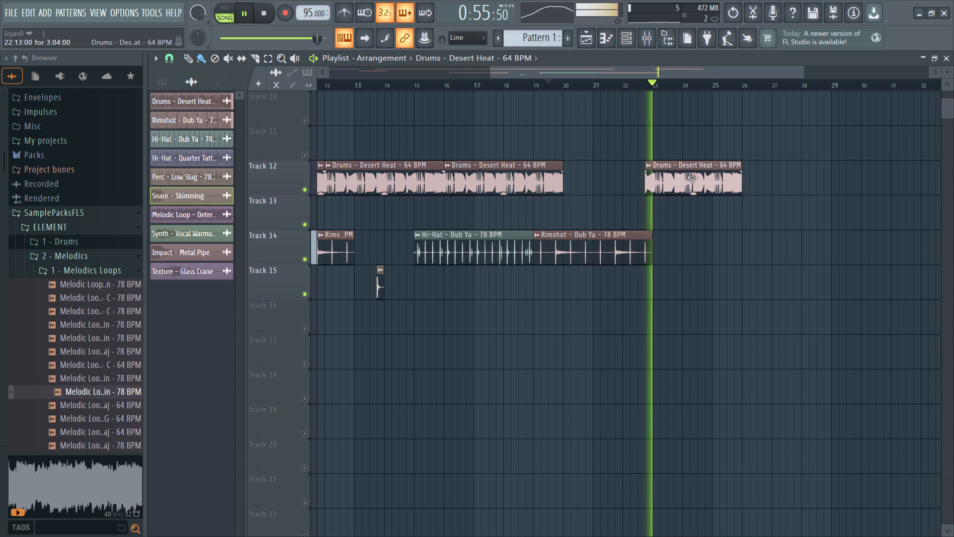
{"action": "left_click_drag", "start_coordinate": [692, 178], "coordinate": [667, 178]}
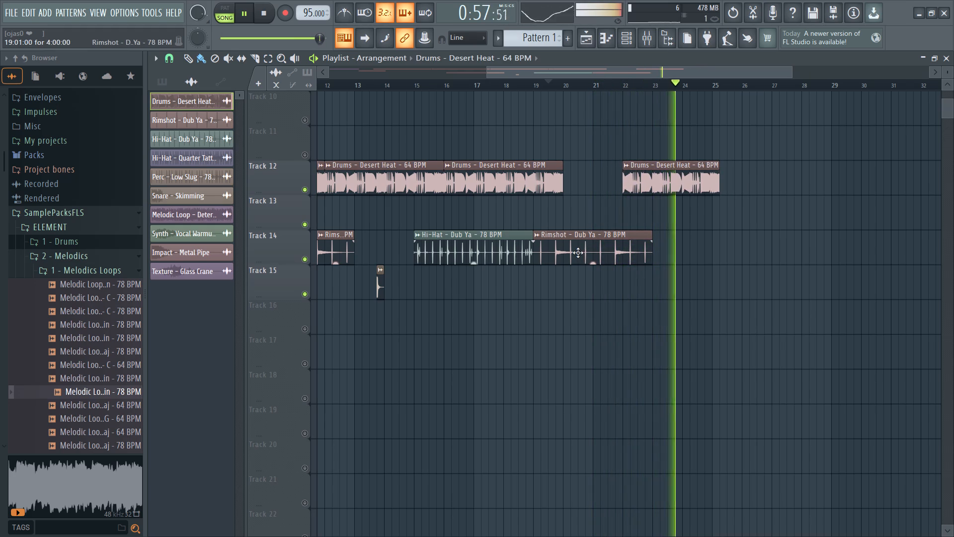
Shift the second Rimshot clip on Track 14 slightly later, to start at 19:05, and play the passage back.
{"action": "left_click_drag", "start_coordinate": [577, 255], "coordinate": [583, 256]}
{"action": "left_click_drag", "start_coordinate": [709, 85], "coordinate": [609, 97]}
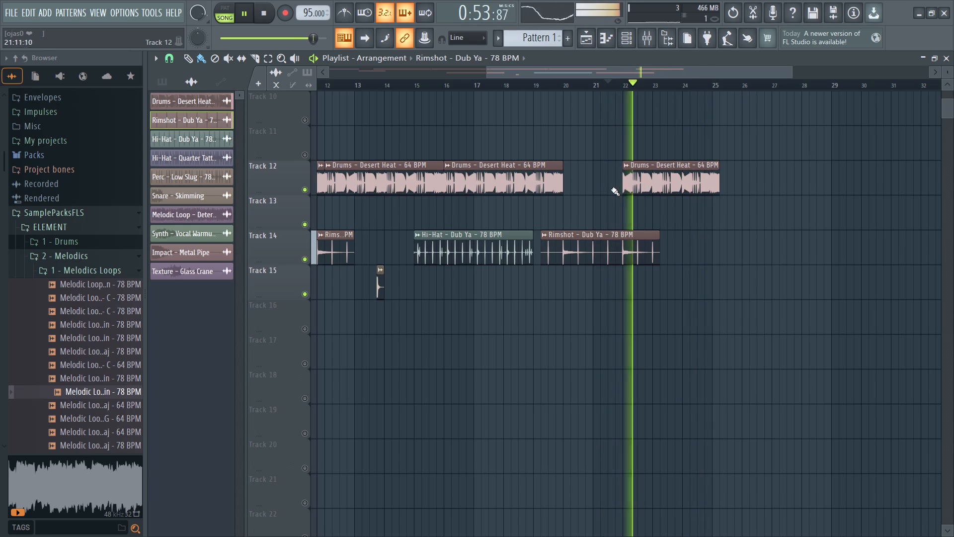
Extend the start of the last Desert Heat drum clip on Track 12 back to a full four-bar length.
{"action": "left_click_drag", "start_coordinate": [622, 187], "coordinate": [601, 190]}
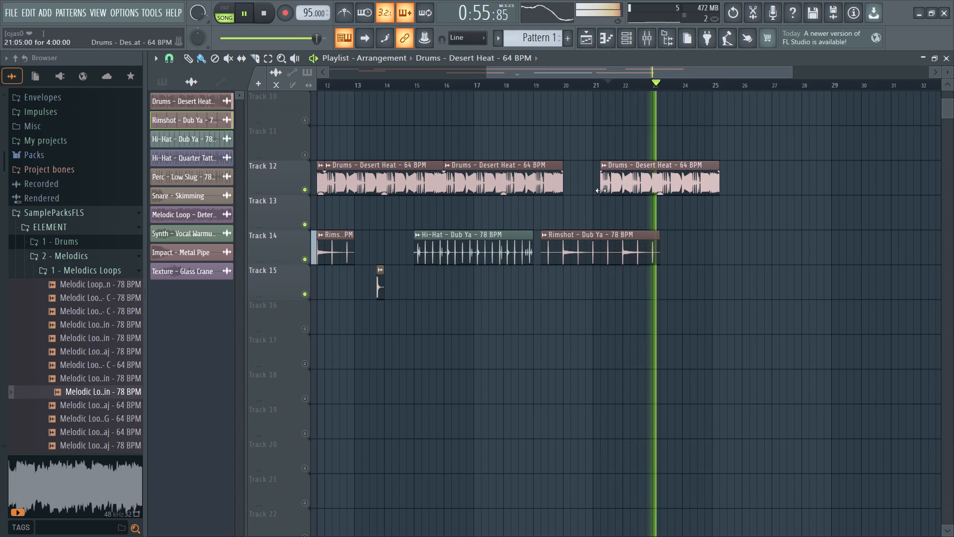
{"action": "left_click_drag", "start_coordinate": [601, 190], "coordinate": [593, 191]}
Reposition the extended Desert Heat clip to start at bar 22 on Track 12 and audition the transition into it.
{"action": "left_click_drag", "start_coordinate": [628, 188], "coordinate": [720, 196]}
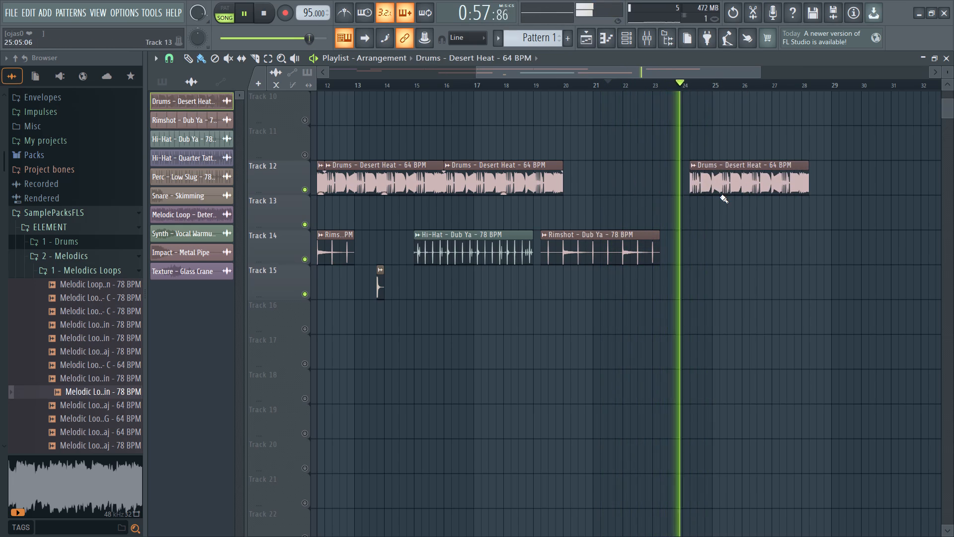
{"action": "left_click_drag", "start_coordinate": [675, 86], "coordinate": [600, 95]}
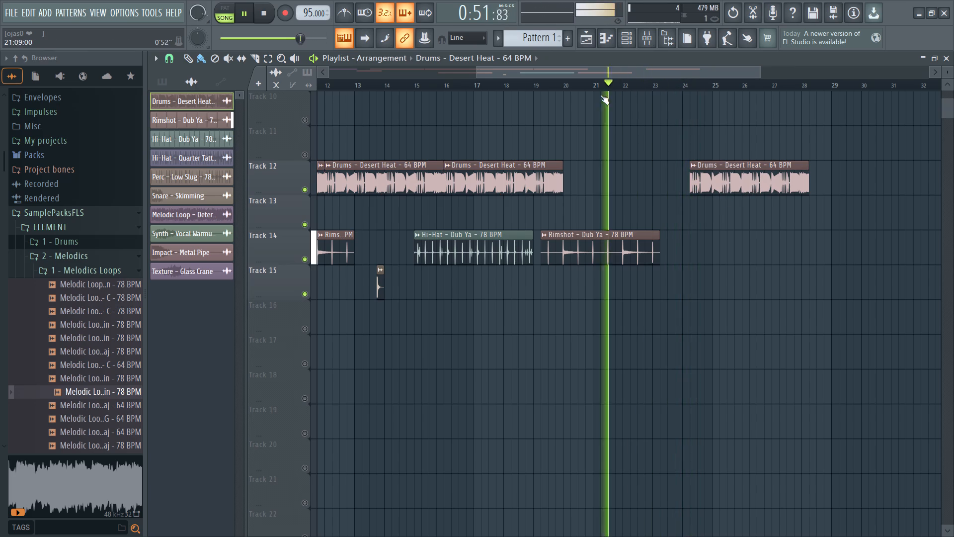
{"action": "left_click_drag", "start_coordinate": [600, 95], "coordinate": [521, 111]}
{"action": "left_click_drag", "start_coordinate": [751, 179], "coordinate": [694, 182]}
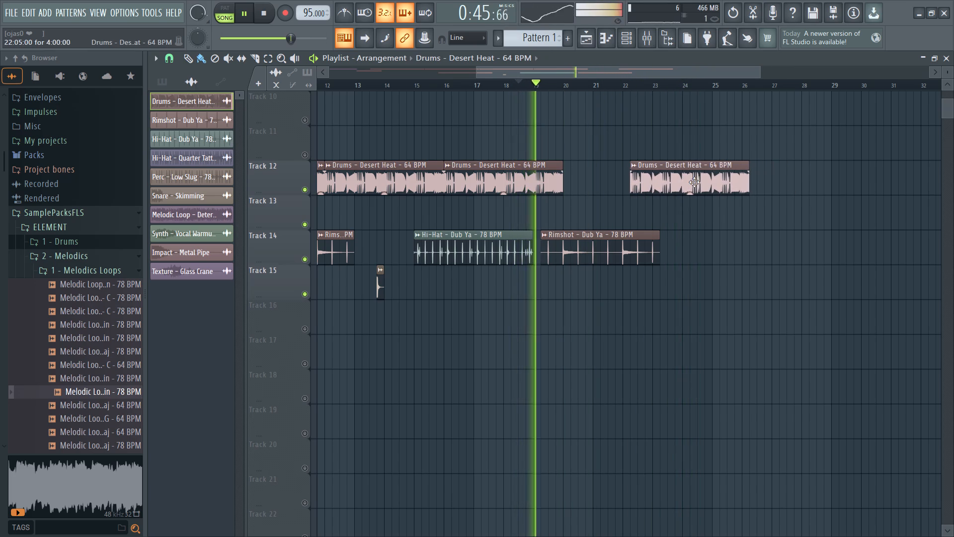
{"action": "left_click_drag", "start_coordinate": [694, 182], "coordinate": [686, 182]}
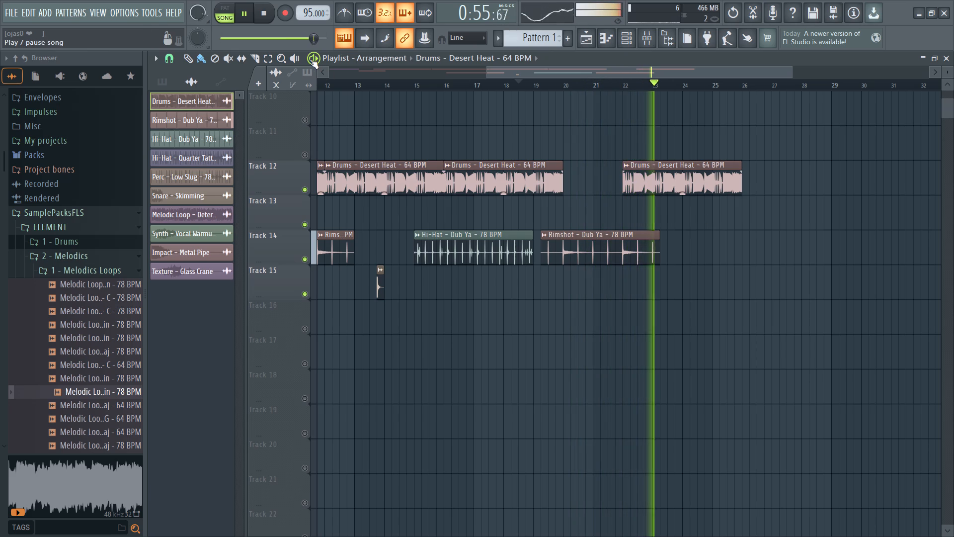
{"action": "left_click", "coordinate": [613, 92]}
{"action": "right_click", "coordinate": [635, 122]}
{"action": "left_click", "coordinate": [583, 80]}
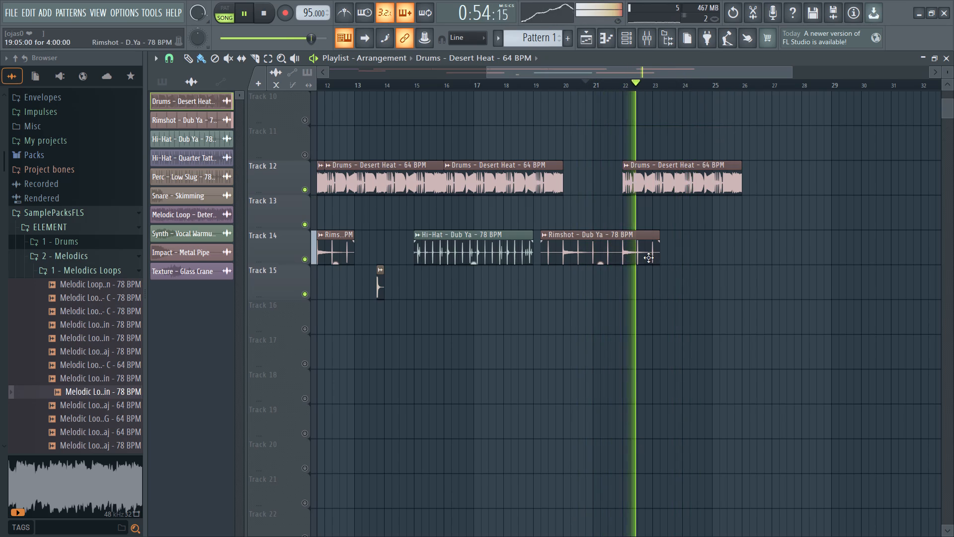
{"action": "left_click", "coordinate": [604, 87]}
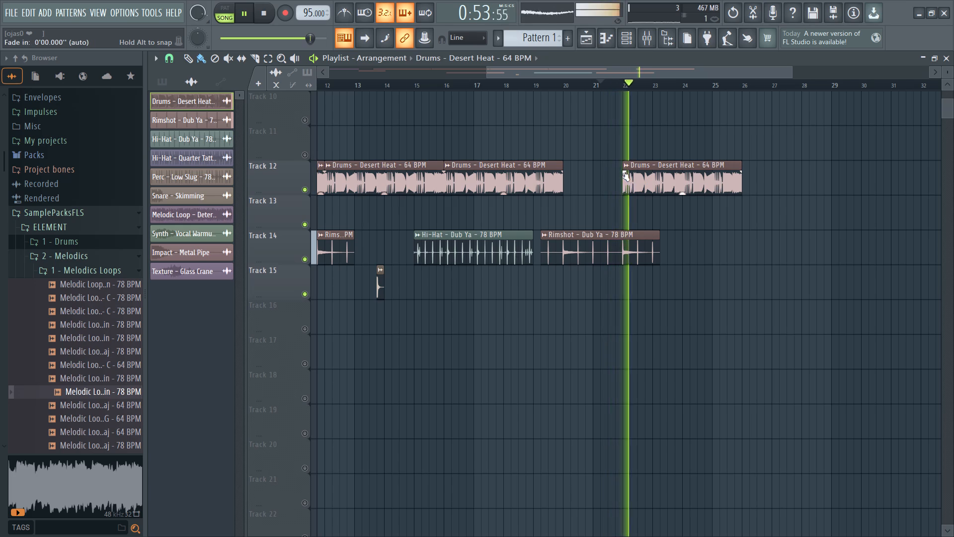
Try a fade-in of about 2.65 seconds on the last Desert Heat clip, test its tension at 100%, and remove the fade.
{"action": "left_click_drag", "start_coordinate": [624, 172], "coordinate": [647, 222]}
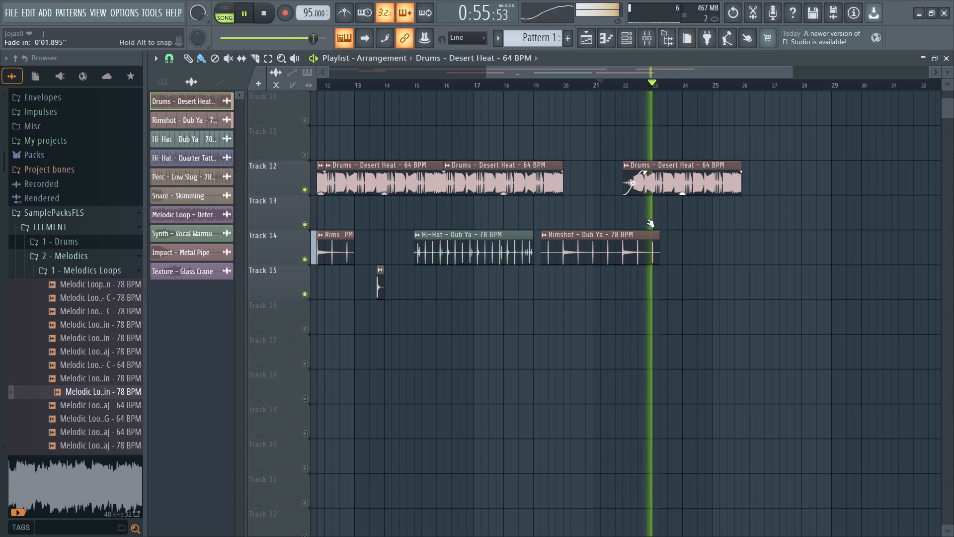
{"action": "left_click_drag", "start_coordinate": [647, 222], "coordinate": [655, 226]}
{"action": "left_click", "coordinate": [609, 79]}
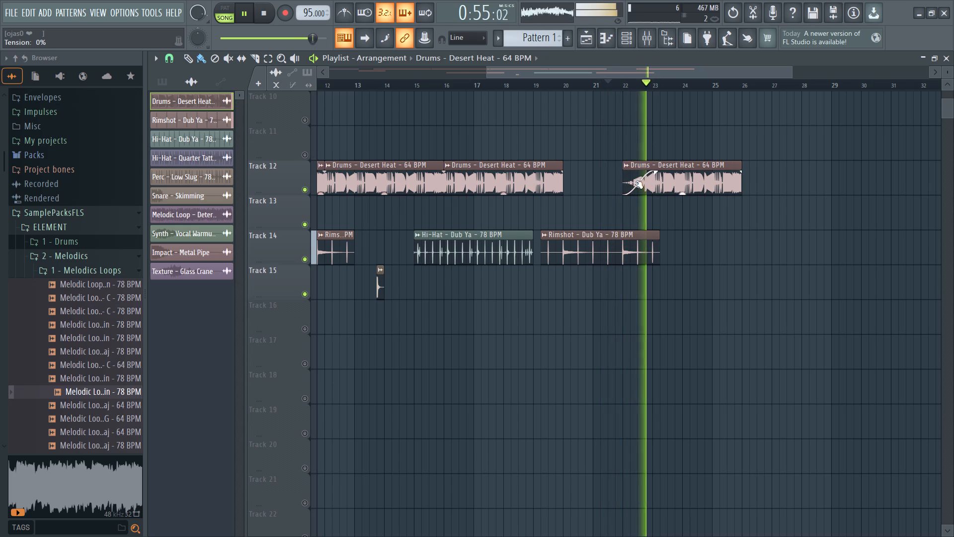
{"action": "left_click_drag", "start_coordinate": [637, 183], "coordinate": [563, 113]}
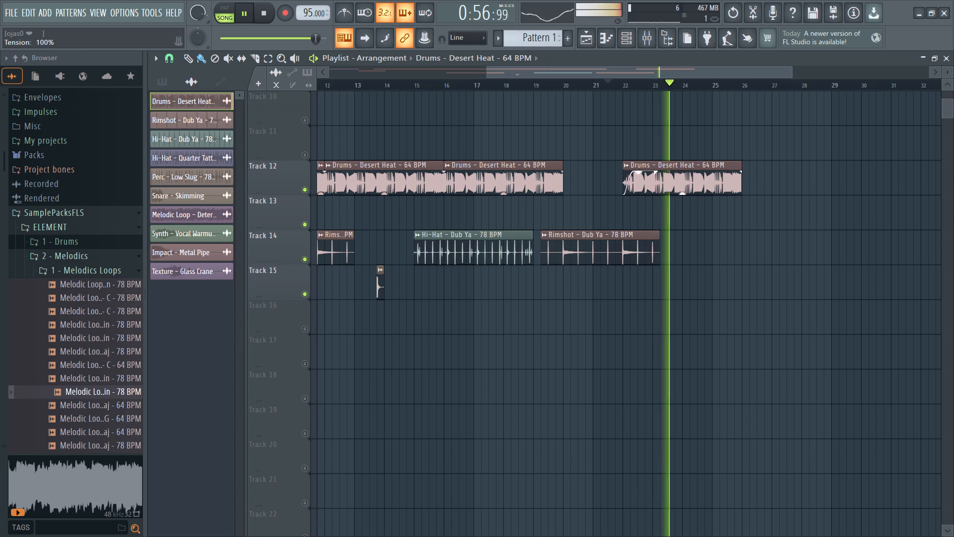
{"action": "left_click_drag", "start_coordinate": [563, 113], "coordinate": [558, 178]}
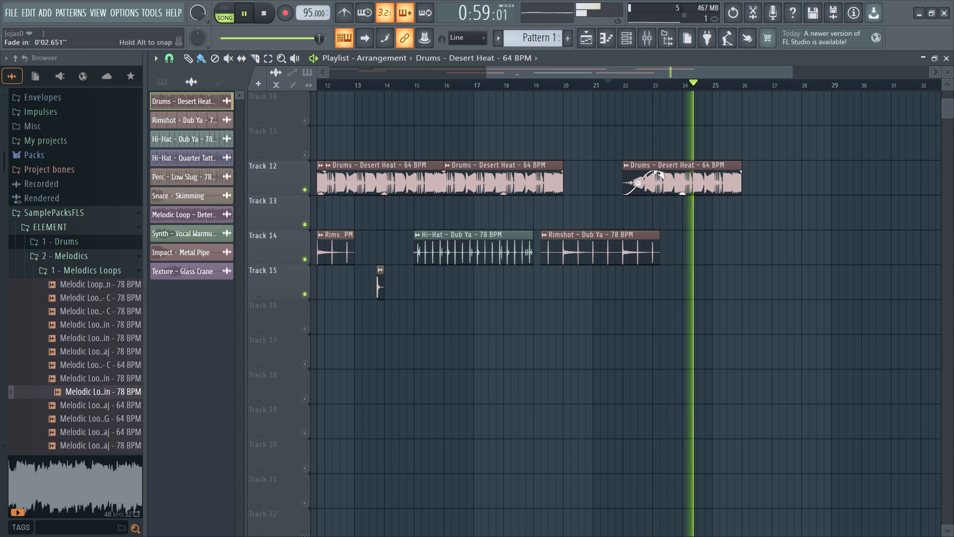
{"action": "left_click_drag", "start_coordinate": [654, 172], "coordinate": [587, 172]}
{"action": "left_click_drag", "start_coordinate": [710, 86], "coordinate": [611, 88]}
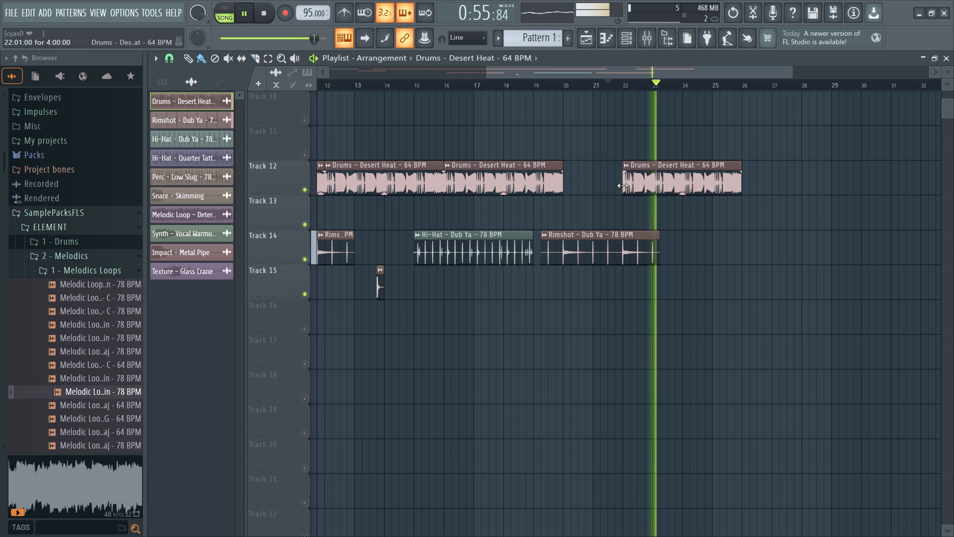
Slice the last Desert Heat drum clip on Track 12 into two halves at bar 24.
{"action": "left_click_drag", "start_coordinate": [674, 84], "coordinate": [446, 93]}
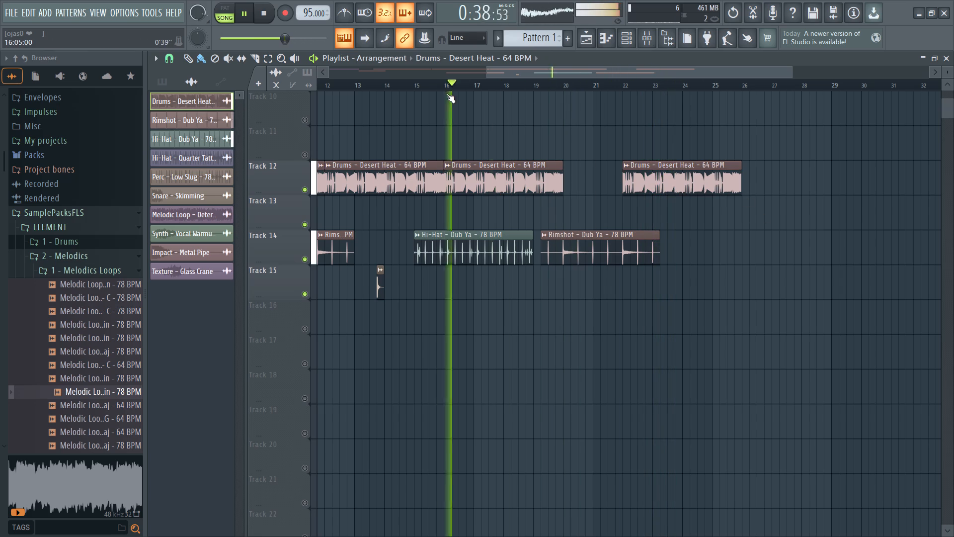
{"action": "left_click_drag", "start_coordinate": [446, 93], "coordinate": [255, 83]}
{"action": "left_click", "coordinate": [253, 57]}
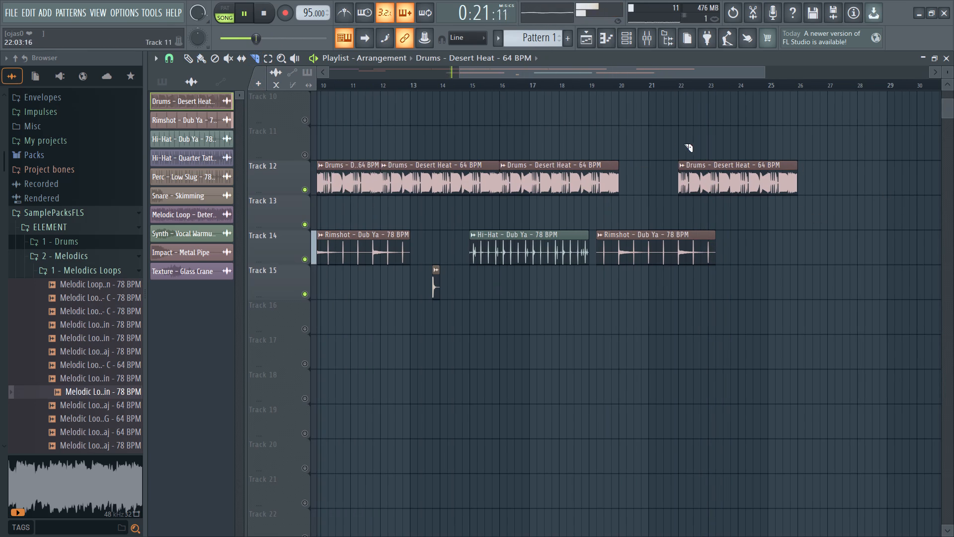
{"action": "left_click", "coordinate": [740, 185]}
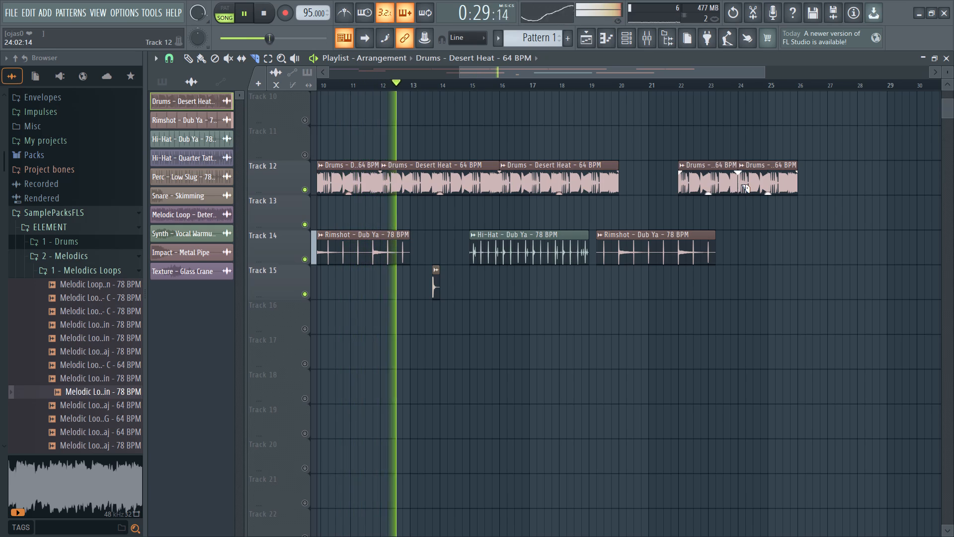
{"action": "key", "text": "ctrl+z"}
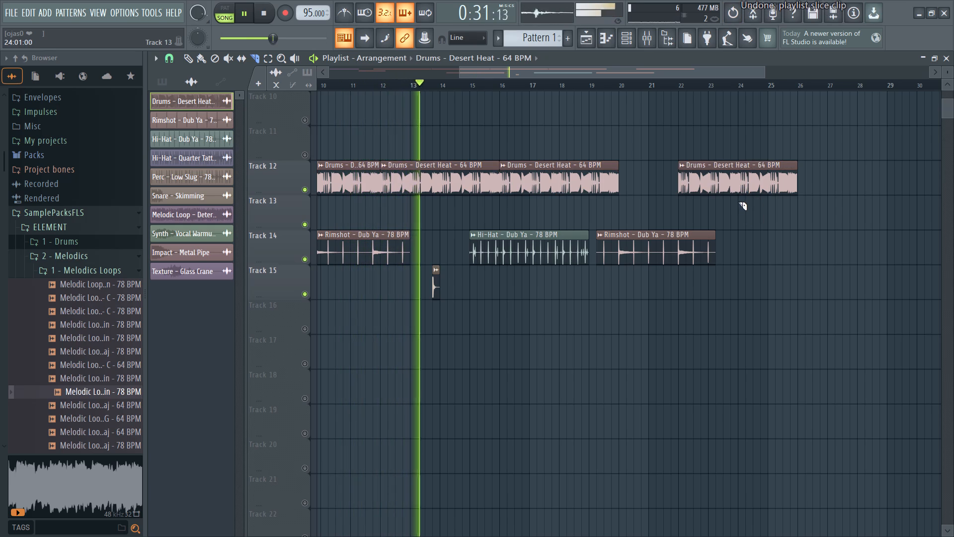
{"action": "left_click", "coordinate": [738, 201]}
{"action": "left_click_drag", "start_coordinate": [738, 201], "coordinate": [738, 145]}
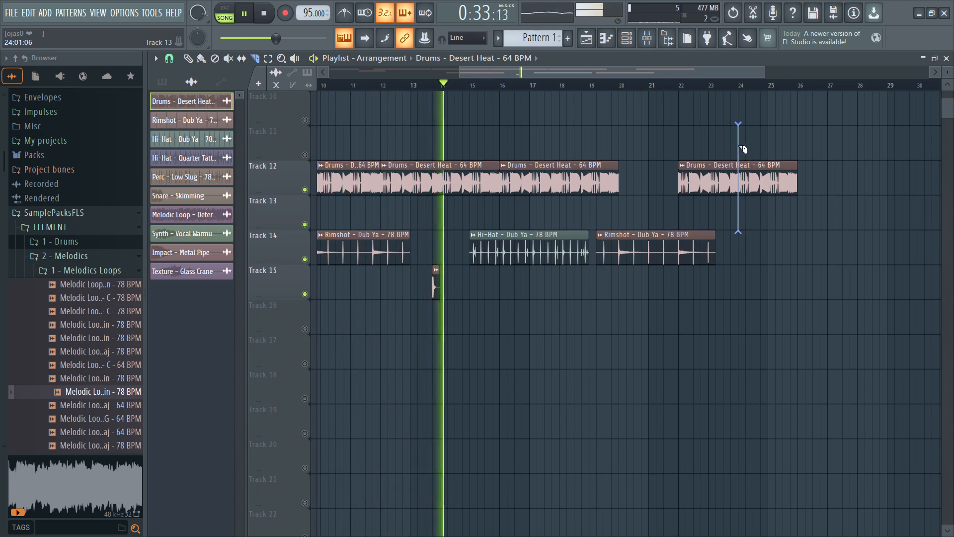
{"action": "left_click_drag", "start_coordinate": [738, 145], "coordinate": [736, 140]}
{"action": "left_click_drag", "start_coordinate": [758, 182], "coordinate": [748, 179]}
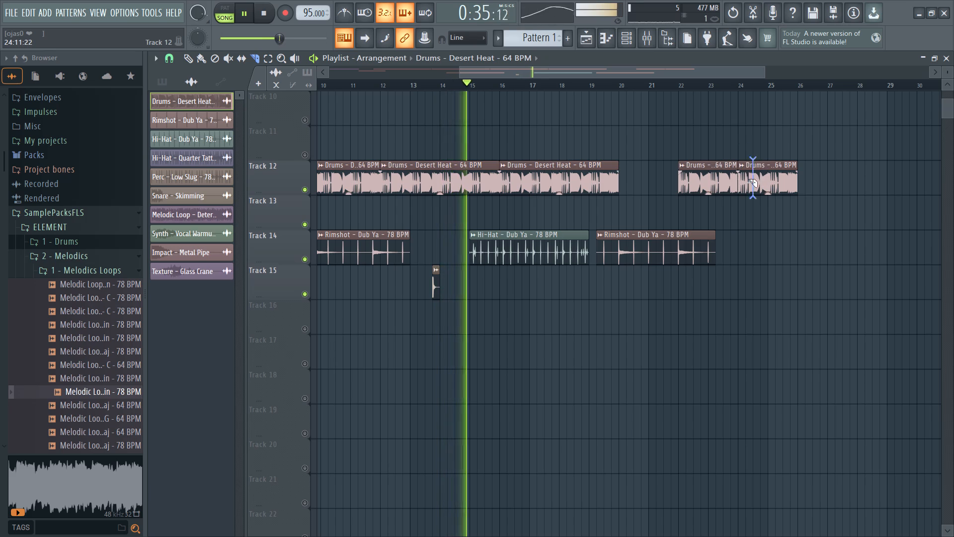
{"action": "left_click_drag", "start_coordinate": [748, 179], "coordinate": [875, 193]}
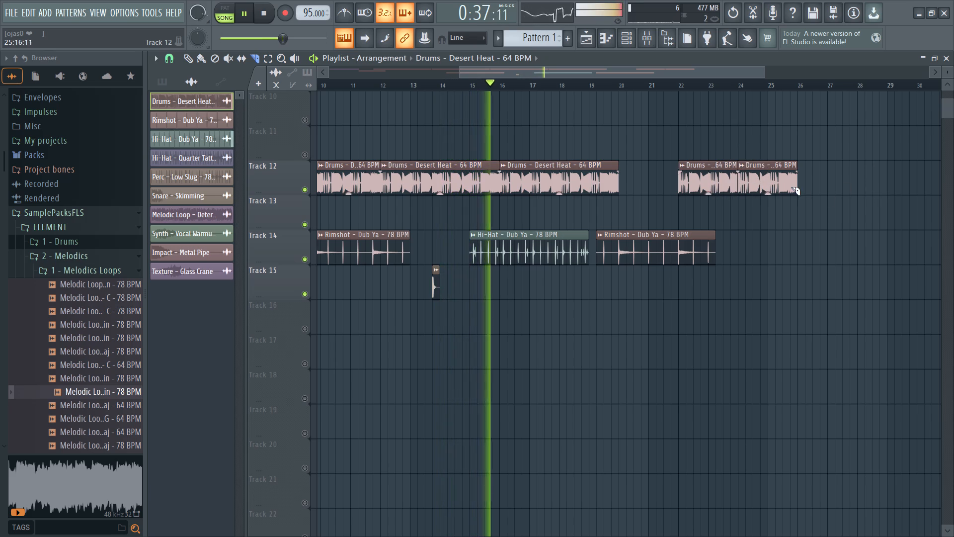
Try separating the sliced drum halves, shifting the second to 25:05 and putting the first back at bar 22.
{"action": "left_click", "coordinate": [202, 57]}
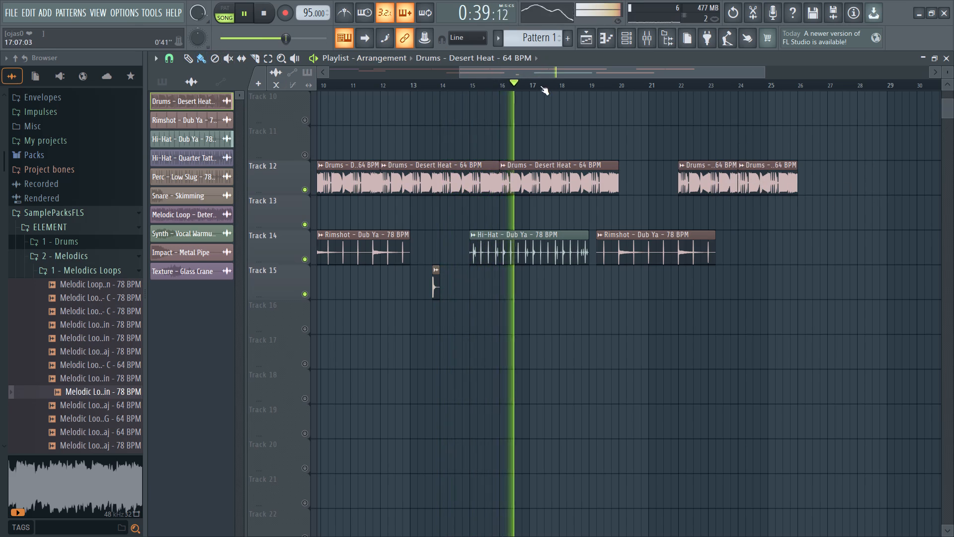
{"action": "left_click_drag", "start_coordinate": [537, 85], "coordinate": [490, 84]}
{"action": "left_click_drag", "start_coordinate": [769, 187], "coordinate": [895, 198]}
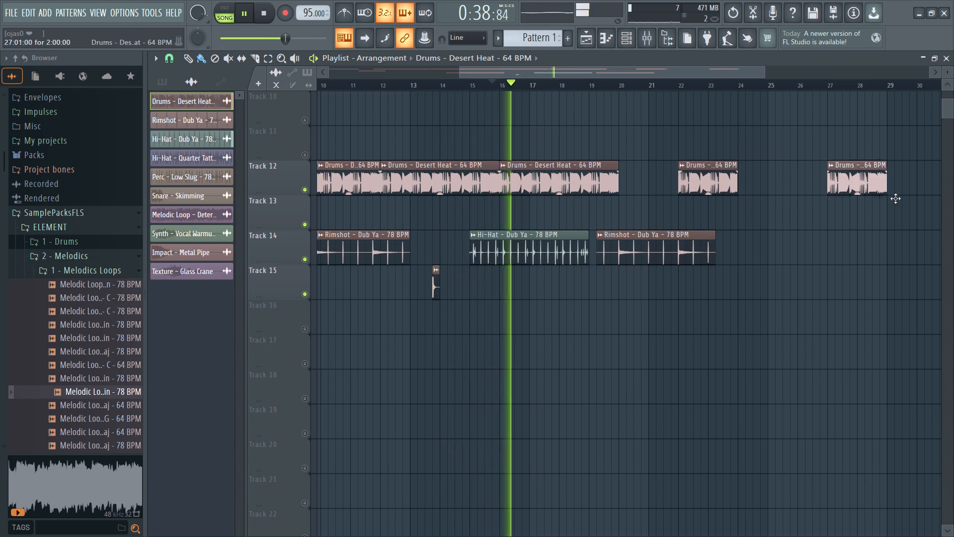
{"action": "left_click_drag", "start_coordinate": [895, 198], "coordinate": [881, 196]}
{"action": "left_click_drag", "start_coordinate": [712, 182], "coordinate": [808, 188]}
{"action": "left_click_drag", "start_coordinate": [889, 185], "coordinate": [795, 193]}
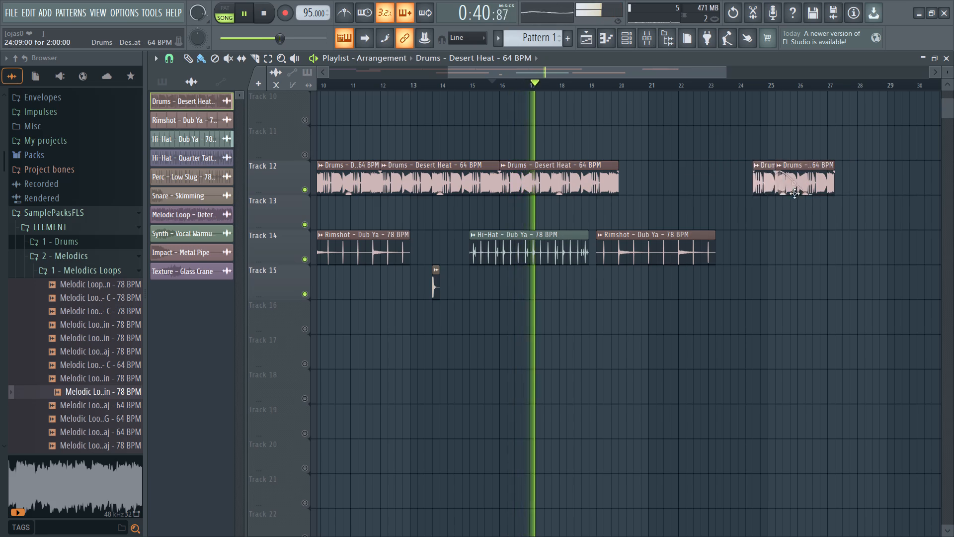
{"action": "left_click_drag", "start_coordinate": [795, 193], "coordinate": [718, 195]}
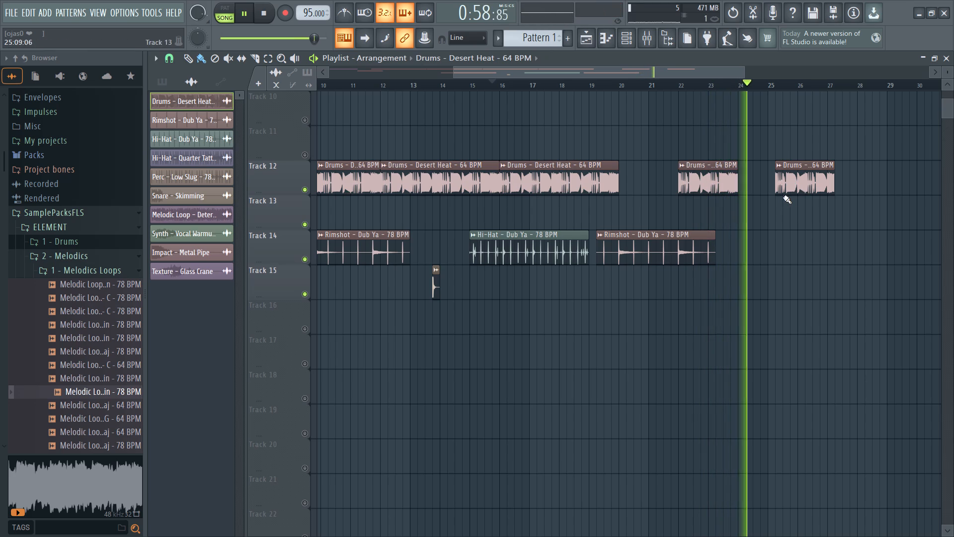
Replace the second half of the sliced drum clip with a full four-bar Desert Heat clip starting at bar 24 on Track 12.
{"action": "right_click", "coordinate": [806, 187]}
{"action": "left_click", "coordinate": [556, 180]}
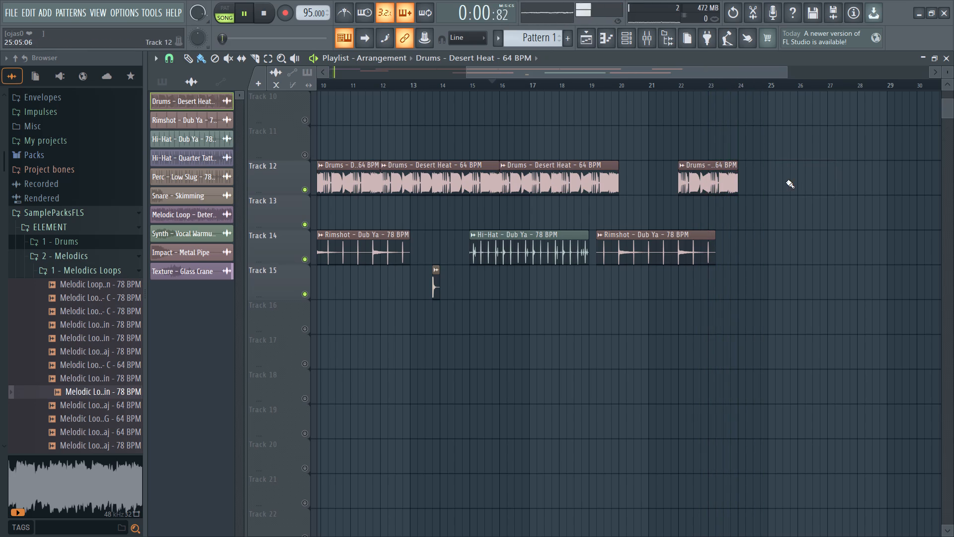
{"action": "left_click_drag", "start_coordinate": [742, 183], "coordinate": [814, 191]}
{"action": "left_click_drag", "start_coordinate": [816, 189], "coordinate": [809, 189]}
{"action": "left_click", "coordinate": [600, 84]}
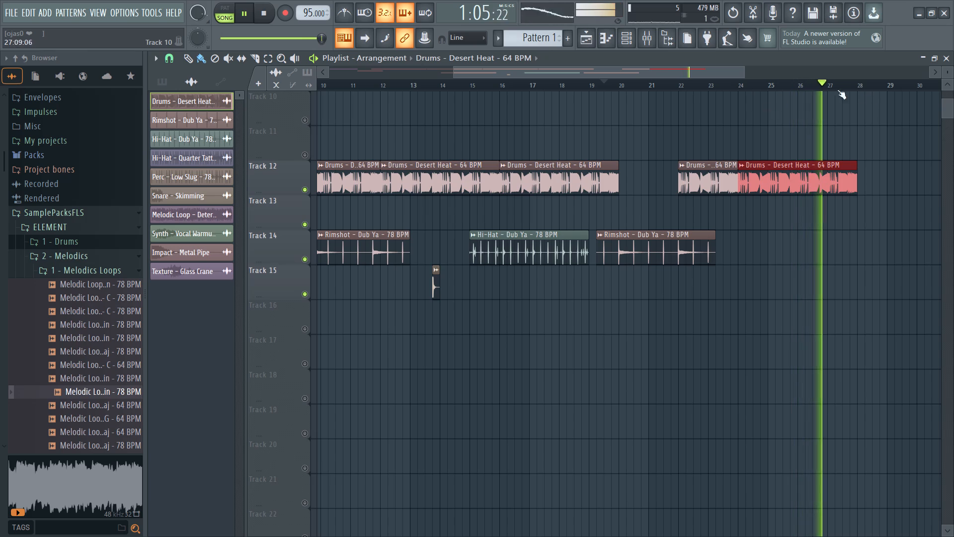
Browse past the ELEMENT one-shots to the KSHMR library and audition the Dharma Worldwide DJ vocal samples.
{"action": "left_click", "coordinate": [312, 55]}
{"action": "scroll", "coordinate": [103, 342], "scroll_direction": "down", "scroll_amount": 5}
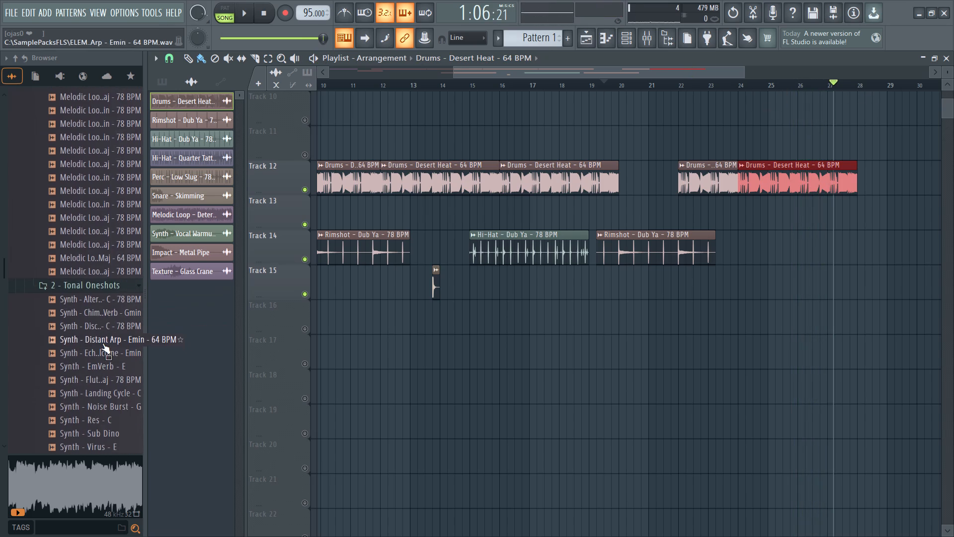
{"action": "scroll", "coordinate": [103, 345], "scroll_direction": "down", "scroll_amount": 9}
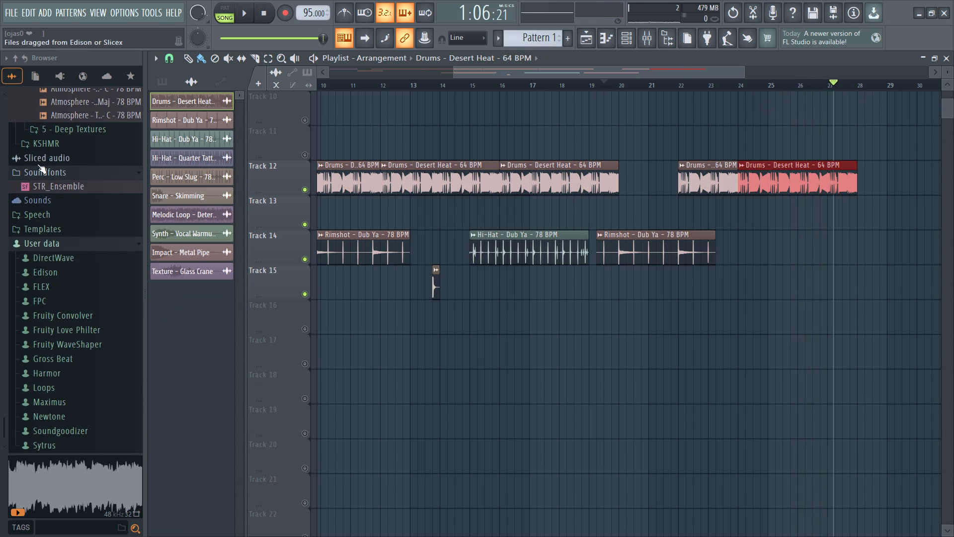
{"action": "left_click", "coordinate": [46, 149]}
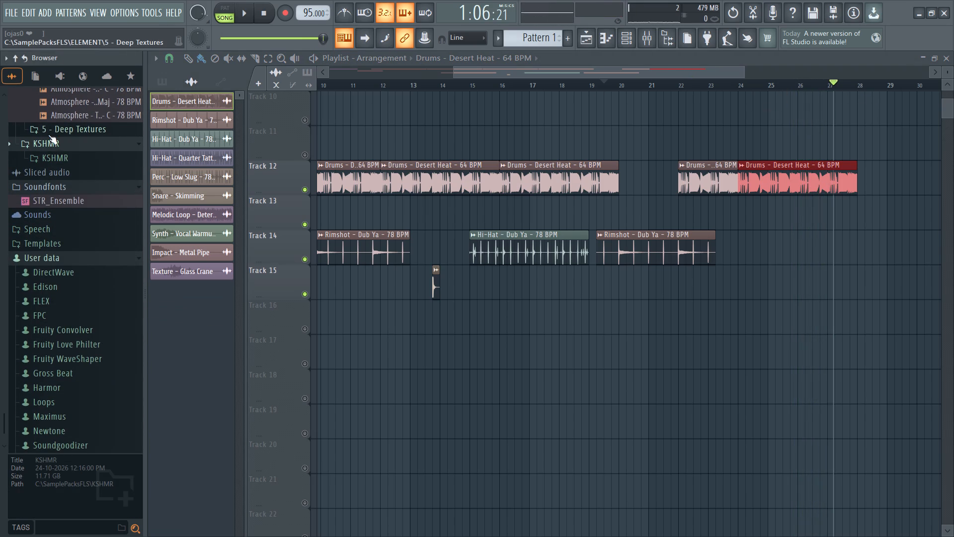
{"action": "right_click", "coordinate": [49, 133]}
{"action": "left_click", "coordinate": [68, 153]}
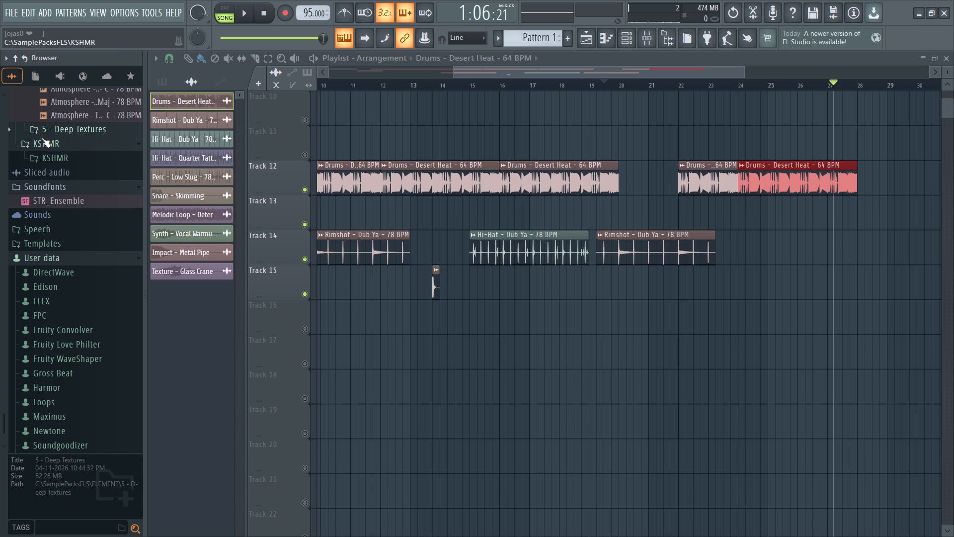
{"action": "double_click", "coordinate": [36, 139]}
{"action": "left_click", "coordinate": [48, 156]}
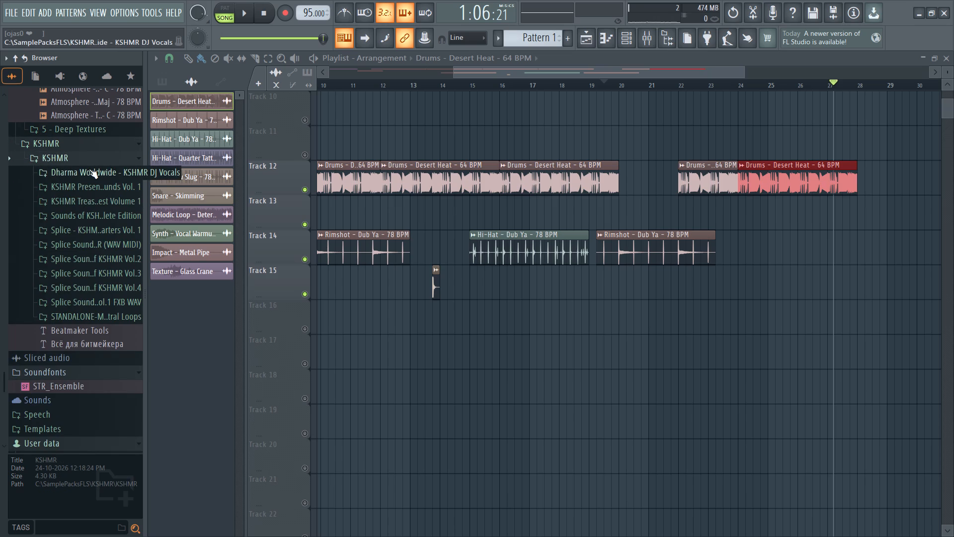
{"action": "left_click", "coordinate": [89, 169]}
{"action": "left_click", "coordinate": [87, 165]}
{"action": "left_click", "coordinate": [85, 184]}
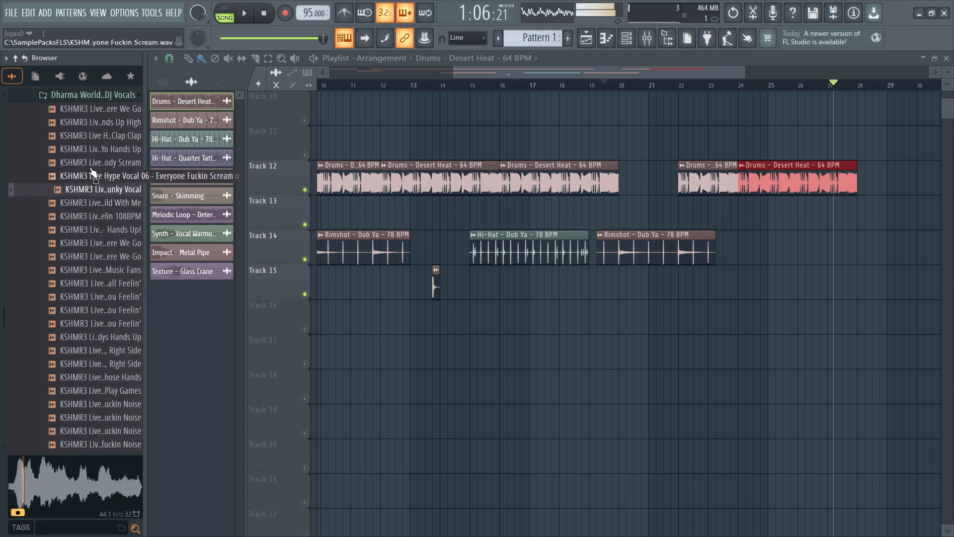
Explore the drum fills and guitar folders of KSHMR Presents Zafrir's World Sounds Vol. 1 and audition its acoustic guitar loops.
{"action": "left_click", "coordinate": [97, 99]}
{"action": "left_click", "coordinate": [86, 112]}
{"action": "left_click", "coordinate": [92, 134]}
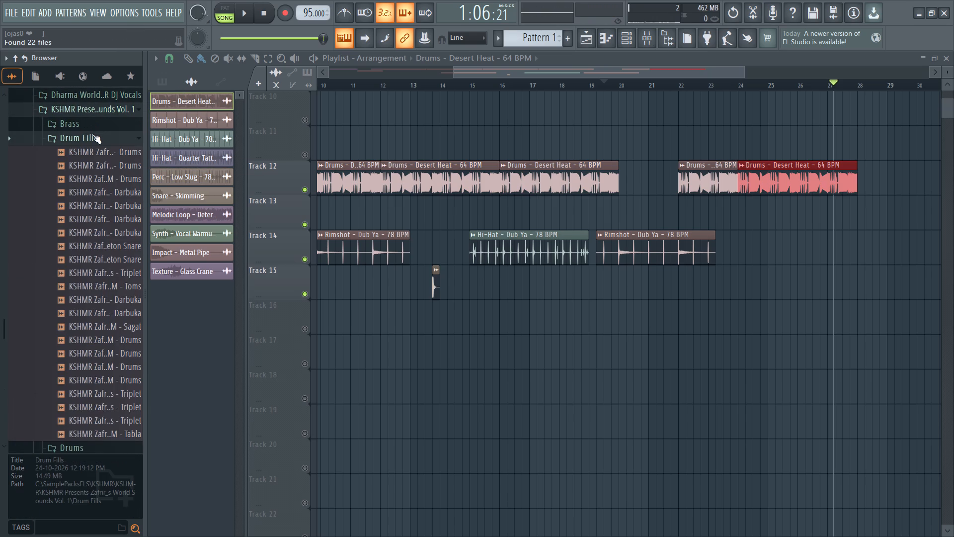
{"action": "left_click", "coordinate": [93, 135]}
{"action": "left_click", "coordinate": [97, 166]}
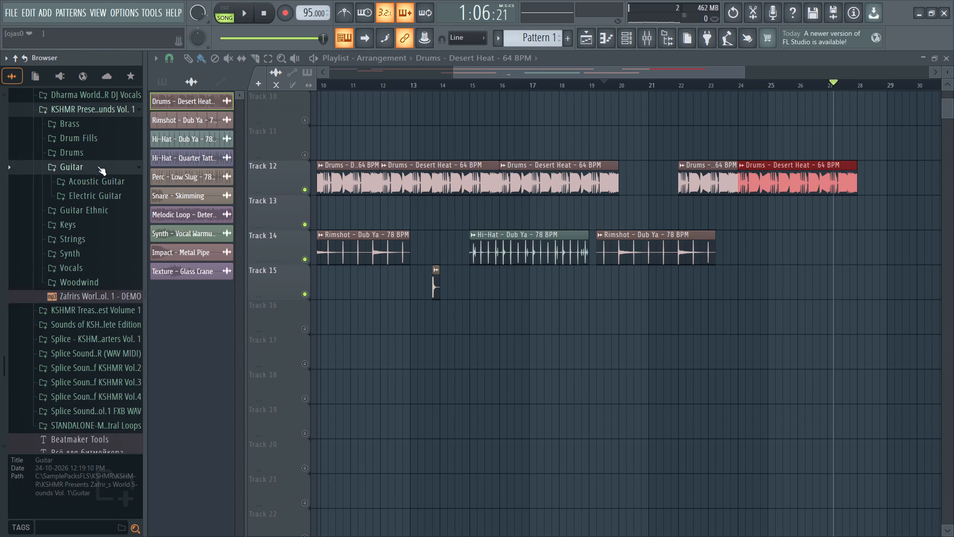
{"action": "left_click", "coordinate": [97, 189]}
{"action": "left_click", "coordinate": [97, 186]}
{"action": "left_click", "coordinate": [99, 175]}
{"action": "left_click", "coordinate": [102, 195]}
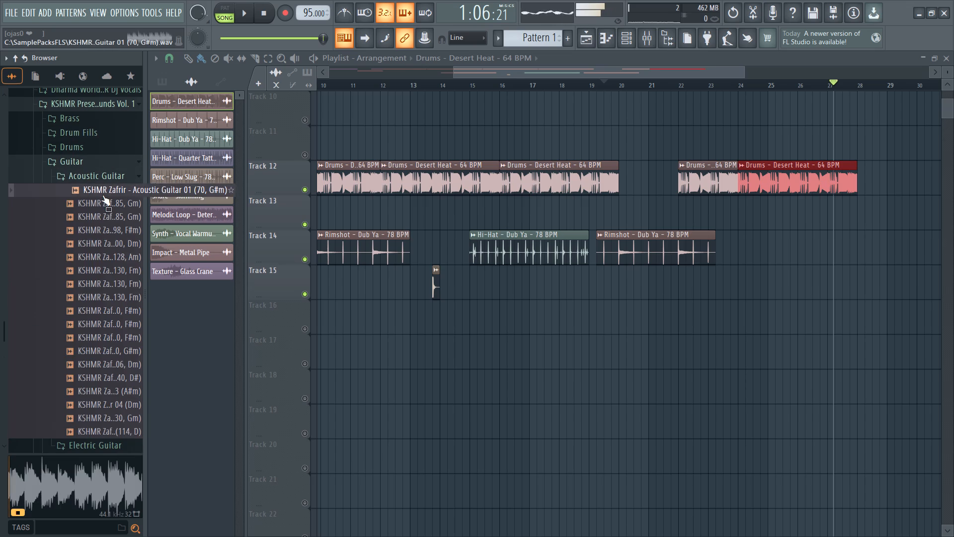
{"action": "left_click", "coordinate": [102, 204]}
{"action": "left_click", "coordinate": [100, 258]}
{"action": "left_click", "coordinate": [100, 293]}
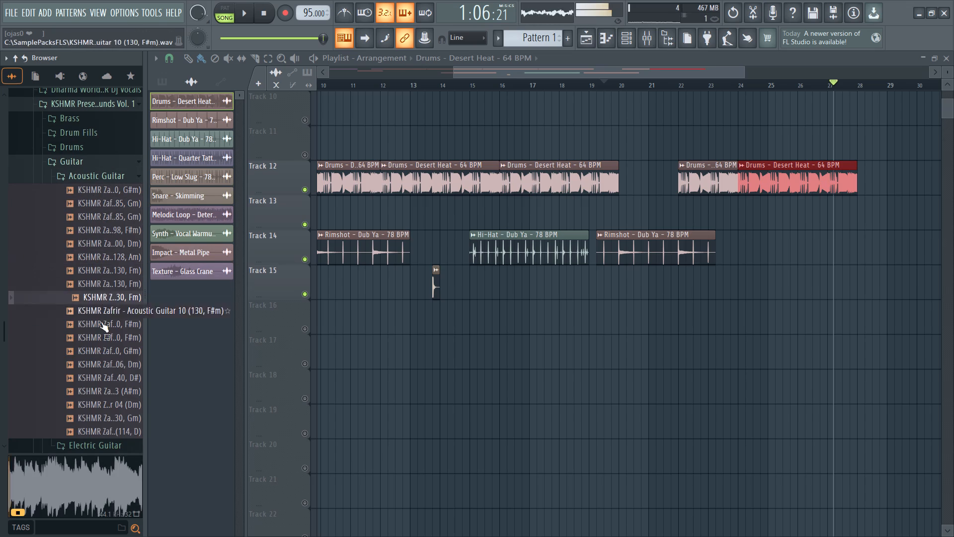
{"action": "left_click", "coordinate": [101, 324]}
{"action": "left_click", "coordinate": [102, 351]}
{"action": "left_click", "coordinate": [107, 369]}
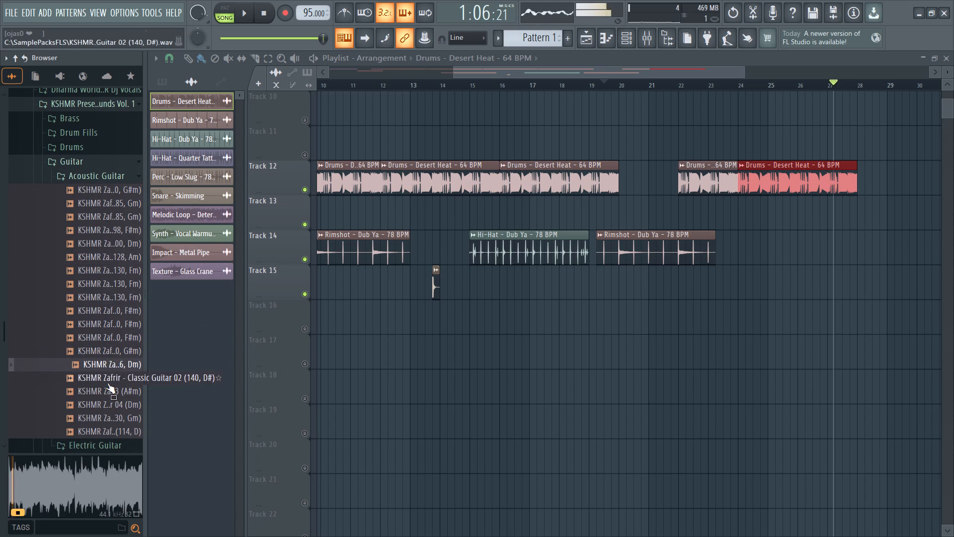
{"action": "left_click", "coordinate": [107, 387]}
{"action": "scroll", "coordinate": [107, 386], "scroll_direction": "down", "scroll_amount": 2}
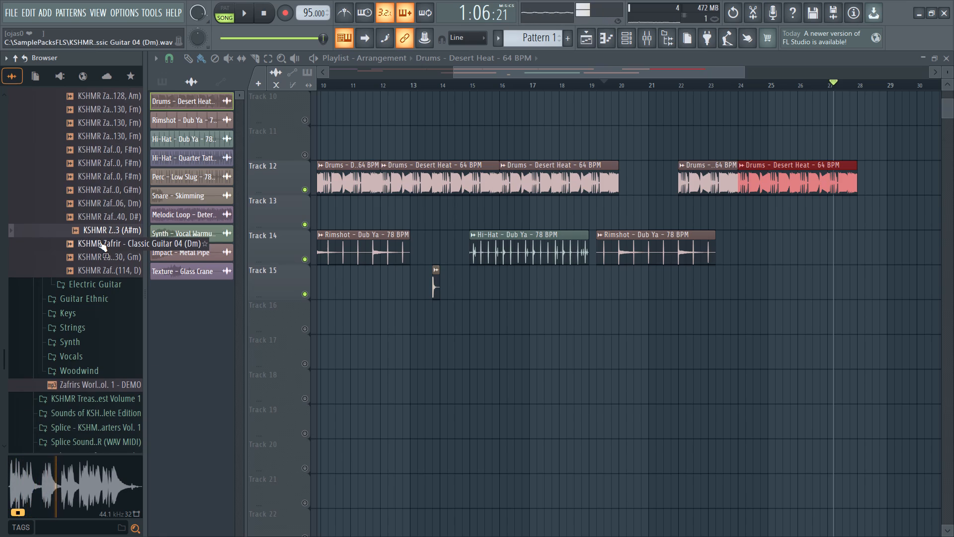
{"action": "left_click", "coordinate": [99, 241]}
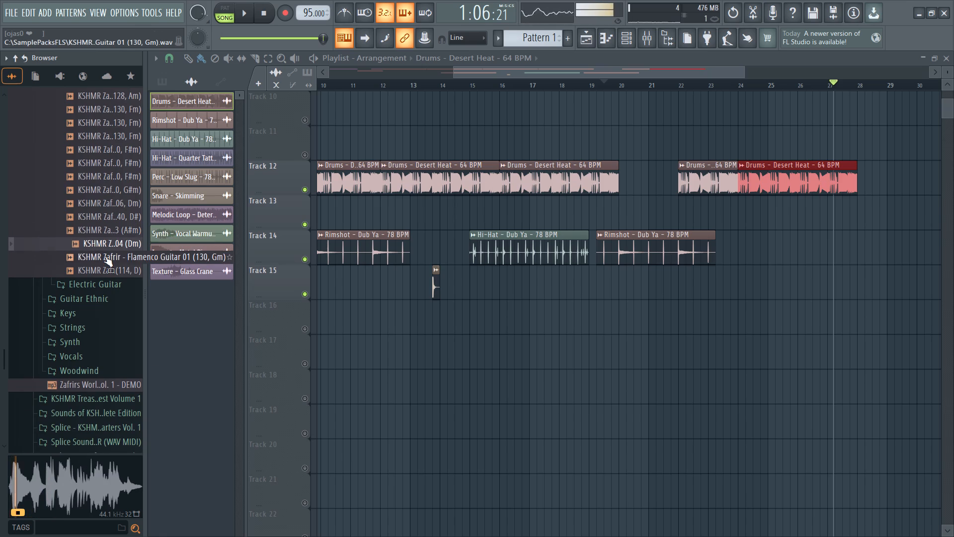
{"action": "left_click", "coordinate": [107, 256]}
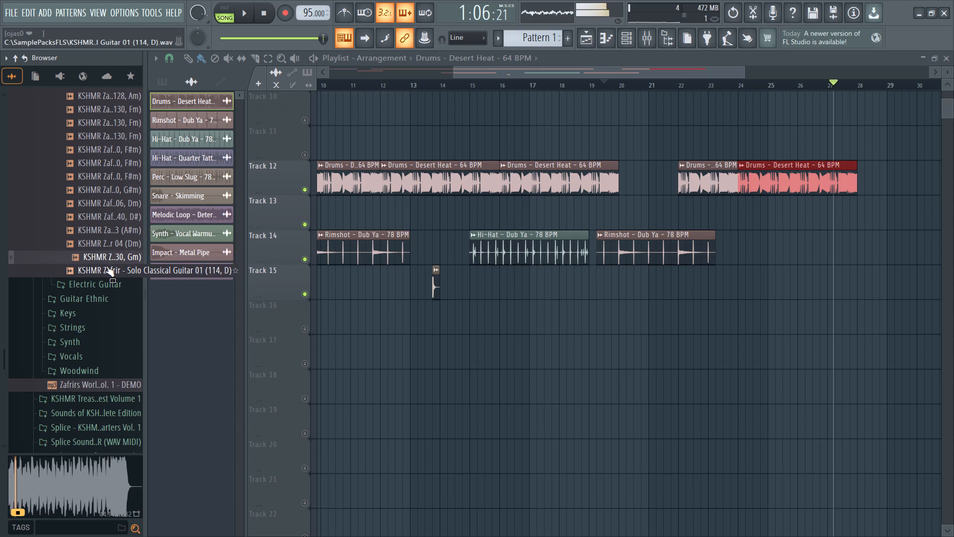
{"action": "left_click", "coordinate": [106, 266]}
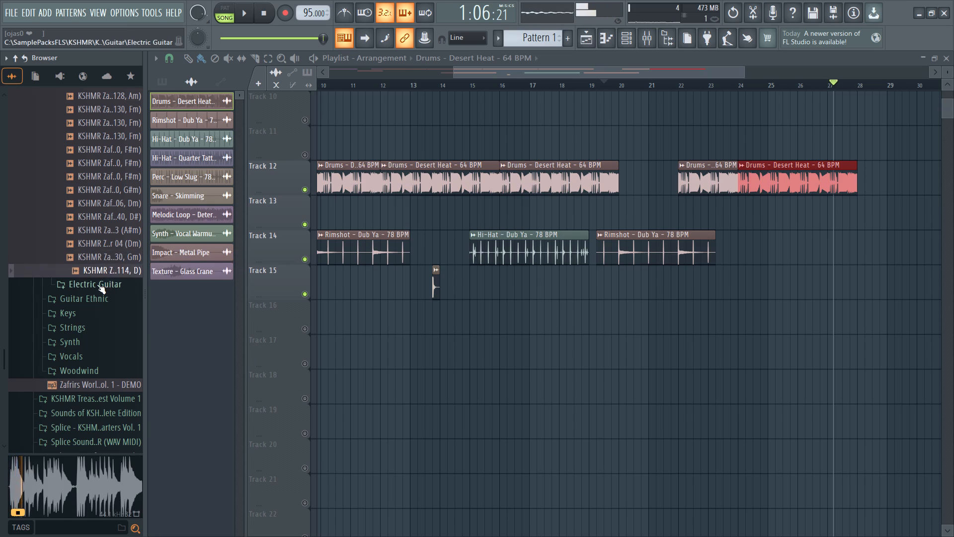
Audition samples in the Electric Guitar folder and place KSHMR Zafrir - Electric Guitar 04 (98, Em) on Track 17 at bar 11.
{"action": "left_click", "coordinate": [97, 284]}
{"action": "left_click", "coordinate": [96, 287]}
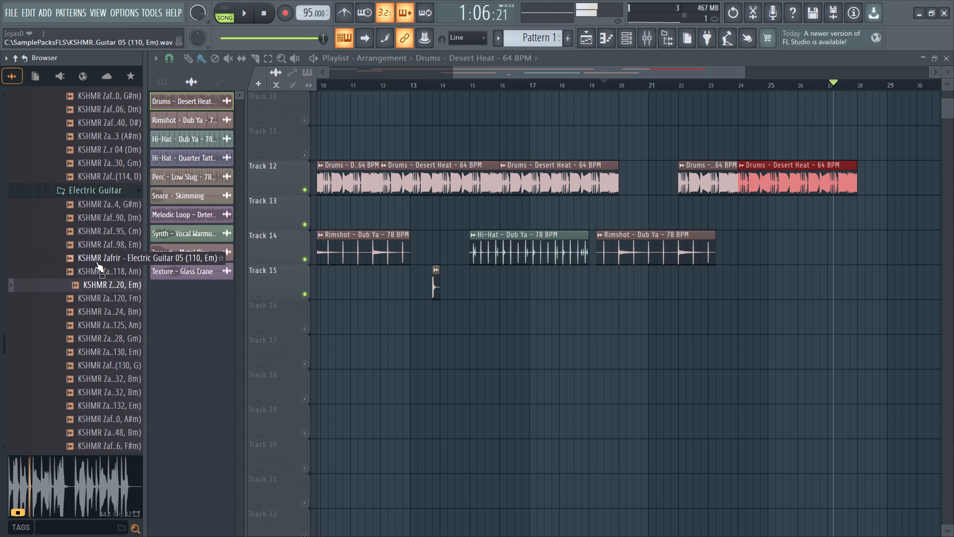
{"action": "left_click", "coordinate": [106, 242]}
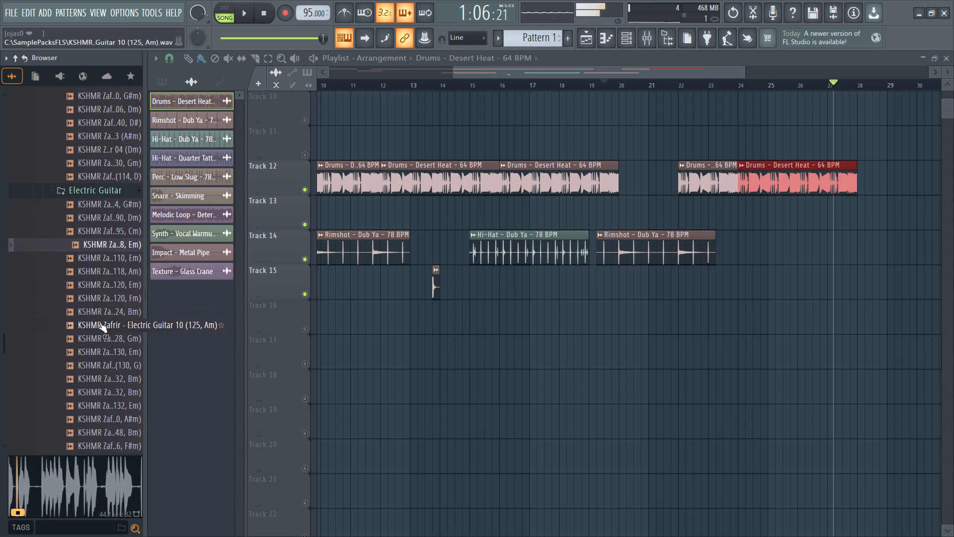
{"action": "left_click_drag", "start_coordinate": [98, 245], "coordinate": [350, 361]}
Audition the remaining KSHMR Zafrir electric guitar loops, from 05 (110, Em) through the last ones in the folder.
{"action": "left_click", "coordinate": [86, 252]}
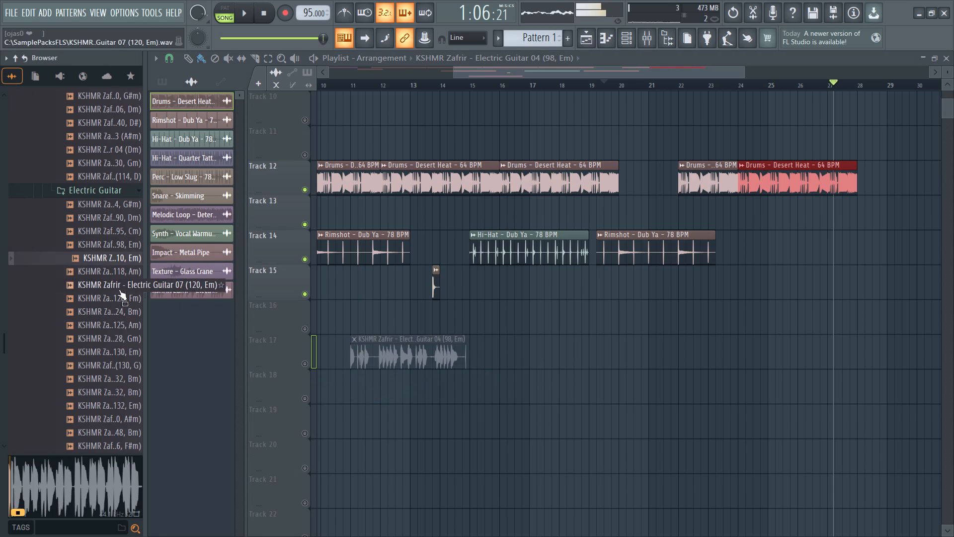
{"action": "left_click", "coordinate": [89, 274]}
{"action": "left_click", "coordinate": [93, 286]}
{"action": "left_click", "coordinate": [96, 293]}
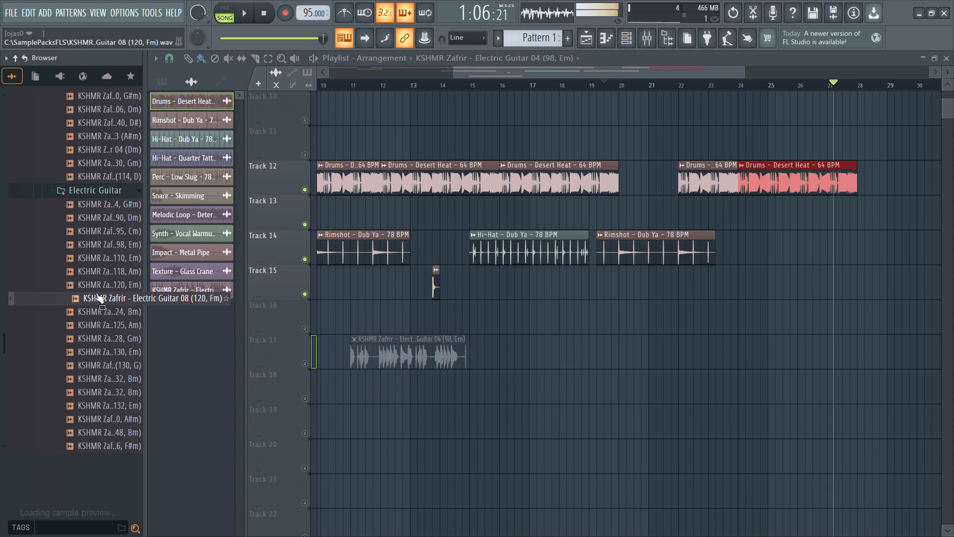
{"action": "left_click", "coordinate": [103, 308]}
{"action": "left_click", "coordinate": [104, 321]}
{"action": "left_click", "coordinate": [106, 334]}
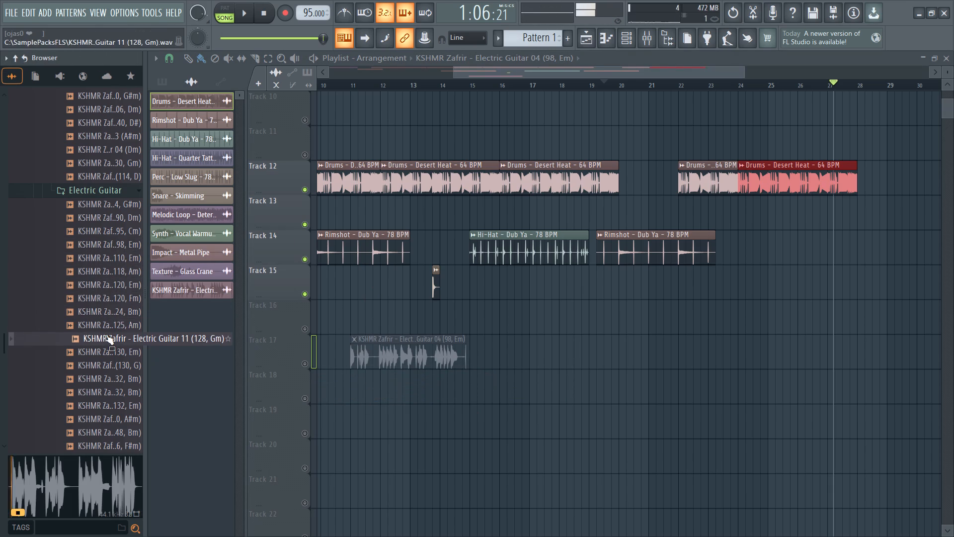
{"action": "scroll", "coordinate": [106, 335], "scroll_direction": "down", "scroll_amount": 1}
{"action": "left_click", "coordinate": [89, 268]}
{"action": "left_click", "coordinate": [101, 287]}
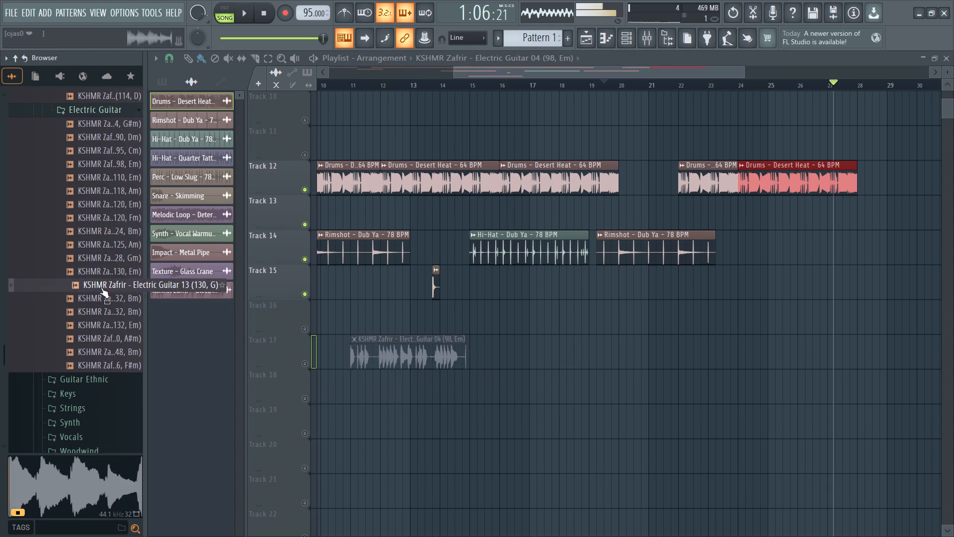
{"action": "left_click", "coordinate": [104, 295]}
{"action": "left_click", "coordinate": [104, 307]}
{"action": "left_click", "coordinate": [104, 324]}
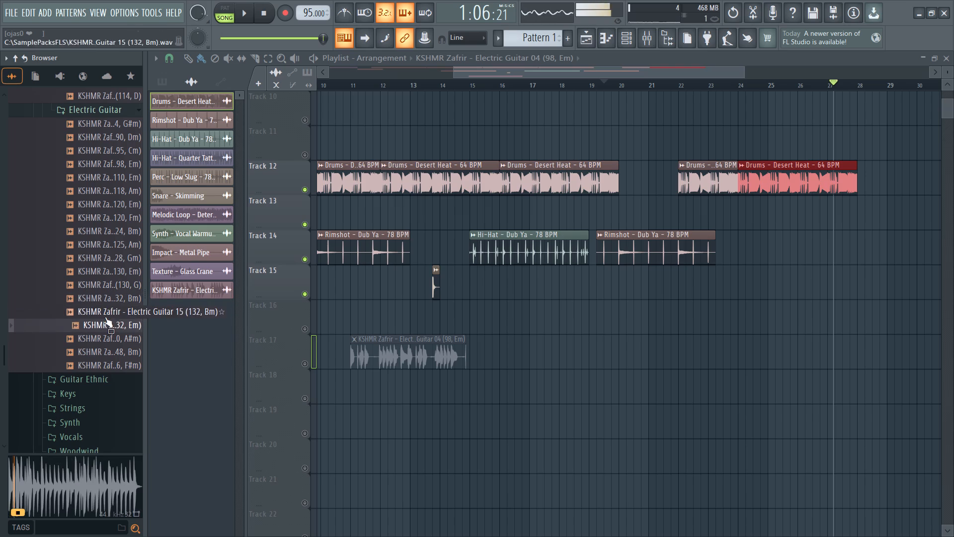
{"action": "left_click", "coordinate": [105, 317]}
{"action": "left_click", "coordinate": [104, 328]}
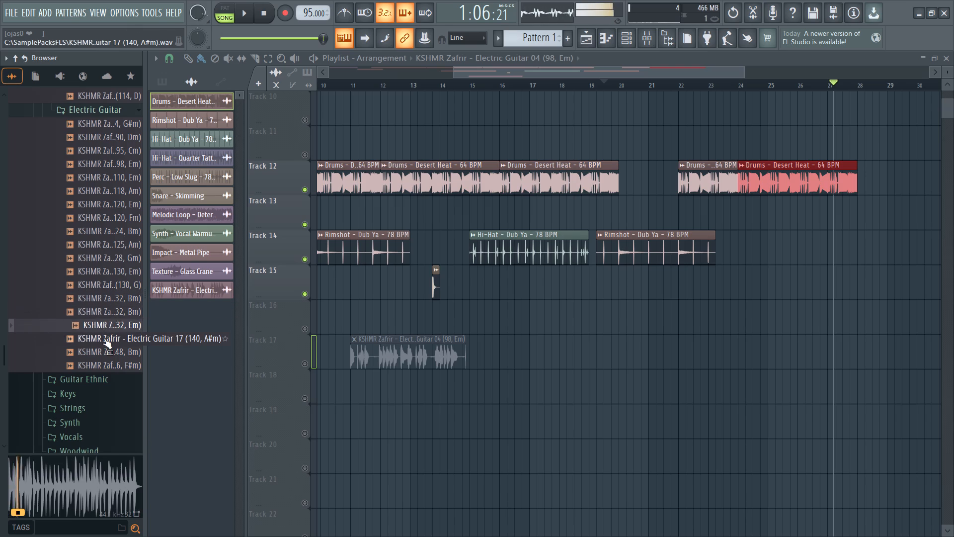
{"action": "left_click", "coordinate": [104, 338]}
{"action": "left_click", "coordinate": [100, 353]}
{"action": "left_click", "coordinate": [101, 364]}
{"action": "left_click", "coordinate": [99, 348]}
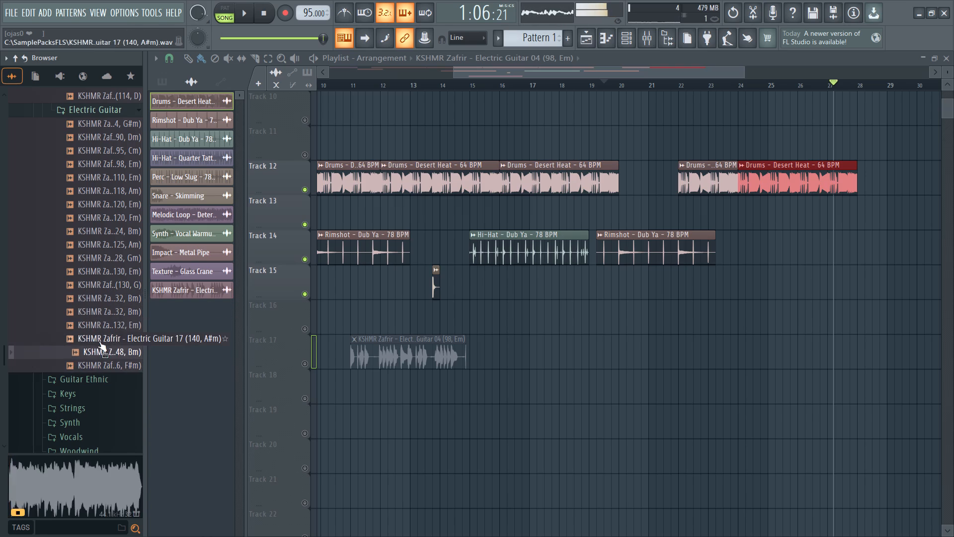
Place KSHMR Zafrir - Electric Guitar 17 (140, A#m) on Track 19, starting about three quarters through bar 11.
{"action": "left_click", "coordinate": [99, 338]}
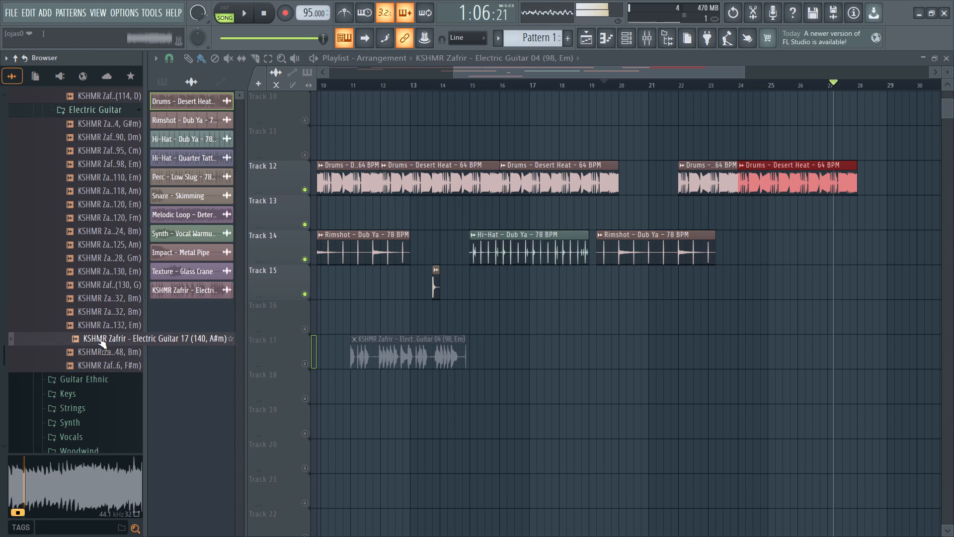
{"action": "left_click_drag", "start_coordinate": [94, 337], "coordinate": [349, 429]}
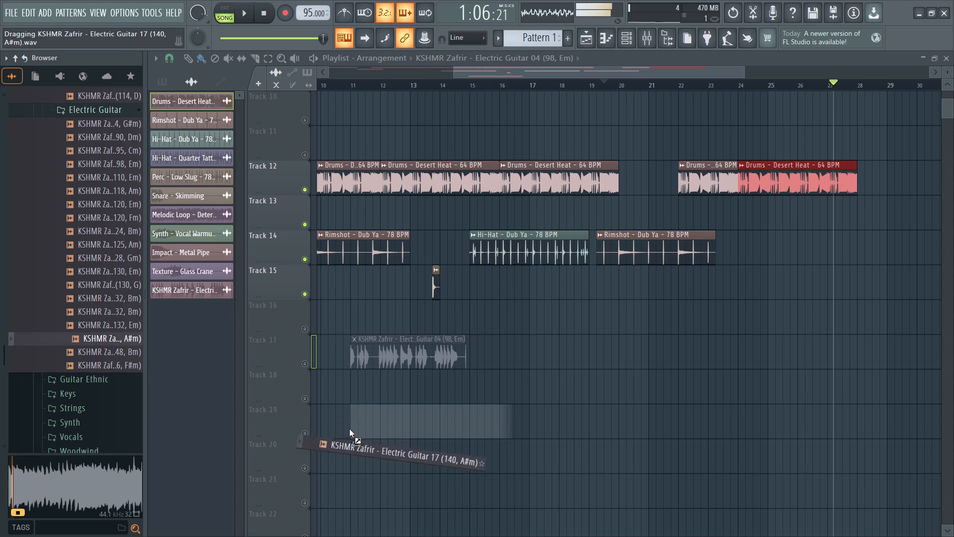
{"action": "left_click_drag", "start_coordinate": [349, 429], "coordinate": [371, 415]}
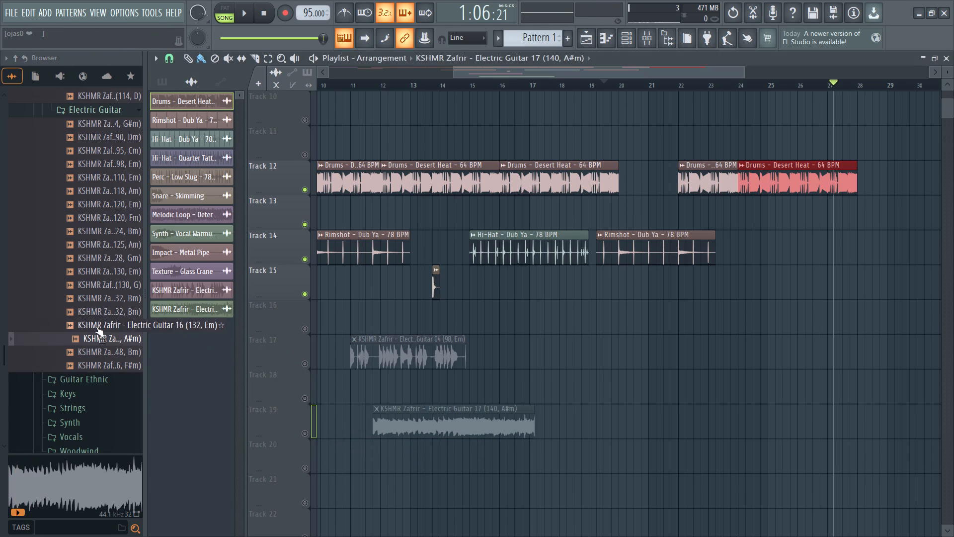
Listen again to the last electric guitar loops, including Electric Guitar 17 (140, A#m), and check the Guitar Ethnic folder.
{"action": "left_click", "coordinate": [87, 328]}
{"action": "left_click", "coordinate": [92, 338]}
{"action": "scroll", "coordinate": [92, 338], "scroll_direction": "down", "scroll_amount": 3}
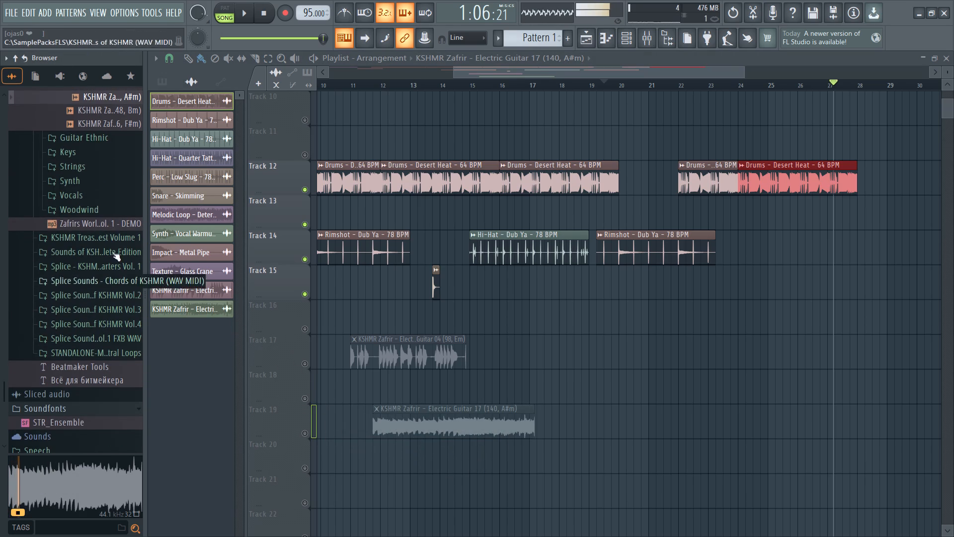
{"action": "left_click", "coordinate": [94, 137]}
{"action": "left_click", "coordinate": [97, 145]}
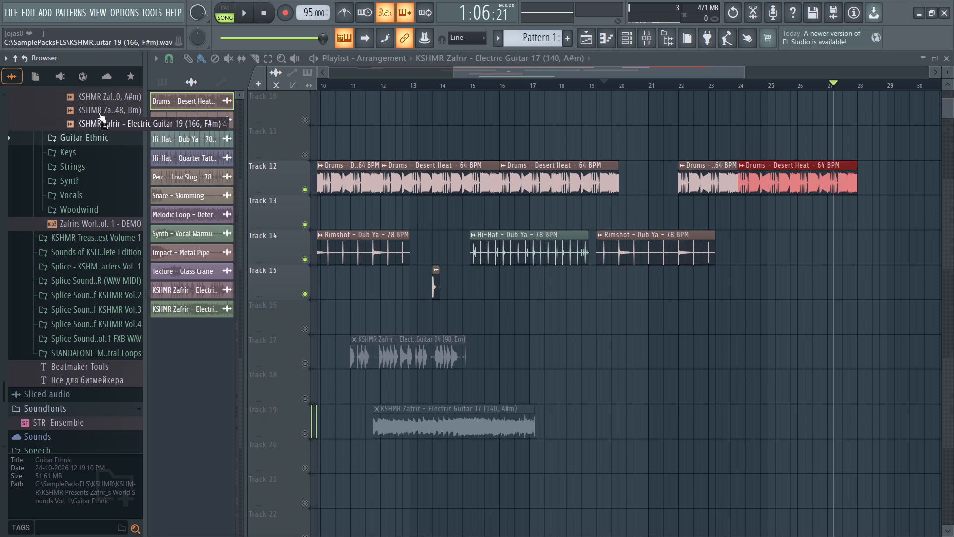
{"action": "left_click", "coordinate": [100, 107]}
{"action": "left_click", "coordinate": [102, 101]}
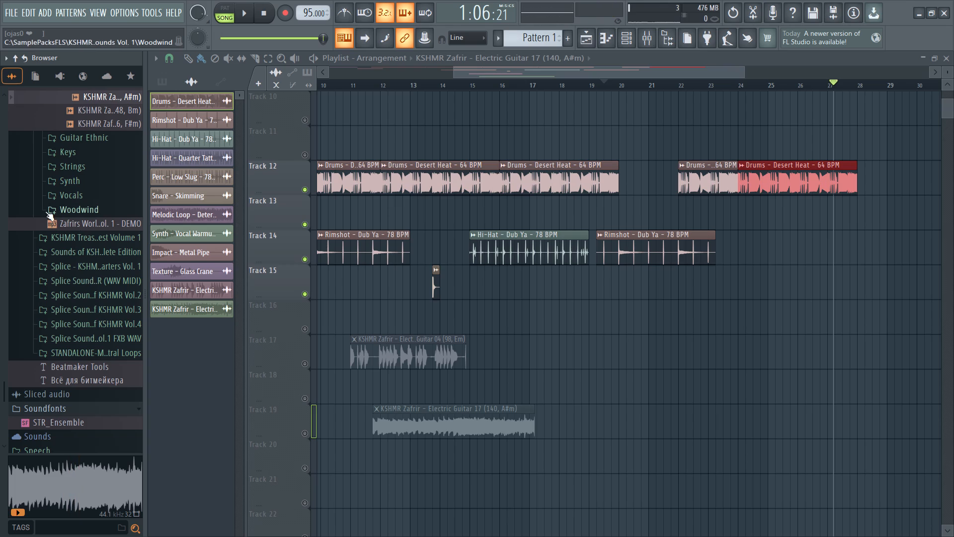
{"action": "left_click", "coordinate": [93, 474]}
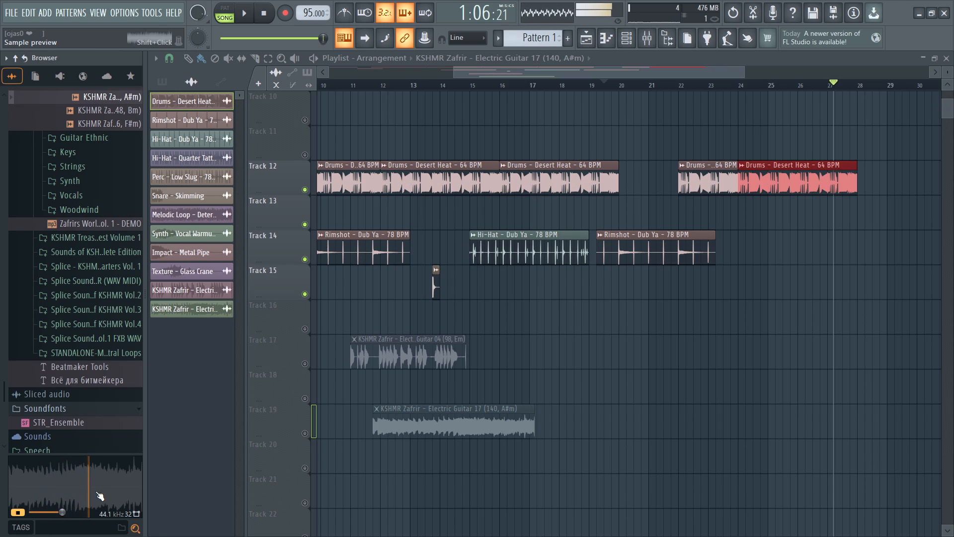
Look into the KSHMR Treasure Chest Volume 1 folder, audition its 85 BPM loop, and close the folder.
{"action": "left_click", "coordinate": [71, 233]}
{"action": "left_click", "coordinate": [76, 135]}
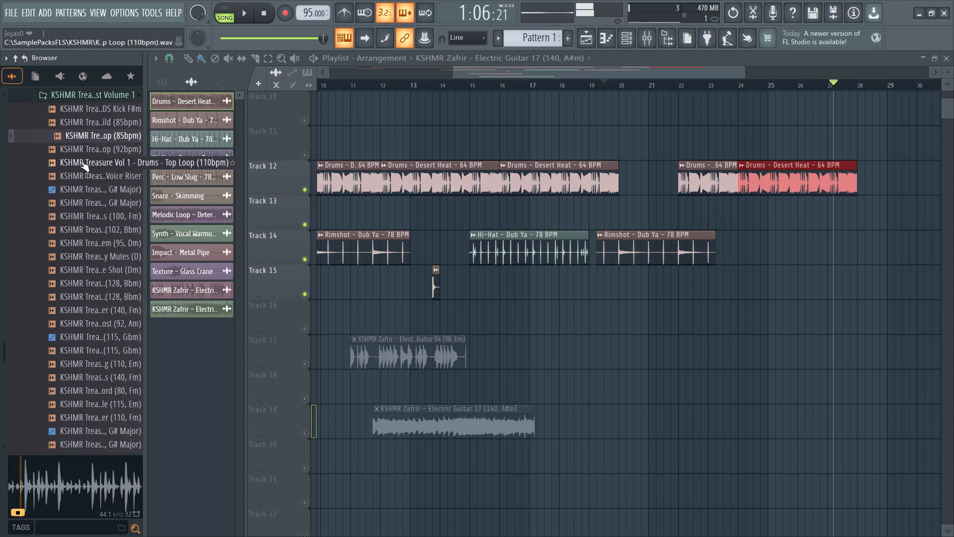
{"action": "scroll", "coordinate": [82, 157], "scroll_direction": "up", "scroll_amount": 2}
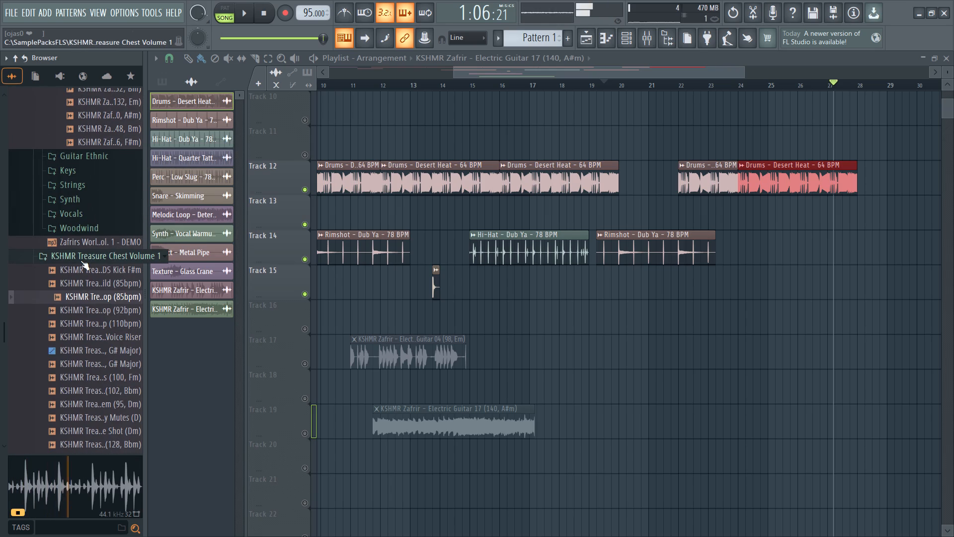
{"action": "left_click", "coordinate": [69, 260]}
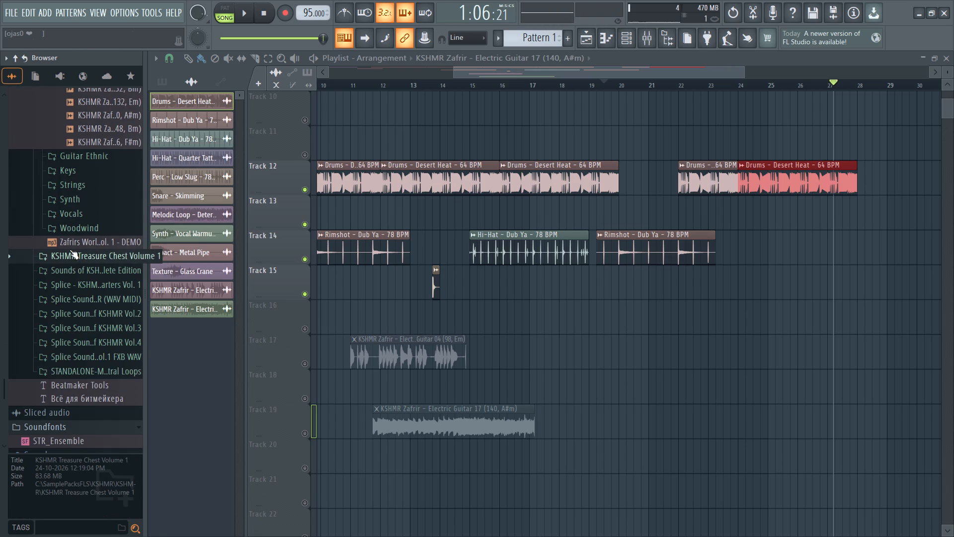
Open the Guitar Ethnic folder and audition its loops from Balkan Guitar 01 (103, D#m) through Greek Baglama 01 (160, Dm).
{"action": "scroll", "coordinate": [77, 232], "scroll_direction": "up", "scroll_amount": 2}
{"action": "left_click", "coordinate": [87, 317]}
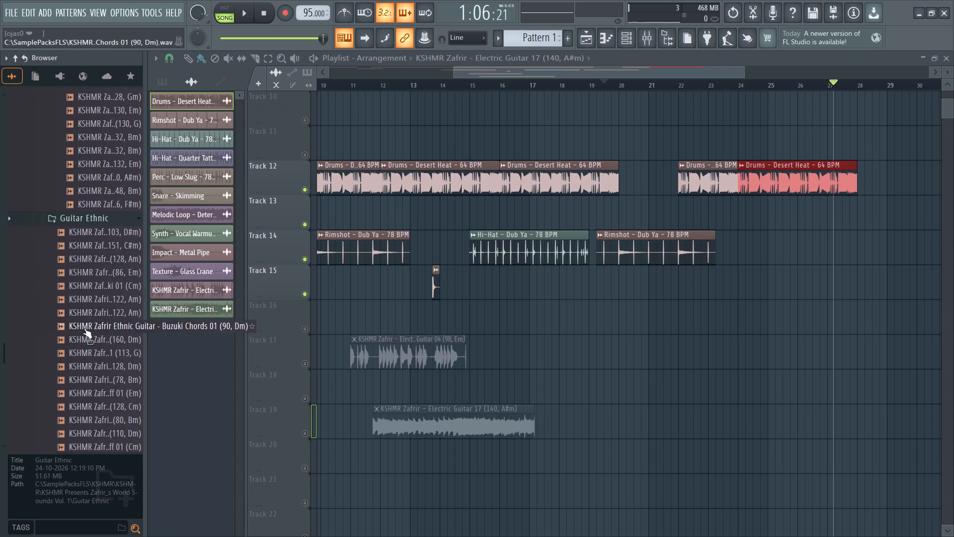
{"action": "left_click", "coordinate": [78, 297]}
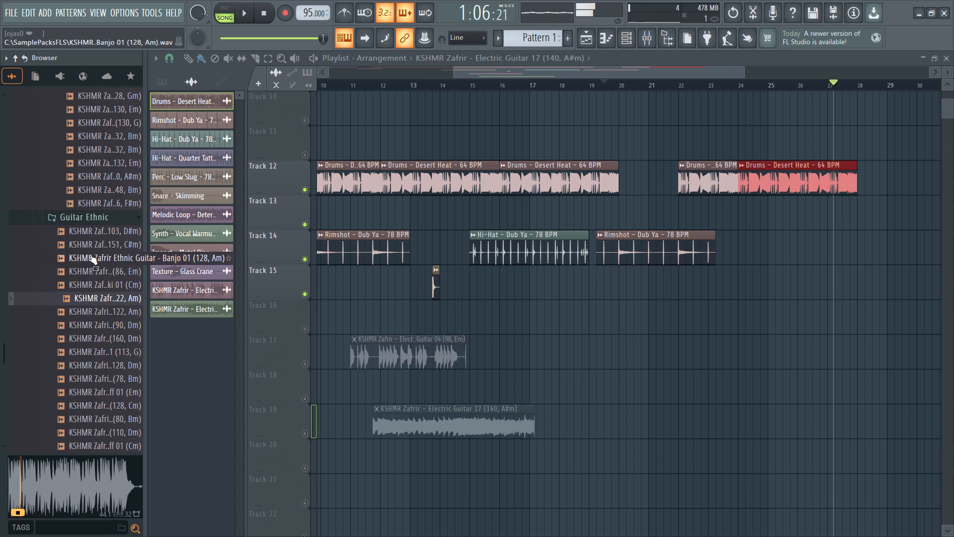
{"action": "left_click", "coordinate": [89, 254]}
{"action": "left_click", "coordinate": [94, 268]}
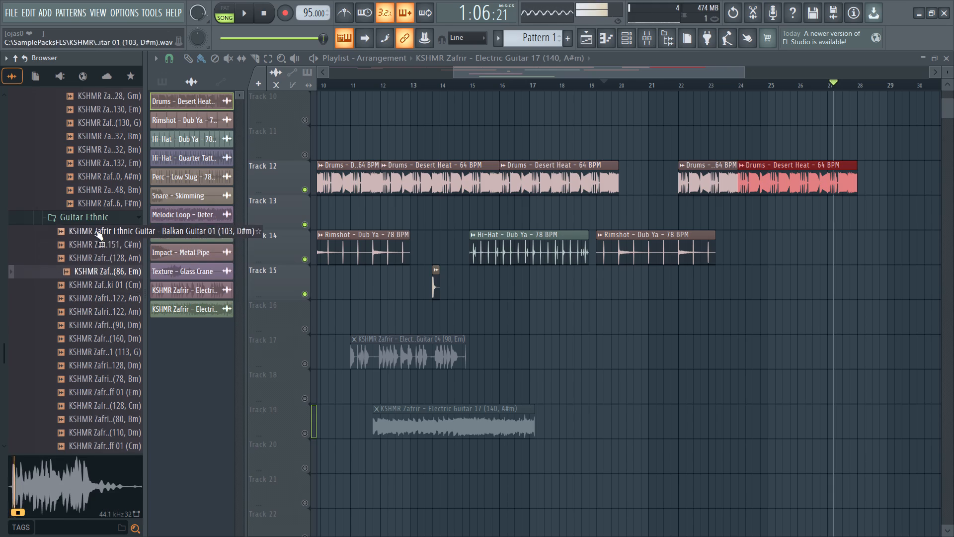
{"action": "left_click", "coordinate": [95, 230]}
{"action": "left_click", "coordinate": [95, 239]}
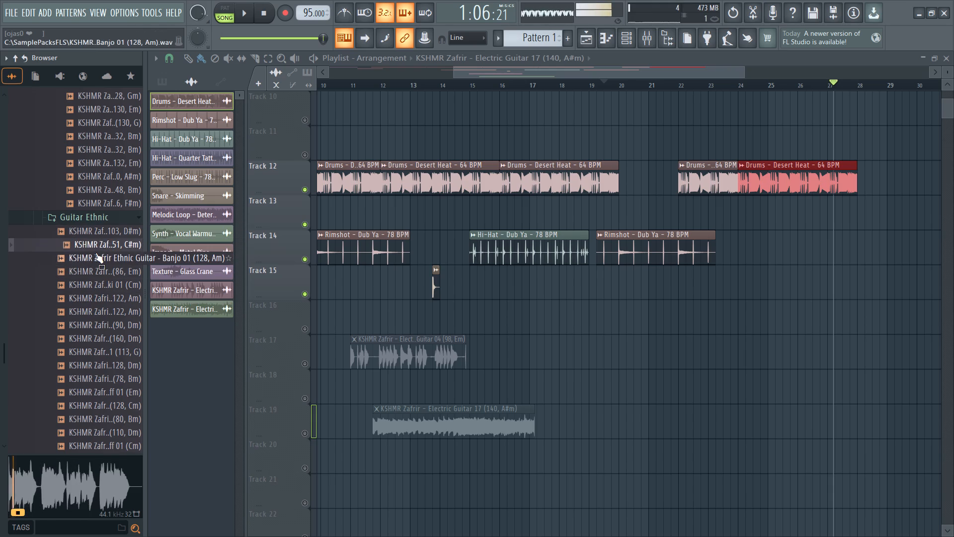
{"action": "left_click", "coordinate": [95, 253]}
{"action": "left_click", "coordinate": [95, 268]}
{"action": "left_click", "coordinate": [94, 279]}
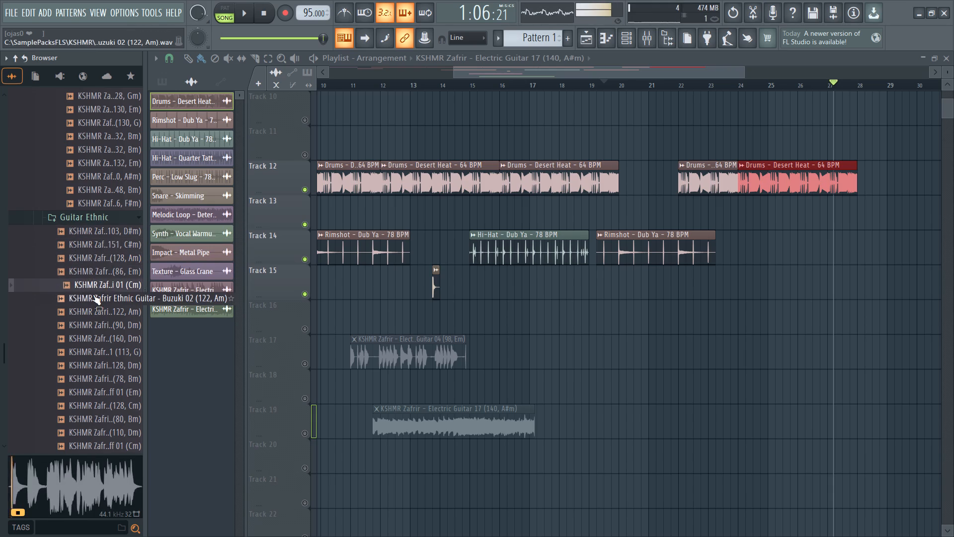
{"action": "left_click", "coordinate": [93, 294]}
{"action": "left_click", "coordinate": [90, 309]}
{"action": "left_click", "coordinate": [89, 331]}
{"action": "left_click", "coordinate": [89, 341]}
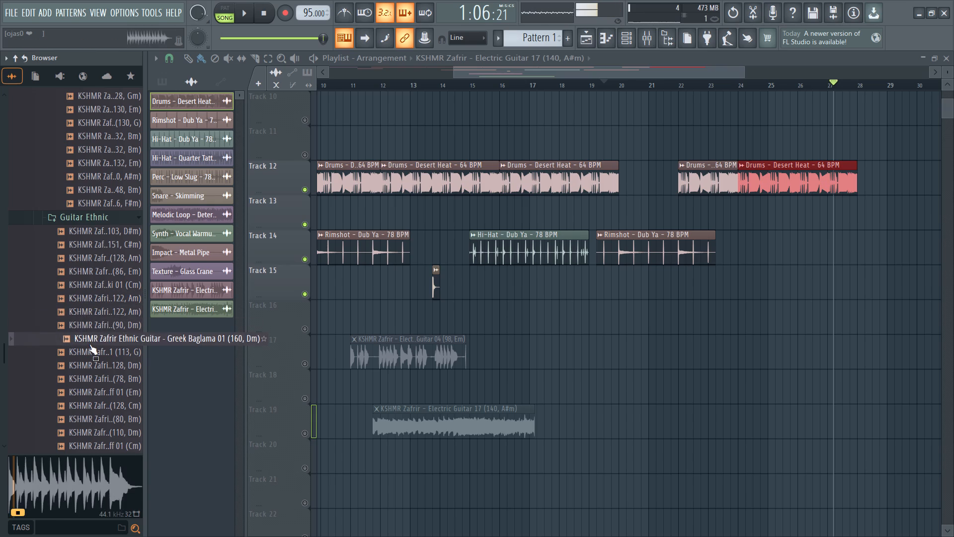
Audition the rest of the Guitar Ethnic loops, including the Mandolin, Saz and Tar ones, comparing again with Buzuki Chords 01 (90, Dm).
{"action": "scroll", "coordinate": [89, 344], "scroll_direction": "down", "scroll_amount": 2}
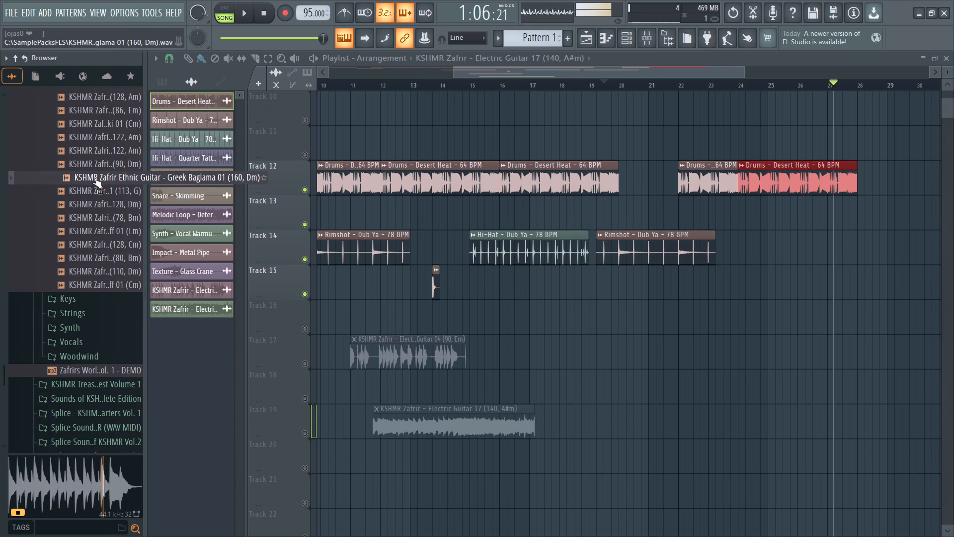
{"action": "left_click", "coordinate": [94, 189]}
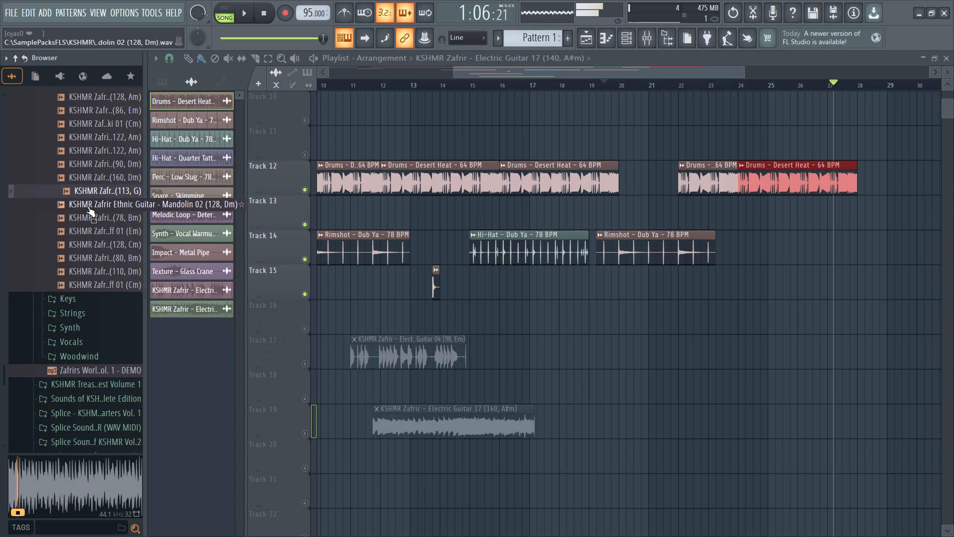
{"action": "left_click", "coordinate": [87, 206]}
{"action": "left_click", "coordinate": [100, 164]}
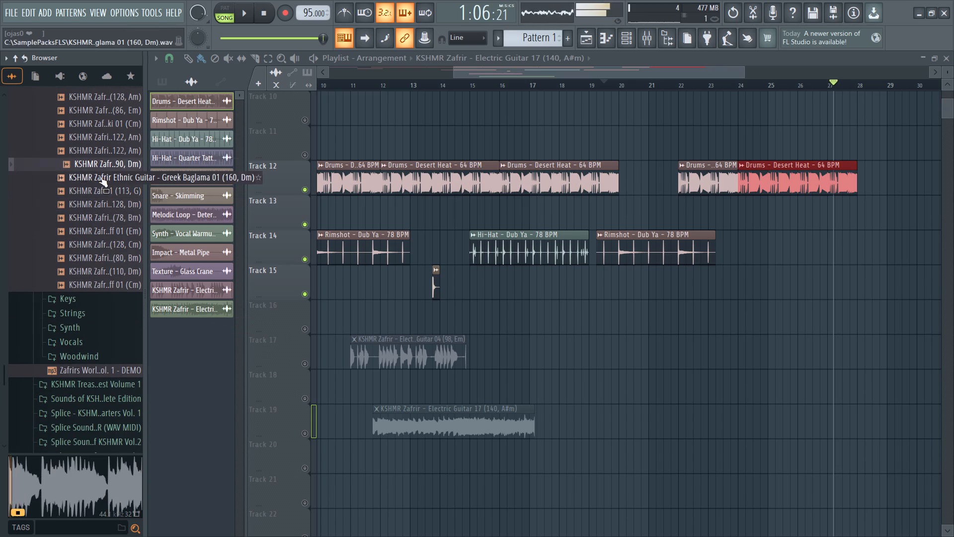
{"action": "left_click", "coordinate": [100, 177]}
{"action": "left_click", "coordinate": [99, 186]}
{"action": "left_click", "coordinate": [97, 202]}
{"action": "left_click", "coordinate": [97, 219]}
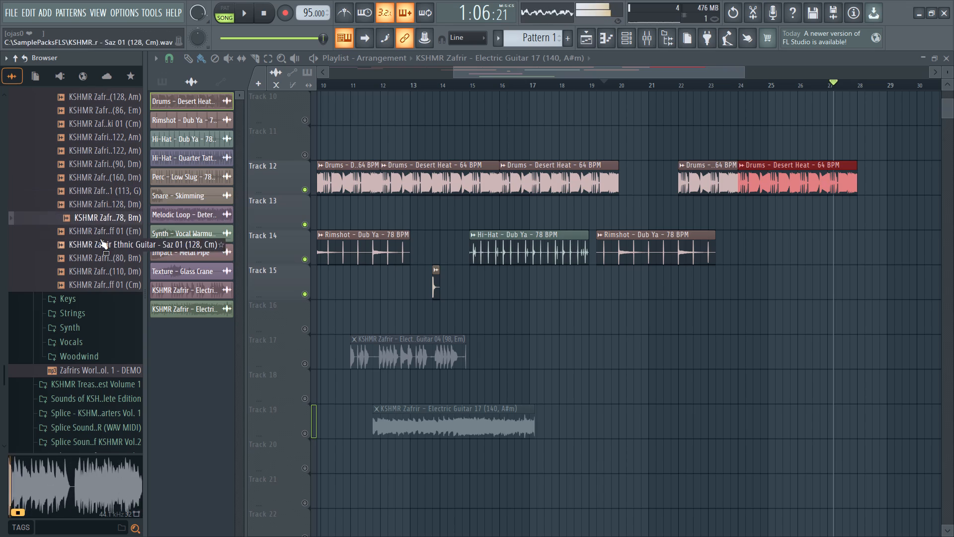
{"action": "left_click", "coordinate": [100, 239]}
{"action": "left_click", "coordinate": [101, 230]}
{"action": "left_click", "coordinate": [102, 254]}
{"action": "left_click", "coordinate": [101, 270]}
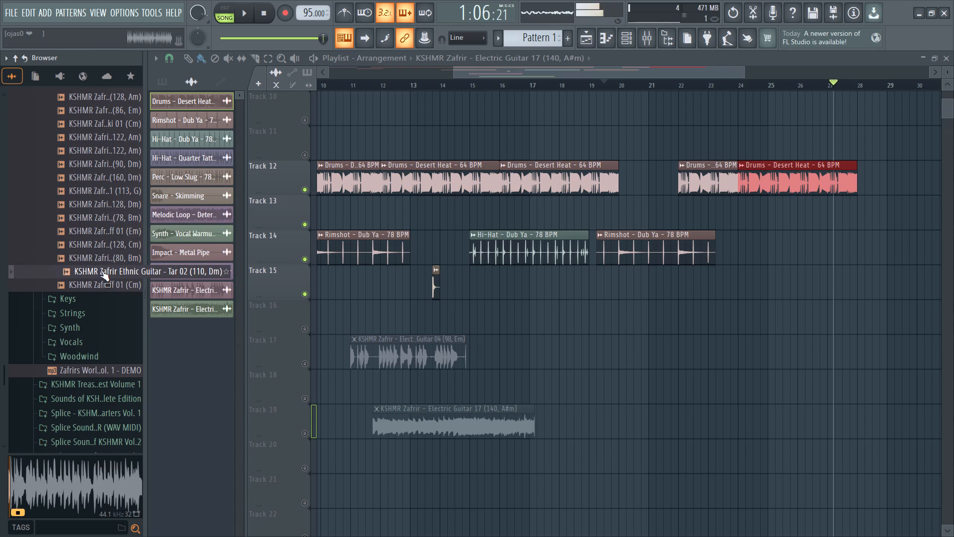
{"action": "left_click", "coordinate": [101, 276]}
{"action": "left_click", "coordinate": [101, 282]}
Open the Accordian folder inside Keys and audition its loops through Accordion 03 (145, F#m).
{"action": "left_click", "coordinate": [91, 294]}
{"action": "left_click", "coordinate": [79, 315]}
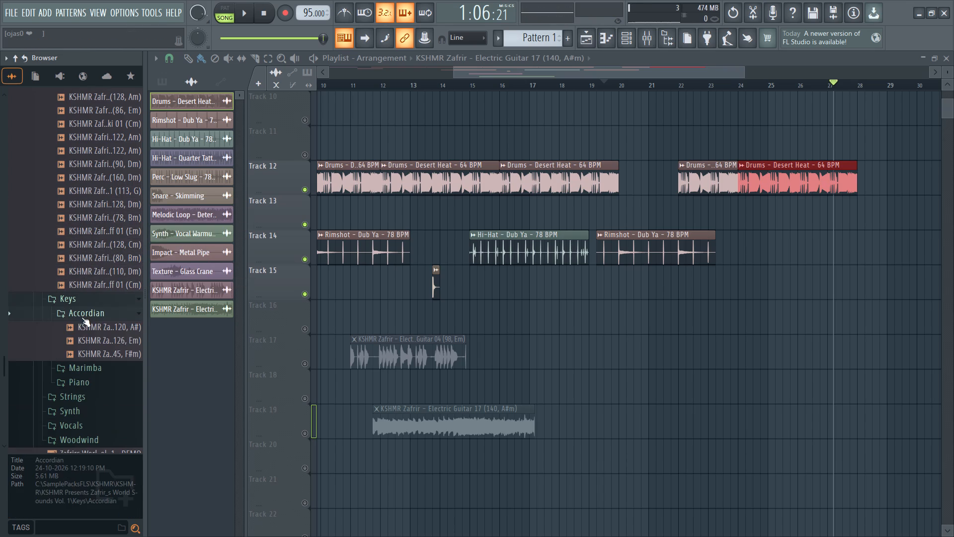
{"action": "left_click", "coordinate": [84, 323]}
{"action": "left_click", "coordinate": [88, 336]}
{"action": "left_click", "coordinate": [91, 349]}
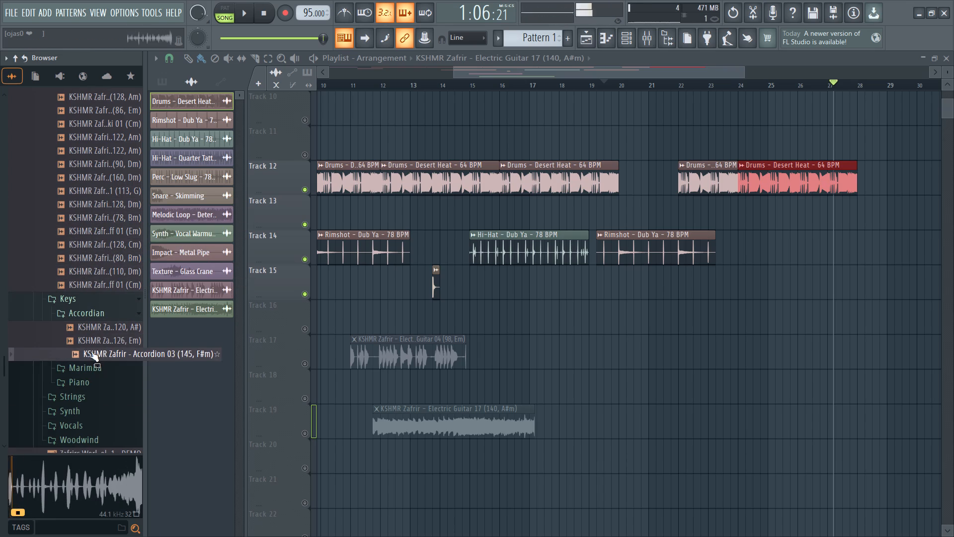
Open the Marimba folder and audition its loops from the 90 BPM Am one through the 160 BPM Cm one.
{"action": "left_click", "coordinate": [90, 365]}
{"action": "left_click", "coordinate": [89, 375]}
{"action": "scroll", "coordinate": [89, 375], "scroll_direction": "down", "scroll_amount": 2}
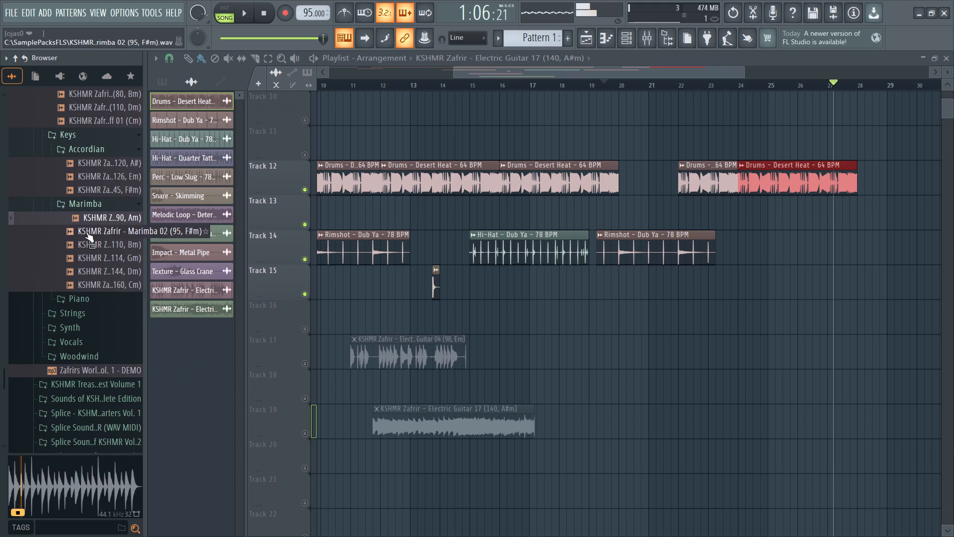
{"action": "left_click", "coordinate": [86, 232]}
{"action": "left_click", "coordinate": [92, 245]}
{"action": "left_click", "coordinate": [94, 255]}
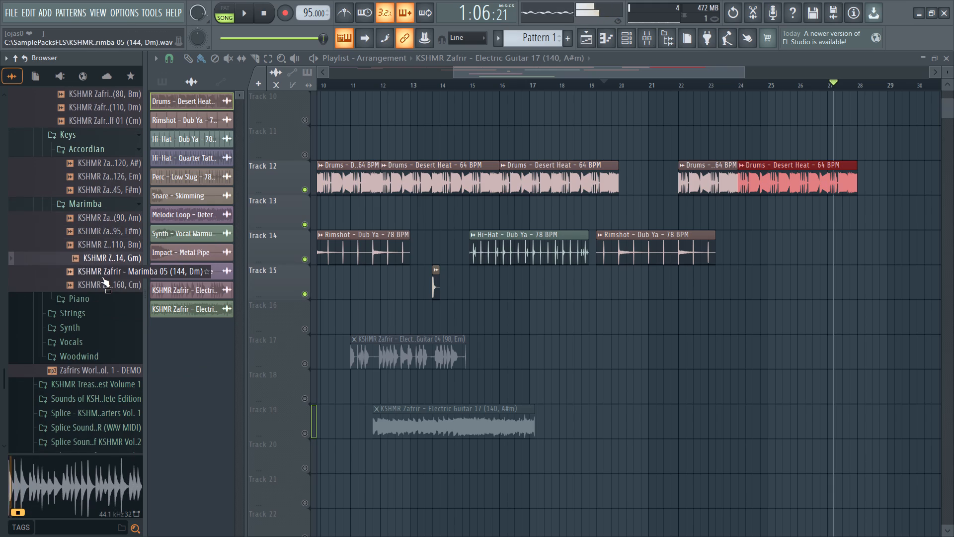
{"action": "left_click", "coordinate": [101, 272]}
{"action": "left_click", "coordinate": [101, 282]}
Find KSHMR Zafrir - Hip Hop Piano 01 (90, Bm) in the Piano folder and place it on Track 18, starting about halfway through bar 16.
{"action": "left_click", "coordinate": [94, 298]}
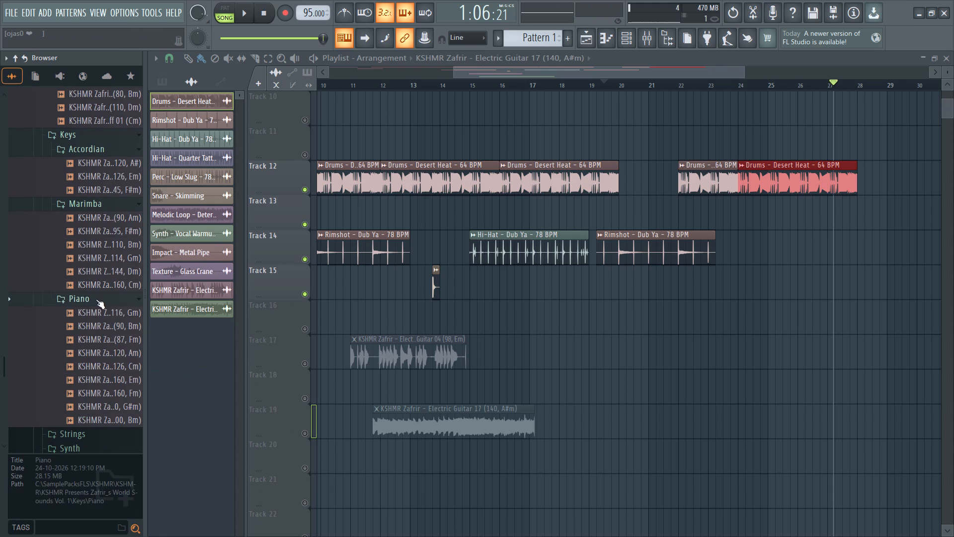
{"action": "left_click", "coordinate": [99, 316]}
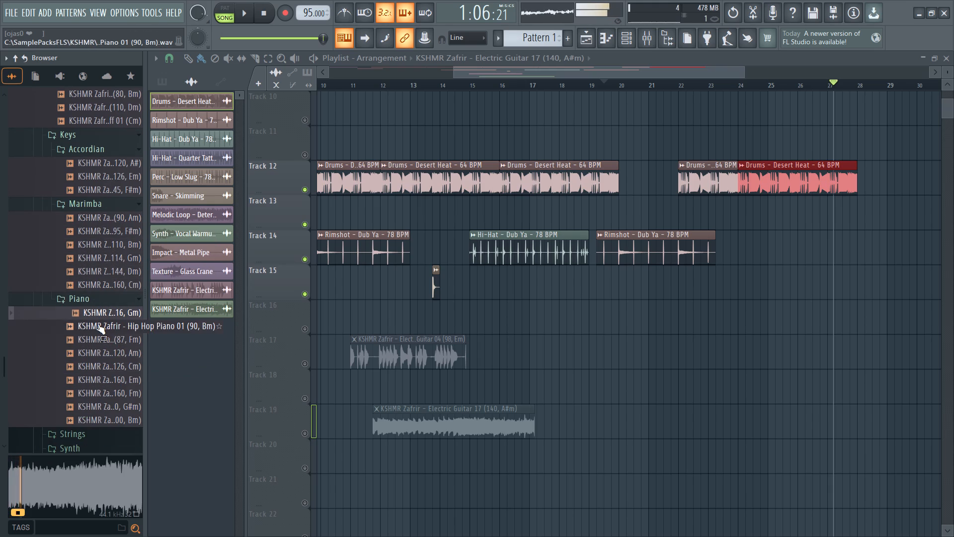
{"action": "left_click", "coordinate": [103, 326]}
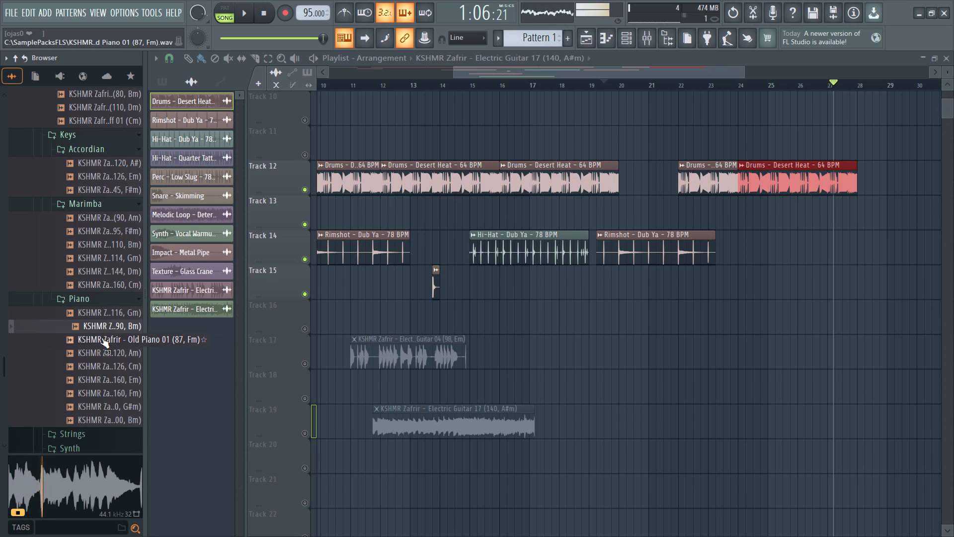
{"action": "left_click_drag", "start_coordinate": [102, 325], "coordinate": [362, 369]}
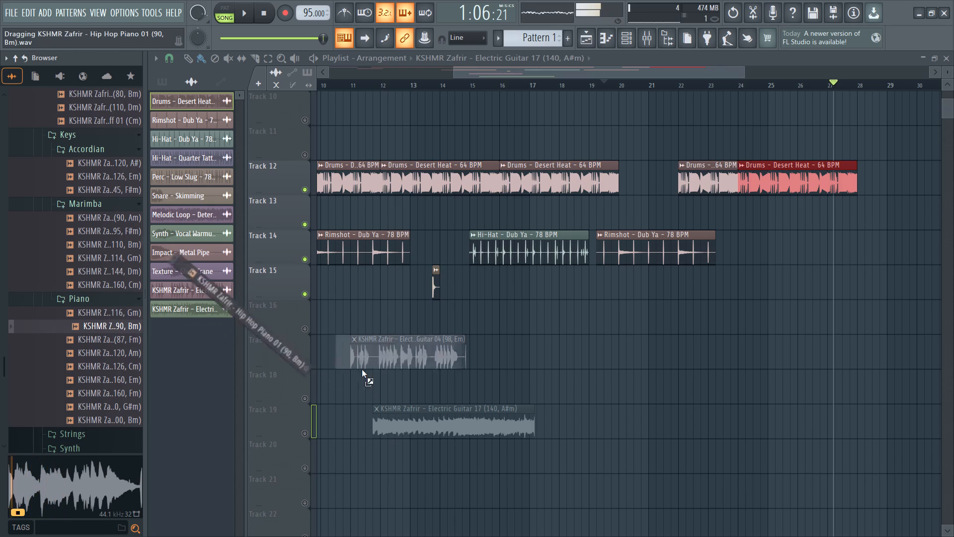
{"action": "left_click_drag", "start_coordinate": [362, 369], "coordinate": [516, 379]}
Audition the remaining loops in the Piano folder, from the Old Piano ones through the last Bm loop.
{"action": "left_click", "coordinate": [107, 345]}
{"action": "left_click", "coordinate": [103, 347]}
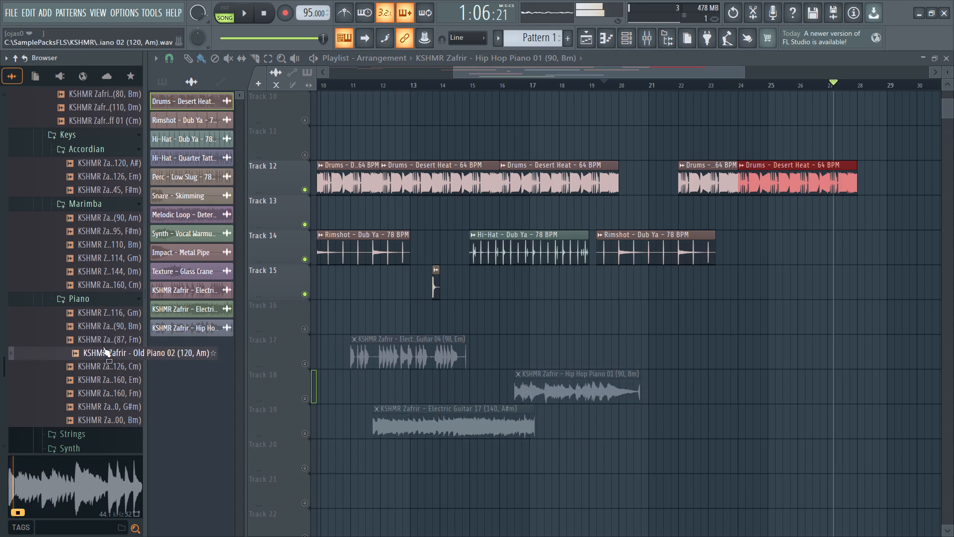
{"action": "left_click", "coordinate": [102, 361]}
{"action": "left_click", "coordinate": [101, 380]}
{"action": "left_click", "coordinate": [101, 396]}
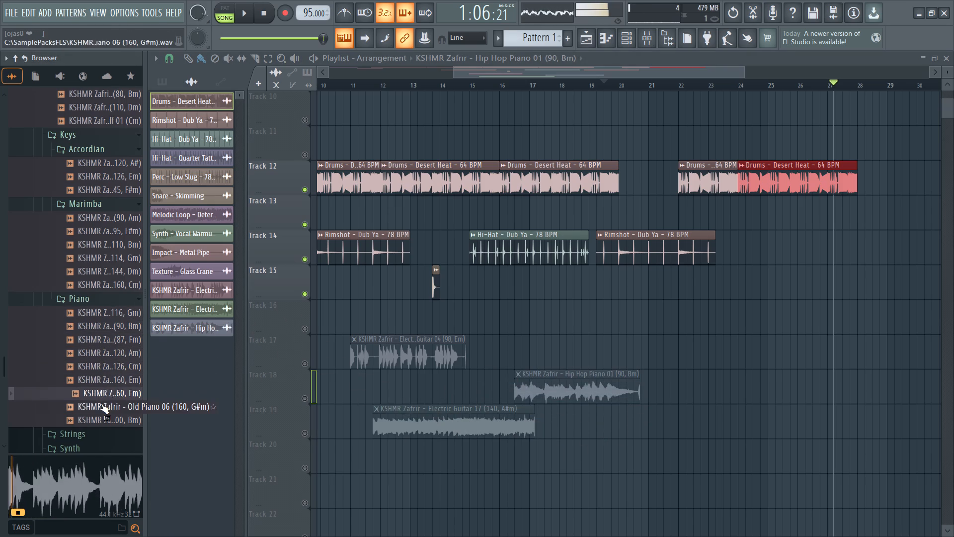
{"action": "left_click", "coordinate": [101, 403]}
{"action": "left_click", "coordinate": [101, 415]}
Find KSHMR Zafrir - Arab Violin 01 (128, Dm) in the Strings folder and place it on Track 16, starting about three quarters through bar 17.
{"action": "scroll", "coordinate": [101, 415], "scroll_direction": "down", "scroll_amount": 1}
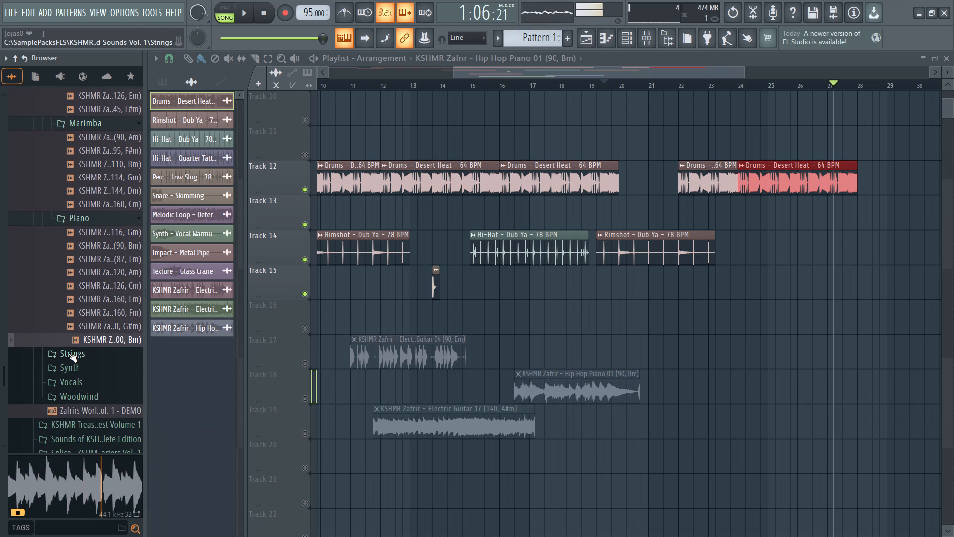
{"action": "left_click", "coordinate": [72, 353]}
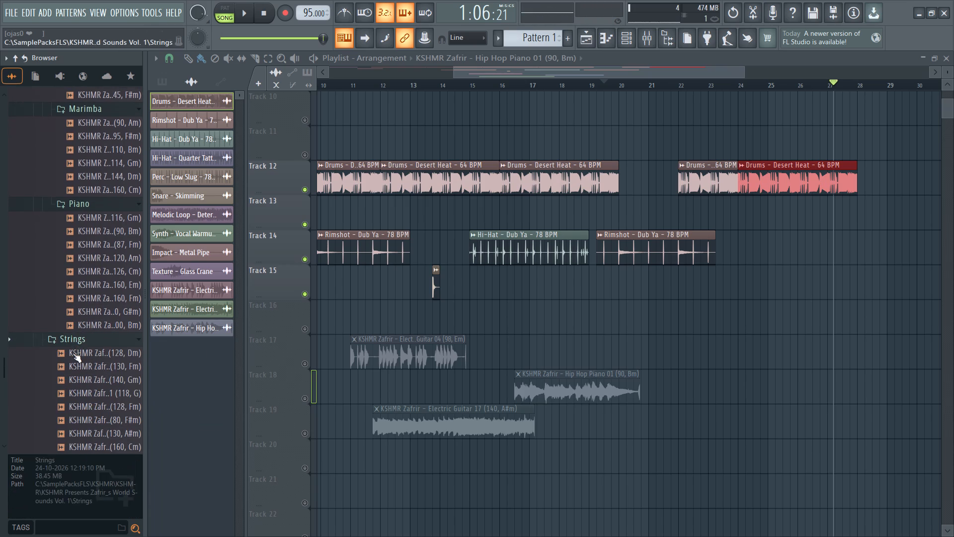
{"action": "left_click", "coordinate": [77, 356]}
{"action": "scroll", "coordinate": [87, 364], "scroll_direction": "down", "scroll_amount": 2}
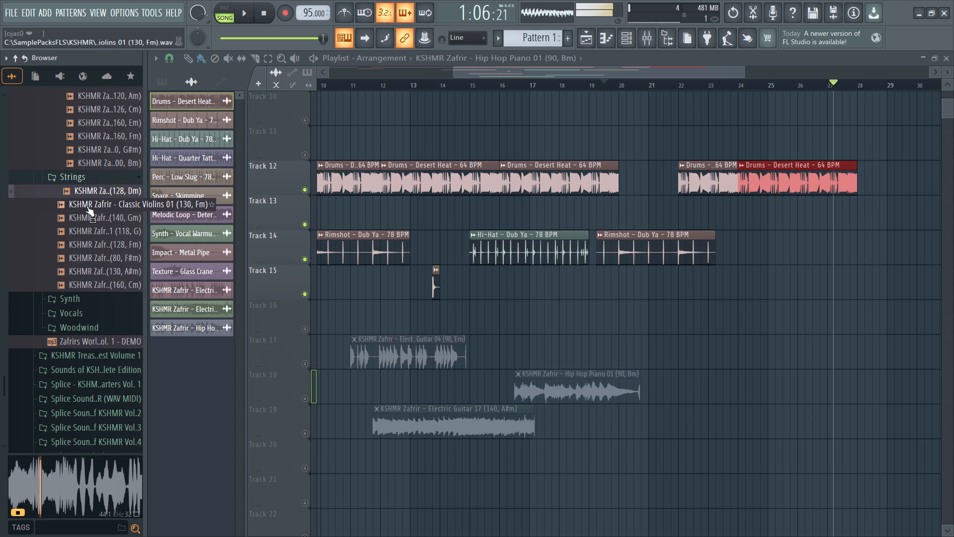
{"action": "left_click_drag", "start_coordinate": [88, 191], "coordinate": [548, 333]}
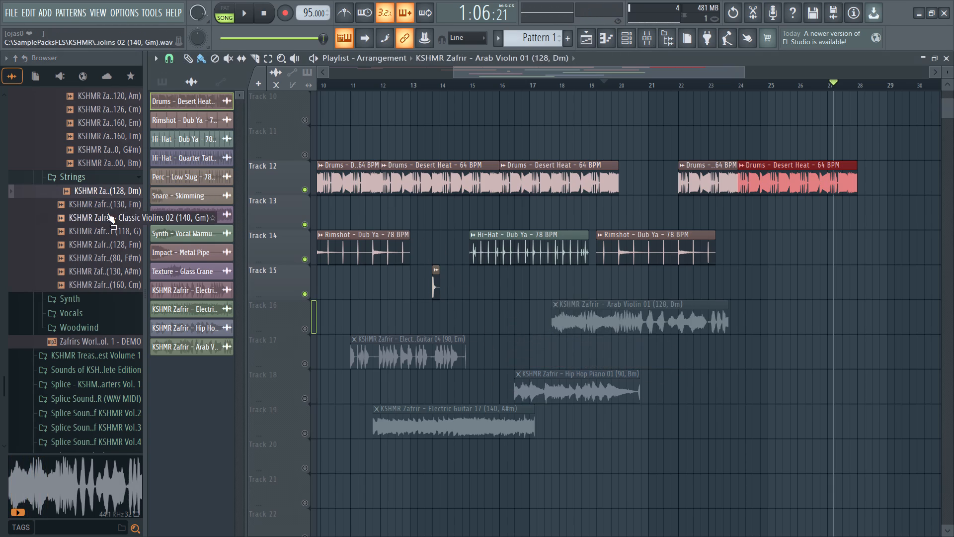
Listen again to Arab Violin 01 (128, Dm) and audition the other Strings loops, from Classic Violins 01 through Pizz Strings 03 (160, Cm).
{"action": "left_click", "coordinate": [103, 210]}
{"action": "left_click", "coordinate": [102, 194]}
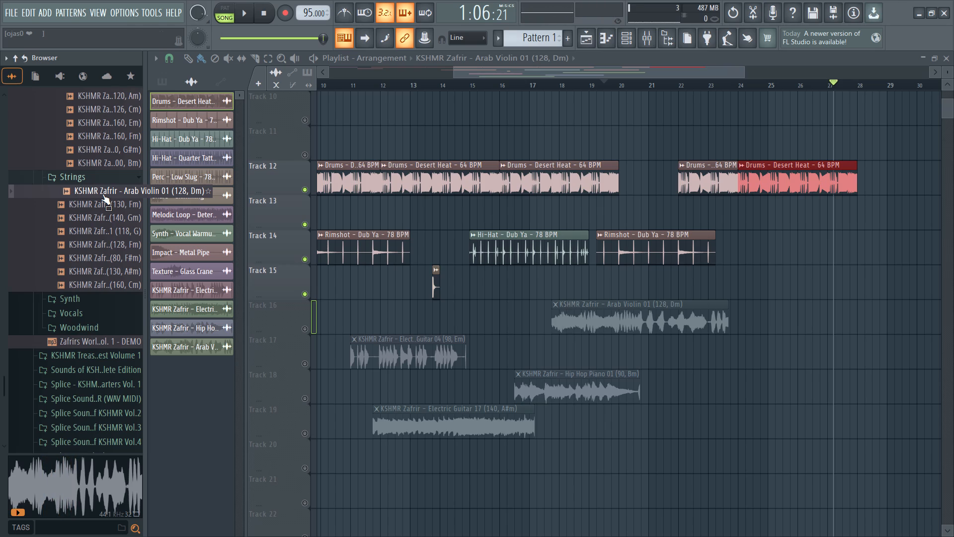
{"action": "left_click", "coordinate": [102, 194]}
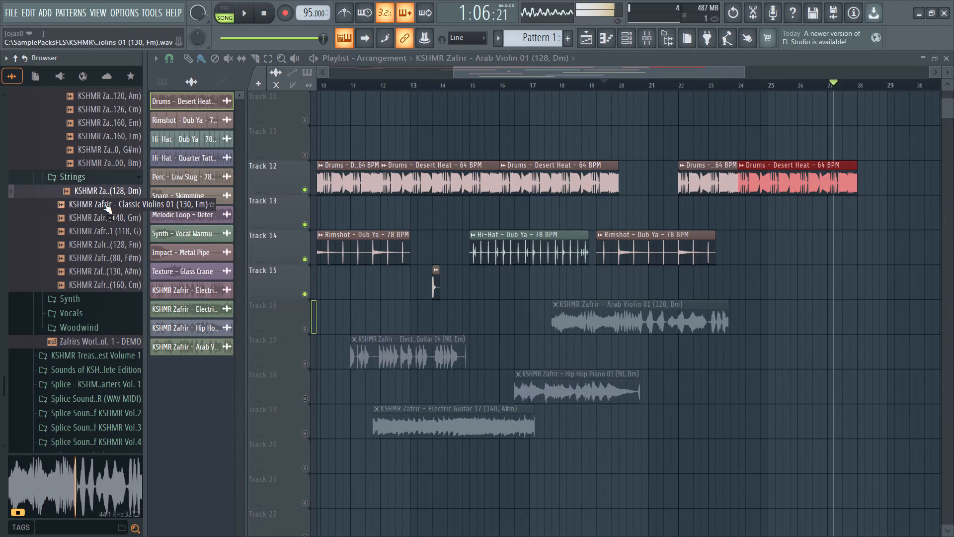
{"action": "left_click", "coordinate": [104, 203]}
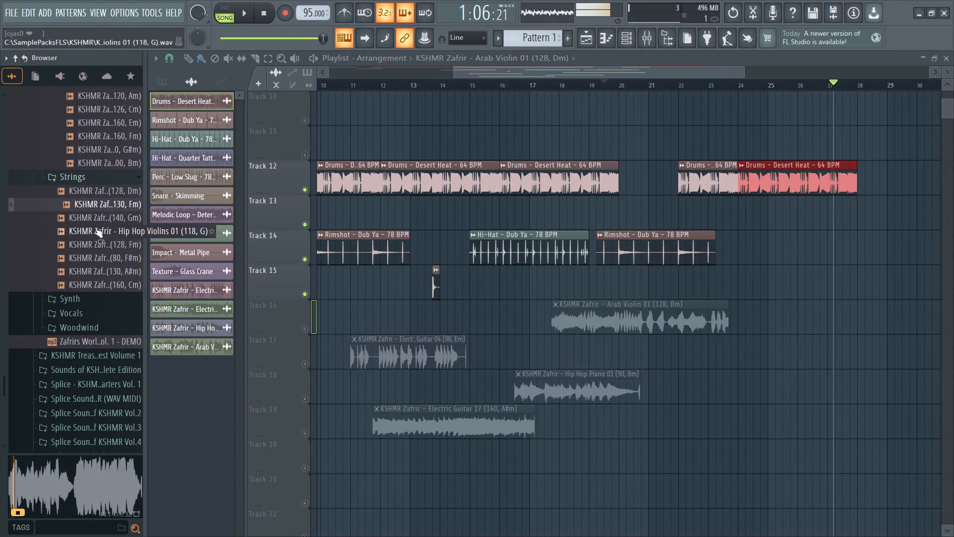
{"action": "left_click", "coordinate": [92, 218]}
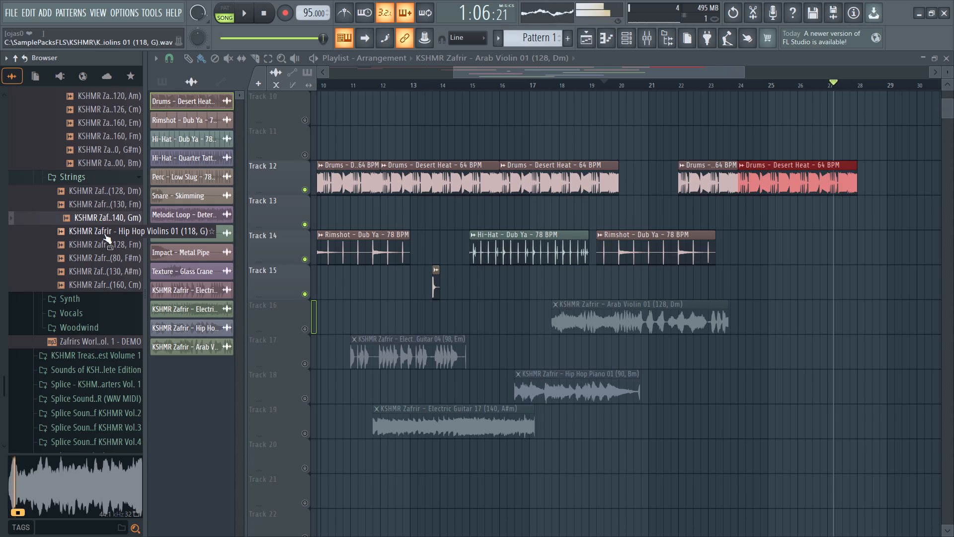
{"action": "left_click", "coordinate": [104, 233]}
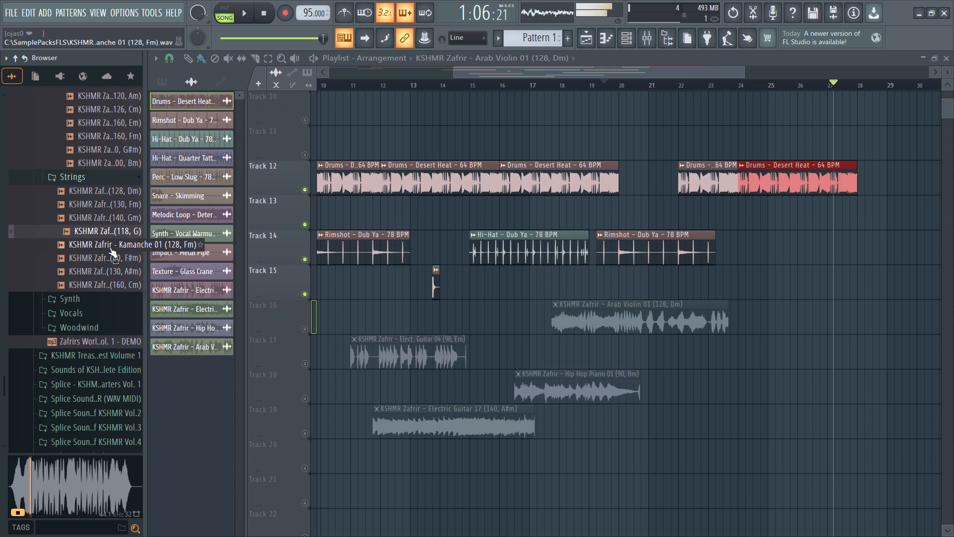
{"action": "left_click", "coordinate": [109, 248]}
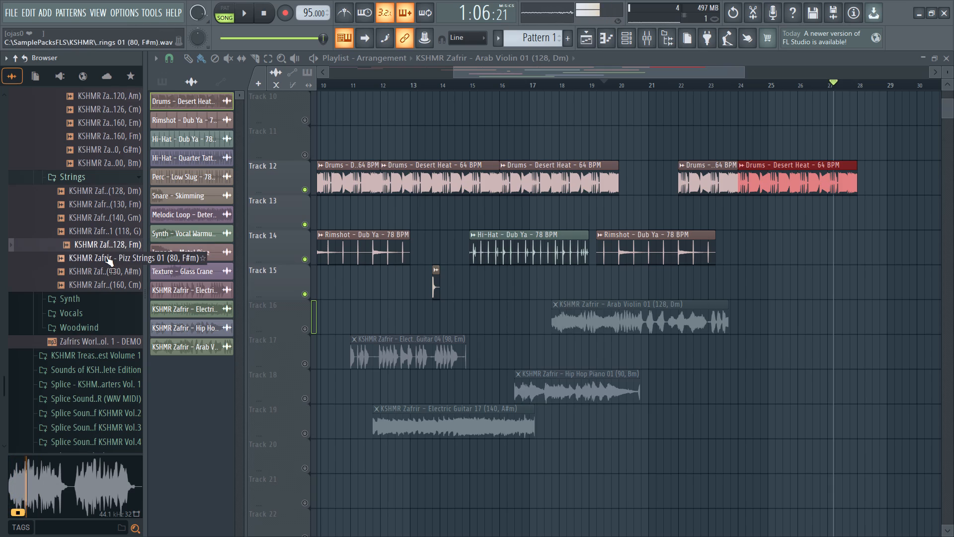
{"action": "left_click", "coordinate": [106, 256]}
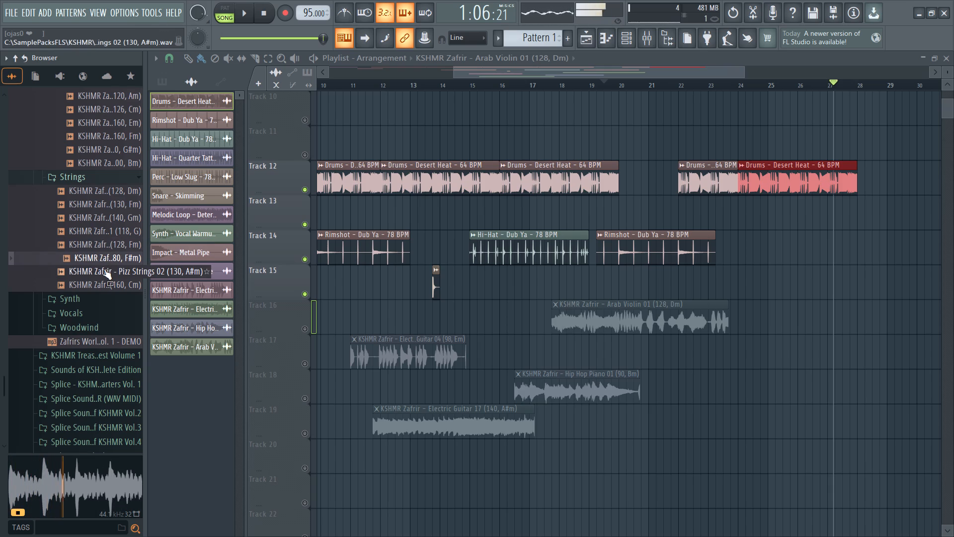
{"action": "left_click", "coordinate": [104, 269]}
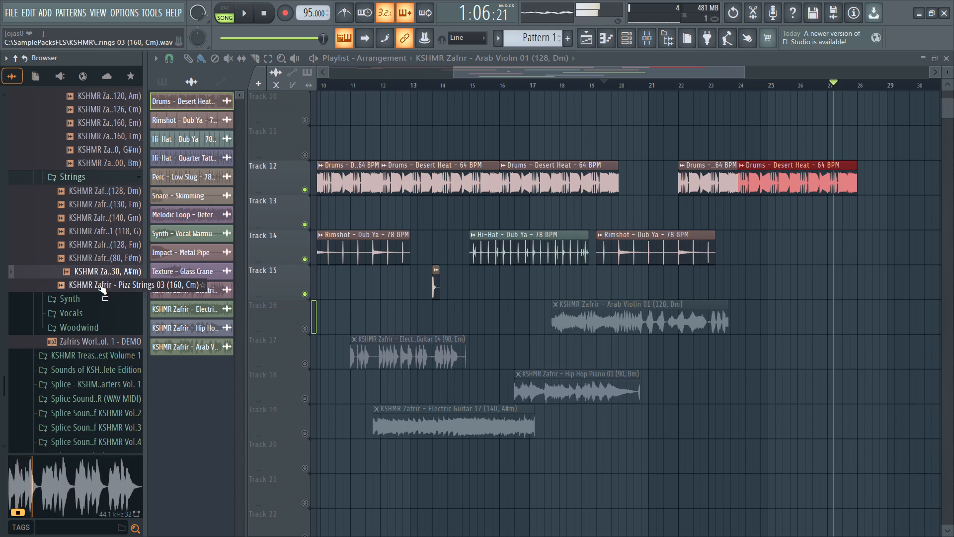
{"action": "left_click", "coordinate": [99, 284]}
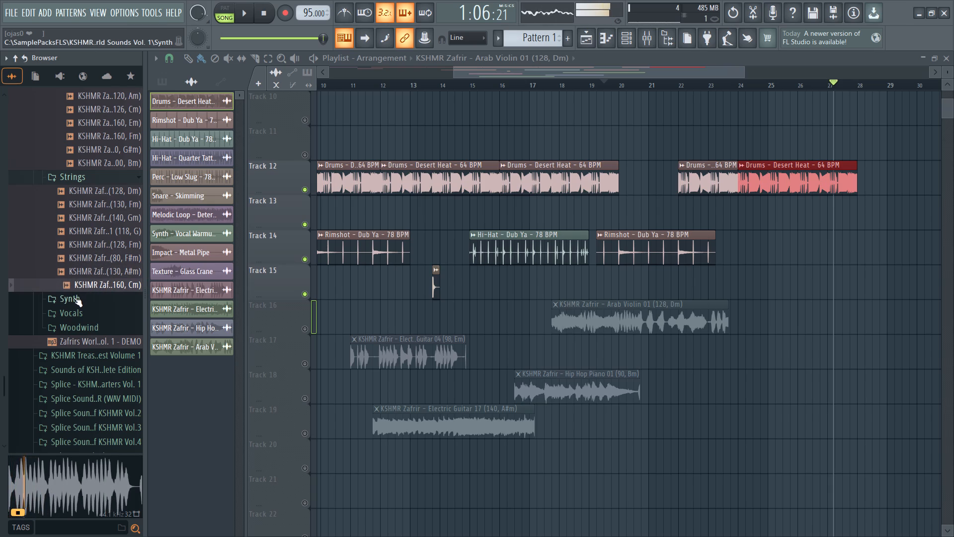
Audition the loops in the Synth folder, from Synth 01 (77, F#m) through the last one (170, Fm).
{"action": "left_click", "coordinate": [74, 297]}
{"action": "left_click", "coordinate": [74, 300]}
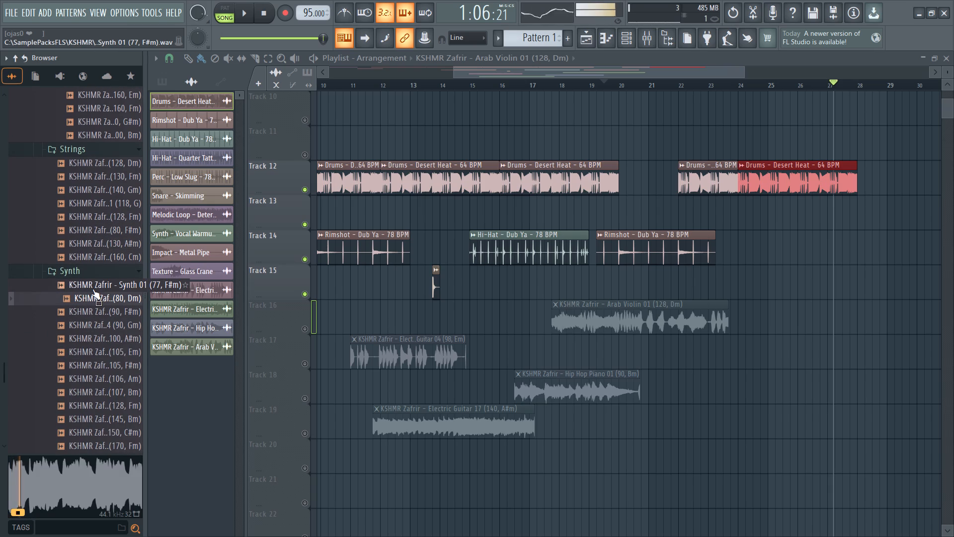
{"action": "left_click", "coordinate": [95, 288]}
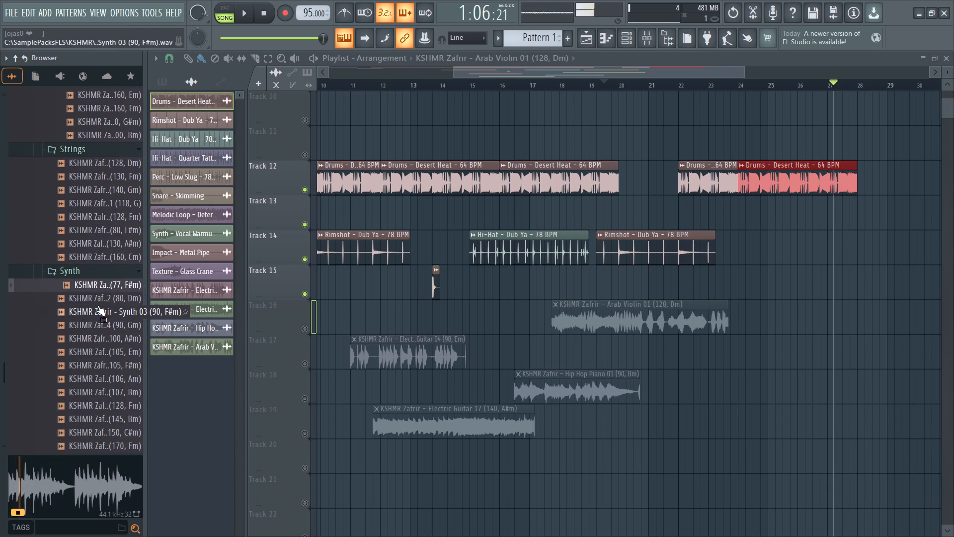
{"action": "left_click", "coordinate": [97, 305]}
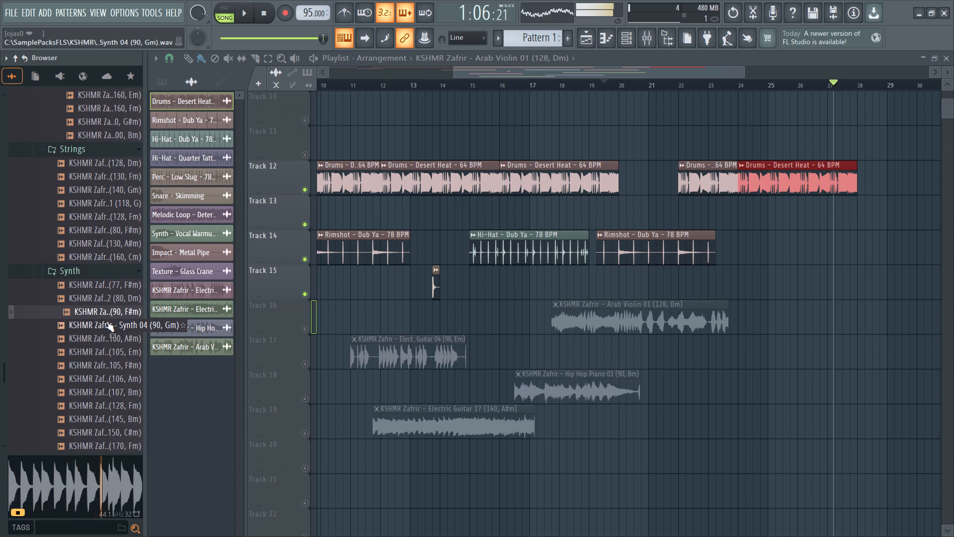
{"action": "left_click", "coordinate": [106, 321]}
{"action": "left_click", "coordinate": [101, 334]}
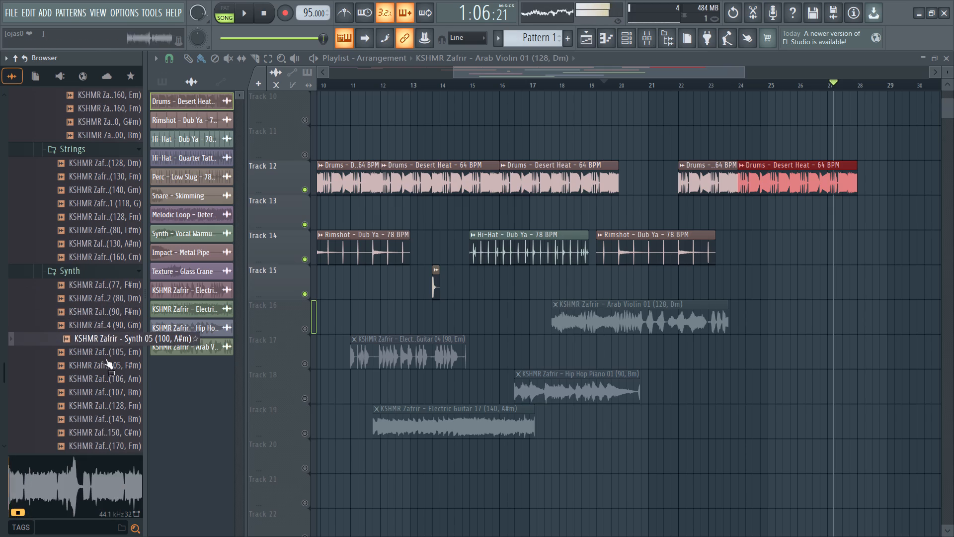
{"action": "left_click", "coordinate": [106, 359]}
{"action": "left_click", "coordinate": [105, 351]}
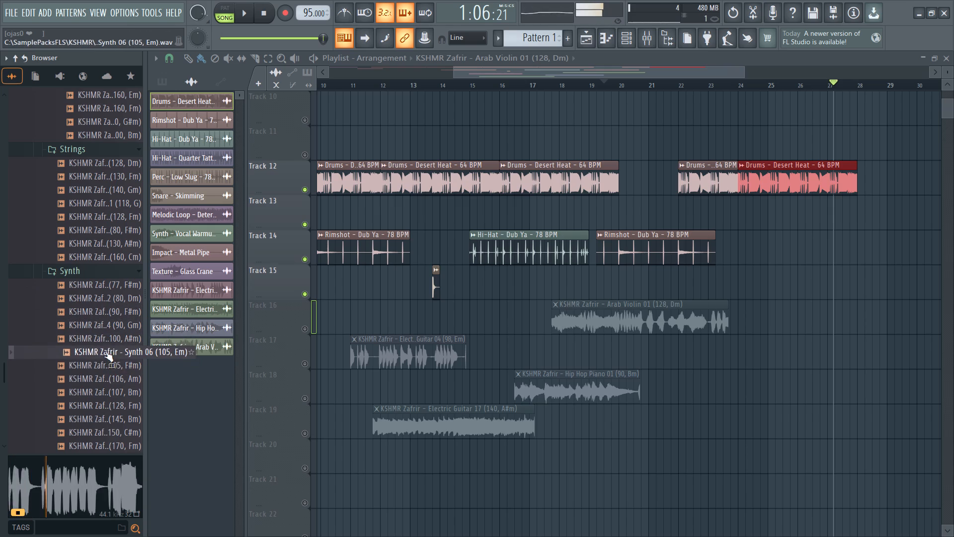
{"action": "left_click", "coordinate": [108, 370]}
{"action": "left_click", "coordinate": [108, 375]}
{"action": "scroll", "coordinate": [108, 376], "scroll_direction": "down", "scroll_amount": 1}
{"action": "left_click", "coordinate": [96, 338]}
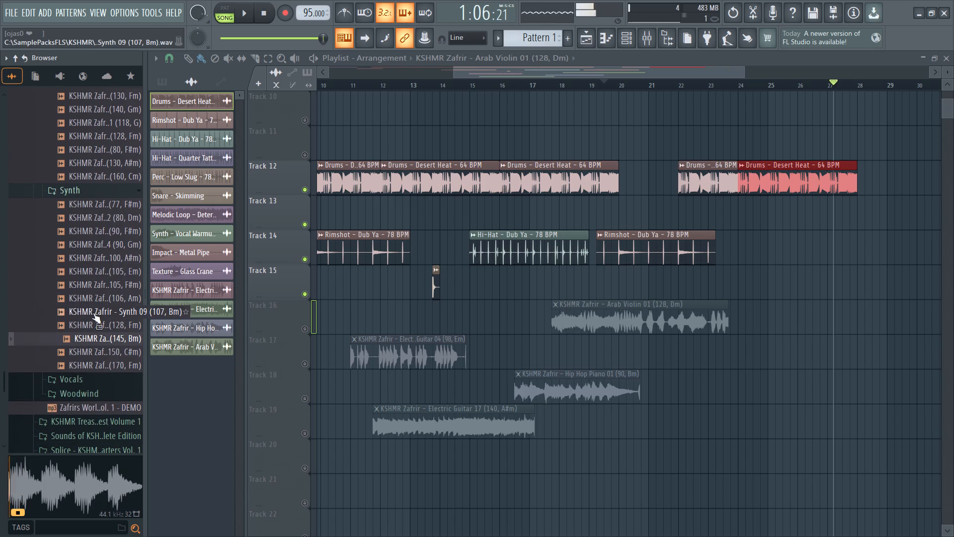
{"action": "left_click", "coordinate": [93, 313]}
{"action": "left_click", "coordinate": [93, 327]}
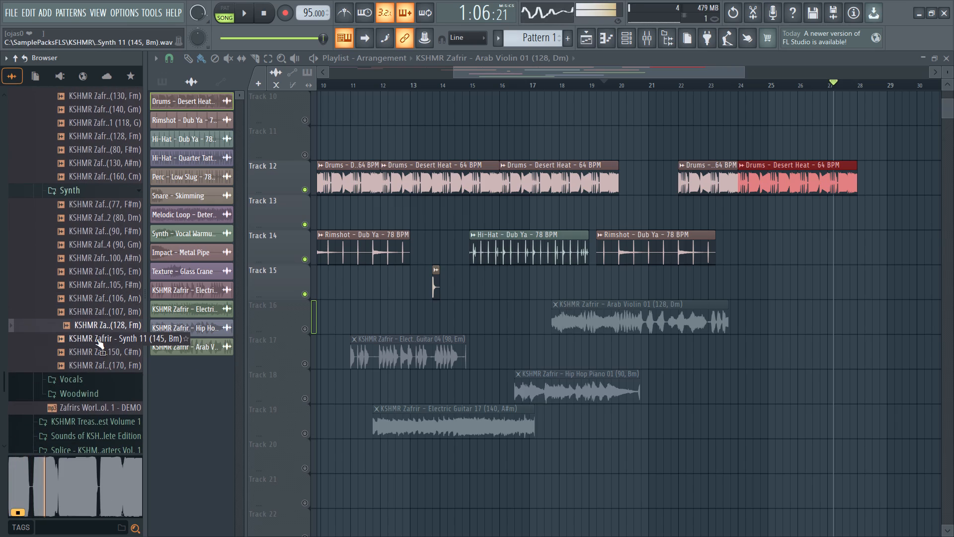
{"action": "left_click", "coordinate": [96, 339]}
{"action": "left_click", "coordinate": [97, 351]}
{"action": "left_click", "coordinate": [98, 364]}
Audition samples in the Ad Libs and Beatbox subfolders of the Vocals folder, including KSHMR Zafrir Adlib 05 (Am).
{"action": "double_click", "coordinate": [91, 378]}
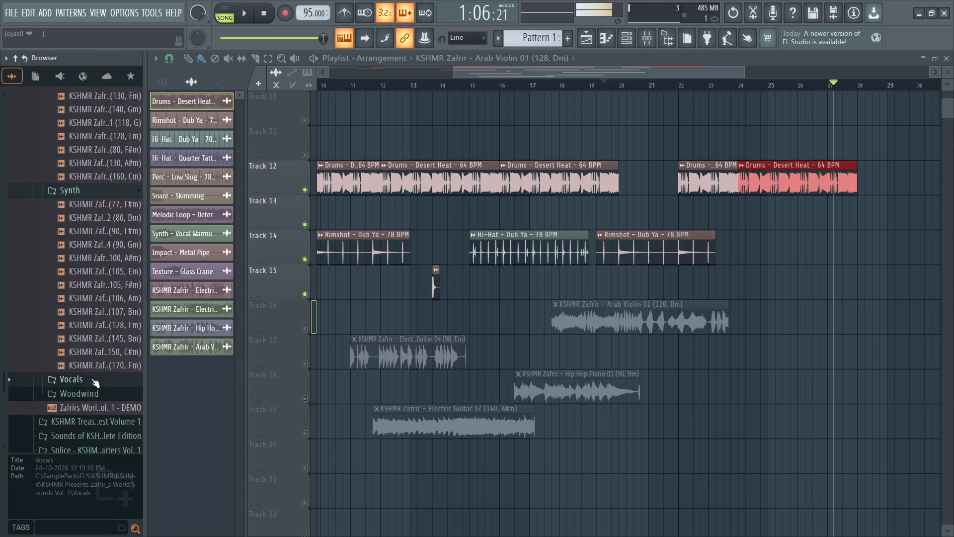
{"action": "scroll", "coordinate": [88, 388], "scroll_direction": "down", "scroll_amount": 1}
{"action": "left_click", "coordinate": [89, 339]}
{"action": "left_click", "coordinate": [95, 361]}
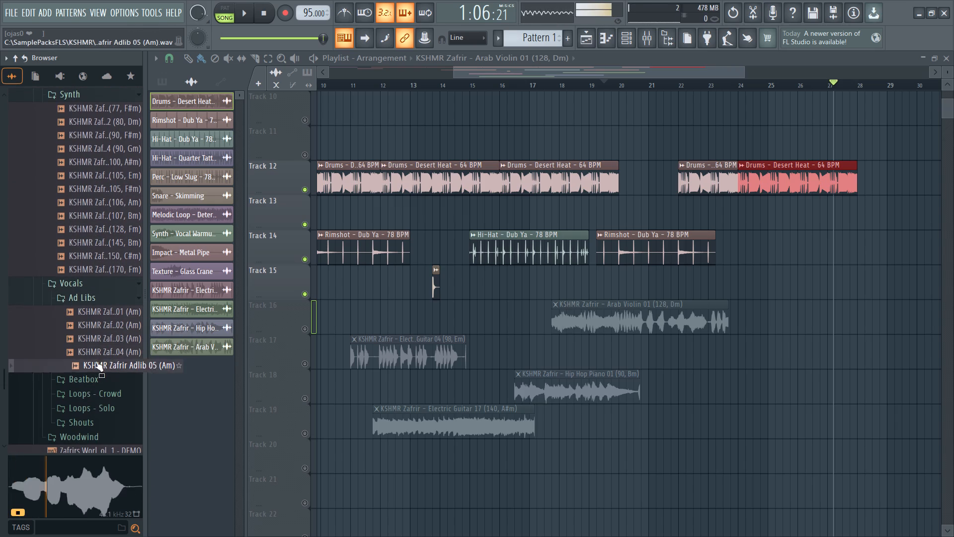
{"action": "left_click", "coordinate": [96, 376]}
{"action": "left_click", "coordinate": [96, 352]}
{"action": "left_click", "coordinate": [99, 371]}
{"action": "scroll", "coordinate": [99, 370], "scroll_direction": "down", "scroll_amount": 2}
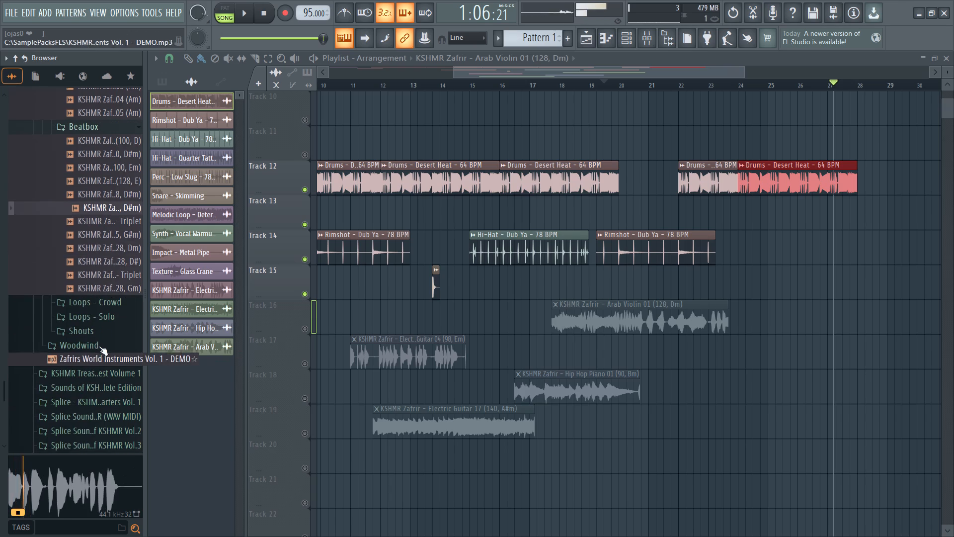
{"action": "left_click", "coordinate": [95, 239]}
Expand the Loops - Solo and Loops - Crowd vocal folders and audition crowd loops through Crowd Vocal 03 - Chant Idea 02 (130, Cm).
{"action": "left_click", "coordinate": [94, 298]}
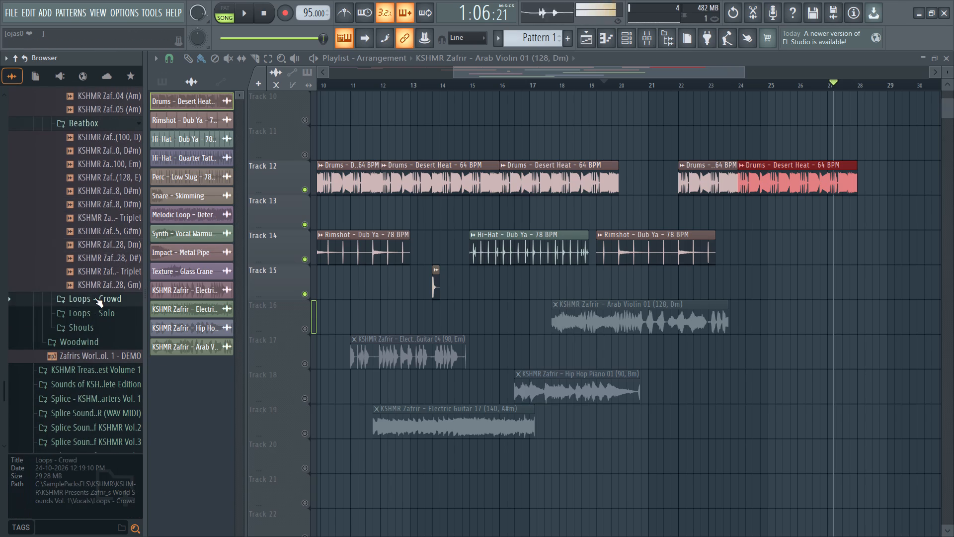
{"action": "left_click", "coordinate": [98, 291]}
{"action": "left_click", "coordinate": [100, 315]}
{"action": "scroll", "coordinate": [90, 223], "scroll_direction": "up", "scroll_amount": 2}
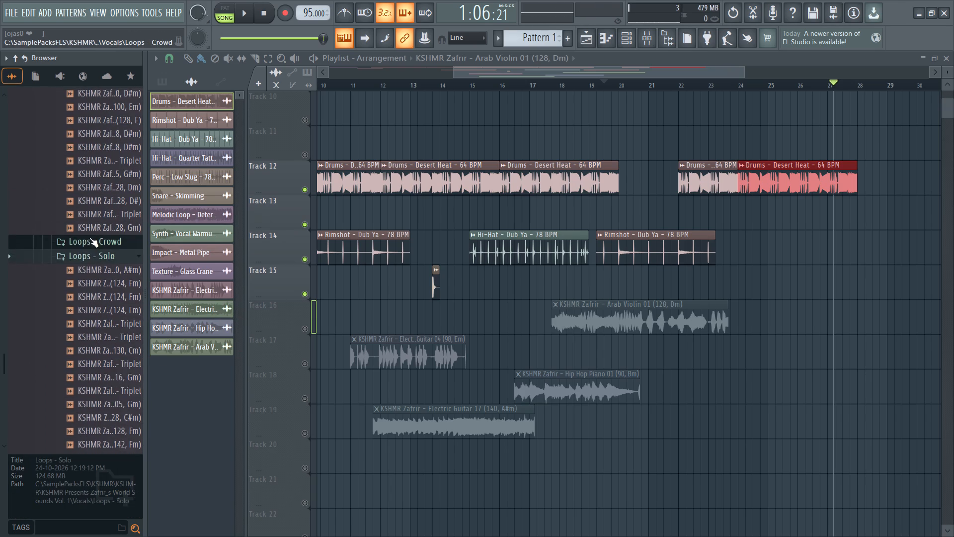
{"action": "left_click", "coordinate": [89, 238]}
{"action": "left_click", "coordinate": [103, 274]}
{"action": "scroll", "coordinate": [103, 283], "scroll_direction": "down", "scroll_amount": 1}
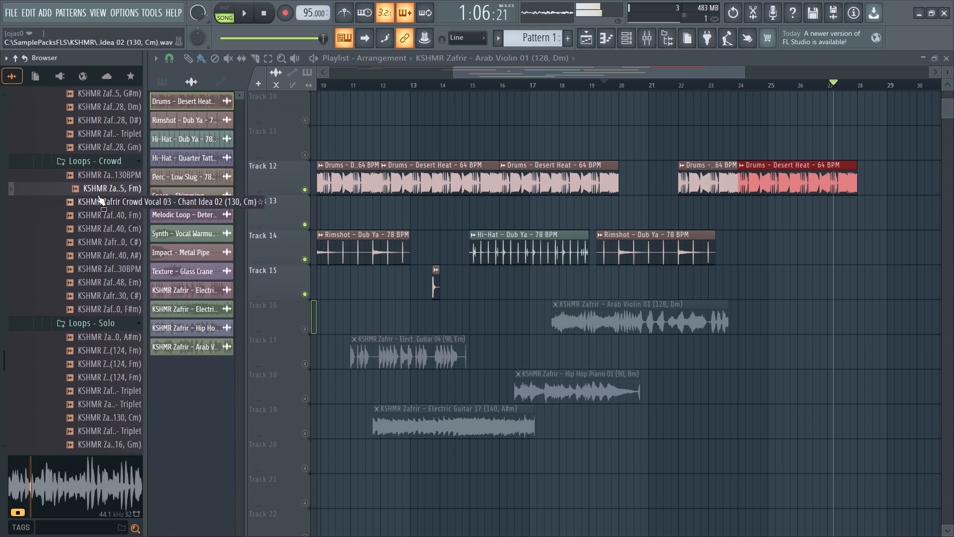
{"action": "left_click", "coordinate": [97, 202]}
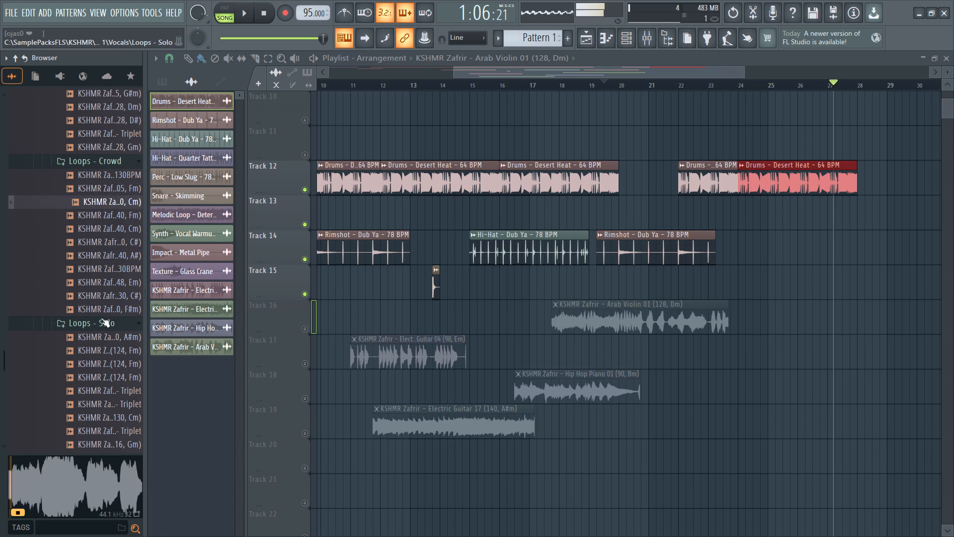
Audition loops in the Loops - Solo vocal folder, including Cinema Voices 02 (130, Gm) and Oriental Voices (128, Fm).
{"action": "left_click", "coordinate": [89, 353]}
{"action": "scroll", "coordinate": [89, 352], "scroll_direction": "down", "scroll_amount": 4}
{"action": "left_click", "coordinate": [92, 224]}
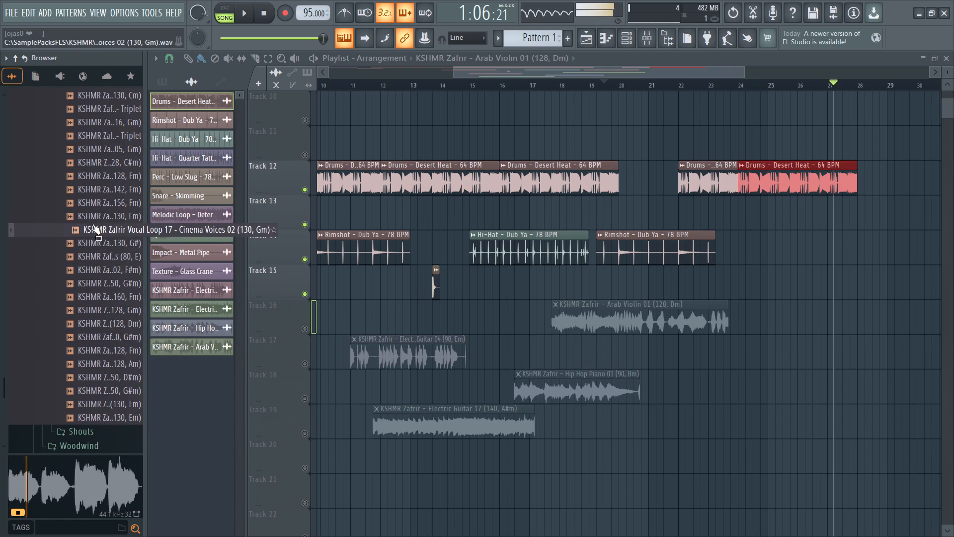
{"action": "left_click", "coordinate": [116, 307]}
{"action": "left_click", "coordinate": [108, 279]}
{"action": "left_click", "coordinate": [102, 325]}
{"action": "left_click", "coordinate": [105, 352]}
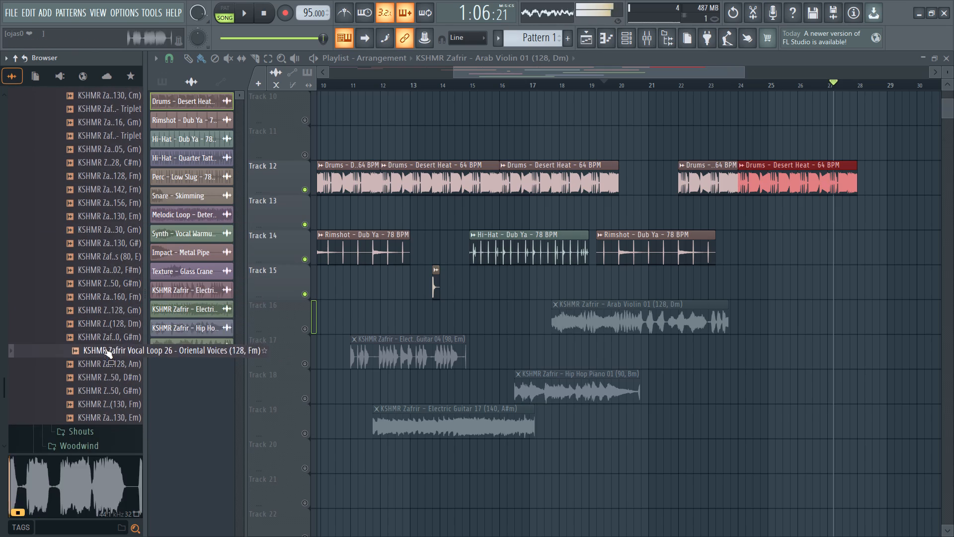
{"action": "left_click", "coordinate": [99, 314]}
{"action": "left_click", "coordinate": [97, 337]}
{"action": "left_click", "coordinate": [97, 344]}
{"action": "left_click", "coordinate": [99, 349]}
{"action": "scroll", "coordinate": [99, 349], "scroll_direction": "down", "scroll_amount": 2}
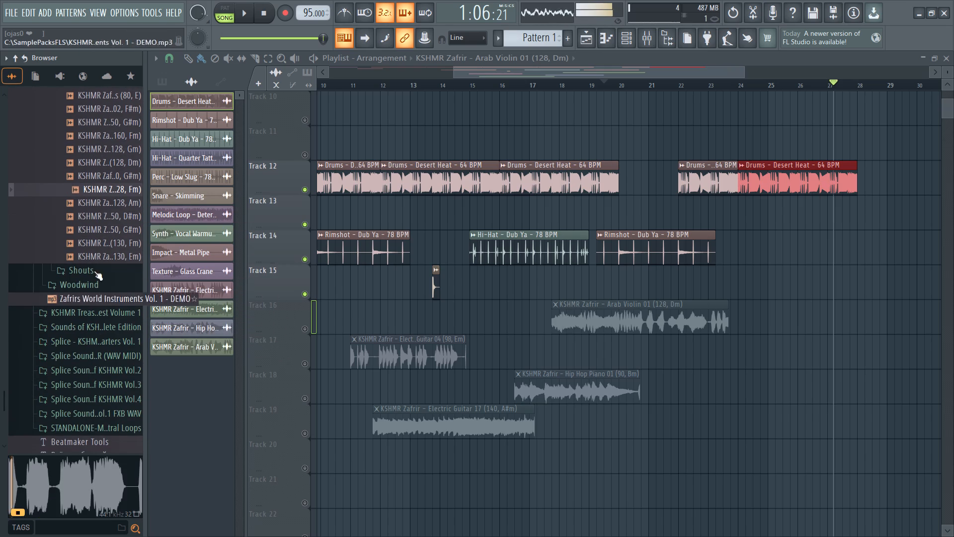
{"action": "left_click", "coordinate": [89, 243]}
Audition the vocal samples in the Shouts folder, including Vocal Shout 02 - Gipsy and the Male Singer (D#) shouts.
{"action": "left_click", "coordinate": [88, 269]}
{"action": "left_click", "coordinate": [88, 293]}
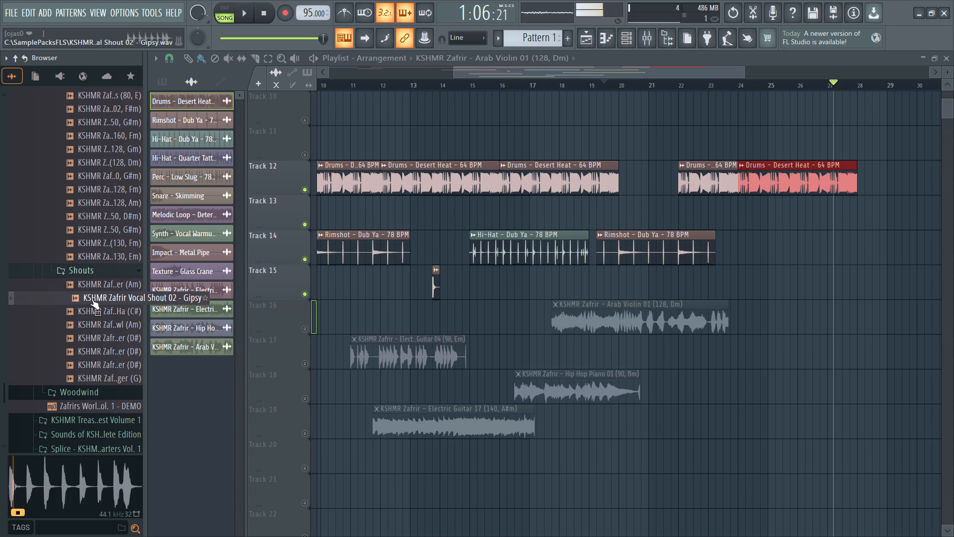
{"action": "left_click", "coordinate": [101, 324]}
{"action": "left_click", "coordinate": [100, 341]}
{"action": "left_click", "coordinate": [100, 349]}
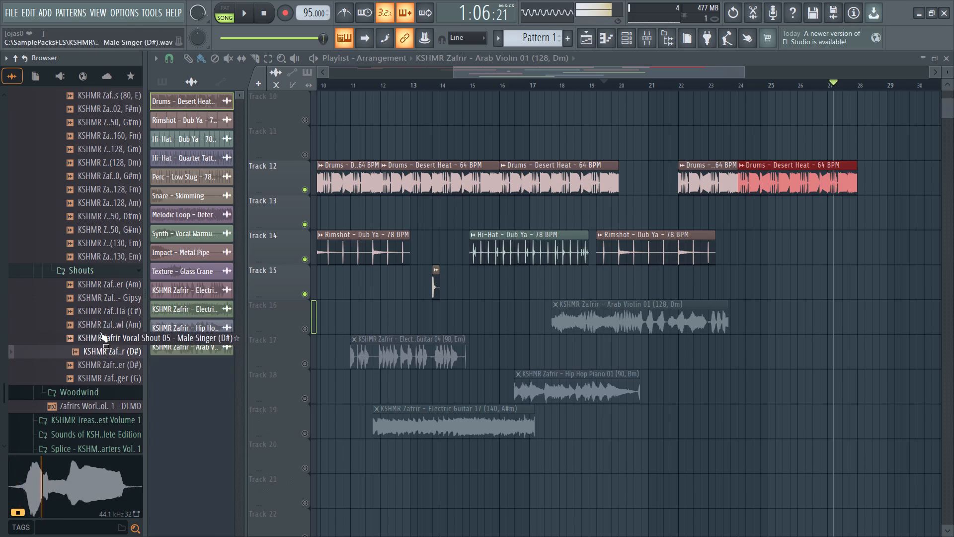
{"action": "left_click", "coordinate": [100, 331]}
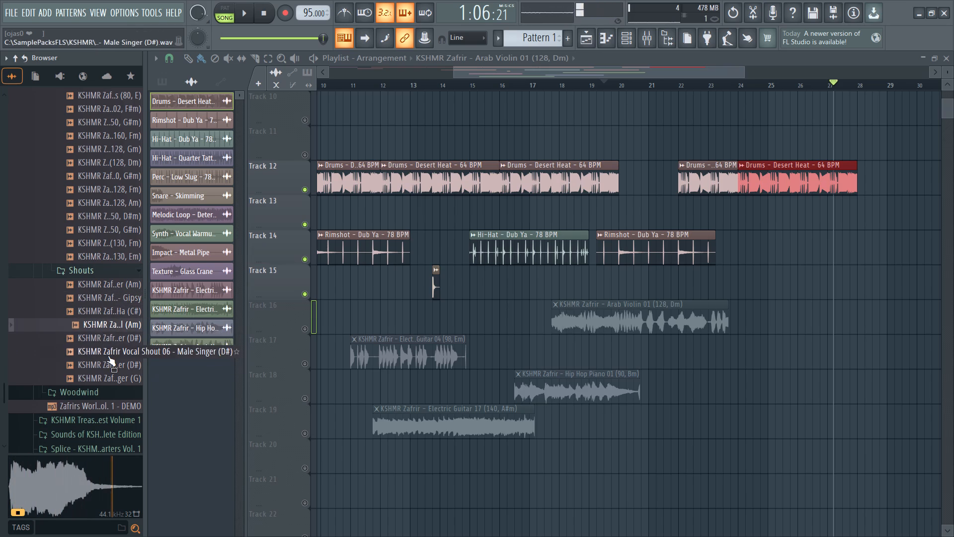
{"action": "left_click", "coordinate": [108, 356]}
{"action": "left_click", "coordinate": [105, 358]}
{"action": "left_click", "coordinate": [107, 378]}
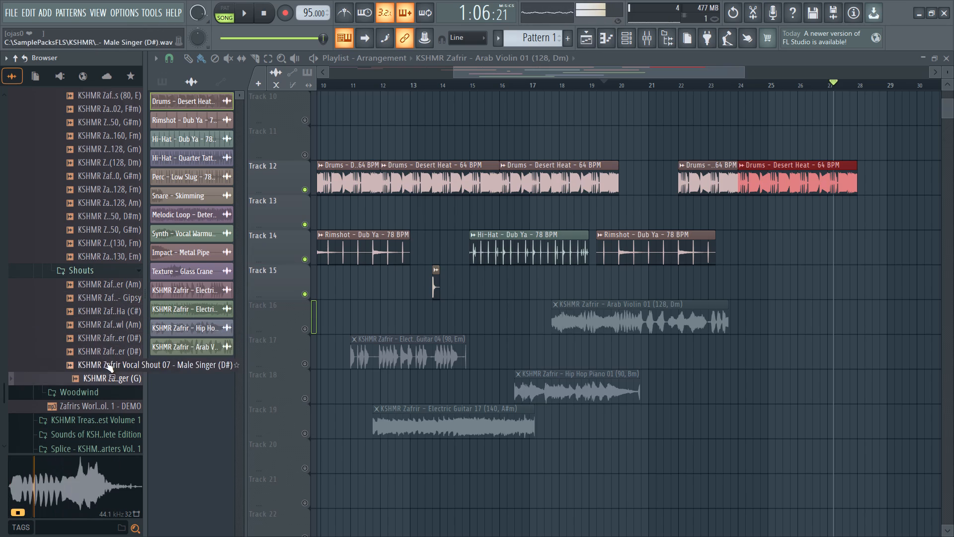
{"action": "left_click", "coordinate": [98, 282]}
Find KSHMR Zafrir Woodwinds 05 - Duduk (97, Cm) in the Woodwind folder and place it on Track 13, starting at bar 20.
{"action": "left_click", "coordinate": [94, 388]}
{"action": "left_click", "coordinate": [93, 390]}
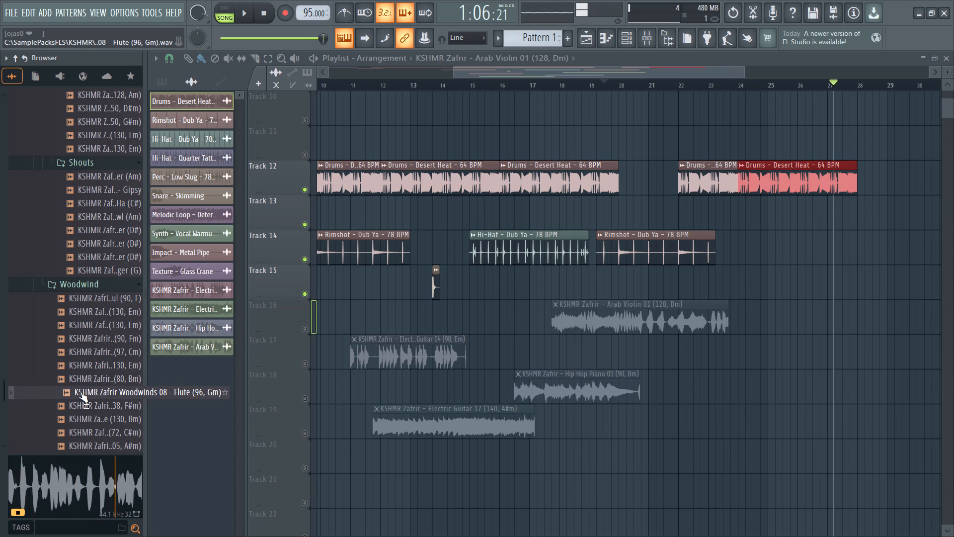
{"action": "left_click_drag", "start_coordinate": [80, 392], "coordinate": [80, 398]}
{"action": "left_click", "coordinate": [80, 375]}
{"action": "left_click", "coordinate": [85, 348]}
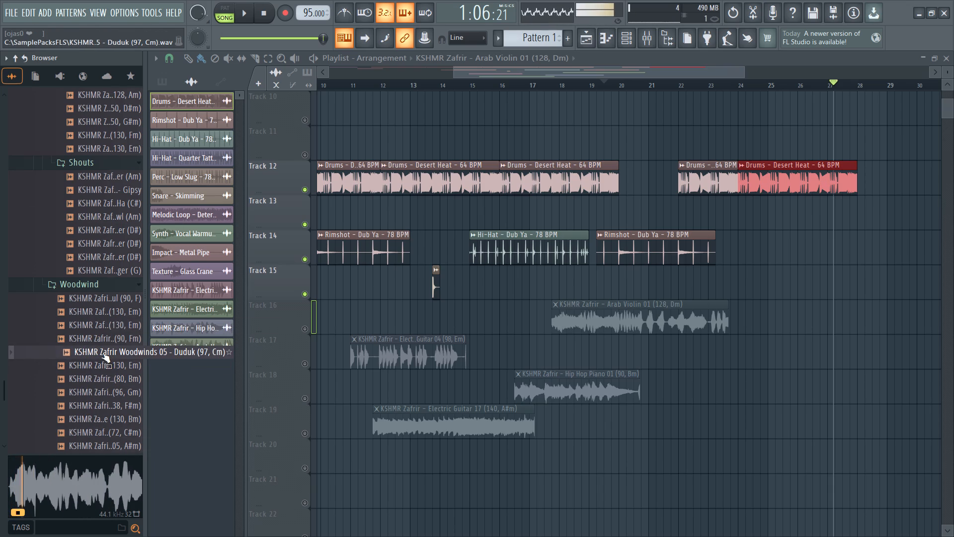
{"action": "left_click_drag", "start_coordinate": [102, 352], "coordinate": [622, 209]}
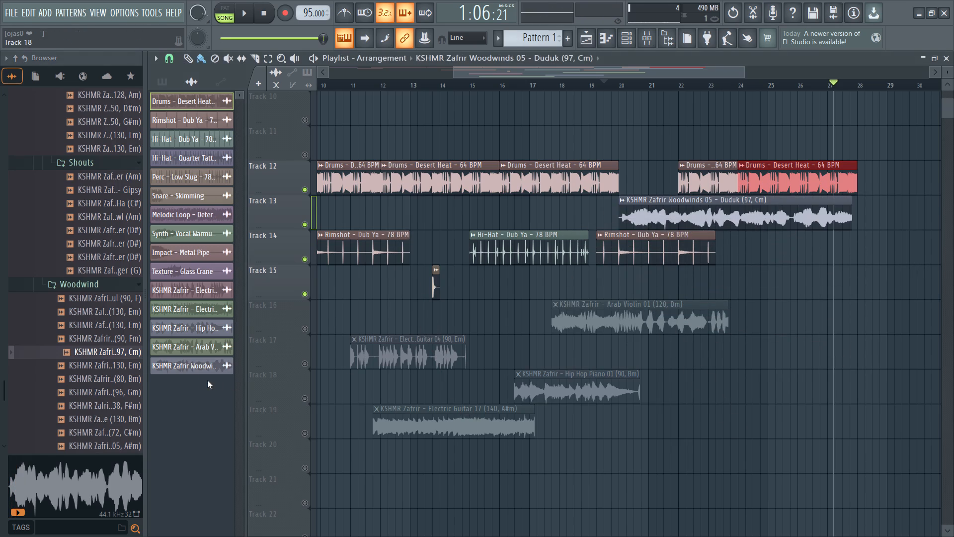
Audition the other Woodwind loops, from the first one (90, F) through Woodwinds 12 - Zurna (105, A#m).
{"action": "left_click", "coordinate": [91, 339]}
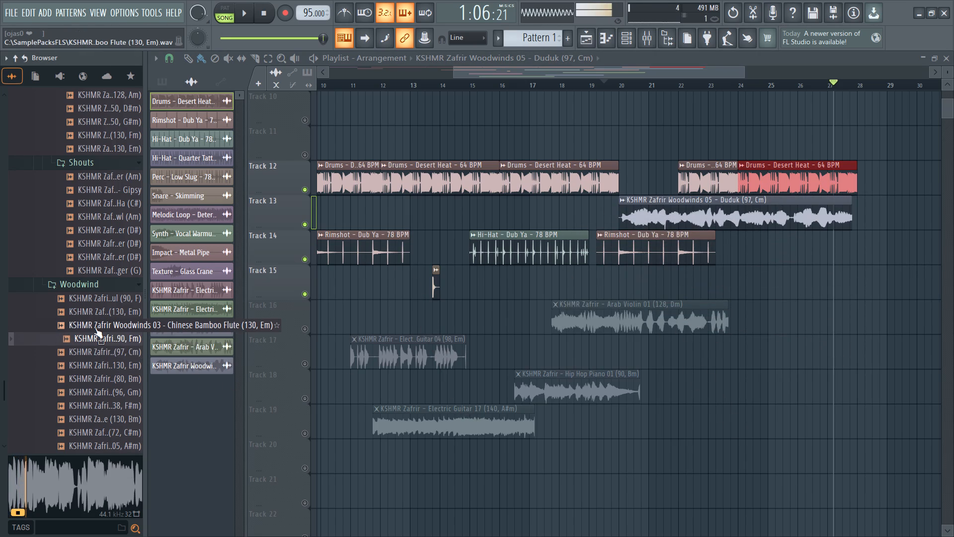
{"action": "left_click", "coordinate": [95, 328]}
{"action": "left_click", "coordinate": [95, 311]}
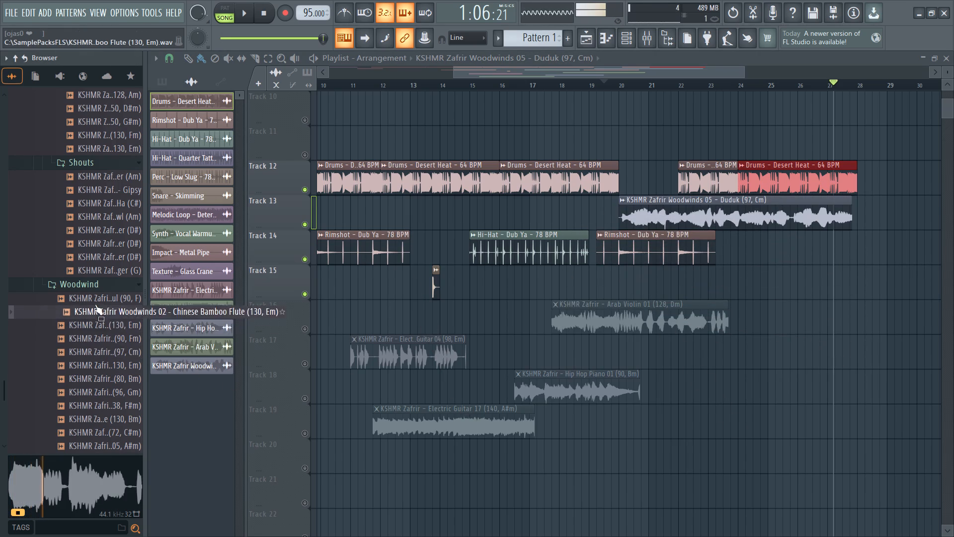
{"action": "left_click", "coordinate": [94, 297]}
{"action": "left_click", "coordinate": [95, 322]}
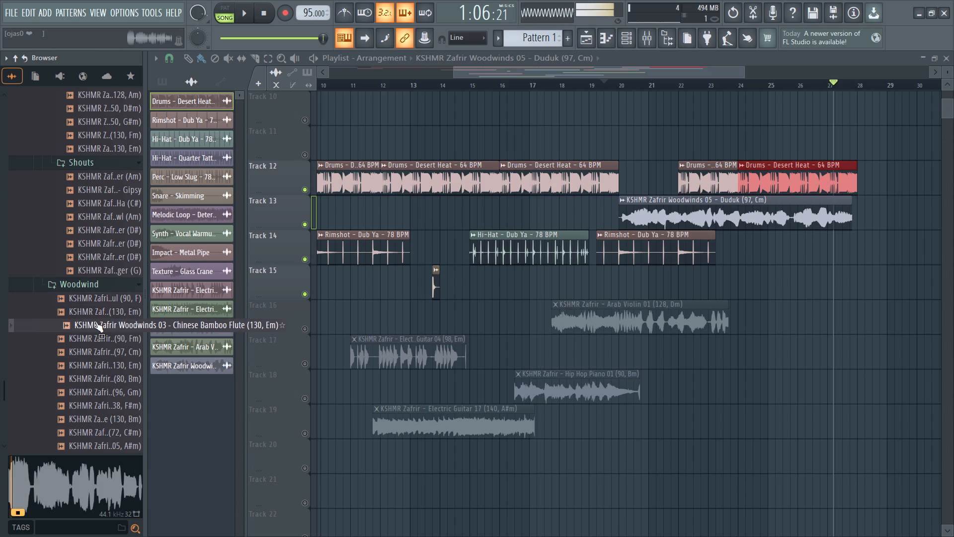
{"action": "left_click", "coordinate": [97, 350]}
{"action": "left_click", "coordinate": [97, 375]}
{"action": "left_click", "coordinate": [100, 393]}
{"action": "left_click", "coordinate": [100, 403]}
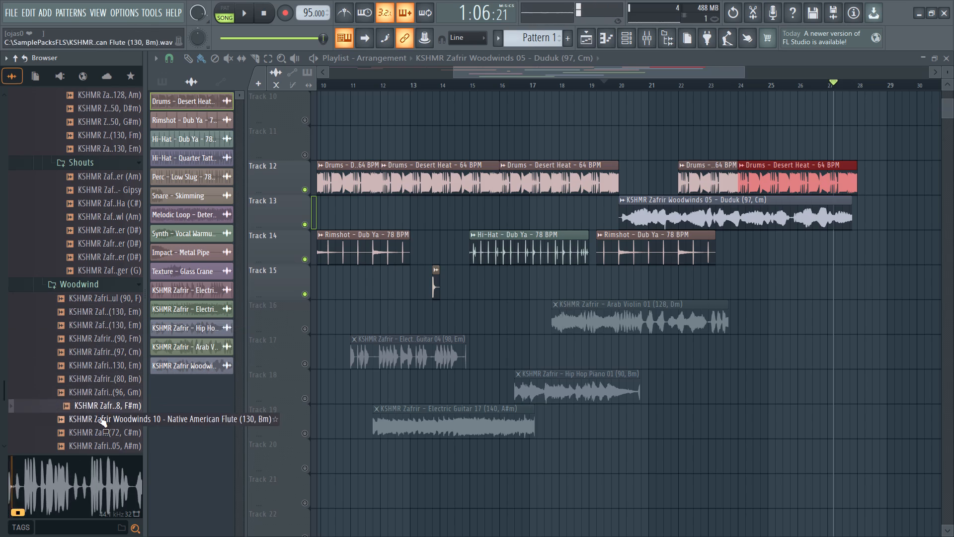
{"action": "left_click", "coordinate": [99, 417]}
{"action": "left_click", "coordinate": [96, 427]}
{"action": "scroll", "coordinate": [96, 430], "scroll_direction": "down", "scroll_amount": 2}
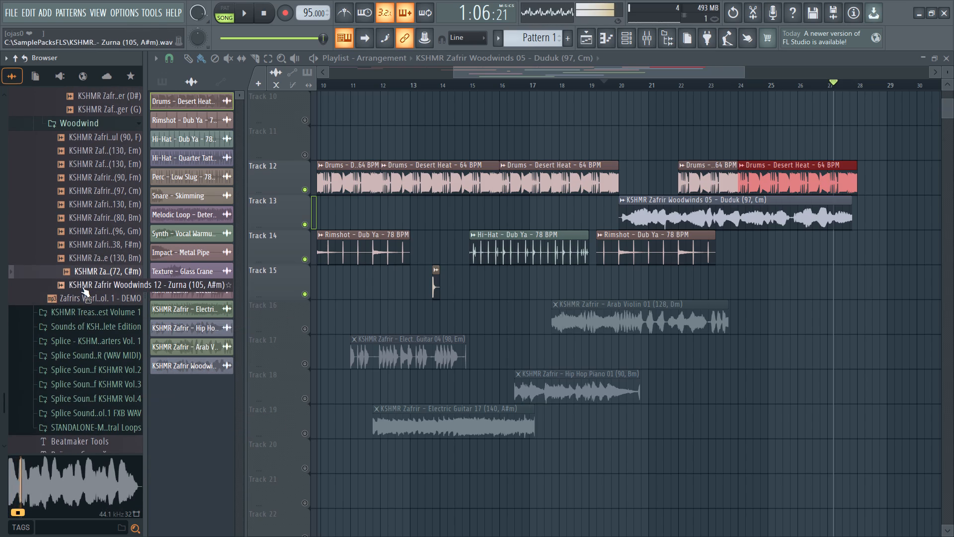
{"action": "left_click", "coordinate": [82, 286]}
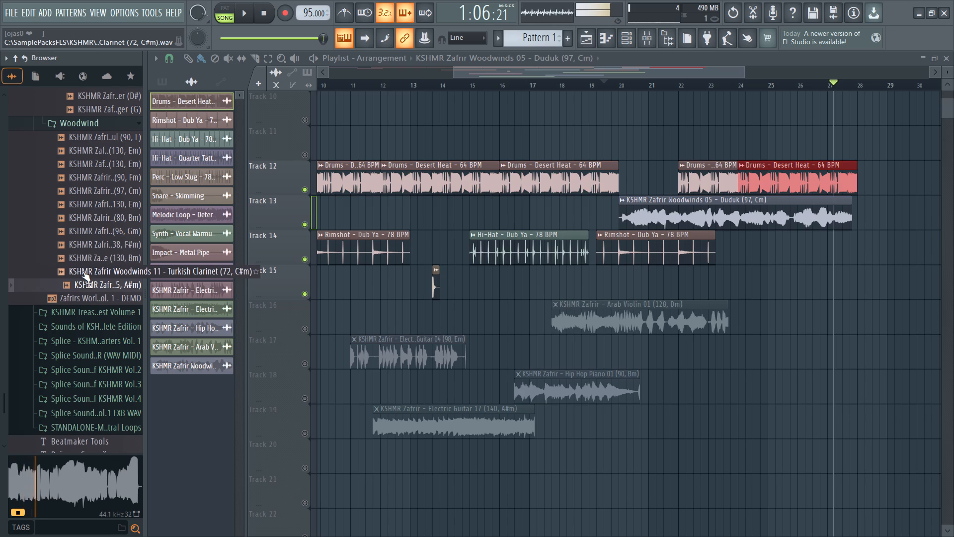
Place KSHMR Zafrir Woodwinds 11 - Turkish Clarinet (72, C#m) on Track 18, starting about three quarters through bar 21.
{"action": "left_click", "coordinate": [82, 271]}
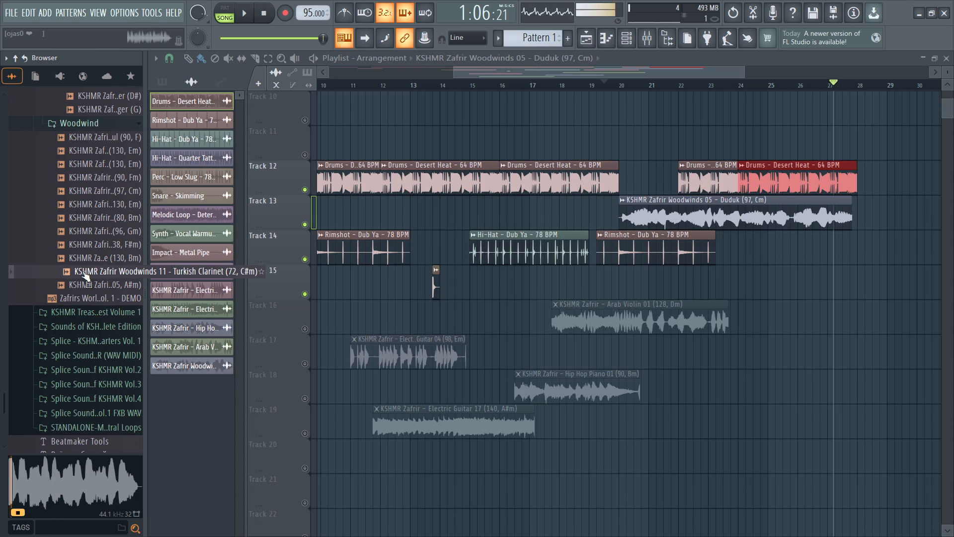
{"action": "left_click_drag", "start_coordinate": [82, 271], "coordinate": [672, 348]}
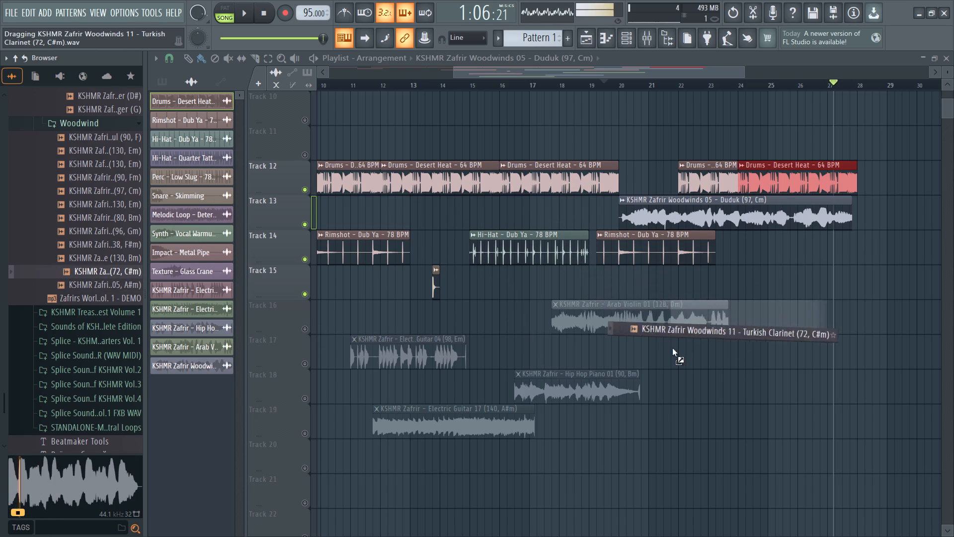
{"action": "left_click_drag", "start_coordinate": [672, 348], "coordinate": [672, 398]}
Extend the end of the last Rimshot clip on Track 14 to about halfway through bar 23.
{"action": "left_click_drag", "start_coordinate": [711, 231], "coordinate": [719, 224]}
Move the Duduk clip from Track 13 to Track 20, starting about three quarters through bar 19.
{"action": "left_click_drag", "start_coordinate": [726, 213], "coordinate": [761, 337]}
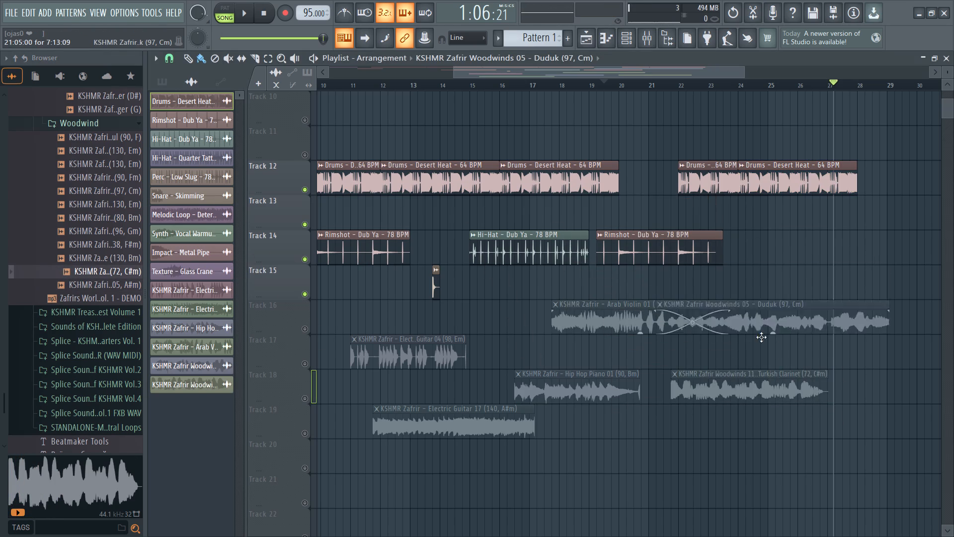
{"action": "left_click_drag", "start_coordinate": [761, 337], "coordinate": [715, 478]}
Audition KSHMR Zafrir Woodwinds 12 - Zurna (105, A#m) and the Zafrir's World Vol. 1 demo.
{"action": "left_click", "coordinate": [90, 285]}
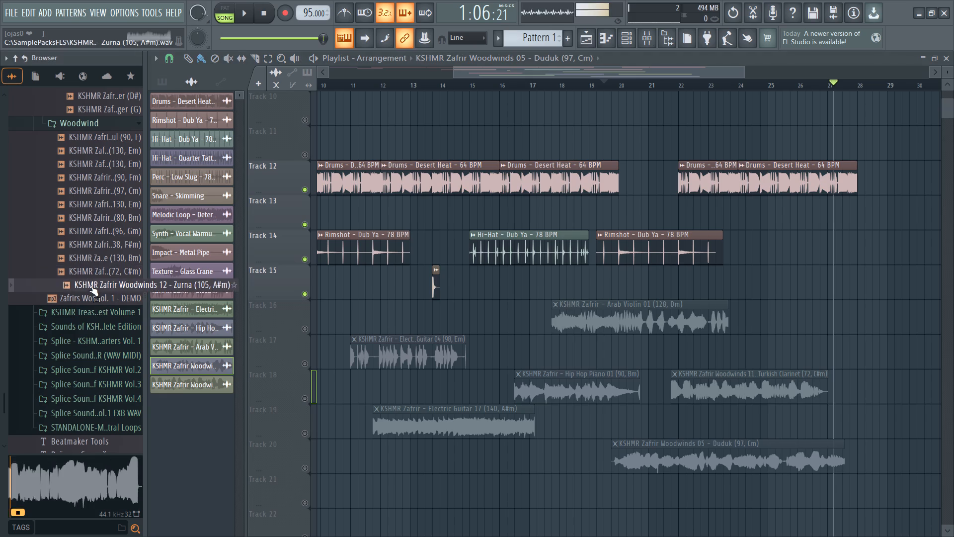
{"action": "left_click", "coordinate": [81, 298]}
Open the KSHMR Treasure Chest Volume 1 folder and audition its synth loops, including Mouthy Guitar, Pump It Up and Sparkle Me.
{"action": "left_click", "coordinate": [80, 311]}
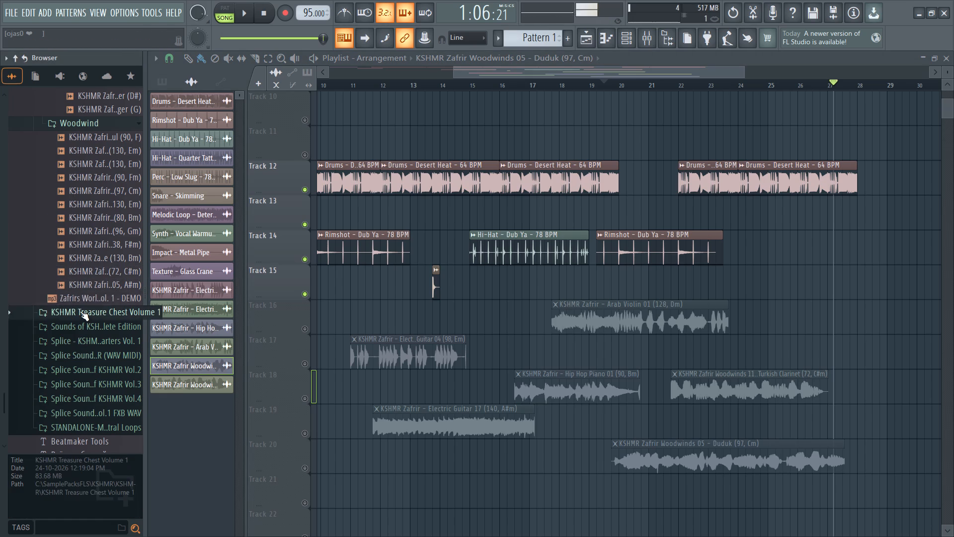
{"action": "left_click", "coordinate": [86, 216]}
{"action": "left_click", "coordinate": [80, 285]}
{"action": "scroll", "coordinate": [80, 286], "scroll_direction": "down", "scroll_amount": 3}
{"action": "left_click", "coordinate": [85, 276]}
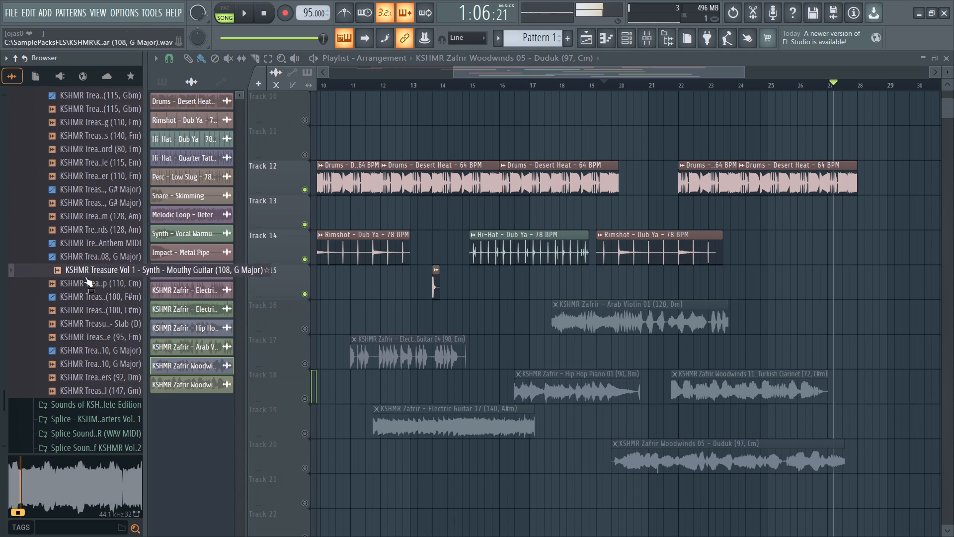
{"action": "left_click", "coordinate": [99, 215]}
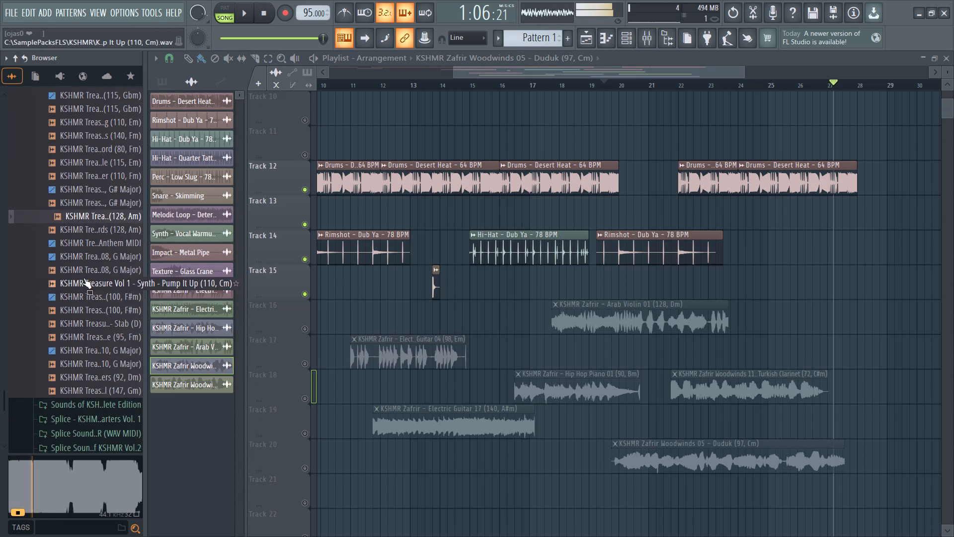
{"action": "left_click", "coordinate": [83, 278]}
{"action": "left_click", "coordinate": [79, 307]}
{"action": "left_click", "coordinate": [83, 283]}
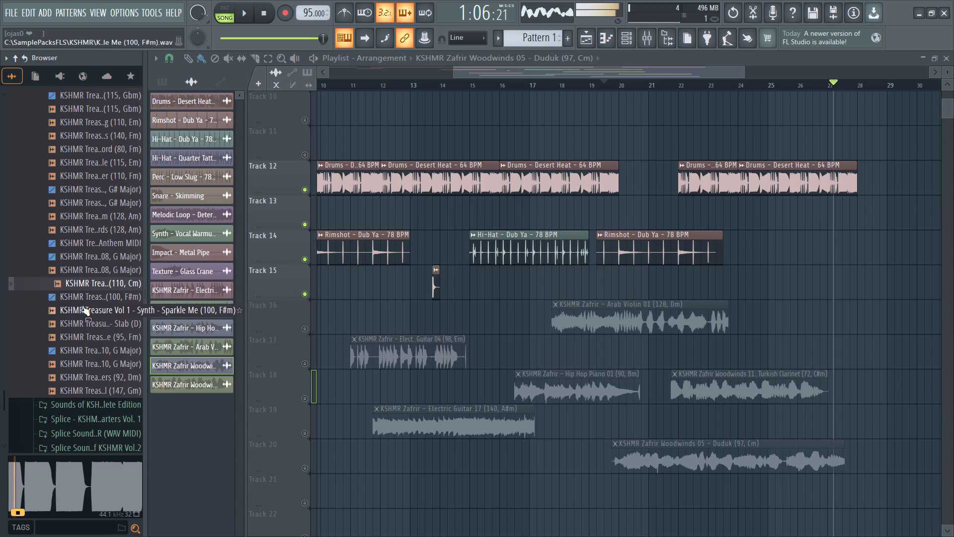
{"action": "left_click", "coordinate": [82, 305]}
Audition the Treasure Vol 1 synth samples from Pump It Up (110, Cm) through Warm Lush Chords (110, G Major).
{"action": "scroll", "coordinate": [82, 305], "scroll_direction": "down", "scroll_amount": 1}
{"action": "left_click", "coordinate": [84, 197]}
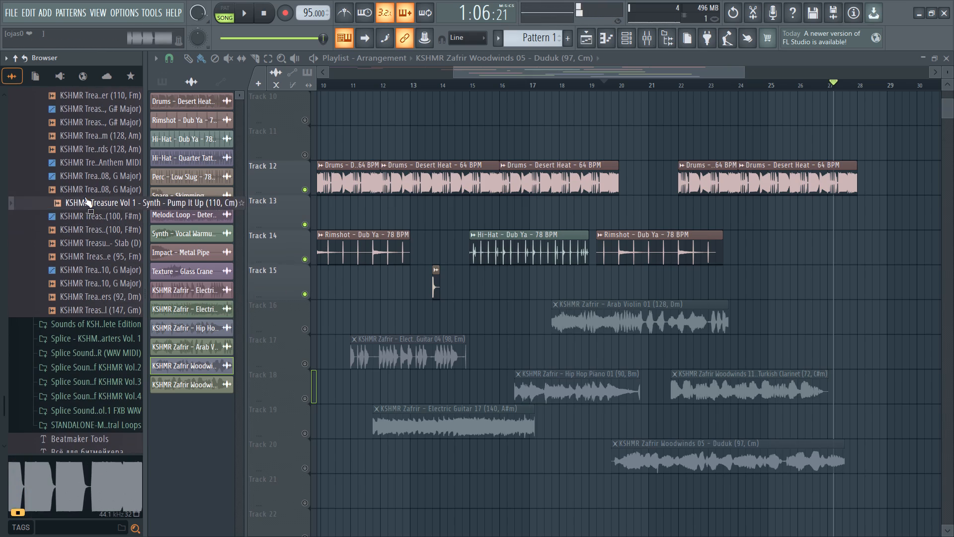
{"action": "left_click", "coordinate": [83, 223]}
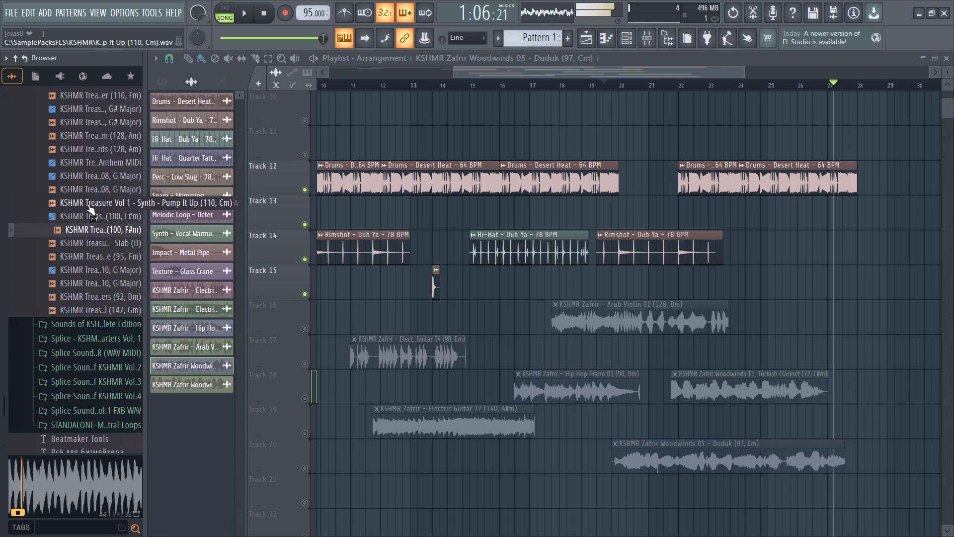
{"action": "left_click", "coordinate": [87, 204]}
{"action": "left_click", "coordinate": [87, 232]}
{"action": "left_click", "coordinate": [87, 245]}
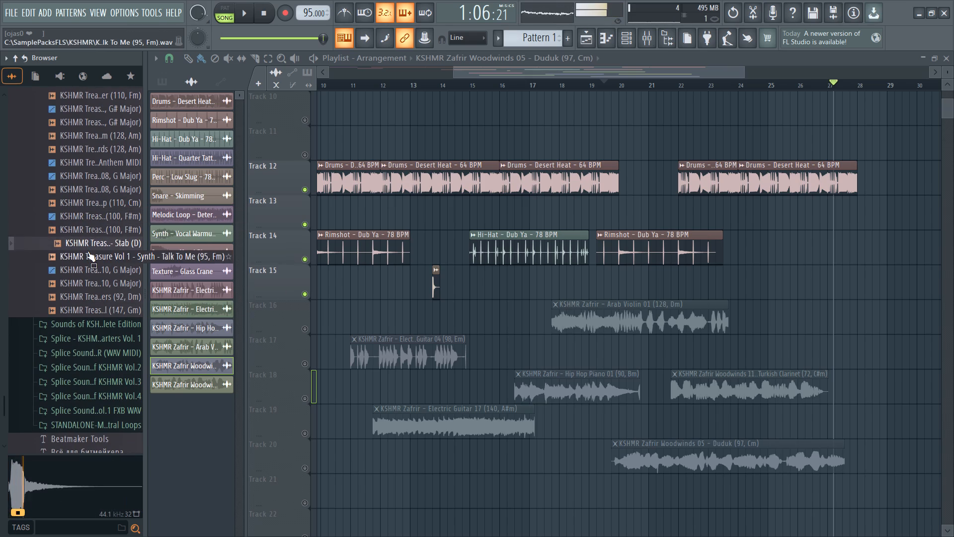
{"action": "left_click", "coordinate": [87, 251]}
{"action": "left_click", "coordinate": [87, 284]}
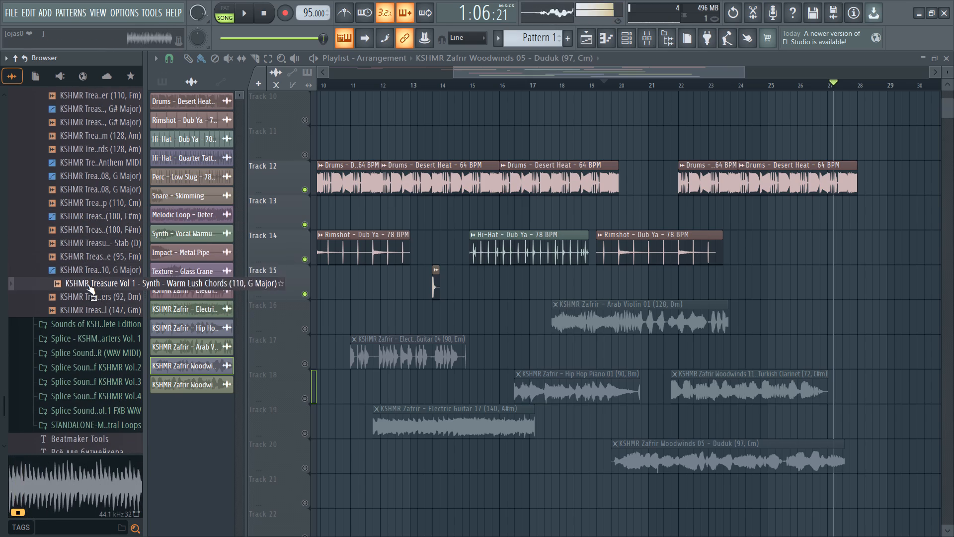
Audition the Treasure Vol 1 vocal loops Haunting Sisters (92, Dm) and Yodel (147, Gm).
{"action": "left_click", "coordinate": [85, 297]}
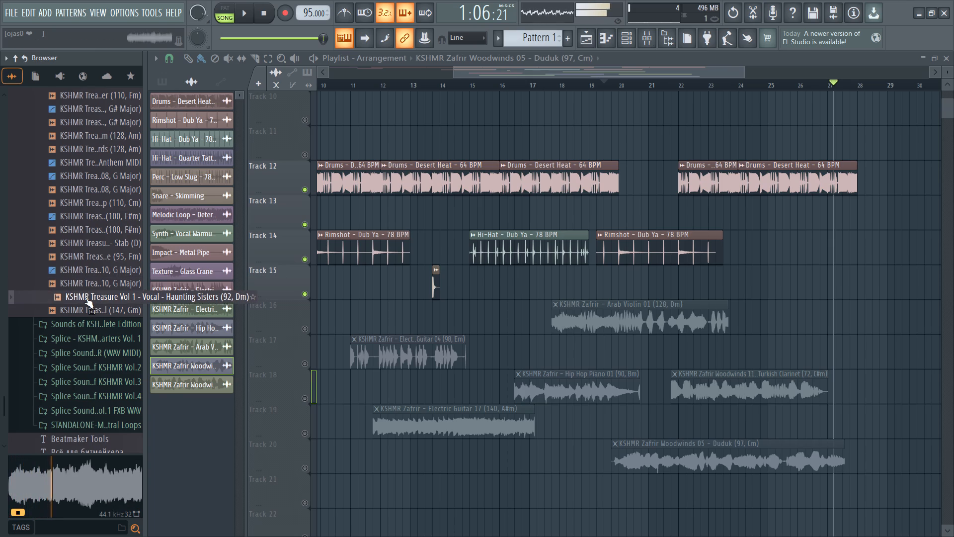
{"action": "left_click", "coordinate": [85, 297]}
{"action": "left_click", "coordinate": [87, 310]}
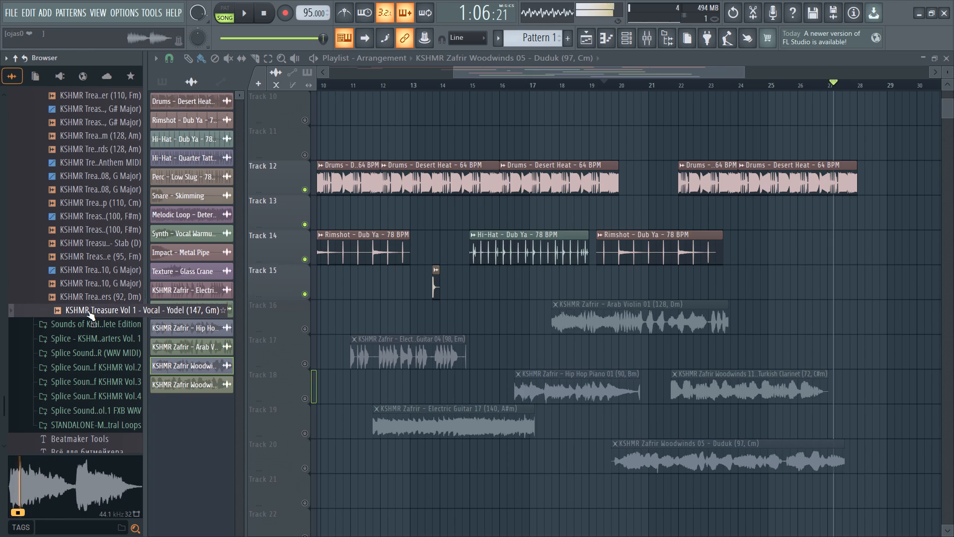
Open the by-genre drum loops of Sounds of KSHMR Vol 4 Complete Edition and audition samples from the Dance and Disco folders.
{"action": "left_click", "coordinate": [85, 326]}
{"action": "left_click", "coordinate": [78, 335]}
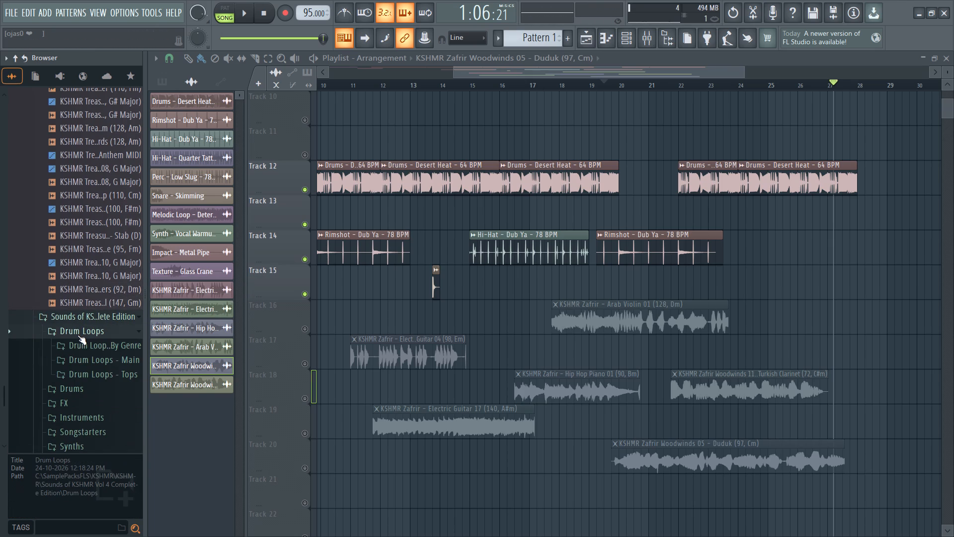
{"action": "left_click", "coordinate": [78, 351]}
{"action": "left_click", "coordinate": [81, 363]}
{"action": "left_click", "coordinate": [93, 336]}
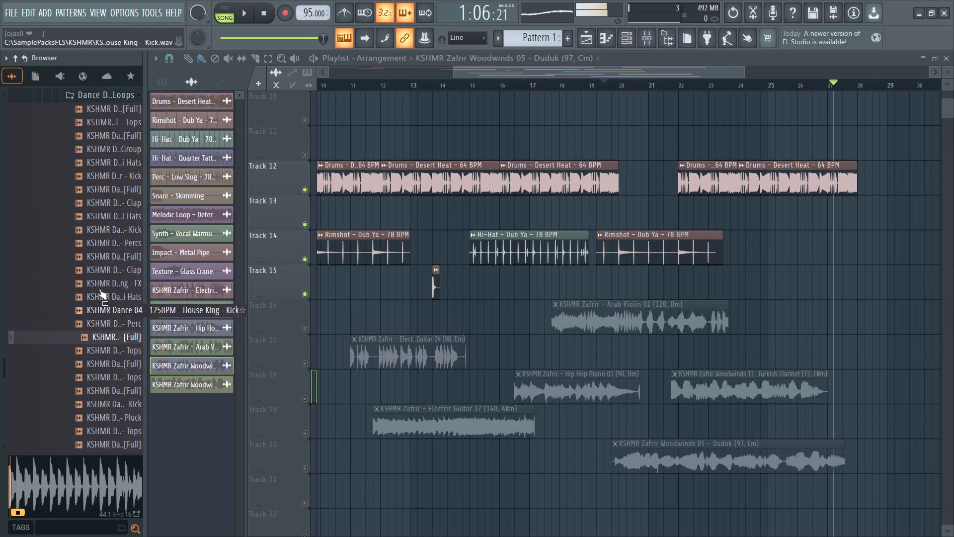
{"action": "left_click", "coordinate": [100, 251]}
{"action": "left_click", "coordinate": [86, 335]}
{"action": "scroll", "coordinate": [86, 350], "scroll_direction": "down", "scroll_amount": 10}
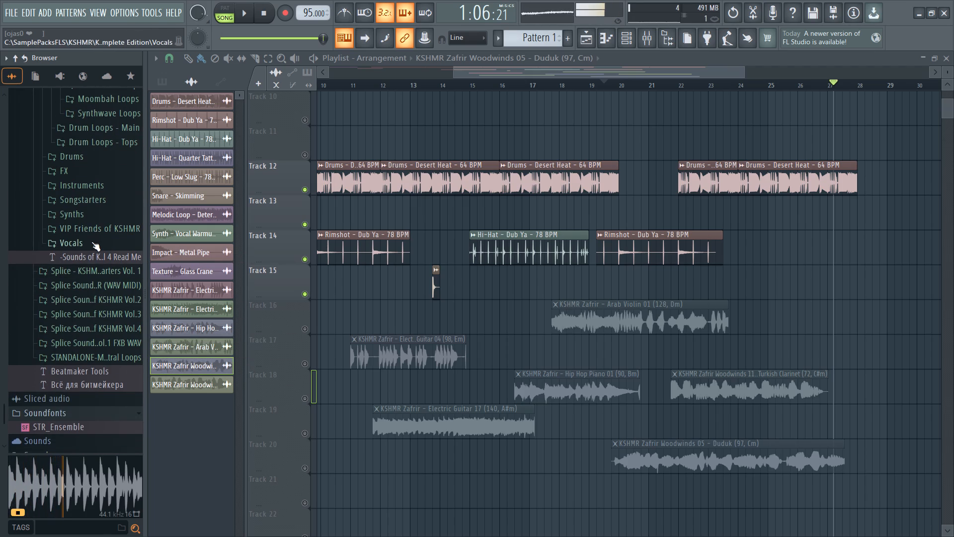
{"action": "scroll", "coordinate": [92, 242], "scroll_direction": "up", "scroll_amount": 3}
{"action": "left_click", "coordinate": [99, 296]}
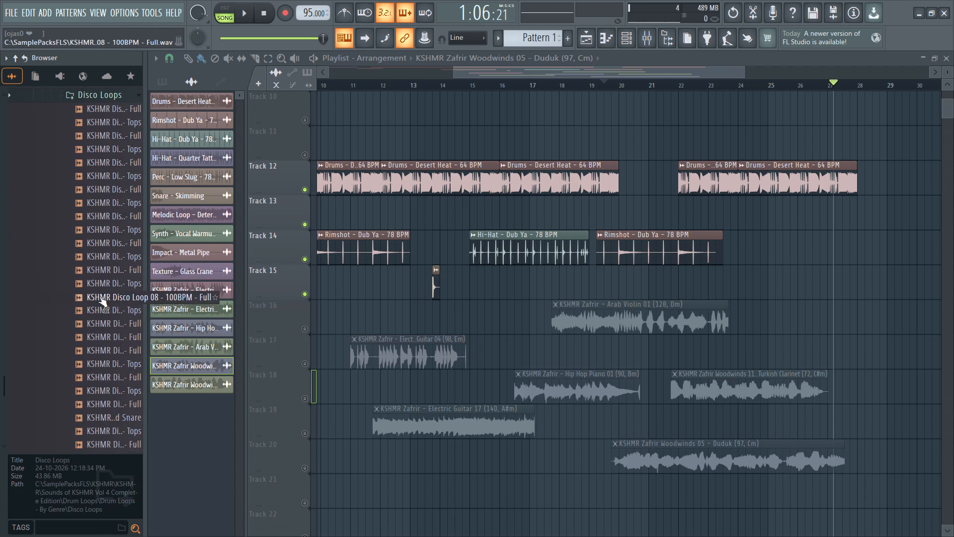
{"action": "left_click", "coordinate": [99, 296]}
{"action": "left_click", "coordinate": [102, 224]}
{"action": "left_click", "coordinate": [96, 297]}
Open Hip Hop Loops and audition samples in its Main folder, including Main 01 - 85BPM - Tops and Main 19 - 150BPM - Tops.
{"action": "scroll", "coordinate": [95, 317], "scroll_direction": "down", "scroll_amount": 4}
{"action": "left_click", "coordinate": [90, 316]}
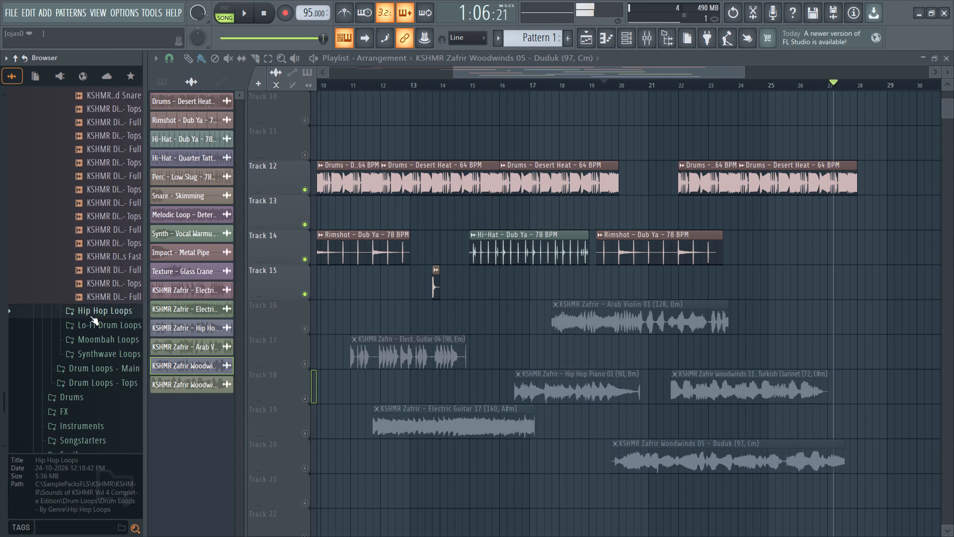
{"action": "left_click", "coordinate": [99, 276]}
{"action": "left_click", "coordinate": [99, 314]}
{"action": "left_click", "coordinate": [99, 314]}
{"action": "left_click", "coordinate": [99, 326]}
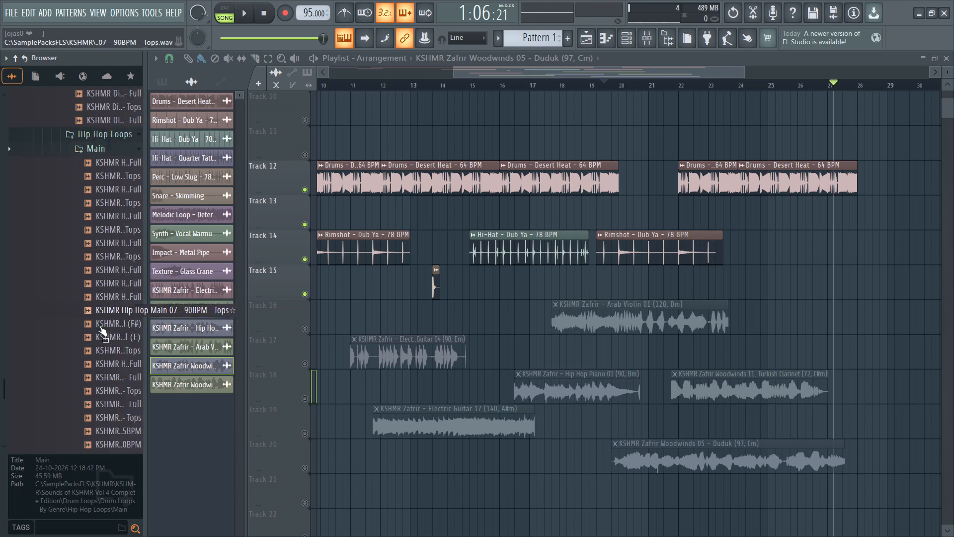
{"action": "left_click", "coordinate": [103, 275]}
{"action": "left_click", "coordinate": [104, 217]}
{"action": "left_click", "coordinate": [102, 151]}
{"action": "left_click", "coordinate": [102, 122]}
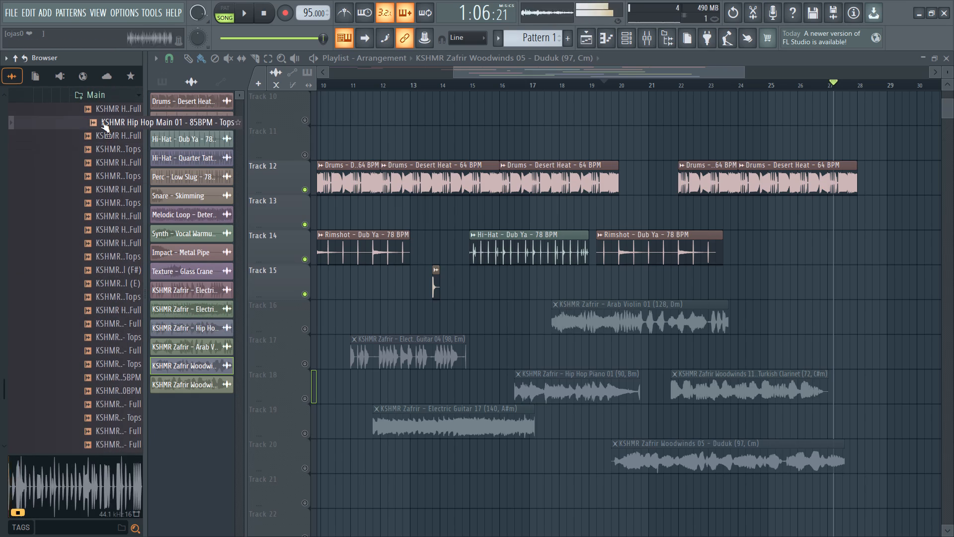
{"action": "left_click", "coordinate": [103, 112]}
{"action": "scroll", "coordinate": [87, 289], "scroll_direction": "down", "scroll_amount": 5}
{"action": "left_click", "coordinate": [86, 114]}
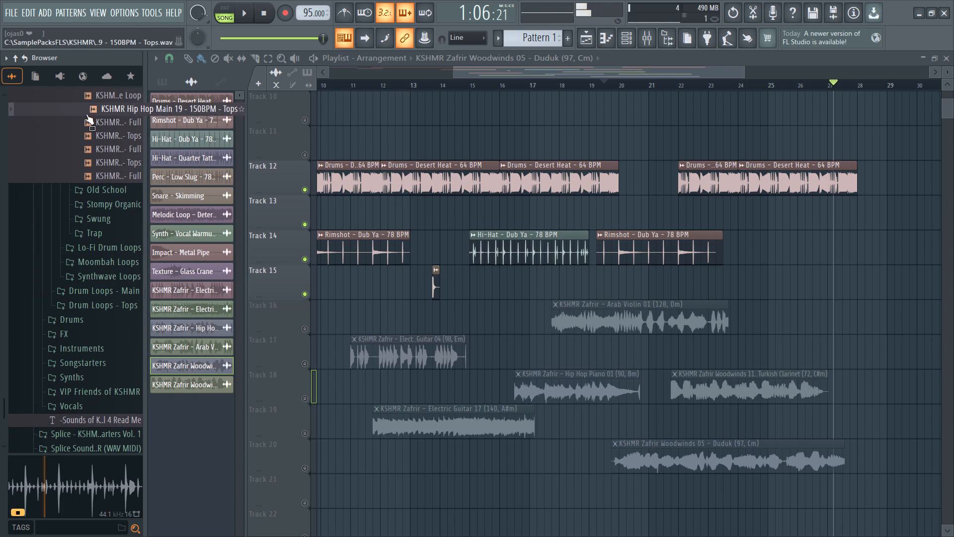
Audition samples in the Old School and Trap folders of Hip Hop Loops, including Trap 08 - 120BPM - Full.
{"action": "left_click", "coordinate": [94, 191]}
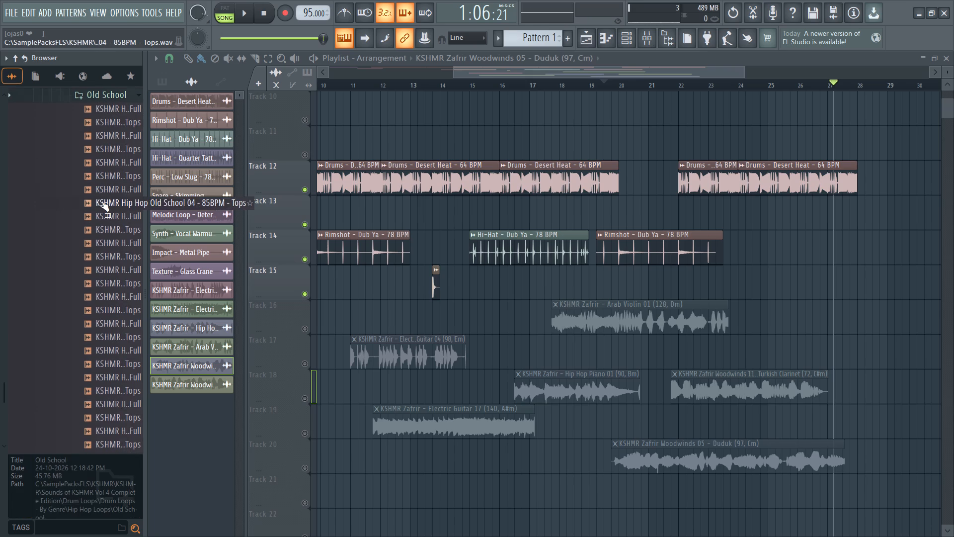
{"action": "left_click", "coordinate": [101, 201]}
{"action": "left_click", "coordinate": [101, 237]}
{"action": "left_click", "coordinate": [101, 285]}
{"action": "scroll", "coordinate": [101, 291], "scroll_direction": "down", "scroll_amount": 7}
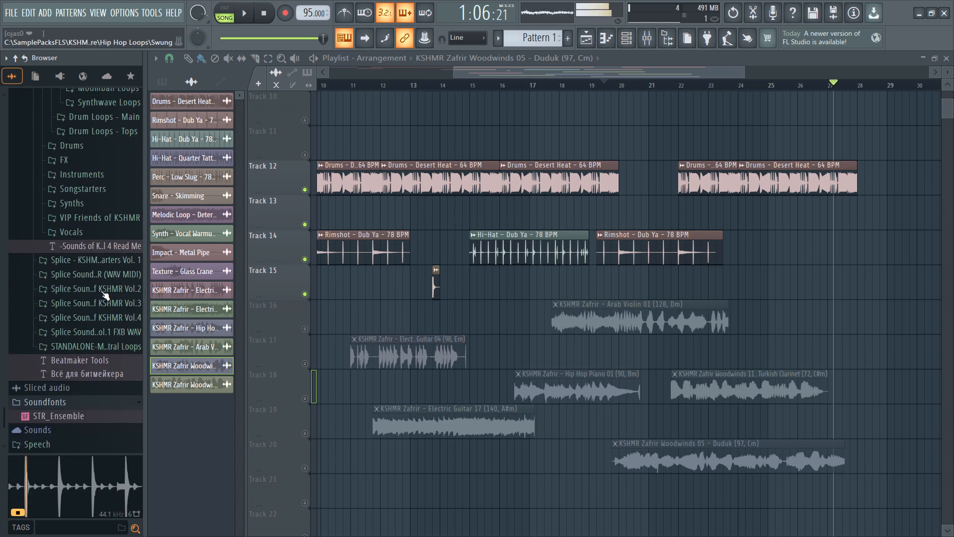
{"action": "scroll", "coordinate": [100, 291], "scroll_direction": "up", "scroll_amount": 2}
{"action": "left_click", "coordinate": [93, 216]}
{"action": "left_click", "coordinate": [101, 212]}
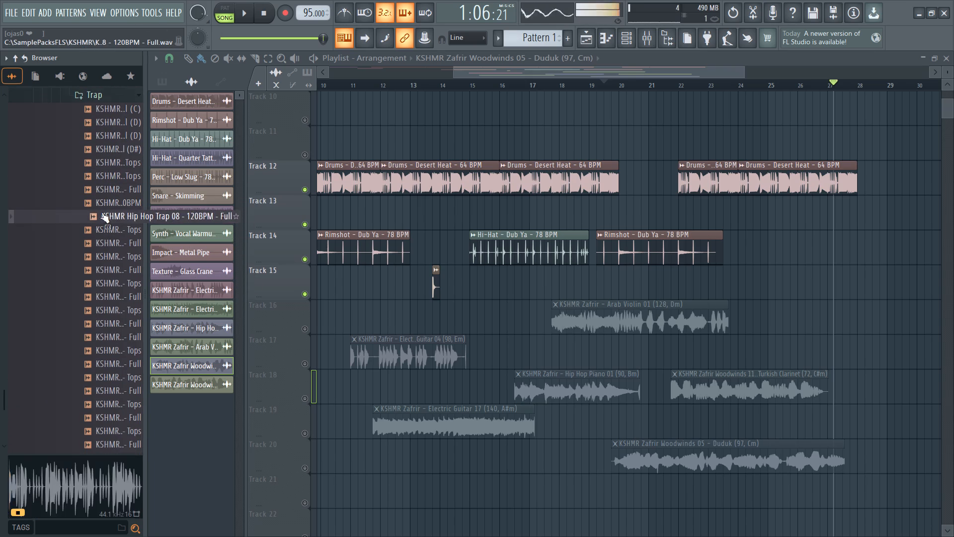
{"action": "left_click", "coordinate": [102, 242]}
Audition samples in the remaining genre folders: Lo-Fi Drum Loops, Moombah Loops and Synthwave Loops.
{"action": "scroll", "coordinate": [105, 287], "scroll_direction": "down", "scroll_amount": 5}
{"action": "scroll", "coordinate": [82, 144], "scroll_direction": "up", "scroll_amount": 2}
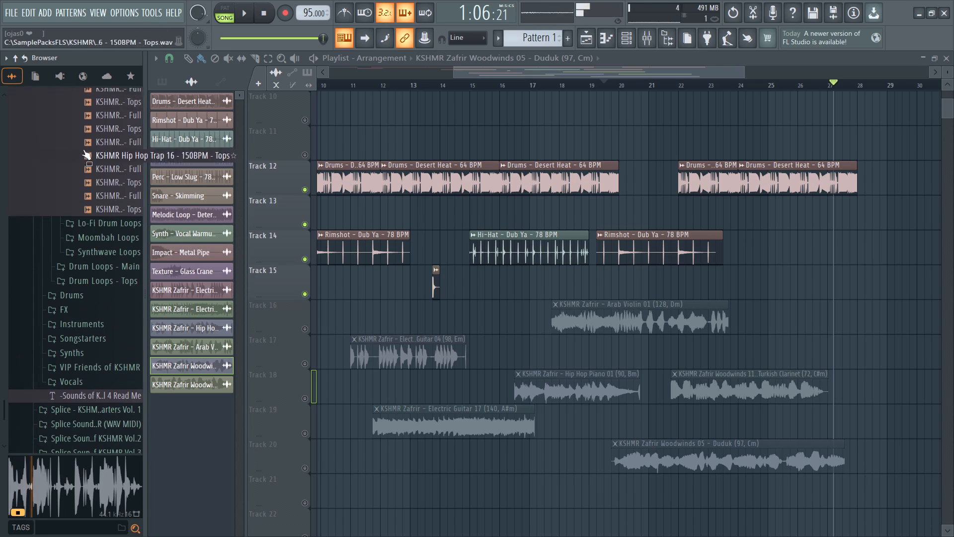
{"action": "left_click", "coordinate": [94, 259]}
{"action": "left_click", "coordinate": [99, 269]}
{"action": "scroll", "coordinate": [104, 319], "scroll_direction": "down", "scroll_amount": 5}
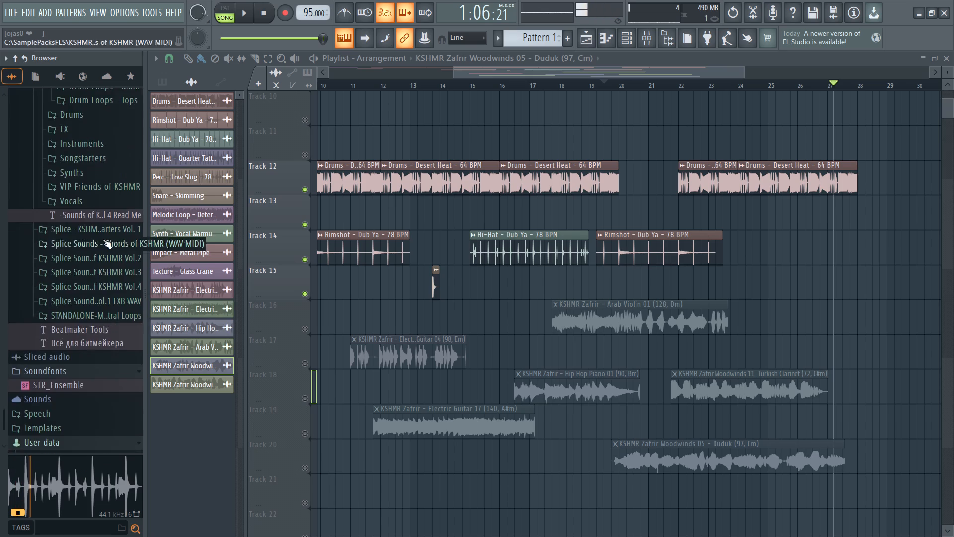
{"action": "scroll", "coordinate": [103, 239], "scroll_direction": "up", "scroll_amount": 2}
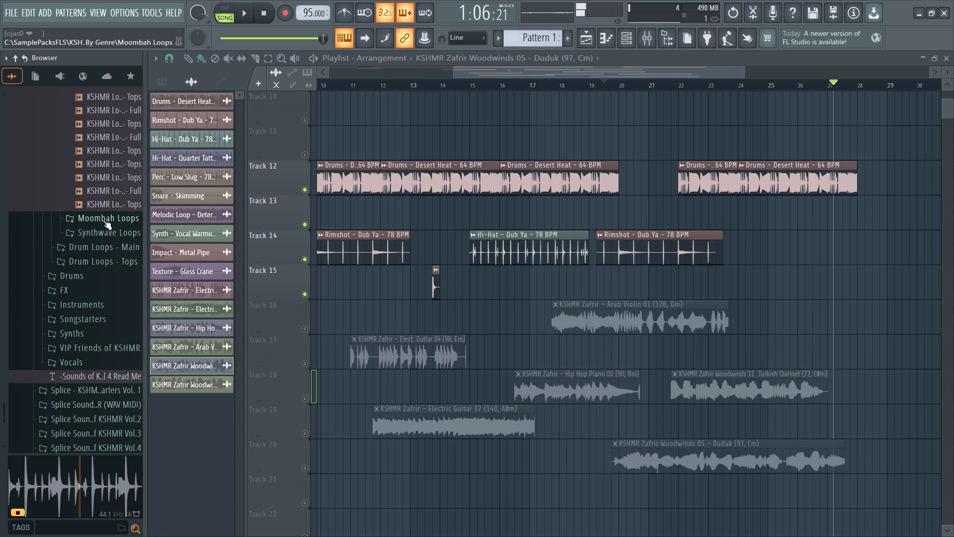
{"action": "left_click", "coordinate": [103, 220]}
{"action": "left_click", "coordinate": [104, 236]}
{"action": "scroll", "coordinate": [104, 243], "scroll_direction": "down", "scroll_amount": 2}
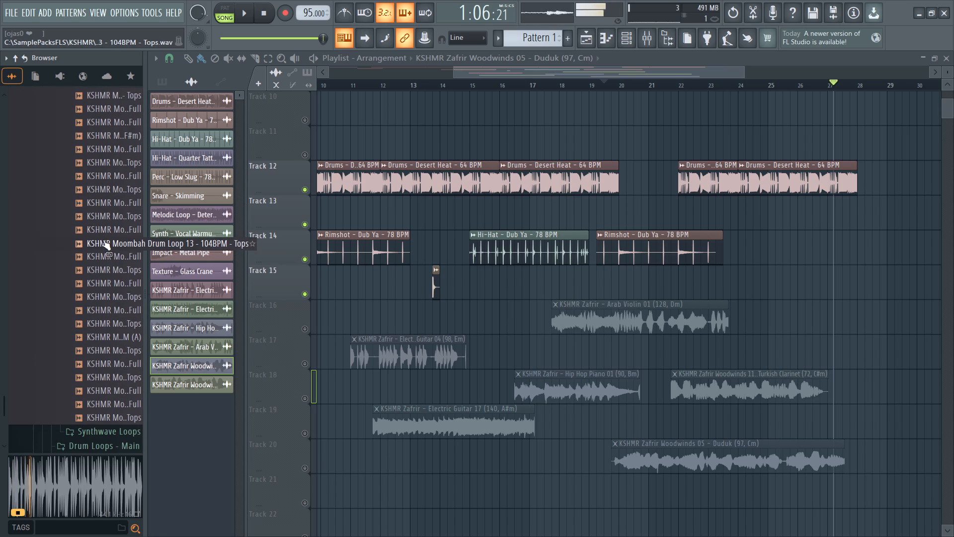
{"action": "left_click", "coordinate": [103, 240]}
{"action": "scroll", "coordinate": [102, 337], "scroll_direction": "down", "scroll_amount": 2}
{"action": "left_click", "coordinate": [93, 271]}
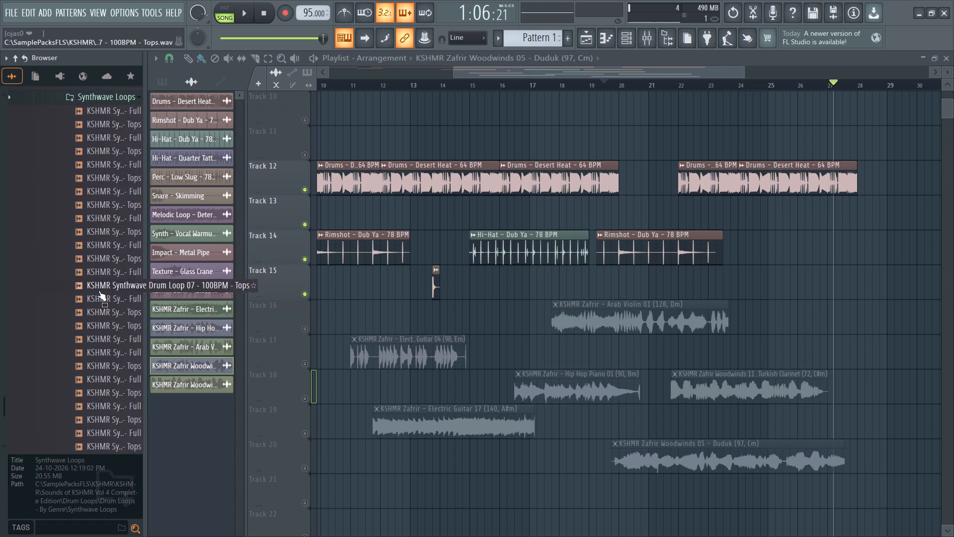
{"action": "left_click", "coordinate": [98, 290]}
{"action": "left_click", "coordinate": [95, 231]}
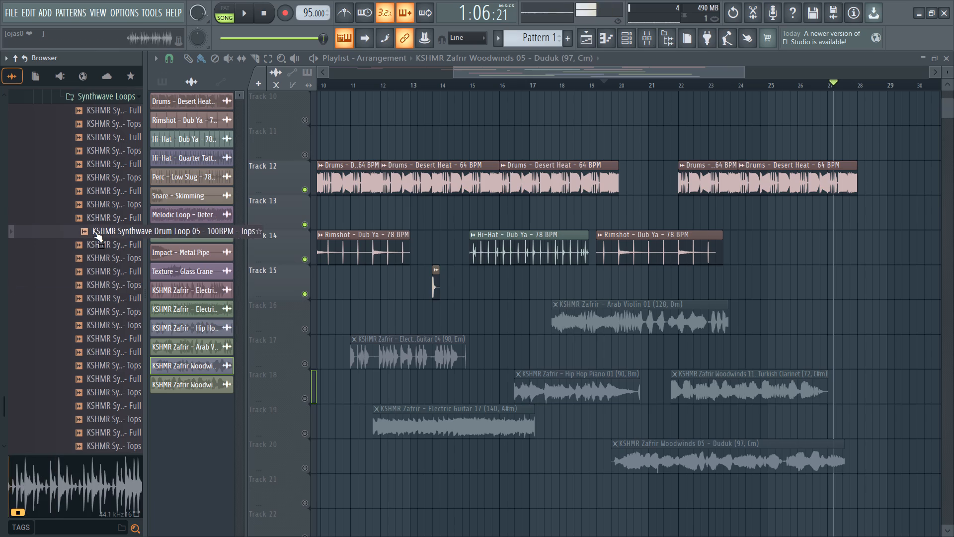
{"action": "left_click", "coordinate": [89, 360]}
Open Drum Loops - Main and audition samples from its Beatbox and Acoustic folders, including Acoustic Drum Loop 07 - 100BPM and Beatbox Loop 06.
{"action": "scroll", "coordinate": [89, 360], "scroll_direction": "down", "scroll_amount": 4}
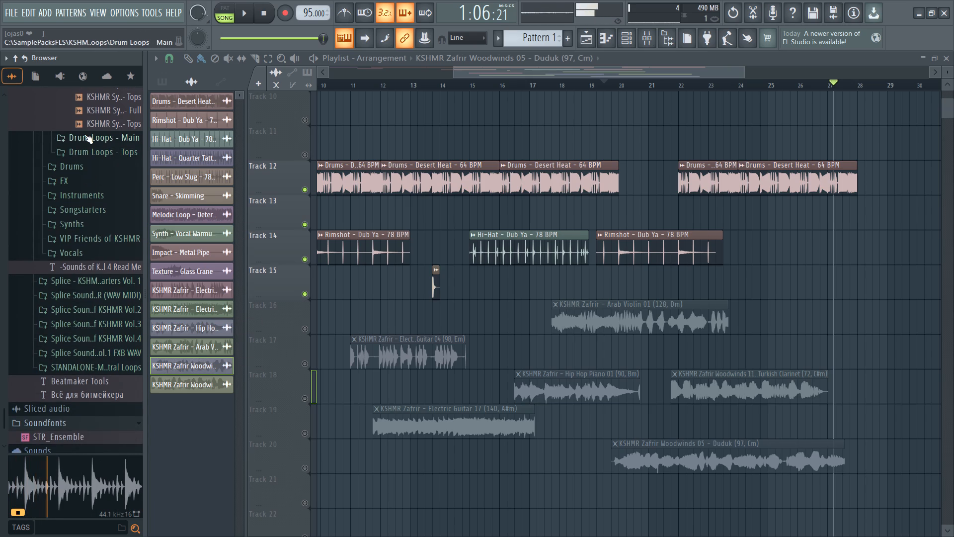
{"action": "left_click", "coordinate": [84, 134]}
{"action": "left_click", "coordinate": [105, 172]}
{"action": "left_click", "coordinate": [102, 193]}
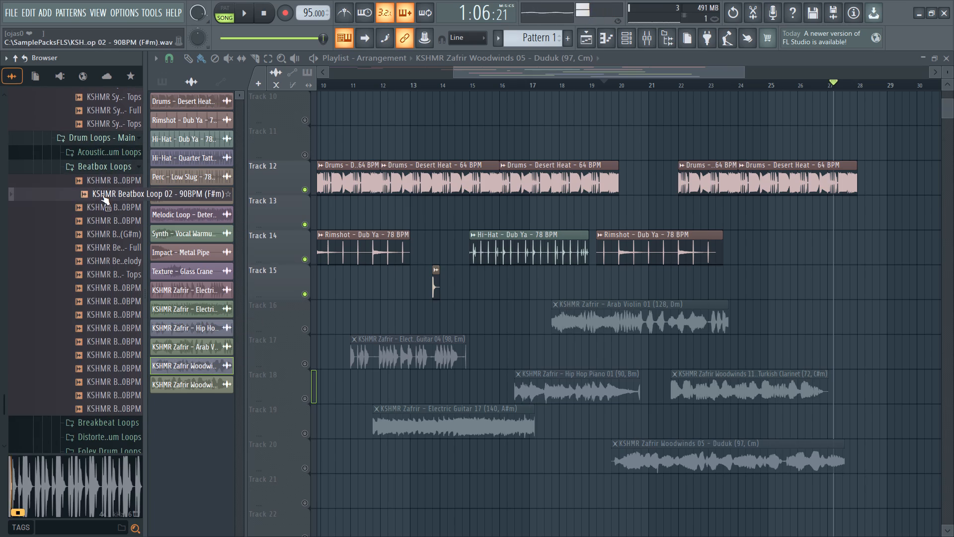
{"action": "left_click", "coordinate": [100, 156]}
{"action": "left_click", "coordinate": [96, 185]}
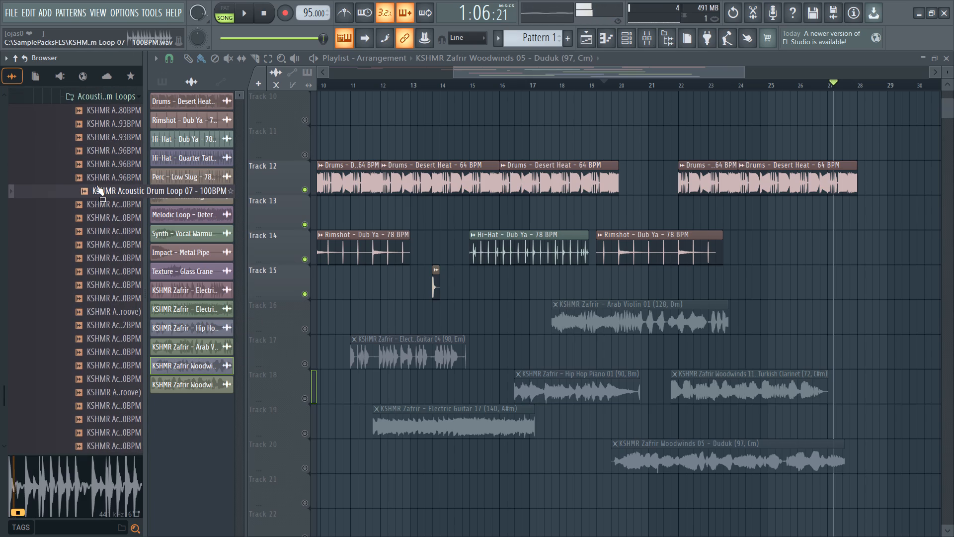
{"action": "scroll", "coordinate": [99, 235], "scroll_direction": "down", "scroll_amount": 5}
{"action": "scroll", "coordinate": [86, 194], "scroll_direction": "up", "scroll_amount": 2}
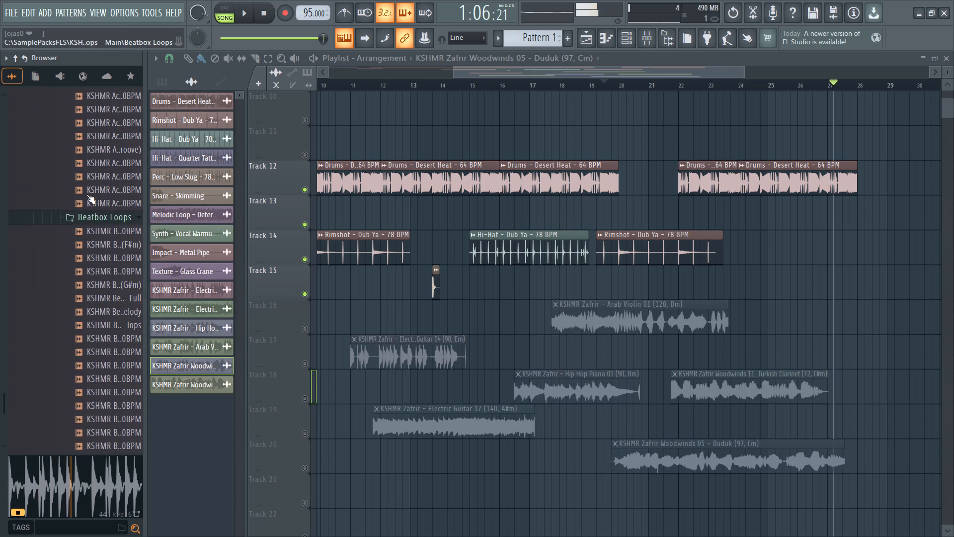
{"action": "left_click", "coordinate": [91, 258]}
{"action": "left_click", "coordinate": [96, 304]}
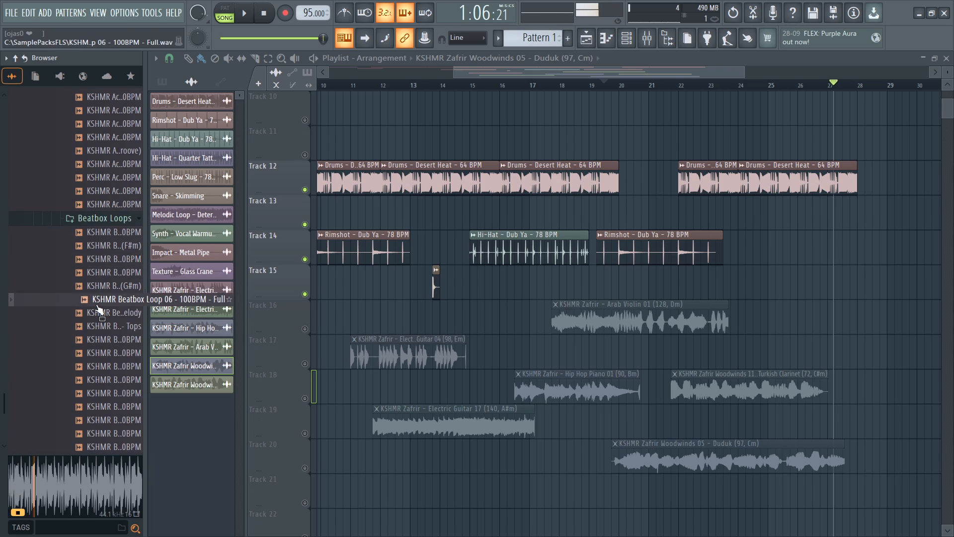
{"action": "scroll", "coordinate": [96, 341], "scroll_direction": "down", "scroll_amount": 3}
{"action": "scroll", "coordinate": [83, 224], "scroll_direction": "up", "scroll_amount": 2}
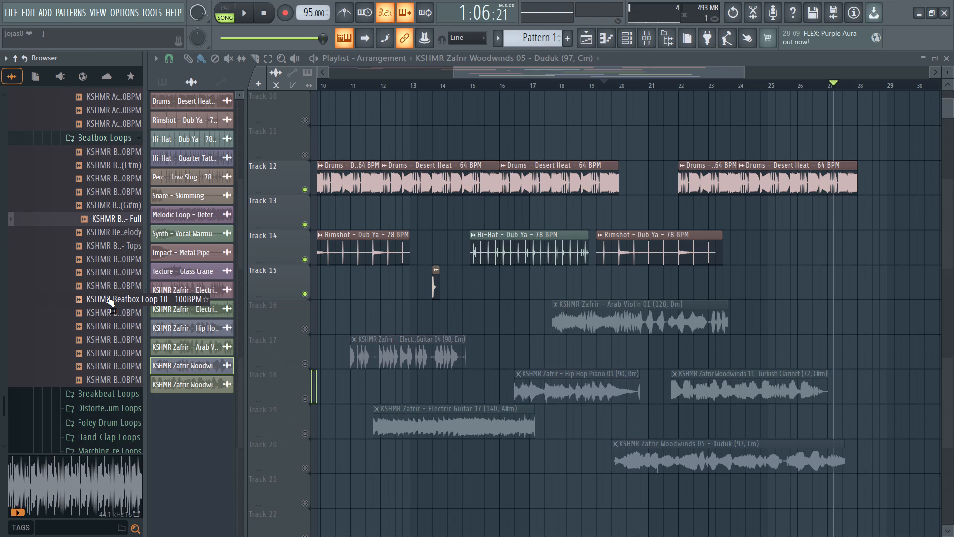
{"action": "left_click", "coordinate": [106, 308]}
Open the Breakbeat Loops folder in Drum Loops - Main and audition its samples.
{"action": "scroll", "coordinate": [108, 330], "scroll_direction": "down", "scroll_amount": 2}
{"action": "left_click", "coordinate": [90, 226]}
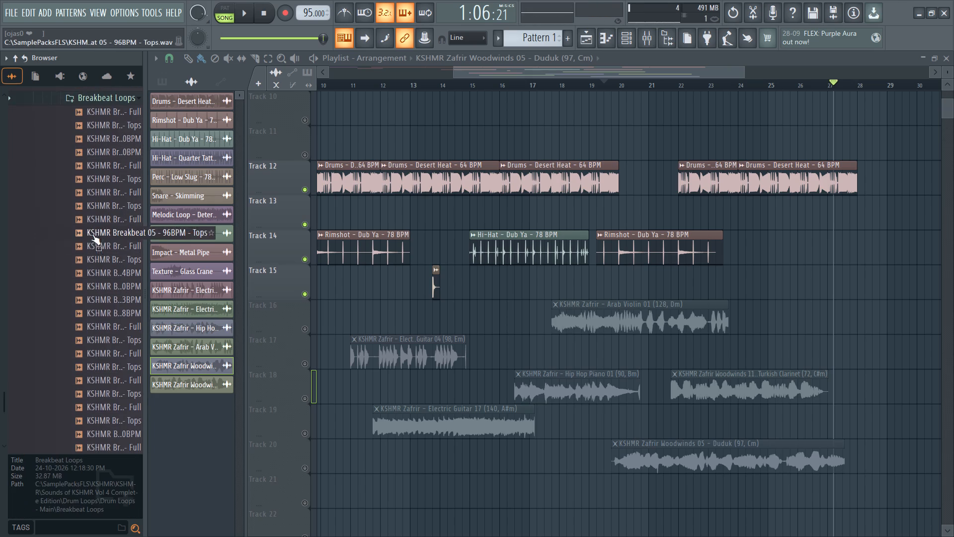
{"action": "left_click", "coordinate": [95, 219]}
{"action": "left_click", "coordinate": [96, 283]}
{"action": "scroll", "coordinate": [100, 309], "scroll_direction": "down", "scroll_amount": 3}
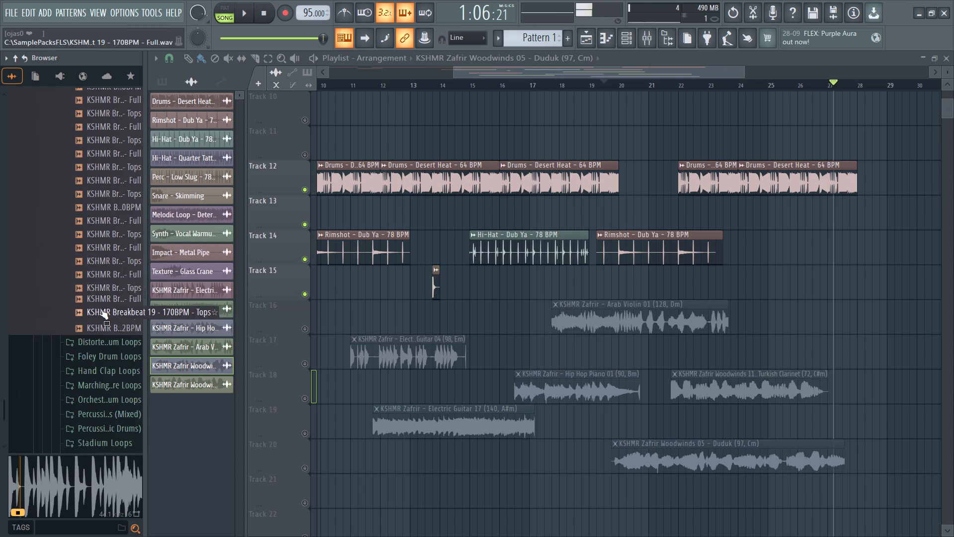
Audition samples in the Distorted, Orchestral and mixed Percussion folders of Drum Loops - Main.
{"action": "left_click", "coordinate": [99, 320]}
{"action": "left_click", "coordinate": [100, 312]}
{"action": "scroll", "coordinate": [100, 312], "scroll_direction": "down", "scroll_amount": 5}
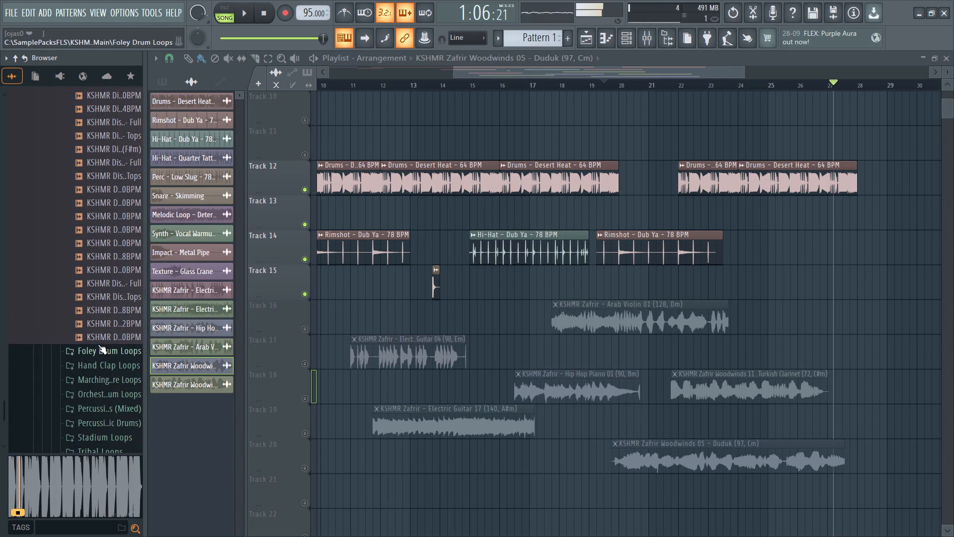
{"action": "left_click", "coordinate": [98, 345]}
{"action": "left_click", "coordinate": [101, 330]}
{"action": "scroll", "coordinate": [101, 340], "scroll_direction": "down", "scroll_amount": 6}
{"action": "left_click", "coordinate": [102, 268]}
{"action": "left_click", "coordinate": [103, 275]}
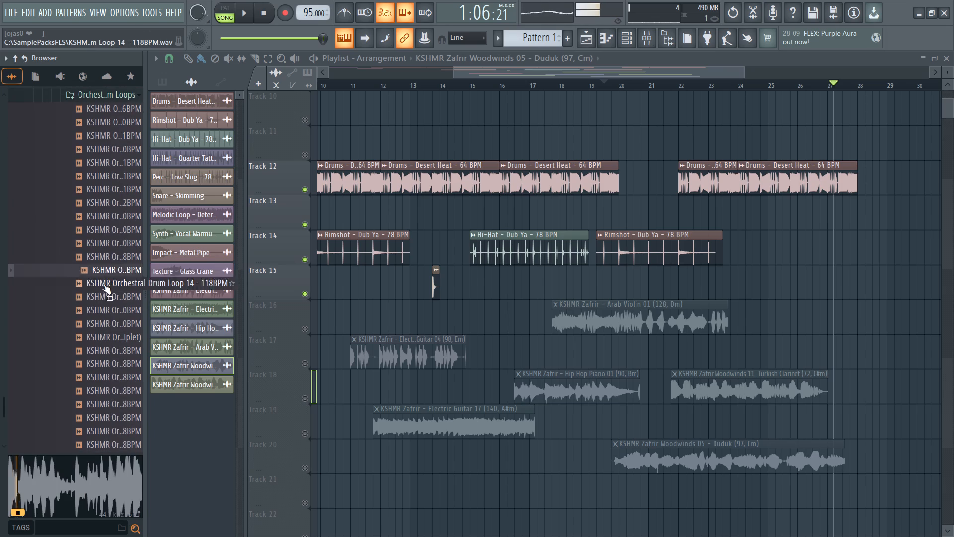
{"action": "scroll", "coordinate": [103, 285], "scroll_direction": "down", "scroll_amount": 4}
{"action": "left_click", "coordinate": [103, 286]}
{"action": "scroll", "coordinate": [103, 286], "scroll_direction": "down", "scroll_amount": 2}
{"action": "left_click", "coordinate": [104, 287]}
{"action": "scroll", "coordinate": [104, 287], "scroll_direction": "down", "scroll_amount": 6}
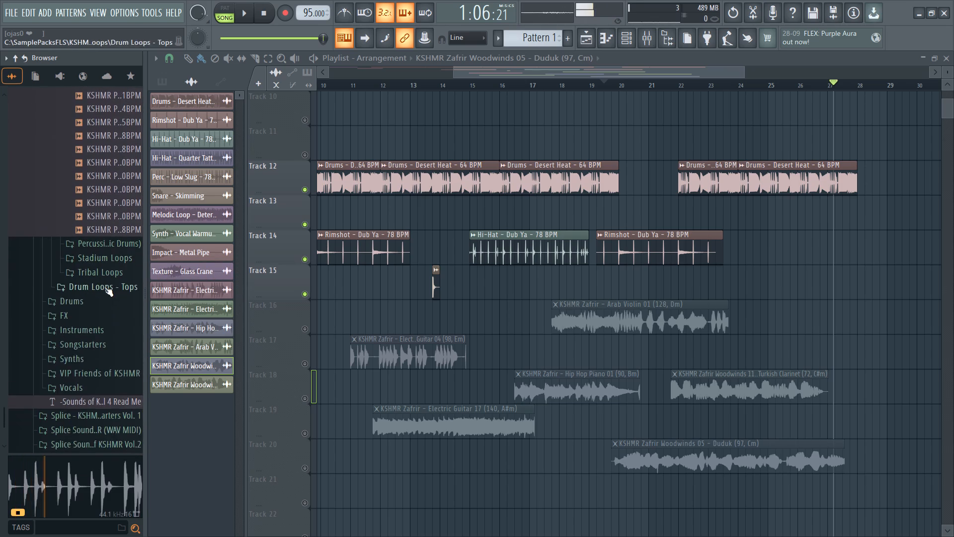
Open Percussion Loops (Specific Drums) and audition samples throughout its Dhol folder.
{"action": "left_click", "coordinate": [104, 287]}
{"action": "left_click", "coordinate": [104, 244]}
{"action": "left_click", "coordinate": [98, 266]}
{"action": "left_click", "coordinate": [99, 213]}
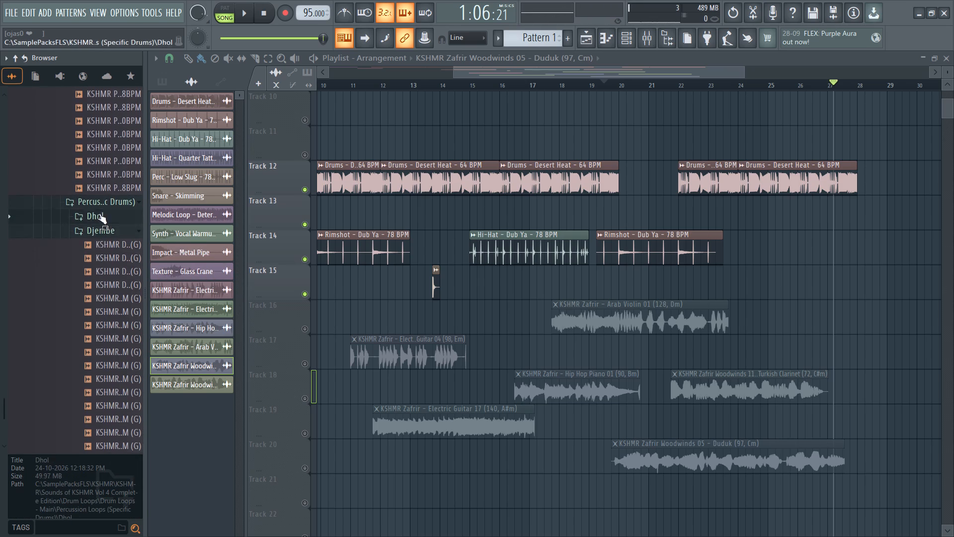
{"action": "left_click", "coordinate": [97, 247]}
{"action": "left_click", "coordinate": [101, 181]}
{"action": "left_click", "coordinate": [98, 258]}
{"action": "left_click_drag", "start_coordinate": [103, 305], "coordinate": [104, 325]}
{"action": "left_click", "coordinate": [104, 337]}
{"action": "left_click_drag", "start_coordinate": [104, 352], "coordinate": [104, 362]}
{"action": "left_click_drag", "start_coordinate": [104, 368], "coordinate": [104, 372]}
{"action": "left_click_drag", "start_coordinate": [104, 408], "coordinate": [103, 414]}
{"action": "left_click", "coordinate": [102, 421]}
{"action": "left_click", "coordinate": [100, 430]}
{"action": "left_click", "coordinate": [100, 355]}
{"action": "left_click_drag", "start_coordinate": [99, 260], "coordinate": [96, 252]}
{"action": "left_click_drag", "start_coordinate": [93, 234], "coordinate": [92, 223]}
{"action": "left_click_drag", "start_coordinate": [92, 215], "coordinate": [88, 255]}
{"action": "left_click", "coordinate": [85, 301]}
{"action": "left_click_drag", "start_coordinate": [86, 345], "coordinate": [86, 351]}
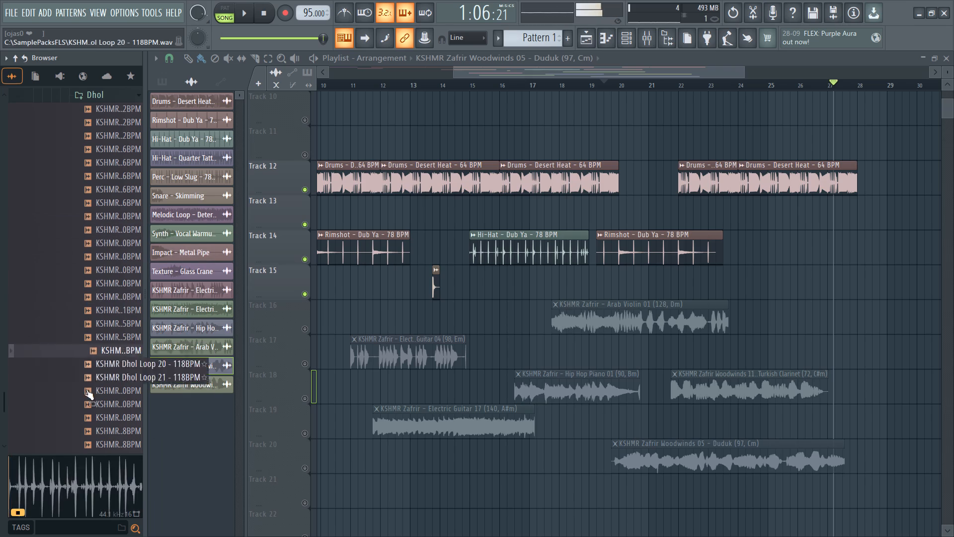
{"action": "left_click_drag", "start_coordinate": [86, 389], "coordinate": [86, 401]}
Audition samples in the Djembe folder, including Djembe Loop 08 - 100BPM (G).
{"action": "scroll", "coordinate": [89, 380], "scroll_direction": "down", "scroll_amount": 5}
{"action": "left_click", "coordinate": [102, 155]}
{"action": "left_click_drag", "start_coordinate": [102, 164], "coordinate": [102, 202]}
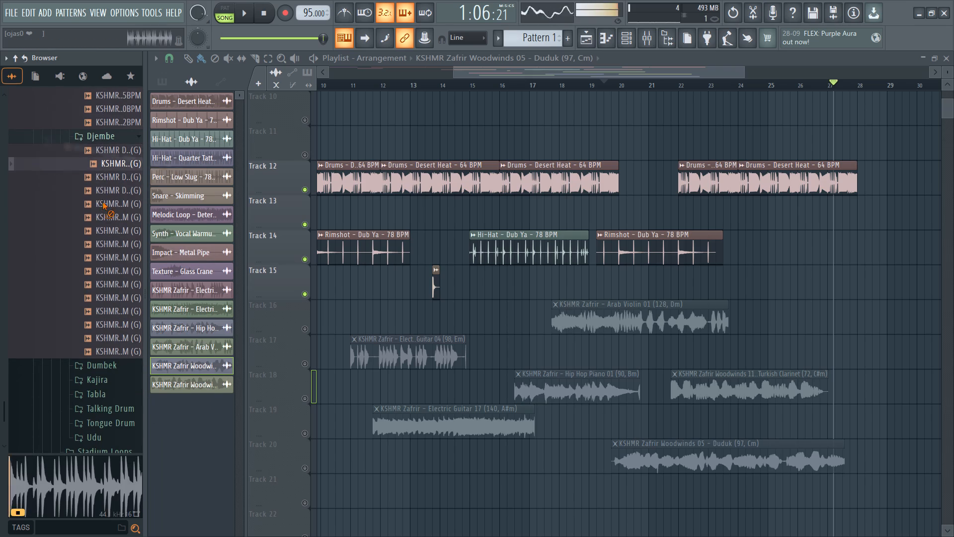
{"action": "left_click_drag", "start_coordinate": [102, 202], "coordinate": [102, 219]}
{"action": "left_click_drag", "start_coordinate": [102, 206], "coordinate": [94, 250]}
{"action": "left_click_drag", "start_coordinate": [93, 261], "coordinate": [91, 267]}
{"action": "left_click", "coordinate": [91, 280]}
{"action": "left_click_drag", "start_coordinate": [89, 297], "coordinate": [88, 309]}
{"action": "left_click", "coordinate": [87, 311]}
{"action": "left_click", "coordinate": [89, 292]}
{"action": "left_click_drag", "start_coordinate": [90, 275], "coordinate": [90, 270]}
{"action": "left_click_drag", "start_coordinate": [90, 251], "coordinate": [90, 241]}
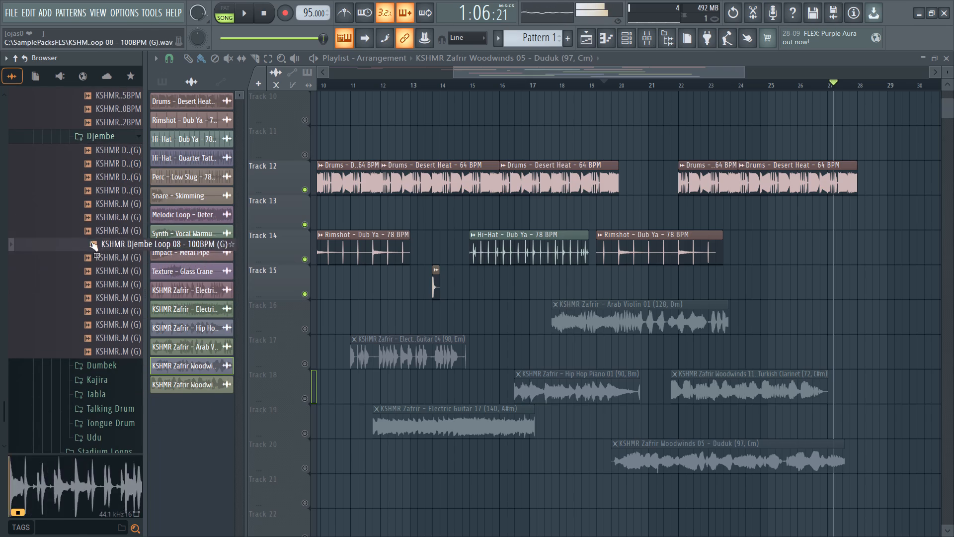
{"action": "left_click_drag", "start_coordinate": [90, 241], "coordinate": [90, 244]}
{"action": "left_click_drag", "start_coordinate": [90, 226], "coordinate": [89, 219]}
Audition the Djembe loops one after another down to the end of the folder.
{"action": "double_click", "coordinate": [88, 206]}
{"action": "key", "text": "Down"}
{"action": "key", "text": "Down"}
{"action": "key", "text": "Down"}
{"action": "key", "text": "Down"}
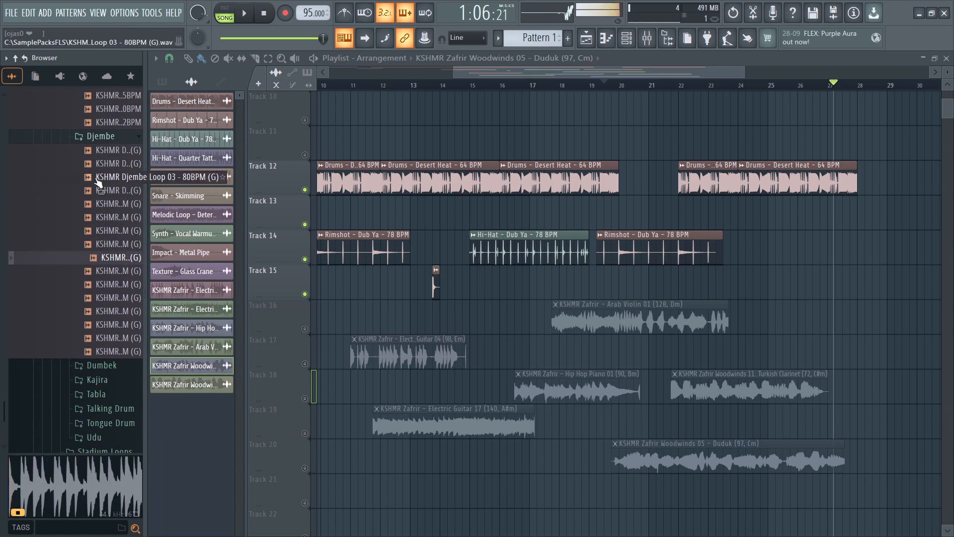
{"action": "key", "text": "Down"}
{"action": "key", "text": "Down"}
{"action": "key", "text": "Down"}
{"action": "key", "text": "Down"}
{"action": "key", "text": "Down"}
{"action": "key", "text": "Down"}
{"action": "key", "text": "Down"}
Open the Dumbek folder and audition its loops in sequence to the end.
{"action": "scroll", "coordinate": [85, 256], "scroll_direction": "down", "scroll_amount": 3}
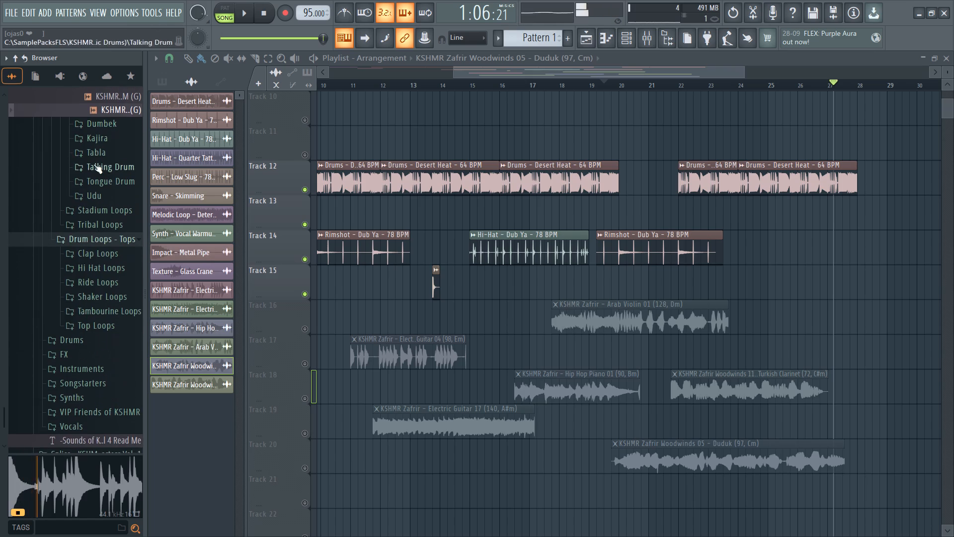
{"action": "left_click", "coordinate": [97, 124]}
{"action": "left_click", "coordinate": [95, 164]}
{"action": "left_click", "coordinate": [95, 210]}
{"action": "left_click", "coordinate": [95, 225]}
{"action": "key", "text": "Down"}
{"action": "key", "text": "Down"}
{"action": "key", "text": "Down"}
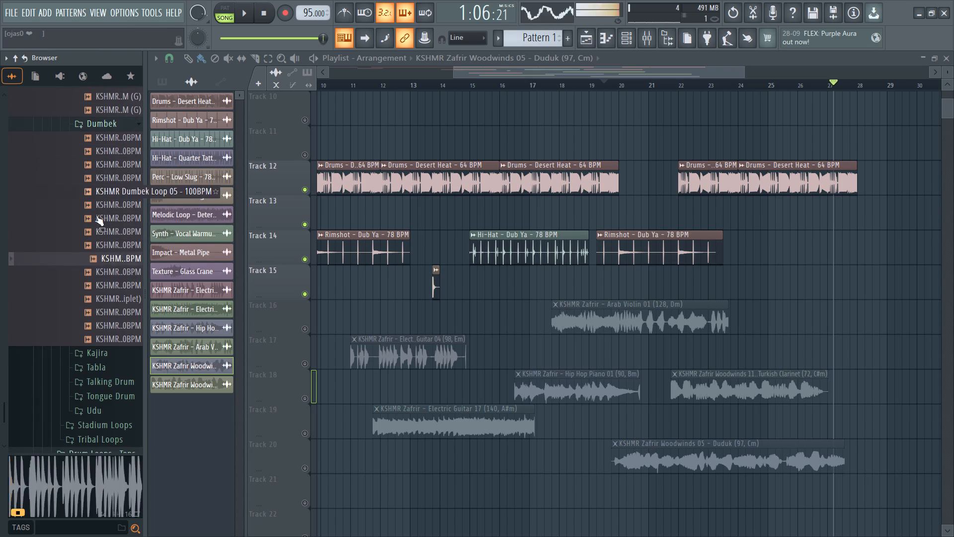
{"action": "key", "text": "Down"}
{"action": "key", "text": "Down"}
{"action": "key", "text": "Down"}
{"action": "key", "text": "Down"}
Open Acoustic Drums in the Drums folder and audition its Acoustic Cymbals, including Acoustic Cymbal 02 - China.
{"action": "scroll", "coordinate": [91, 349], "scroll_direction": "down", "scroll_amount": 5}
{"action": "left_click", "coordinate": [83, 154]}
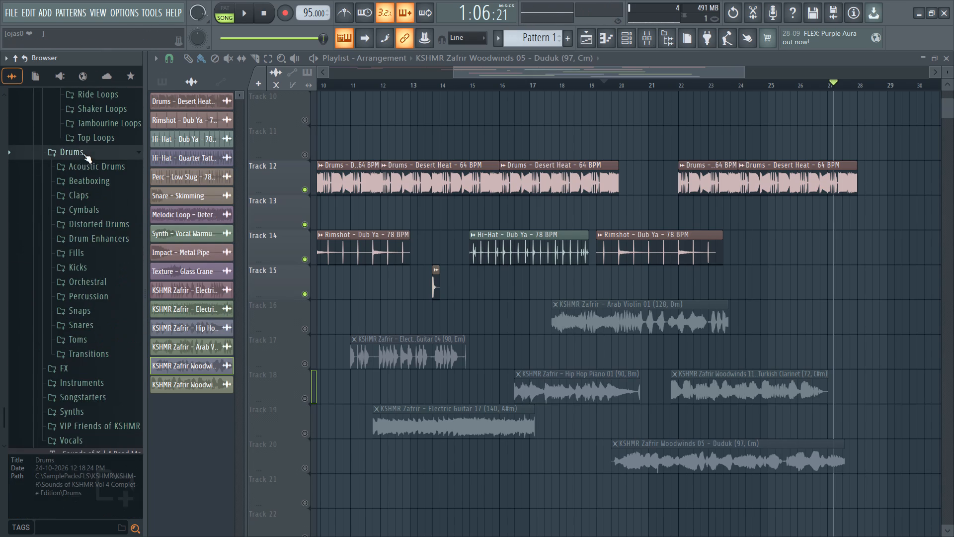
{"action": "left_click", "coordinate": [85, 185]}
{"action": "left_click", "coordinate": [86, 160]}
{"action": "left_click", "coordinate": [87, 193]}
{"action": "left_click", "coordinate": [89, 179]}
{"action": "left_click", "coordinate": [91, 212]}
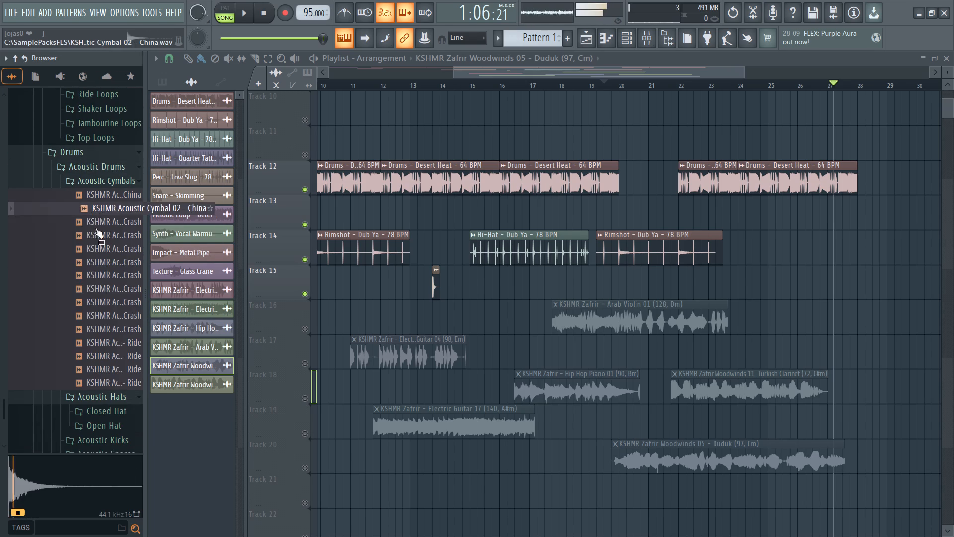
{"action": "left_click", "coordinate": [97, 279]}
{"action": "left_click_drag", "start_coordinate": [95, 234], "coordinate": [95, 243]}
{"action": "left_click", "coordinate": [98, 308]}
{"action": "left_click", "coordinate": [98, 284]}
{"action": "left_click", "coordinate": [96, 254]}
{"action": "left_click_drag", "start_coordinate": [95, 272], "coordinate": [95, 303]}
{"action": "left_click", "coordinate": [96, 307]}
{"action": "left_click", "coordinate": [96, 295]}
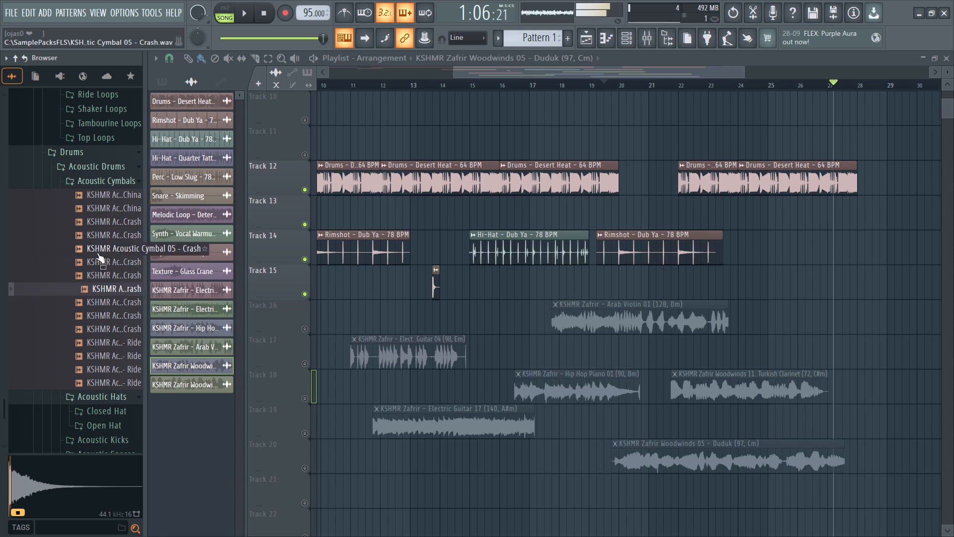
{"action": "left_click_drag", "start_coordinate": [98, 230], "coordinate": [98, 241]}
{"action": "left_click_drag", "start_coordinate": [98, 257], "coordinate": [98, 276]}
{"action": "left_click_drag", "start_coordinate": [98, 296], "coordinate": [98, 309]}
{"action": "left_click", "coordinate": [98, 311]}
Open the Closed Hat folder in Acoustic Hats and audition its samples.
{"action": "scroll", "coordinate": [95, 306], "scroll_direction": "down", "scroll_amount": 2}
{"action": "left_click", "coordinate": [91, 253]}
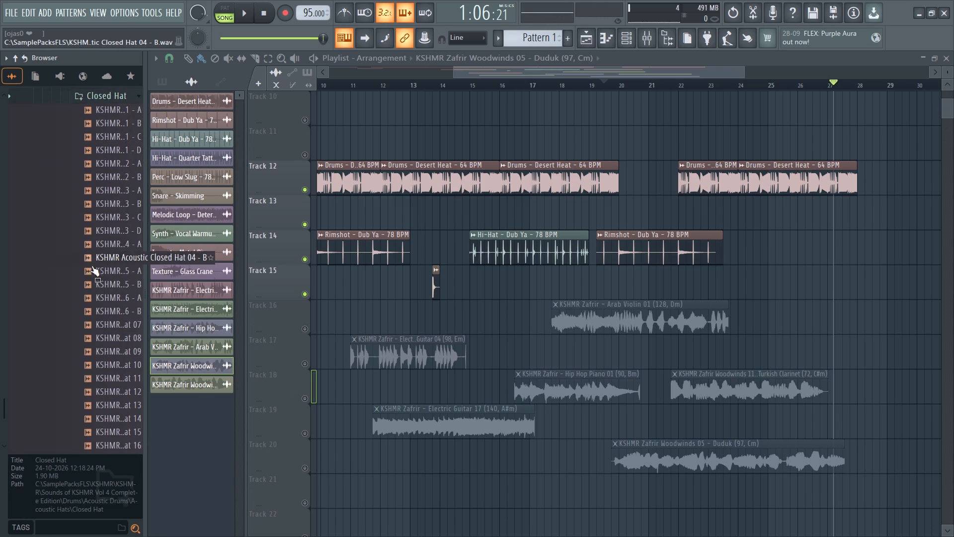
{"action": "left_click", "coordinate": [91, 285]}
{"action": "triple_click", "coordinate": [102, 202]}
{"action": "left_click", "coordinate": [102, 202]}
{"action": "left_click", "coordinate": [102, 202]}
Browse the Beatboxing, Cymbals and Claps folders in Drums, as well as the FX folder.
{"action": "scroll", "coordinate": [98, 206], "scroll_direction": "down", "scroll_amount": 5}
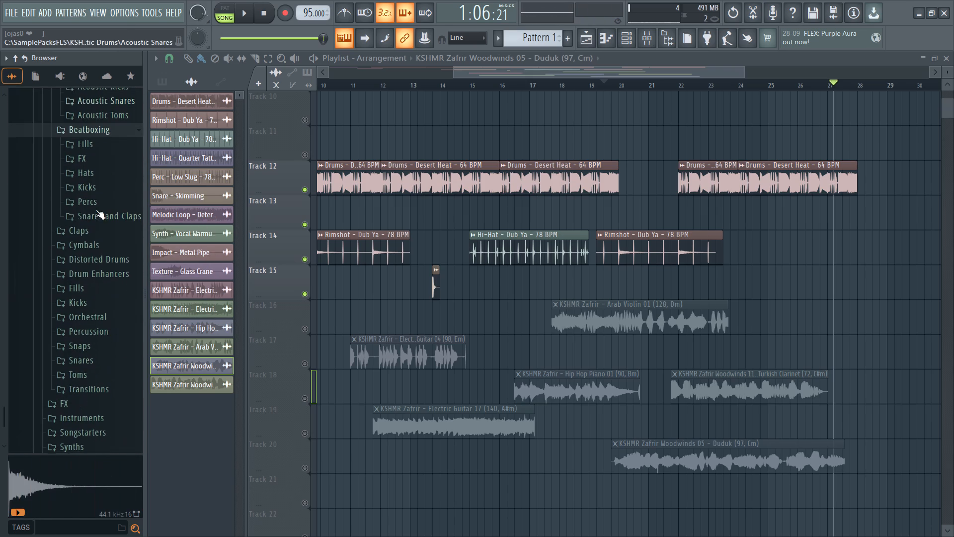
{"action": "left_click", "coordinate": [95, 139]}
{"action": "left_click", "coordinate": [94, 130]}
{"action": "left_click", "coordinate": [94, 156]}
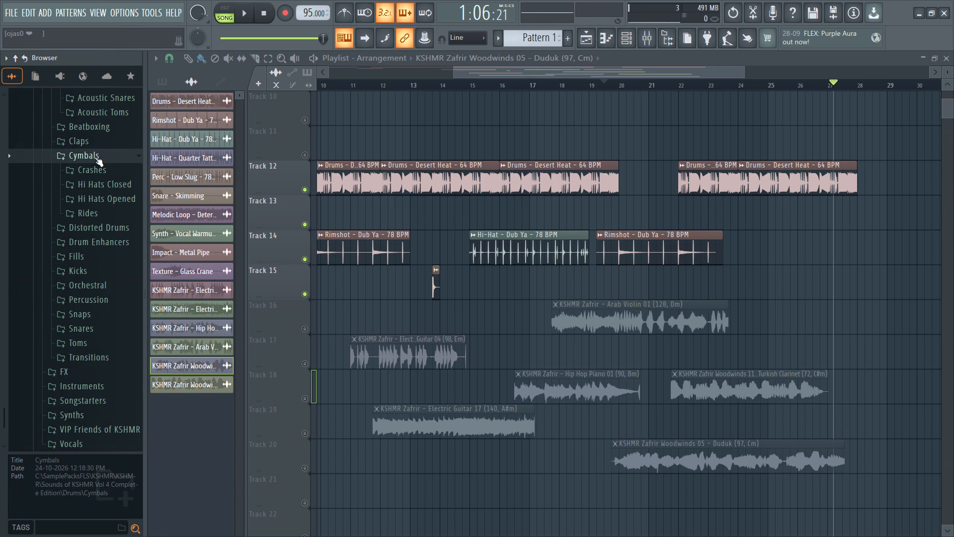
{"action": "left_click", "coordinate": [94, 142]}
{"action": "scroll", "coordinate": [87, 211], "scroll_direction": "down", "scroll_amount": 4}
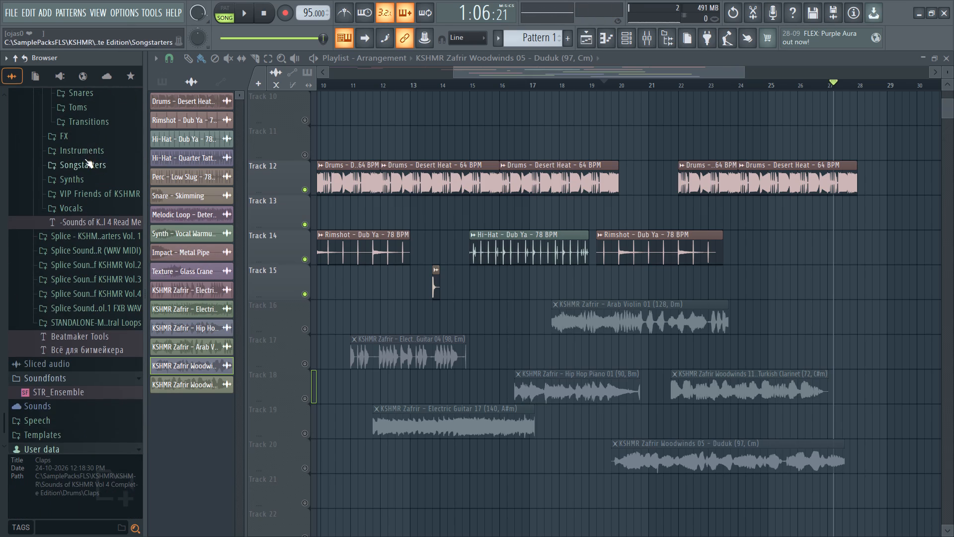
{"action": "left_click", "coordinate": [77, 137]}
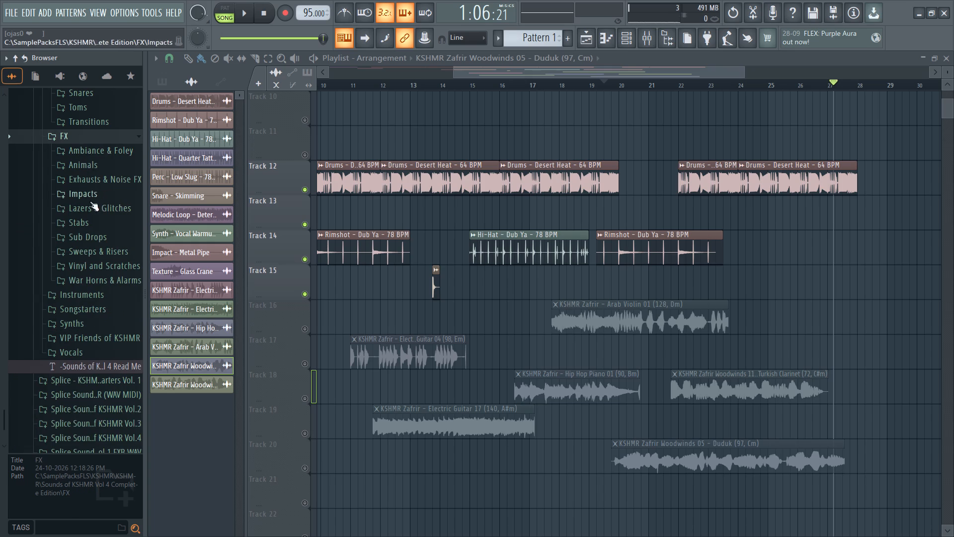
Open Acoustic Textures in the Instruments folder and audition its first samples, including Acoustic Texture 01 (90, Bm) and 05 (95, Fm).
{"action": "left_click", "coordinate": [93, 296]}
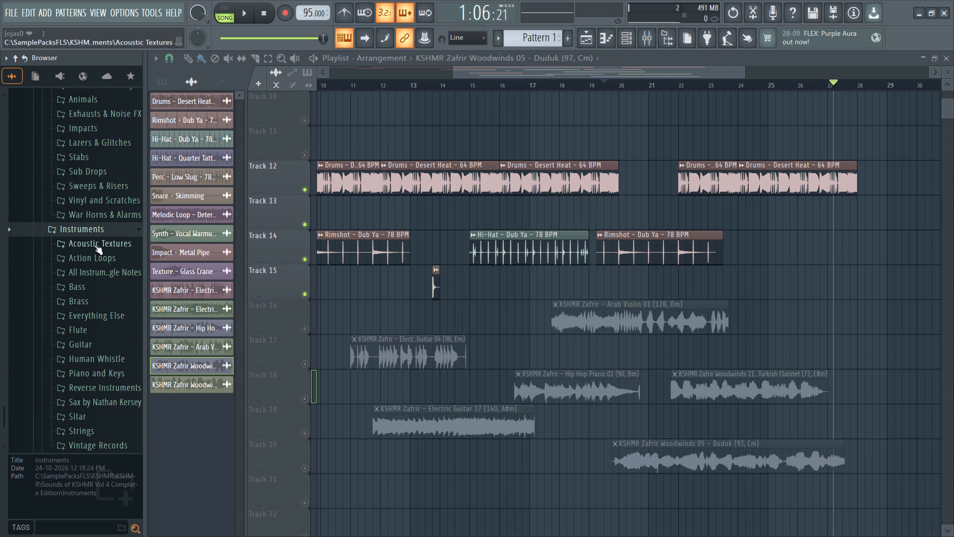
{"action": "left_click", "coordinate": [94, 245]}
{"action": "left_click", "coordinate": [97, 199]}
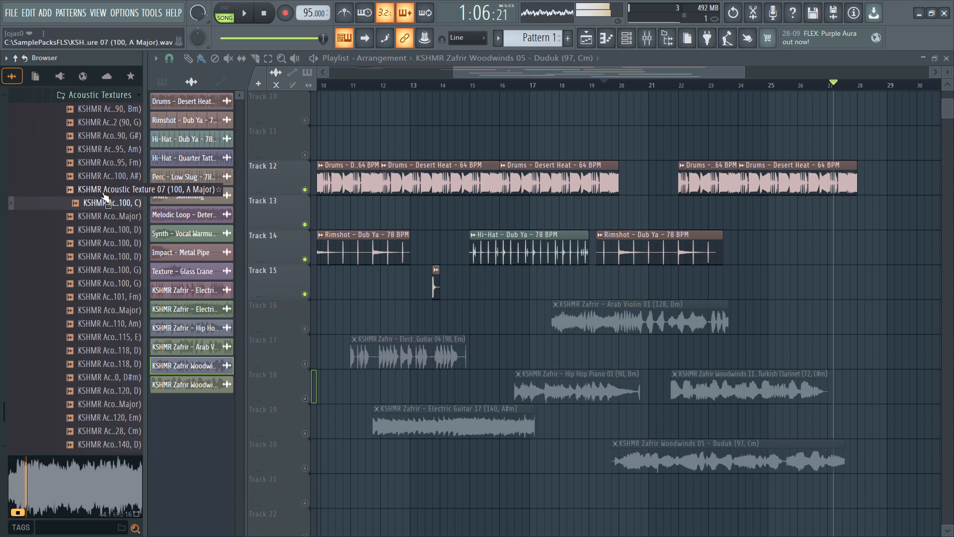
{"action": "left_click", "coordinate": [95, 133]}
{"action": "scroll", "coordinate": [101, 172], "scroll_direction": "up", "scroll_amount": 1}
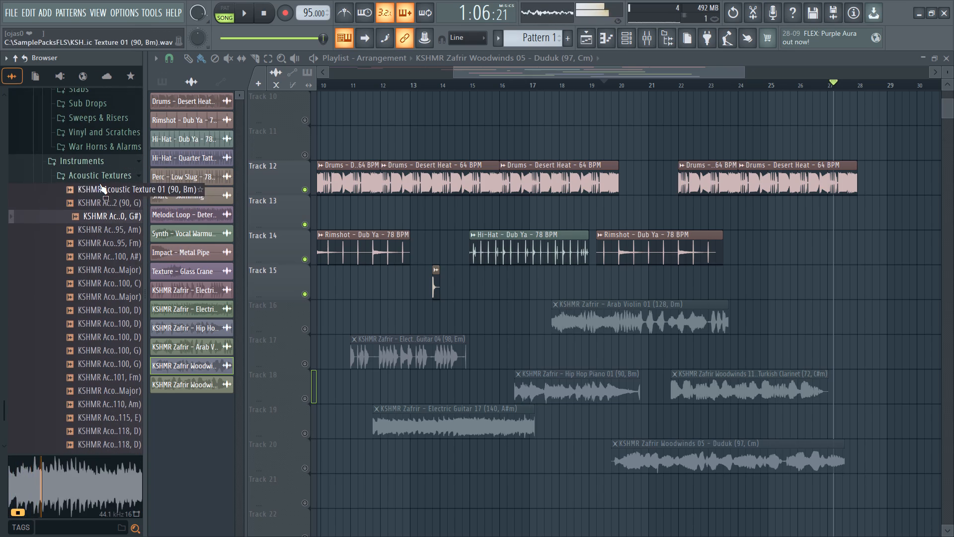
{"action": "left_click", "coordinate": [99, 183]}
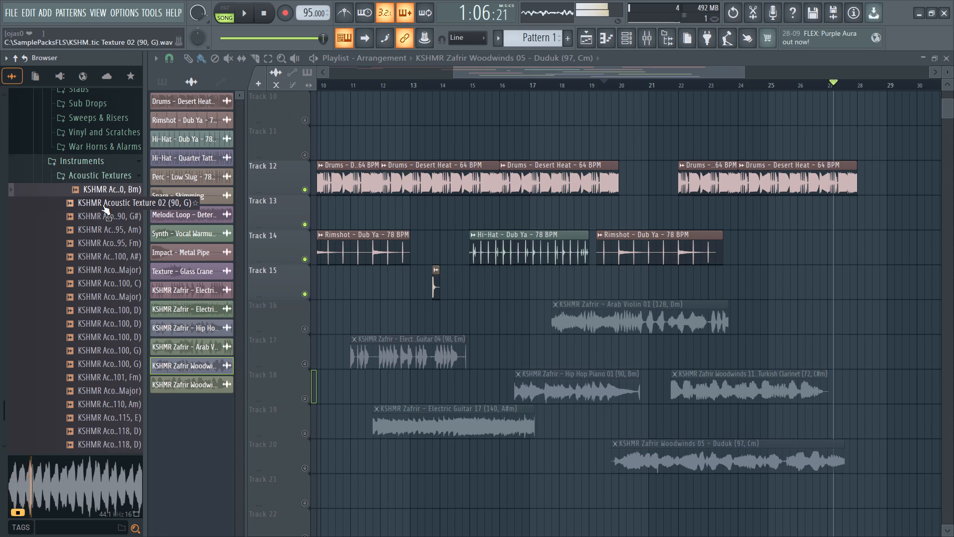
{"action": "left_click", "coordinate": [102, 204]}
{"action": "left_click", "coordinate": [102, 215]}
{"action": "left_click", "coordinate": [98, 233]}
{"action": "left_click", "coordinate": [95, 244]}
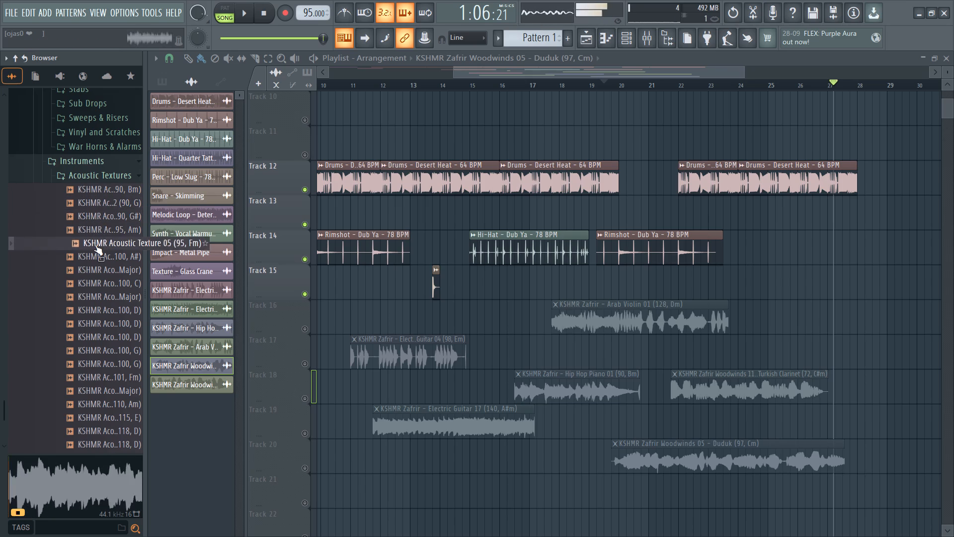
{"action": "left_click", "coordinate": [94, 255]}
{"action": "left_click", "coordinate": [95, 267]}
{"action": "left_click", "coordinate": [96, 262]}
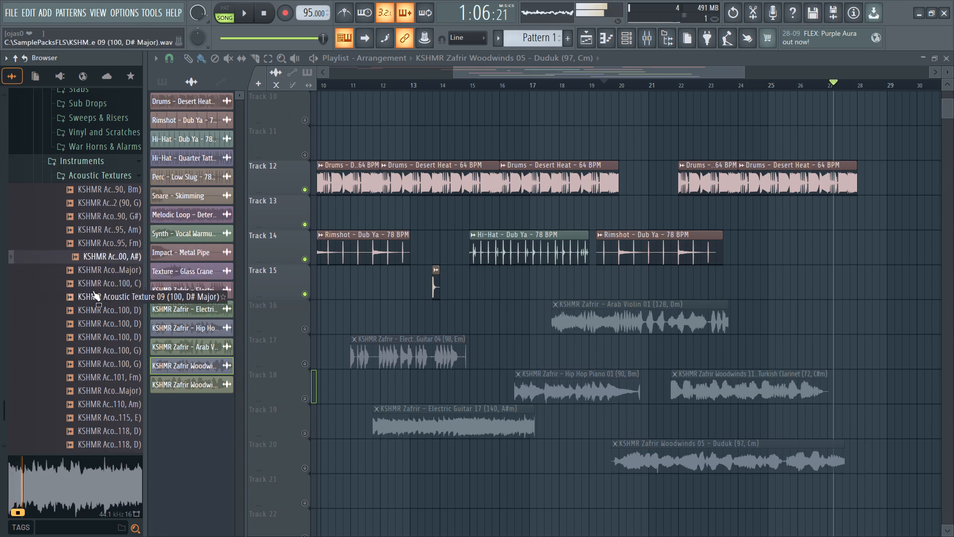
Audition Acoustic Textures 07 to 17 in order, including Acoustic Texture 14 (100, G).
{"action": "scroll", "coordinate": [92, 290], "scroll_direction": "down", "scroll_amount": 2}
{"action": "left_click", "coordinate": [91, 113]}
{"action": "left_click", "coordinate": [93, 125]}
{"action": "left_click", "coordinate": [93, 140]}
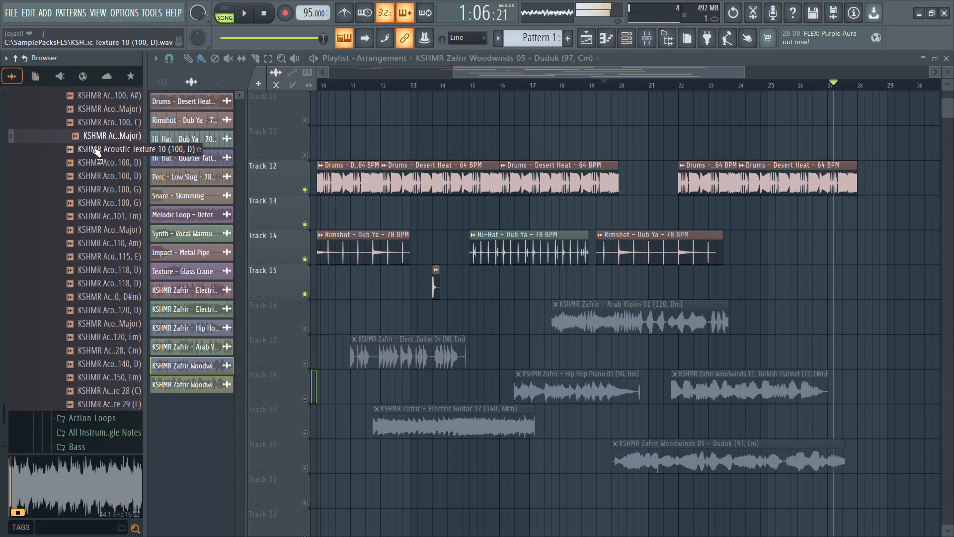
{"action": "left_click", "coordinate": [93, 147]}
{"action": "left_click", "coordinate": [92, 163]}
{"action": "left_click", "coordinate": [91, 175]}
{"action": "left_click", "coordinate": [91, 190]}
{"action": "left_click", "coordinate": [92, 207]}
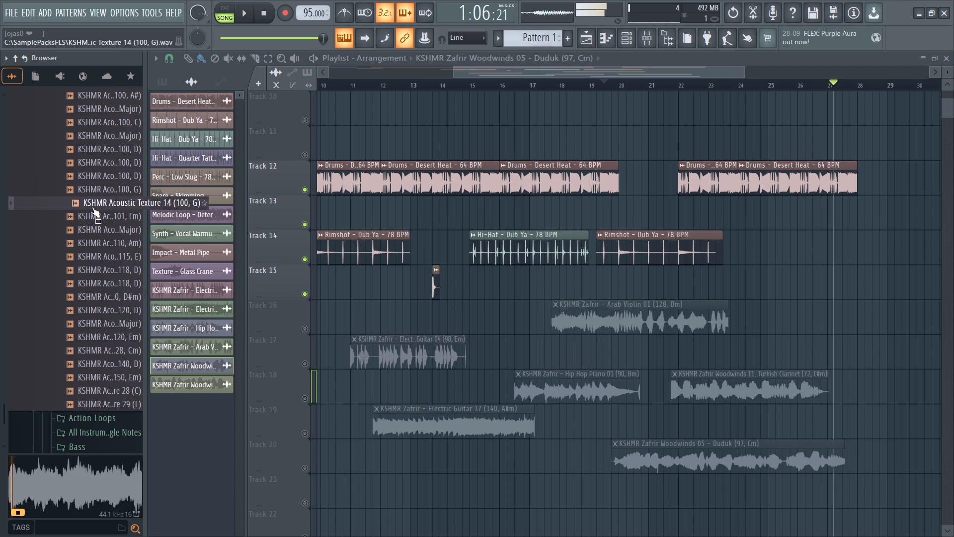
{"action": "left_click", "coordinate": [92, 213]}
{"action": "left_click", "coordinate": [94, 226]}
{"action": "left_click", "coordinate": [95, 242]}
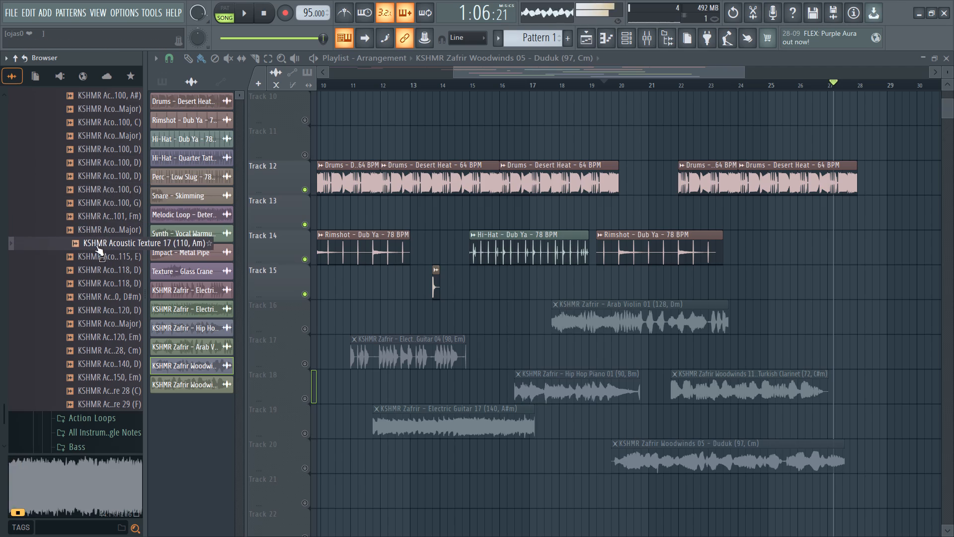
Audition the remaining Acoustic Textures, 18 to 29, in order.
{"action": "left_click", "coordinate": [99, 258]}
{"action": "left_click", "coordinate": [99, 272]}
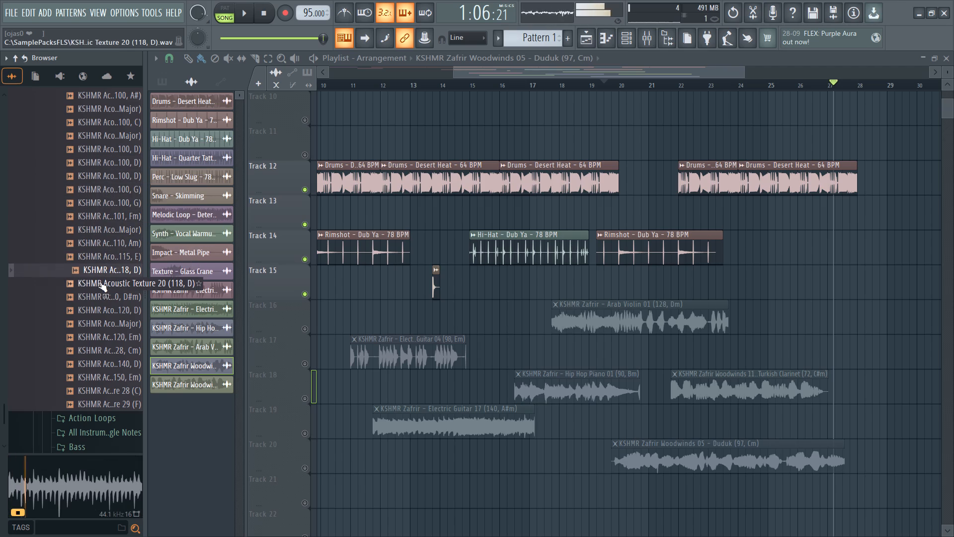
{"action": "left_click", "coordinate": [100, 282]}
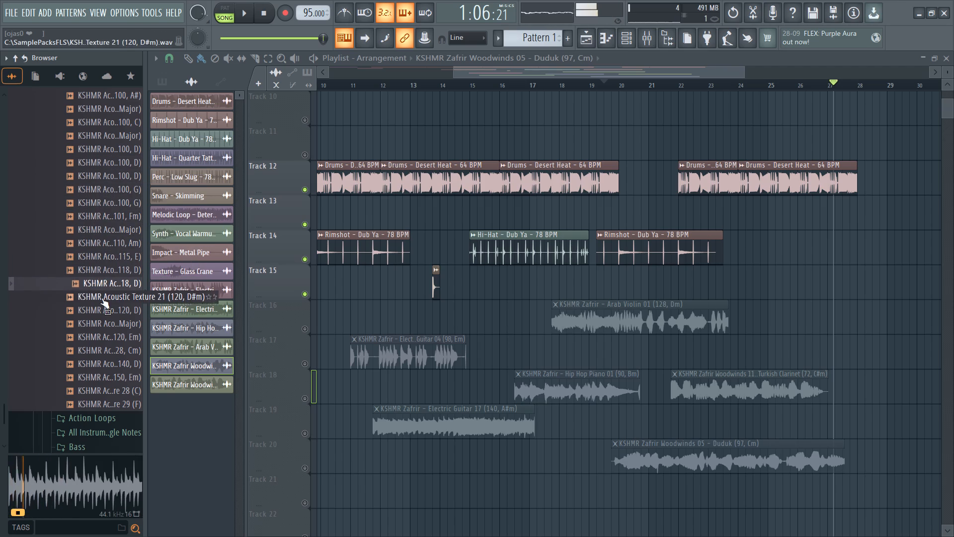
{"action": "left_click", "coordinate": [101, 298]}
{"action": "left_click", "coordinate": [102, 314]}
{"action": "left_click", "coordinate": [103, 321]}
{"action": "left_click", "coordinate": [103, 340]}
{"action": "left_click", "coordinate": [103, 354]}
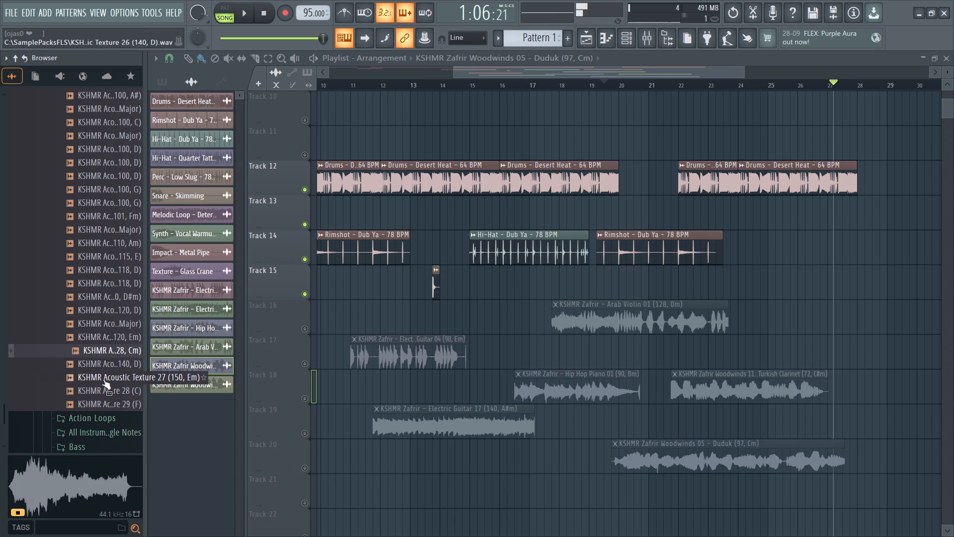
{"action": "left_click", "coordinate": [102, 367]}
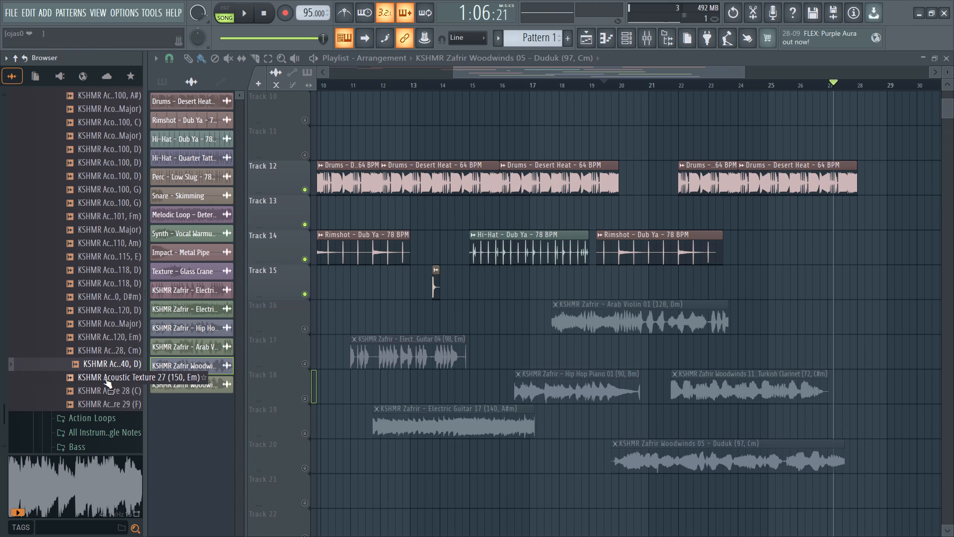
{"action": "left_click", "coordinate": [104, 380]}
{"action": "left_click", "coordinate": [103, 396]}
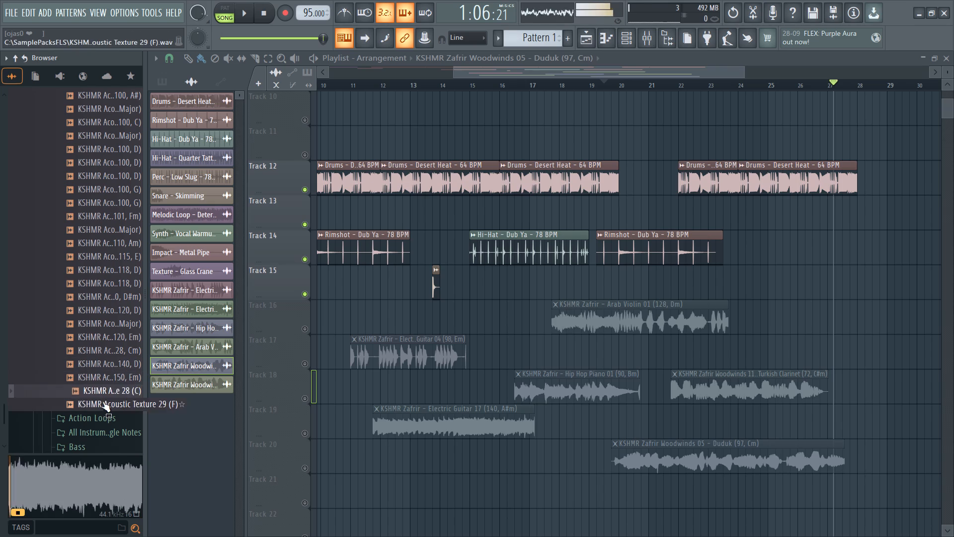
{"action": "left_click", "coordinate": [102, 403]}
Open the Action Loops folder and audition several of its loops, including Action Loop 17 (109, G#m) - Flute and Action Loop 13 (100, F) - Electric Guitar.
{"action": "scroll", "coordinate": [102, 404], "scroll_direction": "down", "scroll_amount": 1}
{"action": "left_click", "coordinate": [90, 340]}
{"action": "left_click", "coordinate": [93, 315]}
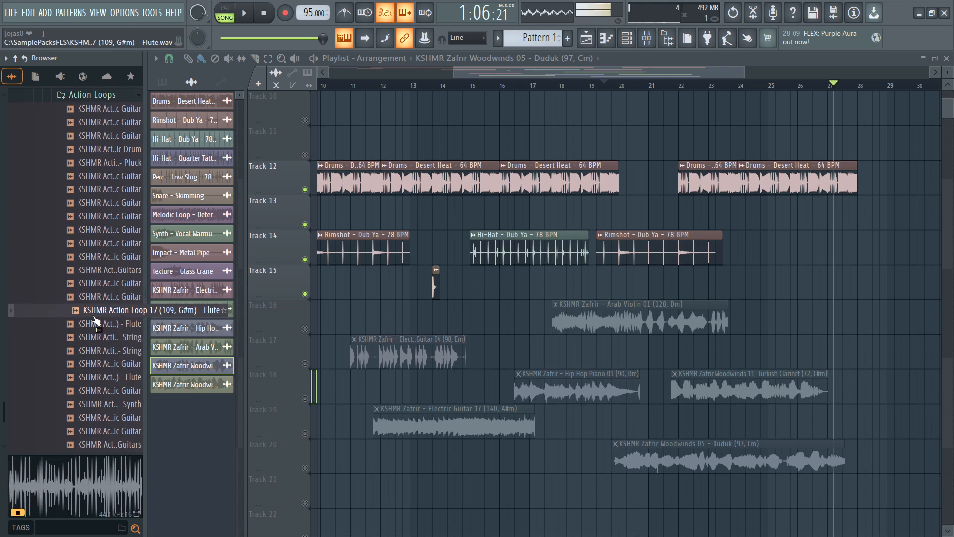
{"action": "left_click", "coordinate": [94, 338]}
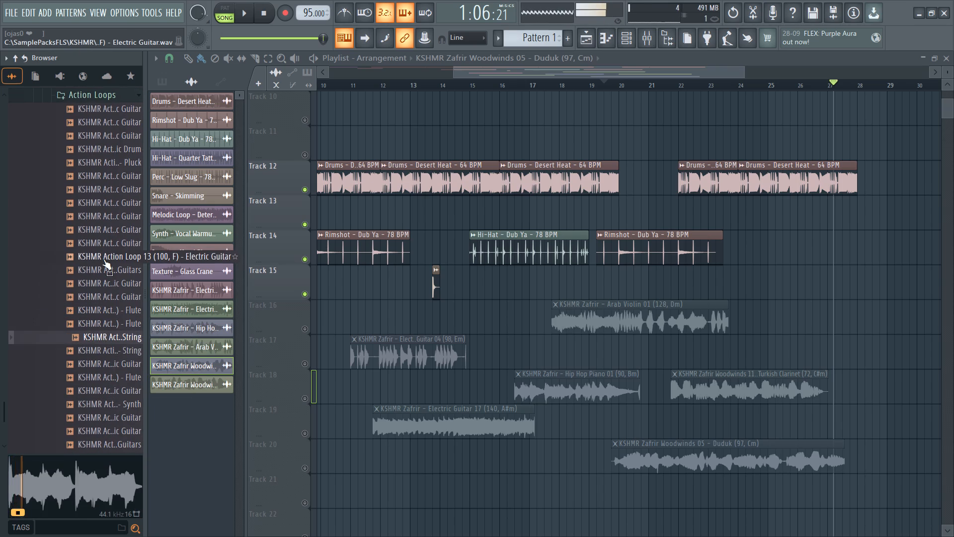
{"action": "left_click", "coordinate": [103, 259]}
{"action": "left_click", "coordinate": [102, 379]}
Open All Instruments - Single Notes and sample notes down the list, from Duduk and Electric Guitar to Flute Single Note 03 - Medium (E).
{"action": "scroll", "coordinate": [98, 358], "scroll_direction": "down", "scroll_amount": 2}
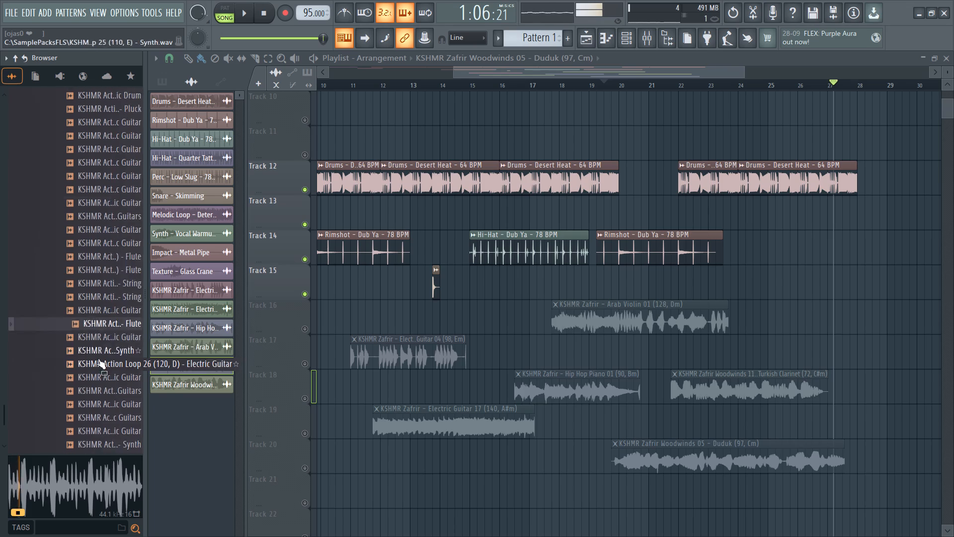
{"action": "scroll", "coordinate": [98, 358], "scroll_direction": "down", "scroll_amount": 3}
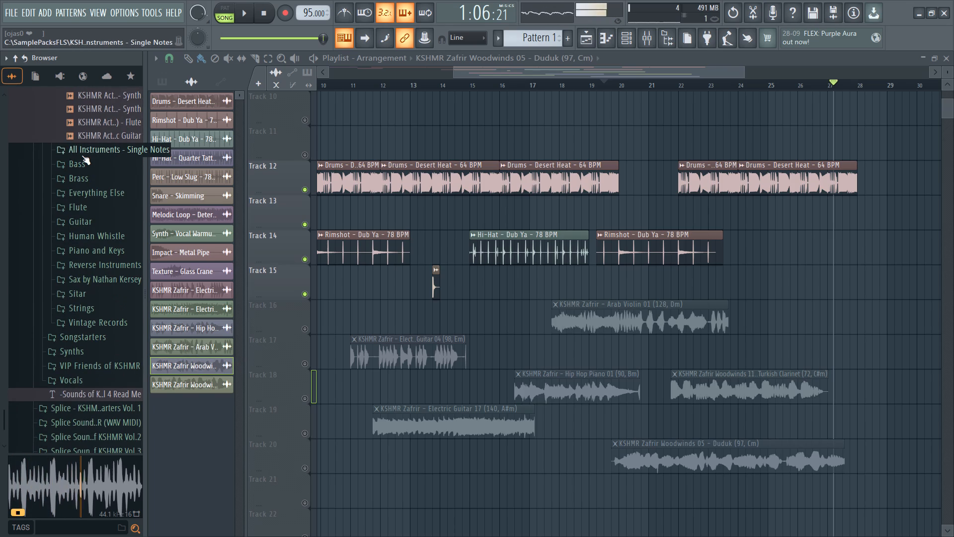
{"action": "left_click", "coordinate": [81, 155]}
{"action": "left_click", "coordinate": [84, 163]}
{"action": "left_click", "coordinate": [96, 195]}
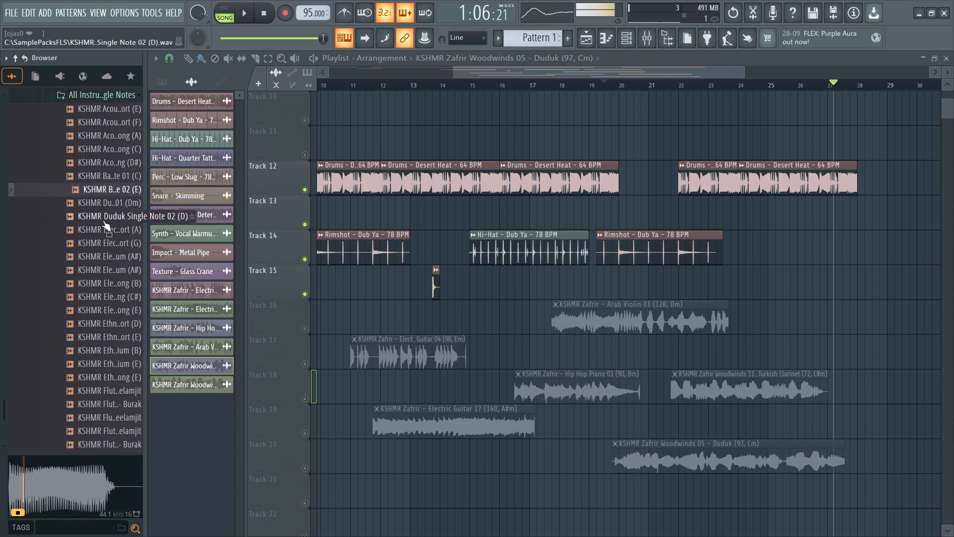
{"action": "left_click", "coordinate": [112, 244]}
{"action": "left_click", "coordinate": [111, 261]}
{"action": "left_click", "coordinate": [102, 295]}
{"action": "left_click", "coordinate": [82, 332]}
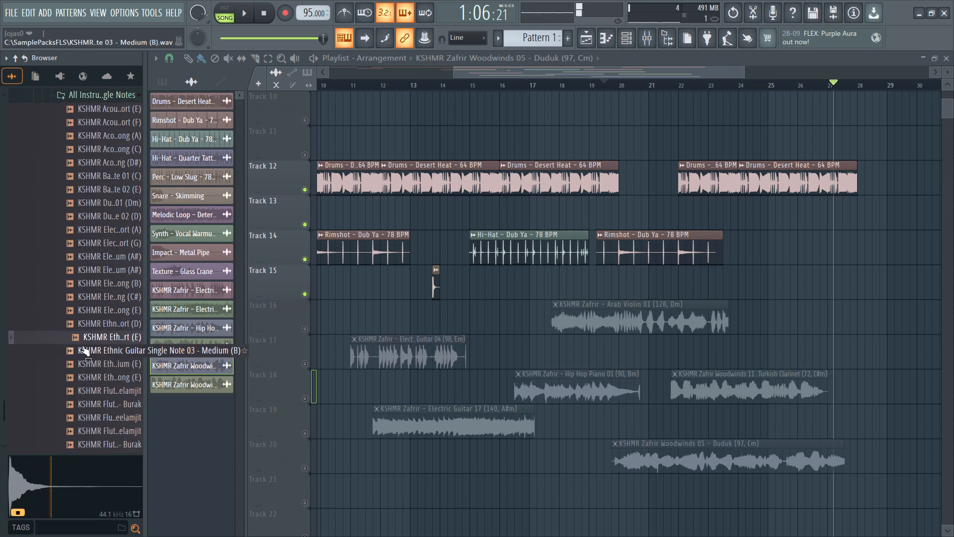
{"action": "left_click", "coordinate": [82, 346]}
{"action": "left_click", "coordinate": [82, 370]}
{"action": "left_click", "coordinate": [83, 386]}
{"action": "left_click", "coordinate": [83, 401]}
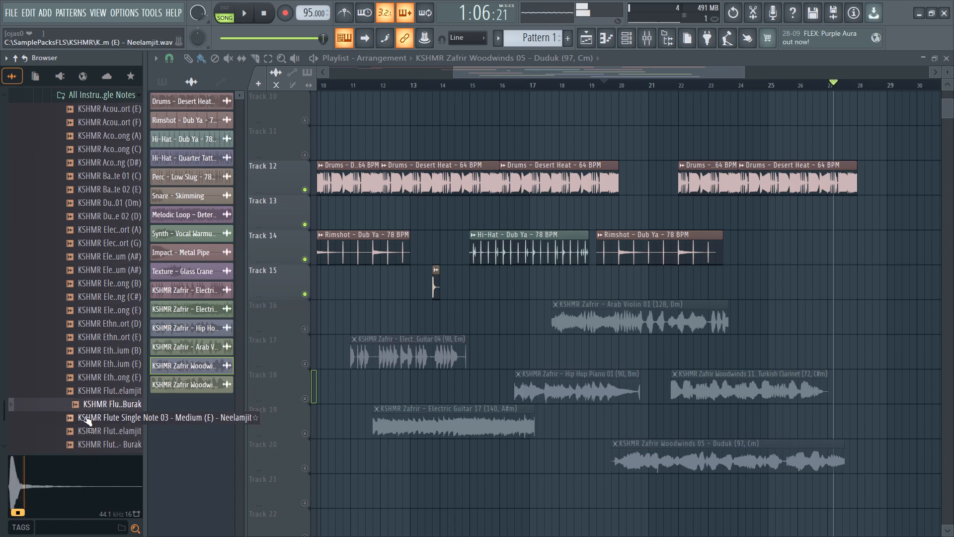
{"action": "left_click", "coordinate": [84, 416]}
Audition Electric Guitar Single Notes 01 - Short (A) to 07 - Long (E), followed by the Ethnic Guitar single notes.
{"action": "scroll", "coordinate": [93, 401], "scroll_direction": "down", "scroll_amount": 1}
{"action": "left_click", "coordinate": [92, 154]}
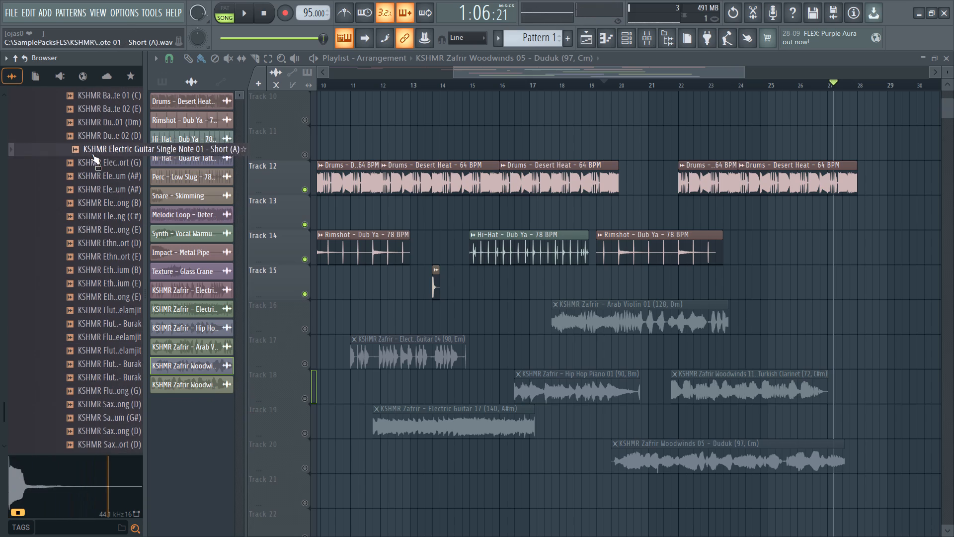
{"action": "left_click", "coordinate": [93, 168]}
{"action": "left_click", "coordinate": [93, 182]}
{"action": "left_click", "coordinate": [93, 199]}
{"action": "left_click", "coordinate": [94, 225]}
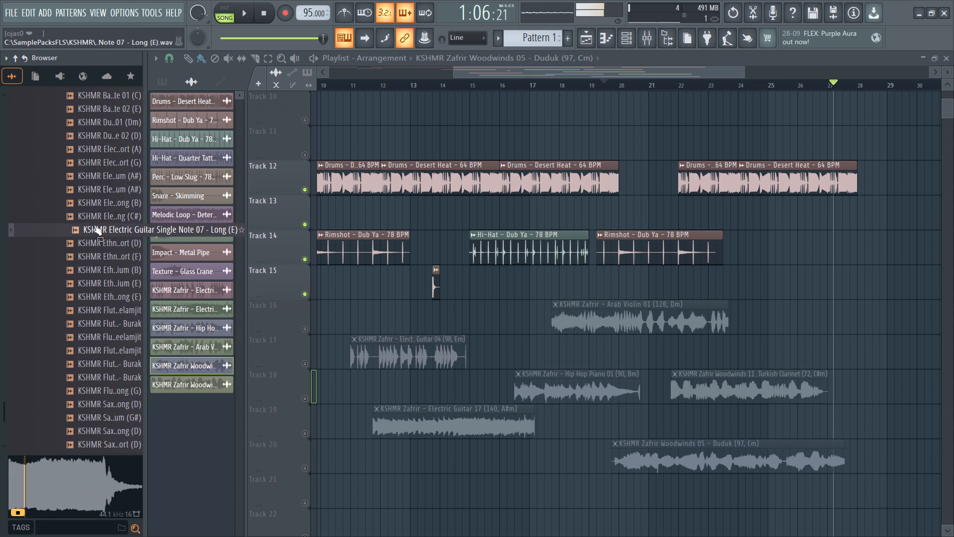
{"action": "left_click", "coordinate": [95, 248]}
{"action": "left_click", "coordinate": [95, 255]}
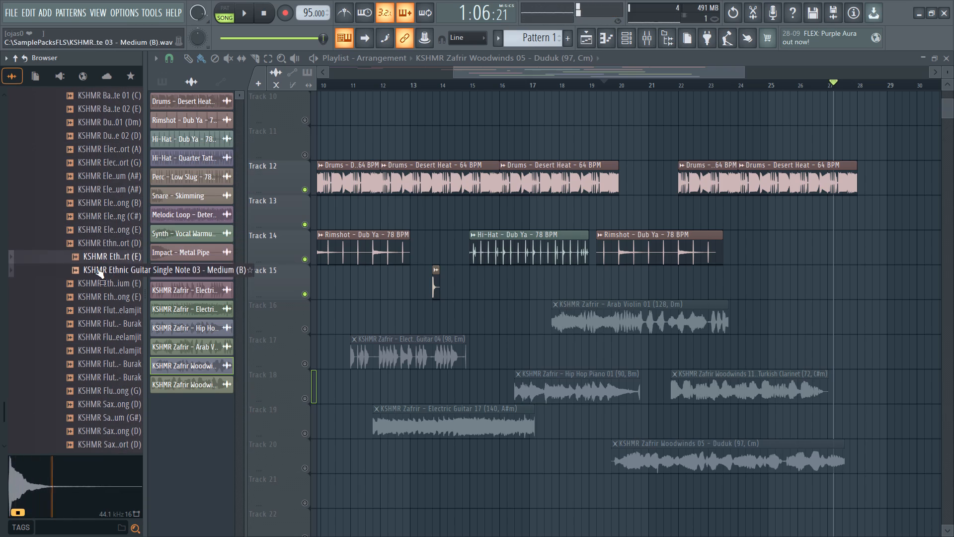
{"action": "left_click", "coordinate": [96, 268]}
{"action": "left_click_drag", "start_coordinate": [96, 288], "coordinate": [96, 296]}
Audition the Flute single notes, from Note 01 - Short (C) to the long notes, and Sax Single Note 01 - Long (D).
{"action": "left_click", "coordinate": [96, 305]}
{"action": "left_click", "coordinate": [96, 328]}
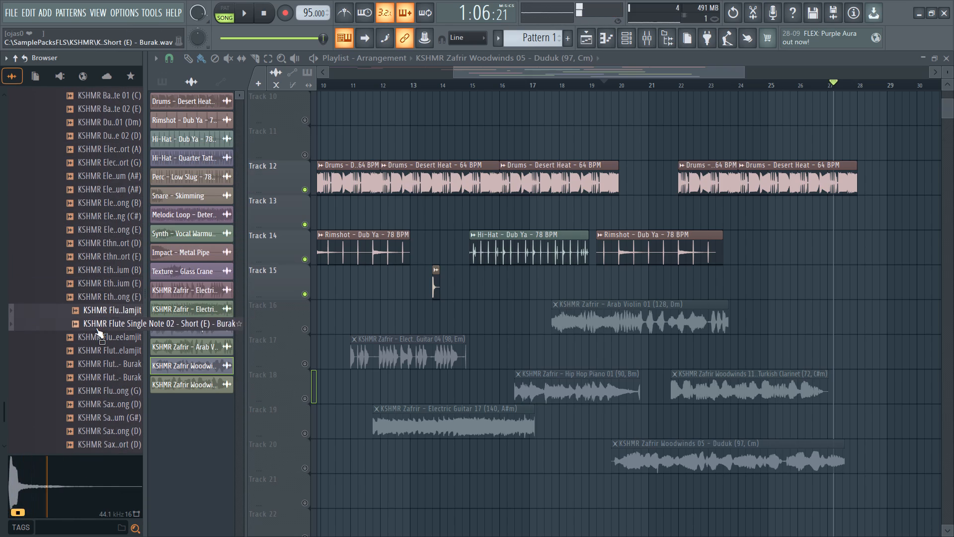
{"action": "left_click", "coordinate": [96, 336]}
{"action": "left_click", "coordinate": [95, 344]}
{"action": "left_click", "coordinate": [92, 357]}
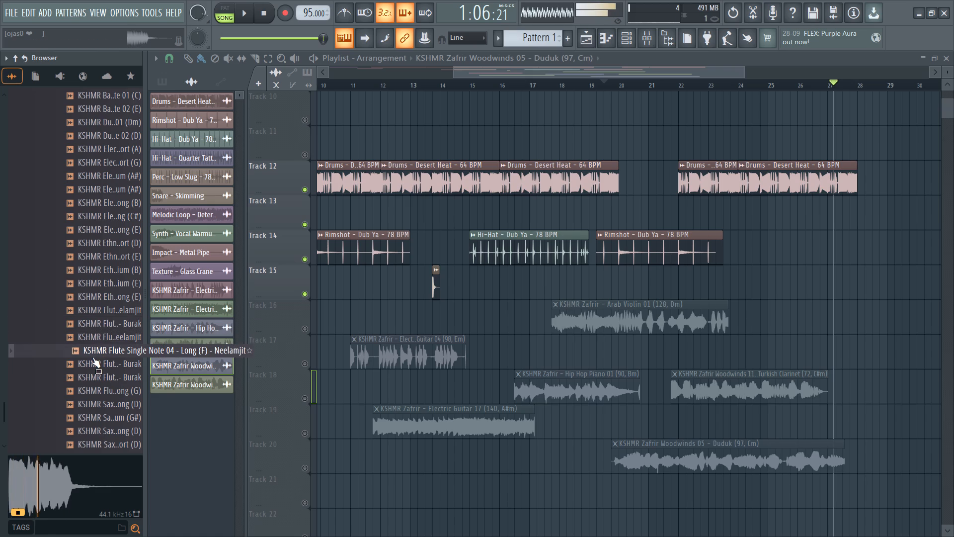
{"action": "left_click", "coordinate": [91, 364]}
{"action": "left_click", "coordinate": [90, 378]}
{"action": "left_click", "coordinate": [90, 394]}
{"action": "left_click", "coordinate": [90, 404]}
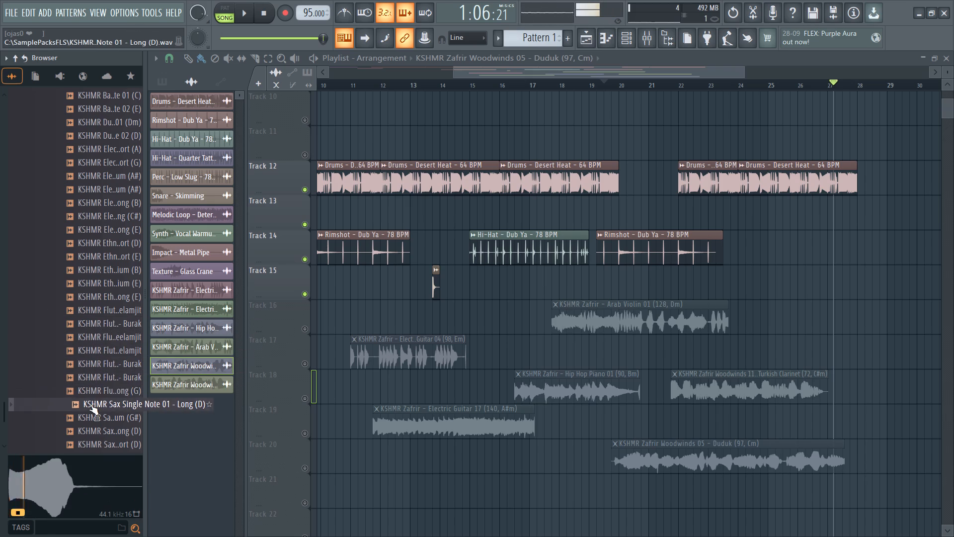
{"action": "left_click", "coordinate": [92, 352]}
{"action": "left_click", "coordinate": [93, 371]}
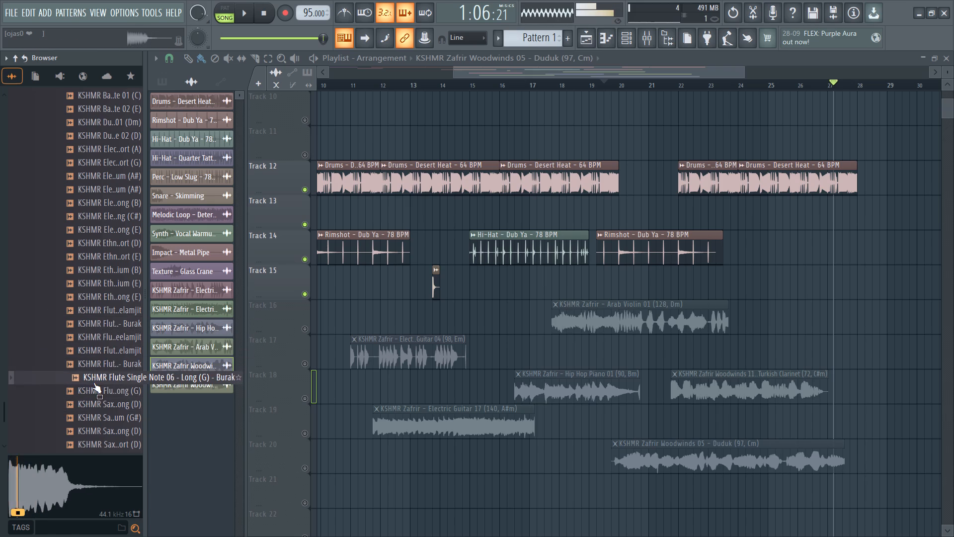
{"action": "left_click", "coordinate": [93, 382]}
{"action": "left_click", "coordinate": [94, 394]}
{"action": "left_click", "coordinate": [94, 402]}
Replay Flute Single Notes 01 - Short (C) and 02 - Short (E) repeatedly, comparing them with Ethnic Guitar Single Note 05 - Long (E).
{"action": "left_click", "coordinate": [103, 317]}
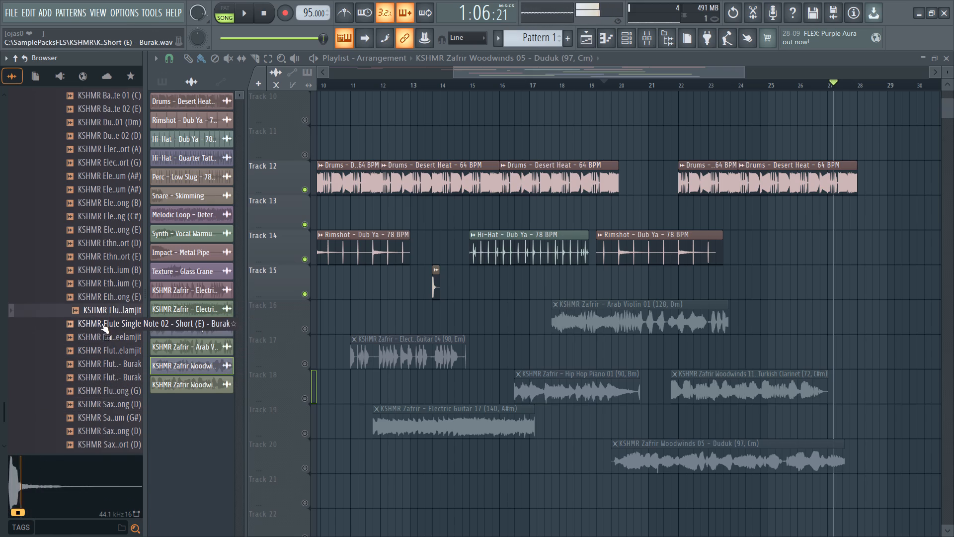
{"action": "left_click", "coordinate": [101, 328]}
{"action": "left_click", "coordinate": [101, 329]}
{"action": "double_click", "coordinate": [102, 319]}
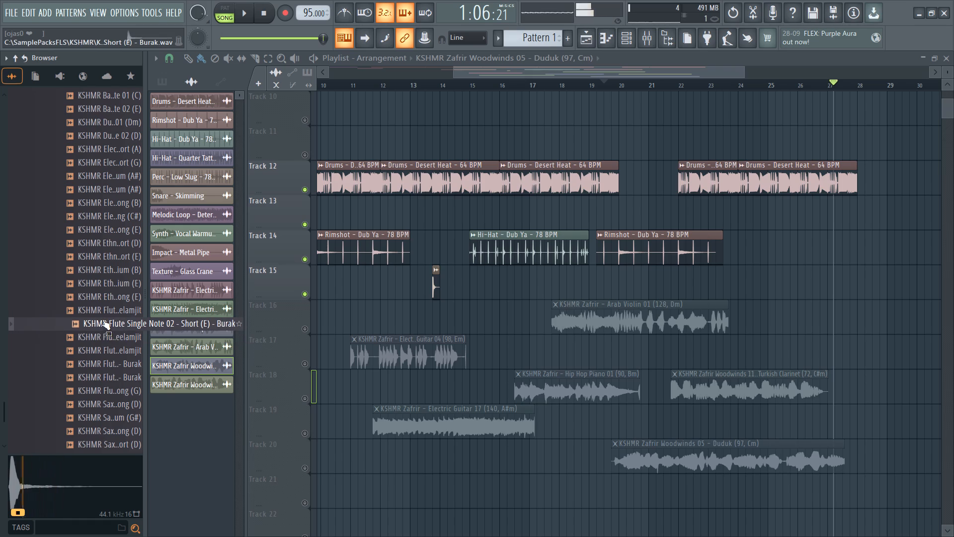
{"action": "left_click", "coordinate": [102, 341]}
{"action": "left_click", "coordinate": [112, 304]}
{"action": "left_click", "coordinate": [109, 325]}
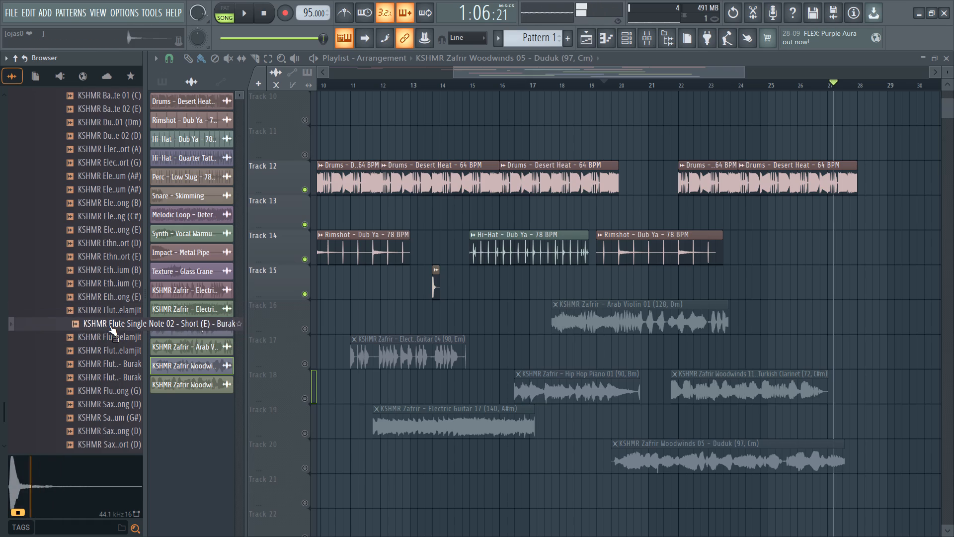
{"action": "left_click", "coordinate": [109, 325]}
{"action": "left_click", "coordinate": [115, 294]}
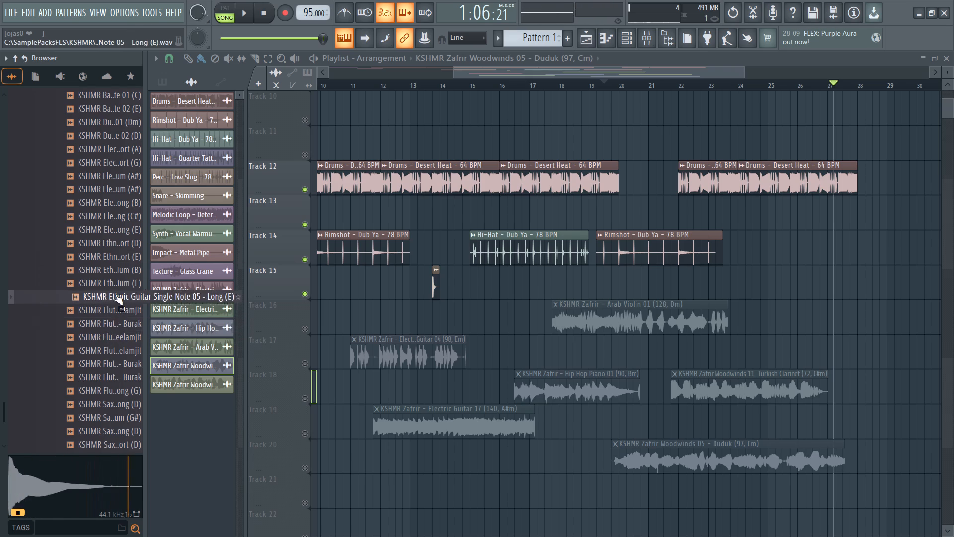
{"action": "left_click", "coordinate": [112, 313]}
{"action": "left_click", "coordinate": [112, 316]}
{"action": "triple_click", "coordinate": [112, 311]}
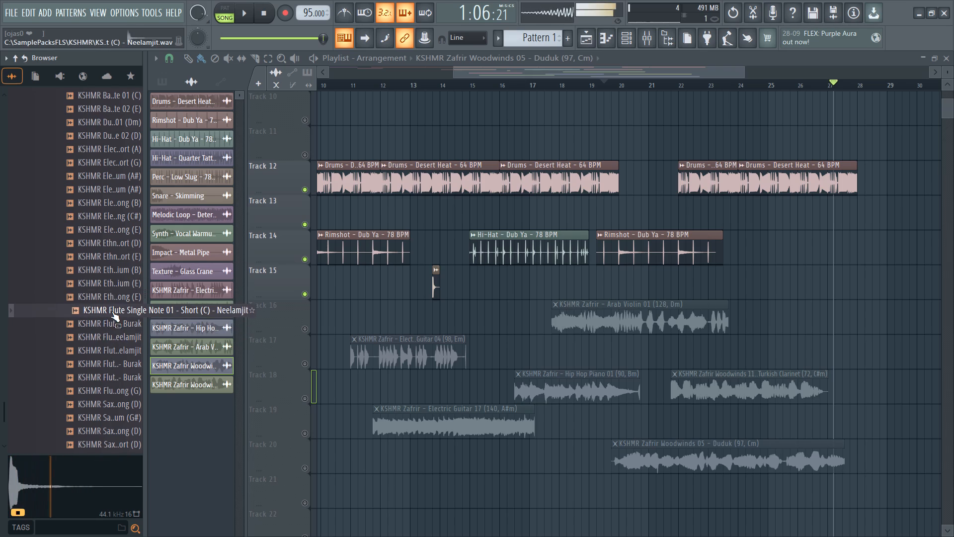
{"action": "triple_click", "coordinate": [112, 311]}
{"action": "left_click", "coordinate": [124, 361]}
{"action": "left_click", "coordinate": [123, 305]}
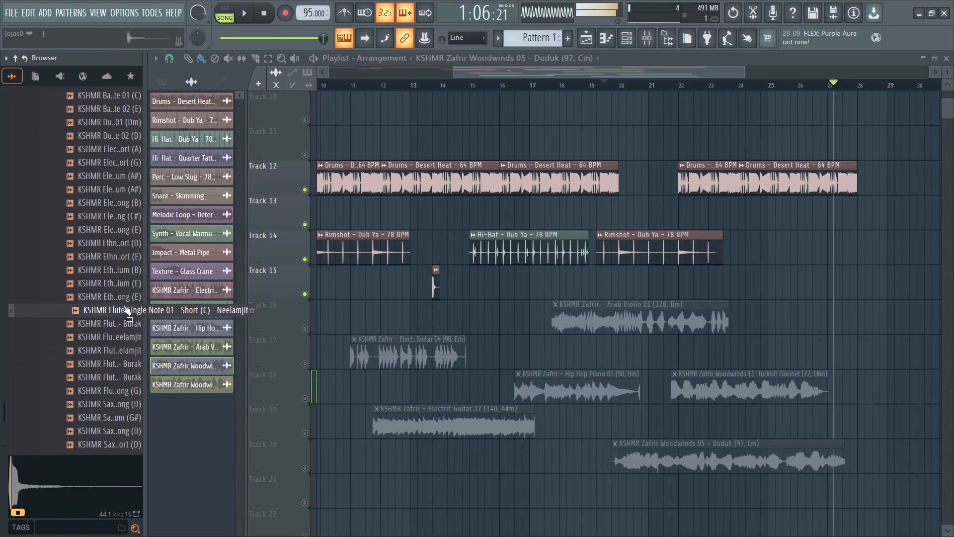
Replay the Ethnic Guitar single notes alongside Flute Single Note 02 - Short (E) to compare them.
{"action": "left_click", "coordinate": [113, 288]}
{"action": "left_click", "coordinate": [103, 258]}
{"action": "left_click", "coordinate": [95, 297]}
{"action": "double_click", "coordinate": [96, 289]}
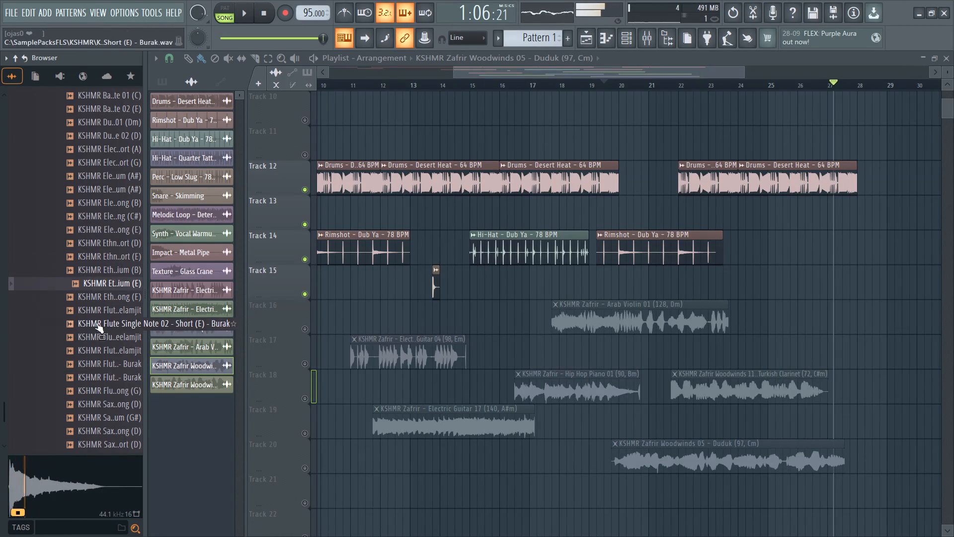
{"action": "left_click", "coordinate": [96, 324]}
{"action": "left_click", "coordinate": [111, 196]}
{"action": "left_click", "coordinate": [104, 291]}
{"action": "left_click_drag", "start_coordinate": [103, 297], "coordinate": [103, 306]}
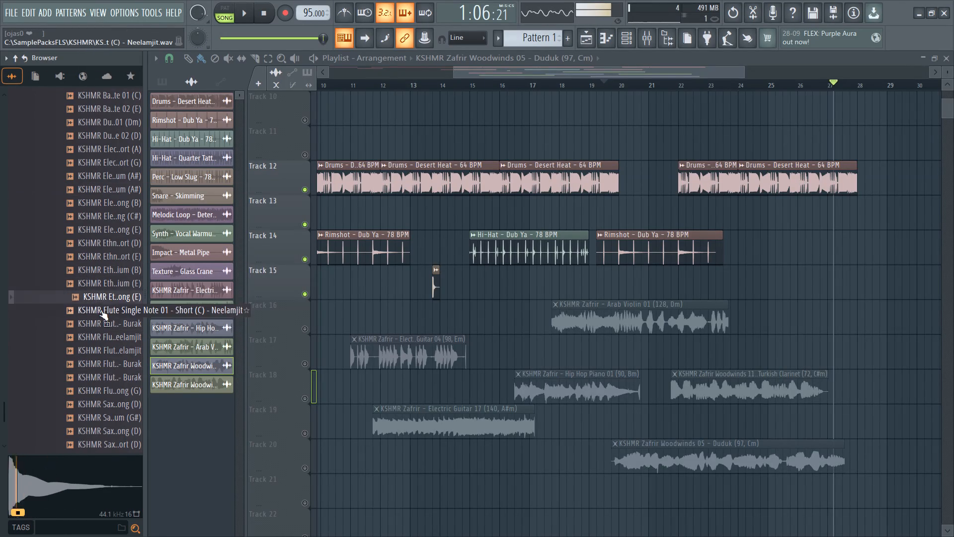
Browse the Bass folder and open the Orchestral Brass and Trombone subfolders in Brass.
{"action": "scroll", "coordinate": [100, 310], "scroll_direction": "down", "scroll_amount": 3}
{"action": "left_click", "coordinate": [98, 327]}
{"action": "left_click", "coordinate": [97, 335]}
{"action": "left_click", "coordinate": [97, 296]}
{"action": "scroll", "coordinate": [95, 333], "scroll_direction": "down", "scroll_amount": 4}
{"action": "left_click", "coordinate": [94, 140]}
{"action": "left_click", "coordinate": [81, 160]}
{"action": "left_click", "coordinate": [92, 158]}
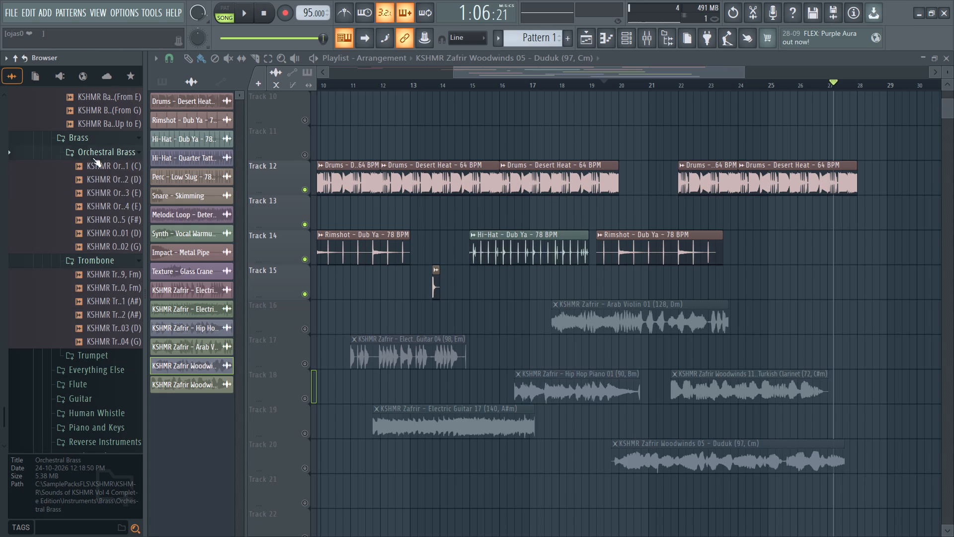
Audition Orchestral Brass and Trombone samples, including Trombone Loop 02 (130, Fm).
{"action": "left_click", "coordinate": [98, 183]}
{"action": "left_click", "coordinate": [98, 199]}
{"action": "left_click", "coordinate": [102, 218]}
{"action": "left_click", "coordinate": [102, 238]}
{"action": "left_click", "coordinate": [94, 286]}
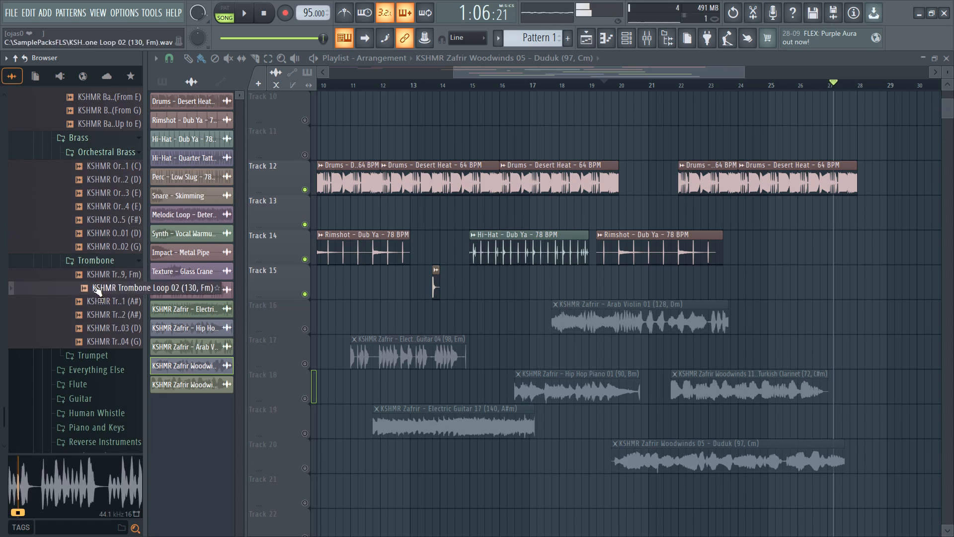
{"action": "left_click", "coordinate": [96, 298]}
{"action": "left_click", "coordinate": [100, 316]}
Open the Loops folder in Human Whistle and audition its first loops, including Whistle Loop 01 (80, Fm) and 05 (90, Em).
{"action": "scroll", "coordinate": [100, 324], "scroll_direction": "down", "scroll_amount": 5}
{"action": "scroll", "coordinate": [105, 297], "scroll_direction": "up", "scroll_amount": 3}
{"action": "scroll", "coordinate": [104, 297], "scroll_direction": "down", "scroll_amount": 1}
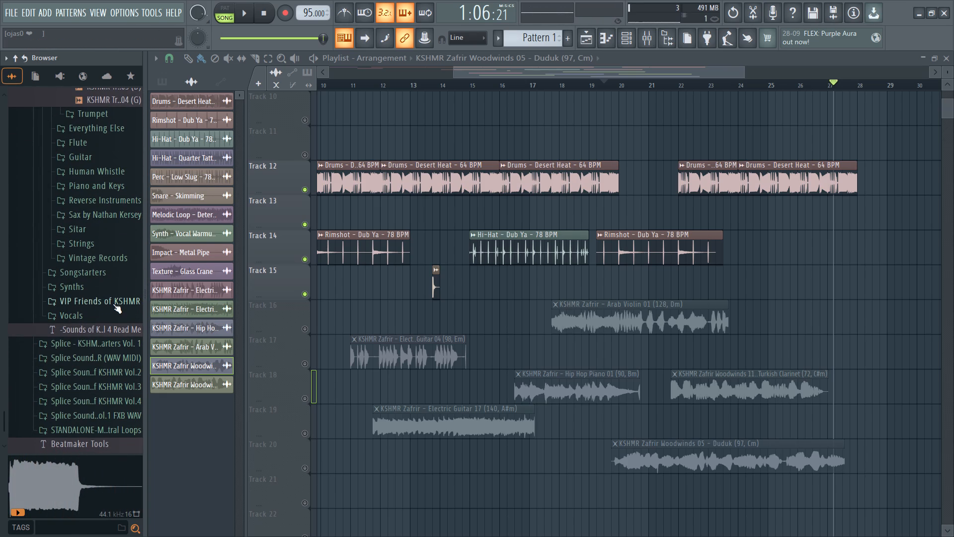
{"action": "scroll", "coordinate": [88, 279], "scroll_direction": "up", "scroll_amount": 1}
{"action": "scroll", "coordinate": [88, 279], "scroll_direction": "down", "scroll_amount": 1}
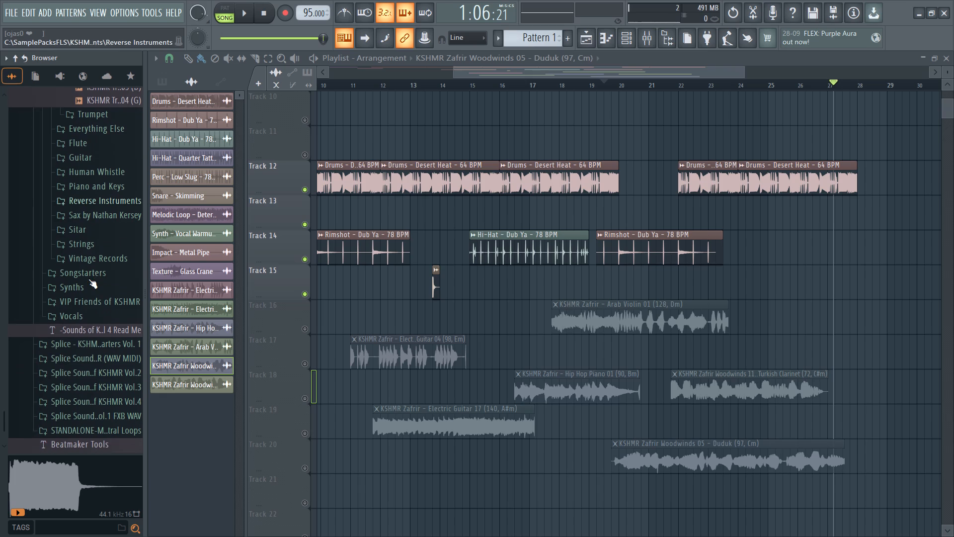
{"action": "left_click", "coordinate": [101, 172]}
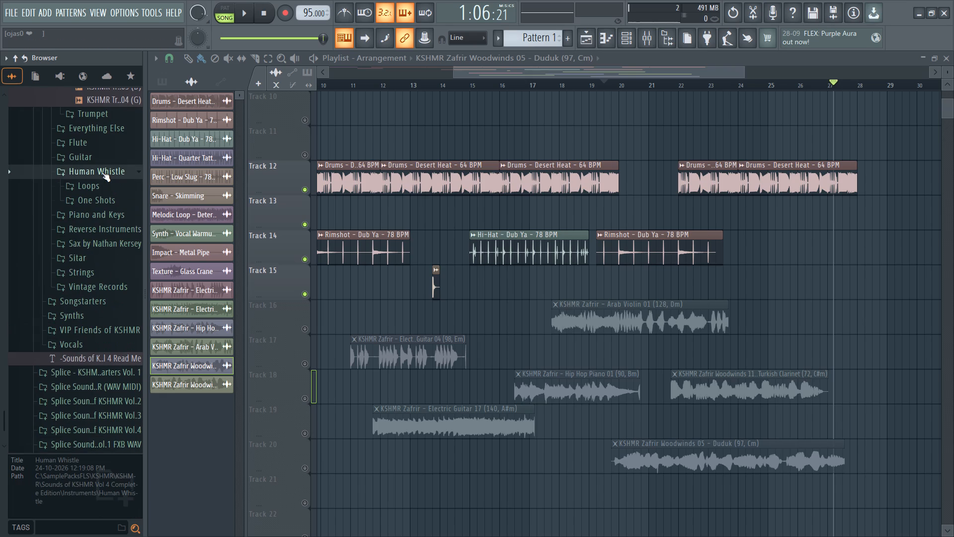
{"action": "left_click", "coordinate": [100, 190]}
{"action": "left_click", "coordinate": [92, 206]}
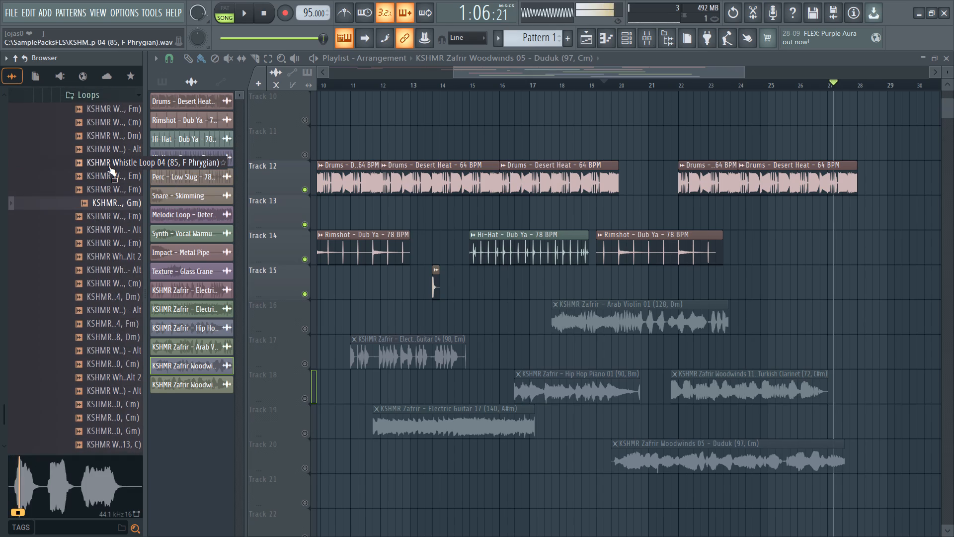
{"action": "left_click", "coordinate": [100, 112]}
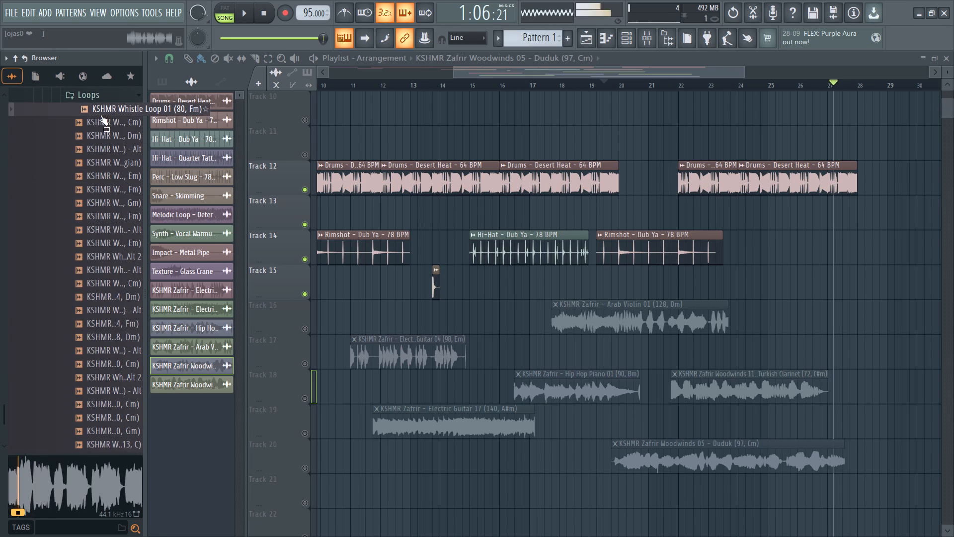
{"action": "left_click", "coordinate": [101, 119]}
{"action": "left_click", "coordinate": [101, 134]}
{"action": "left_click", "coordinate": [103, 155]}
{"action": "left_click", "coordinate": [106, 170]}
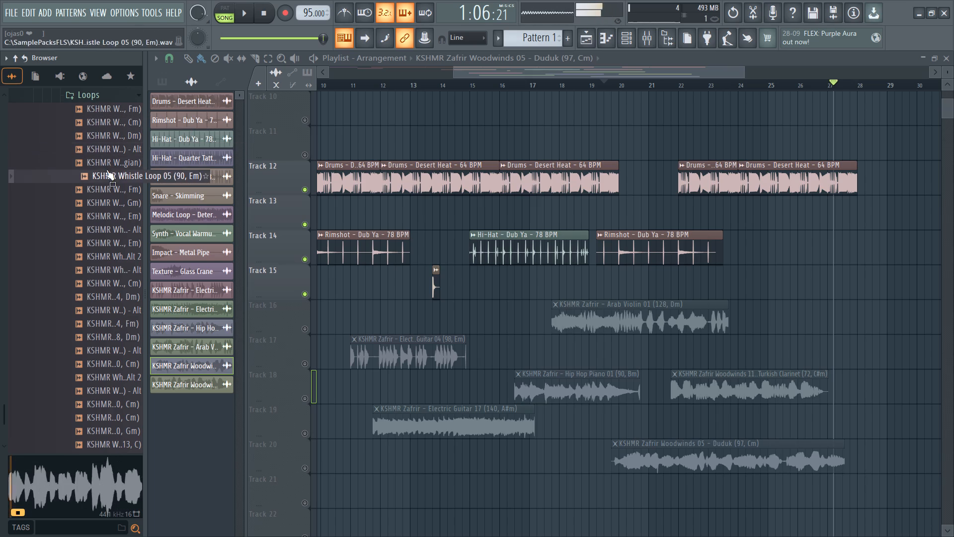
Audition more whistle loops down the list after Whistle Loop 05, including Whistle Loop 11 (104, Dm).
{"action": "left_click", "coordinate": [106, 186]}
{"action": "left_click", "coordinate": [104, 202]}
{"action": "left_click", "coordinate": [102, 215]}
{"action": "left_click", "coordinate": [100, 236]}
{"action": "left_click", "coordinate": [98, 268]}
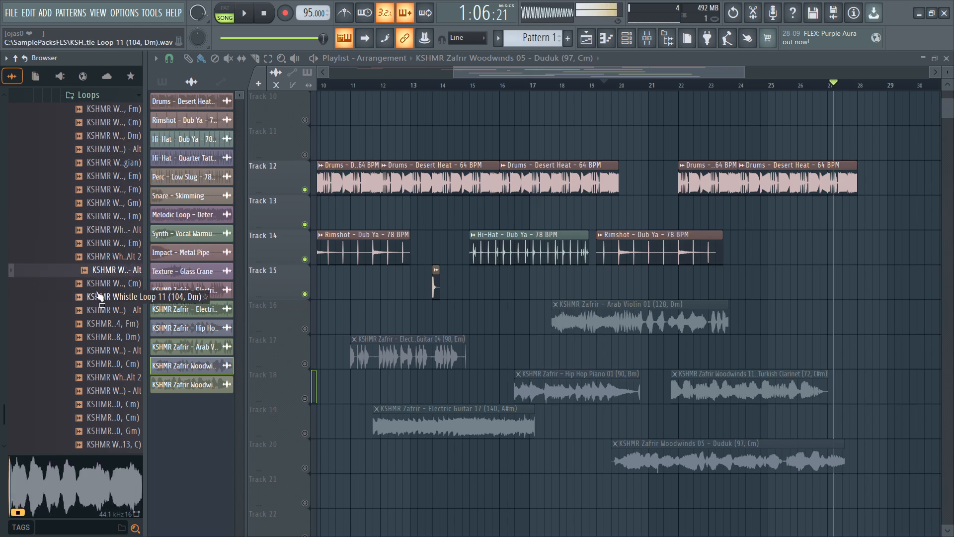
{"action": "left_click", "coordinate": [96, 291]}
{"action": "left_click", "coordinate": [97, 309]}
{"action": "left_click", "coordinate": [99, 339]}
{"action": "left_click", "coordinate": [99, 356]}
{"action": "left_click", "coordinate": [97, 382]}
Open the One Shots folder in Human Whistle and audition a few samples, including Whistle One Shot 01 (A to D).
{"action": "scroll", "coordinate": [97, 383], "scroll_direction": "down", "scroll_amount": 3}
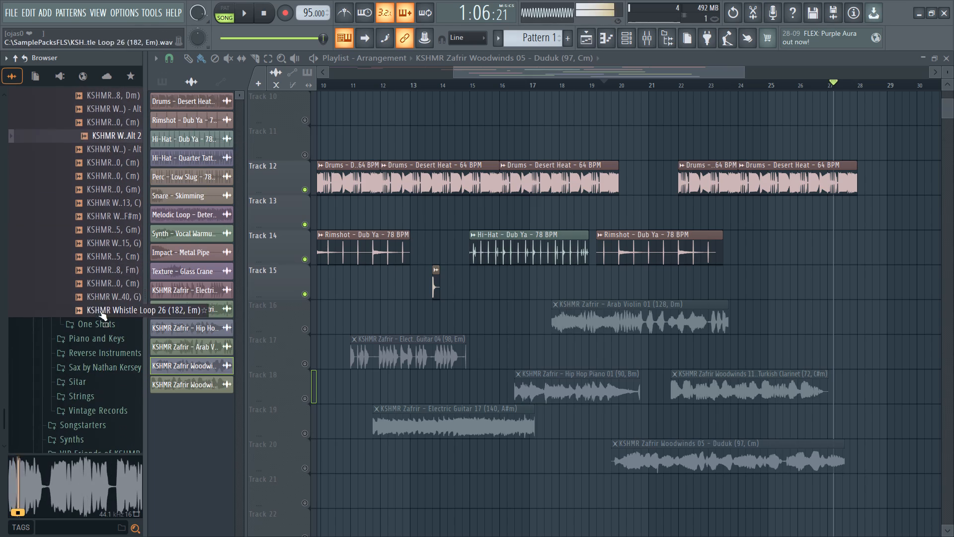
{"action": "left_click", "coordinate": [99, 319]}
{"action": "left_click", "coordinate": [106, 271]}
{"action": "left_click", "coordinate": [104, 319]}
{"action": "left_click", "coordinate": [103, 325]}
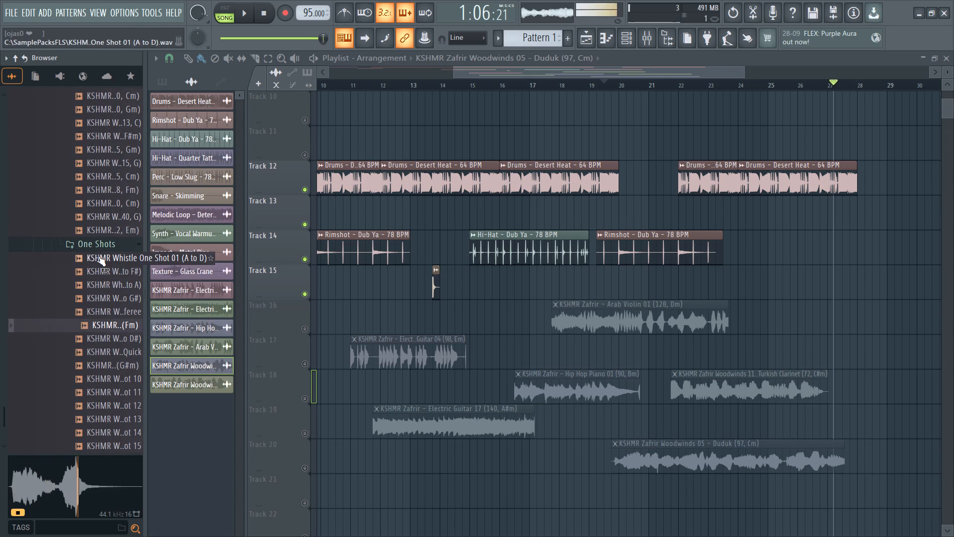
{"action": "left_click", "coordinate": [98, 256]}
Open the Piano and Keys folder and audition a few loops, including the (95, F) loop and Piano Loop 32 (140, Bm).
{"action": "scroll", "coordinate": [106, 324], "scroll_direction": "down", "scroll_amount": 5}
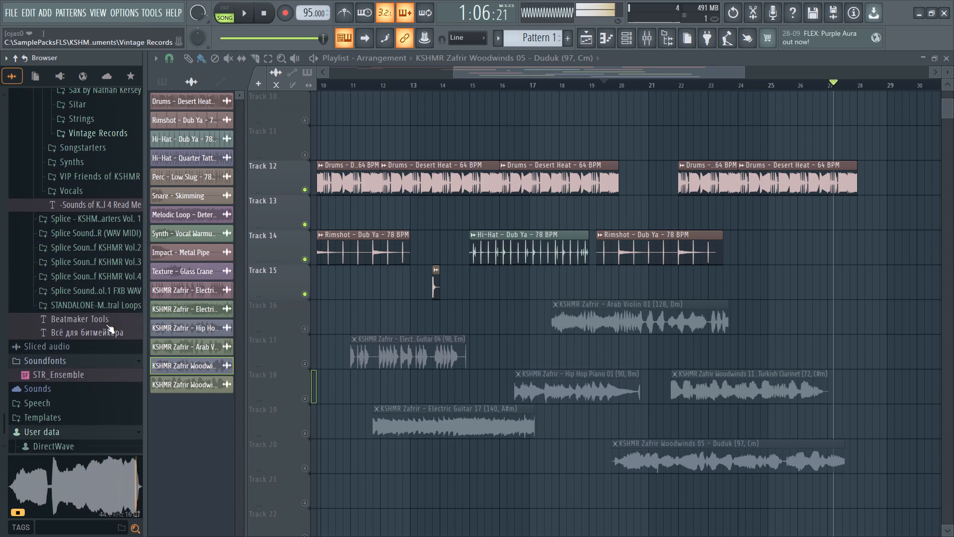
{"action": "scroll", "coordinate": [103, 229], "scroll_direction": "up", "scroll_amount": 2}
{"action": "left_click", "coordinate": [98, 223]}
{"action": "left_click", "coordinate": [101, 239]}
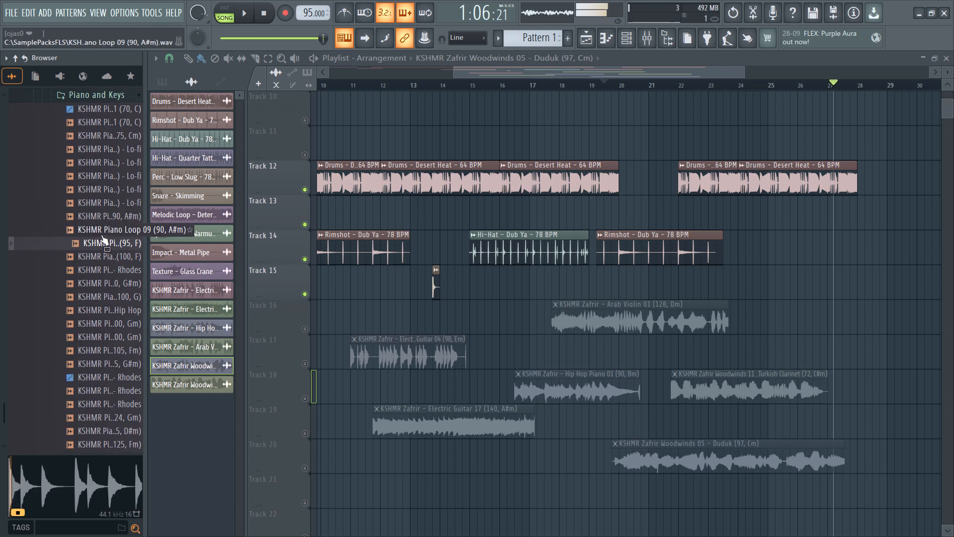
{"action": "left_click", "coordinate": [97, 197]}
{"action": "scroll", "coordinate": [100, 265], "scroll_direction": "down", "scroll_amount": 4}
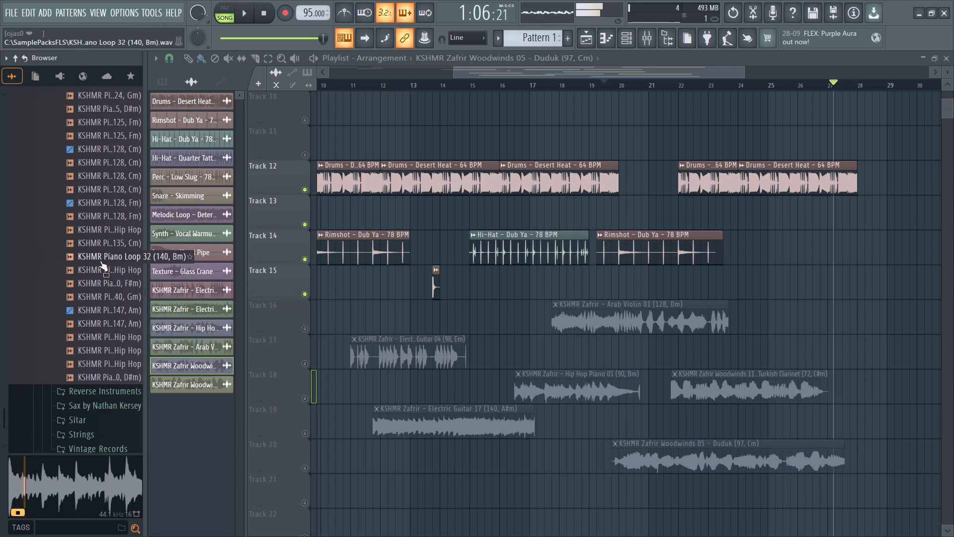
{"action": "left_click", "coordinate": [101, 258]}
Open the Reverse Instruments folder and audition the (105, C) and (128, F) samples.
{"action": "scroll", "coordinate": [104, 281], "scroll_direction": "down", "scroll_amount": 2}
{"action": "left_click", "coordinate": [110, 231]}
{"action": "left_click", "coordinate": [107, 233]}
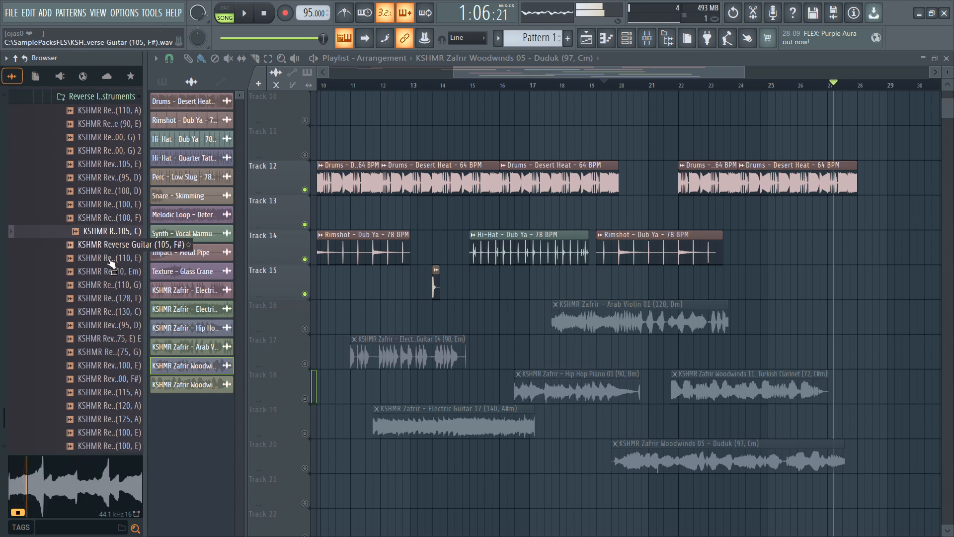
{"action": "left_click", "coordinate": [103, 297]}
Audition loops in the sax folder and place Sax Loop 15 (98, Am) on Track 17 at about bar 22.
{"action": "scroll", "coordinate": [103, 297], "scroll_direction": "down", "scroll_amount": 2}
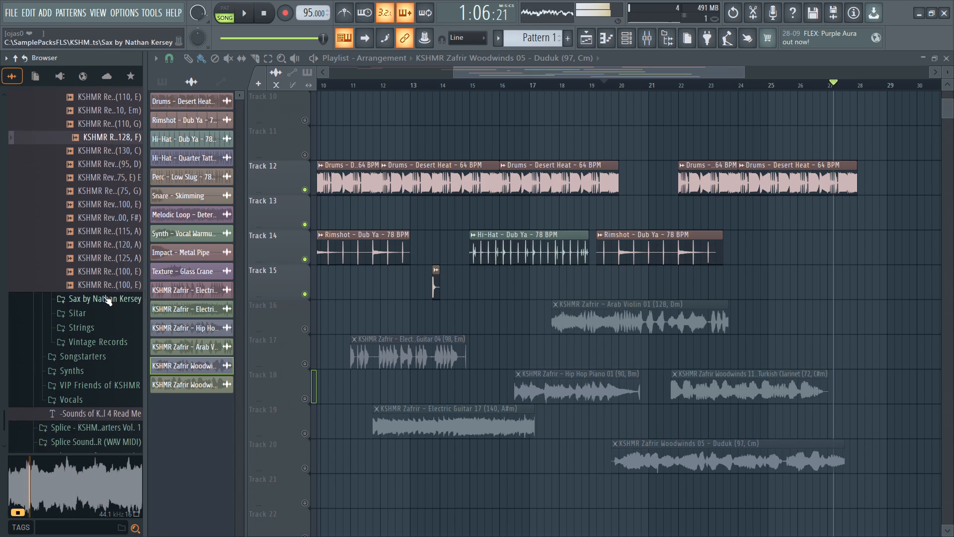
{"action": "left_click", "coordinate": [103, 296]}
{"action": "left_click", "coordinate": [103, 296]}
{"action": "scroll", "coordinate": [103, 295], "scroll_direction": "down", "scroll_amount": 3}
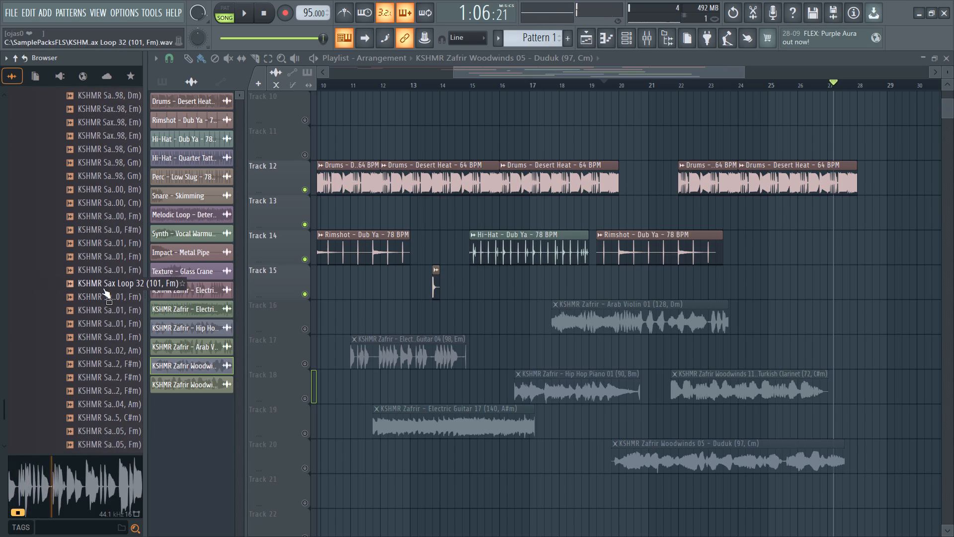
{"action": "scroll", "coordinate": [103, 284], "scroll_direction": "up", "scroll_amount": 3}
{"action": "left_click", "coordinate": [98, 306]}
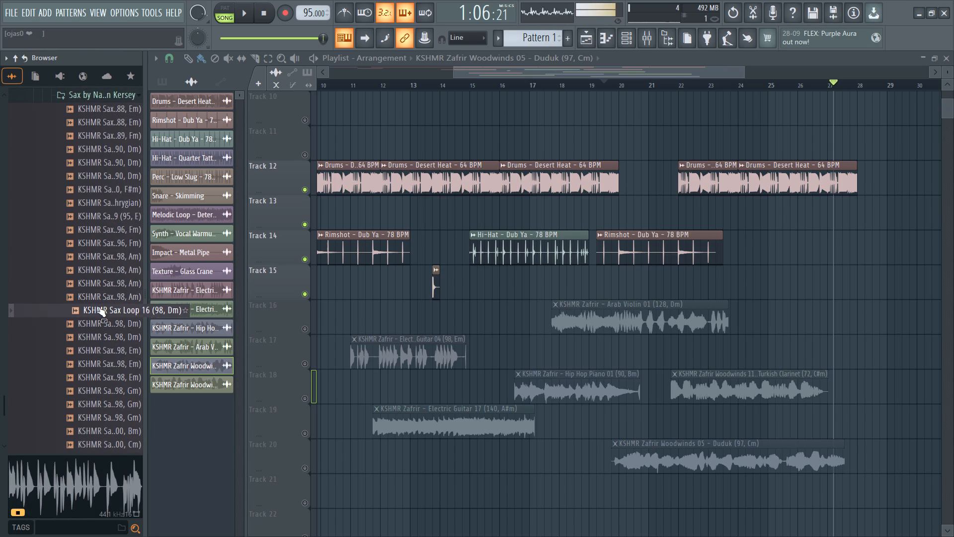
{"action": "left_click", "coordinate": [97, 281]}
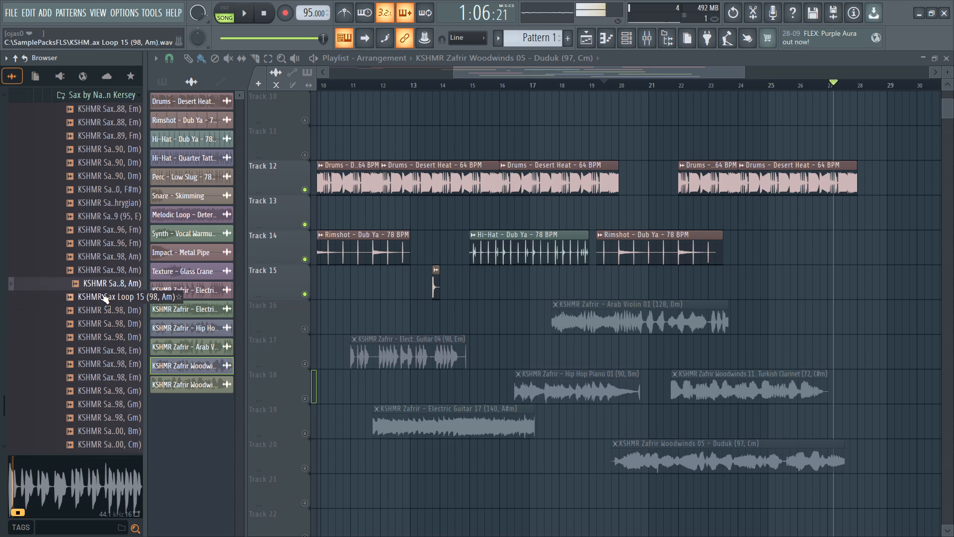
{"action": "left_click", "coordinate": [101, 293]}
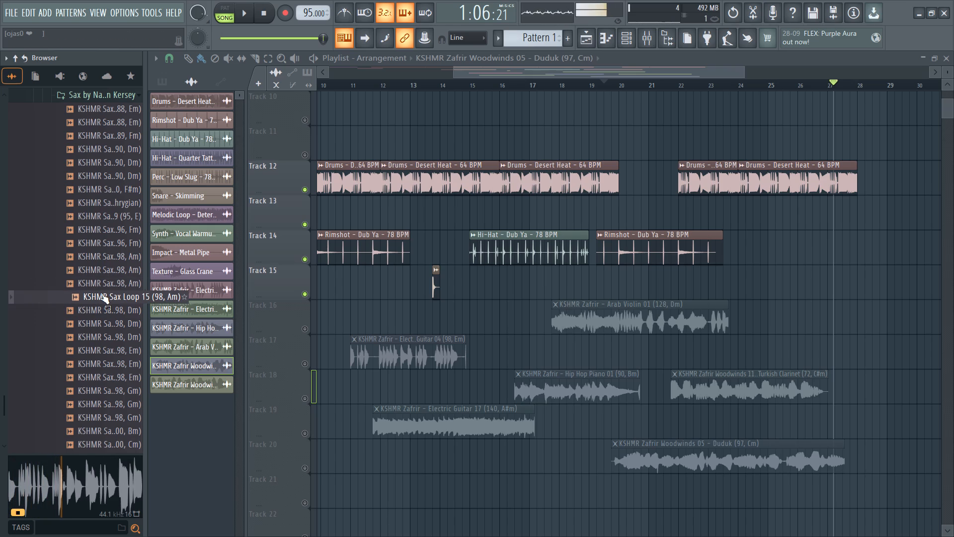
{"action": "left_click_drag", "start_coordinate": [101, 293], "coordinate": [446, 299]}
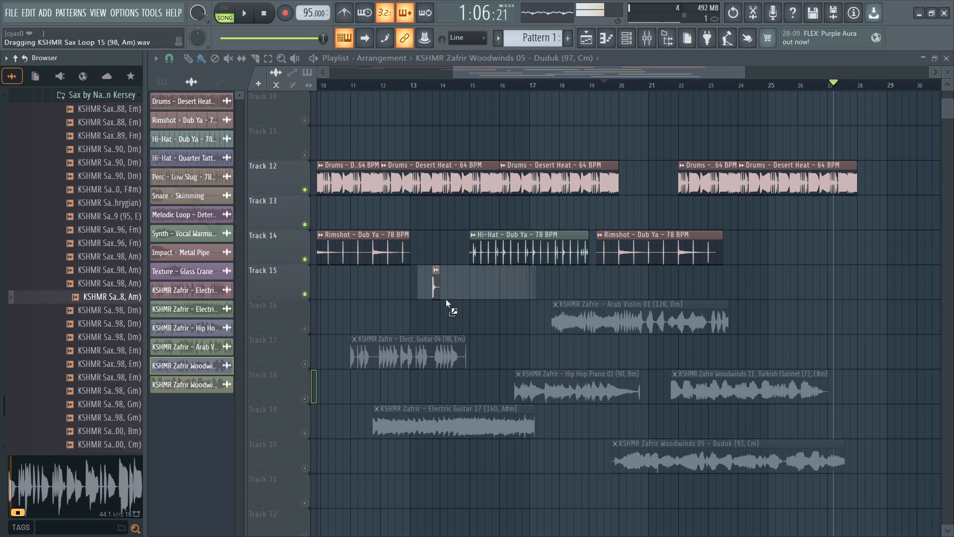
{"action": "left_click_drag", "start_coordinate": [446, 299], "coordinate": [682, 356]}
Audition more sax loops further down the folder, including Sax Loop 70 (121, Gm) and Sax Loop 80 (140, Dm).
{"action": "scroll", "coordinate": [55, 362], "scroll_direction": "down", "scroll_amount": 4}
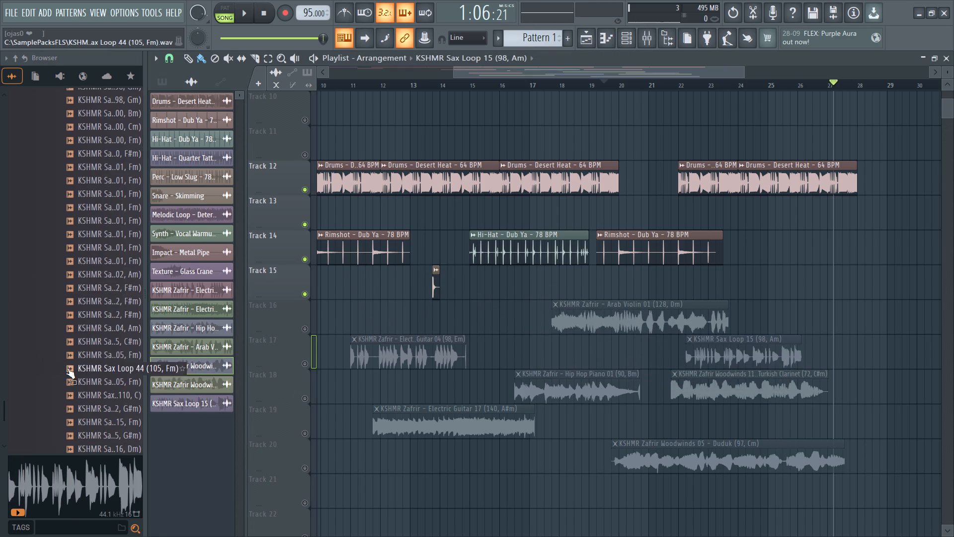
{"action": "left_click", "coordinate": [72, 366]}
{"action": "left_click", "coordinate": [88, 314]}
{"action": "left_click", "coordinate": [77, 384]}
{"action": "scroll", "coordinate": [78, 385], "scroll_direction": "down", "scroll_amount": 2}
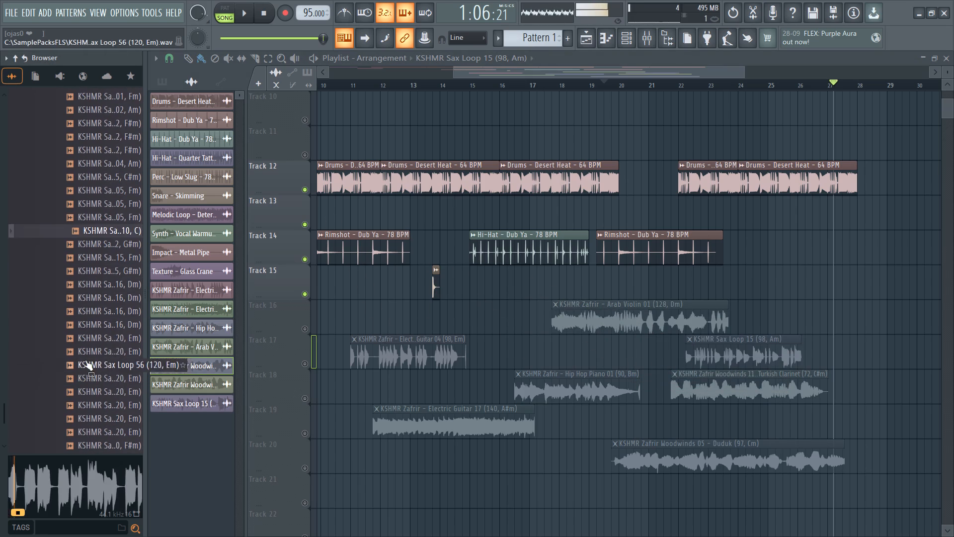
{"action": "left_click", "coordinate": [87, 346]}
{"action": "left_click", "coordinate": [86, 370]}
{"action": "scroll", "coordinate": [86, 370], "scroll_direction": "down", "scroll_amount": 3}
{"action": "left_click", "coordinate": [94, 313]}
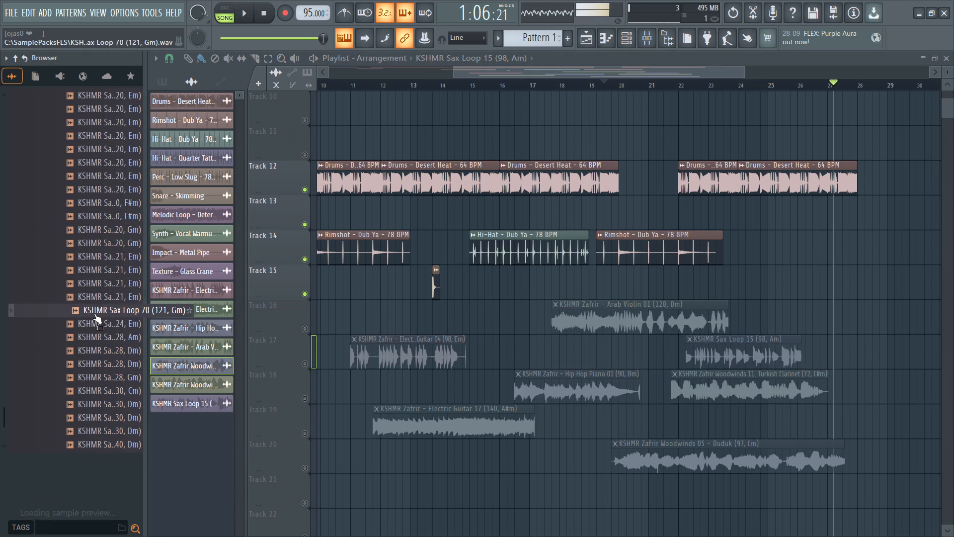
{"action": "scroll", "coordinate": [97, 345], "scroll_direction": "down", "scroll_amount": 2}
{"action": "left_click", "coordinate": [100, 335]}
{"action": "left_click", "coordinate": [91, 277]}
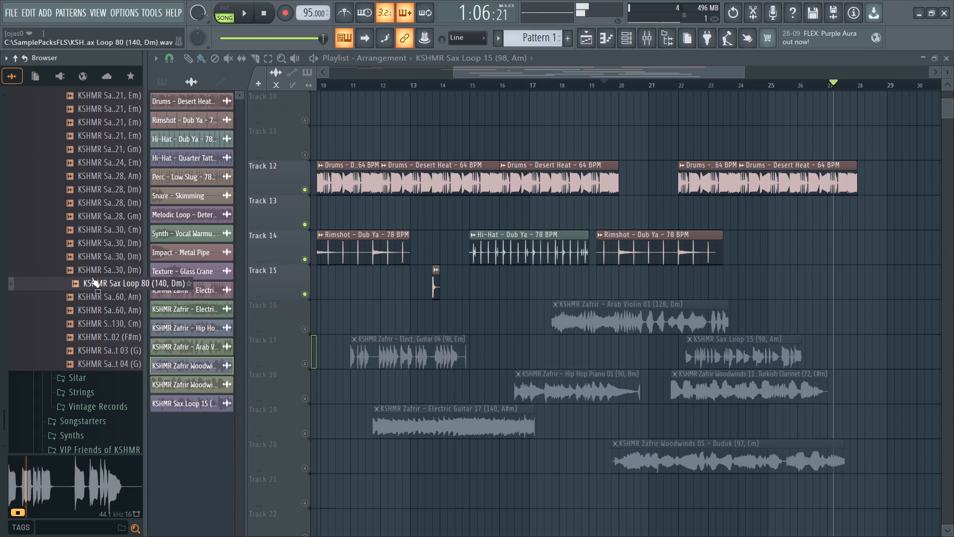
Open the Main String Melodies folder in Strings and audition the (93, B) string loop.
{"action": "scroll", "coordinate": [87, 328], "scroll_direction": "down", "scroll_amount": 2}
{"action": "left_click", "coordinate": [80, 233]}
{"action": "left_click", "coordinate": [83, 254]}
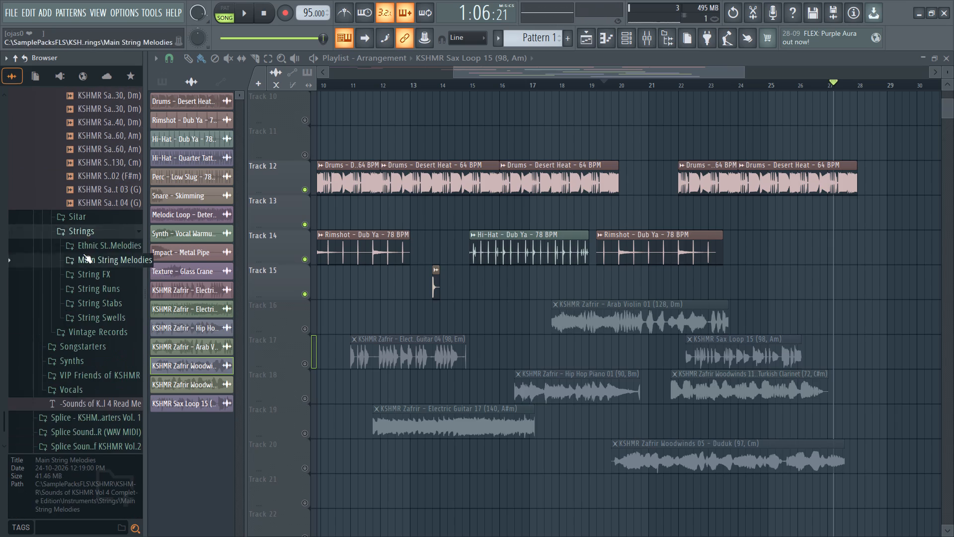
{"action": "left_click", "coordinate": [91, 232]}
Open the Ethnic String Melodies folder and audition its loops down the list, including Ethnic String Loop 09 (90, Dm) and 15 (95, Dm).
{"action": "scroll", "coordinate": [90, 218], "scroll_direction": "up", "scroll_amount": 1}
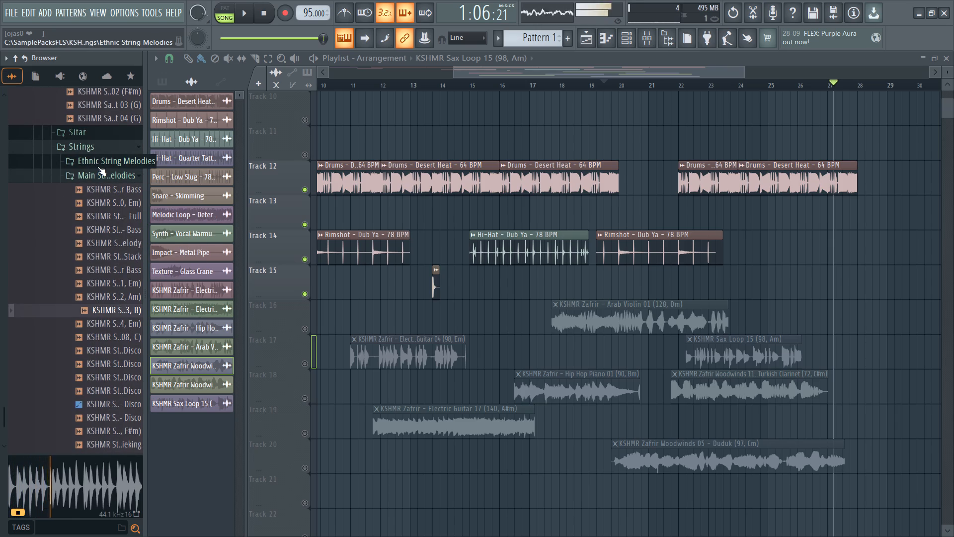
{"action": "left_click", "coordinate": [97, 167]}
{"action": "left_click", "coordinate": [97, 174]}
{"action": "left_click", "coordinate": [98, 204]}
{"action": "left_click", "coordinate": [99, 222]}
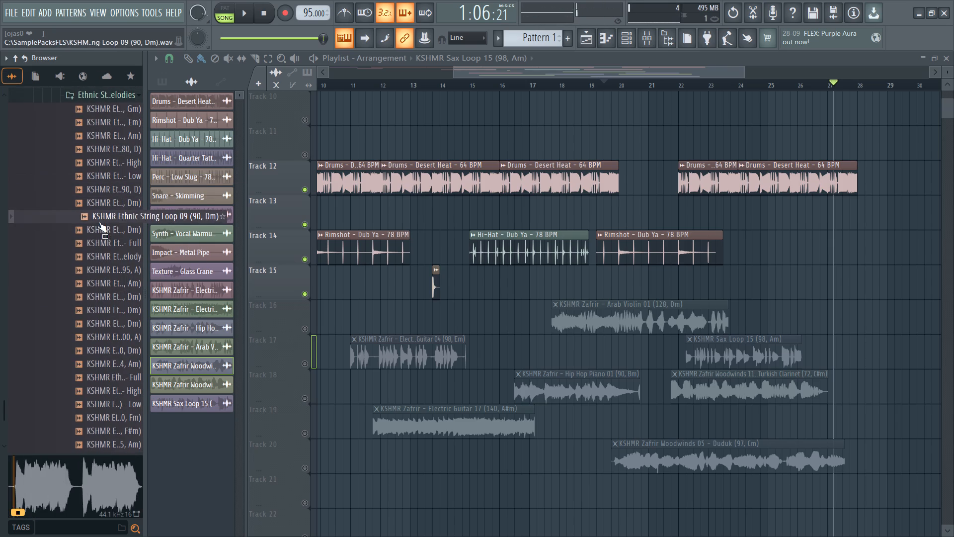
{"action": "left_click", "coordinate": [100, 237]}
{"action": "left_click", "coordinate": [100, 258]}
{"action": "left_click", "coordinate": [100, 273]}
{"action": "left_click", "coordinate": [100, 286]}
{"action": "left_click", "coordinate": [100, 295]}
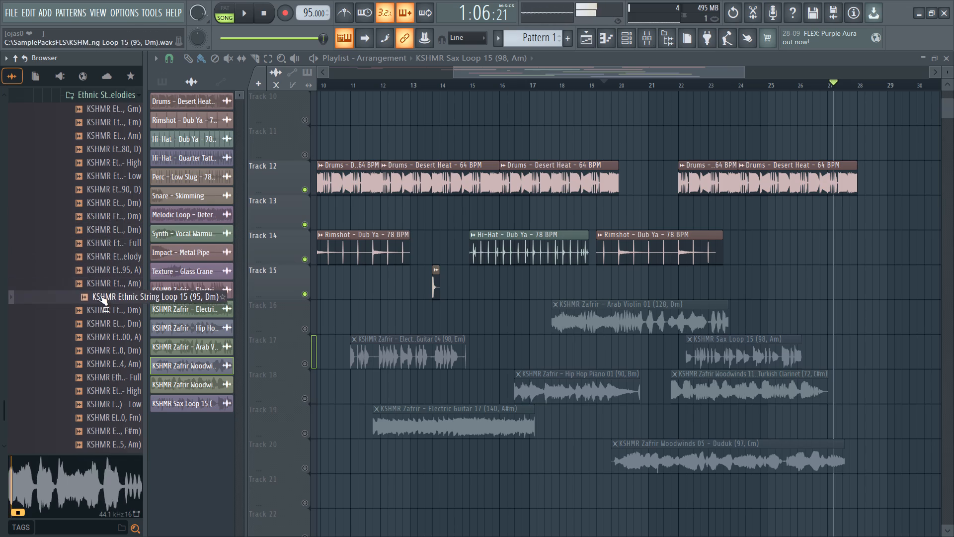
{"action": "left_click", "coordinate": [99, 301]}
{"action": "left_click", "coordinate": [98, 309]}
{"action": "left_click", "coordinate": [99, 327]}
{"action": "left_click", "coordinate": [92, 344]}
{"action": "left_click", "coordinate": [92, 358]}
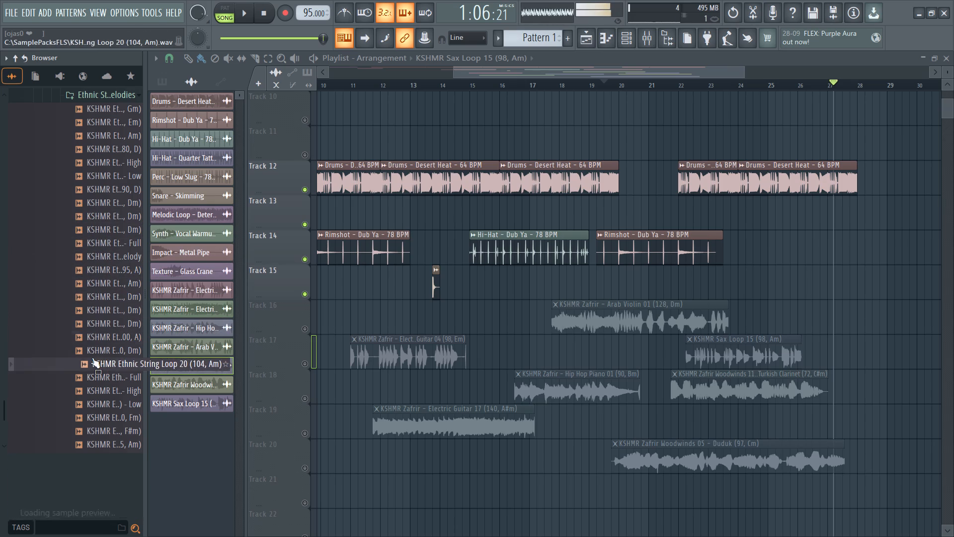
{"action": "left_click", "coordinate": [100, 374]}
Compare the Full, High and Low versions of the (104, Dm) ethnic string loops, plus Ethnic String Loop 24 (110, Fm).
{"action": "scroll", "coordinate": [100, 375], "scroll_direction": "down", "scroll_amount": 10}
{"action": "scroll", "coordinate": [96, 362], "scroll_direction": "up", "scroll_amount": 5}
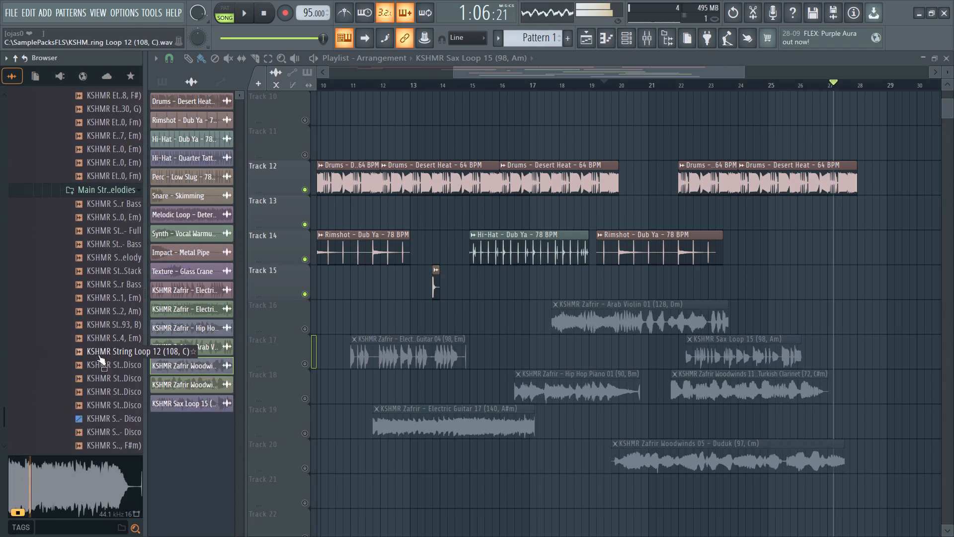
{"action": "scroll", "coordinate": [92, 214], "scroll_direction": "up", "scroll_amount": 1}
{"action": "scroll", "coordinate": [91, 269], "scroll_direction": "up", "scroll_amount": 2}
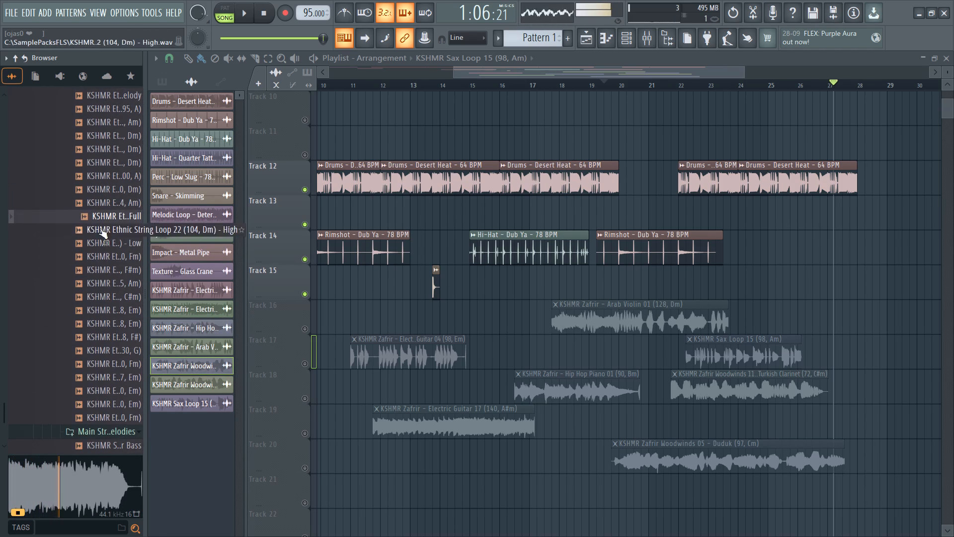
{"action": "left_click", "coordinate": [100, 236]}
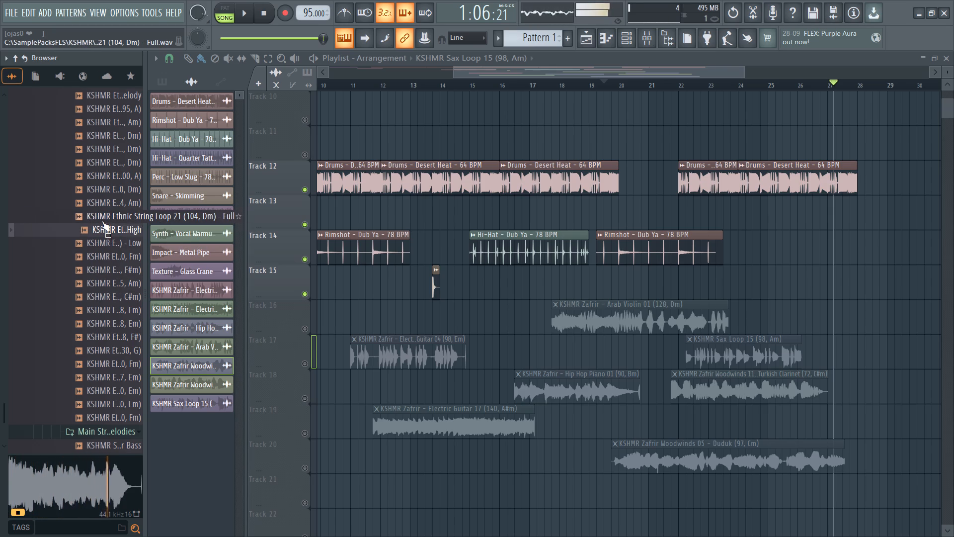
{"action": "left_click", "coordinate": [102, 221]}
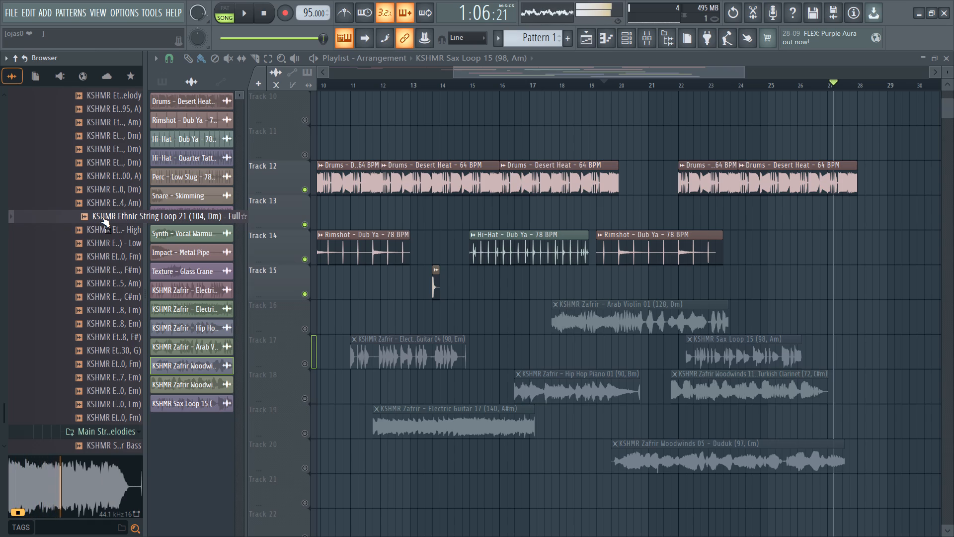
{"action": "left_click", "coordinate": [106, 246]}
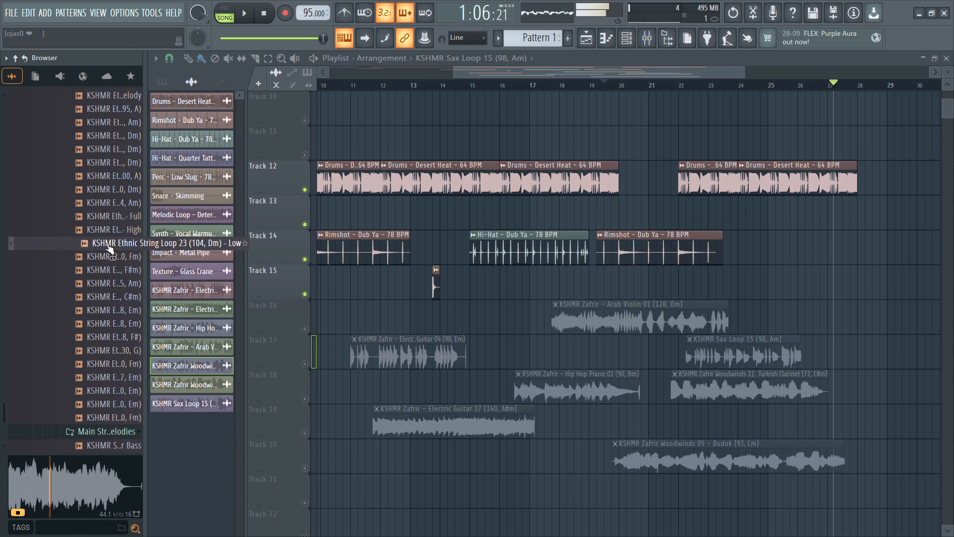
{"action": "left_click", "coordinate": [110, 250]}
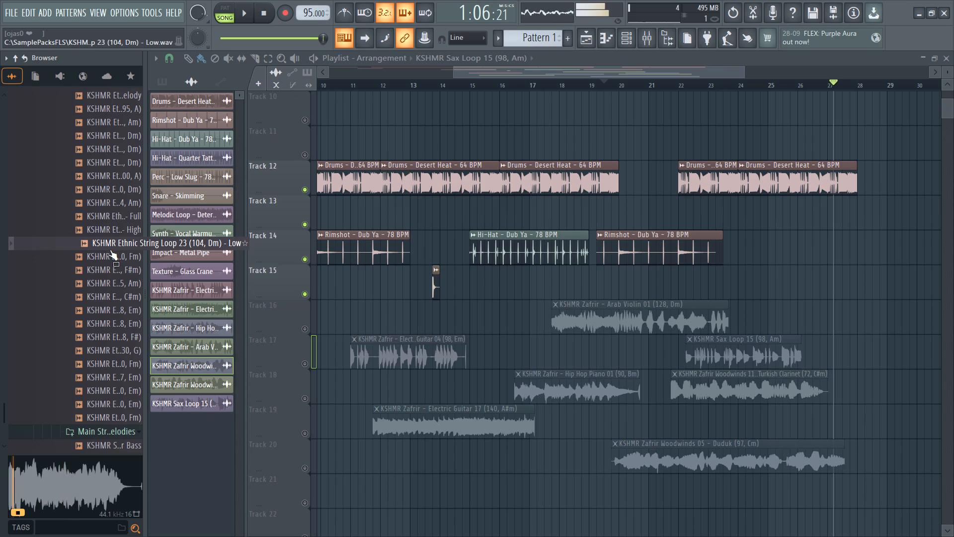
{"action": "left_click", "coordinate": [110, 253]}
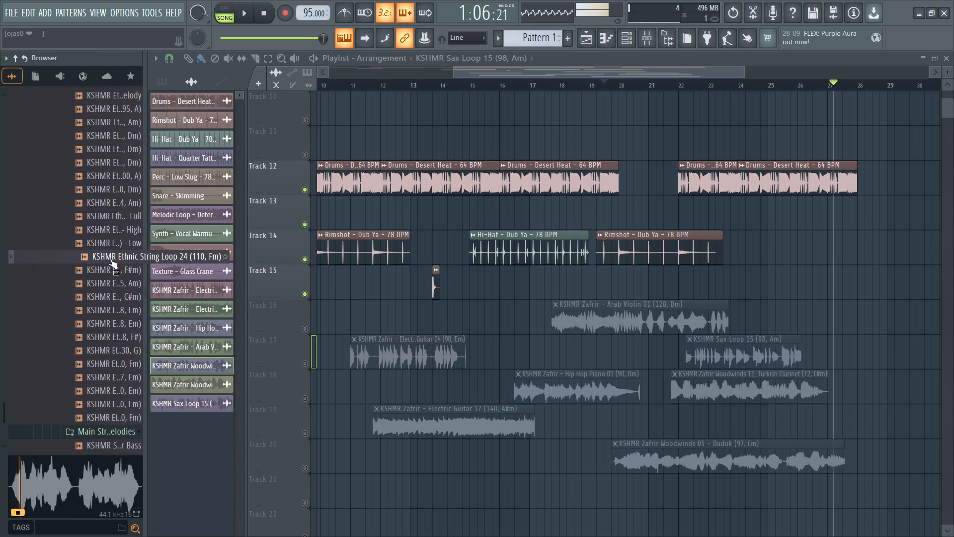
Audition back up the ethnic string list and place Ethnic String Loop 19 (100, Dm) on Track 20 between bars 11 and 12.
{"action": "left_click", "coordinate": [97, 242]}
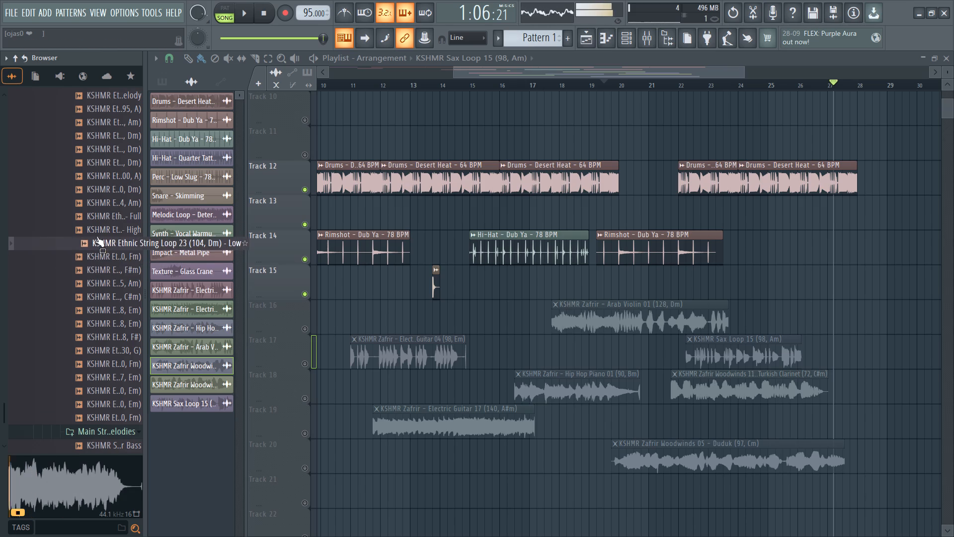
{"action": "left_click", "coordinate": [93, 226]}
{"action": "left_click", "coordinate": [91, 212]}
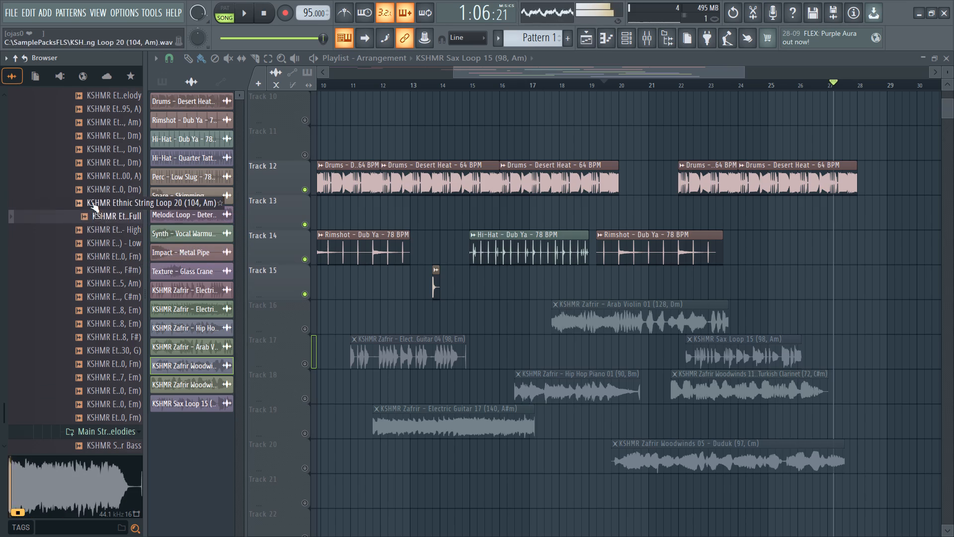
{"action": "left_click", "coordinate": [91, 202]}
{"action": "left_click", "coordinate": [92, 189]}
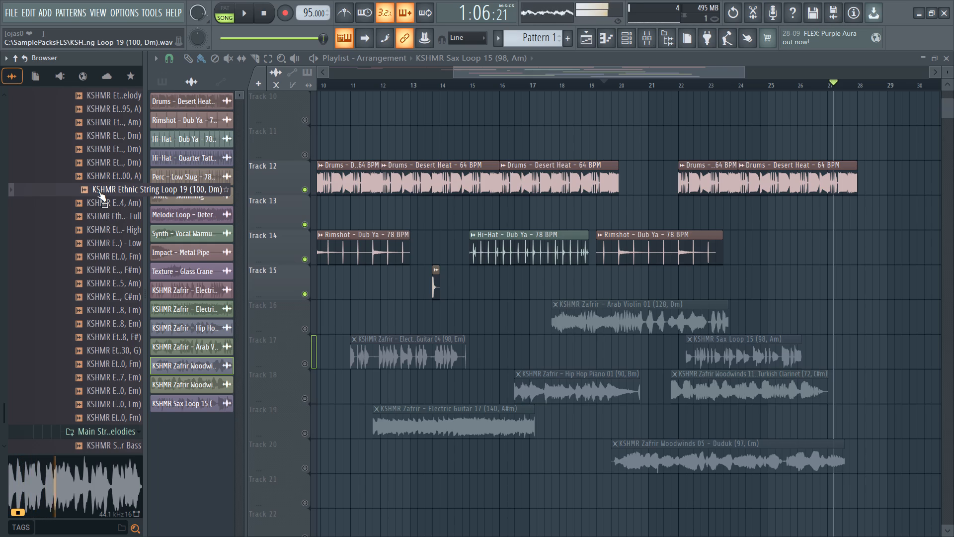
{"action": "left_click_drag", "start_coordinate": [98, 189], "coordinate": [249, 430]}
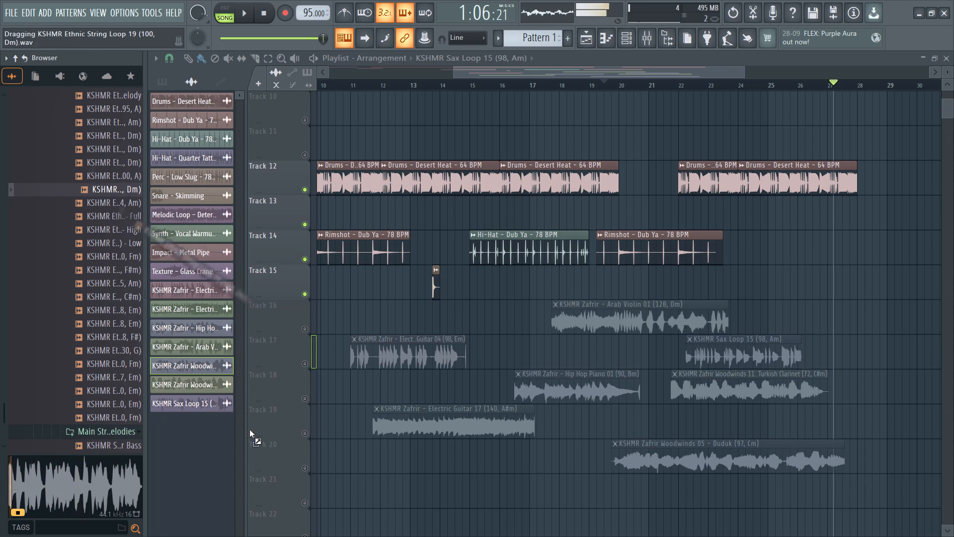
{"action": "left_click_drag", "start_coordinate": [249, 430], "coordinate": [365, 471]}
Audition the ethnic string loops around Loop 19, including Loop 20 (104, Am), 21 (104, Dm) - Full and 18 (100, A).
{"action": "left_click", "coordinate": [109, 202]}
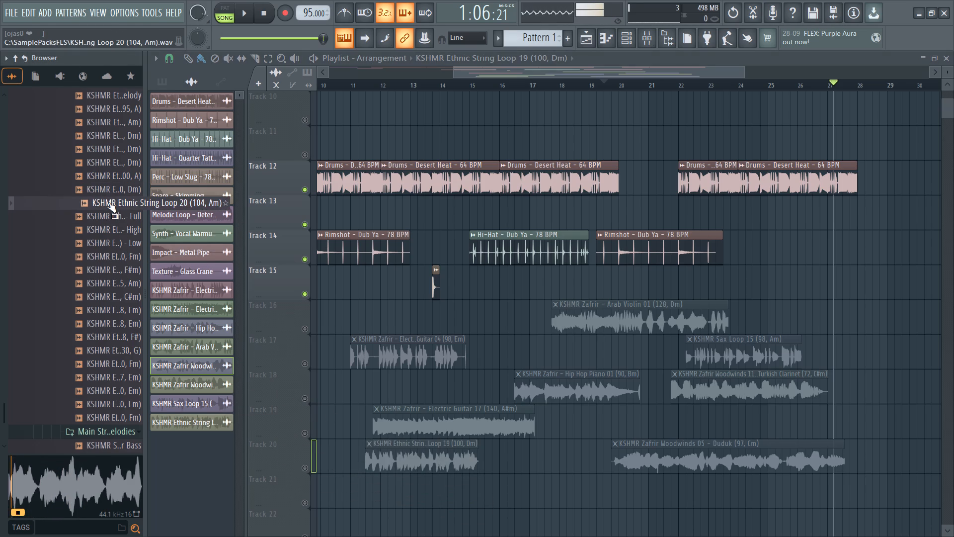
{"action": "left_click", "coordinate": [99, 188]}
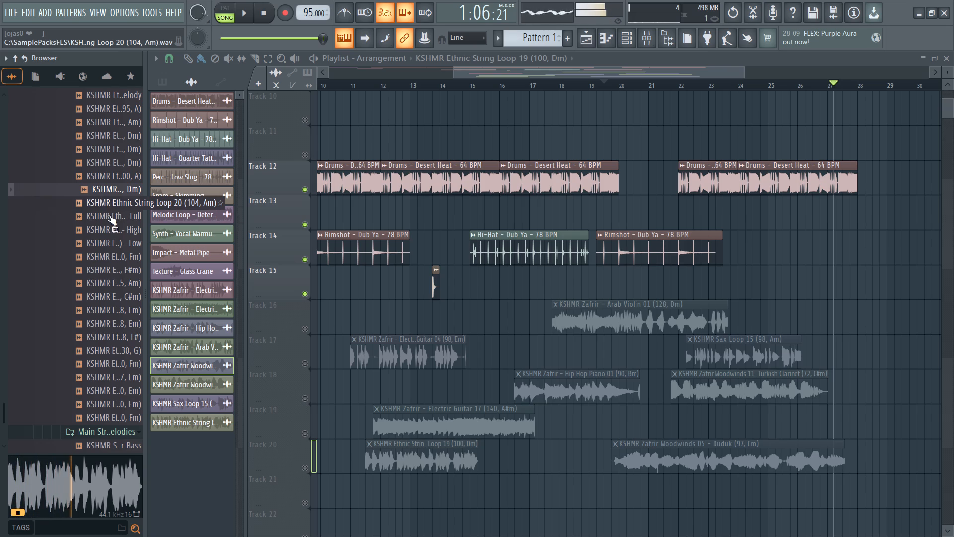
{"action": "left_click", "coordinate": [109, 203]}
{"action": "left_click", "coordinate": [109, 217]}
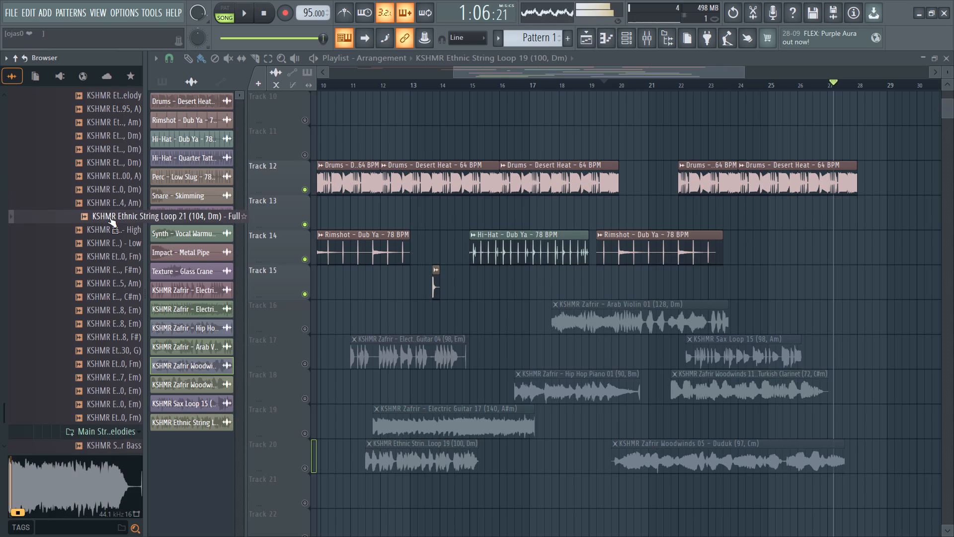
{"action": "left_click", "coordinate": [107, 226]}
{"action": "left_click", "coordinate": [104, 205]}
{"action": "left_click", "coordinate": [108, 175]}
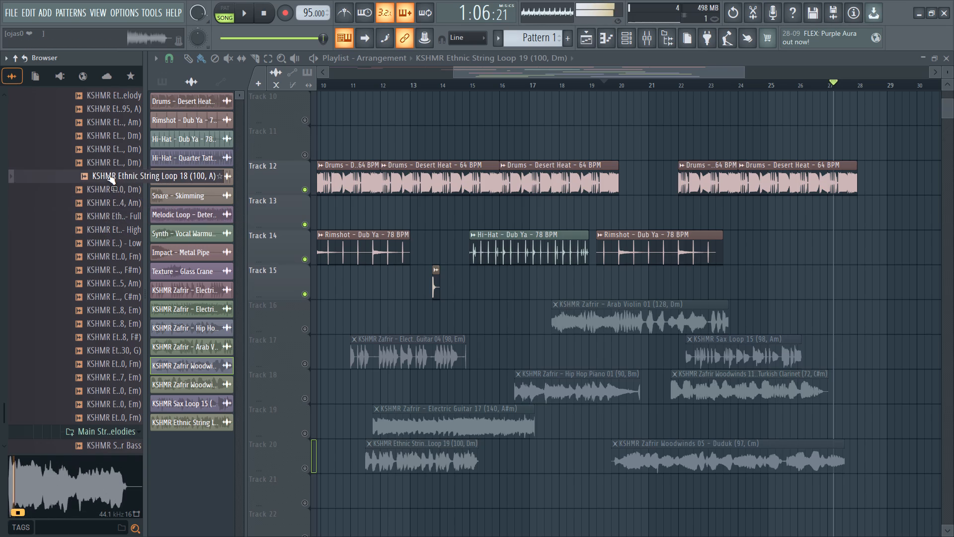
{"action": "left_click", "coordinate": [106, 164]}
{"action": "left_click", "coordinate": [106, 151]}
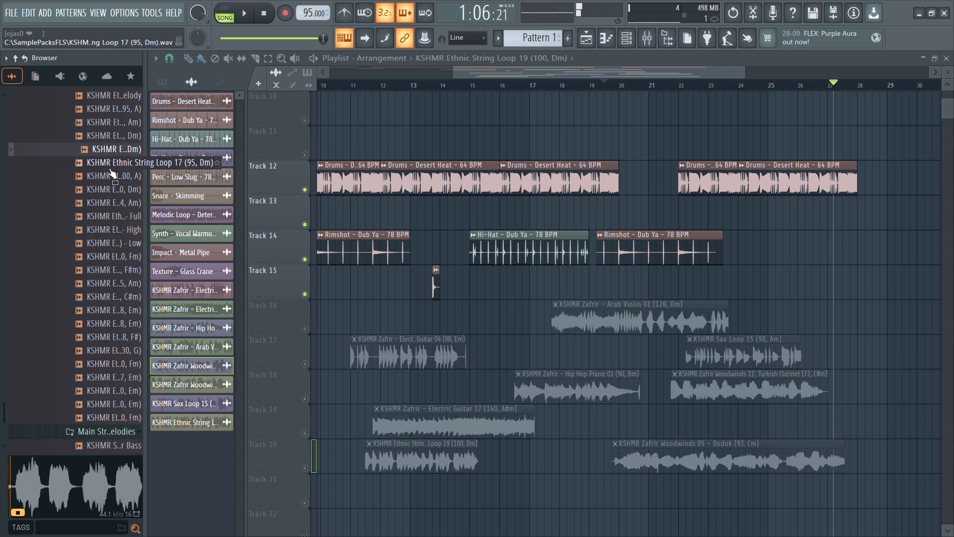
Audition the ethnic string loops from 18 to 22, then place Loop 23 (104, Dm) - Low on Track 22 between bars 13 and 14.
{"action": "left_click", "coordinate": [109, 170]}
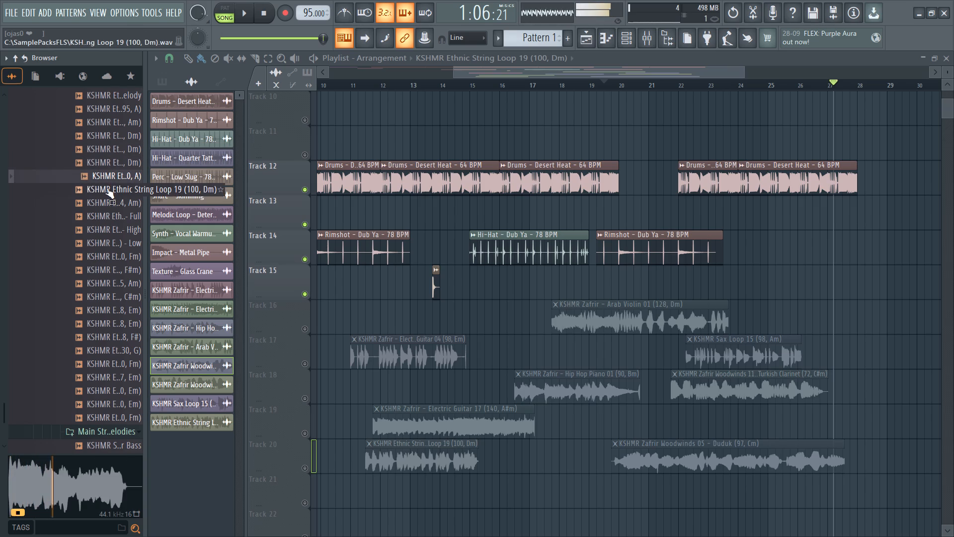
{"action": "left_click", "coordinate": [101, 185]}
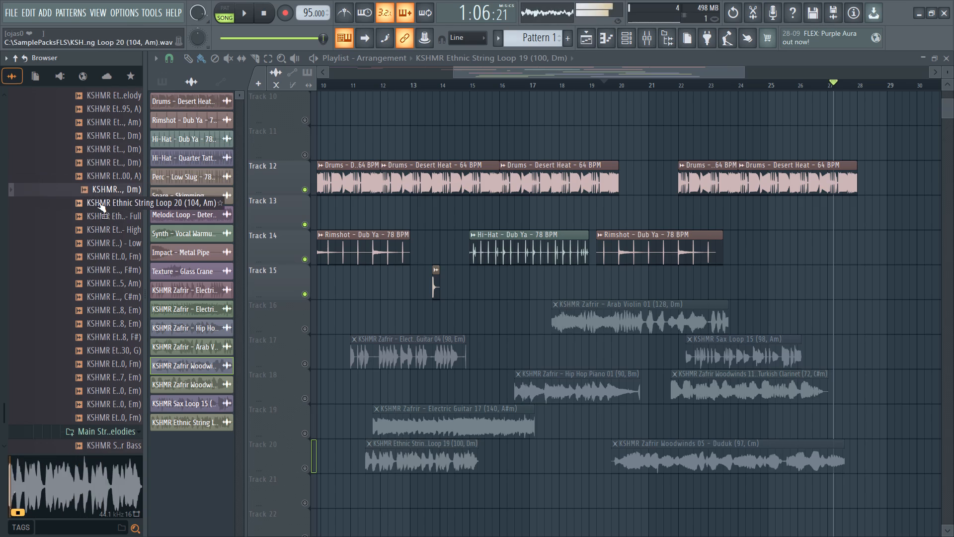
{"action": "left_click", "coordinate": [98, 202]}
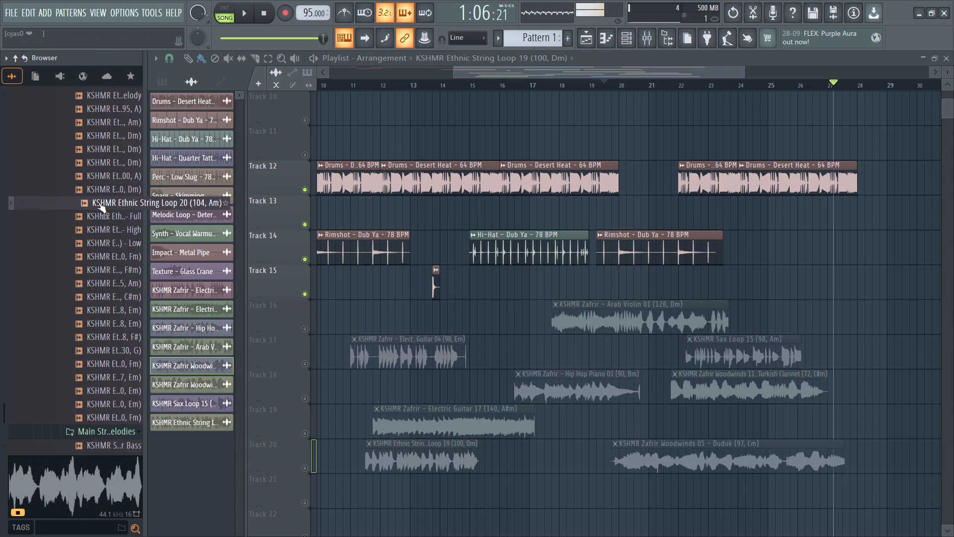
{"action": "left_click", "coordinate": [96, 213]}
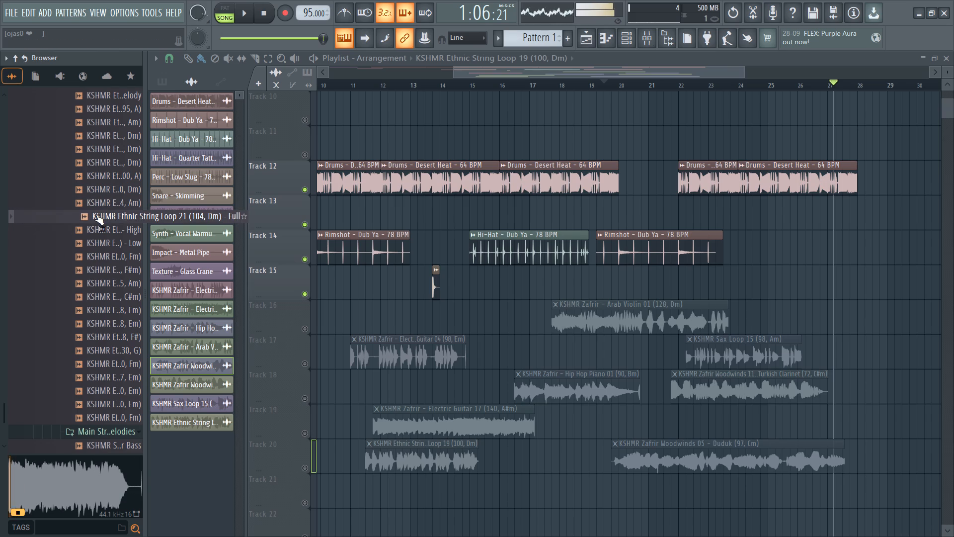
{"action": "left_click", "coordinate": [104, 228]}
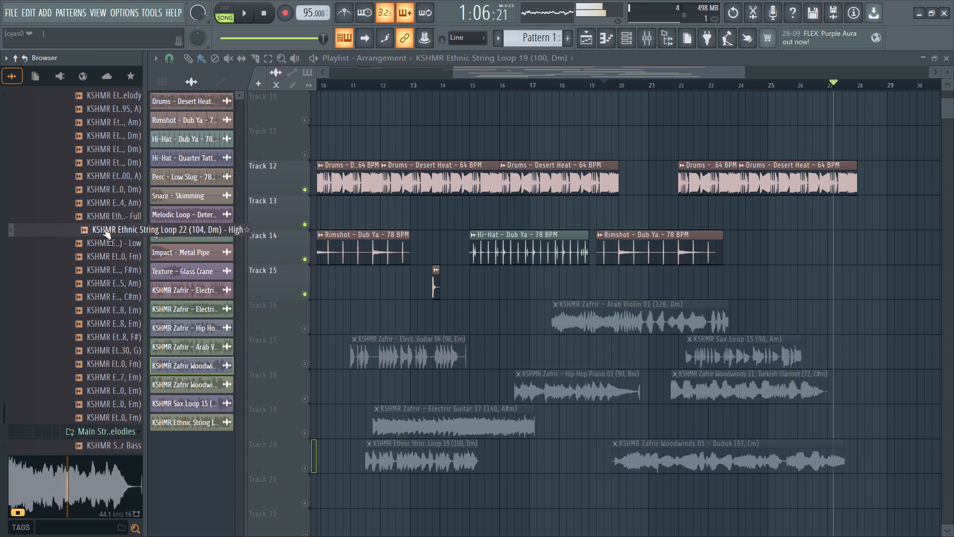
{"action": "left_click", "coordinate": [103, 241]}
{"action": "left_click_drag", "start_coordinate": [104, 241], "coordinate": [426, 508]}
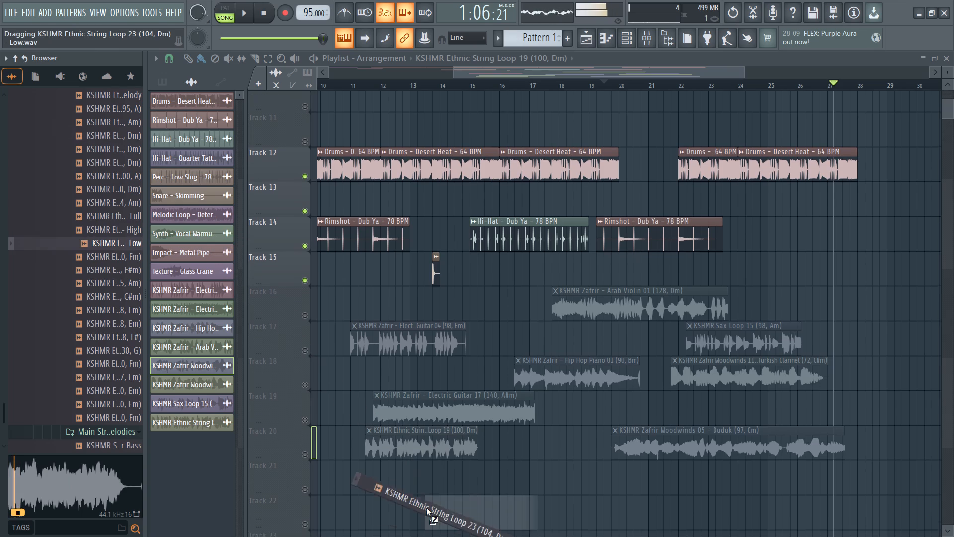
{"action": "left_click_drag", "start_coordinate": [426, 508], "coordinate": [436, 495]}
Compare the High and Full versions of the (104, Dm) loop and place Loop 21 - Full on Track 21 between bars 12 and 13.
{"action": "left_click", "coordinate": [109, 230]}
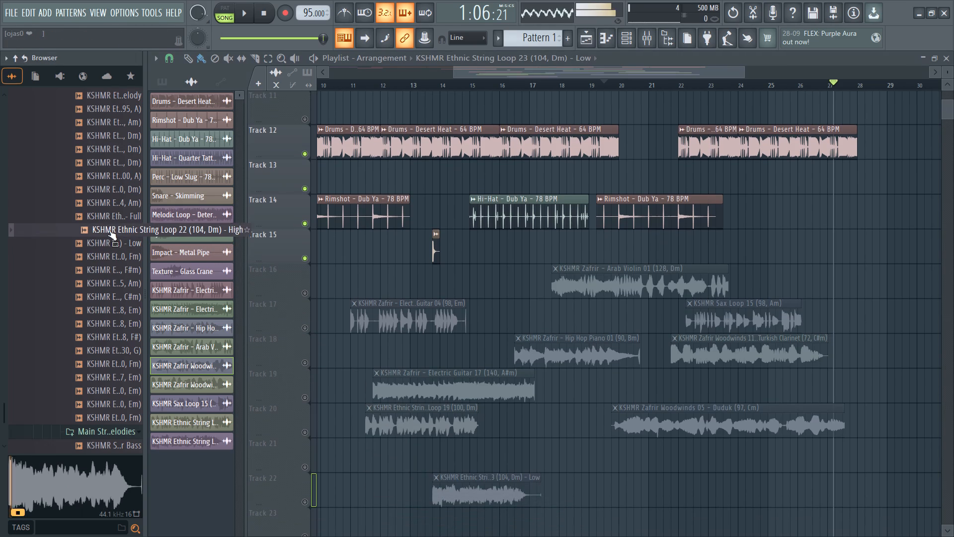
{"action": "left_click", "coordinate": [101, 218]}
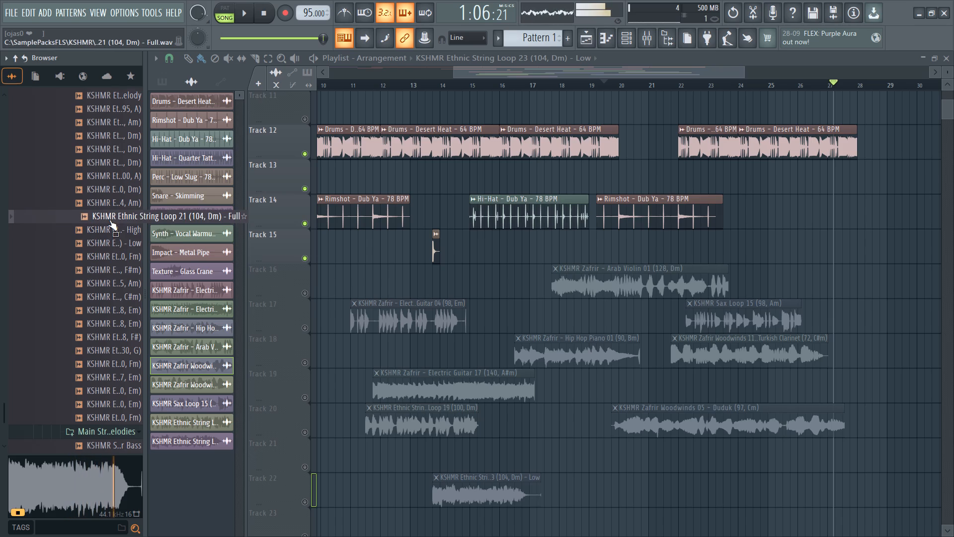
{"action": "left_click_drag", "start_coordinate": [104, 218], "coordinate": [393, 443]}
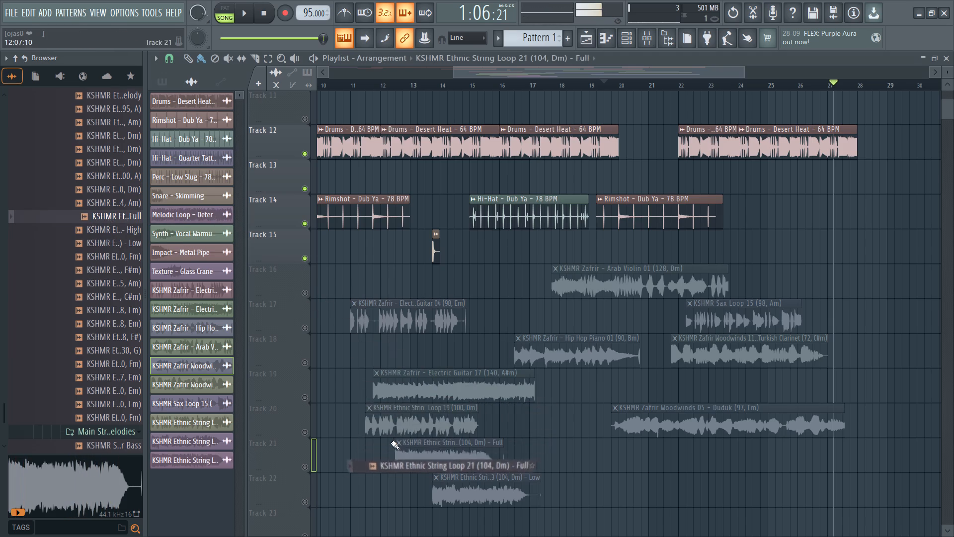
Audition the ethnic string loops further down the list, including Ethnic String Loop 24 (110, Fm) and 26 (125, Am).
{"action": "left_click", "coordinate": [83, 236]}
{"action": "left_click", "coordinate": [88, 242]}
{"action": "left_click", "coordinate": [97, 253]}
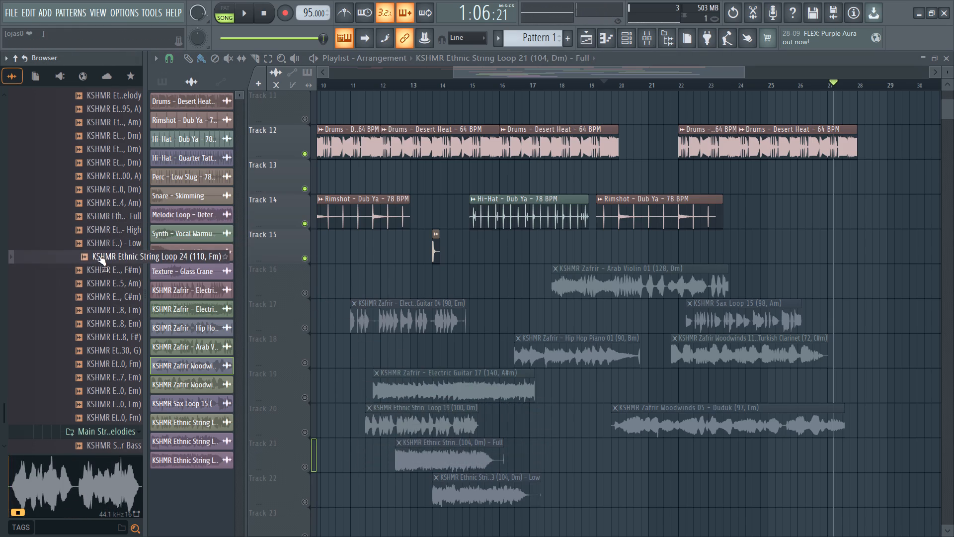
{"action": "left_click", "coordinate": [100, 266]}
{"action": "left_click", "coordinate": [102, 277]}
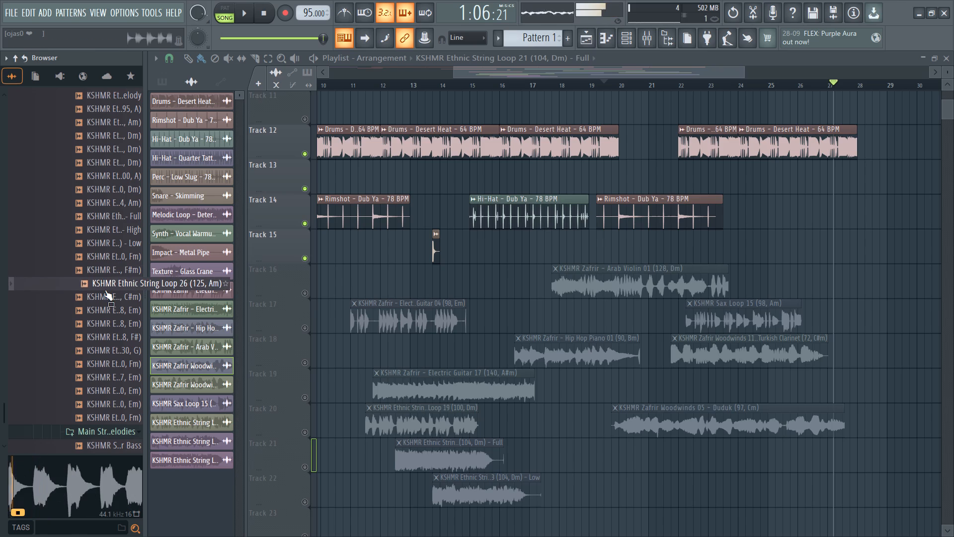
{"action": "left_click", "coordinate": [105, 290]}
{"action": "left_click", "coordinate": [109, 302]}
{"action": "left_click", "coordinate": [110, 312]}
{"action": "scroll", "coordinate": [110, 312], "scroll_direction": "down", "scroll_amount": 1}
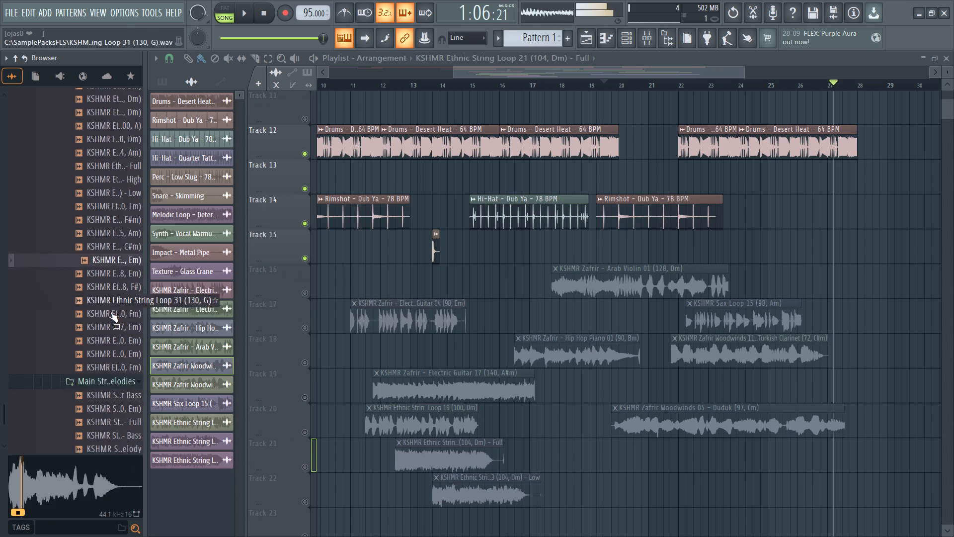
{"action": "scroll", "coordinate": [110, 312], "scroll_direction": "down", "scroll_amount": 1}
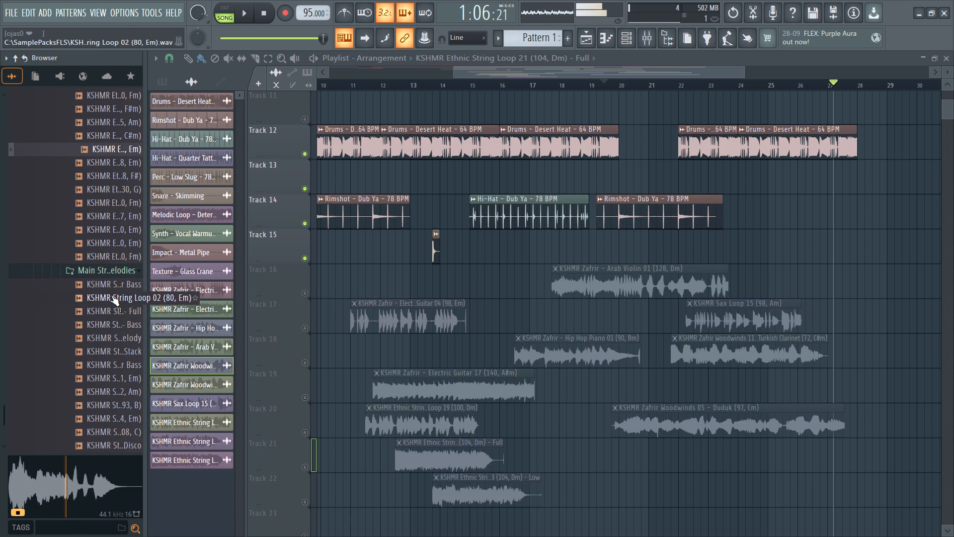
Audition the remaining ethnic string loops to the end of the folder, including Loop 29 (128, Em), 31 (130, G) and 33 (147, Em).
{"action": "left_click", "coordinate": [115, 172]}
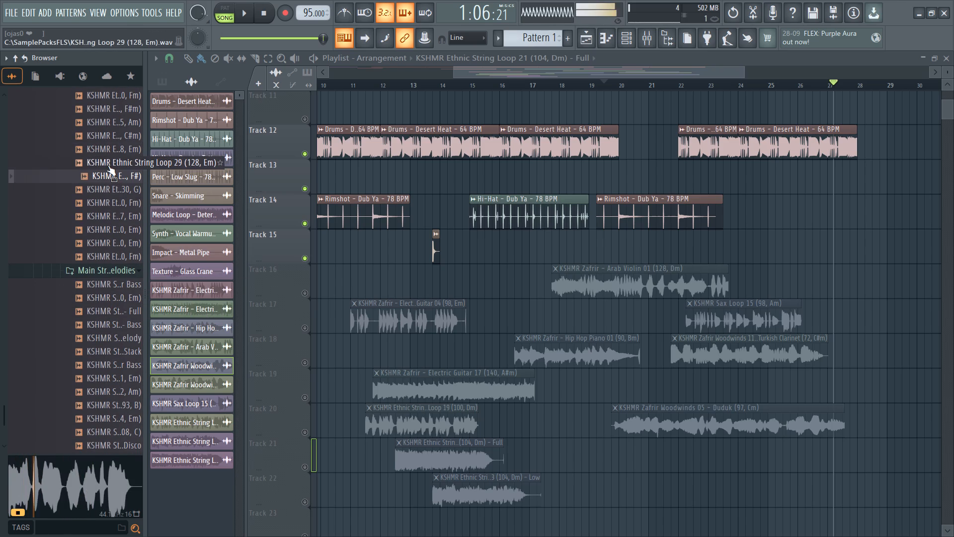
{"action": "left_click", "coordinate": [108, 165]}
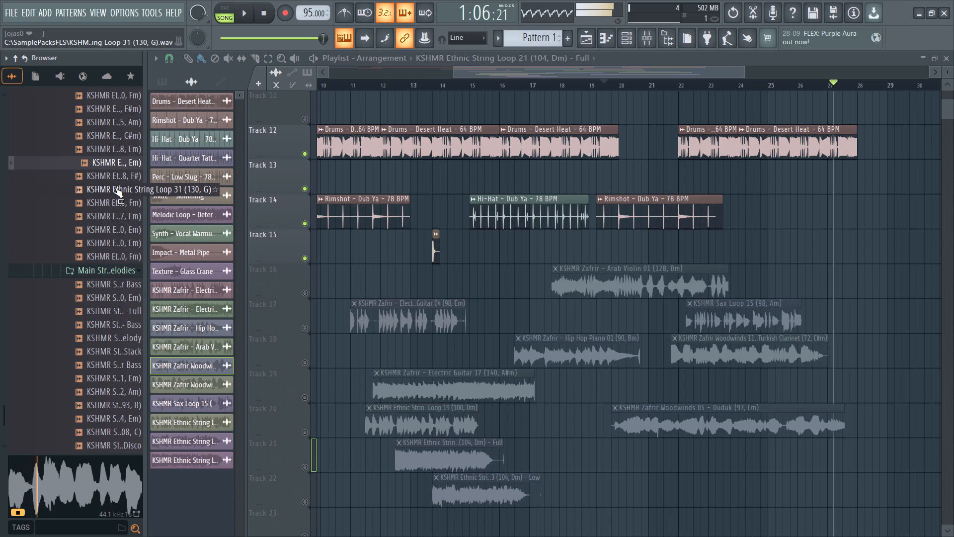
{"action": "left_click", "coordinate": [116, 188]}
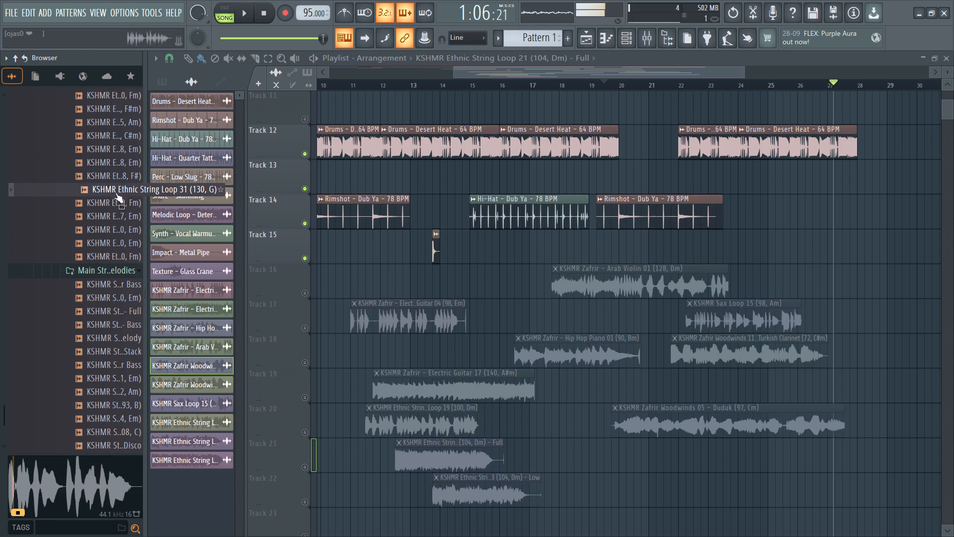
{"action": "left_click", "coordinate": [112, 201]}
{"action": "left_click", "coordinate": [111, 213]}
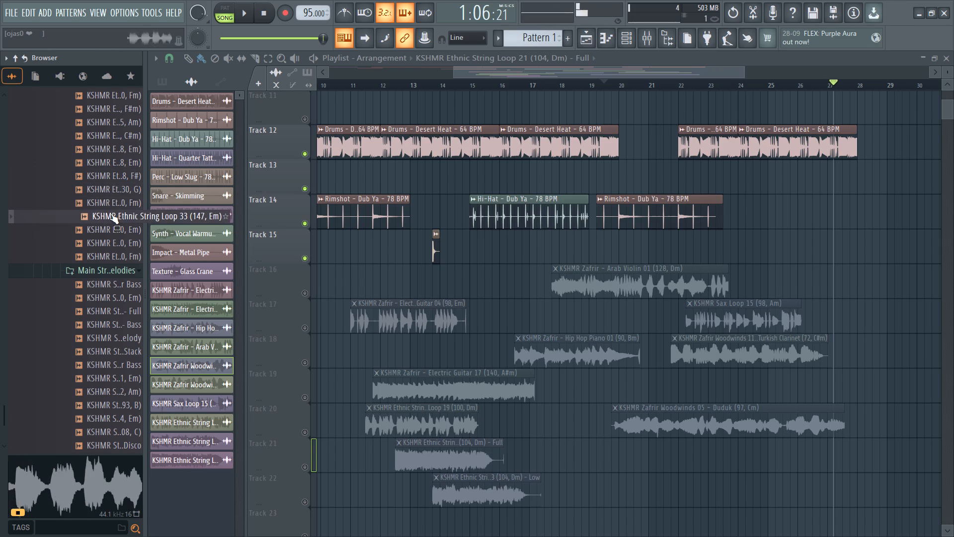
{"action": "left_click", "coordinate": [110, 232]}
{"action": "left_click", "coordinate": [110, 243]}
{"action": "left_click", "coordinate": [110, 257]}
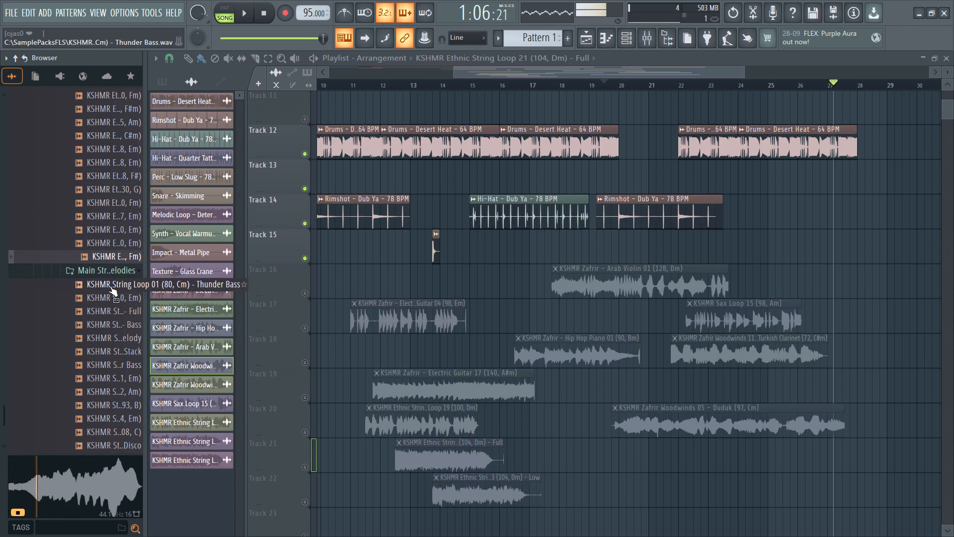
Audition the first Main String Melodies loops, from String Loop 01 (80, Cm) - Thunder Bass past String Loop 08 (91, Em).
{"action": "left_click", "coordinate": [110, 286]}
{"action": "left_click", "coordinate": [110, 298]}
{"action": "left_click", "coordinate": [110, 318]}
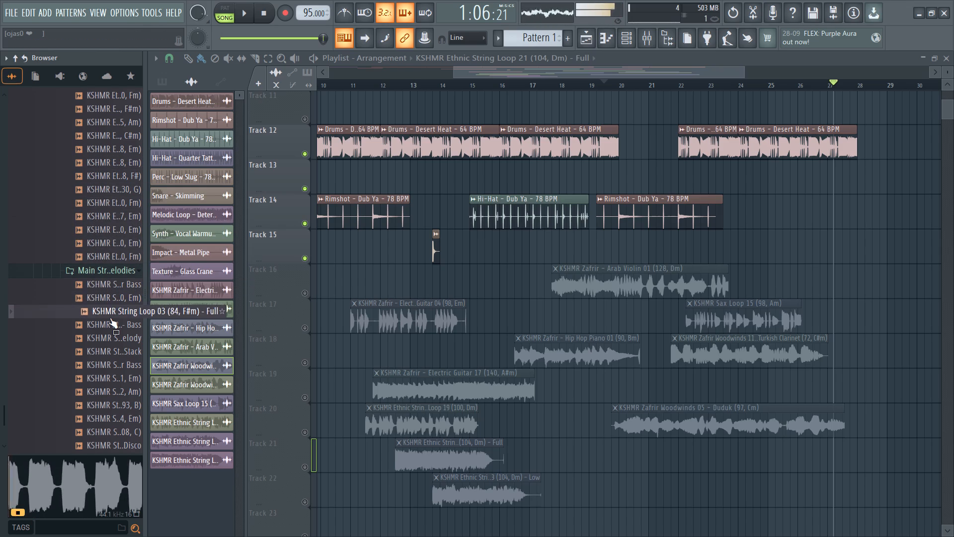
{"action": "left_click", "coordinate": [110, 331]}
{"action": "left_click", "coordinate": [110, 343]}
{"action": "left_click", "coordinate": [110, 350]}
{"action": "left_click", "coordinate": [109, 368]}
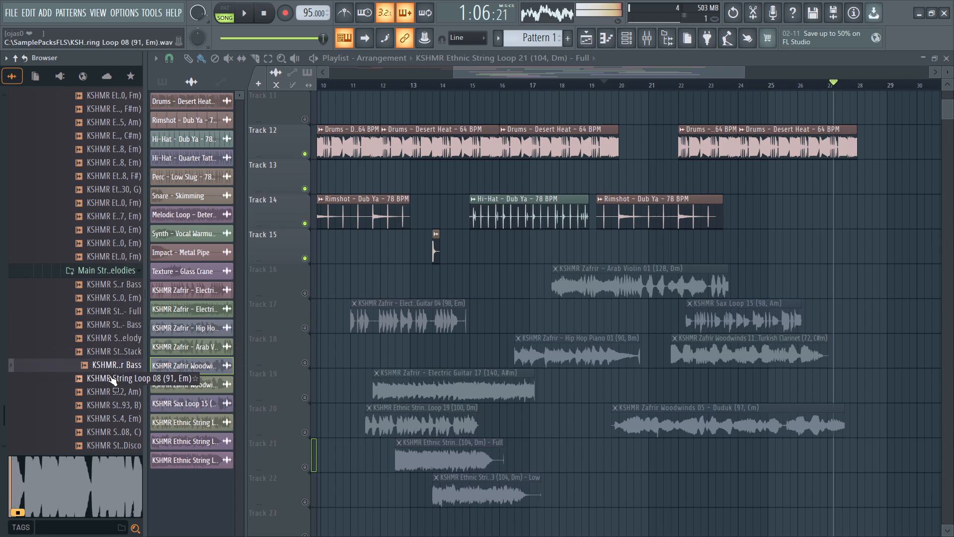
{"action": "left_click", "coordinate": [109, 383]}
{"action": "left_click", "coordinate": [114, 394]}
Audition the main string loops from 12 (108, C) down through the Disco loops to Loop 17 (115, F#m).
{"action": "scroll", "coordinate": [113, 385], "scroll_direction": "down", "scroll_amount": 4}
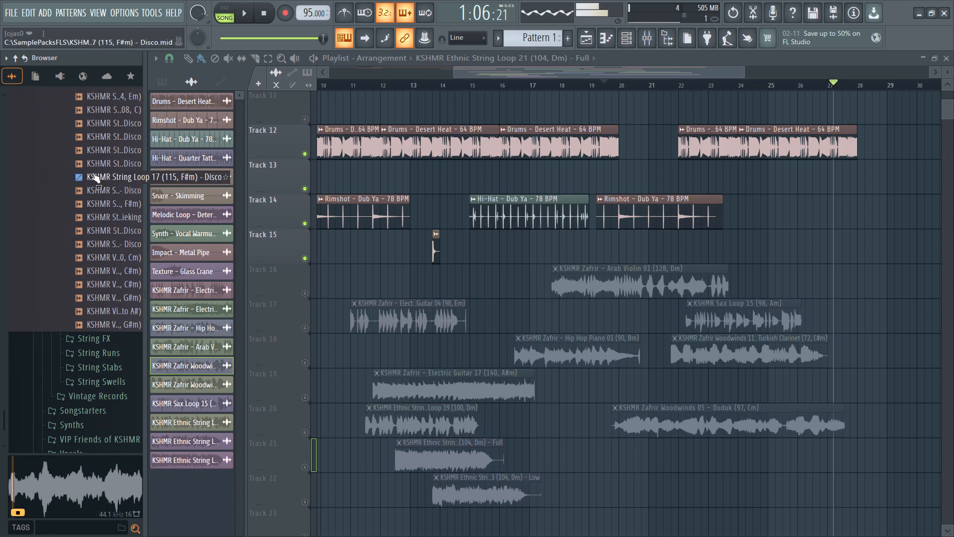
{"action": "left_click", "coordinate": [103, 105]}
{"action": "left_click", "coordinate": [104, 133]}
{"action": "left_click", "coordinate": [106, 139]}
{"action": "left_click", "coordinate": [108, 150]}
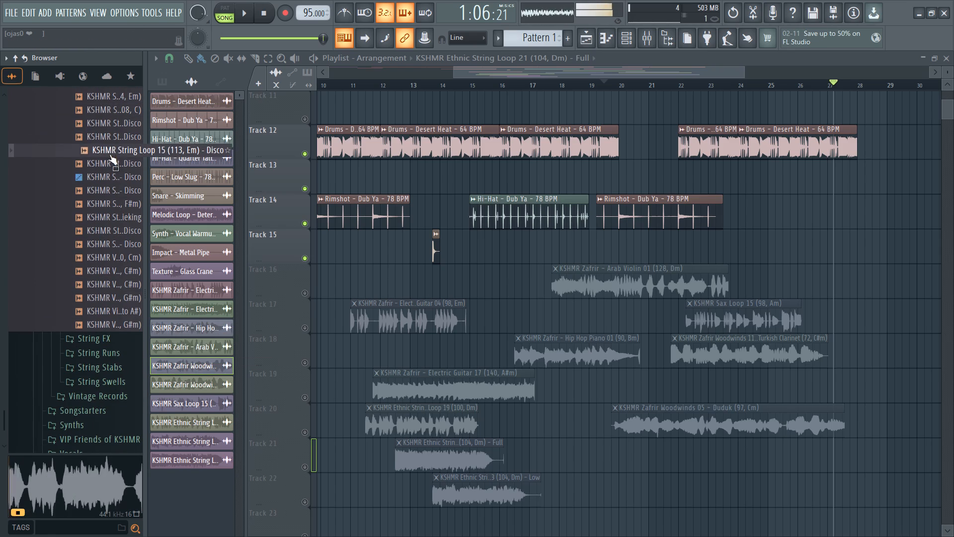
{"action": "left_click", "coordinate": [112, 163]}
{"action": "left_click", "coordinate": [113, 181]}
Compare String Loop 12 (108, C) with the 113 BPM Disco loops again, including String Loop 13 (113, Bm) and 15 (113, Em).
{"action": "left_click", "coordinate": [120, 132]}
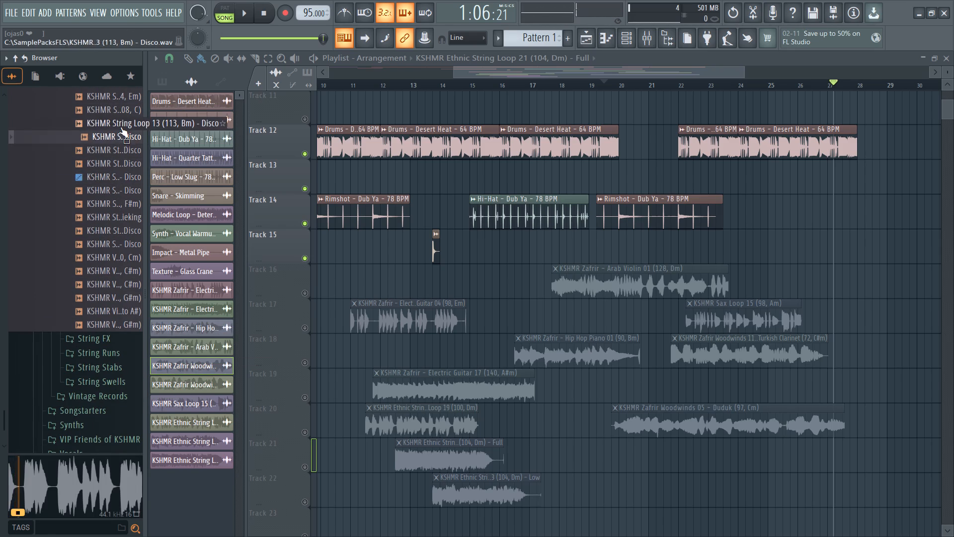
{"action": "left_click", "coordinate": [120, 127]}
{"action": "left_click", "coordinate": [118, 136]}
{"action": "left_click", "coordinate": [111, 106]}
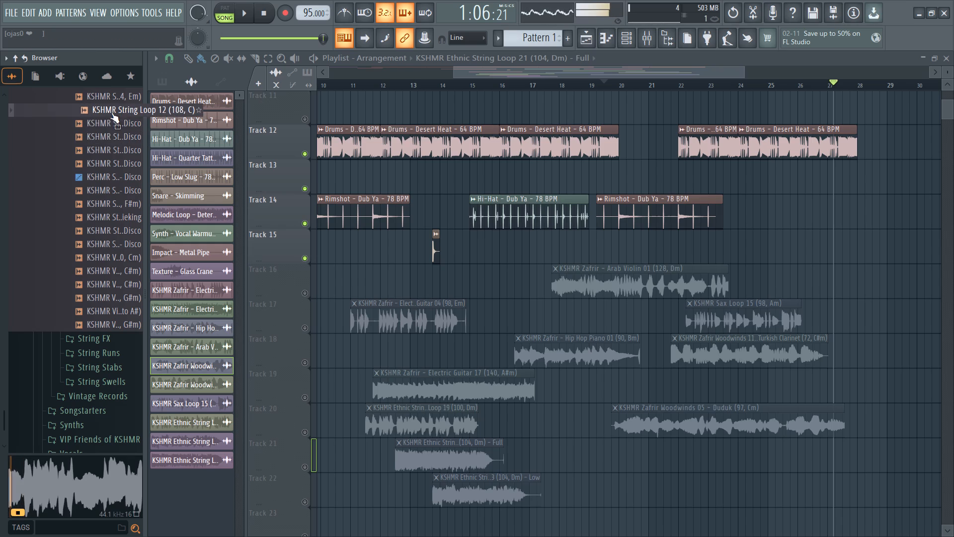
{"action": "left_click_drag", "start_coordinate": [111, 114], "coordinate": [111, 120]}
{"action": "left_click", "coordinate": [111, 126]}
{"action": "left_click", "coordinate": [111, 136]}
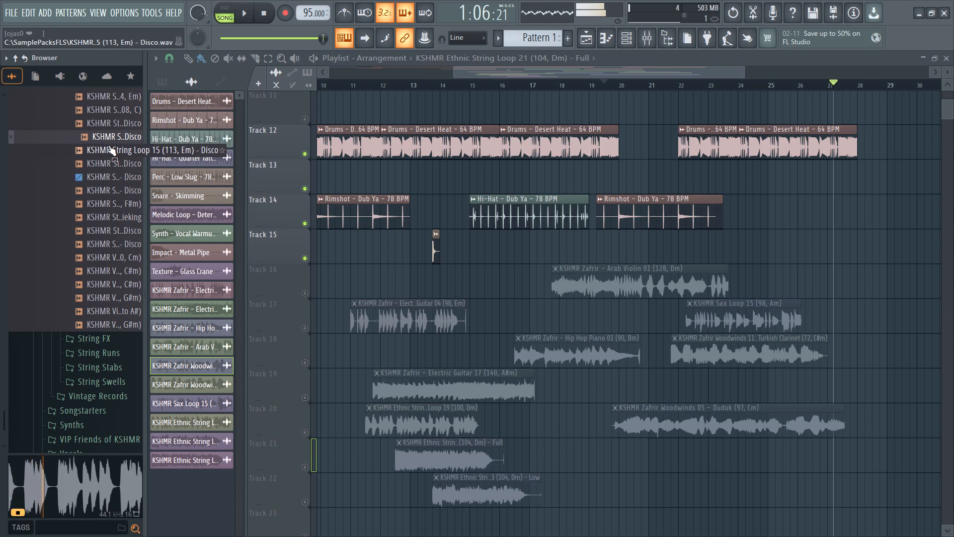
{"action": "left_click", "coordinate": [108, 145]}
Audition the rest of the main string loops, including Loop 19 (120, Fm) - Shrieking, and the violin loops such as 02 (100, C#m).
{"action": "left_click", "coordinate": [108, 181]}
{"action": "left_click", "coordinate": [107, 196]}
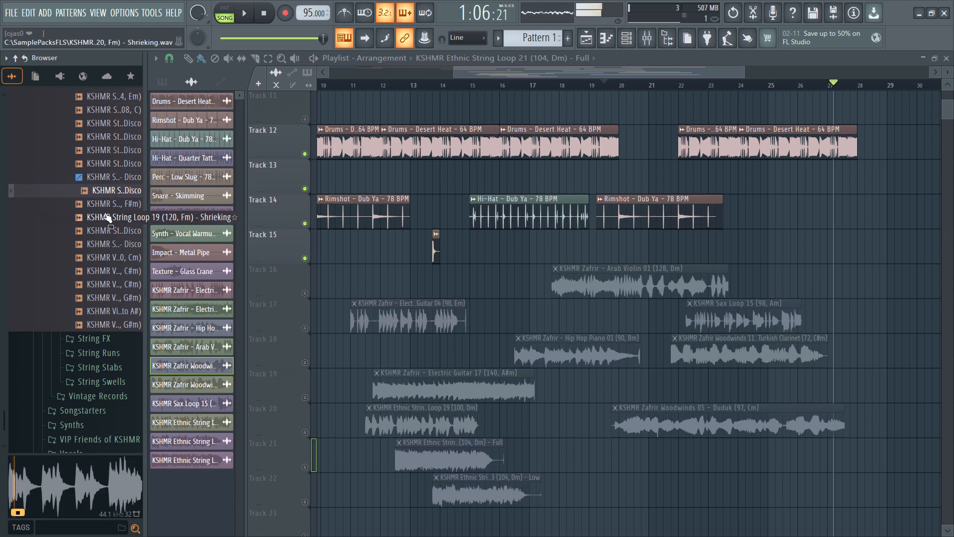
{"action": "left_click", "coordinate": [104, 212]}
{"action": "left_click", "coordinate": [103, 231]}
{"action": "left_click", "coordinate": [100, 247]}
{"action": "left_click", "coordinate": [99, 263]}
{"action": "left_click", "coordinate": [104, 271]}
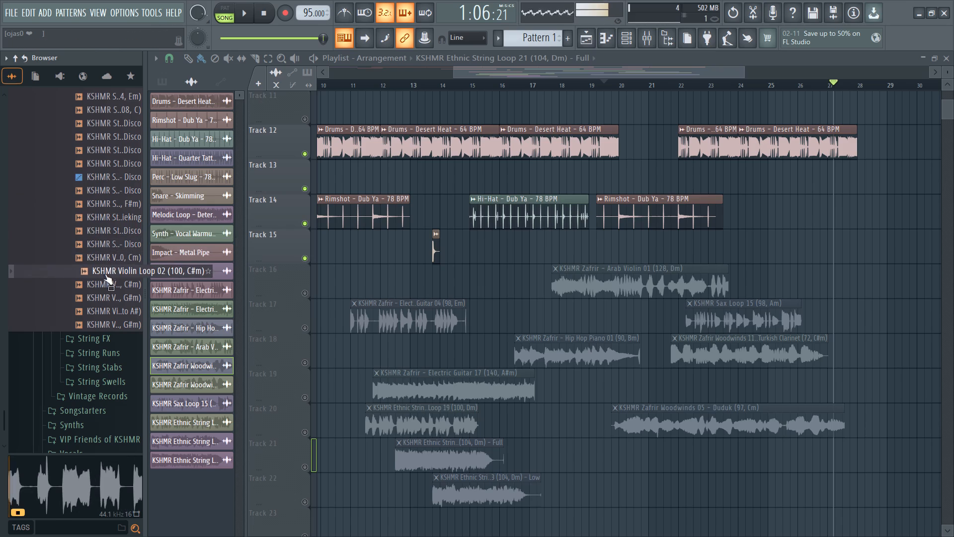
{"action": "left_click", "coordinate": [105, 279]}
{"action": "left_click", "coordinate": [110, 300]}
{"action": "left_click", "coordinate": [112, 310]}
{"action": "left_click", "coordinate": [112, 322]}
Open the String FX and String Runs folders and audition several samples in each, including String FX 04 (B) - Fall.
{"action": "scroll", "coordinate": [112, 322], "scroll_direction": "down", "scroll_amount": 3}
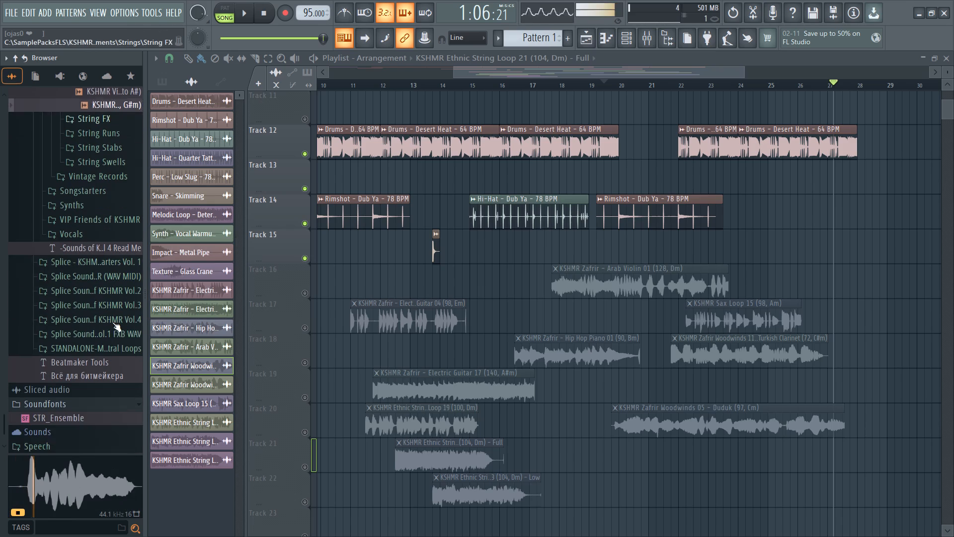
{"action": "left_click", "coordinate": [79, 98]}
{"action": "left_click", "coordinate": [83, 127]}
{"action": "left_click", "coordinate": [87, 146]}
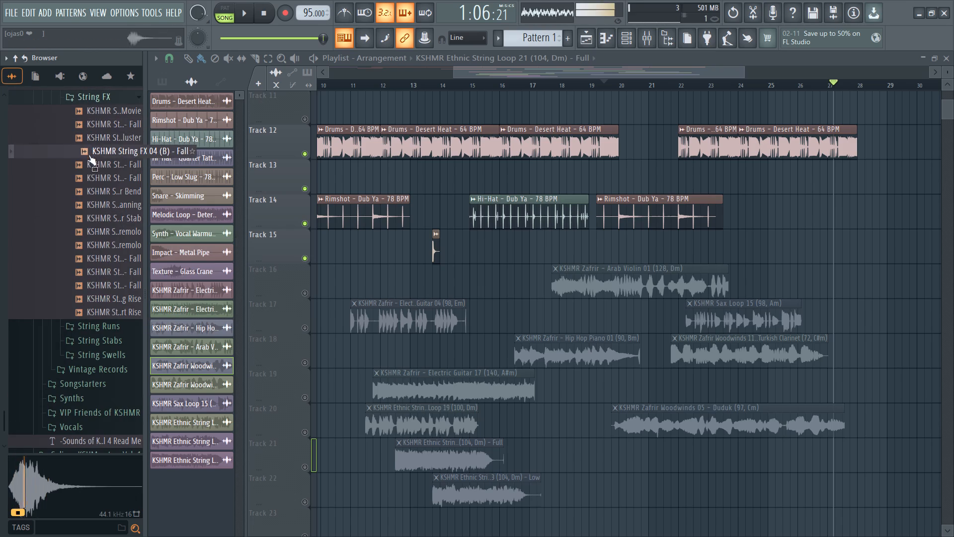
{"action": "left_click", "coordinate": [91, 168]}
{"action": "left_click", "coordinate": [94, 195]}
{"action": "left_click", "coordinate": [94, 207]}
{"action": "left_click", "coordinate": [95, 245]}
{"action": "left_click", "coordinate": [99, 322]}
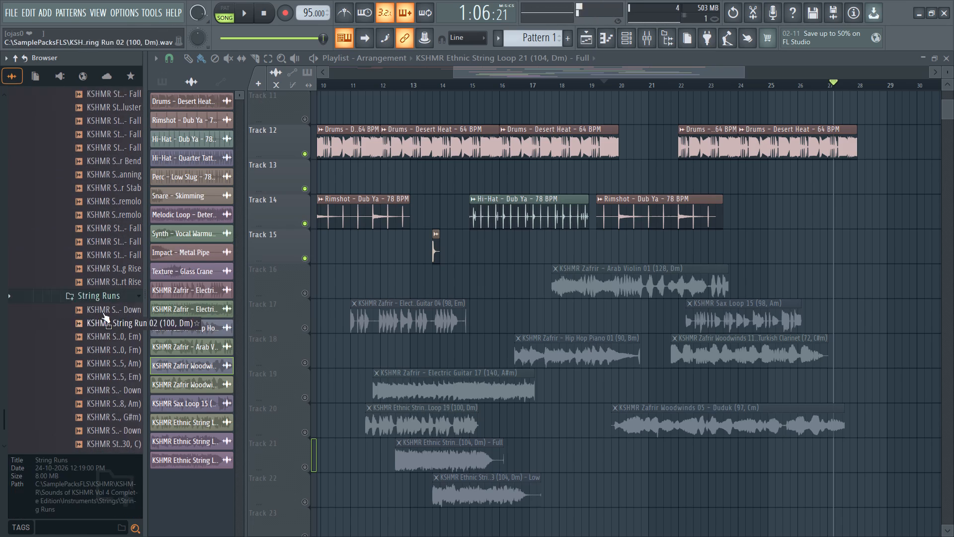
{"action": "left_click", "coordinate": [105, 295]}
{"action": "left_click", "coordinate": [103, 329]}
{"action": "left_click", "coordinate": [104, 337]}
Open the String Stabs and String Swells folders and audition their samples, including the high and low string swells.
{"action": "scroll", "coordinate": [102, 354], "scroll_direction": "down", "scroll_amount": 4}
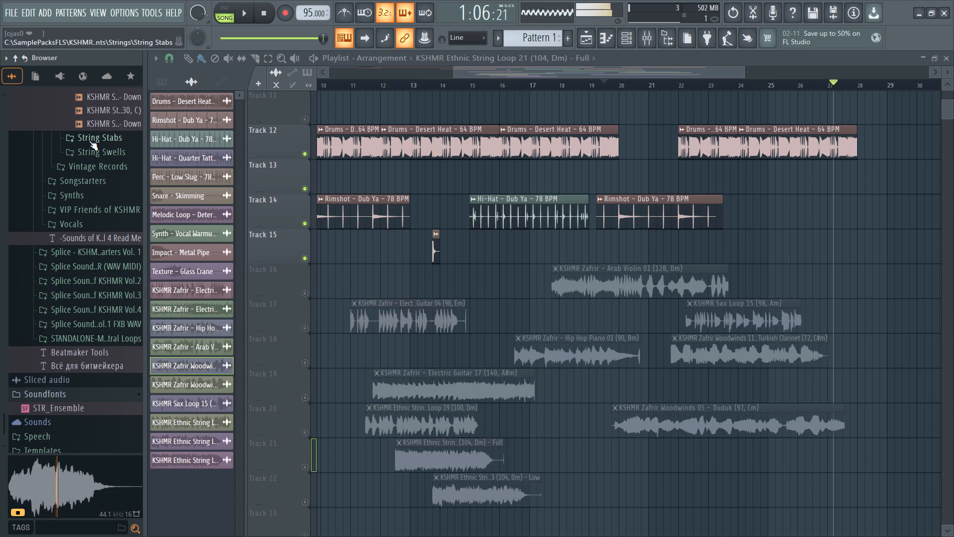
{"action": "left_click", "coordinate": [89, 141]}
{"action": "left_click", "coordinate": [90, 173]}
{"action": "left_click", "coordinate": [98, 198]}
{"action": "left_click", "coordinate": [102, 233]}
{"action": "left_click", "coordinate": [102, 216]}
{"action": "left_click", "coordinate": [102, 252]}
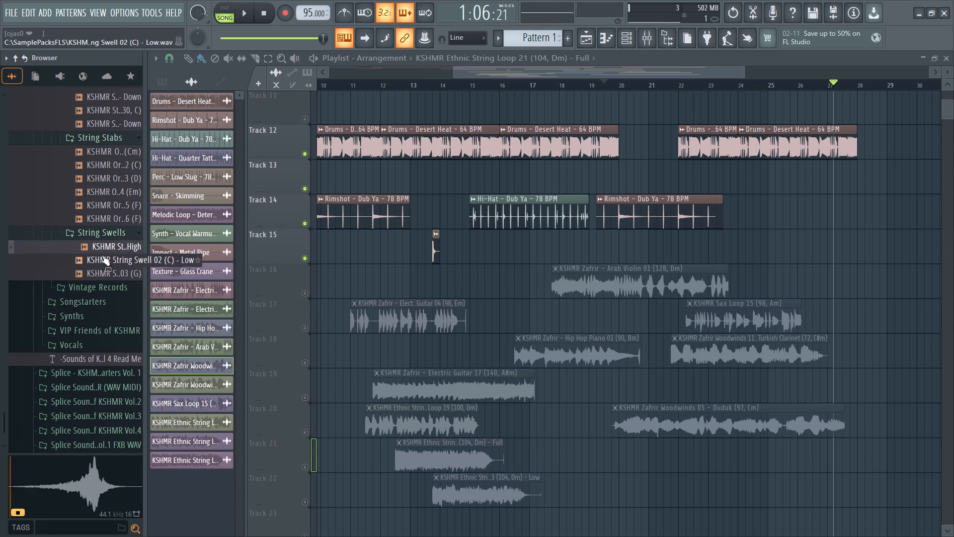
{"action": "left_click", "coordinate": [102, 268]}
{"action": "left_click", "coordinate": [99, 280]}
Open the Vintage Records folder and audition its loops, starting around the Nylon Lover loops.
{"action": "left_click", "coordinate": [100, 294]}
{"action": "left_click", "coordinate": [96, 210]}
{"action": "left_click", "coordinate": [95, 249]}
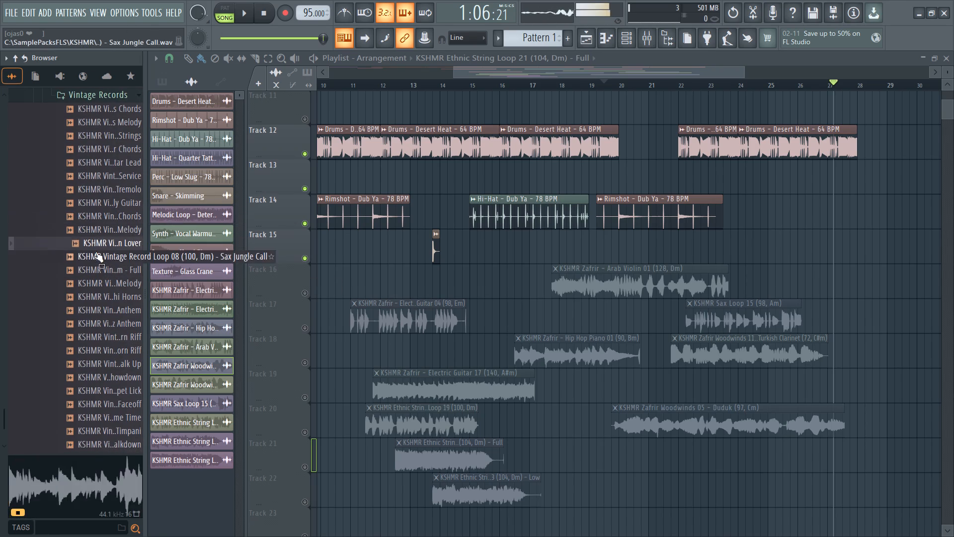
{"action": "left_click", "coordinate": [97, 269]}
{"action": "scroll", "coordinate": [96, 242], "scroll_direction": "down", "scroll_amount": 3}
{"action": "scroll", "coordinate": [96, 238], "scroll_direction": "up", "scroll_amount": 4}
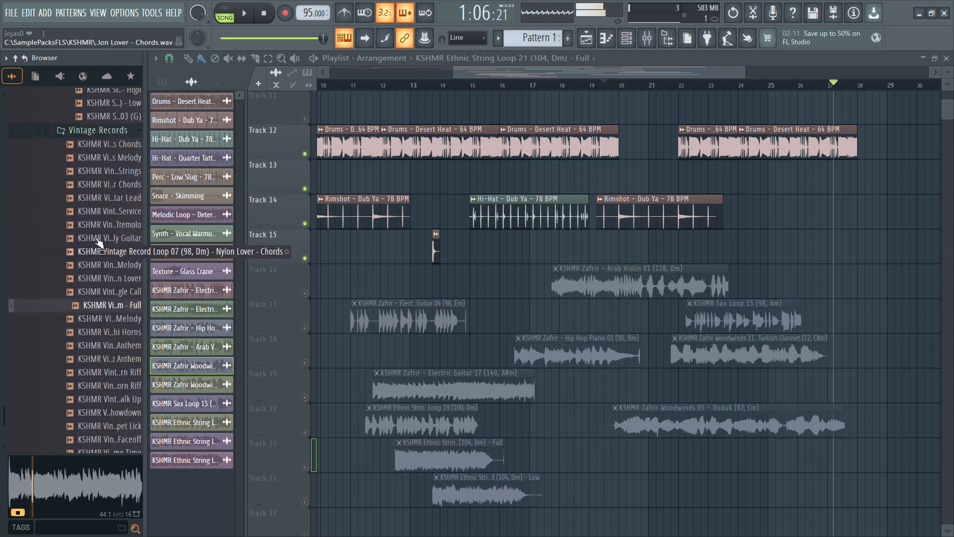
{"action": "scroll", "coordinate": [96, 238], "scroll_direction": "up", "scroll_amount": 2}
{"action": "scroll", "coordinate": [96, 238], "scroll_direction": "down", "scroll_amount": 1}
Audition more Vintage Record loops, including Loop 05 (95, Em) - Western Tremolo and Loop 08 (100, Dm) - Sax Jungle Call.
{"action": "left_click", "coordinate": [111, 283]}
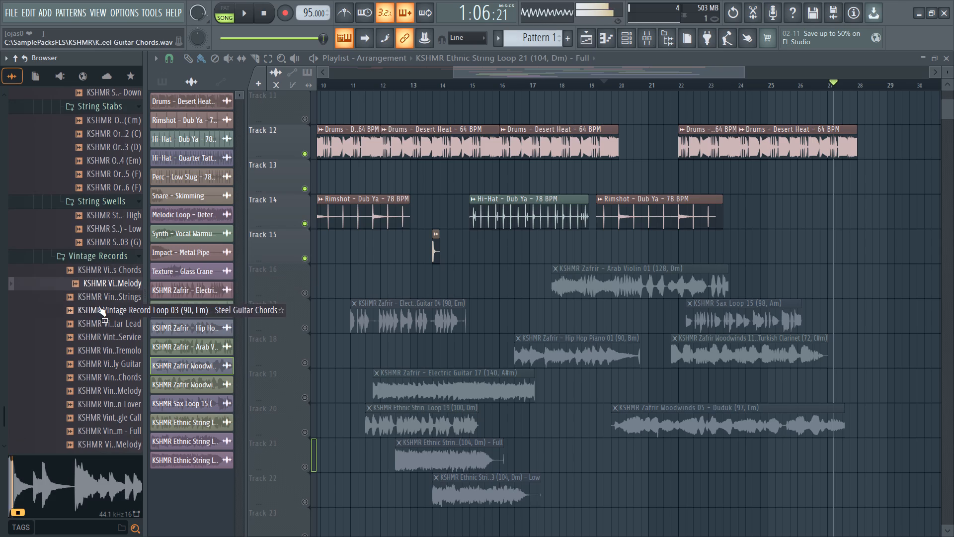
{"action": "left_click", "coordinate": [95, 327]}
{"action": "left_click", "coordinate": [93, 353]}
{"action": "left_click", "coordinate": [93, 362]}
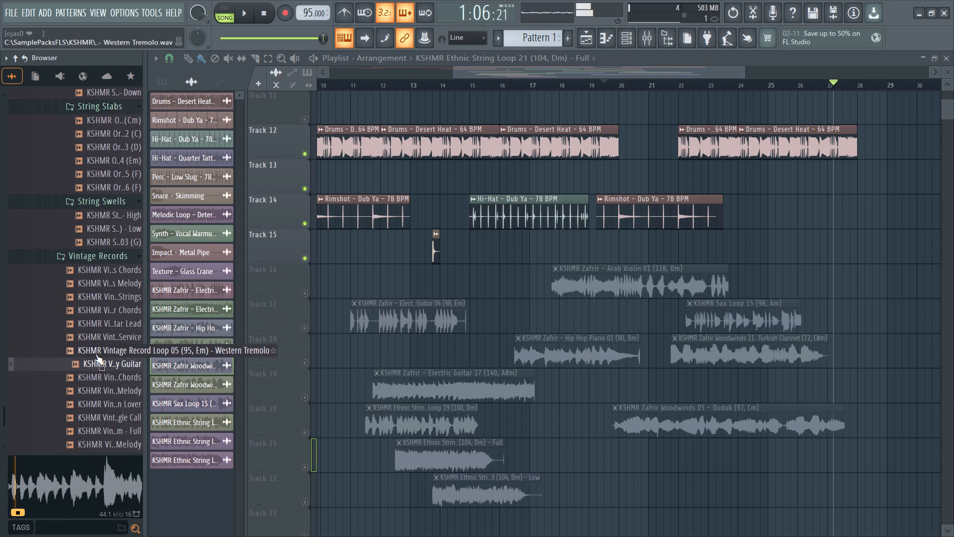
{"action": "left_click", "coordinate": [95, 354]}
{"action": "scroll", "coordinate": [95, 354], "scroll_direction": "down", "scroll_amount": 2}
{"action": "left_click", "coordinate": [95, 259]}
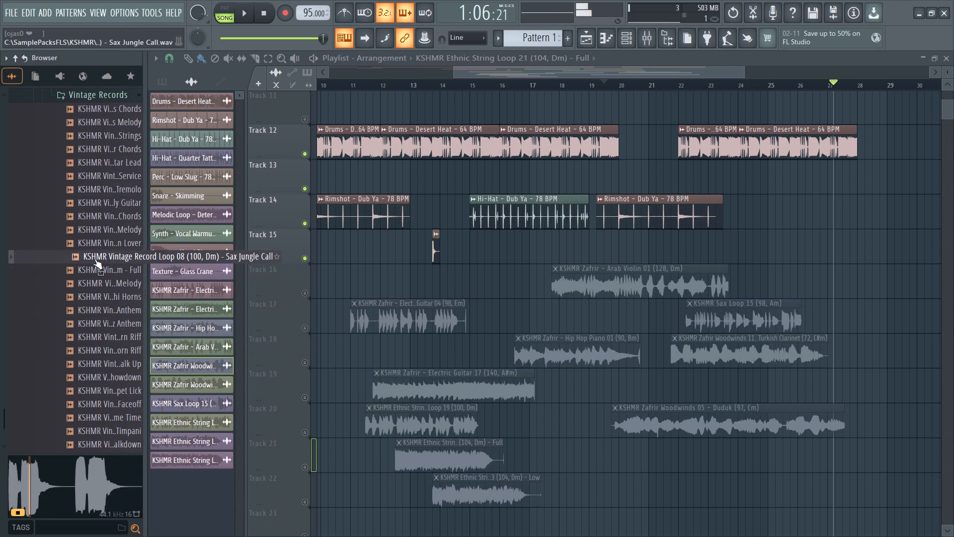
{"action": "scroll", "coordinate": [94, 258], "scroll_direction": "down", "scroll_amount": 7}
{"action": "scroll", "coordinate": [86, 205], "scroll_direction": "up", "scroll_amount": 3}
{"action": "left_click", "coordinate": [95, 176]}
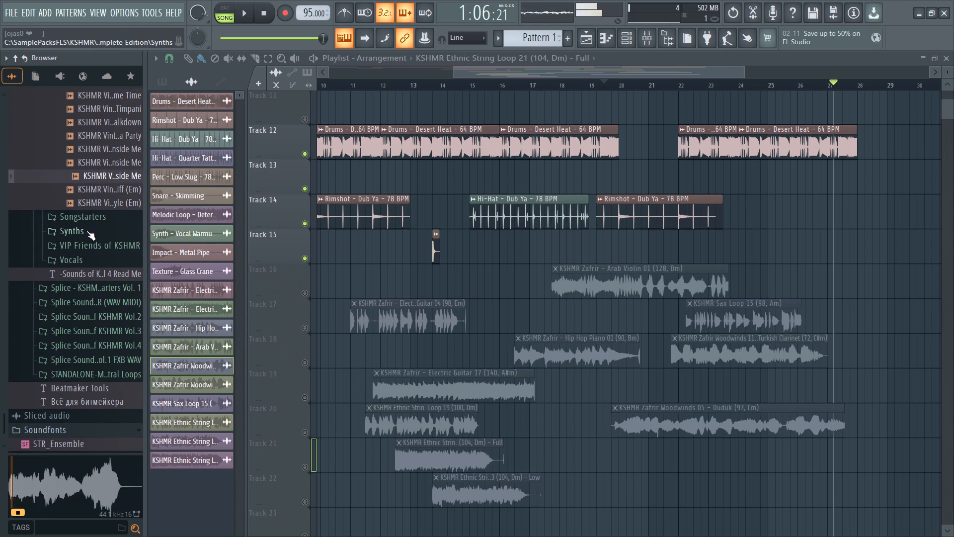
Open the Hip Hop songstarters and audition the Back It Up (106, D#m) drums, top loop and both vocal chops.
{"action": "left_click", "coordinate": [83, 213]}
{"action": "left_click", "coordinate": [96, 243]}
{"action": "scroll", "coordinate": [98, 223], "scroll_direction": "up", "scroll_amount": 2}
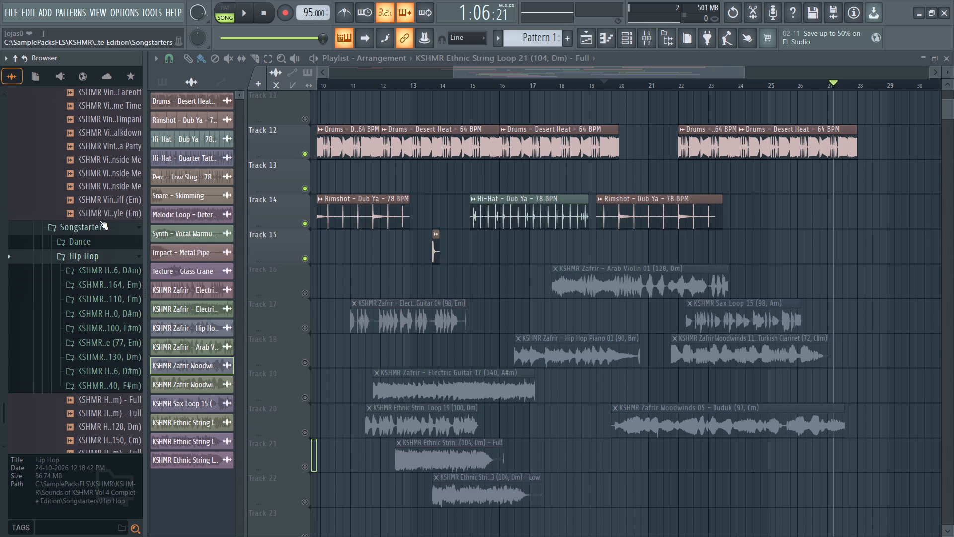
{"action": "double_click", "coordinate": [87, 229]}
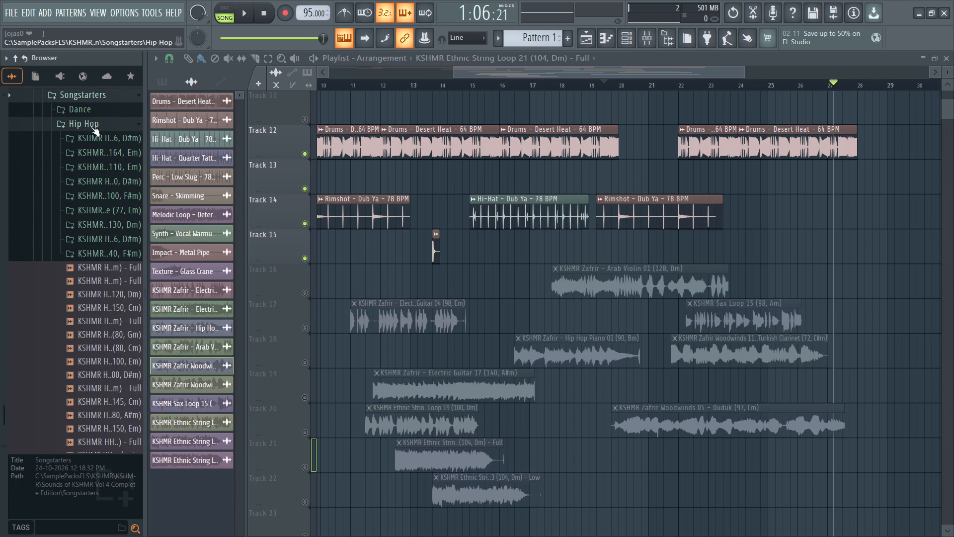
{"action": "left_click", "coordinate": [93, 141]}
{"action": "left_click", "coordinate": [94, 157]}
{"action": "left_click", "coordinate": [98, 167]}
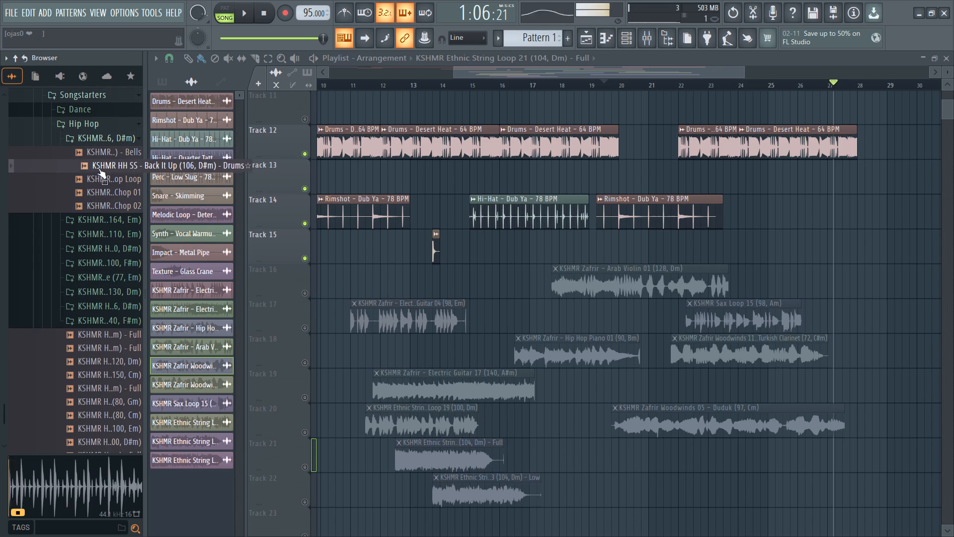
{"action": "left_click", "coordinate": [101, 178]}
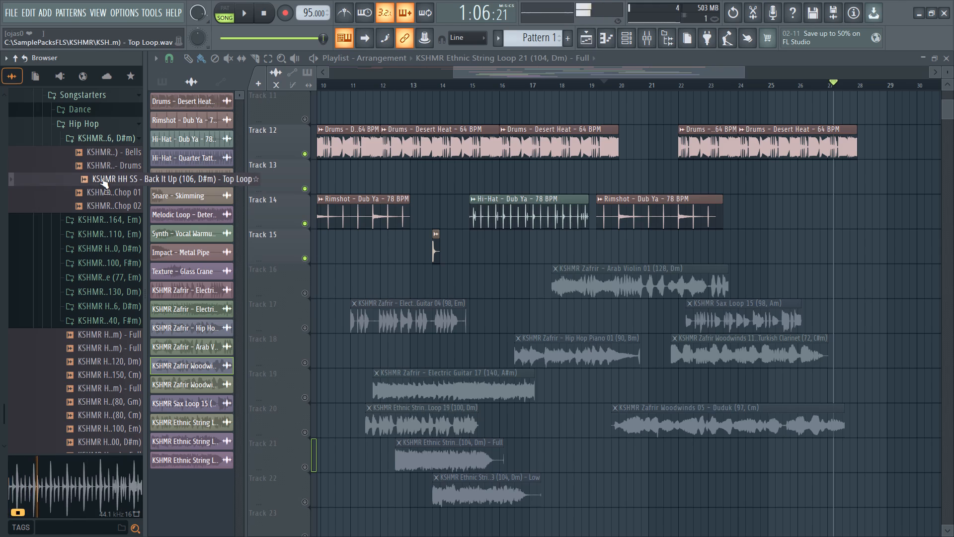
{"action": "left_click", "coordinate": [106, 186]}
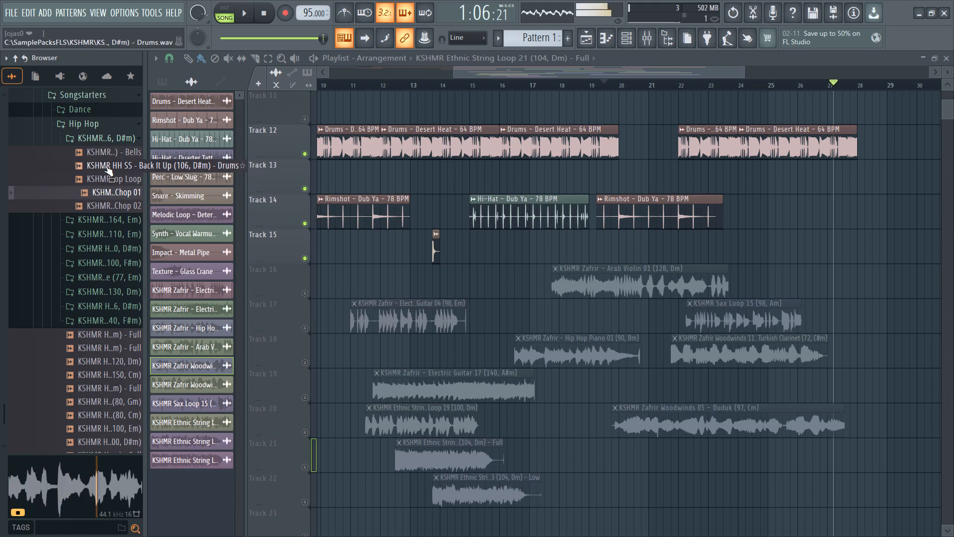
{"action": "left_click", "coordinate": [105, 166]}
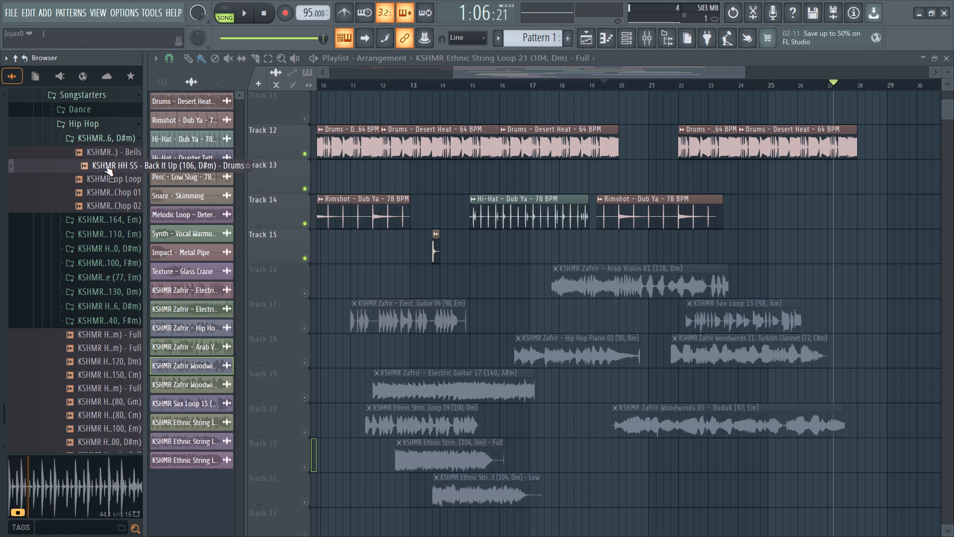
{"action": "left_click", "coordinate": [105, 177]}
{"action": "left_click", "coordinate": [107, 187]}
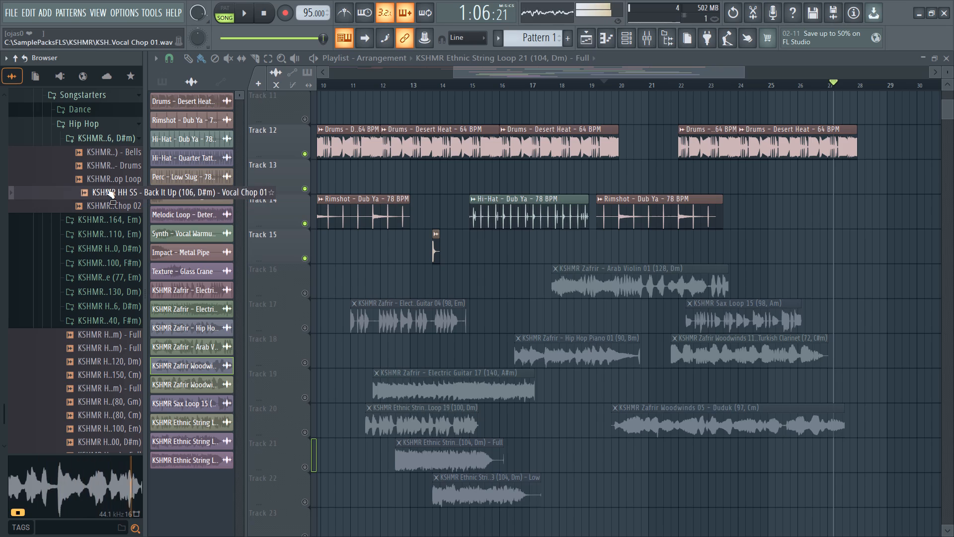
{"action": "left_click", "coordinate": [107, 197]}
{"action": "left_click", "coordinate": [108, 202]}
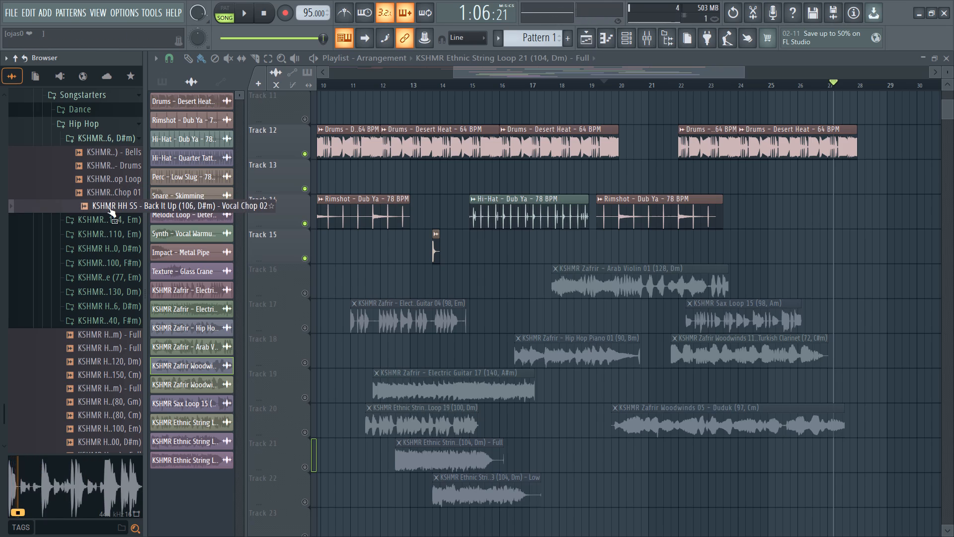
Open the Back Seat (164, Em) folder and audition its samples, including the ambient FX, bass, drums, piano and synth.
{"action": "left_click", "coordinate": [108, 212]}
{"action": "left_click", "coordinate": [108, 218]}
{"action": "left_click", "coordinate": [106, 231]}
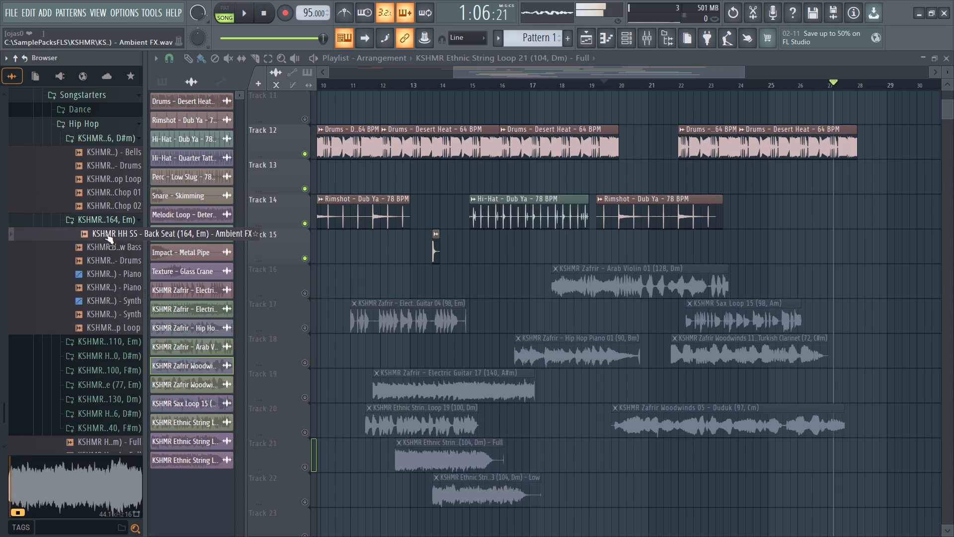
{"action": "left_click", "coordinate": [104, 246]}
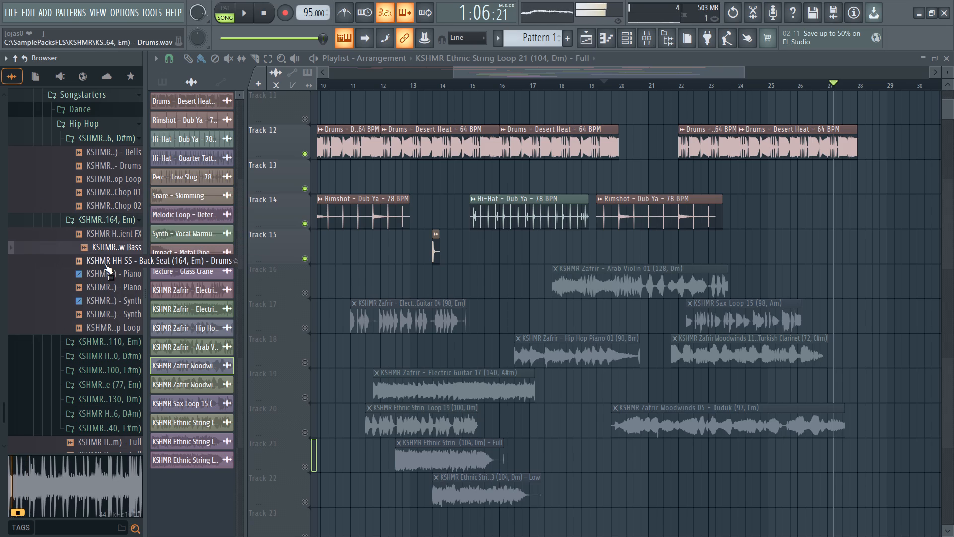
{"action": "left_click", "coordinate": [105, 263]}
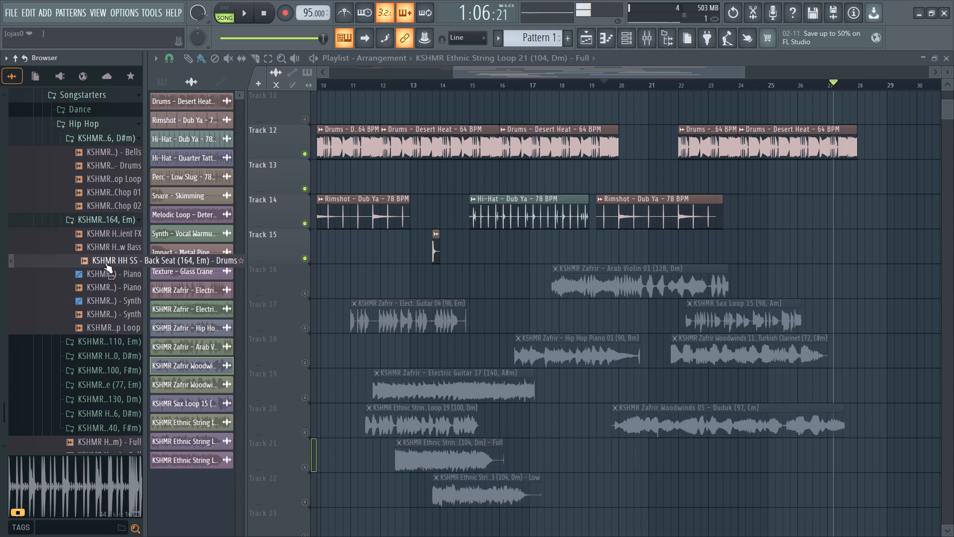
{"action": "left_click", "coordinate": [96, 284]}
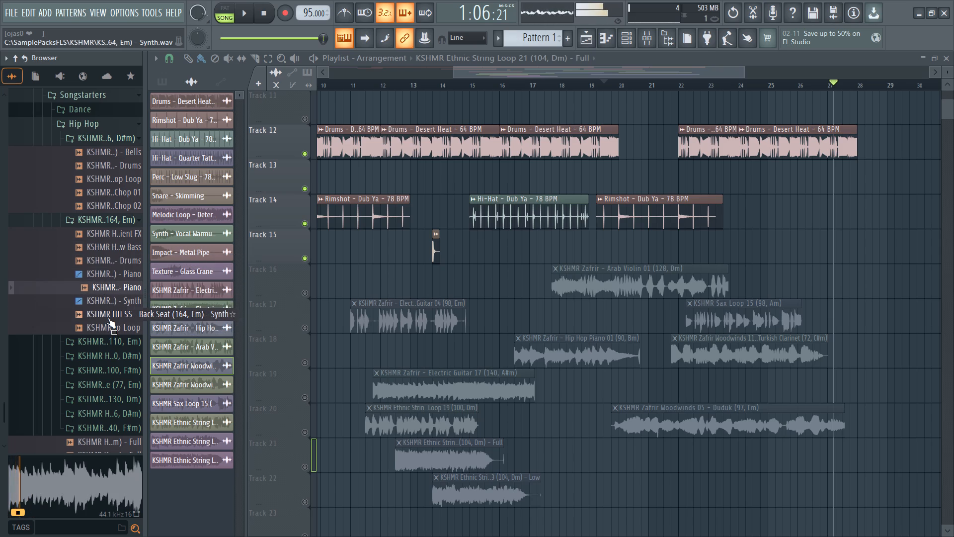
{"action": "left_click", "coordinate": [108, 318]}
{"action": "left_click", "coordinate": [108, 329]}
Audition the chords and melody in the Carnival (110, Em) folder and expand the Heatwave (100, F#m) folder.
{"action": "left_click", "coordinate": [108, 342]}
{"action": "left_click", "coordinate": [104, 358]}
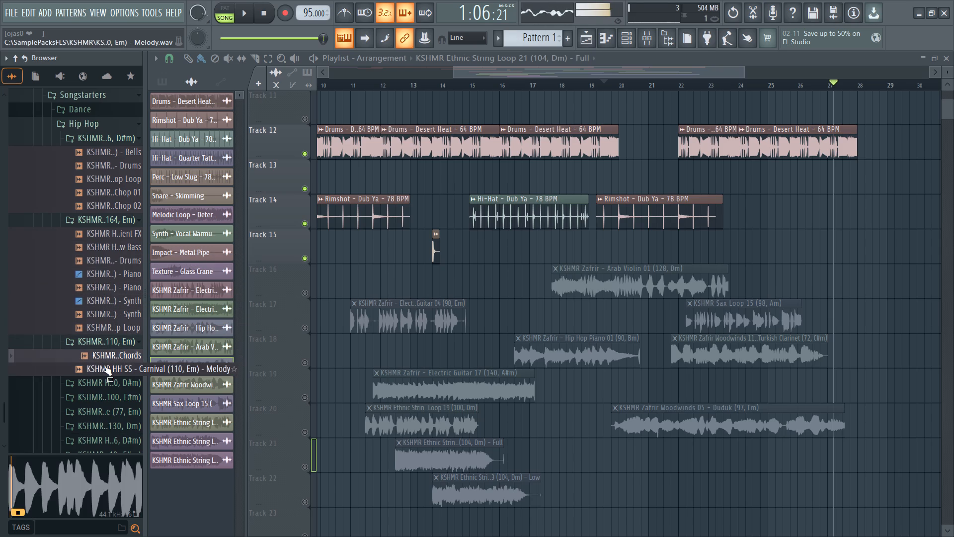
{"action": "left_click", "coordinate": [104, 365]}
{"action": "left_click", "coordinate": [104, 377]}
{"action": "double_click", "coordinate": [98, 390]}
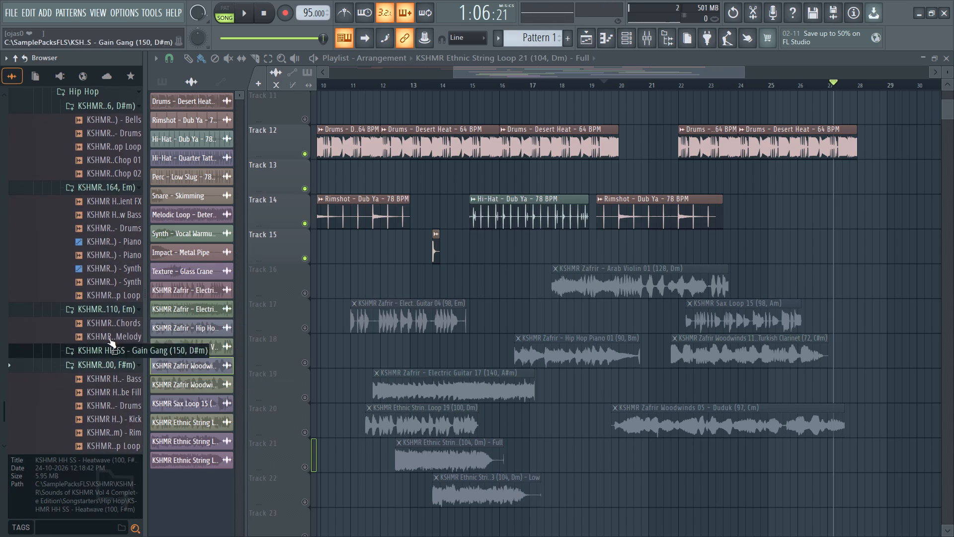
{"action": "left_click", "coordinate": [101, 322]}
{"action": "left_click", "coordinate": [98, 332]}
Open the Gain Gang (150, D#m) folder and audition its drums and music samples.
{"action": "left_click", "coordinate": [99, 347]}
{"action": "left_click", "coordinate": [96, 364]}
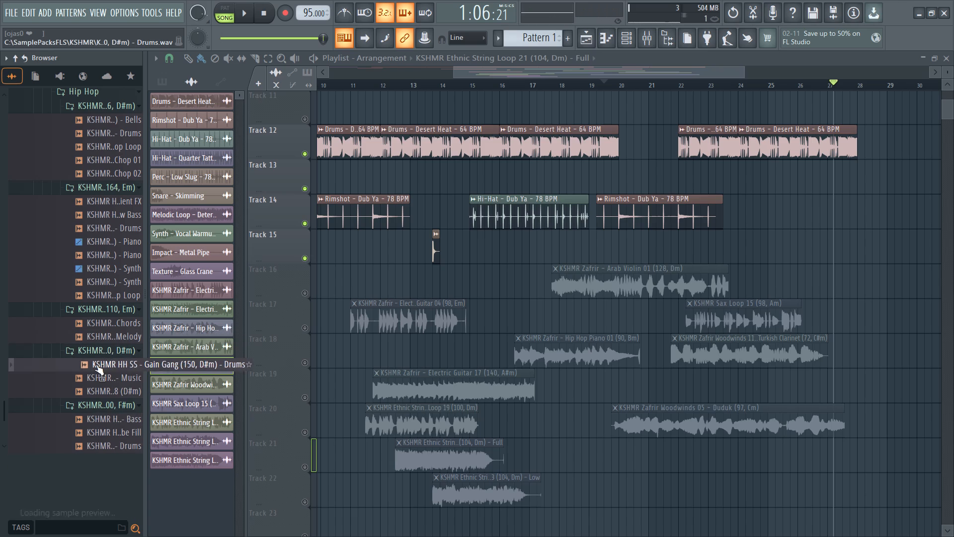
{"action": "left_click", "coordinate": [96, 374]}
{"action": "left_click", "coordinate": [99, 381]}
Audition the Heatwave (100, F#m) samples, from the bass, djembe fill and drums to the kick, rim and top loop.
{"action": "scroll", "coordinate": [104, 380], "scroll_direction": "down", "scroll_amount": 2}
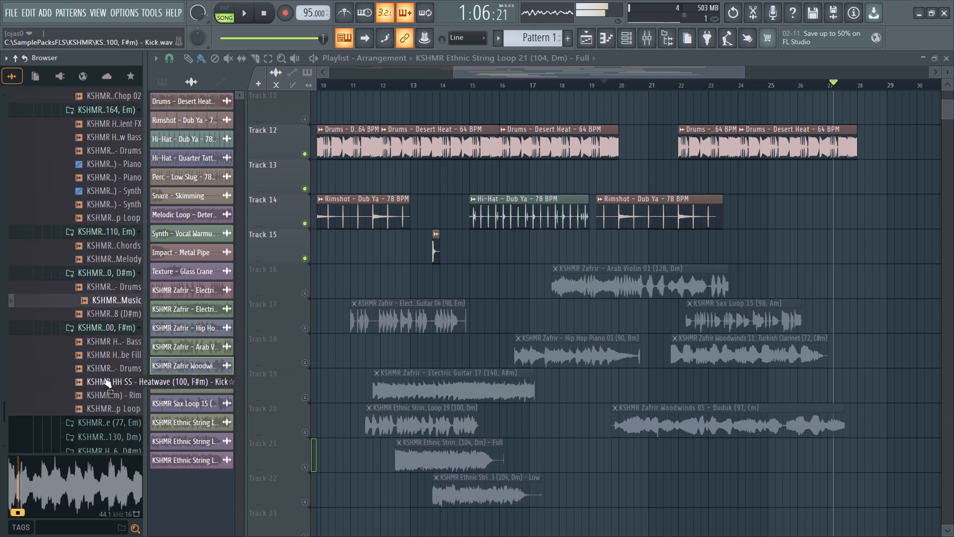
{"action": "scroll", "coordinate": [104, 377], "scroll_direction": "down", "scroll_amount": 1}
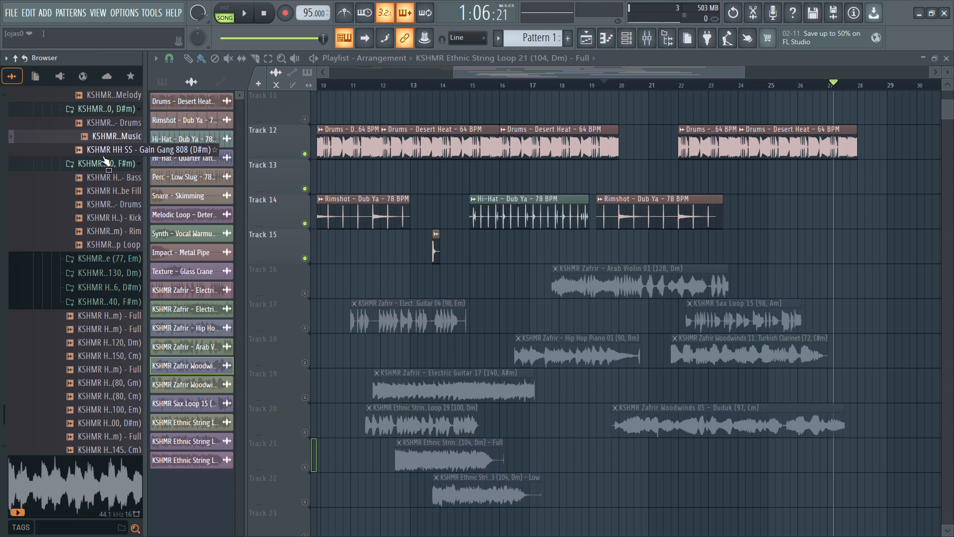
{"action": "left_click", "coordinate": [93, 174]}
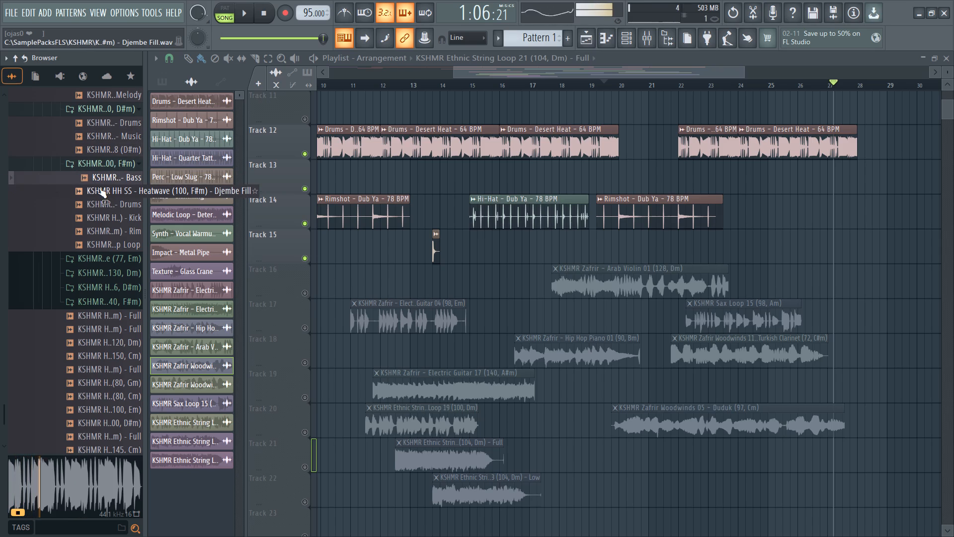
{"action": "left_click", "coordinate": [99, 187]}
{"action": "left_click", "coordinate": [111, 202]}
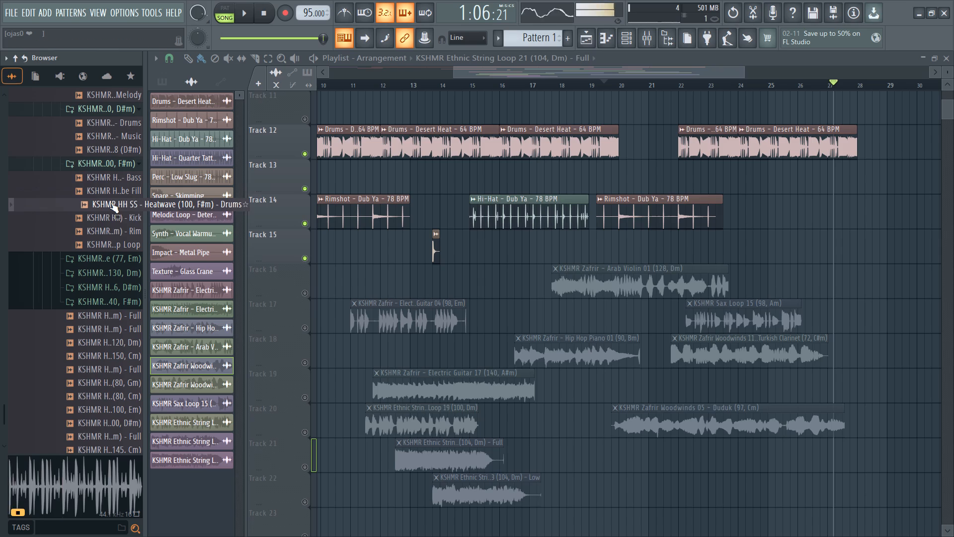
{"action": "left_click", "coordinate": [114, 215]}
{"action": "left_click", "coordinate": [115, 231]}
{"action": "left_click", "coordinate": [114, 248]}
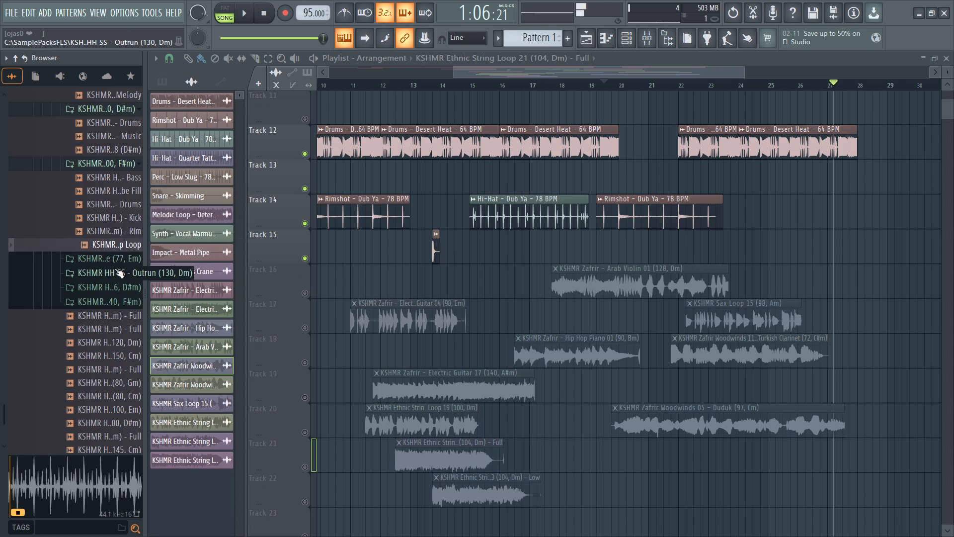
Open the 77 BPM Em songstarter folder and audition its samples, including the kick, synth and drums.
{"action": "left_click", "coordinate": [110, 264]}
{"action": "left_click", "coordinate": [112, 274]}
{"action": "left_click", "coordinate": [112, 289]}
{"action": "left_click", "coordinate": [113, 303]}
{"action": "left_click", "coordinate": [113, 313]}
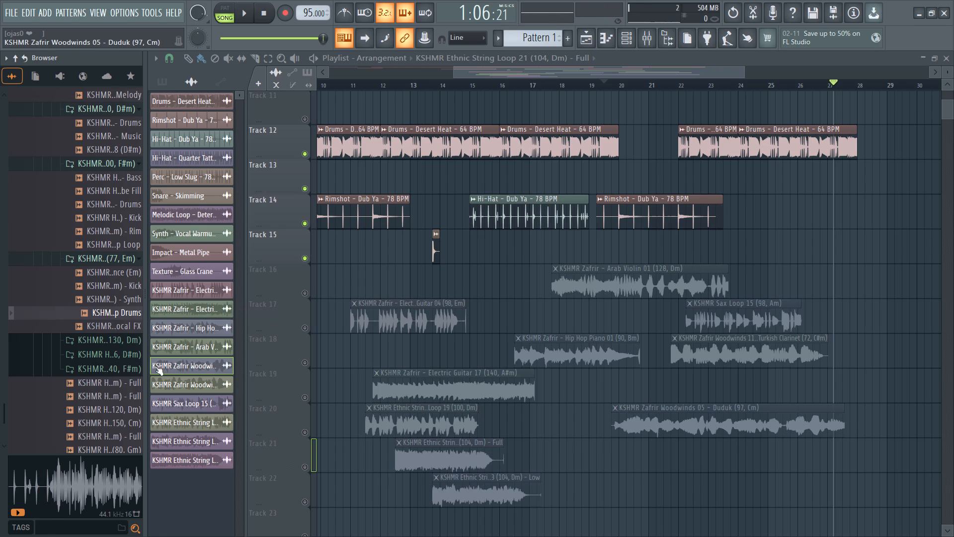
Open the Outrun (130, Dm) folder and audition its Drums, Extra Synth and Music samples.
{"action": "left_click", "coordinate": [95, 338]}
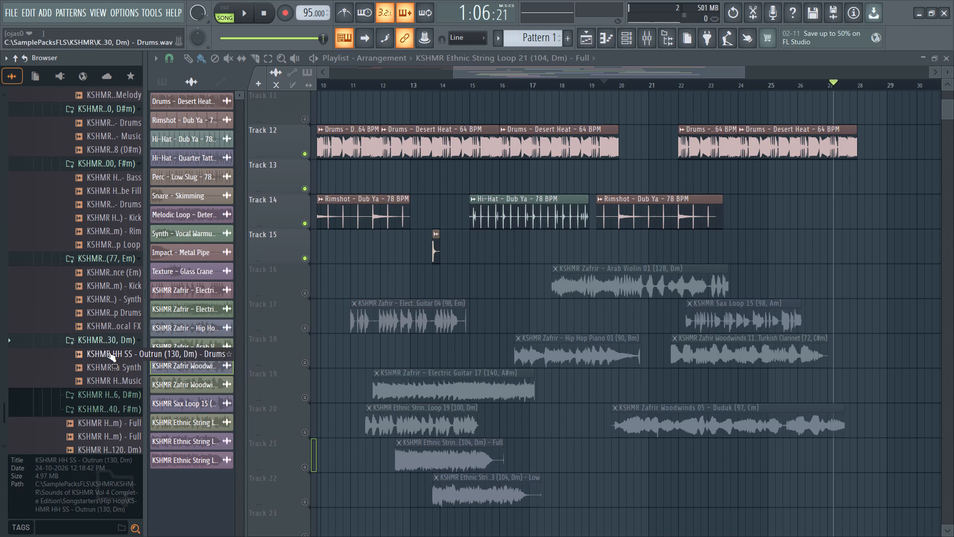
{"action": "left_click", "coordinate": [108, 352]}
{"action": "left_click", "coordinate": [110, 367]}
{"action": "left_click", "coordinate": [110, 377]}
Place the Outrun (130, Dm) - Music sample on playlist Track 23, starting late in bar 16.
{"action": "scroll", "coordinate": [111, 377], "scroll_direction": "down", "scroll_amount": 2}
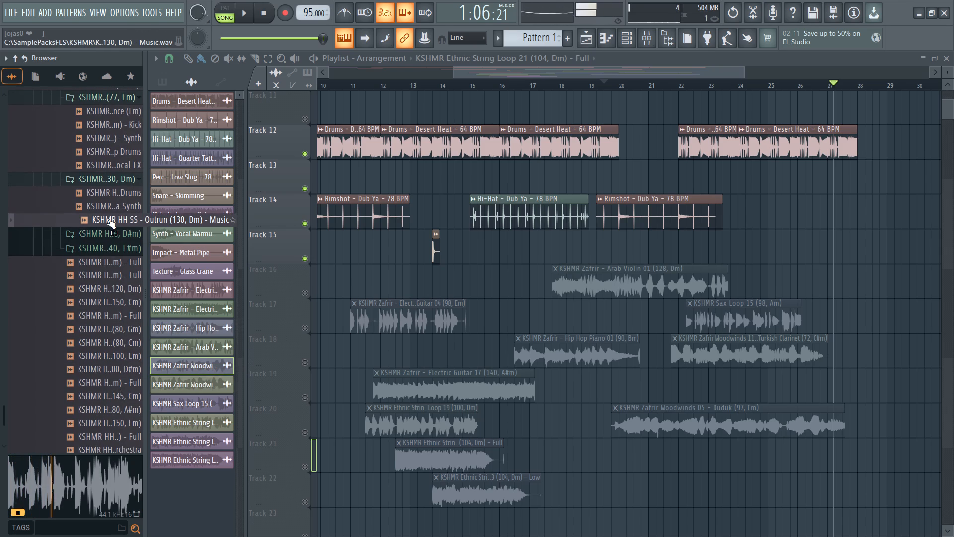
{"action": "left_click_drag", "start_coordinate": [99, 219], "coordinate": [597, 494]}
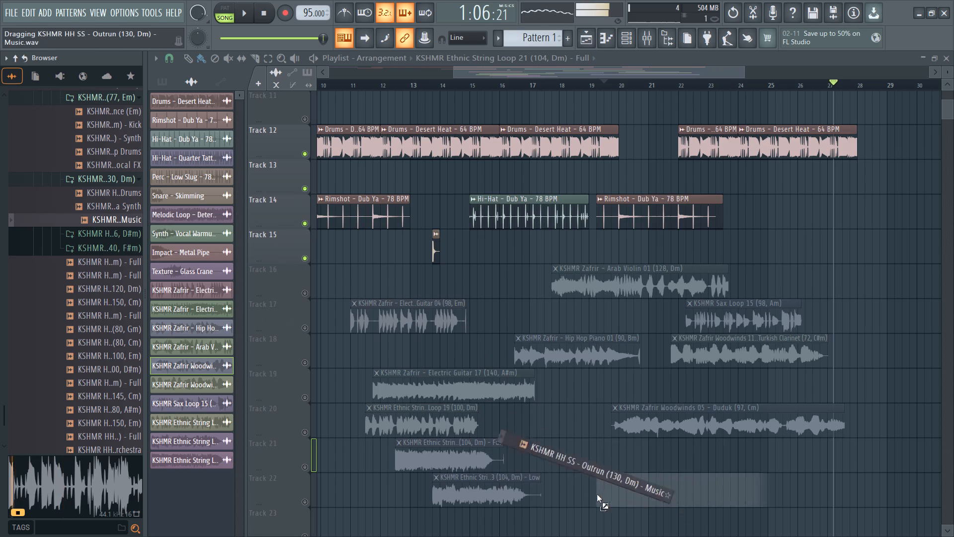
{"action": "left_click_drag", "start_coordinate": [597, 494], "coordinate": [522, 460]}
Audition the Outrun (130, Dm) - Extra Synth sample and place it on Track 24, aligned with the start of the Music clip.
{"action": "left_click", "coordinate": [104, 205]}
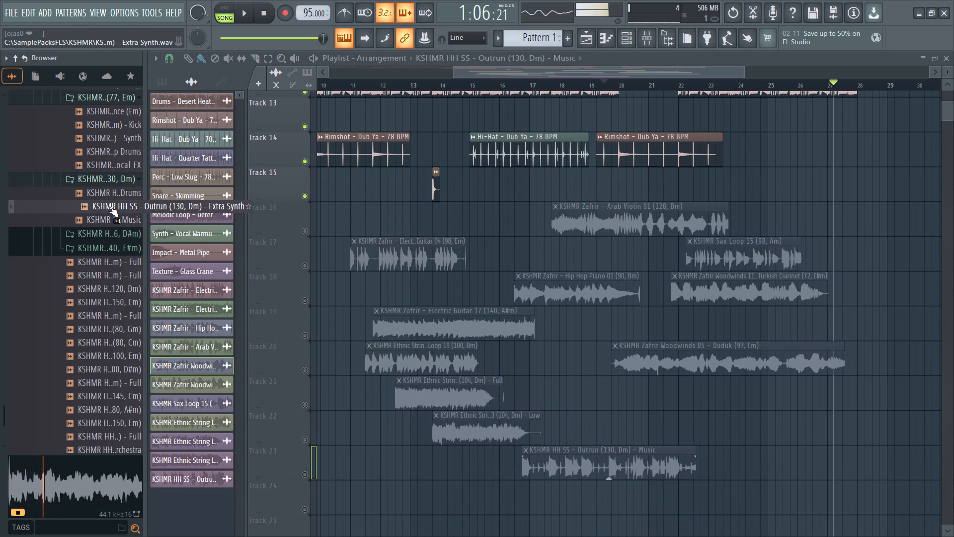
{"action": "left_click_drag", "start_coordinate": [110, 206], "coordinate": [216, 235]}
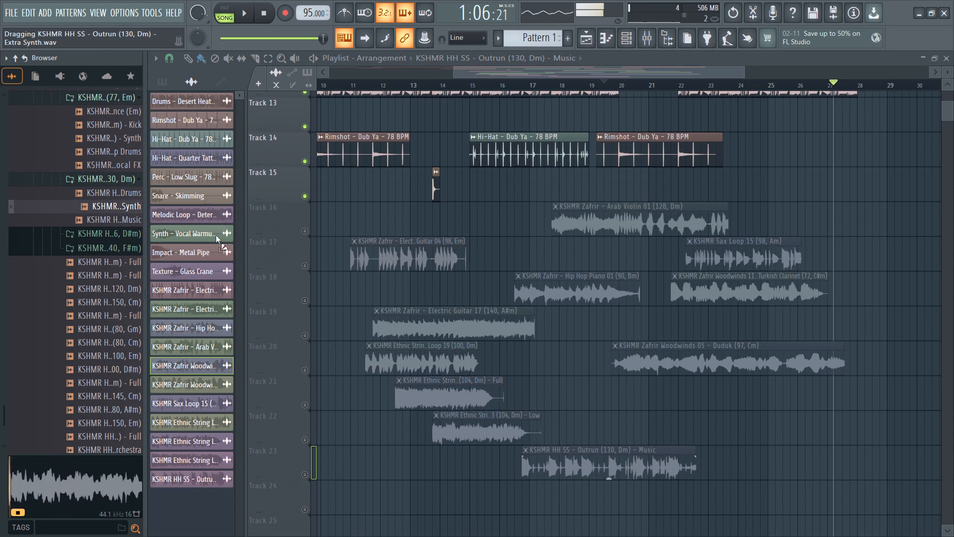
{"action": "left_click_drag", "start_coordinate": [216, 235], "coordinate": [521, 447]}
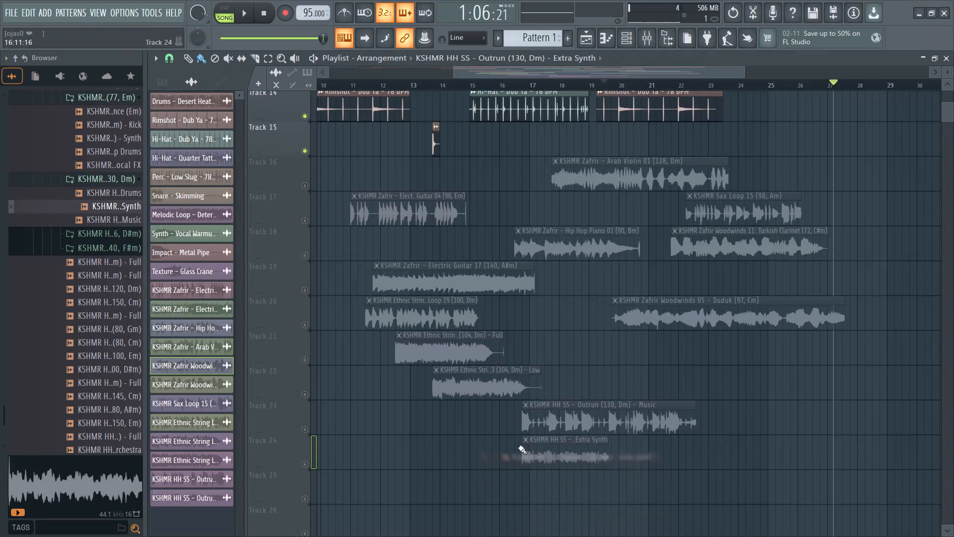
Audition the Outrun (130, Dm) Drums and Extra Synth samples again.
{"action": "left_click", "coordinate": [123, 191]}
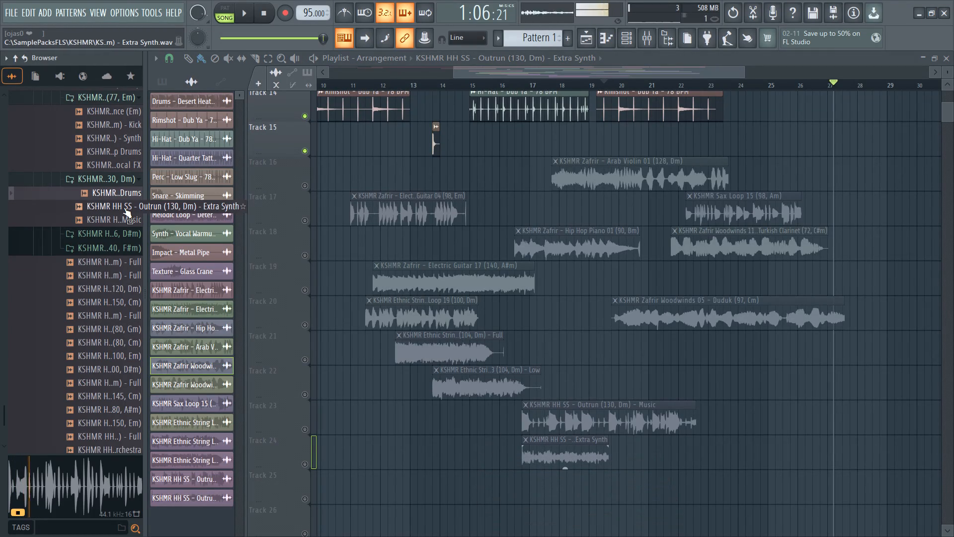
{"action": "left_click", "coordinate": [124, 207]}
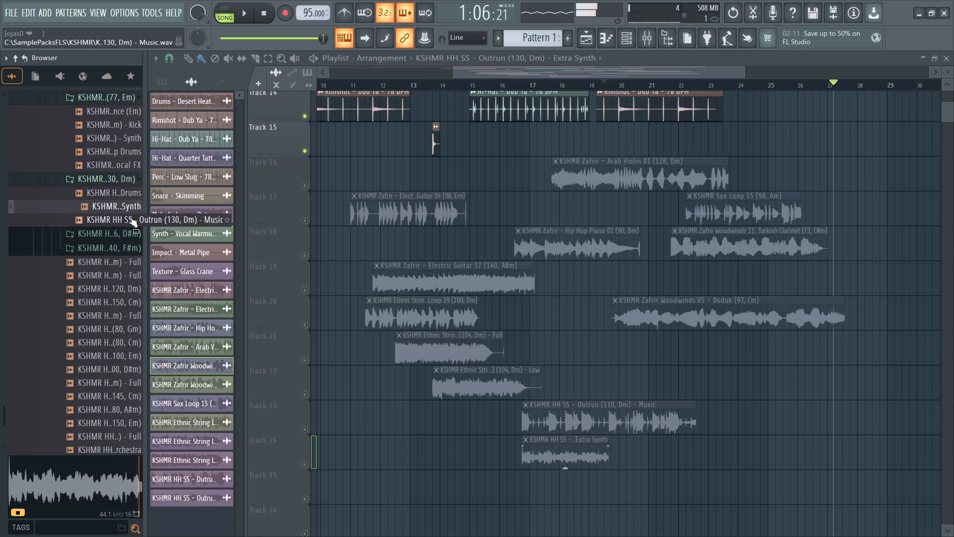
Open the Push It (176, D#m) folder, recheck the Outrun samples, and audition the Push It samples, including Drums, Guitar and Top Loop.
{"action": "left_click", "coordinate": [130, 207]}
{"action": "left_click", "coordinate": [126, 232]}
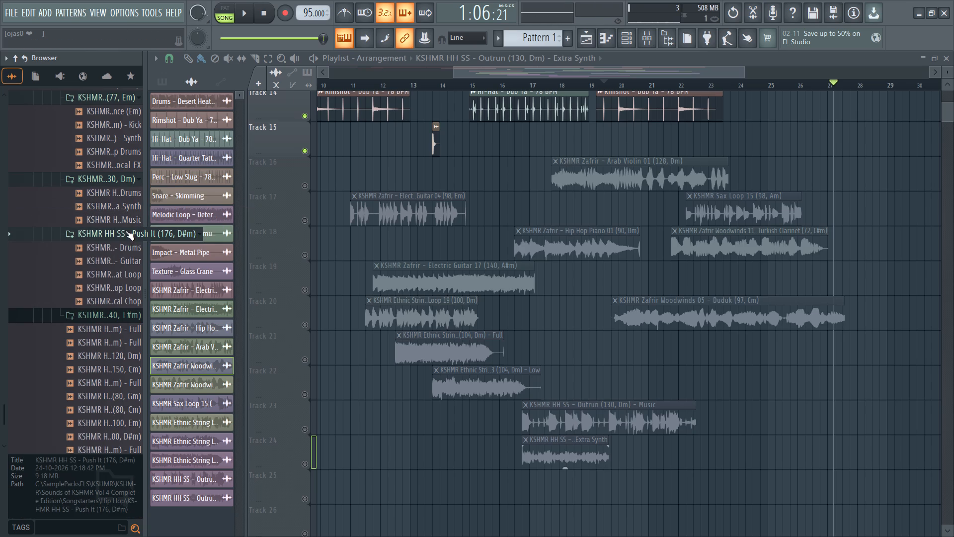
{"action": "left_click", "coordinate": [124, 208]}
{"action": "left_click", "coordinate": [123, 220]}
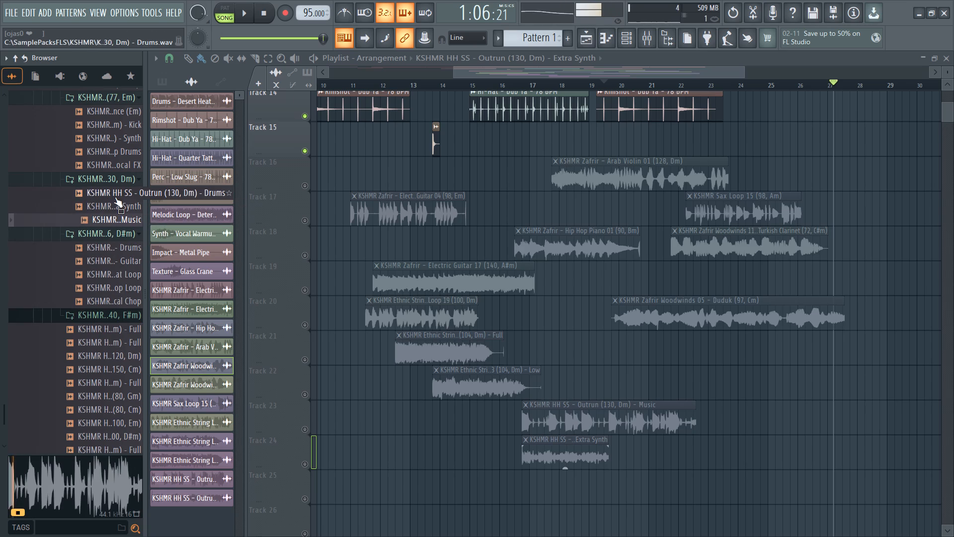
{"action": "left_click", "coordinate": [115, 197]}
{"action": "left_click", "coordinate": [117, 249]}
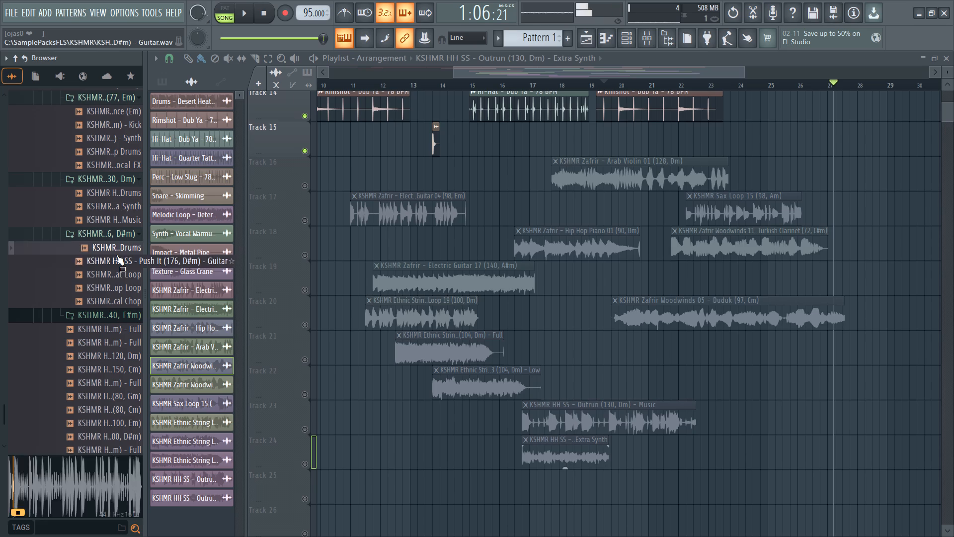
{"action": "left_click", "coordinate": [116, 255]}
{"action": "left_click", "coordinate": [116, 271]}
{"action": "left_click", "coordinate": [121, 285]}
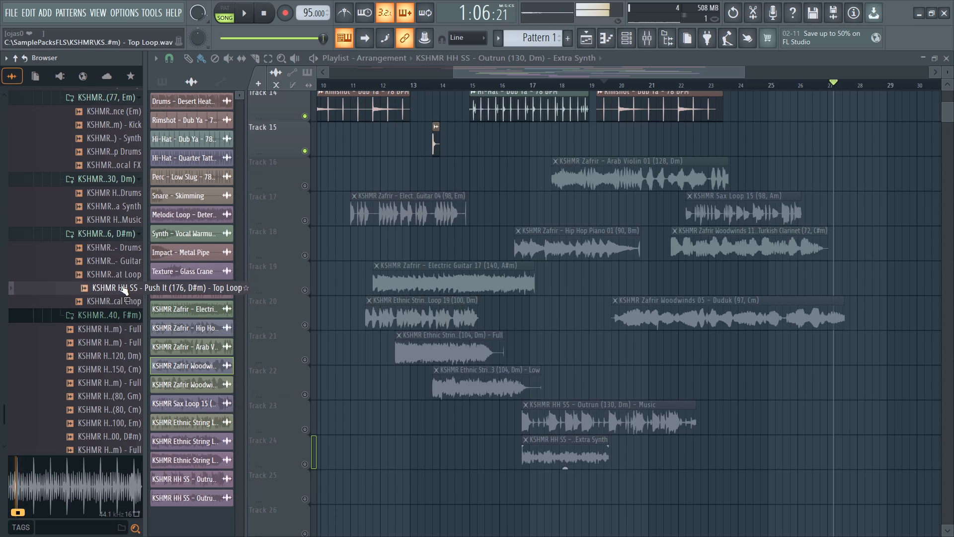
{"action": "left_click", "coordinate": [122, 300]}
Open the Somewhere (140, F#m) folder and audition its Drums, Music and Piano samples.
{"action": "triple_click", "coordinate": [121, 315]}
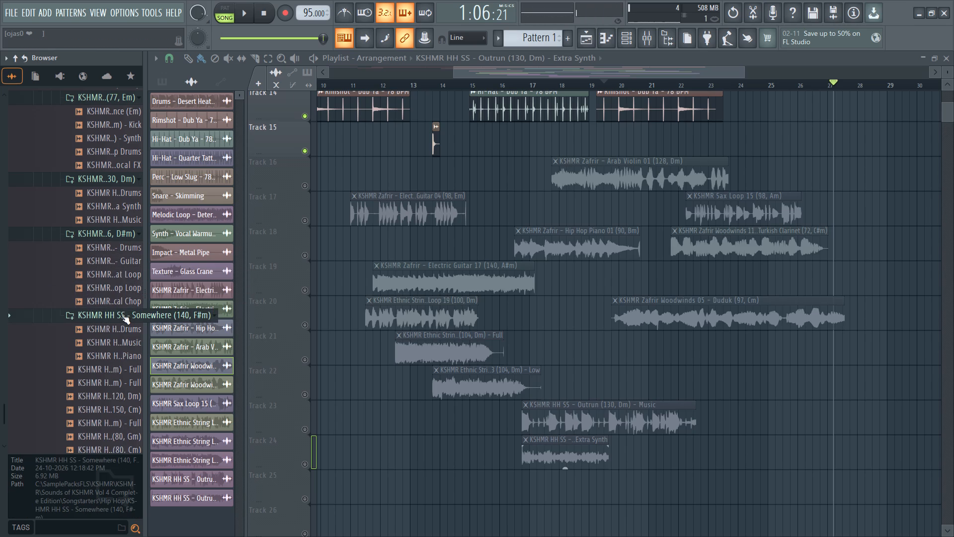
{"action": "left_click", "coordinate": [106, 315]}
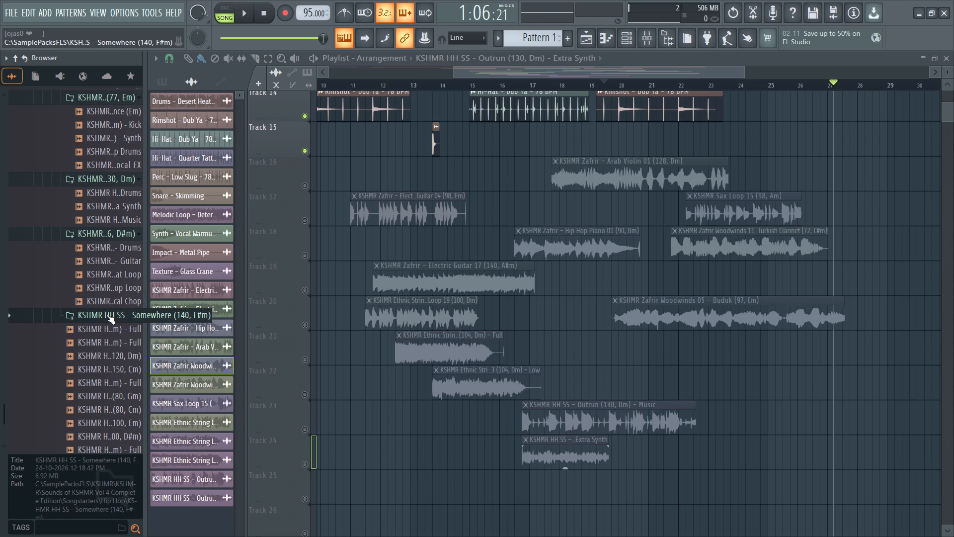
{"action": "left_click", "coordinate": [106, 315]}
{"action": "left_click", "coordinate": [106, 329]}
{"action": "left_click", "coordinate": [106, 339]}
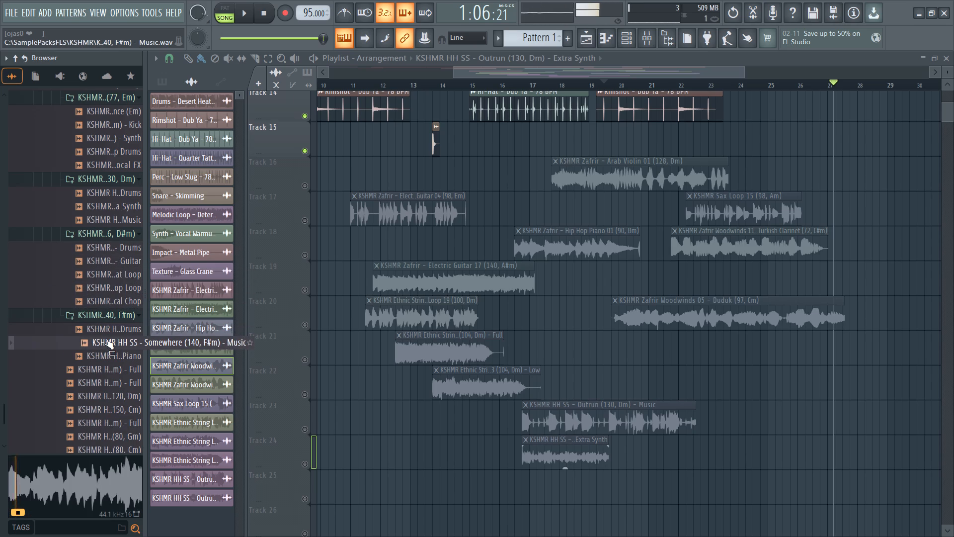
{"action": "double_click", "coordinate": [106, 347]}
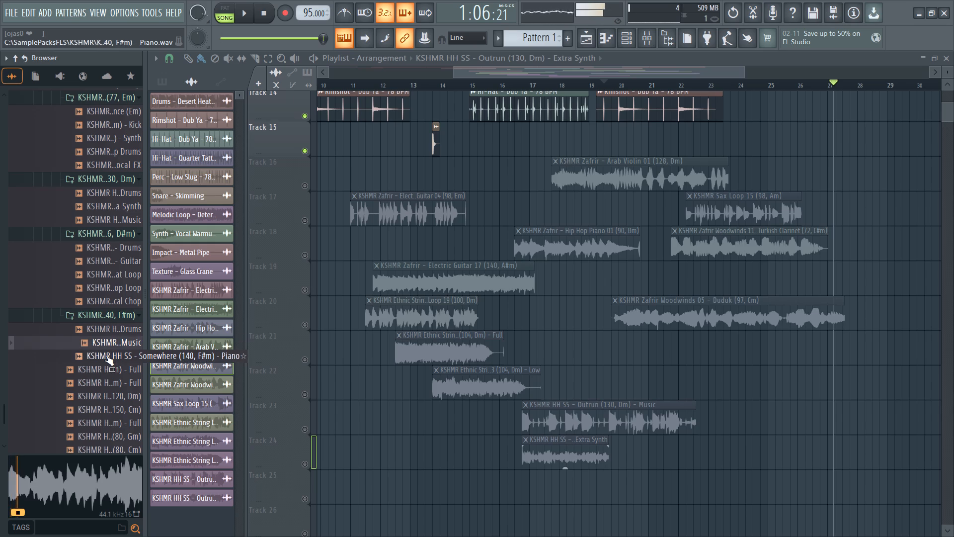
{"action": "left_click", "coordinate": [106, 355]}
Audition the hip hop songstarters listed below the folders, from the first through Back Seat (164, Em) to Chances (80, Gm).
{"action": "scroll", "coordinate": [105, 356], "scroll_direction": "down", "scroll_amount": 4}
{"action": "scroll", "coordinate": [107, 150], "scroll_direction": "up", "scroll_amount": 1}
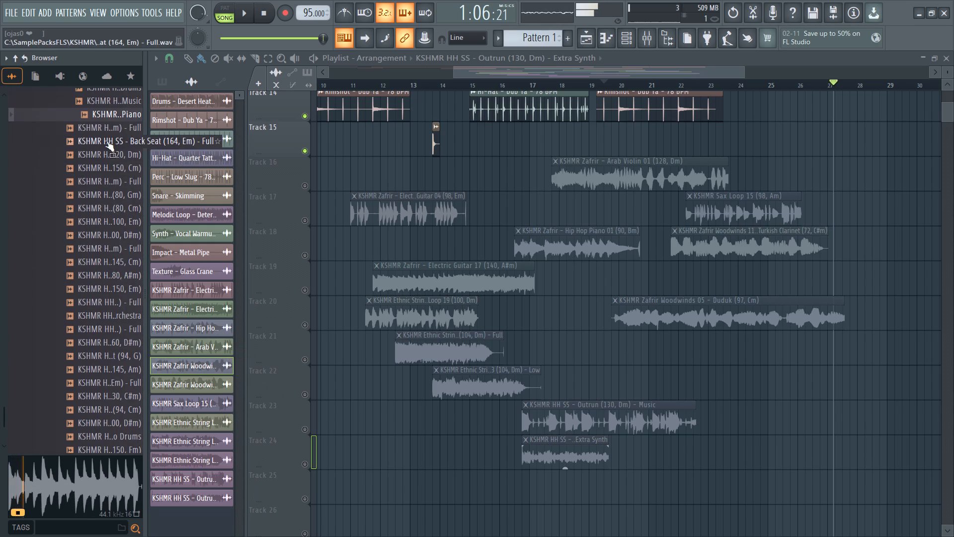
{"action": "left_click", "coordinate": [106, 138]}
{"action": "left_click", "coordinate": [103, 131]}
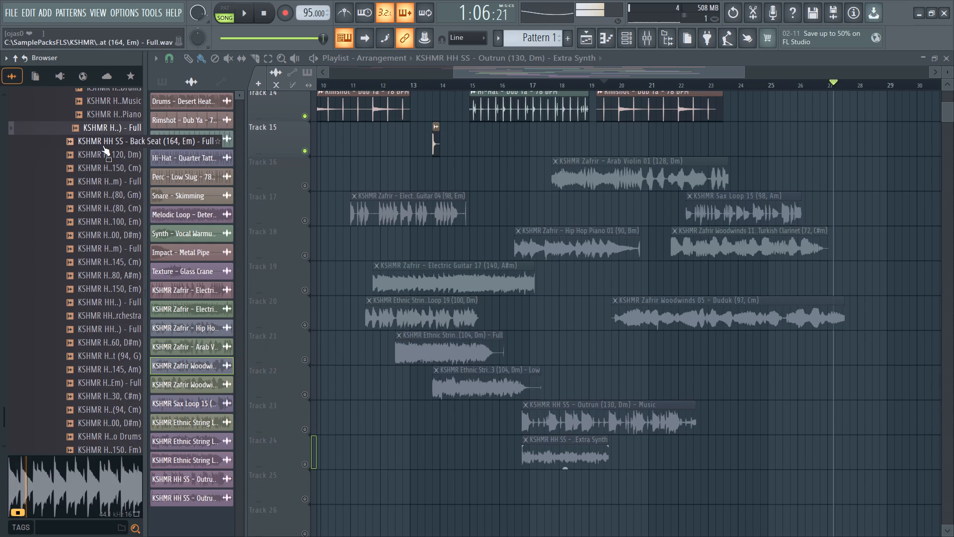
{"action": "left_click", "coordinate": [111, 140]}
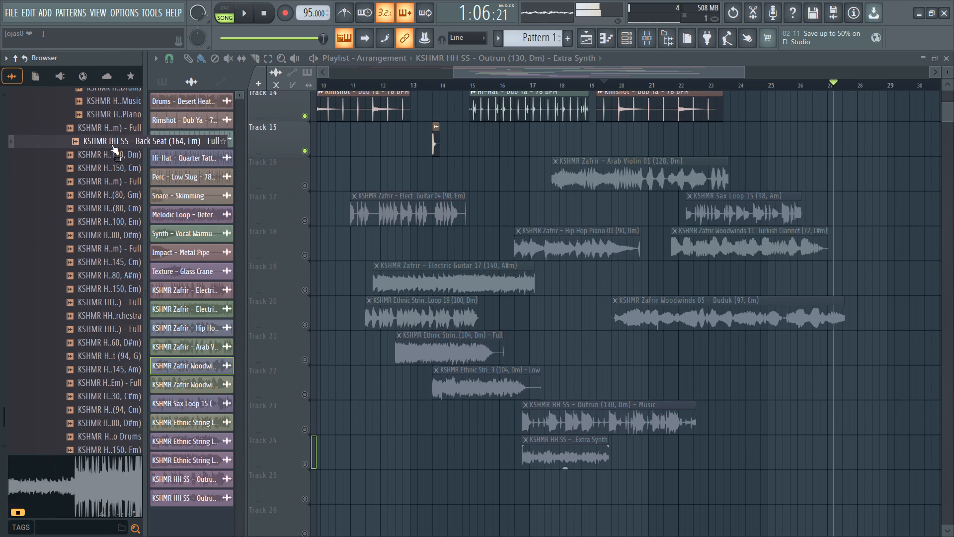
{"action": "left_click", "coordinate": [112, 150]}
{"action": "left_click", "coordinate": [114, 166]}
{"action": "left_click", "coordinate": [115, 183]}
{"action": "left_click", "coordinate": [115, 192]}
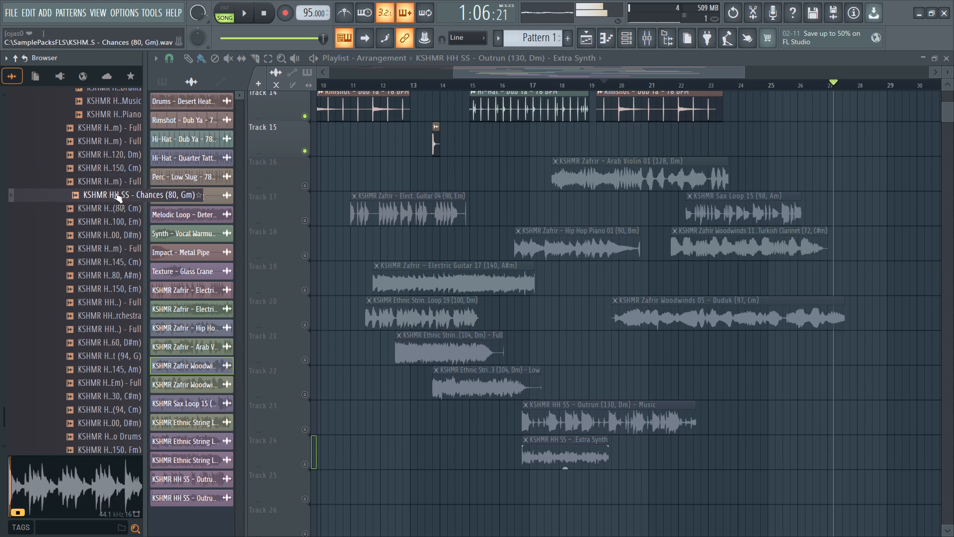
Audition the songstarters after Chances, including Gain Gang (150, D#m), Grapefruit (80, A#m) and Go Time (145, Cm).
{"action": "left_click", "coordinate": [112, 210]}
{"action": "left_click", "coordinate": [112, 221]}
{"action": "left_click", "coordinate": [111, 237]}
{"action": "left_click", "coordinate": [110, 246]}
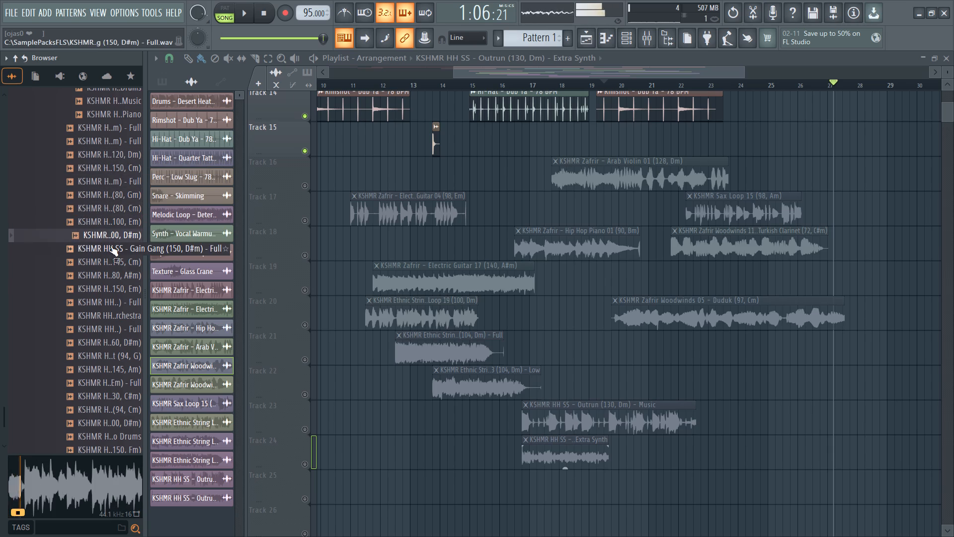
{"action": "left_click", "coordinate": [110, 260]}
{"action": "left_click", "coordinate": [109, 278]}
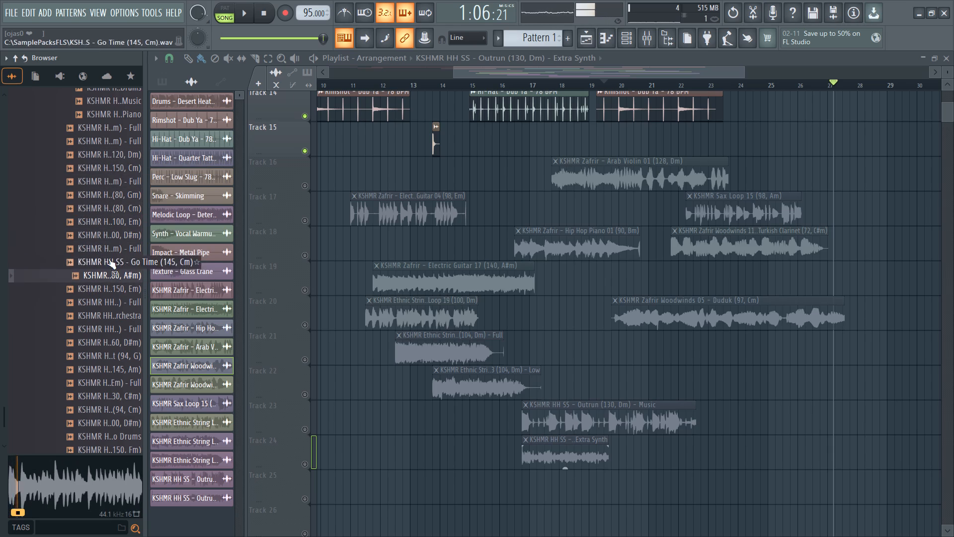
{"action": "left_click", "coordinate": [108, 259]}
Audition the Gain Gang (150, D#m) - Full songstarter again and place it on playlist Track 25, starting near the middle of bar 12.
{"action": "left_click", "coordinate": [109, 252]}
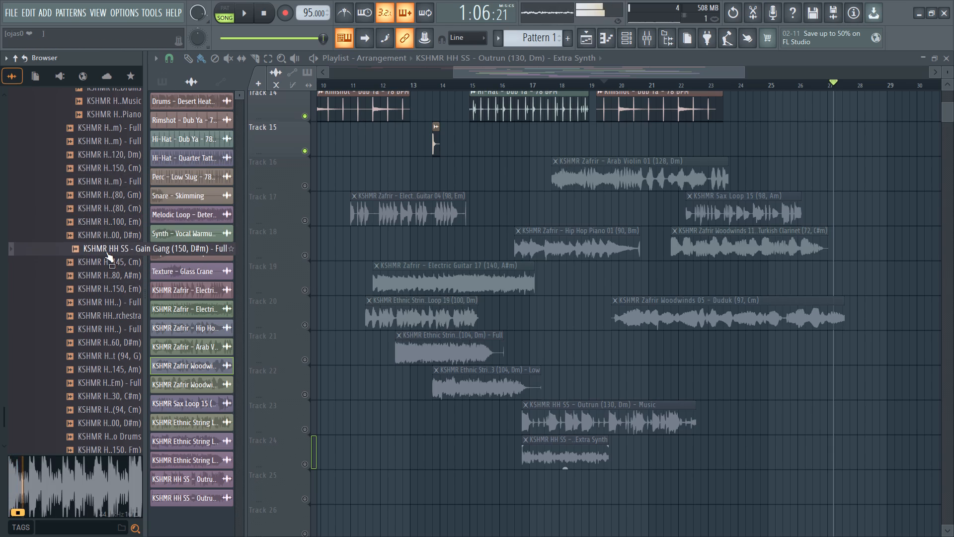
{"action": "left_click_drag", "start_coordinate": [105, 251], "coordinate": [386, 468]}
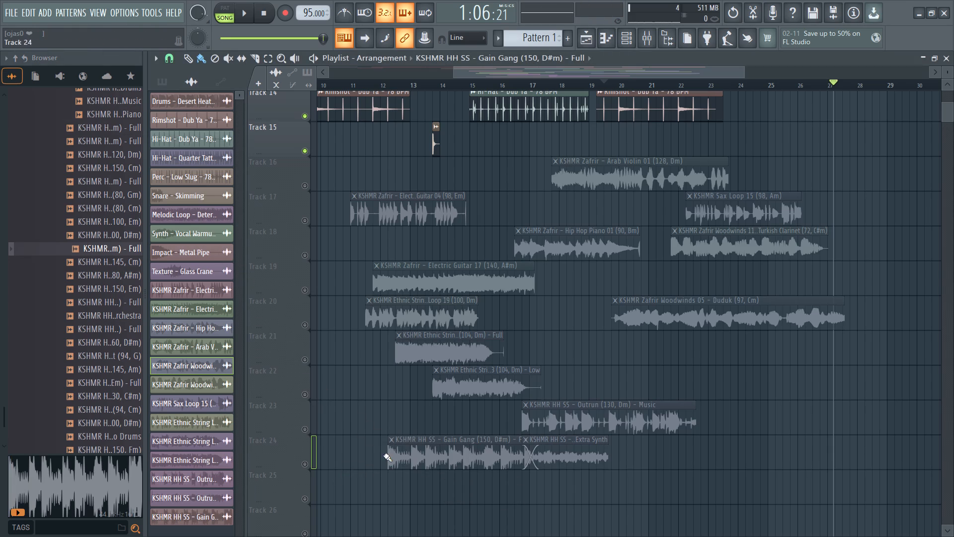
{"action": "left_click_drag", "start_coordinate": [414, 472], "coordinate": [422, 510]}
{"action": "right_click", "coordinate": [455, 506]}
{"action": "right_click", "coordinate": [452, 489]}
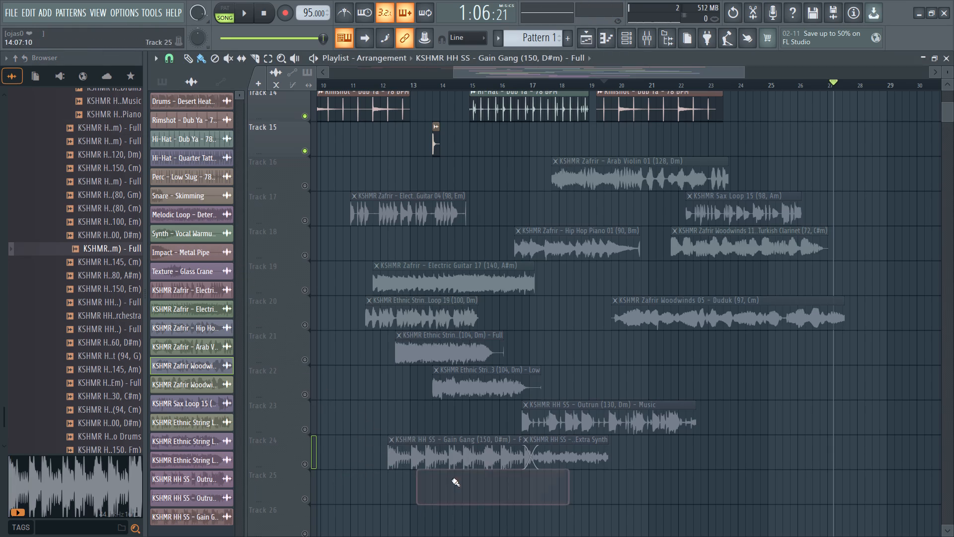
{"action": "left_click_drag", "start_coordinate": [449, 459], "coordinate": [453, 510]}
Audition the songstarters from Go Time (145, Cm) and Grapefruit (80, A#m) through Hefe (93, Cm) to the one marked (94, G).
{"action": "left_click", "coordinate": [98, 256]}
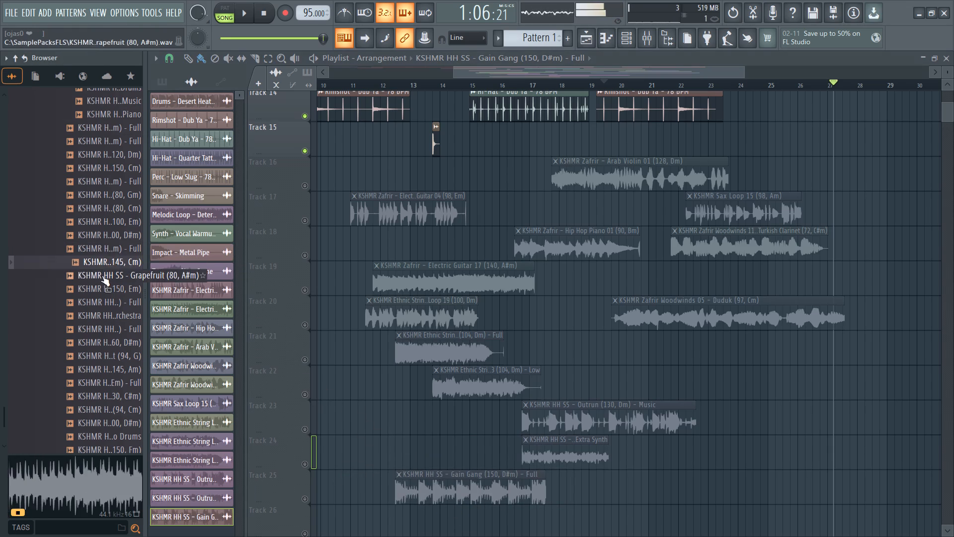
{"action": "left_click", "coordinate": [103, 279]}
{"action": "left_click", "coordinate": [103, 285]}
{"action": "left_click", "coordinate": [103, 307]}
{"action": "left_click", "coordinate": [106, 312]}
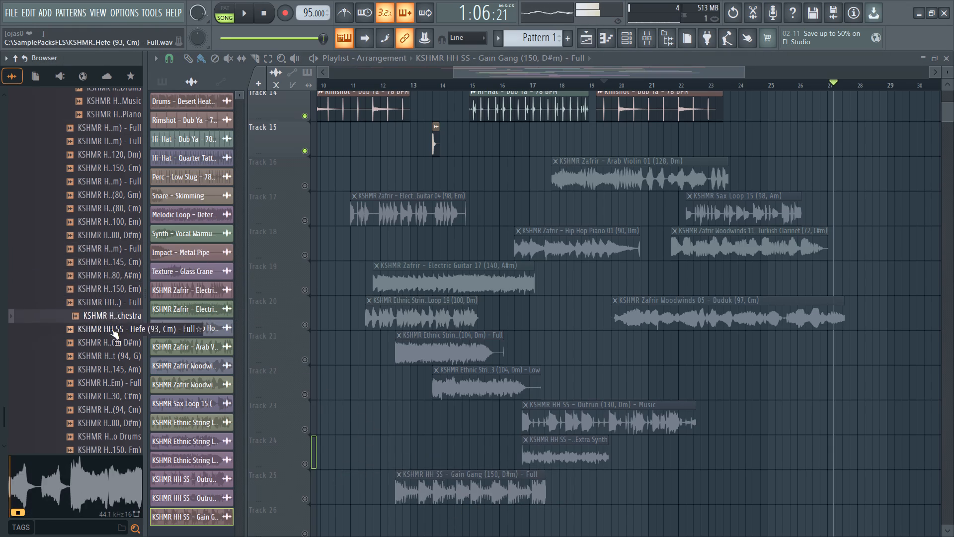
{"action": "left_click", "coordinate": [111, 329]}
{"action": "left_click", "coordinate": [108, 347]}
{"action": "left_click", "coordinate": [107, 353]}
Audition the Midnight Story (145, Am) songstarter repeatedly, comparing it with MS DOS Revenge (77, Em).
{"action": "scroll", "coordinate": [108, 356], "scroll_direction": "down", "scroll_amount": 2}
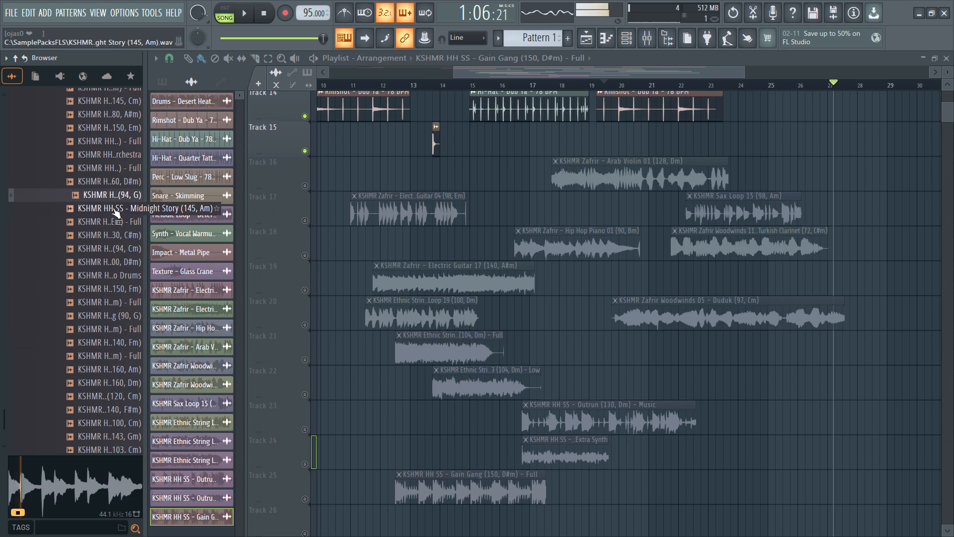
{"action": "left_click", "coordinate": [113, 208]}
{"action": "left_click", "coordinate": [109, 226]}
{"action": "left_click", "coordinate": [109, 214]}
{"action": "scroll", "coordinate": [109, 209], "scroll_direction": "down", "scroll_amount": 3}
{"action": "scroll", "coordinate": [108, 208], "scroll_direction": "up", "scroll_amount": 3}
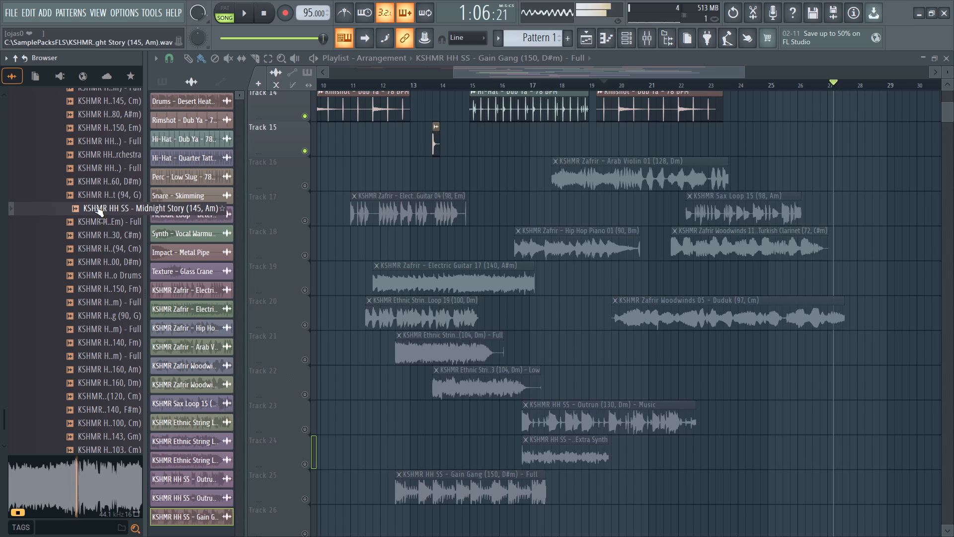
{"action": "left_click", "coordinate": [99, 206]}
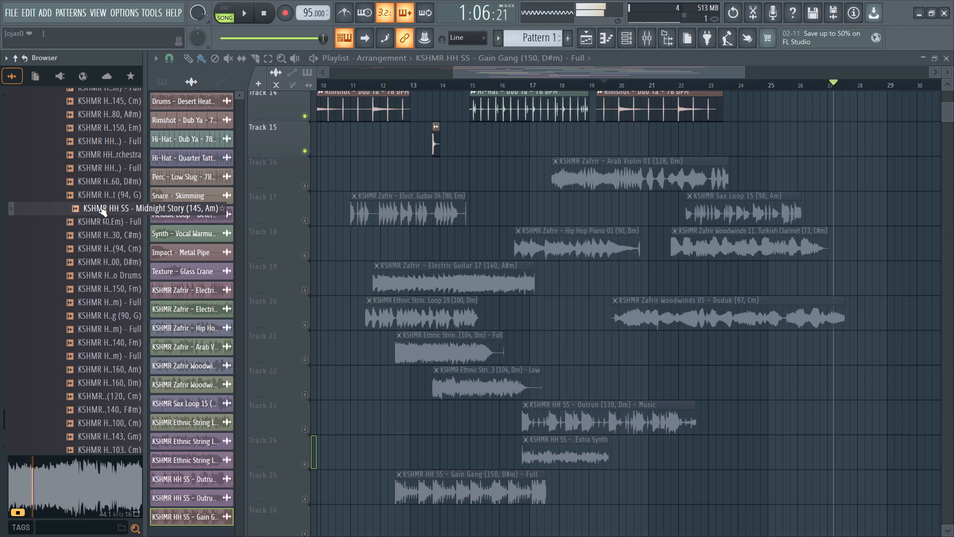
Mark the Midnight Story (145, Am) sample as a favorite.
{"action": "right_click", "coordinate": [90, 205]}
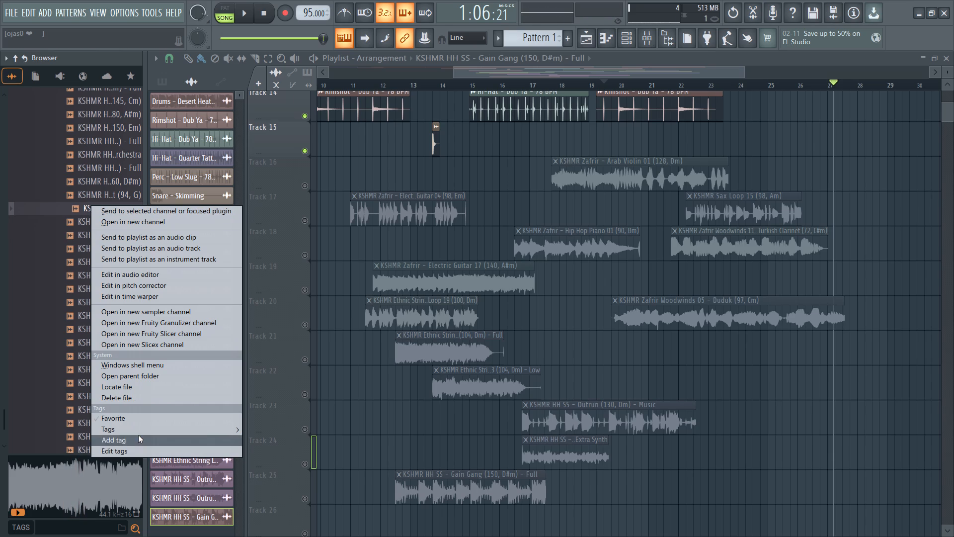
{"action": "left_click", "coordinate": [128, 420]}
{"action": "right_click", "coordinate": [95, 208]}
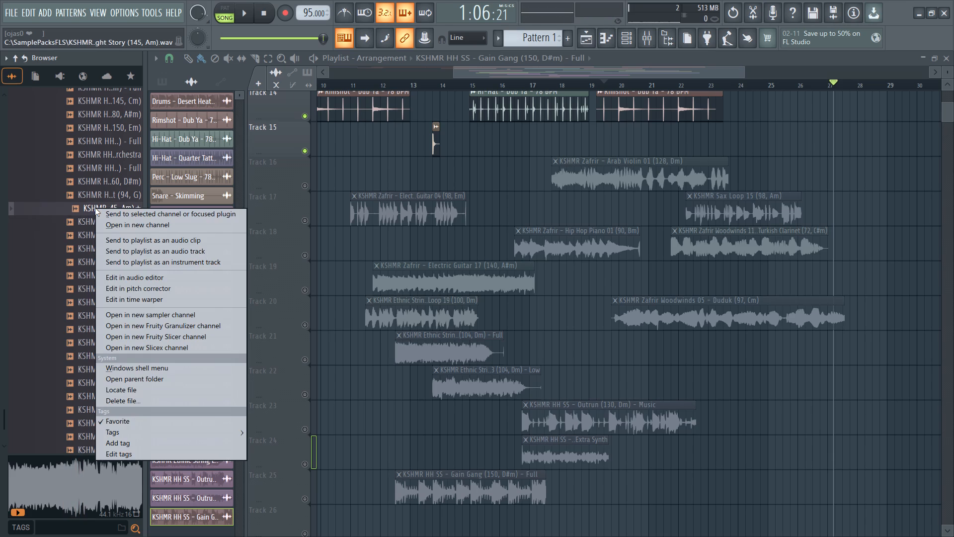
Audition the MS DOS Revenge (77, Em), Night Night (130, C#m) and Ocean Loop (94, Cm) songstarters and the sample after them.
{"action": "left_click", "coordinate": [87, 223]}
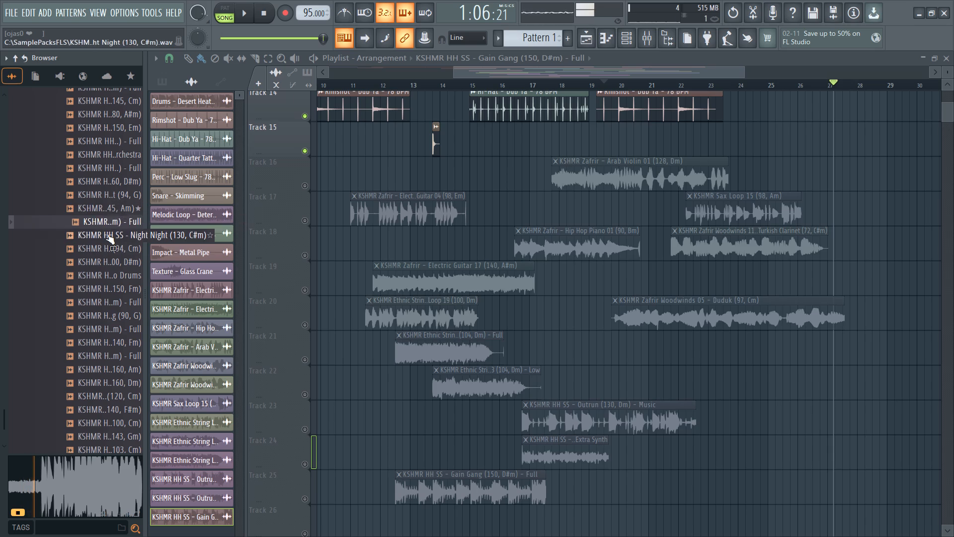
{"action": "left_click", "coordinate": [107, 234]}
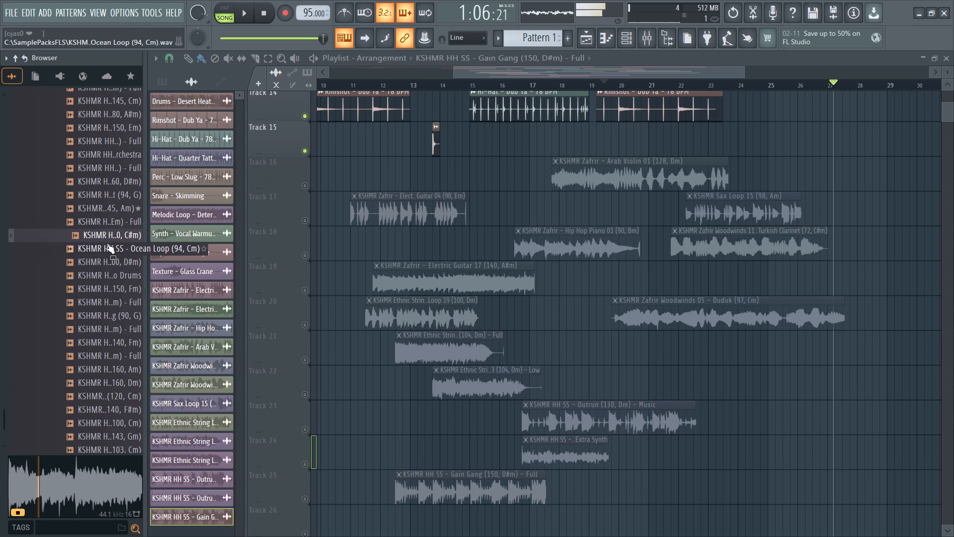
{"action": "left_click", "coordinate": [107, 248]}
{"action": "left_click", "coordinate": [107, 261]}
{"action": "left_click", "coordinate": [108, 253]}
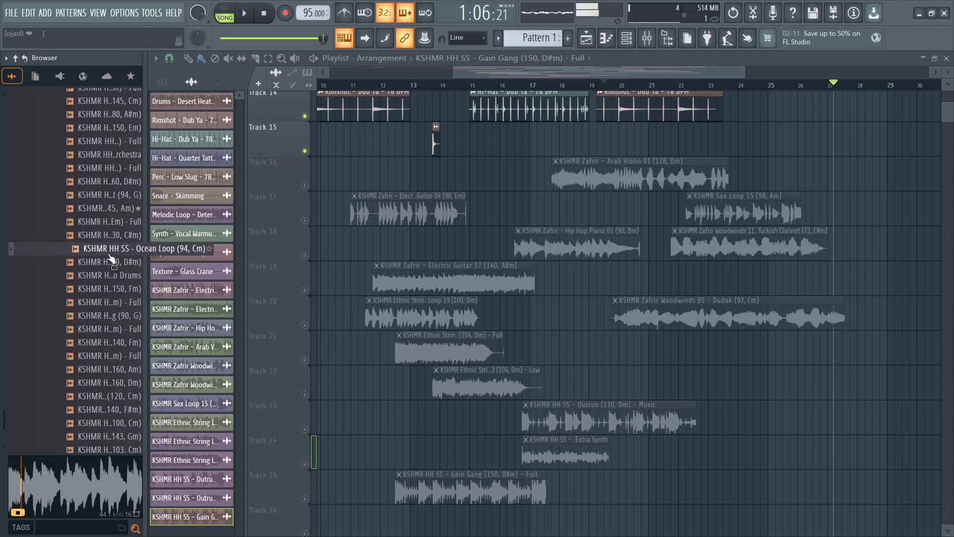
Play the arrangement from around the middle of bar 11.
{"action": "left_click", "coordinate": [308, 53]}
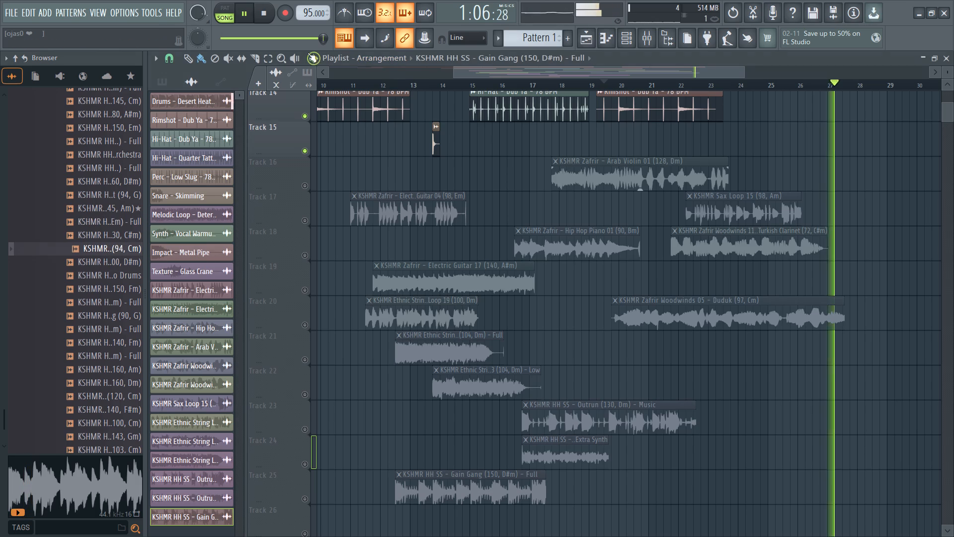
{"action": "left_click_drag", "start_coordinate": [848, 83], "coordinate": [392, 87]}
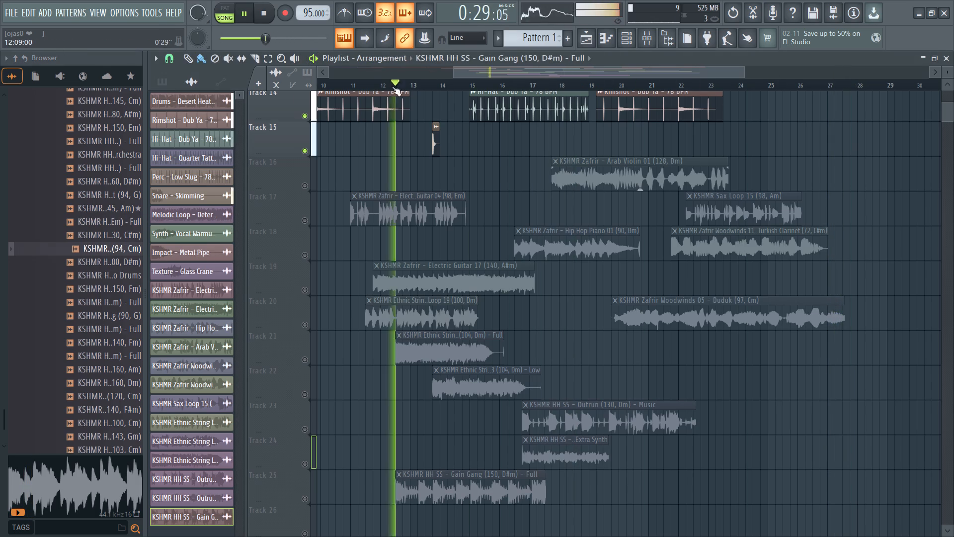
{"action": "left_click_drag", "start_coordinate": [392, 87], "coordinate": [369, 87]}
{"action": "scroll", "coordinate": [721, 232], "scroll_direction": "up", "scroll_amount": 4}
{"action": "scroll", "coordinate": [721, 232], "scroll_direction": "down", "scroll_amount": 3}
Audition Ocean Loop (94, Cm), Night Night (130, C#m) and MS DOS Revenge (77, Em) over the playing arrangement.
{"action": "left_click", "coordinate": [78, 249]}
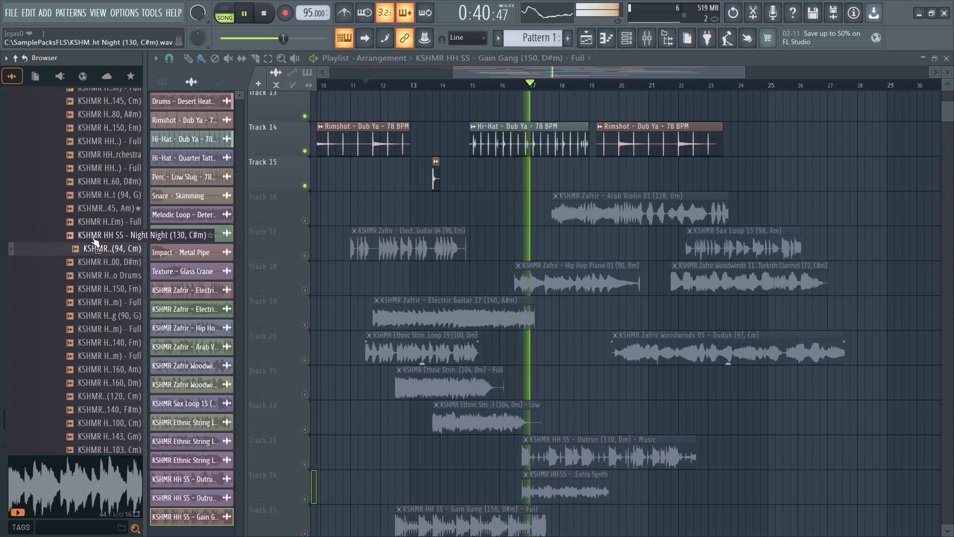
{"action": "left_click", "coordinate": [92, 237]}
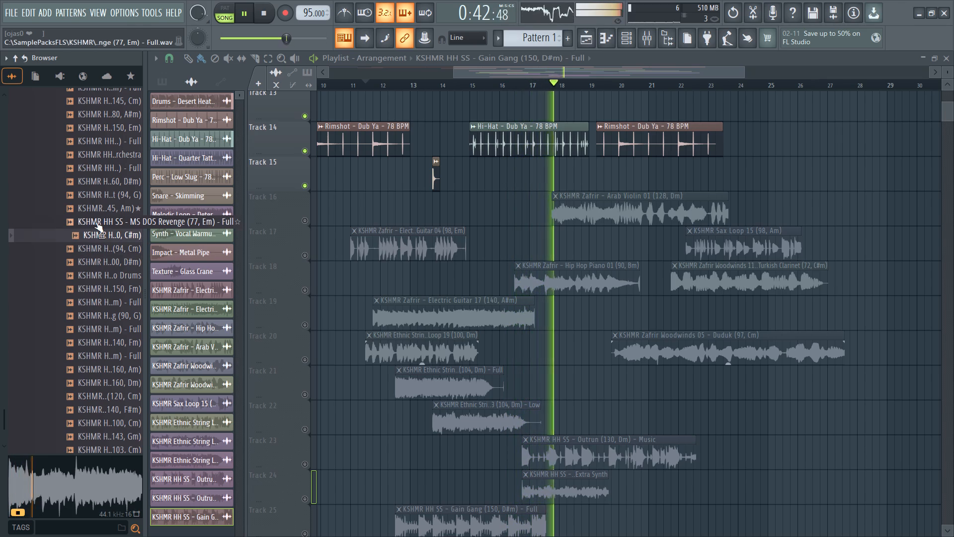
{"action": "left_click", "coordinate": [95, 222]}
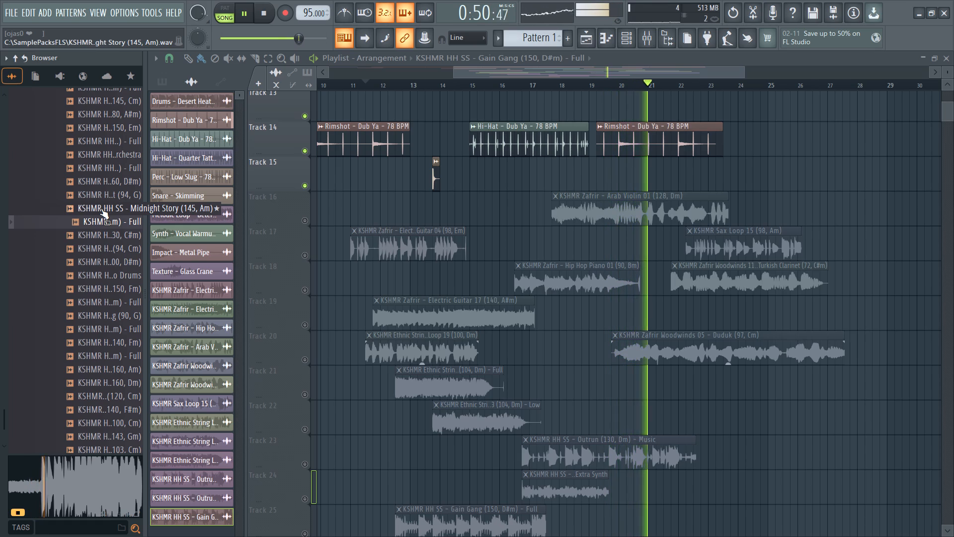
Audition Midnight Story (145, Am) against the playing arrangement, restarting playback from around the middle of bar 12.
{"action": "left_click", "coordinate": [101, 208]}
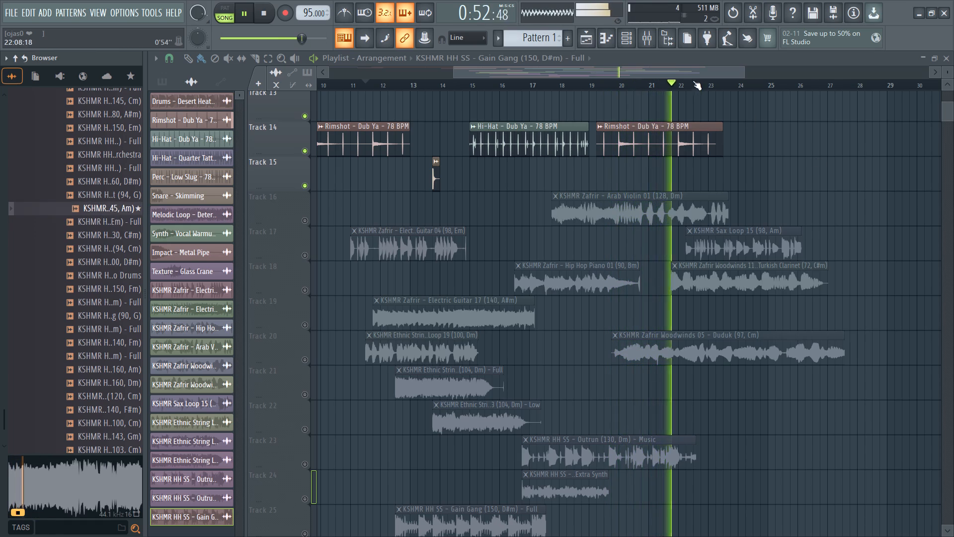
{"action": "left_click_drag", "start_coordinate": [681, 81], "coordinate": [392, 90]}
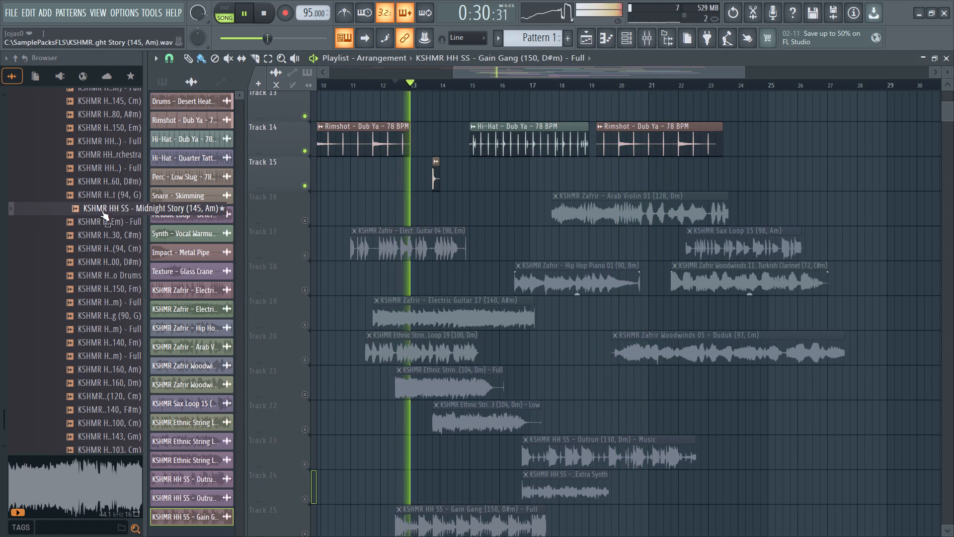
{"action": "left_click", "coordinate": [89, 210]}
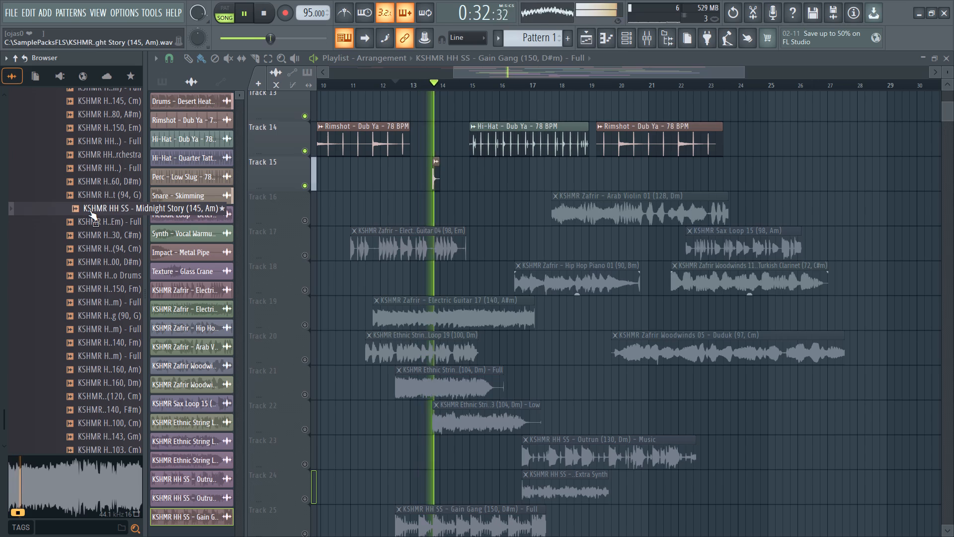
Audition the Late Night (94, G), Night Night (130, C#m) and Ocean Loop (94, Cm) songstarters over the playing arrangement.
{"action": "left_click", "coordinate": [102, 198]}
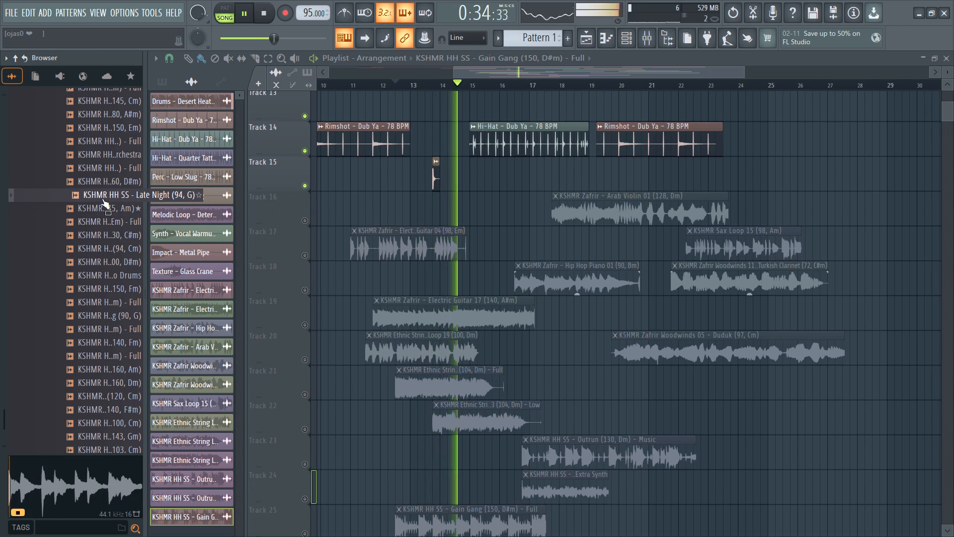
{"action": "left_click", "coordinate": [98, 232]}
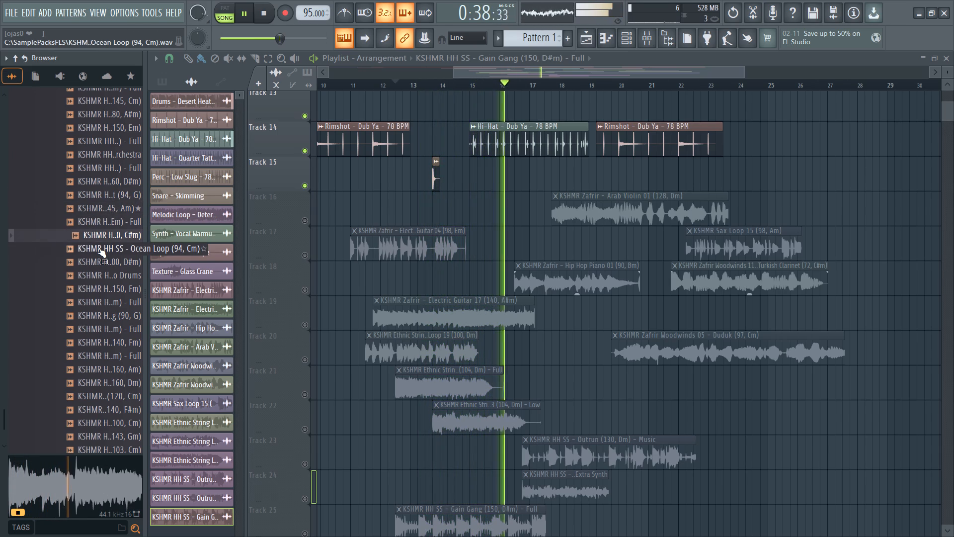
{"action": "left_click", "coordinate": [98, 248]}
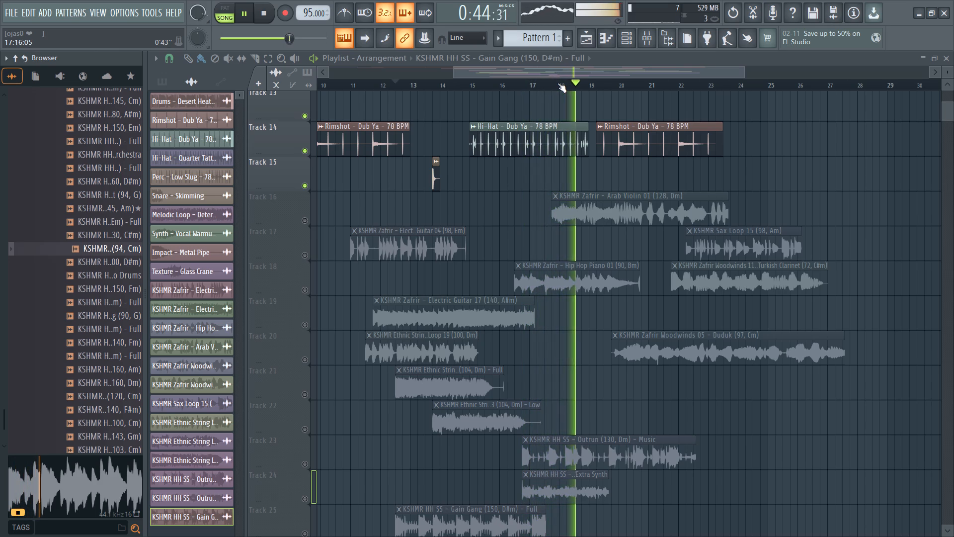
Restart playback from around bar 10 and audition Ocean Loop (94, Cm) against the drums.
{"action": "left_click_drag", "start_coordinate": [577, 85], "coordinate": [321, 96]}
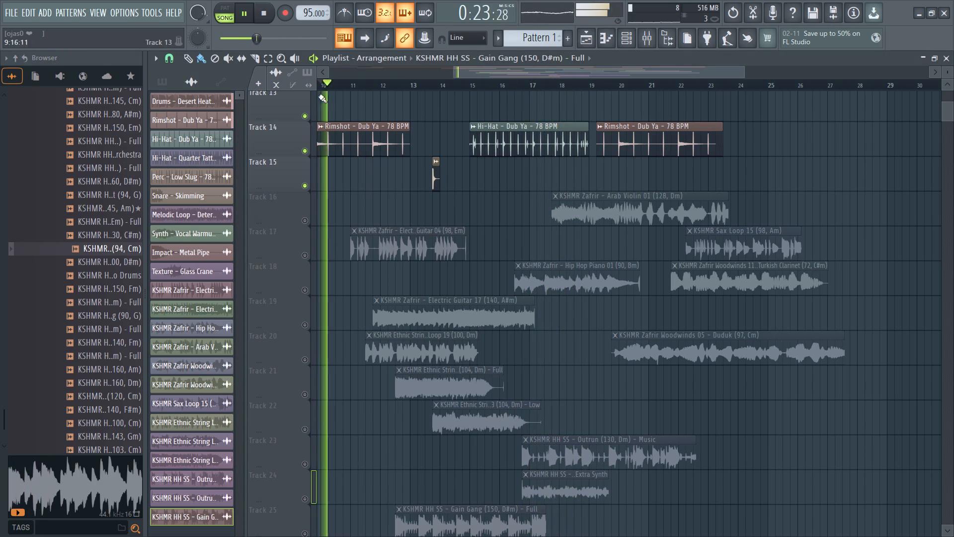
{"action": "scroll", "coordinate": [518, 197], "scroll_direction": "up", "scroll_amount": 3}
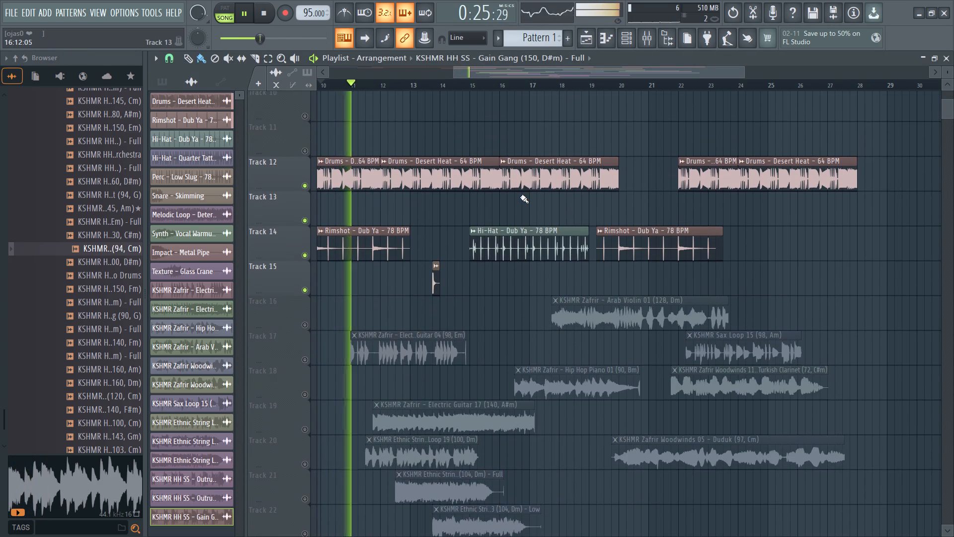
{"action": "left_click", "coordinate": [85, 245]}
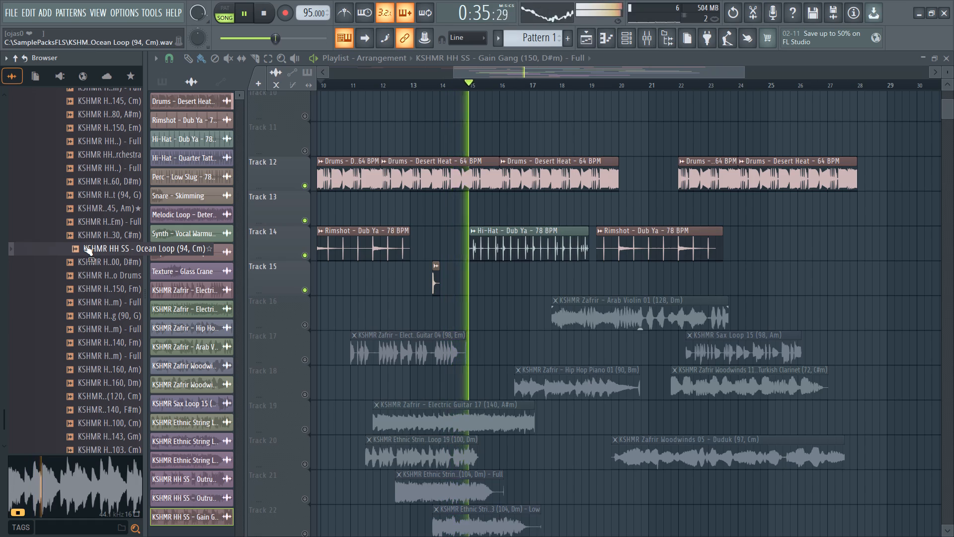
Place the Ocean Loop (94, Cm) sample on Track 26, starting at about bar 17.
{"action": "left_click_drag", "start_coordinate": [85, 245], "coordinate": [611, 468]}
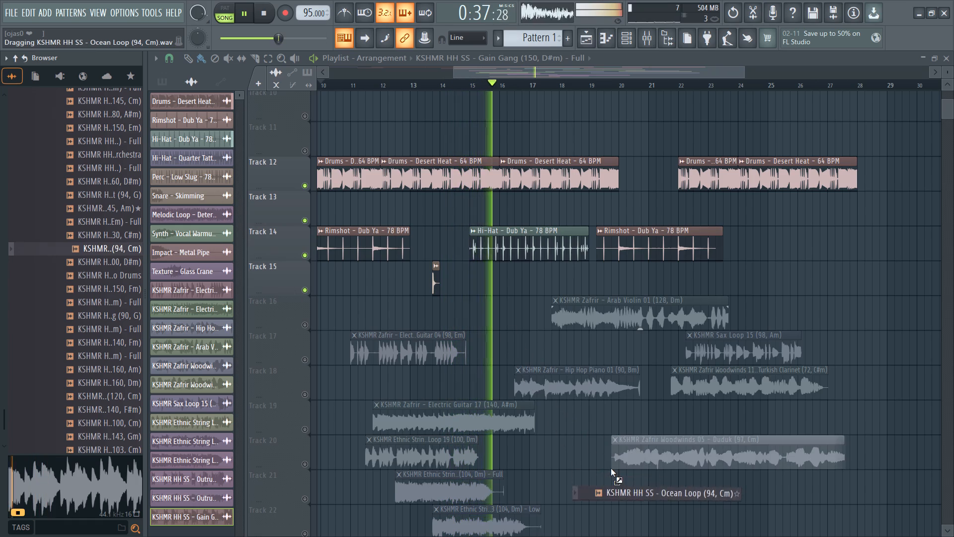
{"action": "left_click_drag", "start_coordinate": [611, 468], "coordinate": [627, 518]}
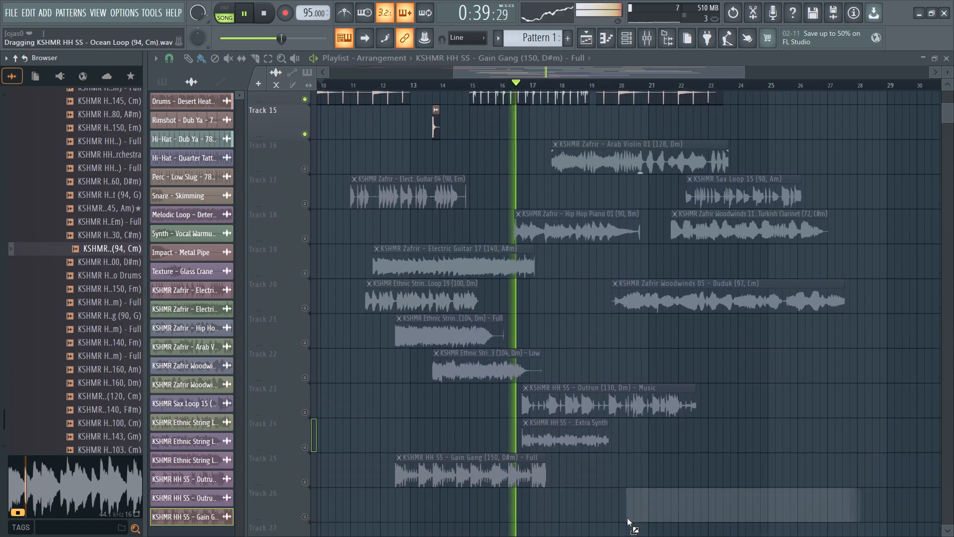
{"action": "left_click_drag", "start_coordinate": [627, 518], "coordinate": [531, 476]}
Audition Ocean Loop (94, Cm) and the two samples listed after it over the playing arrangement.
{"action": "left_click", "coordinate": [90, 249]}
{"action": "left_click", "coordinate": [95, 261]}
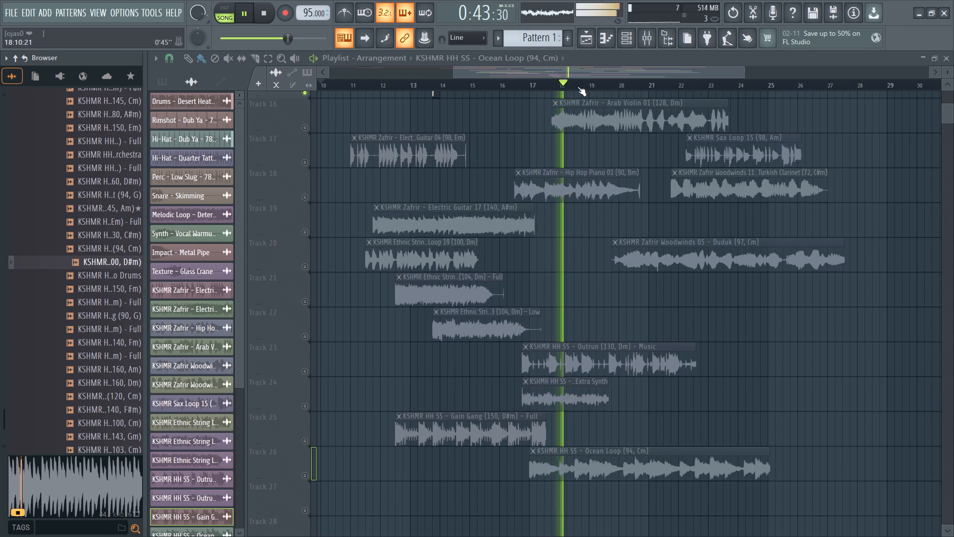
{"action": "scroll", "coordinate": [688, 223], "scroll_direction": "up", "scroll_amount": 2}
{"action": "scroll", "coordinate": [688, 223], "scroll_direction": "down", "scroll_amount": 3}
{"action": "scroll", "coordinate": [607, 221], "scroll_direction": "up", "scroll_amount": 5}
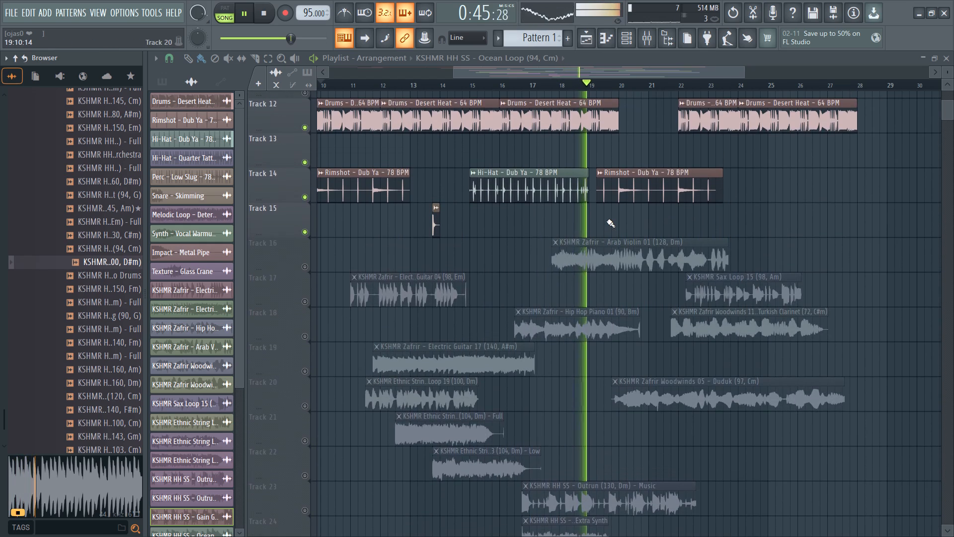
{"action": "left_click", "coordinate": [82, 276]}
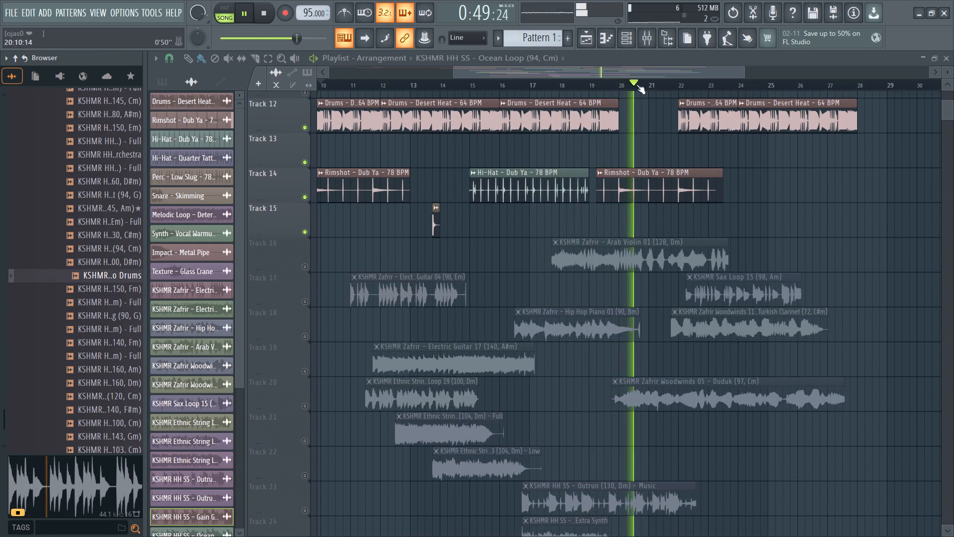
Restart playback from just before bar 13 and audition the drumless sample, Orange Juice (150, Fm) and Outrun (130, Dm) - Full.
{"action": "left_click_drag", "start_coordinate": [636, 84], "coordinate": [408, 83]}
{"action": "left_click", "coordinate": [91, 273]}
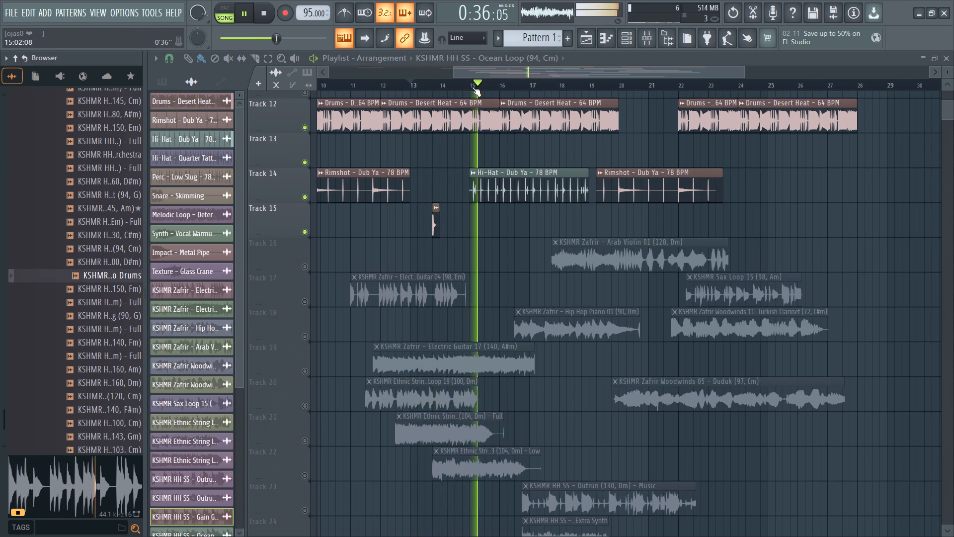
{"action": "left_click", "coordinate": [102, 286]}
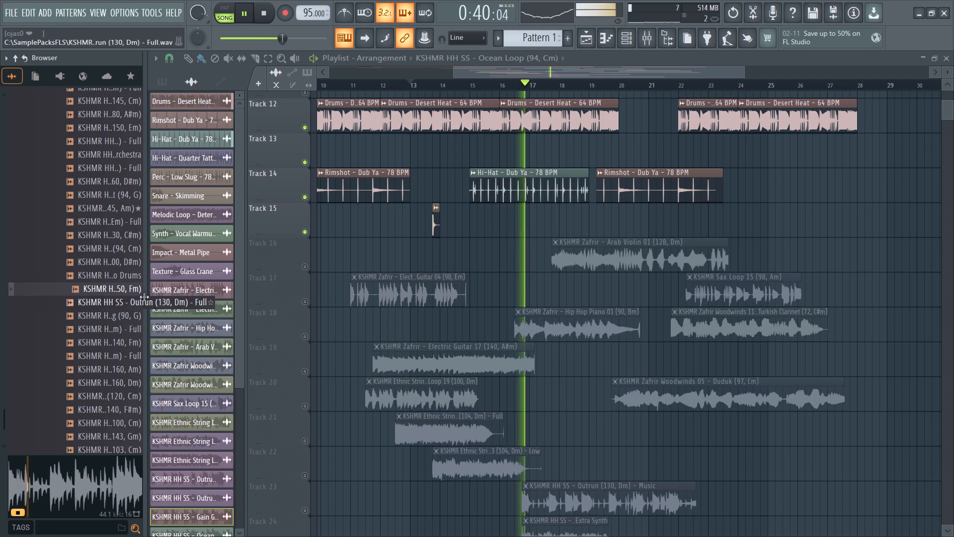
{"action": "left_click", "coordinate": [89, 298]}
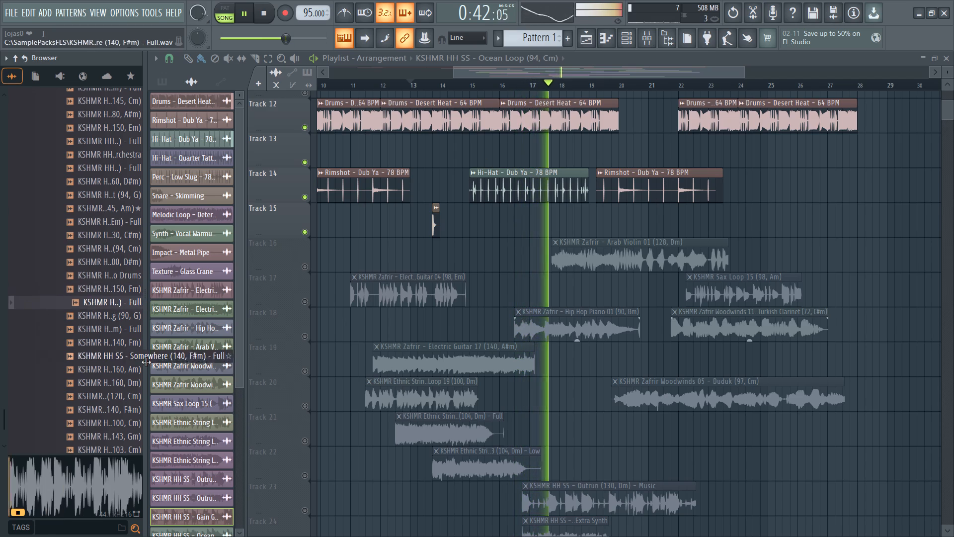
Audition the Pudding (90, G) and Push It (176, D#m) - Full songstarters over the playing arrangement.
{"action": "scroll", "coordinate": [99, 358], "scroll_direction": "down", "scroll_amount": 1}
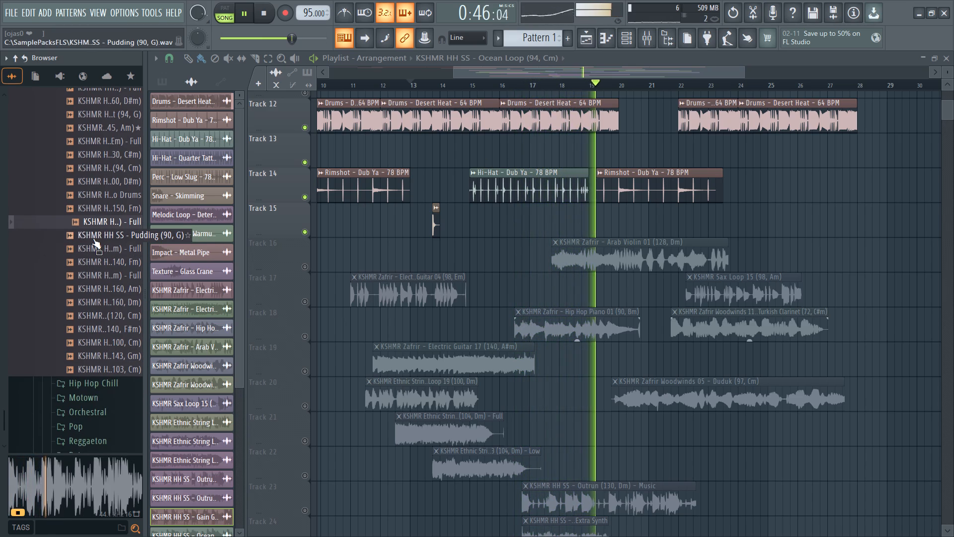
{"action": "left_click", "coordinate": [93, 238]}
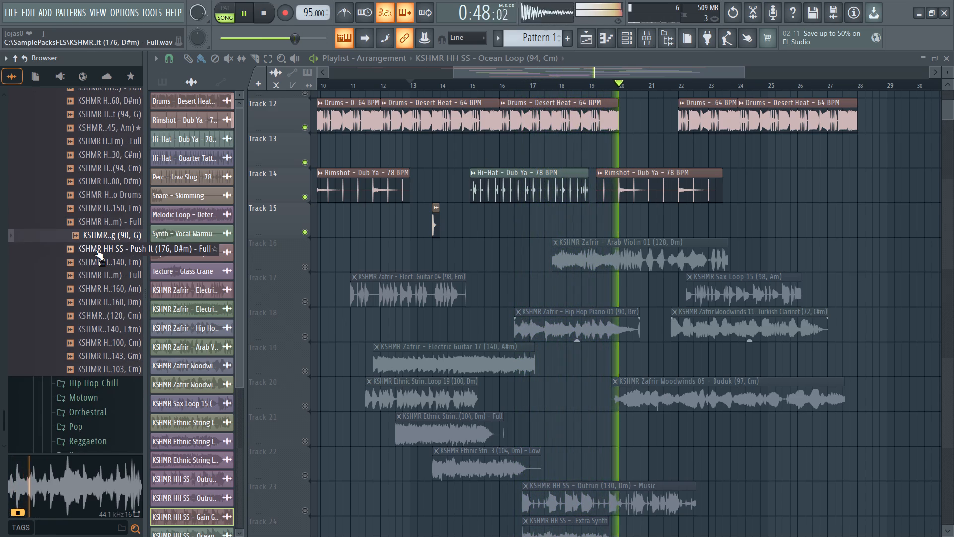
{"action": "left_click", "coordinate": [96, 249]}
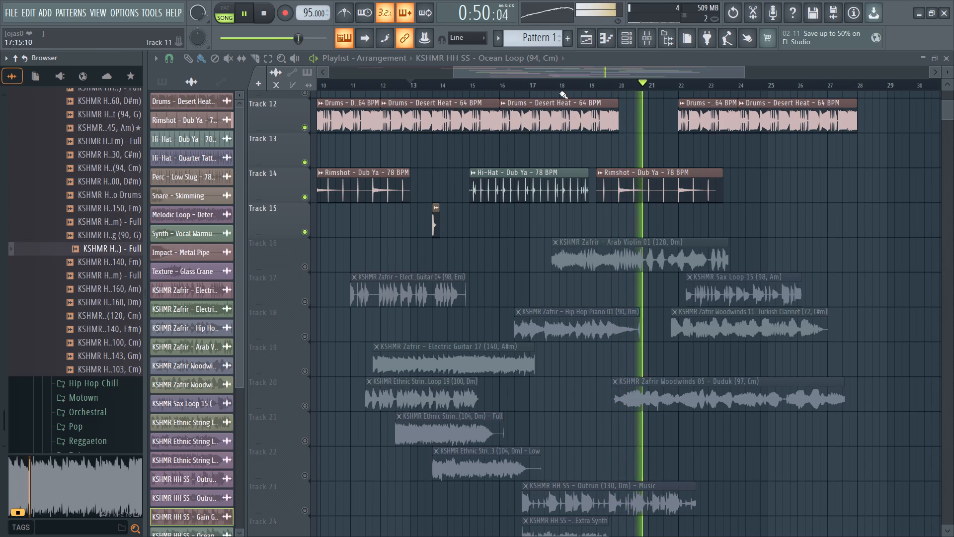
Restart playback from around the middle of bar 11 and audition the 140 BPM Fm sample, Somewhere (140, F#m) - Full and Spicy Soiree (160, Am).
{"action": "left_click_drag", "start_coordinate": [560, 91], "coordinate": [442, 91]}
{"action": "right_click", "coordinate": [634, 117]}
{"action": "left_click_drag", "start_coordinate": [649, 85], "coordinate": [368, 99]}
{"action": "left_click", "coordinate": [78, 258]}
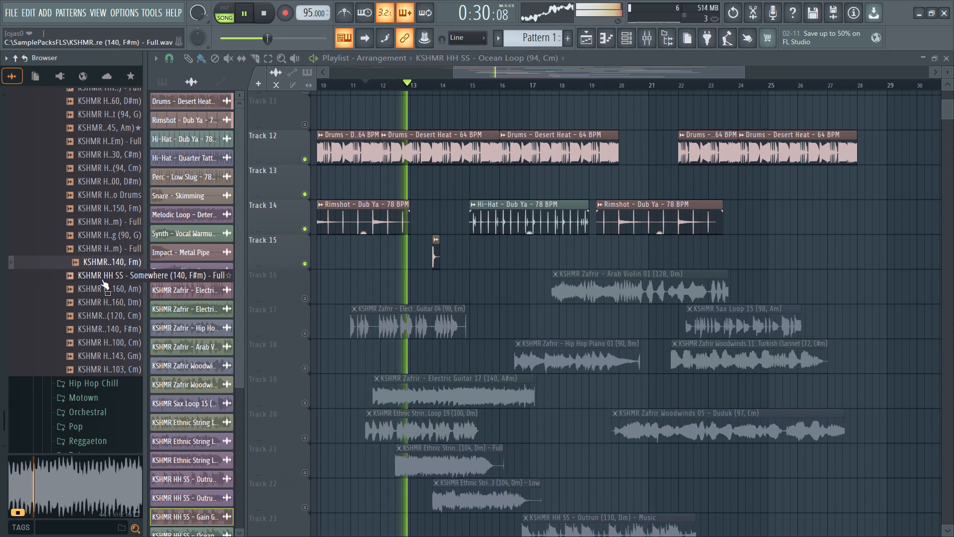
{"action": "left_click", "coordinate": [101, 279]}
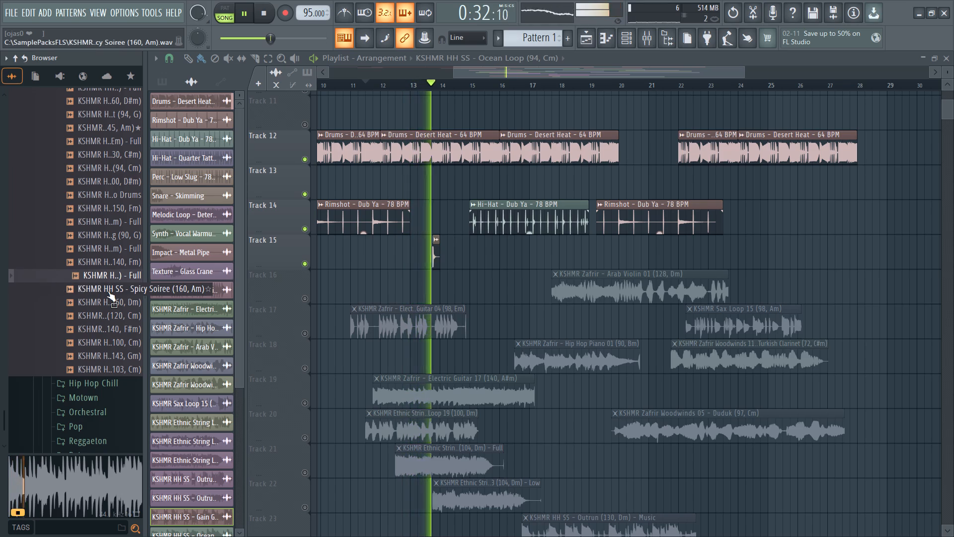
{"action": "left_click", "coordinate": [108, 291]}
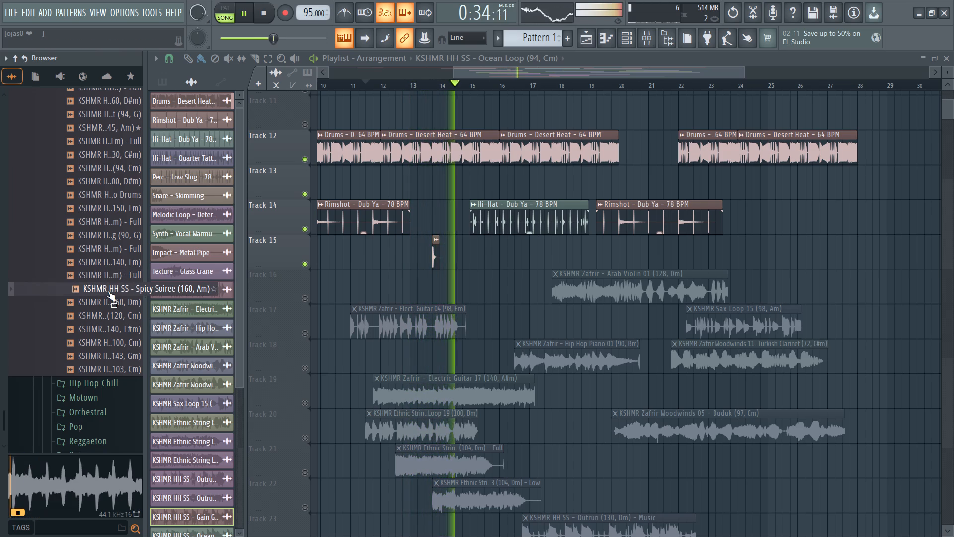
{"action": "left_click", "coordinate": [108, 291]}
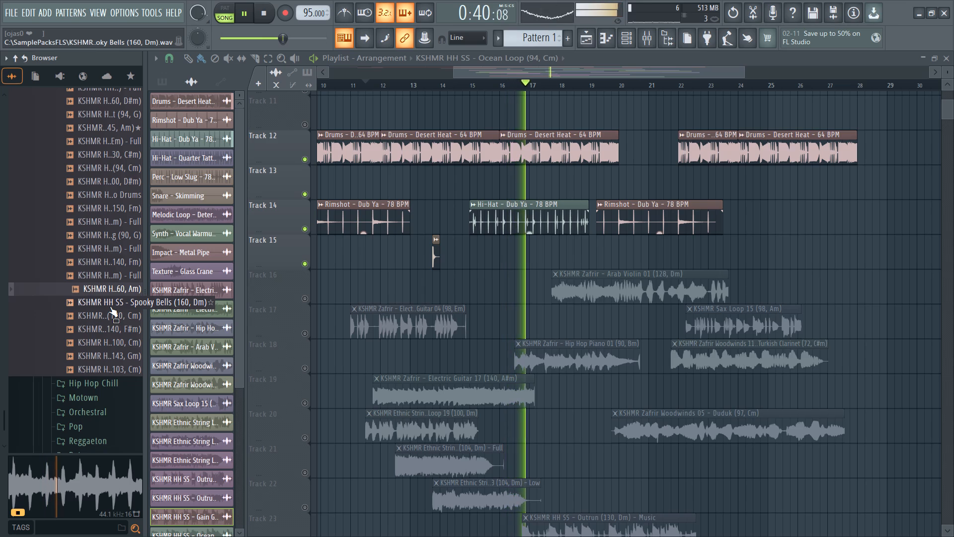
Audition the songstarters from Spooky Bells (160, Dm) down to Work That (103, Cm), including Thundercat (140, F#m) and Trenches (100, Cm).
{"action": "left_click", "coordinate": [110, 306]}
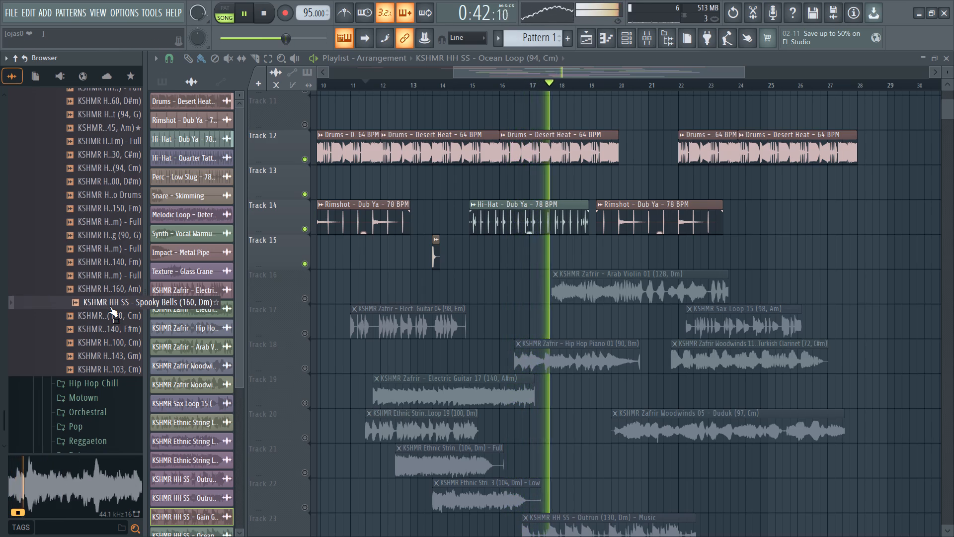
{"action": "left_click", "coordinate": [108, 317]}
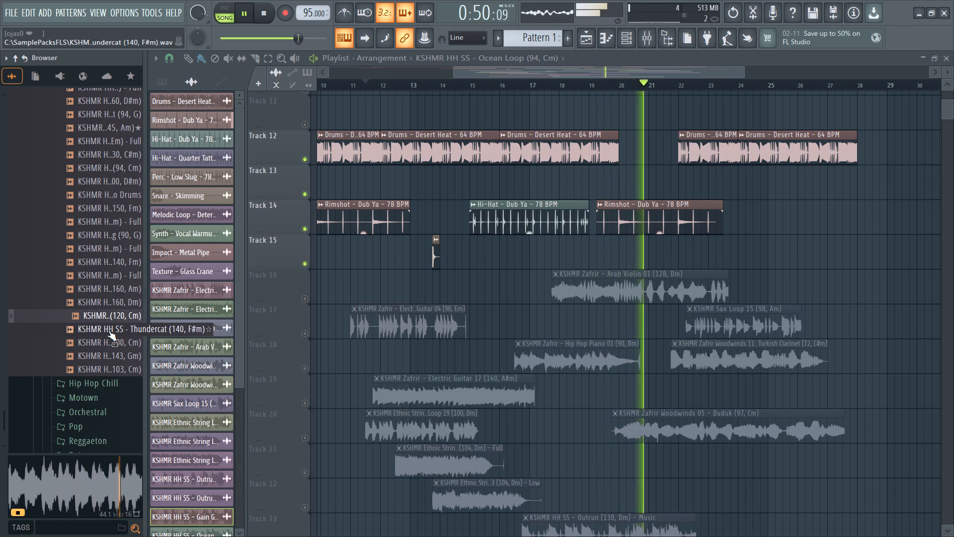
{"action": "left_click", "coordinate": [108, 330]}
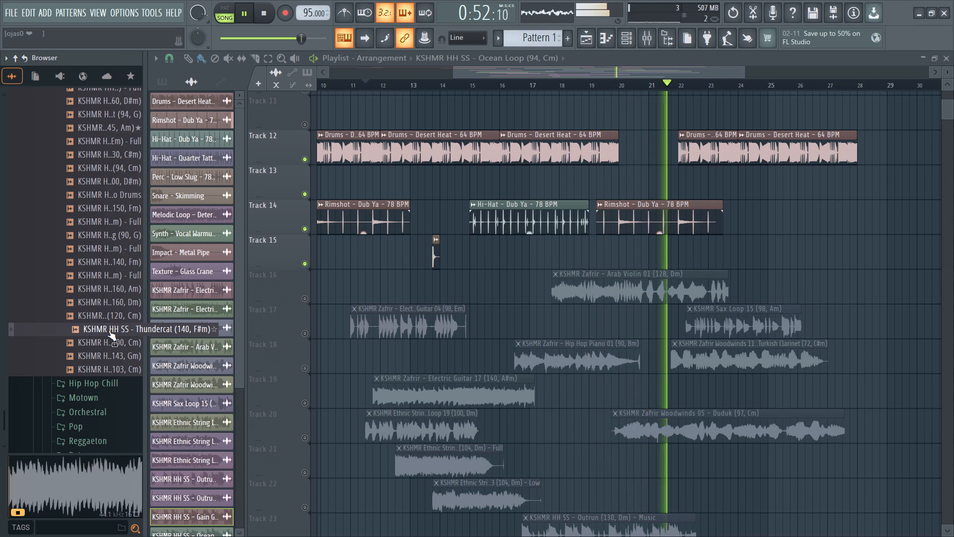
{"action": "left_click", "coordinate": [108, 330]}
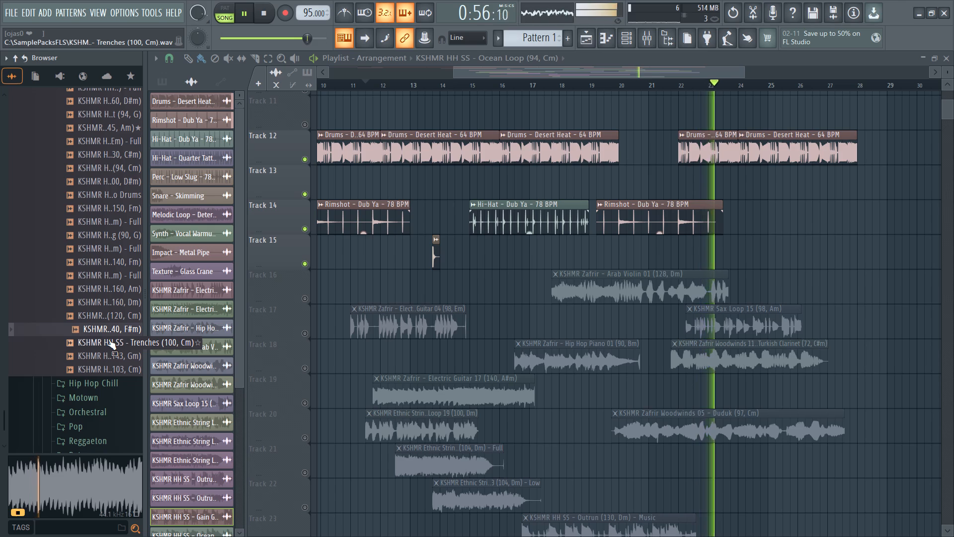
{"action": "left_click", "coordinate": [111, 345]}
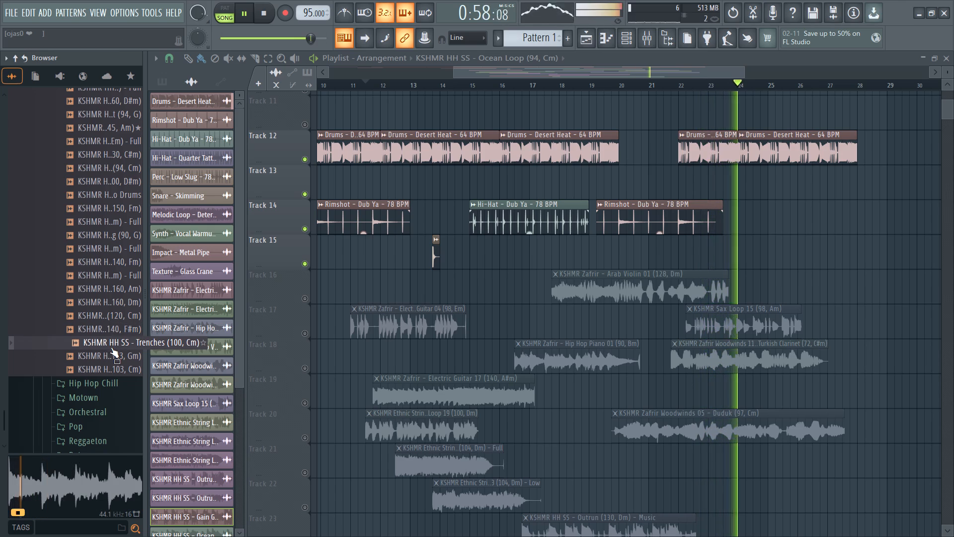
{"action": "left_click", "coordinate": [111, 353]}
{"action": "left_click", "coordinate": [104, 370]}
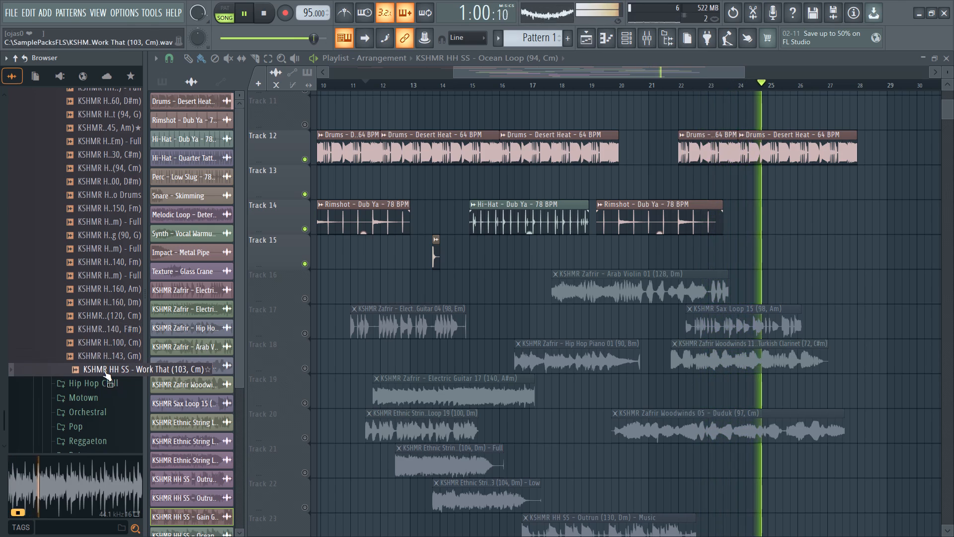
Restart the arrangement's playback from around the middle of bar 14.
{"action": "scroll", "coordinate": [113, 398], "scroll_direction": "down", "scroll_amount": 1}
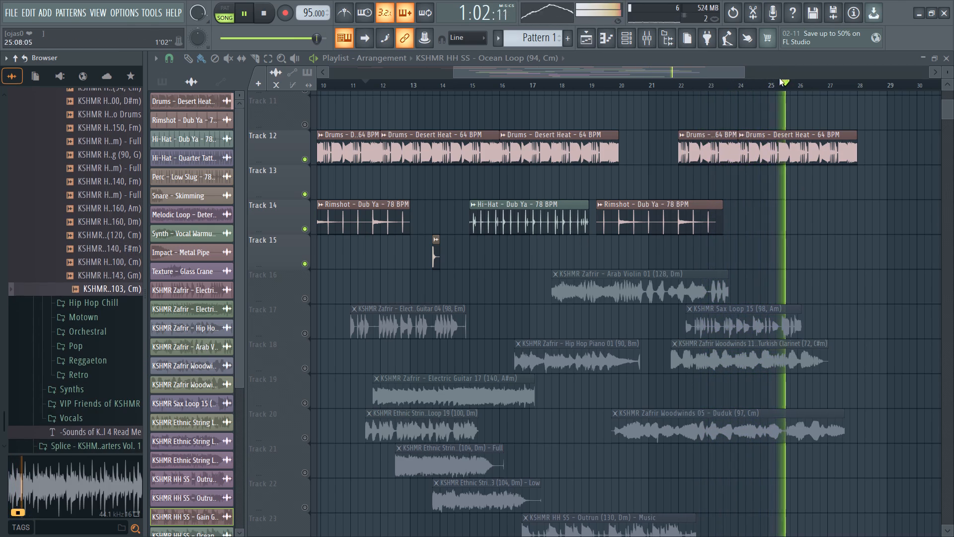
{"action": "left_click_drag", "start_coordinate": [779, 78], "coordinate": [295, 80]}
{"action": "left_click", "coordinate": [400, 84]}
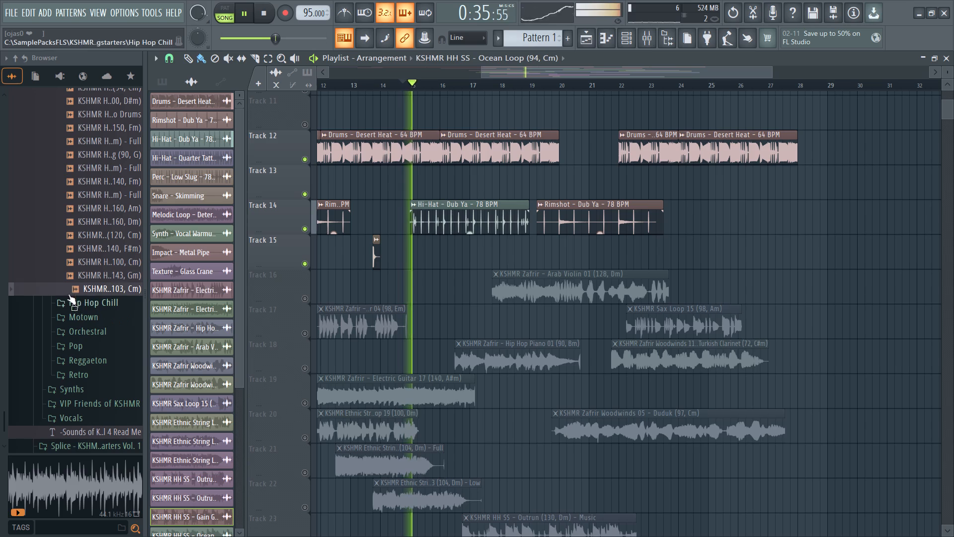
Open the Hip Hop Chill songstarters and audition the Better Days (124, G#m) chords and drums.
{"action": "left_click", "coordinate": [80, 299]}
{"action": "scroll", "coordinate": [104, 273], "scroll_direction": "up", "scroll_amount": 3}
{"action": "left_click", "coordinate": [104, 271]}
{"action": "left_click", "coordinate": [103, 349]}
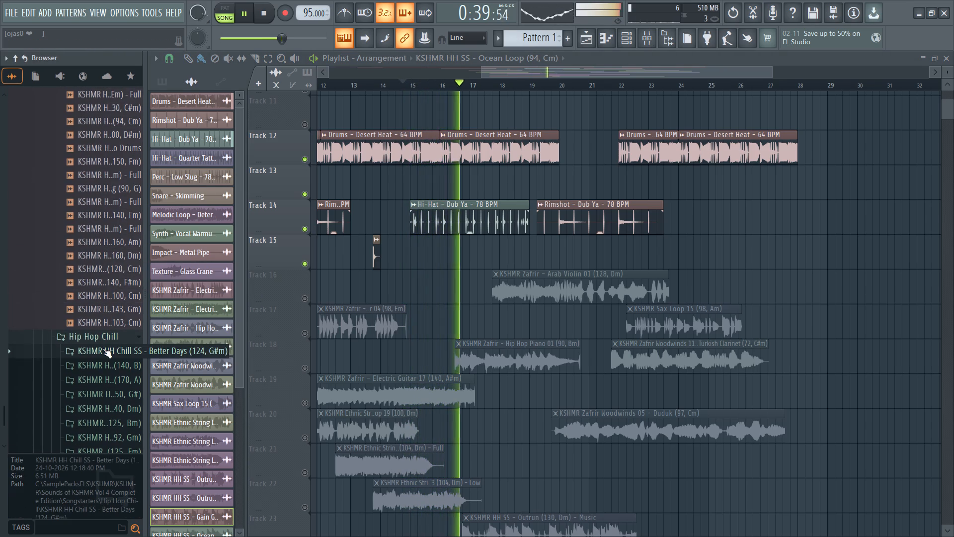
{"action": "left_click", "coordinate": [102, 364]}
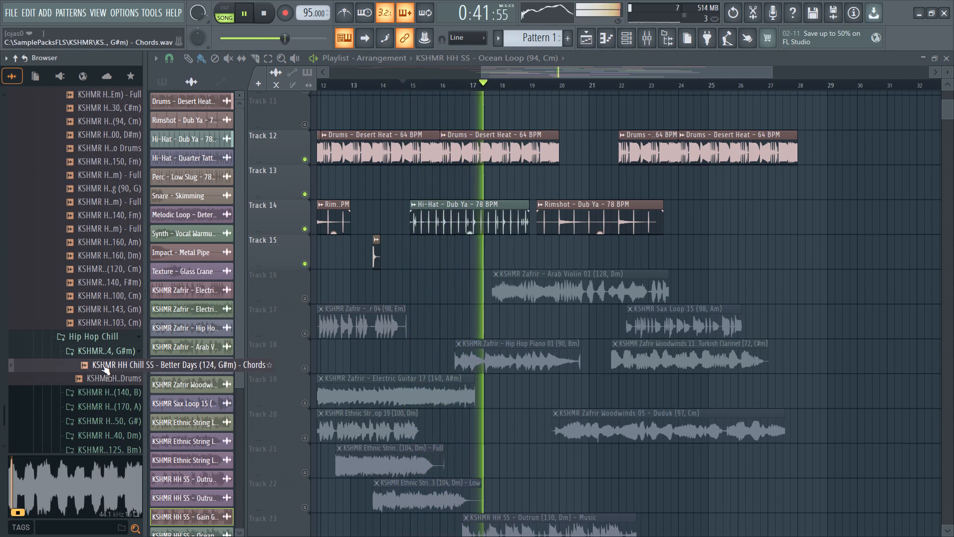
{"action": "left_click", "coordinate": [107, 378]}
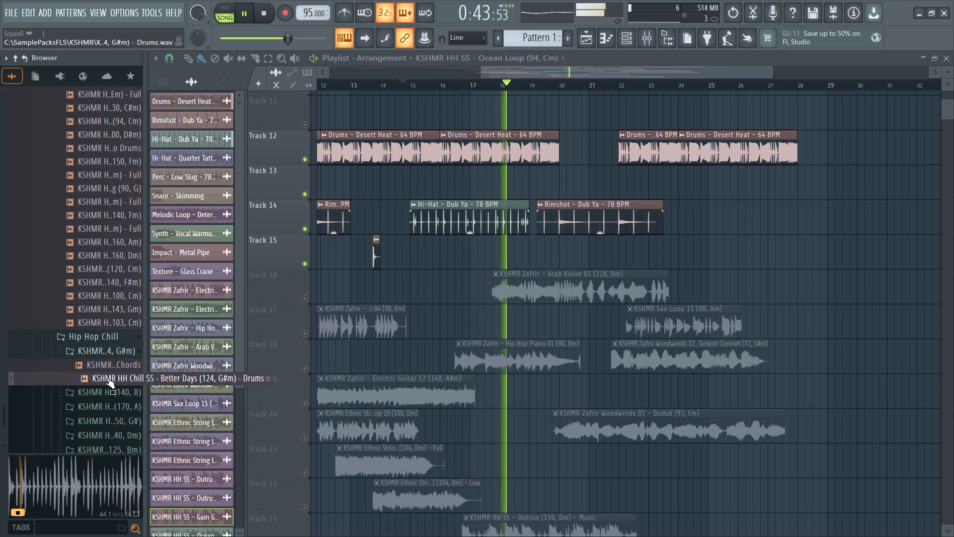
Open the Candlelight (140, B) folder and audition its bass, guitar and keys loops, returning to the guitar.
{"action": "left_click", "coordinate": [105, 396]}
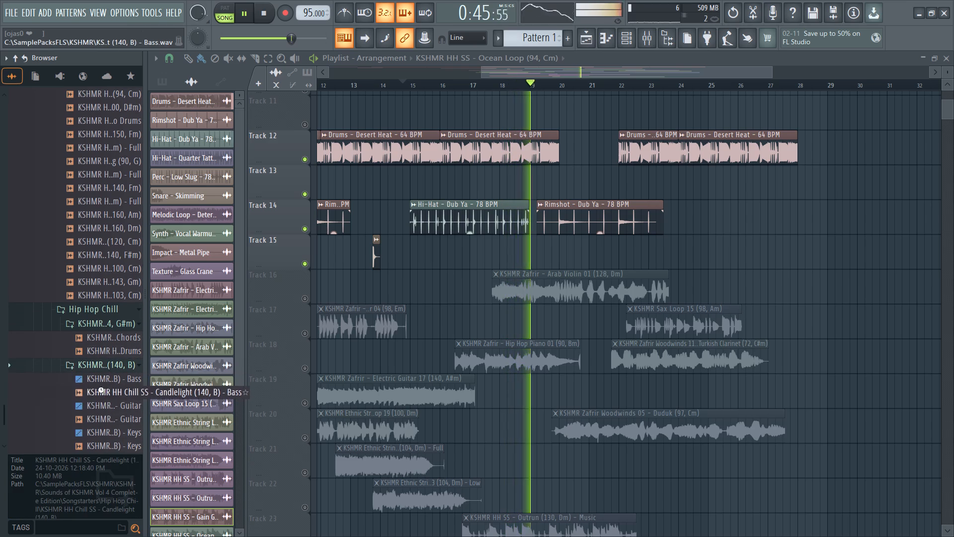
{"action": "left_click", "coordinate": [101, 390]}
{"action": "scroll", "coordinate": [101, 390], "scroll_direction": "down", "scroll_amount": 1}
{"action": "left_click", "coordinate": [97, 342]}
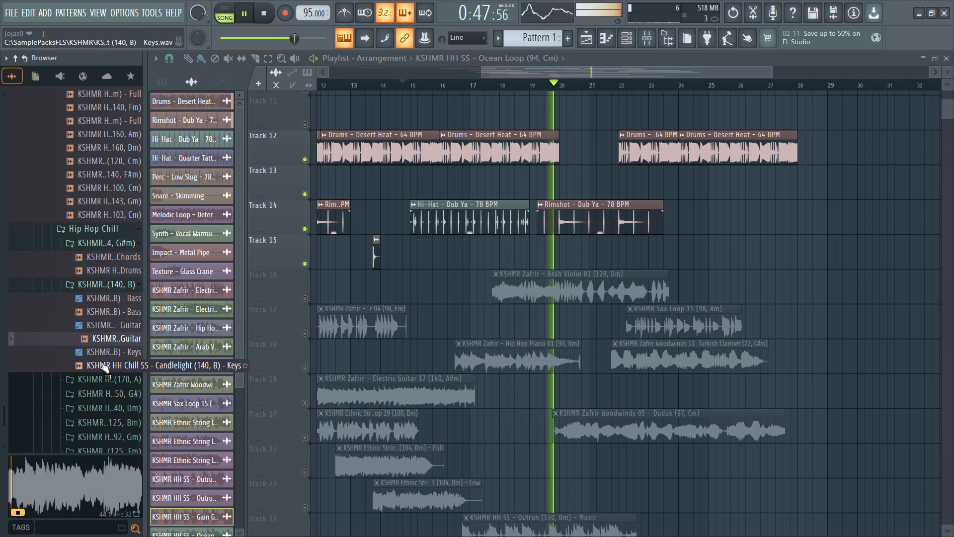
{"action": "left_click", "coordinate": [101, 362]}
{"action": "left_click", "coordinate": [98, 339]}
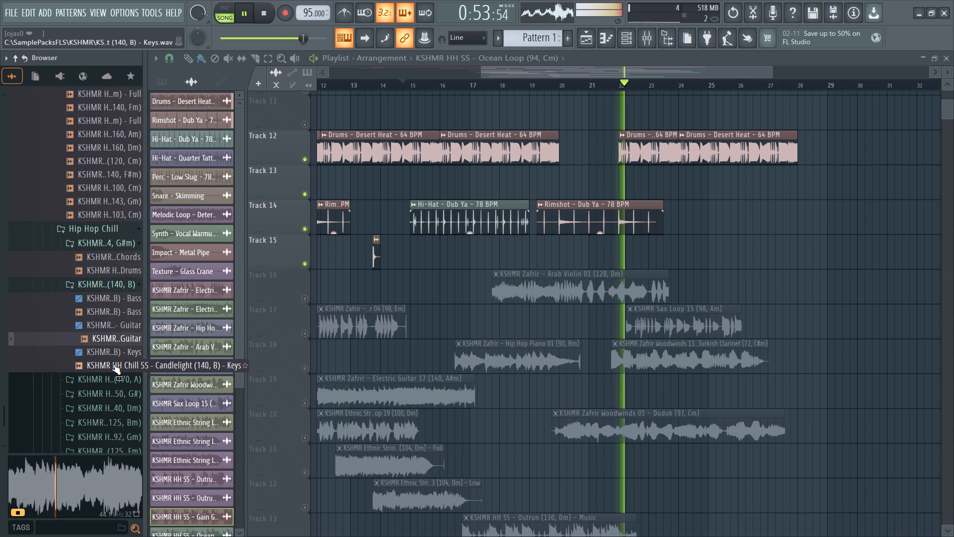
Audition the Candlelight (140, B) keys and the Cosmic Love (170, A) bass, guitar, piano and synth loops, restarting the arrangement late in bar 13.
{"action": "left_click", "coordinate": [113, 364]}
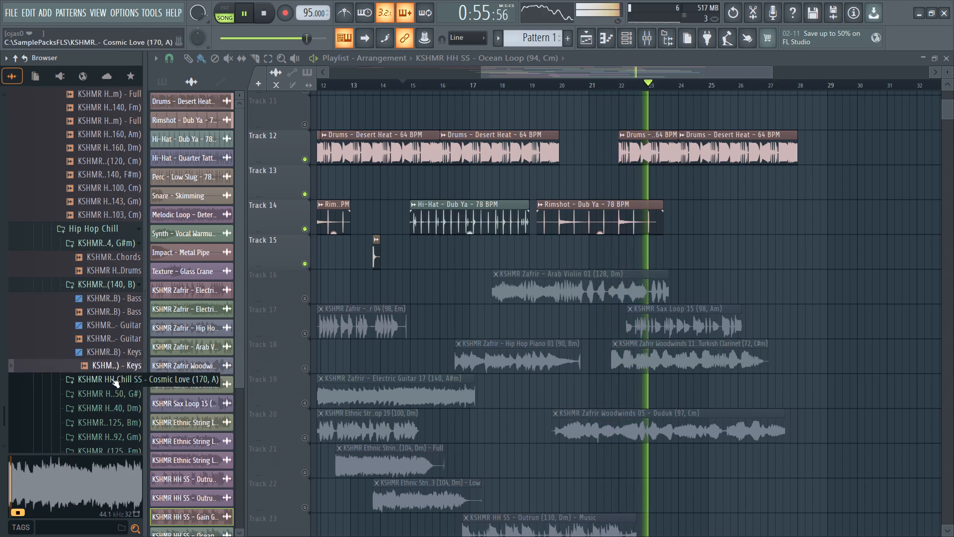
{"action": "left_click", "coordinate": [110, 380]}
{"action": "left_click", "coordinate": [96, 342]}
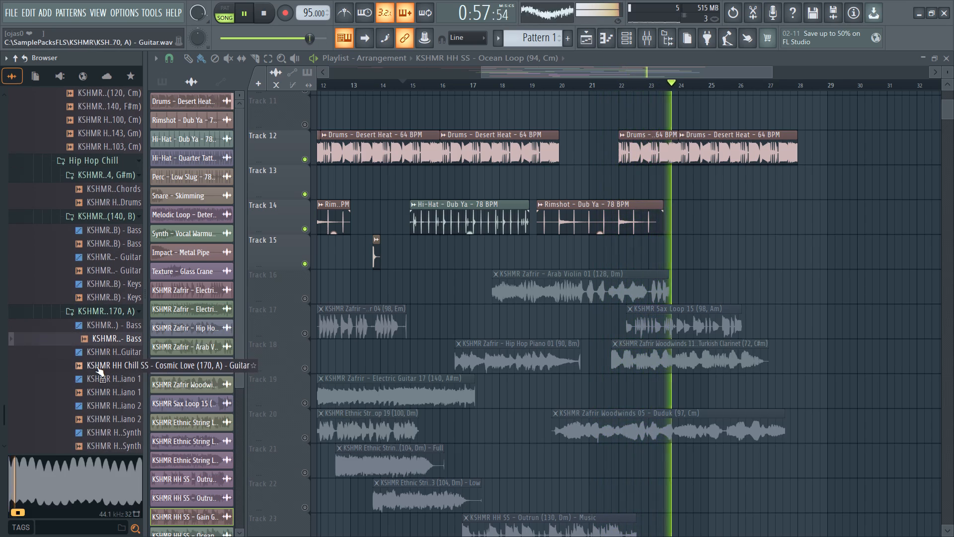
{"action": "left_click", "coordinate": [96, 366]}
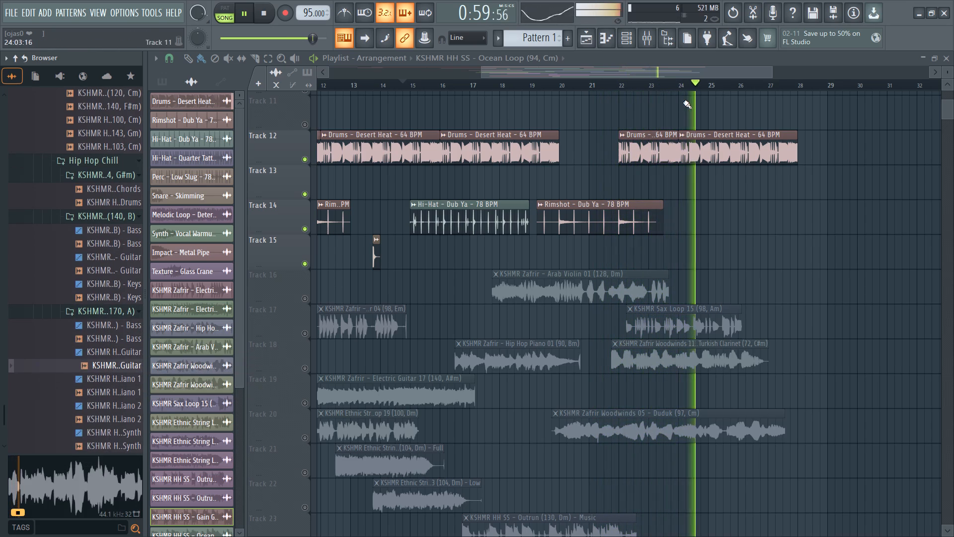
{"action": "left_click_drag", "start_coordinate": [684, 83], "coordinate": [371, 98]}
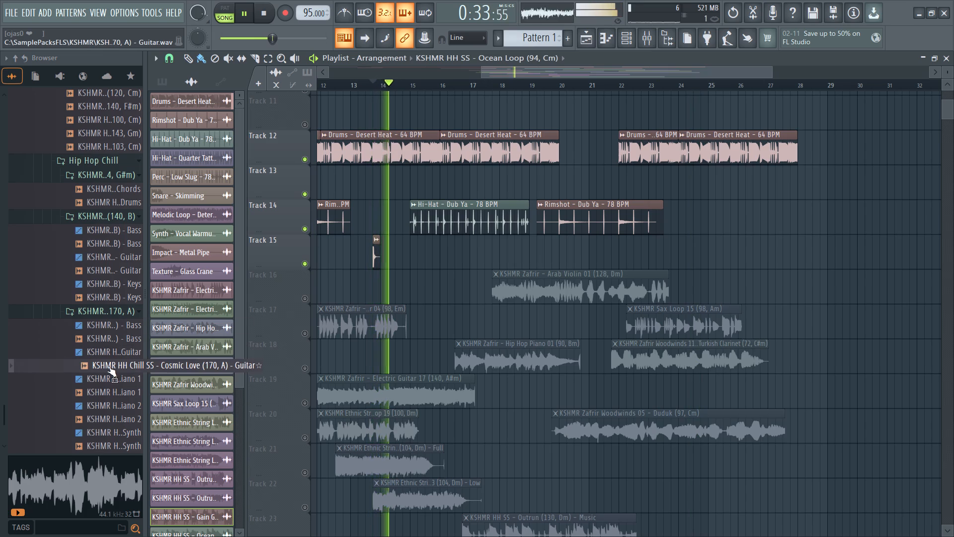
{"action": "left_click", "coordinate": [99, 391]}
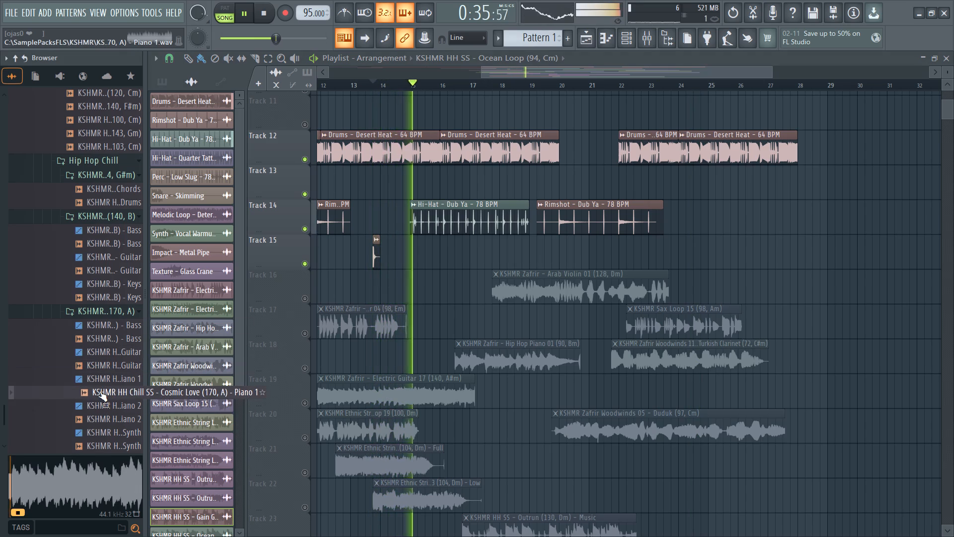
{"action": "left_click", "coordinate": [102, 419]}
{"action": "scroll", "coordinate": [108, 419], "scroll_direction": "down", "scroll_amount": 2}
{"action": "left_click", "coordinate": [101, 284]}
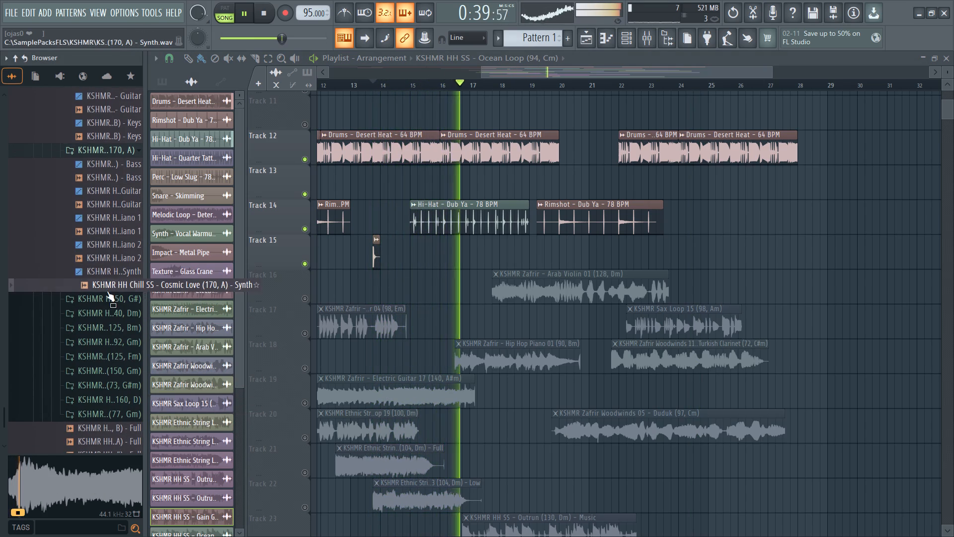
Widen the browser until the full sample names are readable.
{"action": "left_click_drag", "start_coordinate": [145, 58], "coordinate": [494, 74]}
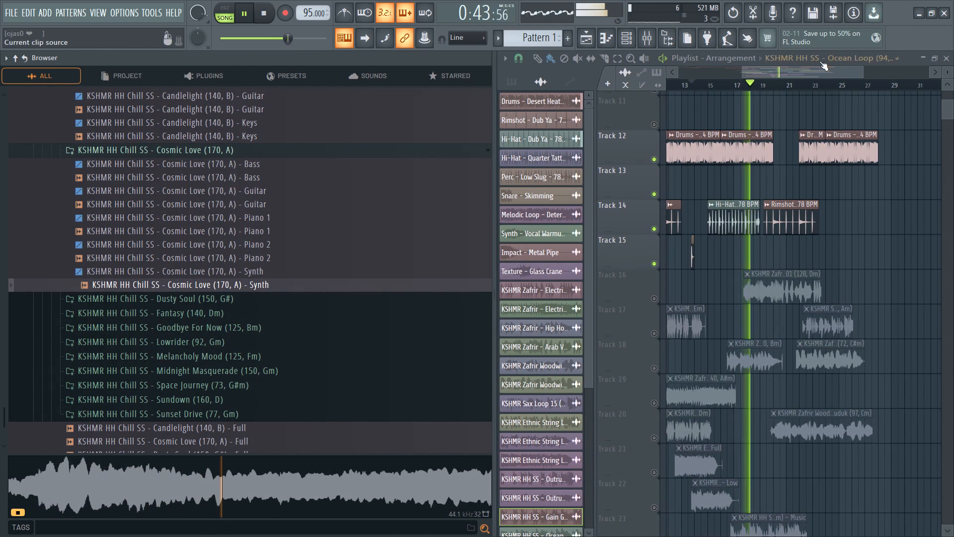
Restart the arrangement from its early bars and audition the Dusty Soul (150, G#) drums, piano, vinyl fuzz and top loop.
{"action": "left_click_drag", "start_coordinate": [753, 84], "coordinate": [587, 122]}
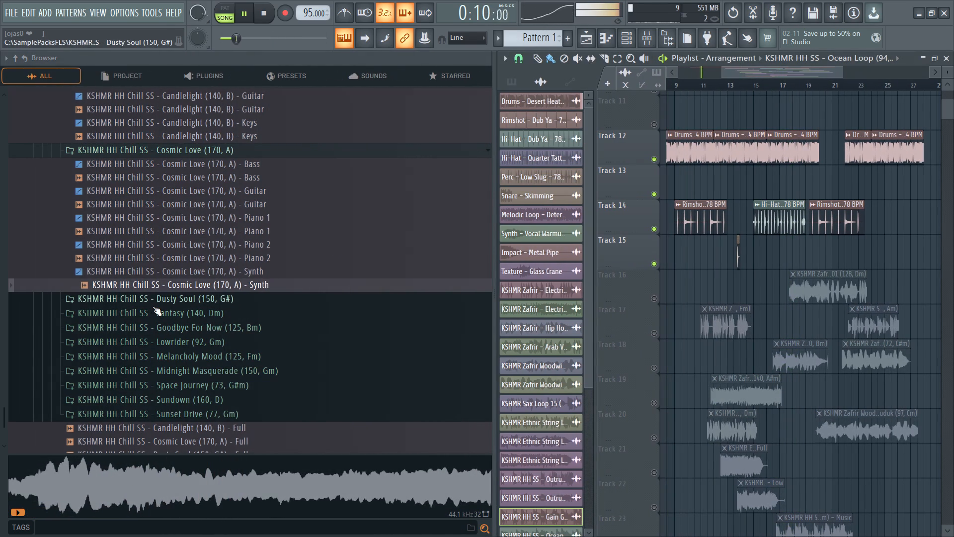
{"action": "left_click", "coordinate": [150, 301]}
{"action": "left_click", "coordinate": [146, 315]}
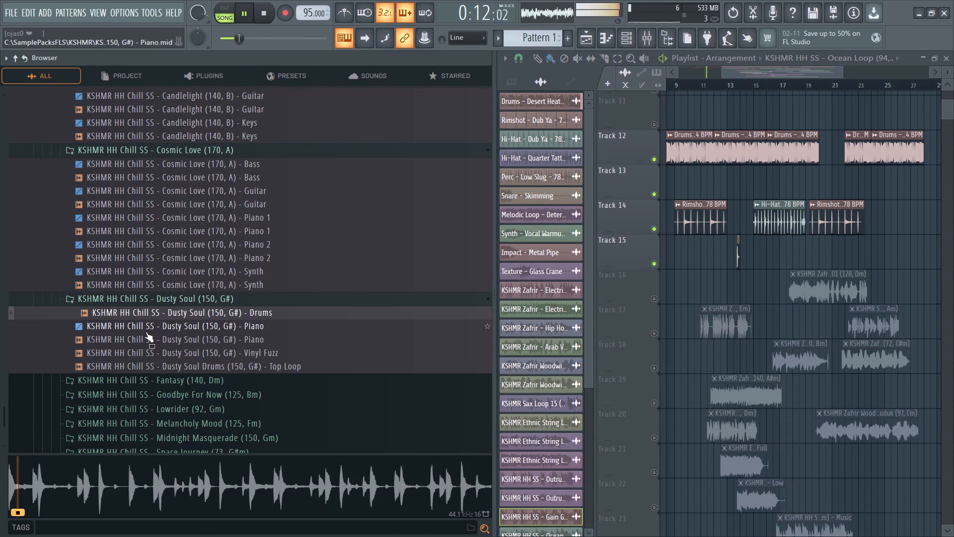
{"action": "left_click", "coordinate": [143, 334]}
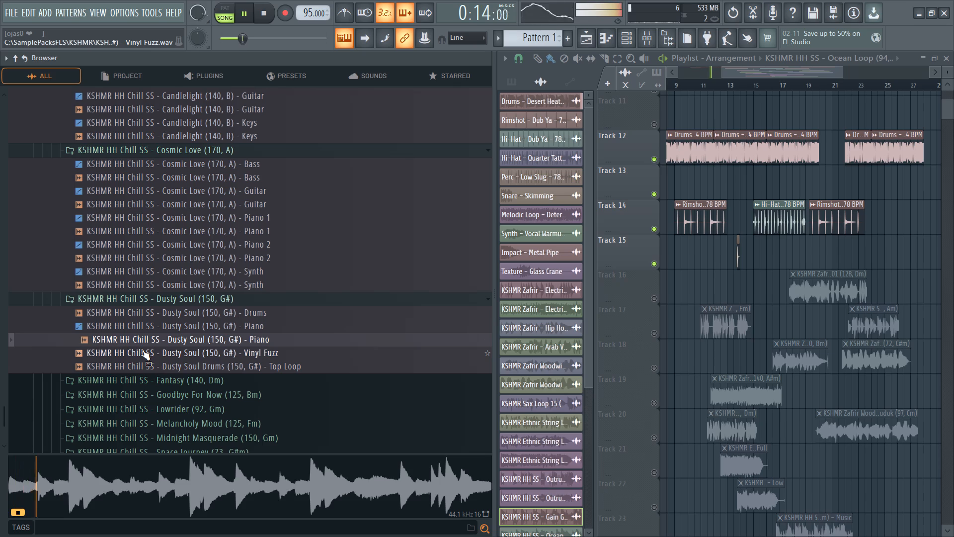
{"action": "left_click", "coordinate": [142, 350]}
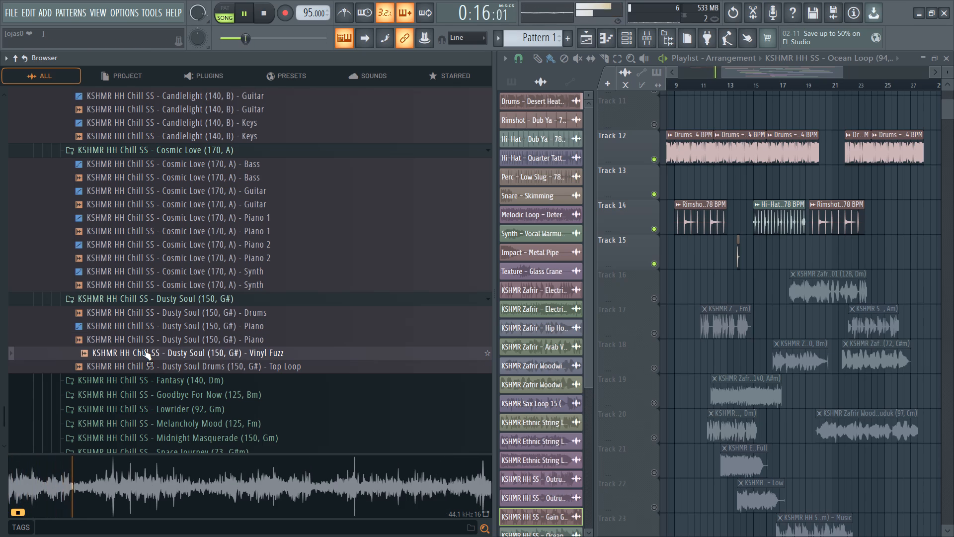
{"action": "left_click", "coordinate": [145, 363]}
Open the Fantasy (140, Dm) folder and audition its chords, plucks and vocal FX.
{"action": "left_click", "coordinate": [143, 376]}
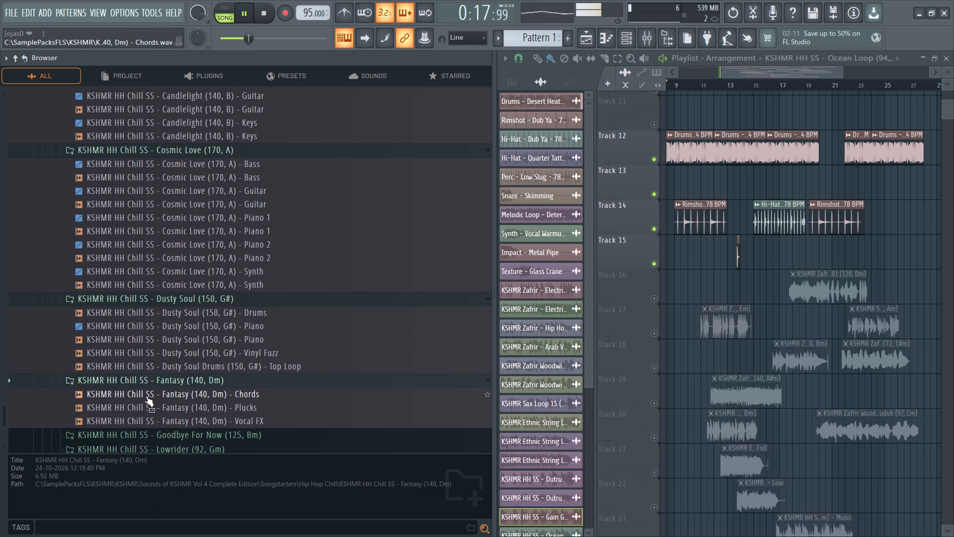
{"action": "left_click", "coordinate": [146, 396]}
{"action": "scroll", "coordinate": [148, 399], "scroll_direction": "down", "scroll_amount": 3}
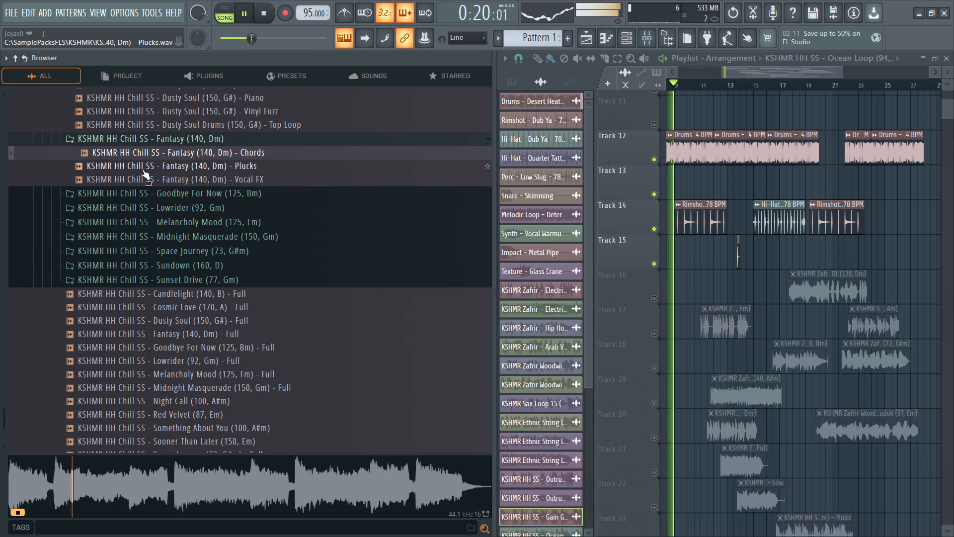
{"action": "left_click", "coordinate": [142, 169]}
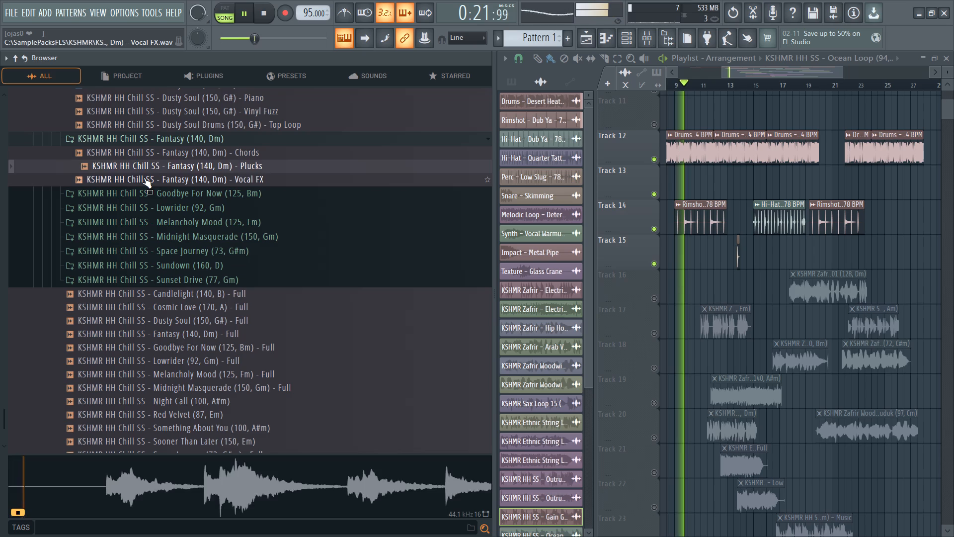
{"action": "left_click", "coordinate": [144, 178]}
Audition the full Hip Hop Chill songstarters Dusty Soul (150, G#) and Lowrider (92, Gm).
{"action": "scroll", "coordinate": [180, 270], "scroll_direction": "down", "scroll_amount": 1}
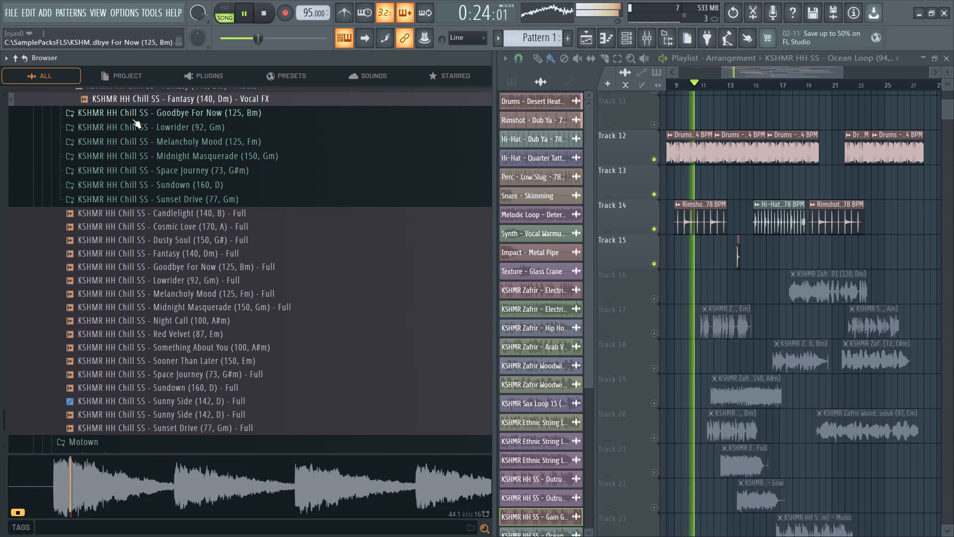
{"action": "left_click", "coordinate": [156, 235]}
{"action": "left_click", "coordinate": [155, 274]}
Open the Motown songstarters and audition the guitar and strings loops of Autumn Breeze (95, G).
{"action": "scroll", "coordinate": [156, 275], "scroll_direction": "down", "scroll_amount": 4}
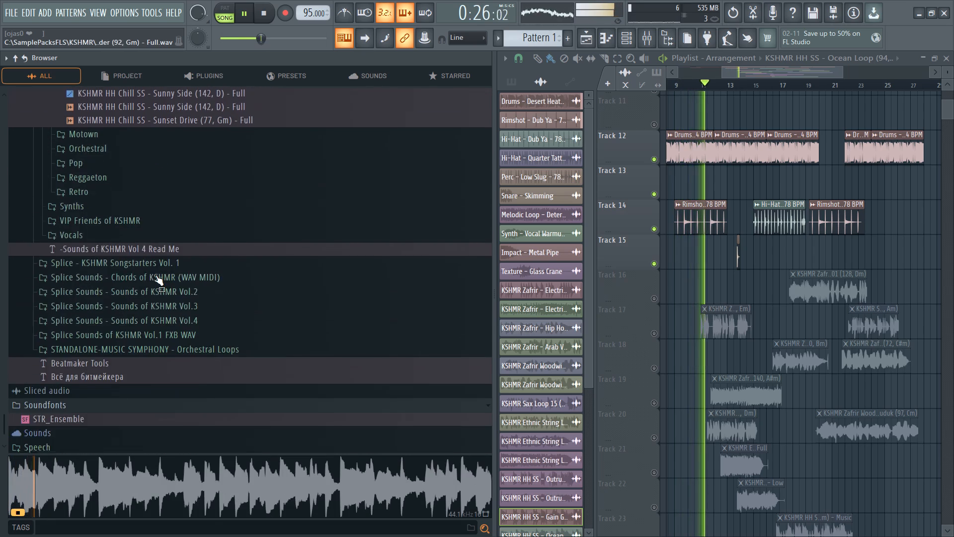
{"action": "scroll", "coordinate": [156, 275], "scroll_direction": "up", "scroll_amount": 2}
{"action": "left_click", "coordinate": [108, 277]}
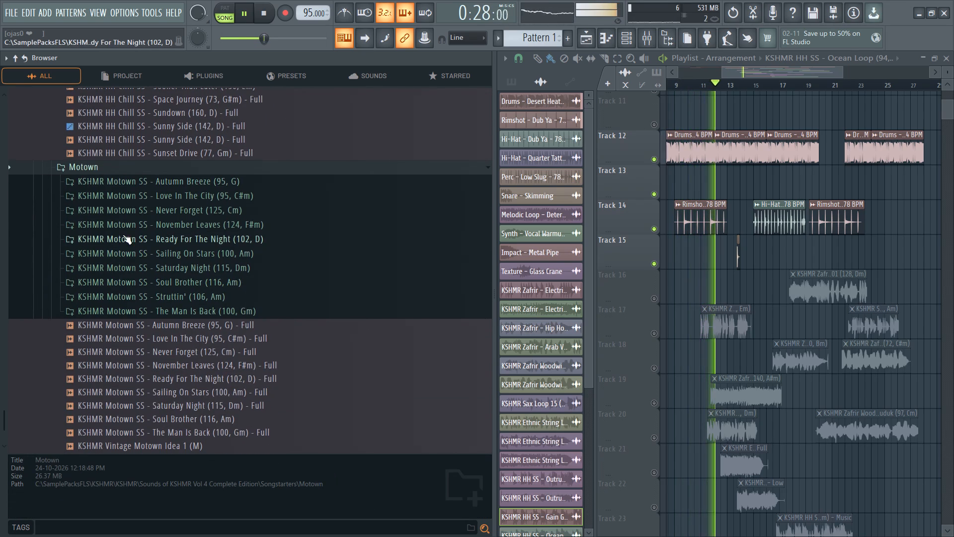
{"action": "left_click", "coordinate": [157, 178]}
{"action": "left_click", "coordinate": [131, 227]}
{"action": "left_click", "coordinate": [140, 208]}
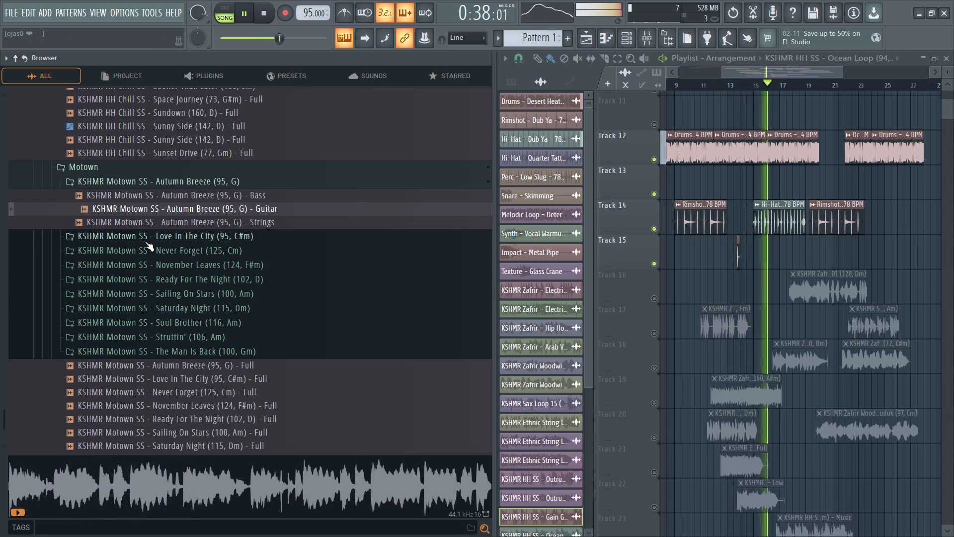
{"action": "left_click", "coordinate": [151, 225]}
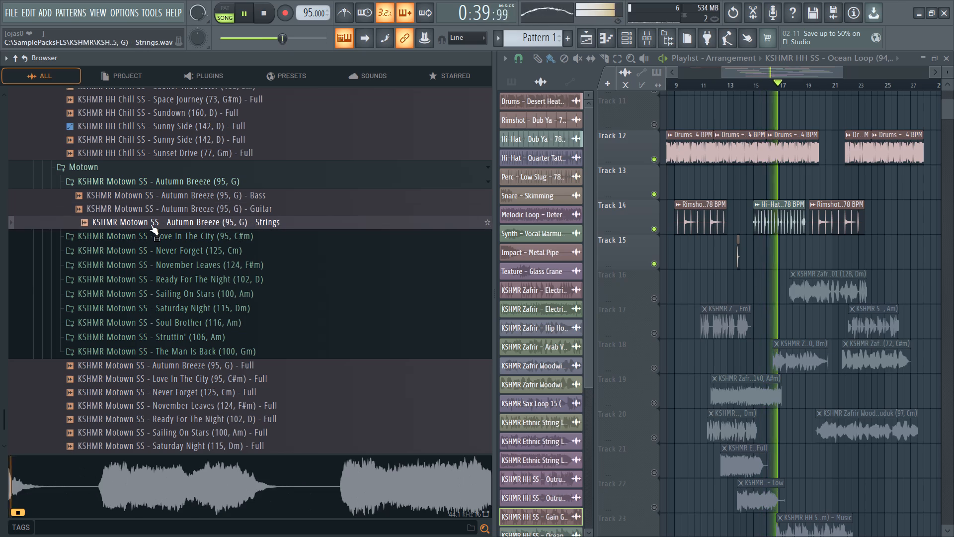
Open the Love In The City (95, C#m) folder and audition its clean, horns and keys loops, pausing and resuming the arrangement in between.
{"action": "left_click", "coordinate": [144, 233]}
{"action": "left_click", "coordinate": [140, 256]}
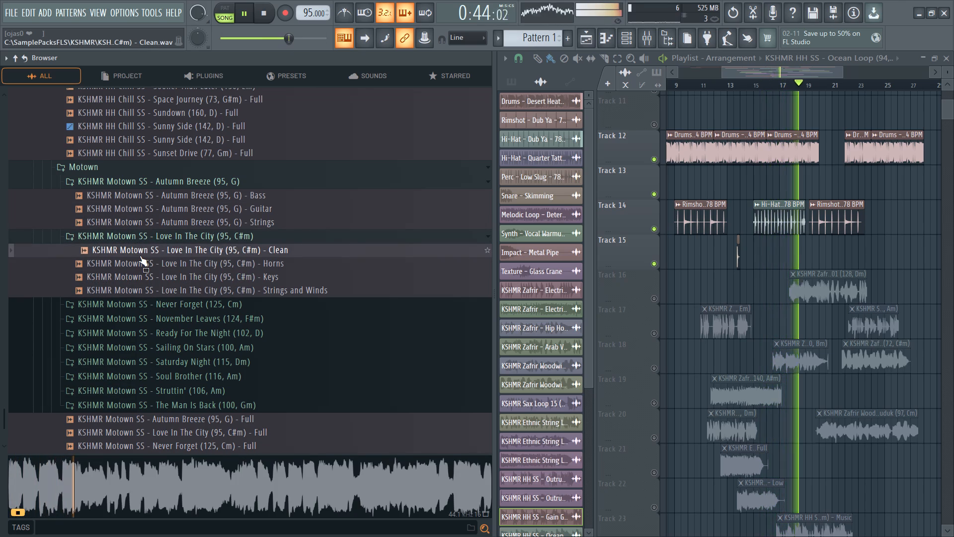
{"action": "left_click", "coordinate": [658, 62]}
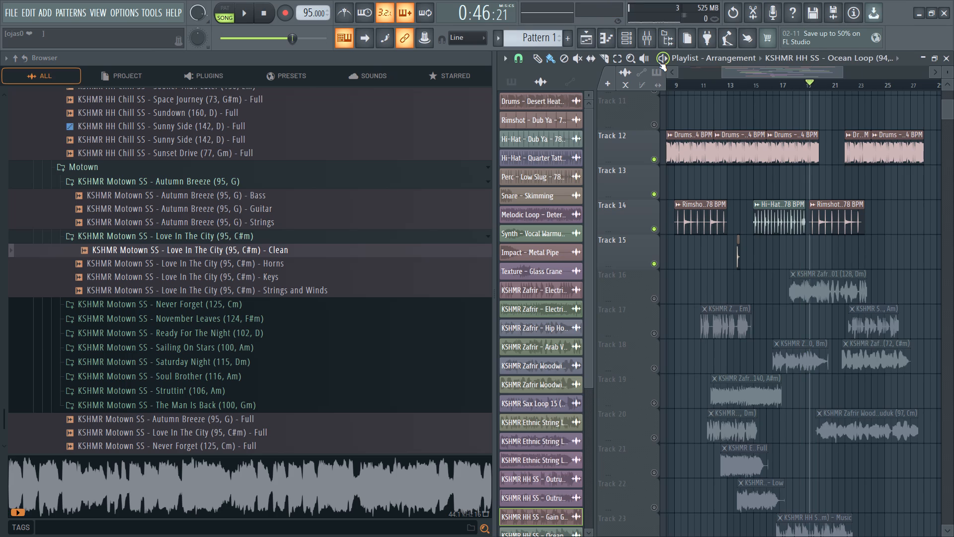
{"action": "left_click", "coordinate": [658, 62]}
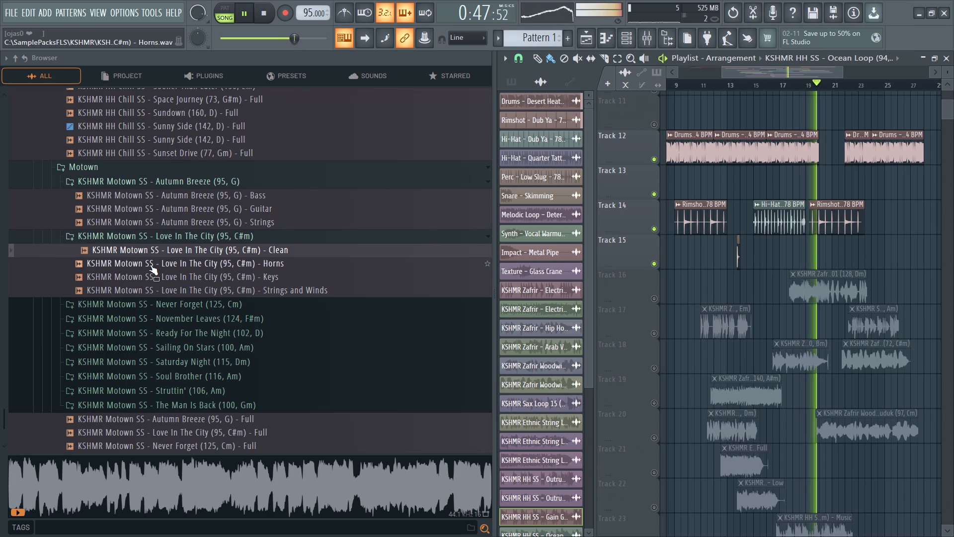
{"action": "left_click", "coordinate": [150, 265]}
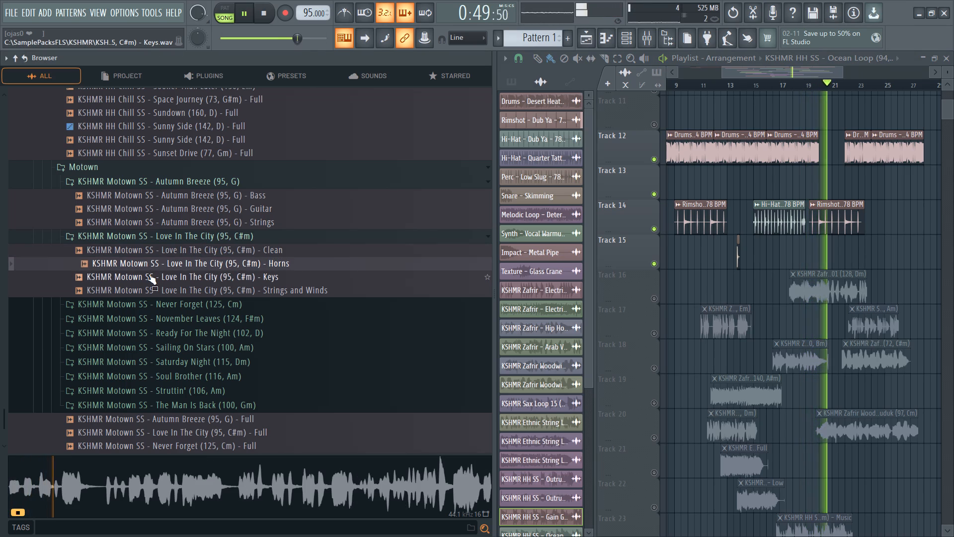
{"action": "left_click", "coordinate": [149, 274]}
{"action": "left_click", "coordinate": [149, 281]}
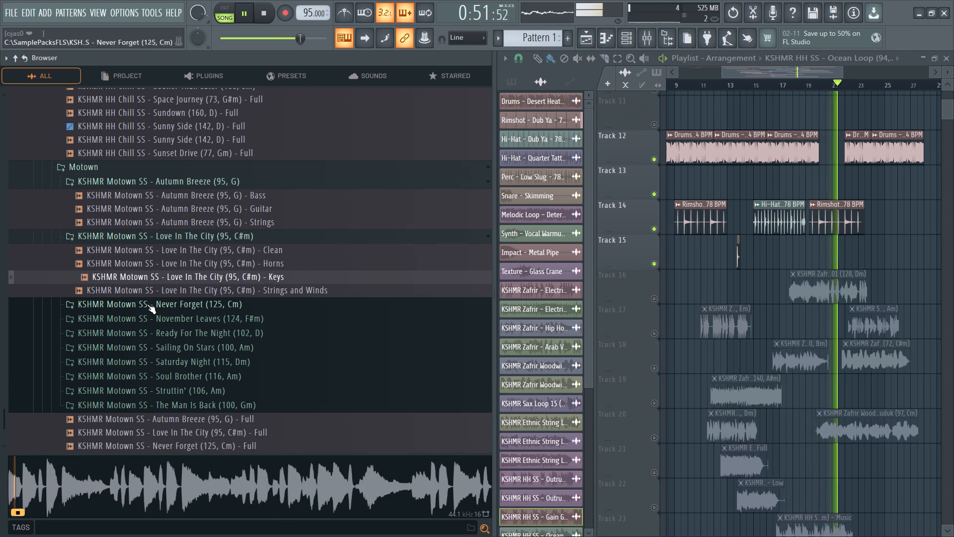
Audition full Motown songstarters from Autumn Breeze (95, G) down to The Man Is Back (100, Gm), including Saturday Night (115, Dm) and Soul Brother (116, Am).
{"action": "left_click", "coordinate": [147, 304]}
{"action": "scroll", "coordinate": [145, 316], "scroll_direction": "down", "scroll_amount": 4}
{"action": "left_click", "coordinate": [113, 179]}
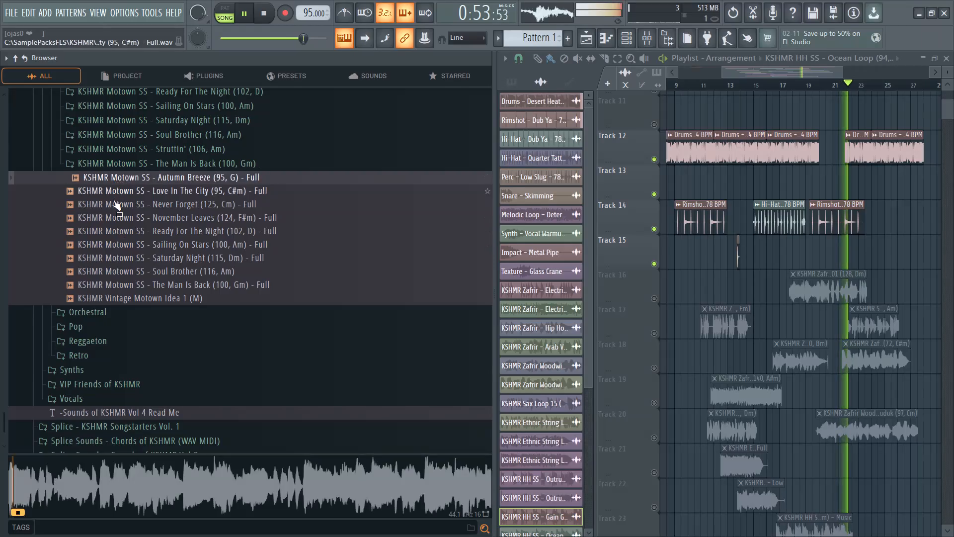
{"action": "left_click", "coordinate": [113, 200]}
{"action": "left_click", "coordinate": [113, 228]}
{"action": "left_click", "coordinate": [108, 260]}
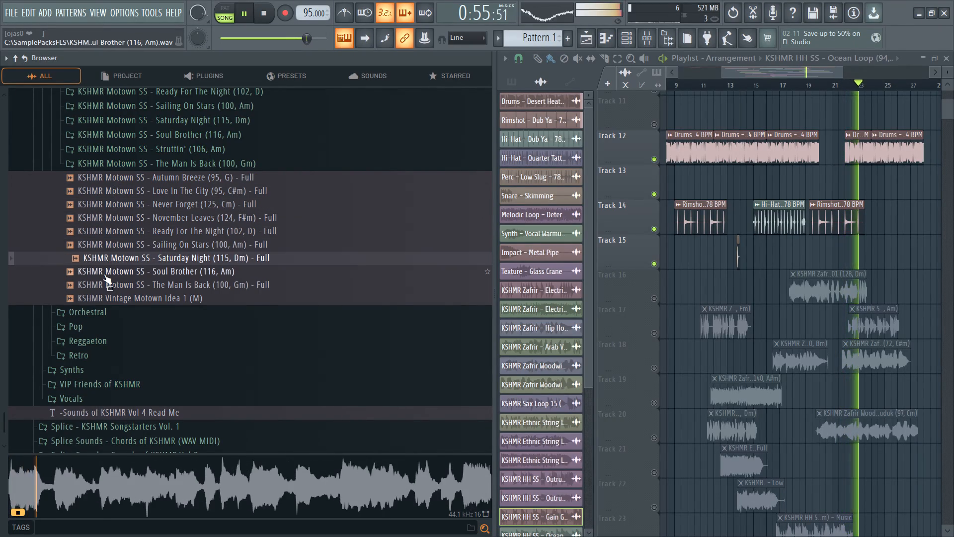
{"action": "left_click", "coordinate": [104, 274]}
{"action": "left_click", "coordinate": [104, 282]}
Open the Orchestral songstarters and preview the bass, Brass 01, Brass 02 and brass audio loops of Ascension (128, Cm).
{"action": "left_click", "coordinate": [102, 318]}
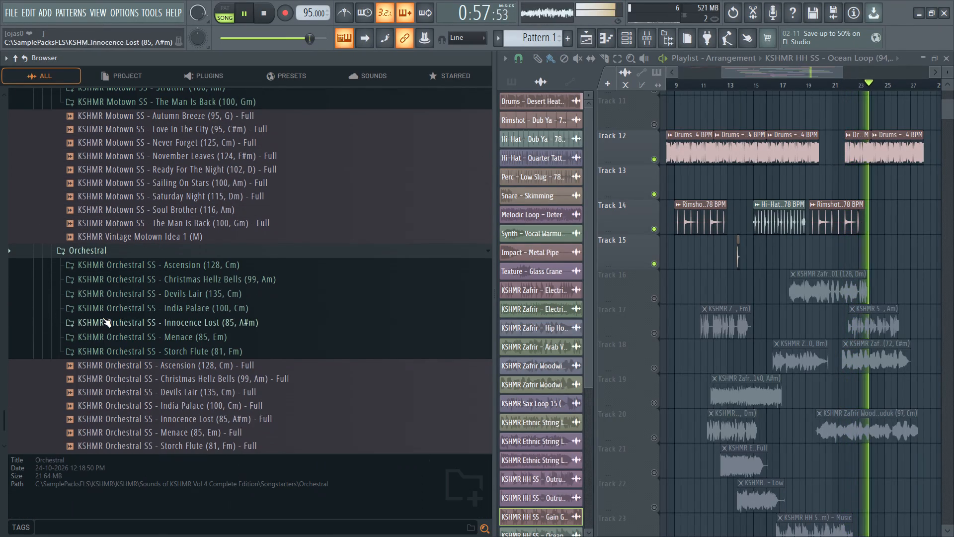
{"action": "left_click", "coordinate": [112, 263]}
{"action": "left_click", "coordinate": [109, 279]}
{"action": "left_click", "coordinate": [109, 295]}
{"action": "left_click", "coordinate": [106, 311]}
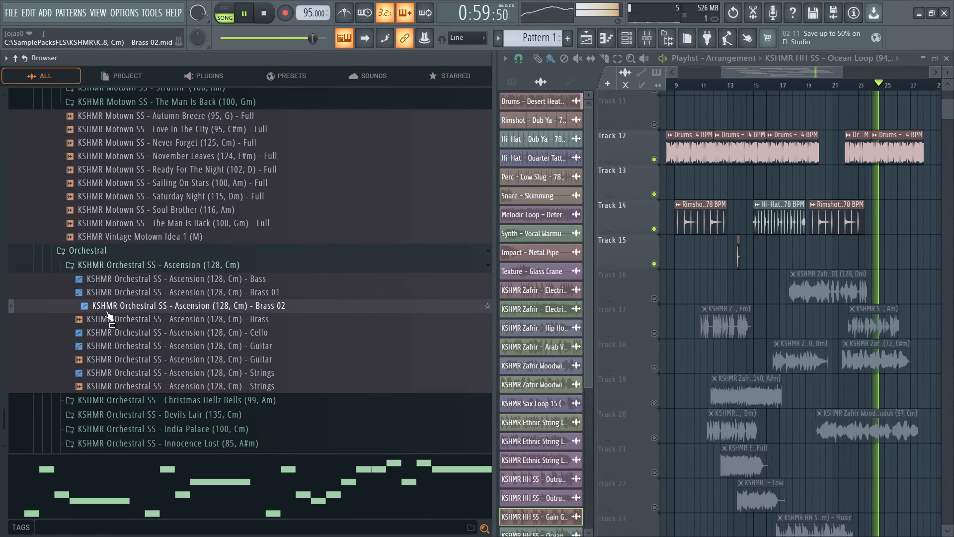
{"action": "left_click", "coordinate": [105, 317]}
{"action": "left_click", "coordinate": [122, 278]}
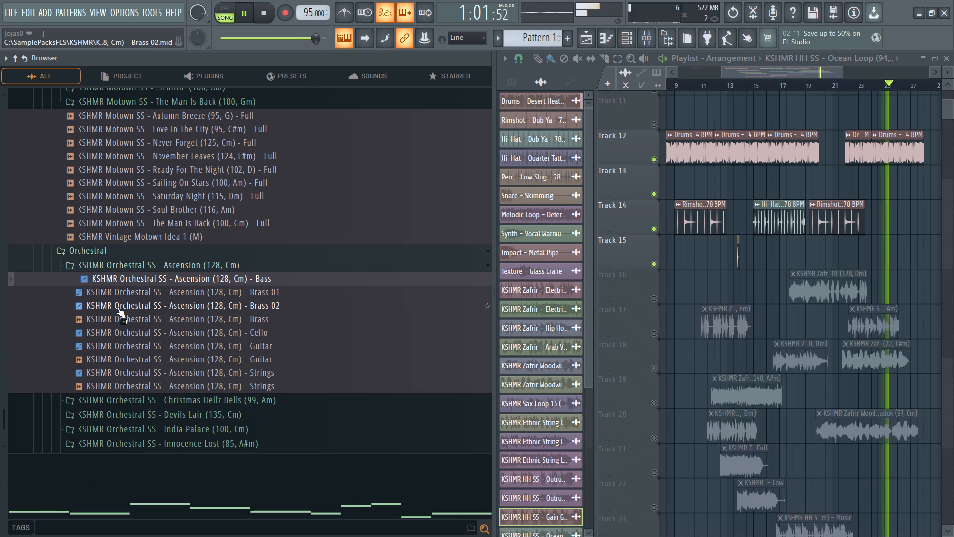
{"action": "left_click", "coordinate": [117, 311]}
{"action": "left_click", "coordinate": [121, 297]}
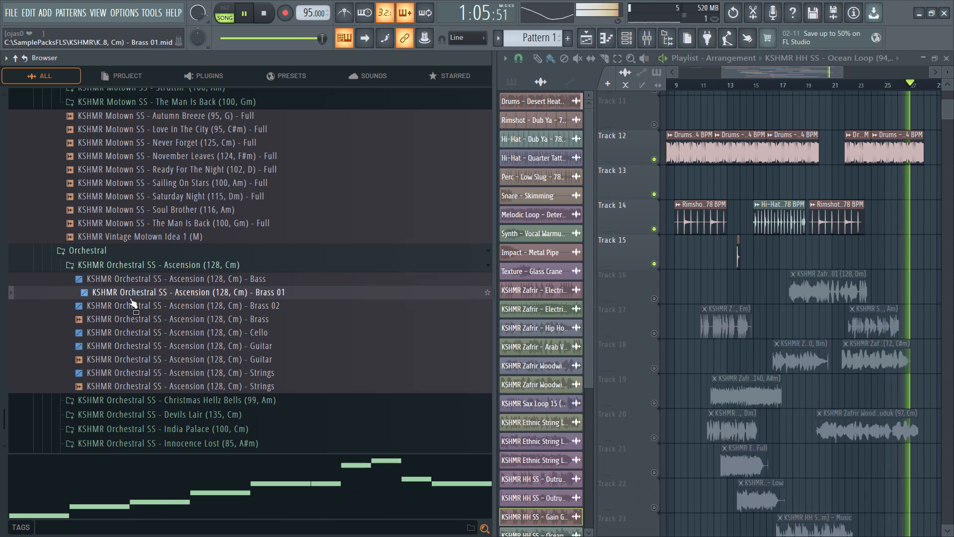
{"action": "left_click", "coordinate": [132, 302]}
{"action": "left_click", "coordinate": [136, 318]}
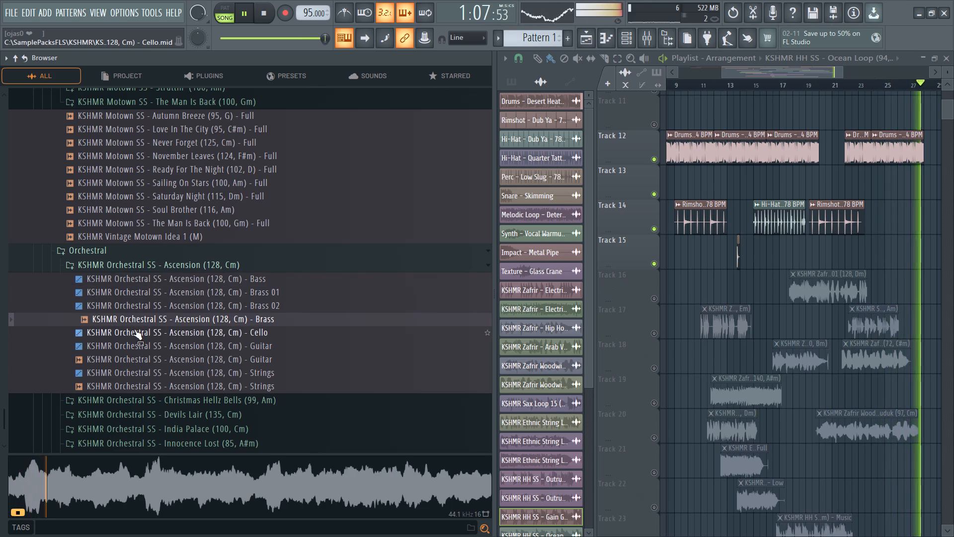
Rewind the arrangement and audition the full Orchestral songstarters from Christmas Hellz Bells (99, Am) through Innocence Lost (85, A#m).
{"action": "left_click_drag", "start_coordinate": [828, 86], "coordinate": [795, 88]}
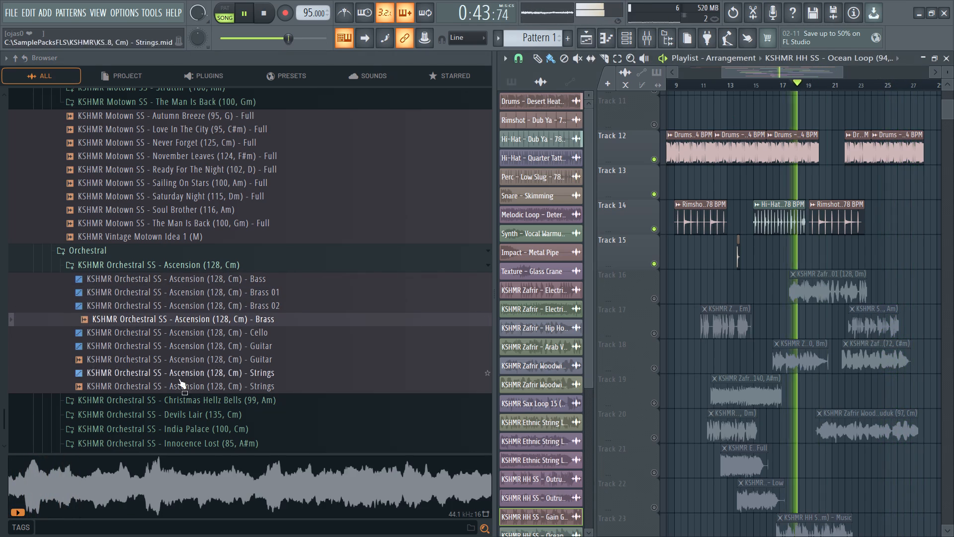
{"action": "scroll", "coordinate": [172, 378], "scroll_direction": "down", "scroll_amount": 3}
{"action": "left_click", "coordinate": [118, 259]}
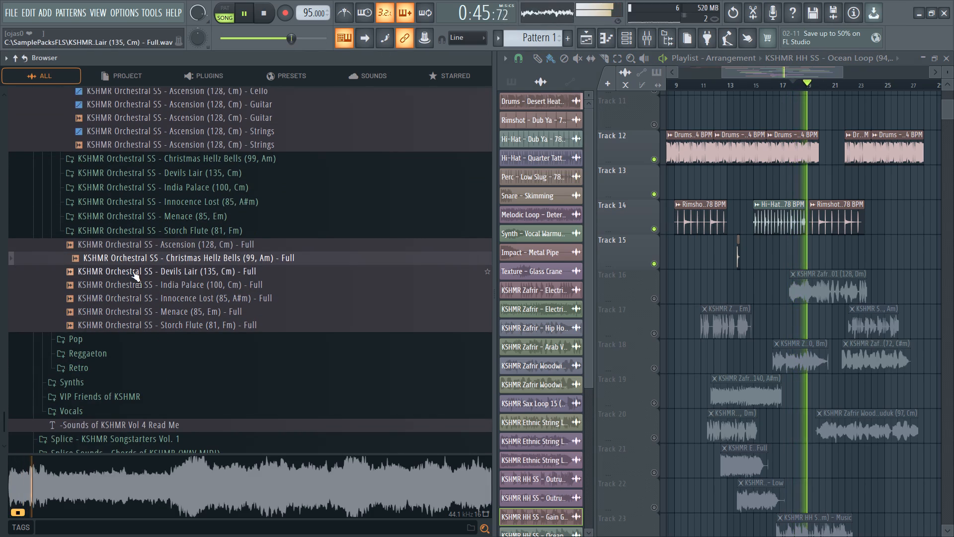
{"action": "left_click", "coordinate": [133, 271]}
{"action": "left_click", "coordinate": [140, 285]}
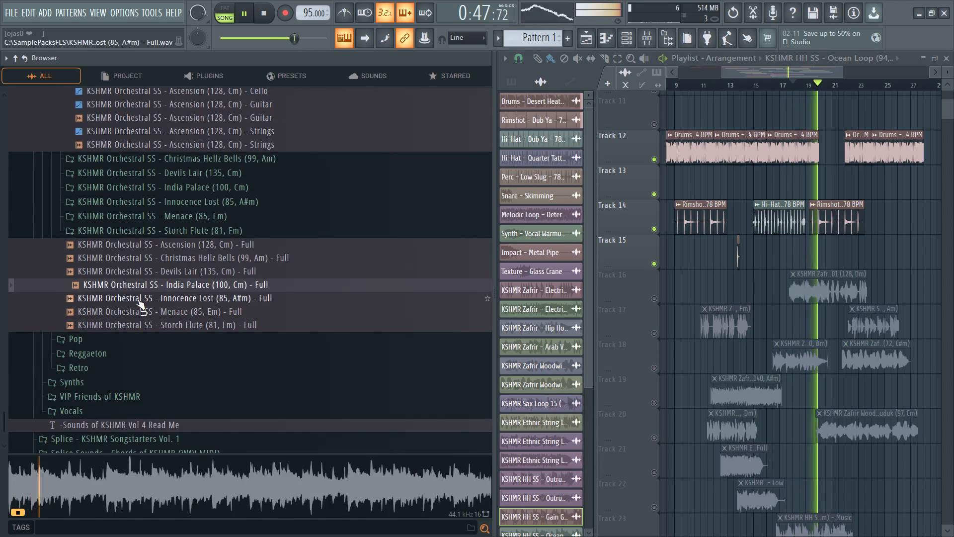
{"action": "left_click", "coordinate": [137, 299]}
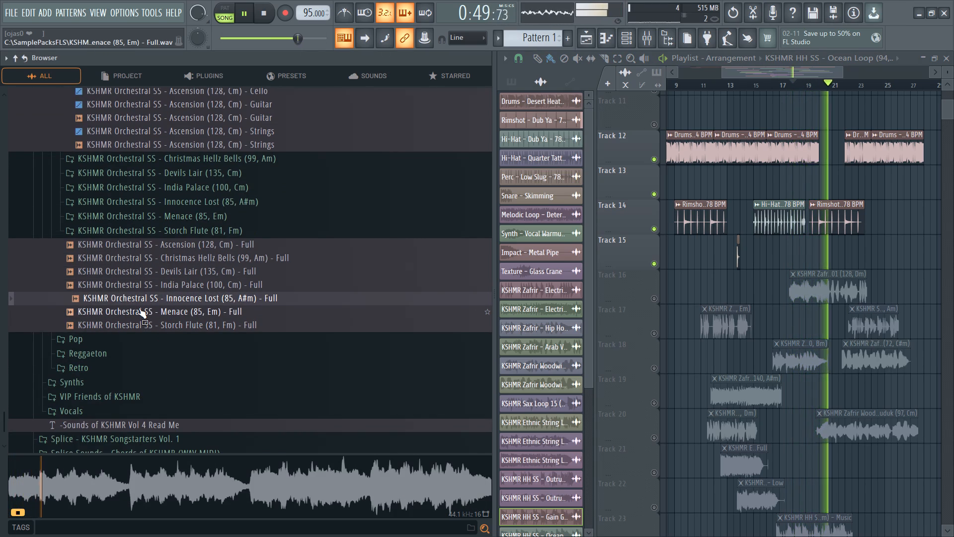
Replay the arrangement from about bar 7 and audition full Innocence Lost (85, A#m), Menace (85, Em) and Storch Flute (81, Fm) against it.
{"action": "left_click_drag", "start_coordinate": [824, 86], "coordinate": [817, 86]}
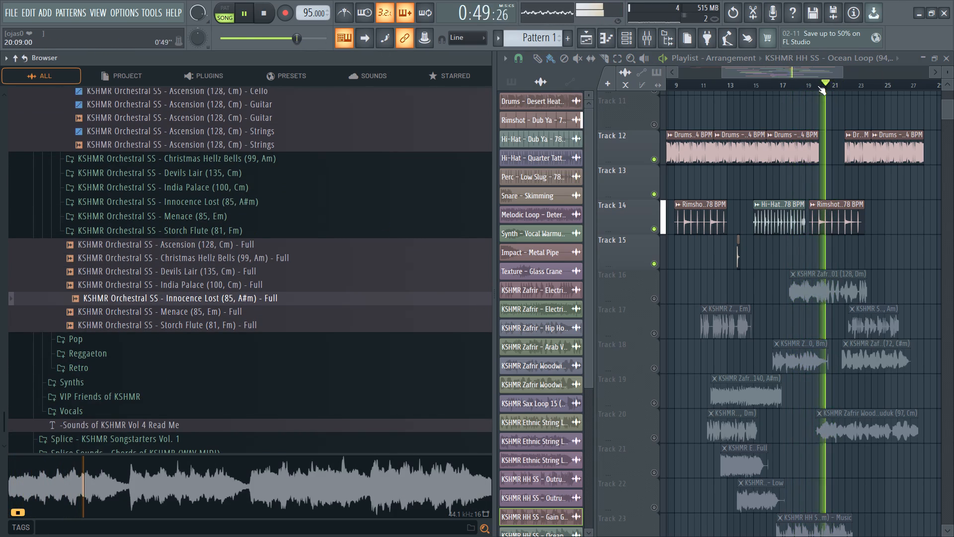
{"action": "left_click_drag", "start_coordinate": [817, 86], "coordinate": [646, 95]}
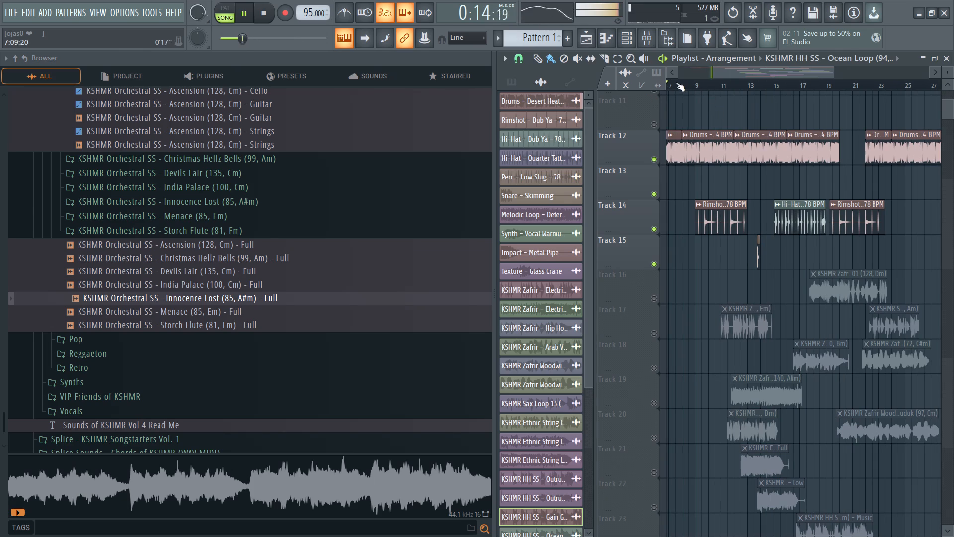
{"action": "left_click", "coordinate": [148, 292]}
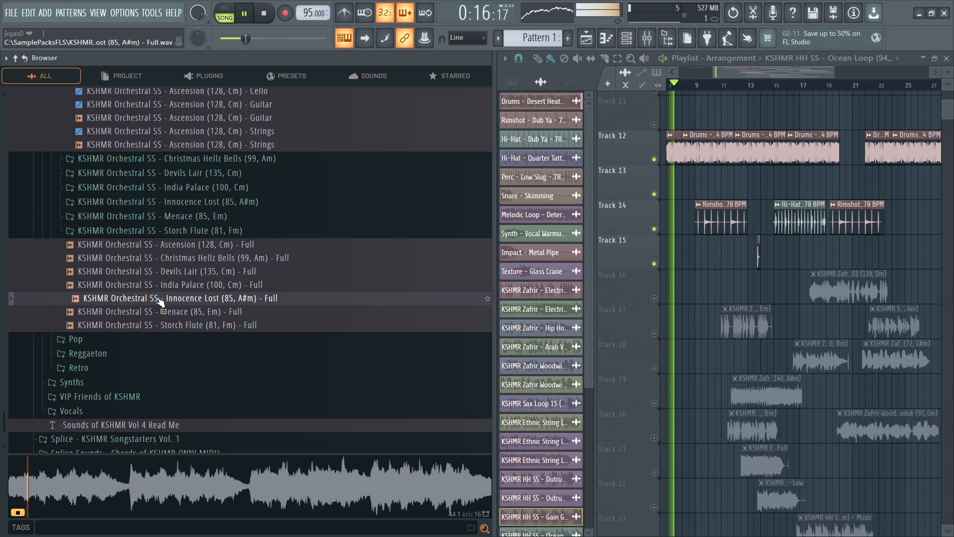
{"action": "double_click", "coordinate": [154, 302]}
{"action": "left_click", "coordinate": [155, 307]}
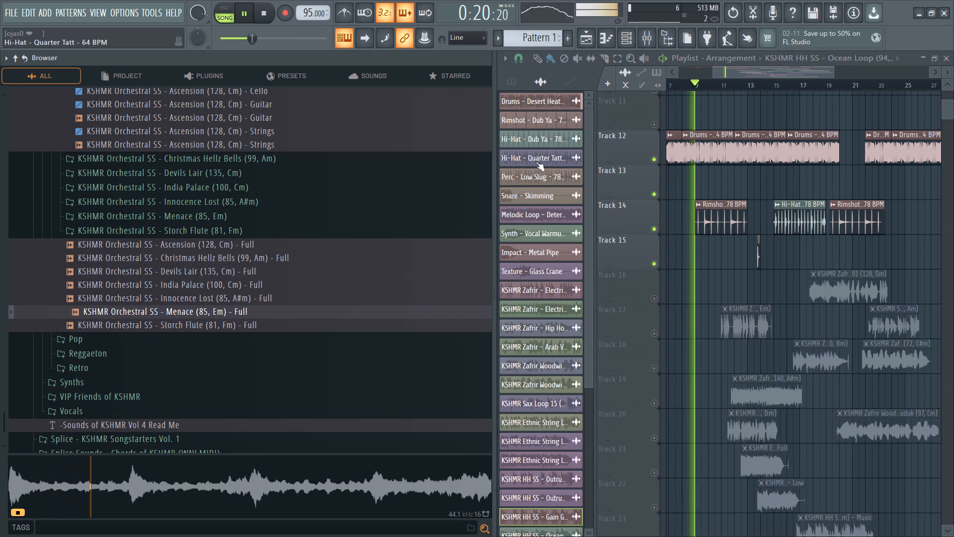
{"action": "left_click", "coordinate": [214, 328]}
Open the Pop songstarters and audition the Better Off (100, Bm) chords loop and the full Gospel Mountain (100, D#).
{"action": "scroll", "coordinate": [214, 328], "scroll_direction": "down", "scroll_amount": 2}
{"action": "left_click", "coordinate": [104, 179]}
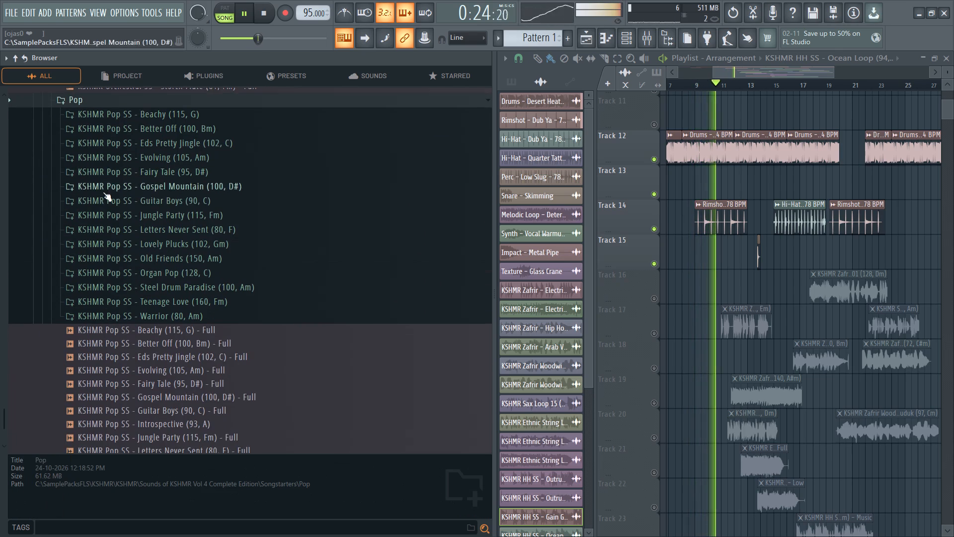
{"action": "scroll", "coordinate": [130, 222], "scroll_direction": "up", "scroll_amount": 1}
{"action": "left_click", "coordinate": [131, 208]}
{"action": "left_click", "coordinate": [133, 228]}
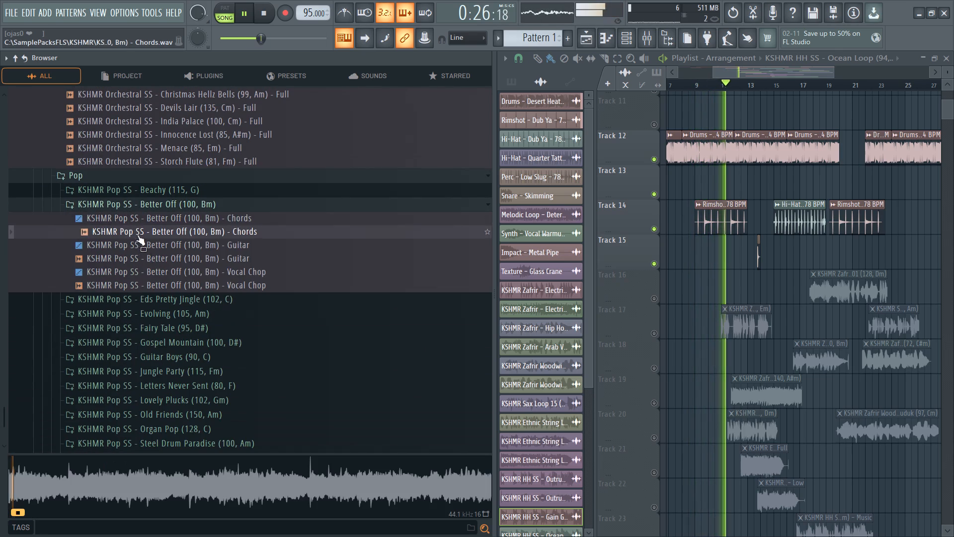
{"action": "scroll", "coordinate": [149, 259], "scroll_direction": "down", "scroll_amount": 3}
{"action": "left_click", "coordinate": [131, 266]}
Open the Reggaeton songstarters, audition the full Calentura (93, G), and preview a loop from its folder.
{"action": "scroll", "coordinate": [135, 278], "scroll_direction": "down", "scroll_amount": 5}
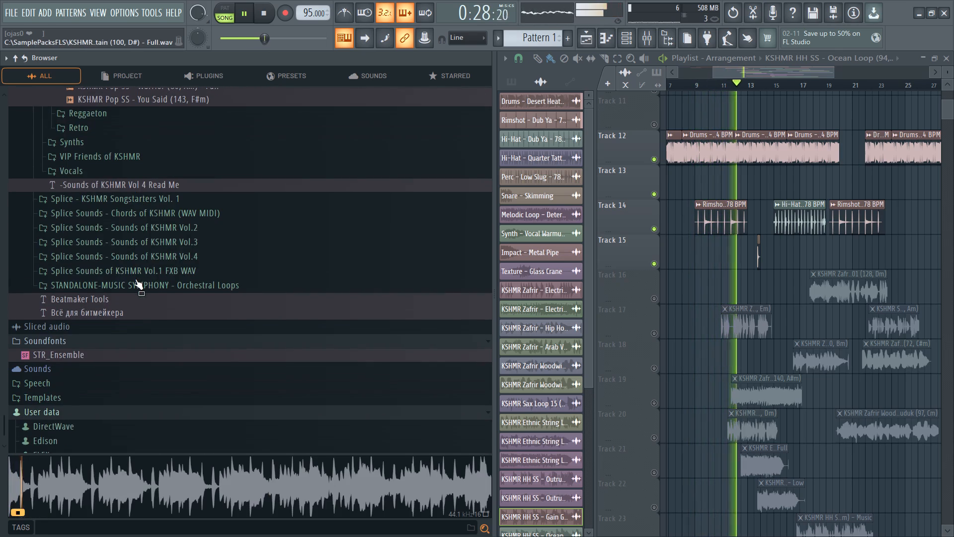
{"action": "left_click", "coordinate": [117, 118]}
{"action": "left_click", "coordinate": [118, 202]}
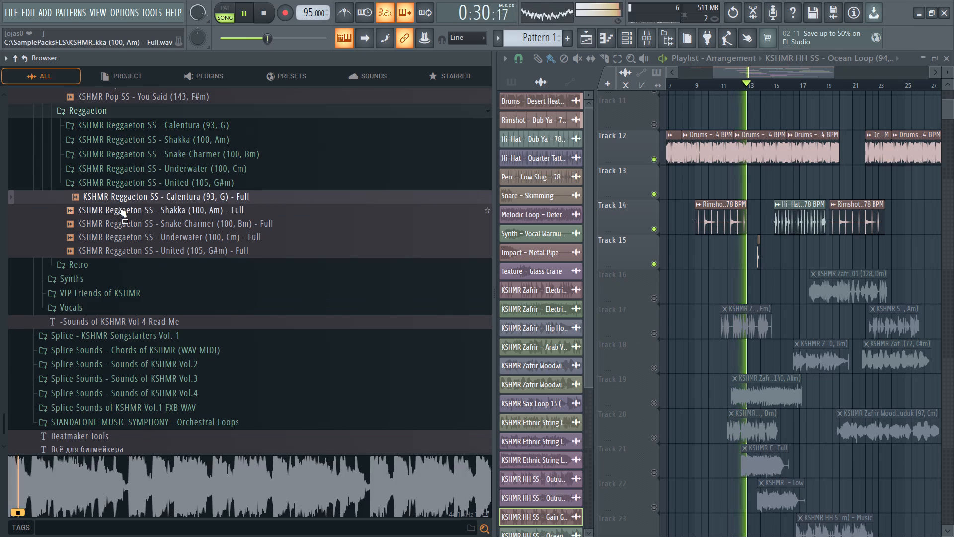
{"action": "left_click", "coordinate": [148, 127]}
{"action": "left_click", "coordinate": [151, 158]}
Open the Retro songstarters and audition the bass MIDI and Ambient FX loops of Hazy Reflections (90, D).
{"action": "scroll", "coordinate": [156, 219], "scroll_direction": "down", "scroll_amount": 2}
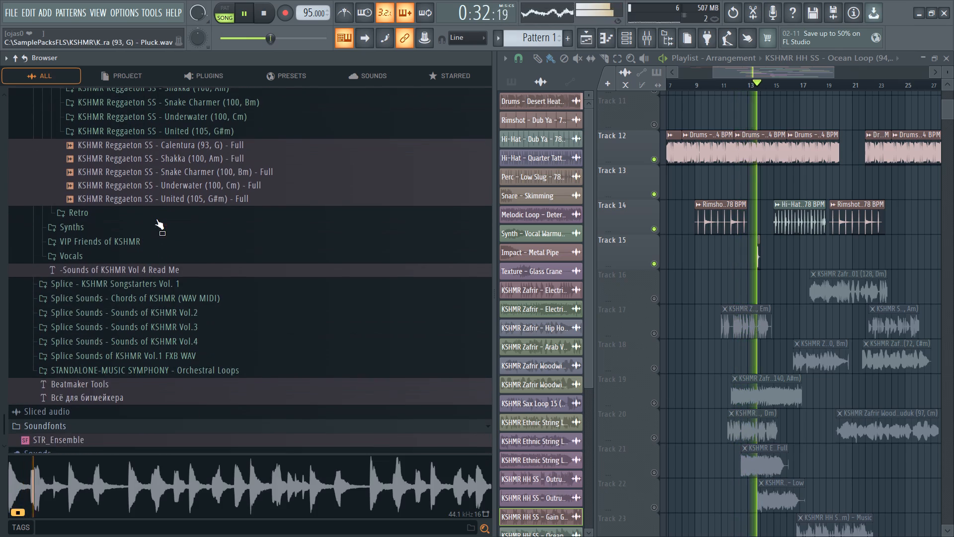
{"action": "left_click", "coordinate": [114, 213]}
{"action": "left_click", "coordinate": [109, 215]}
{"action": "left_click", "coordinate": [122, 234]}
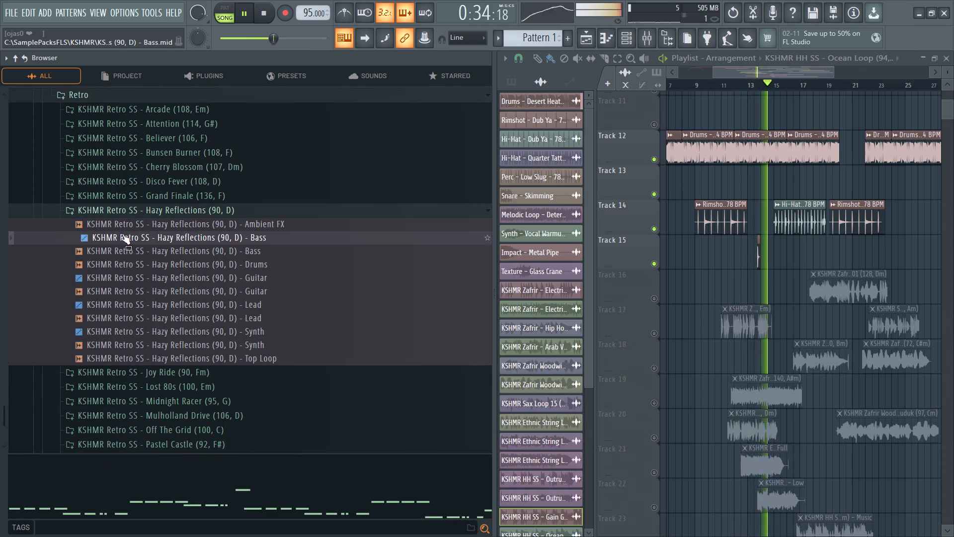
{"action": "left_click", "coordinate": [130, 221]}
{"action": "scroll", "coordinate": [134, 231], "scroll_direction": "down", "scroll_amount": 1}
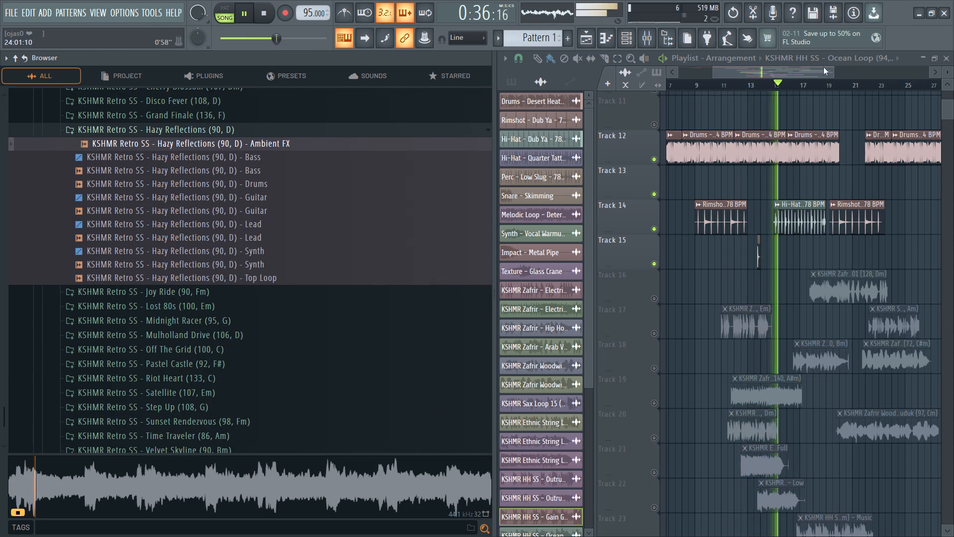
Replay the arrangement from its early bars and audition full Retro songstarters Grand Finale (136, F) and Lost 80s (100, Em).
{"action": "left_click_drag", "start_coordinate": [776, 83], "coordinate": [643, 85]}
{"action": "scroll", "coordinate": [132, 312], "scroll_direction": "down", "scroll_amount": 2}
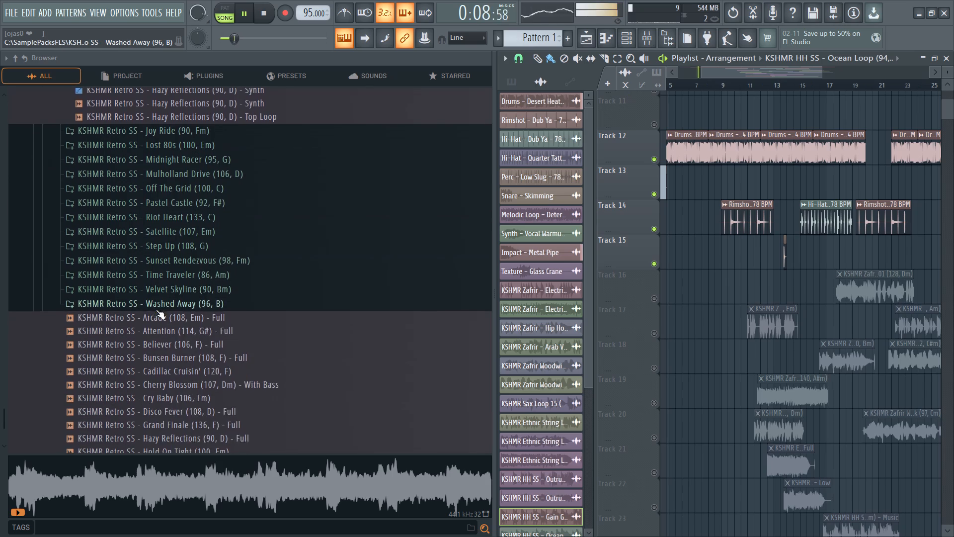
{"action": "scroll", "coordinate": [156, 310], "scroll_direction": "down", "scroll_amount": 2}
{"action": "left_click", "coordinate": [134, 270]}
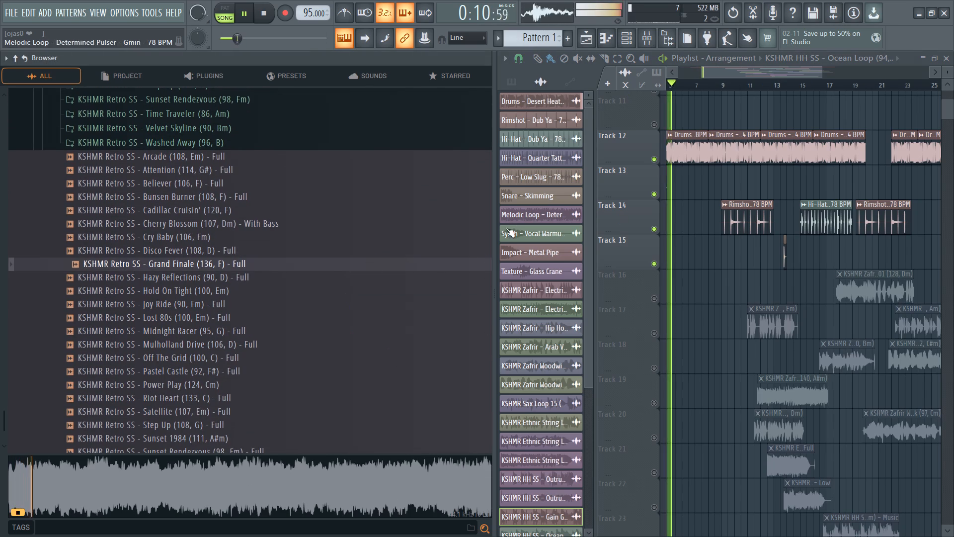
{"action": "left_click", "coordinate": [132, 316]}
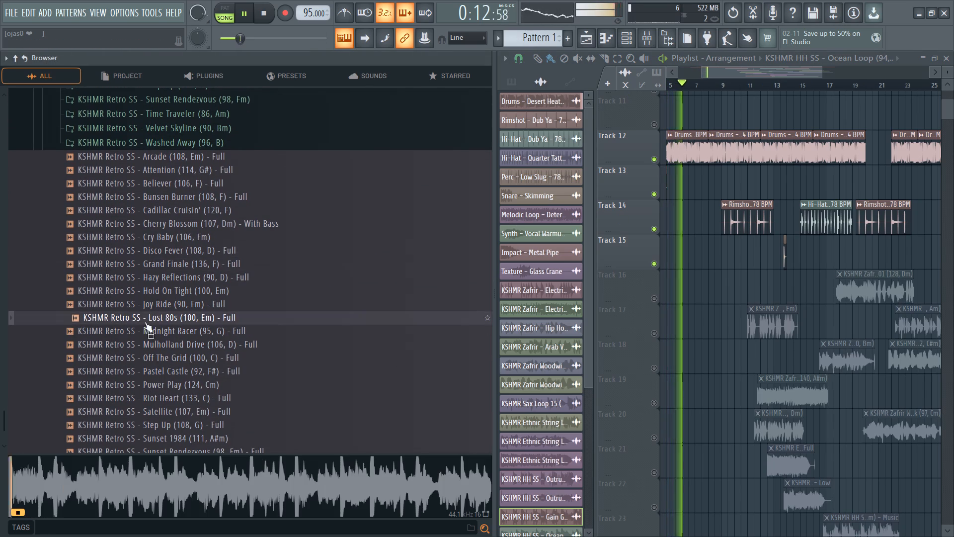
Open the Synths folder of Sounds of KSHMR Vol 4 and look over its loop categories.
{"action": "scroll", "coordinate": [175, 319], "scroll_direction": "down", "scroll_amount": 4}
{"action": "left_click", "coordinate": [122, 143]}
{"action": "left_click", "coordinate": [91, 187]}
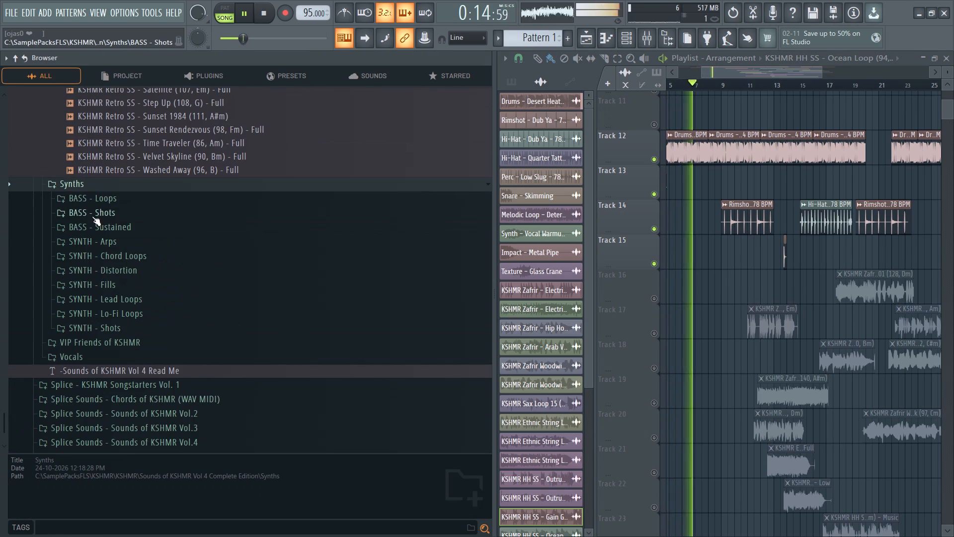
{"action": "scroll", "coordinate": [81, 307], "scroll_direction": "down", "scroll_amount": 1}
{"action": "scroll", "coordinate": [109, 356], "scroll_direction": "down", "scroll_amount": 2}
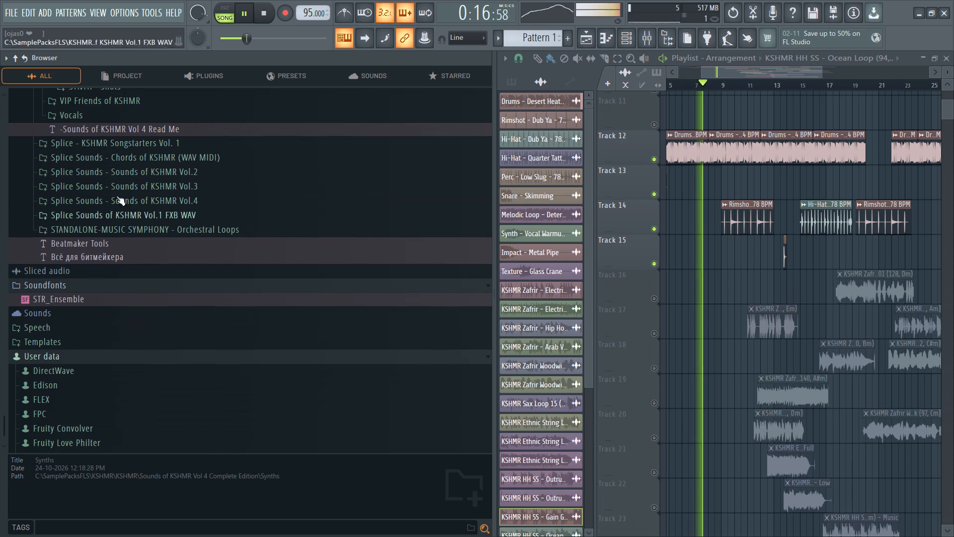
Open the Dance audio folder of Splice - KSHMR Songstarters Vol. 1 and audition the full castaway loop.
{"action": "left_click", "coordinate": [98, 146]}
{"action": "left_click", "coordinate": [100, 158]}
{"action": "left_click", "coordinate": [99, 173]}
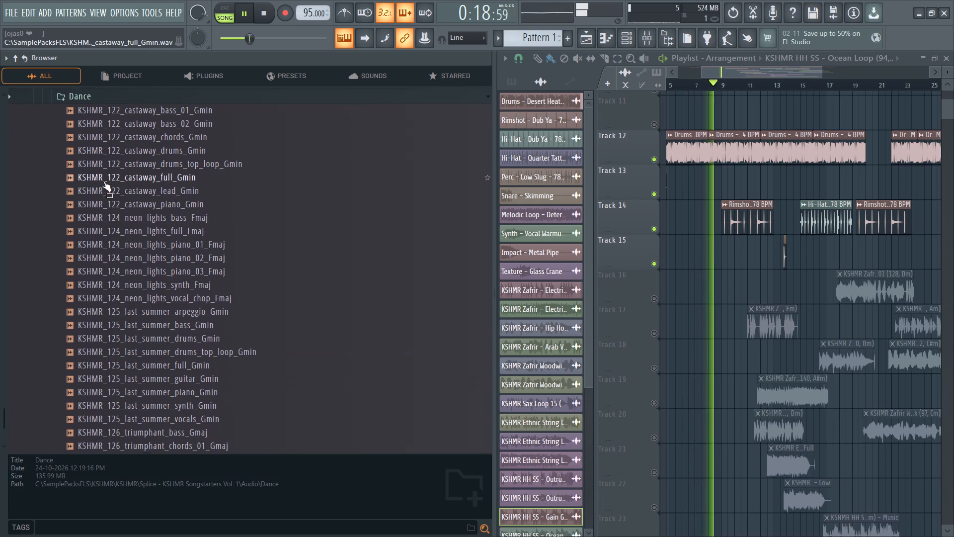
{"action": "left_click", "coordinate": [119, 182]}
Open the Orchestral audio folder of Songstarters Vol. 1, audition KSHMR_84_toy_angel_full_orchestra_Fmin, and look through the other loops.
{"action": "scroll", "coordinate": [147, 254], "scroll_direction": "down", "scroll_amount": 7}
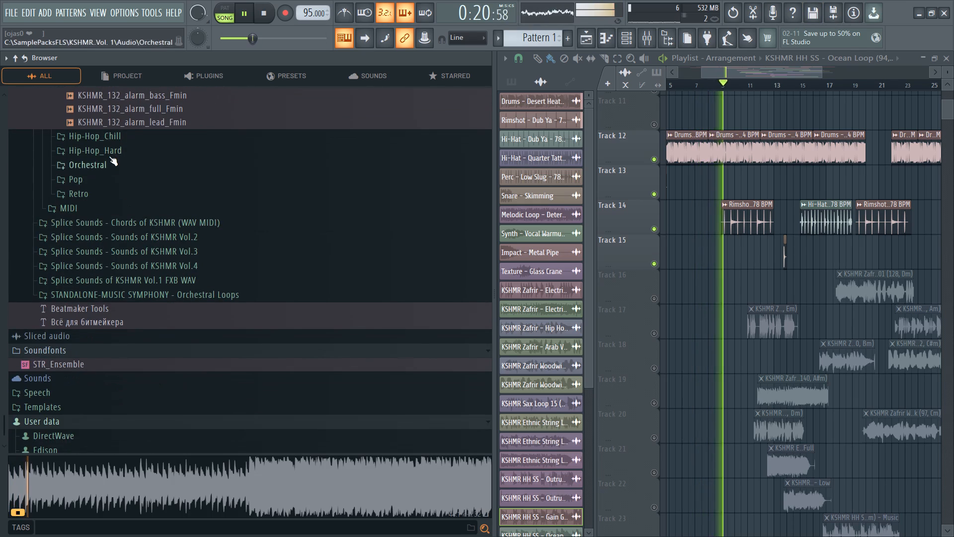
{"action": "left_click", "coordinate": [108, 170]}
{"action": "left_click", "coordinate": [107, 181]}
{"action": "scroll", "coordinate": [130, 233], "scroll_direction": "down", "scroll_amount": 2}
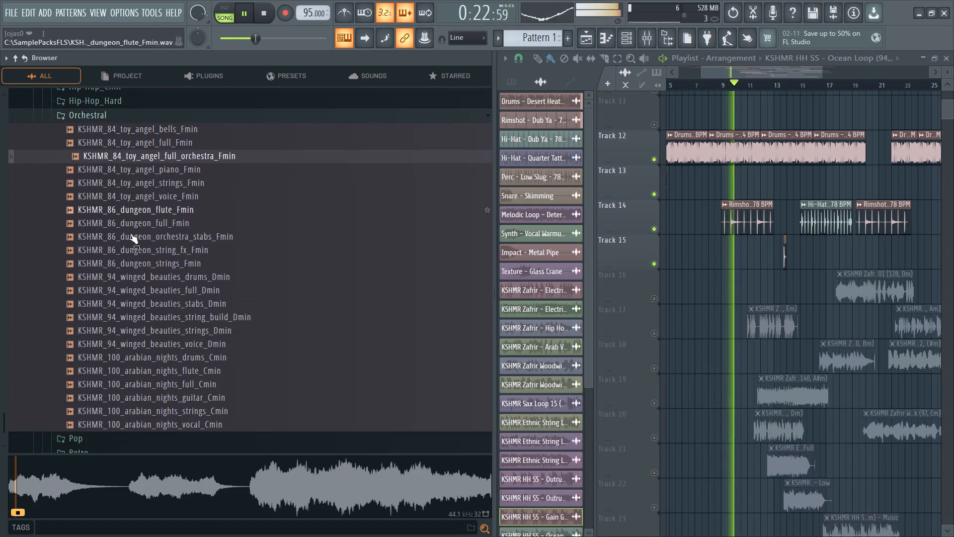
{"action": "scroll", "coordinate": [130, 233], "scroll_direction": "down", "scroll_amount": 1}
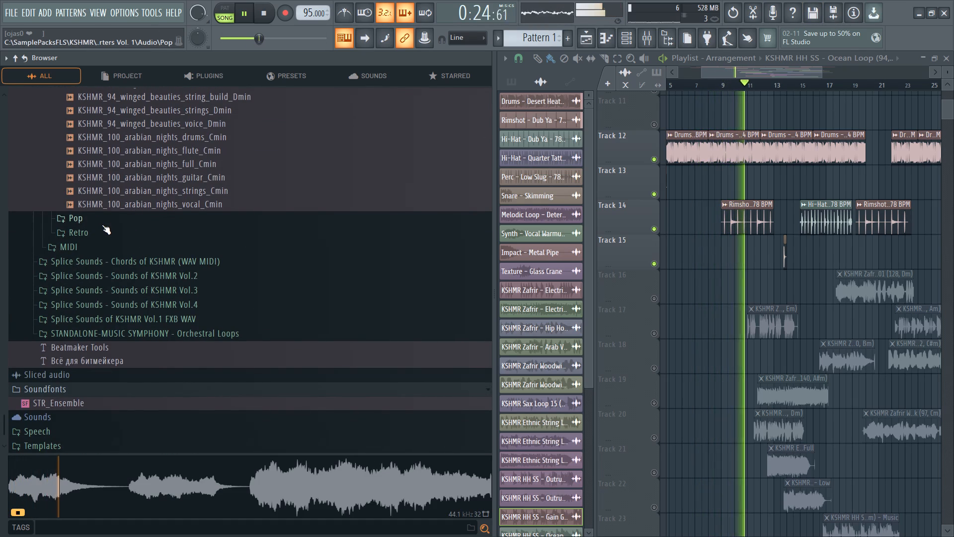
{"action": "scroll", "coordinate": [272, 146], "scroll_direction": "up", "scroll_amount": 1}
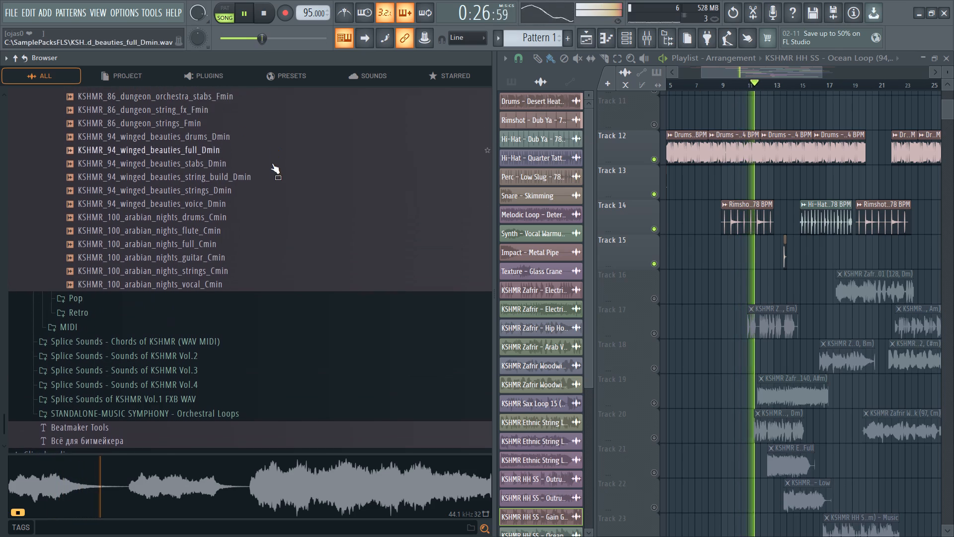
{"action": "scroll", "coordinate": [271, 177], "scroll_direction": "up", "scroll_amount": 1}
{"action": "scroll", "coordinate": [191, 228], "scroll_direction": "up", "scroll_amount": 1}
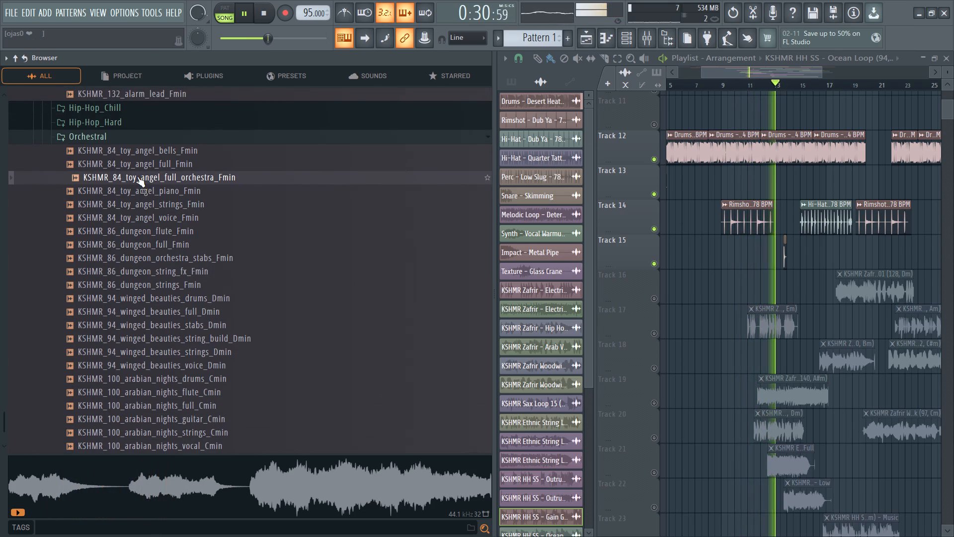
Audition KSHMR_84_toy_angel_full_orchestra_Fmin against the arrangement, replaying it from the opening bars.
{"action": "left_click", "coordinate": [206, 481]}
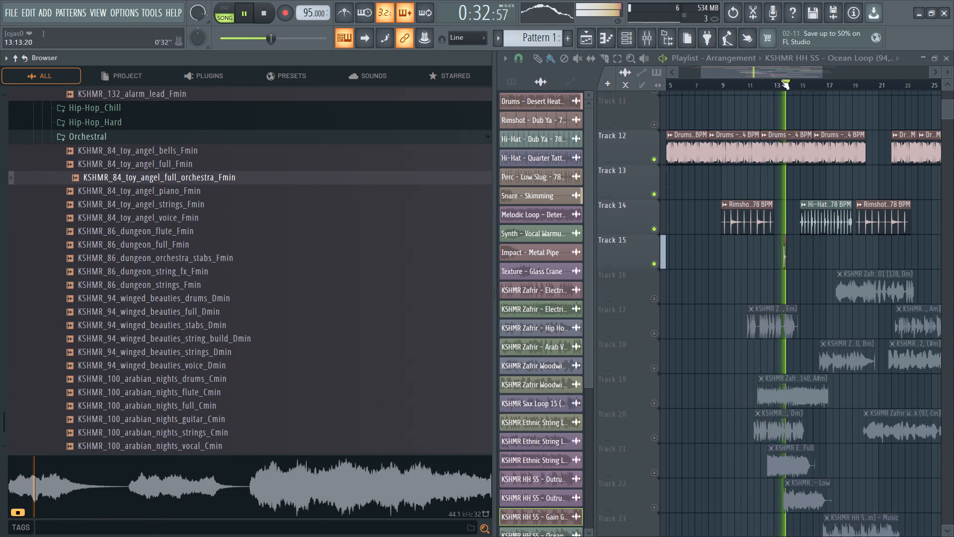
{"action": "left_click_drag", "start_coordinate": [784, 80], "coordinate": [590, 101]}
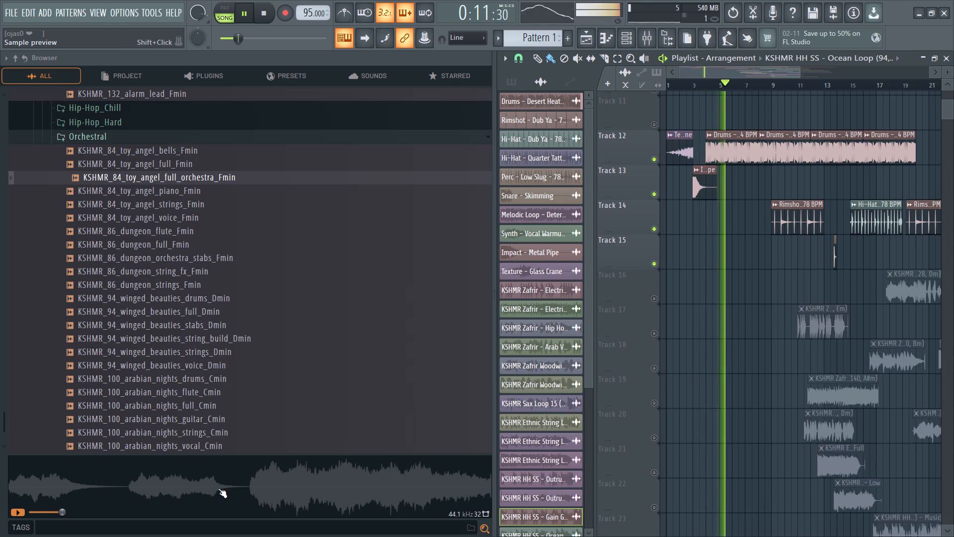
{"action": "left_click", "coordinate": [215, 489]}
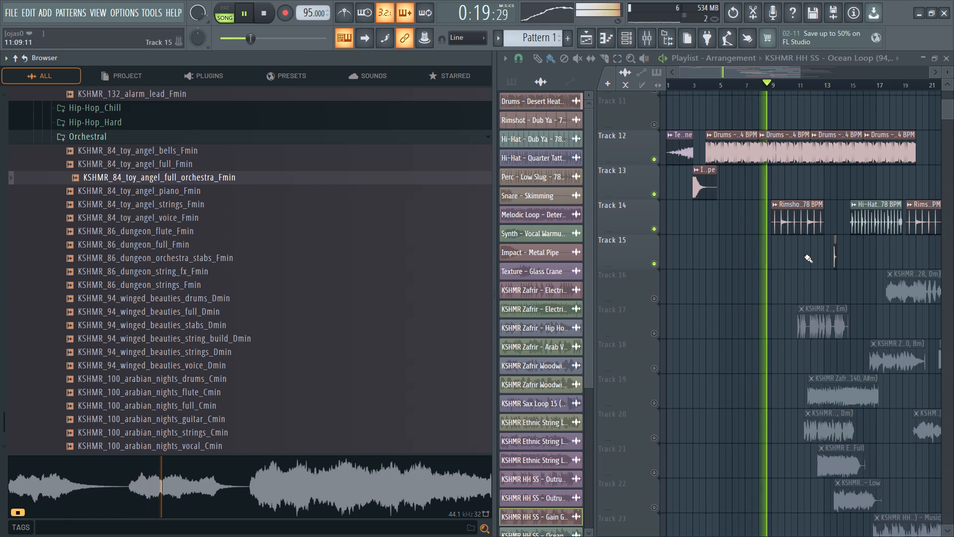
{"action": "scroll", "coordinate": [826, 273], "scroll_direction": "down", "scroll_amount": 4}
{"action": "scroll", "coordinate": [826, 273], "scroll_direction": "up", "scroll_amount": 3}
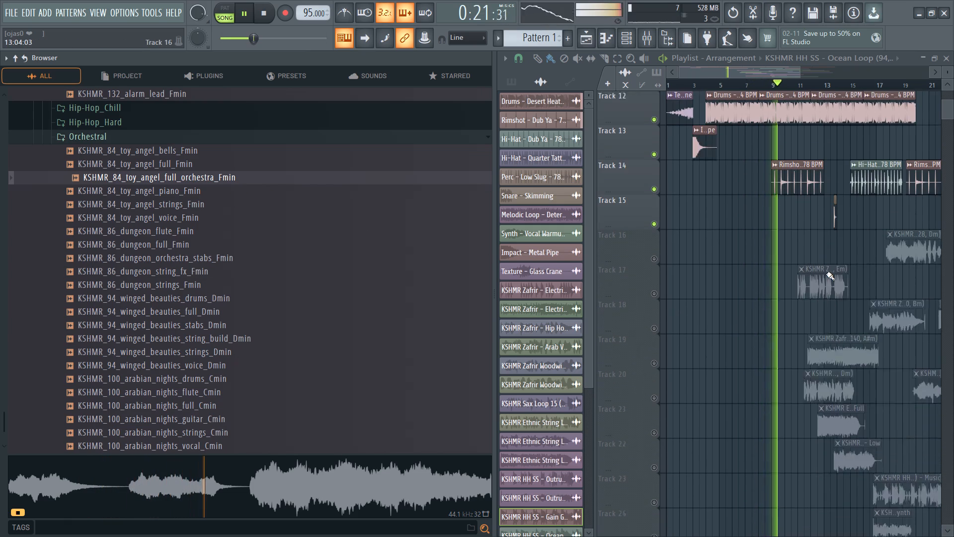
{"action": "scroll", "coordinate": [826, 273], "scroll_direction": "up", "scroll_amount": 1}
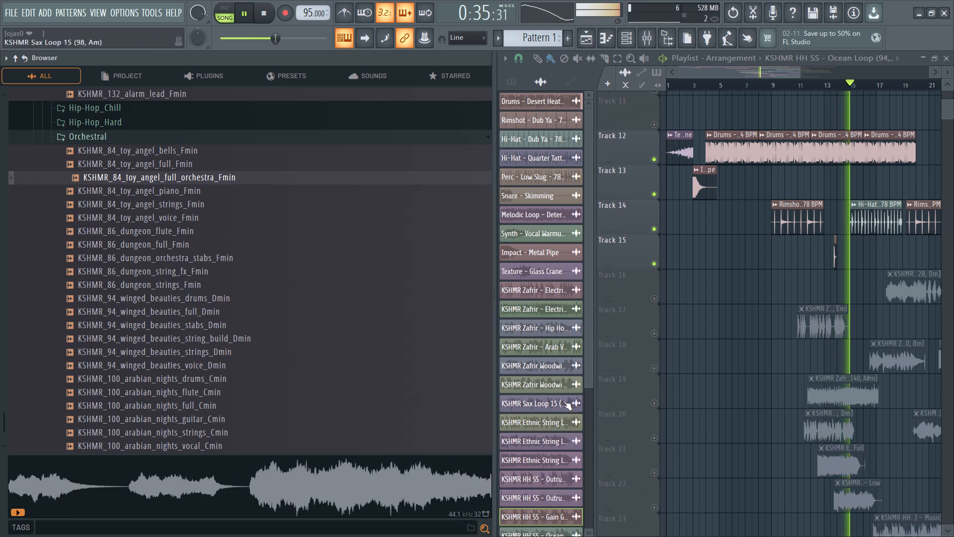
{"action": "left_click_drag", "start_coordinate": [860, 81], "coordinate": [697, 100]}
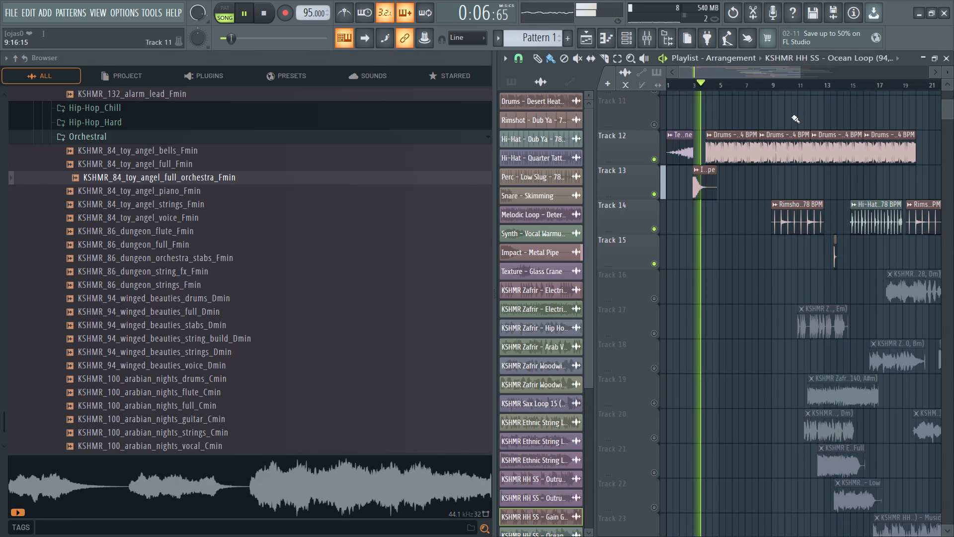
Place the KSHMR_84_toy_angel_full_orchestra_Fmin loop on Track 27 of the playlist, starting at bar 9.
{"action": "left_click_drag", "start_coordinate": [233, 496], "coordinate": [889, 498]}
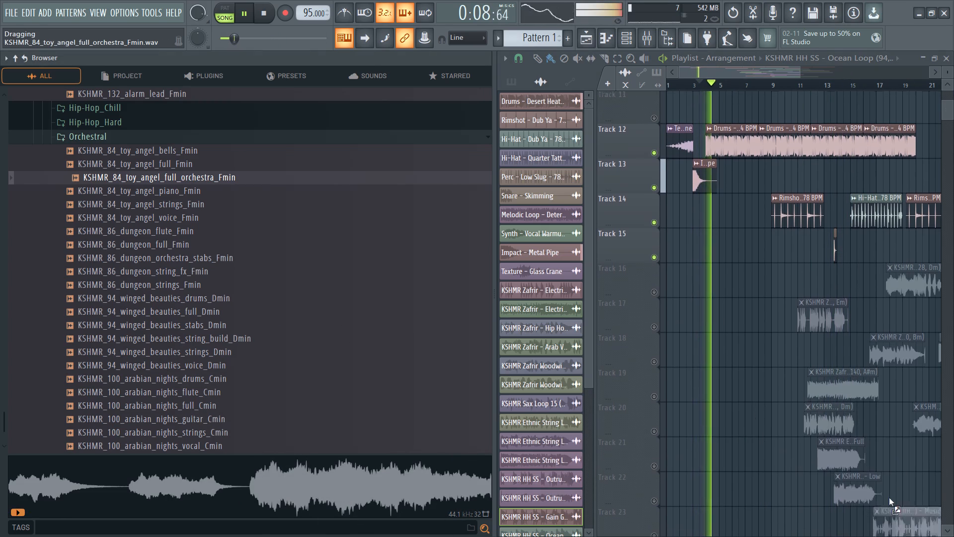
{"action": "left_click_drag", "start_coordinate": [889, 498], "coordinate": [829, 536]}
{"action": "scroll", "coordinate": [856, 426], "scroll_direction": "down", "scroll_amount": 3}
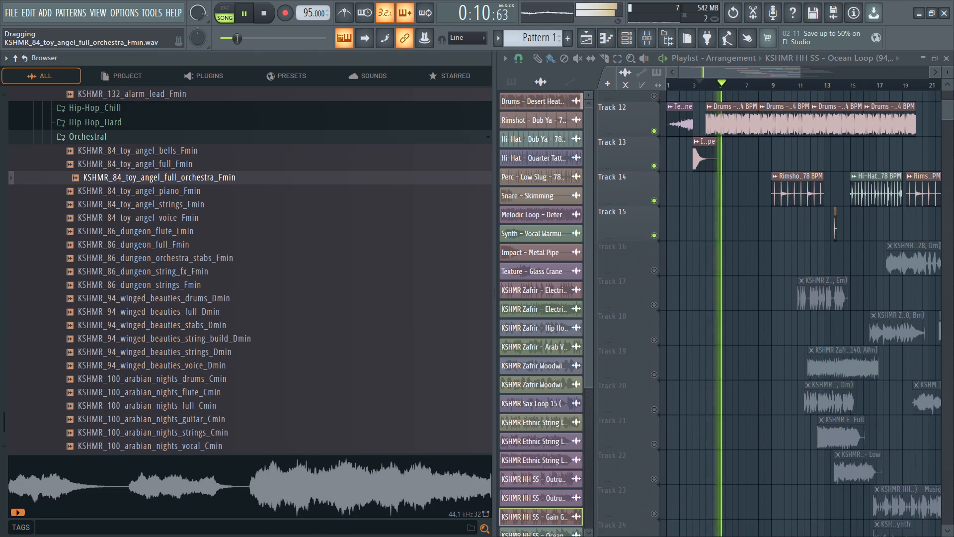
{"action": "left_click_drag", "start_coordinate": [829, 536], "coordinate": [801, 460]}
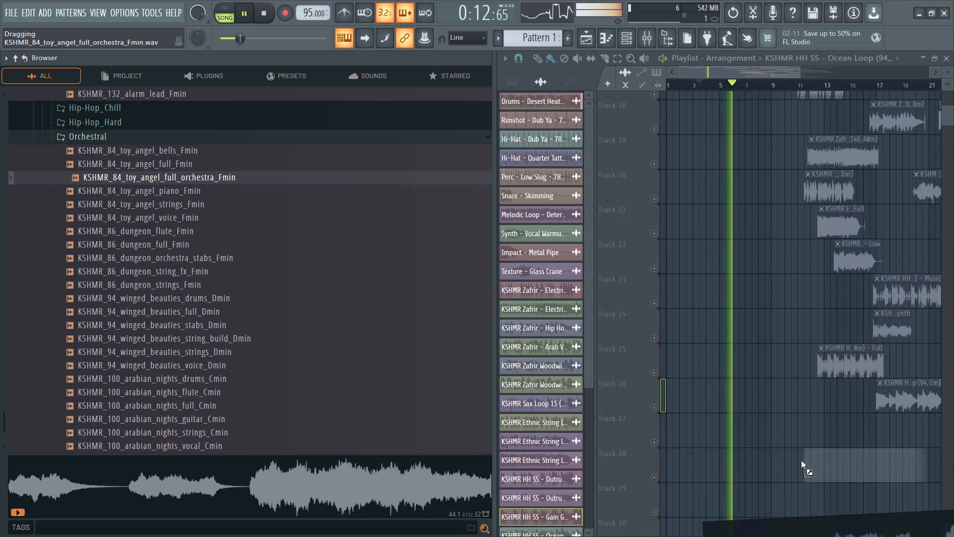
{"action": "left_click_drag", "start_coordinate": [801, 460], "coordinate": [769, 436]}
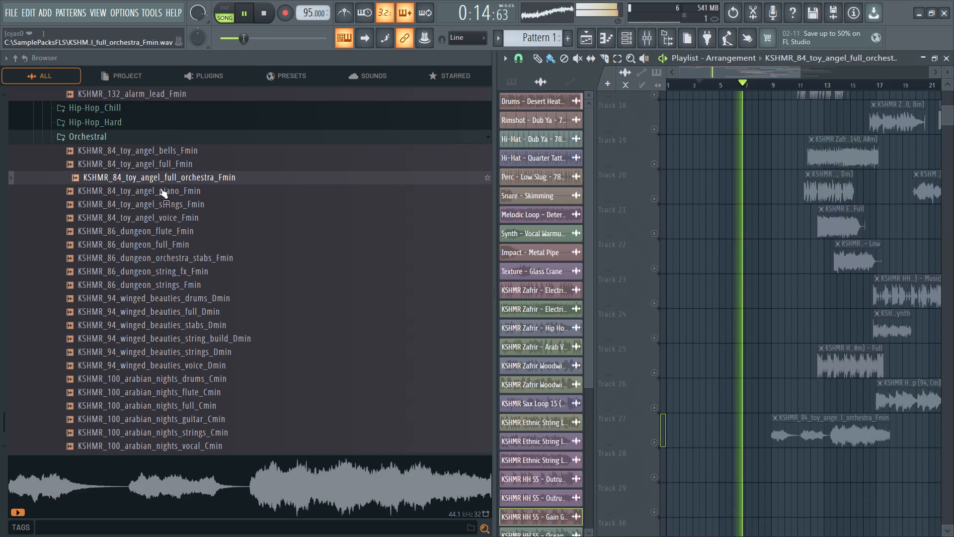
Audition the toy_angel piano, strings and voice loops, then sample the dungeon and winged_beauties loops in the Orchestral folder.
{"action": "left_click", "coordinate": [160, 192]}
{"action": "left_click", "coordinate": [191, 206]}
{"action": "left_click", "coordinate": [184, 224]}
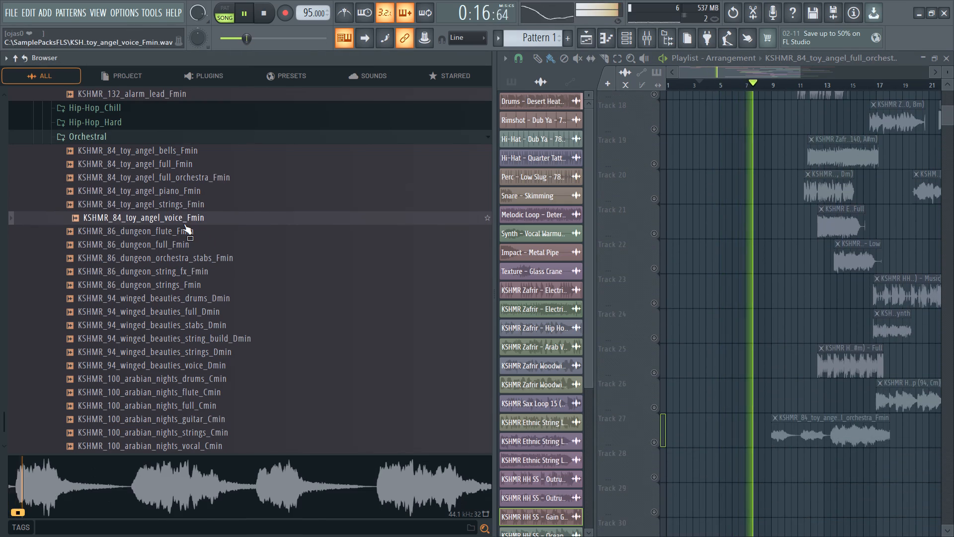
{"action": "left_click", "coordinate": [168, 248]}
{"action": "left_click", "coordinate": [179, 270]}
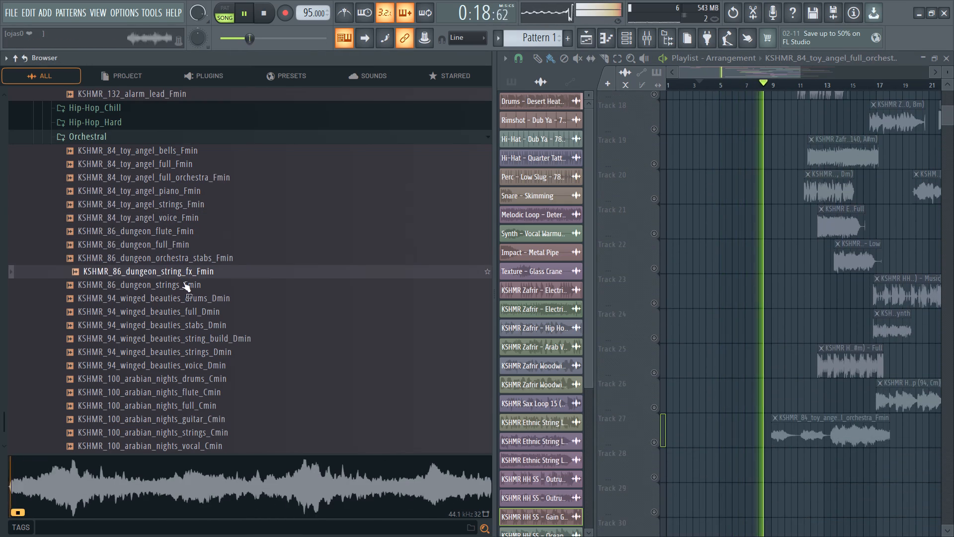
{"action": "left_click", "coordinate": [172, 287]}
{"action": "left_click", "coordinate": [181, 312]}
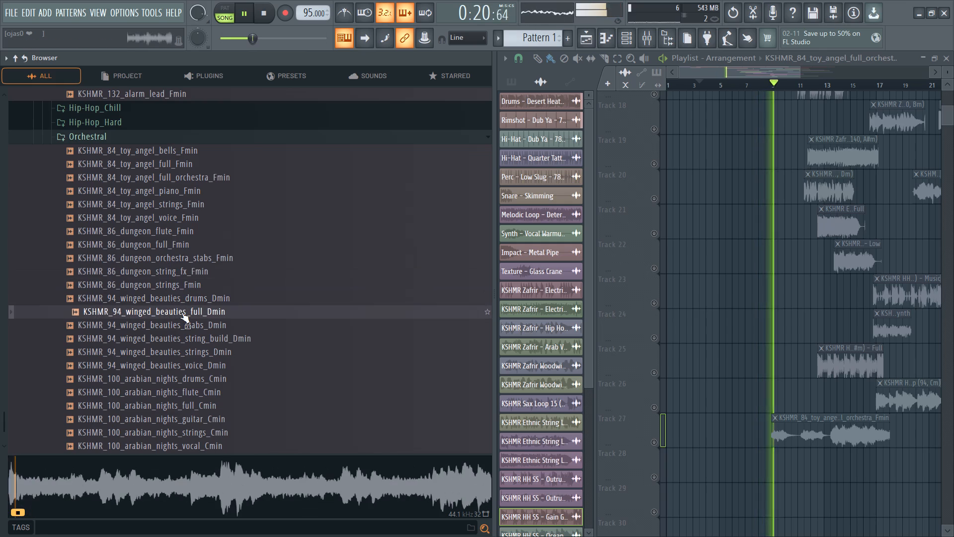
{"action": "left_click", "coordinate": [184, 322]}
{"action": "left_click", "coordinate": [192, 342]}
{"action": "left_click", "coordinate": [194, 371]}
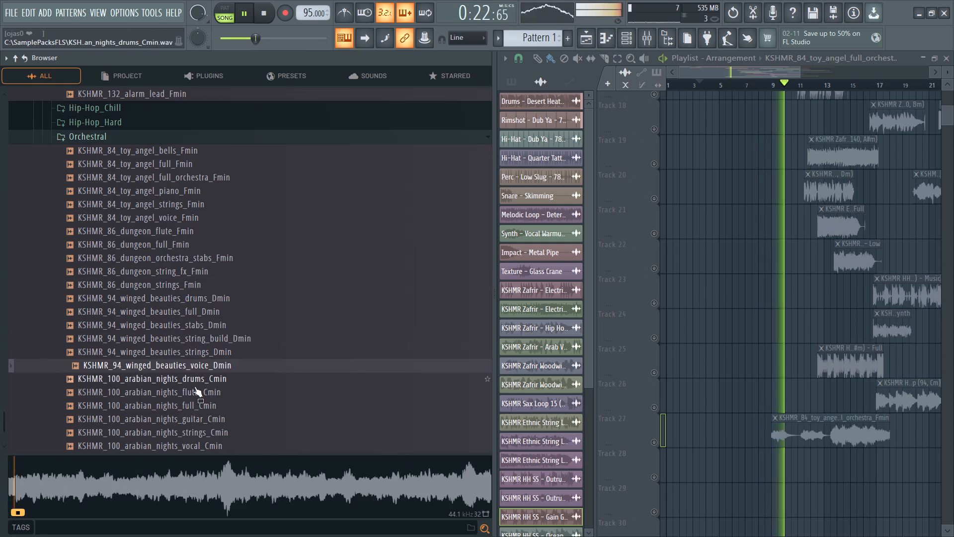
Audition the KSHMR_100_arabian_nights loops in Cmin, from the drums through to the vocal.
{"action": "left_click", "coordinate": [194, 386]}
{"action": "left_click", "coordinate": [194, 397]}
{"action": "left_click", "coordinate": [195, 410]}
{"action": "left_click", "coordinate": [195, 419]}
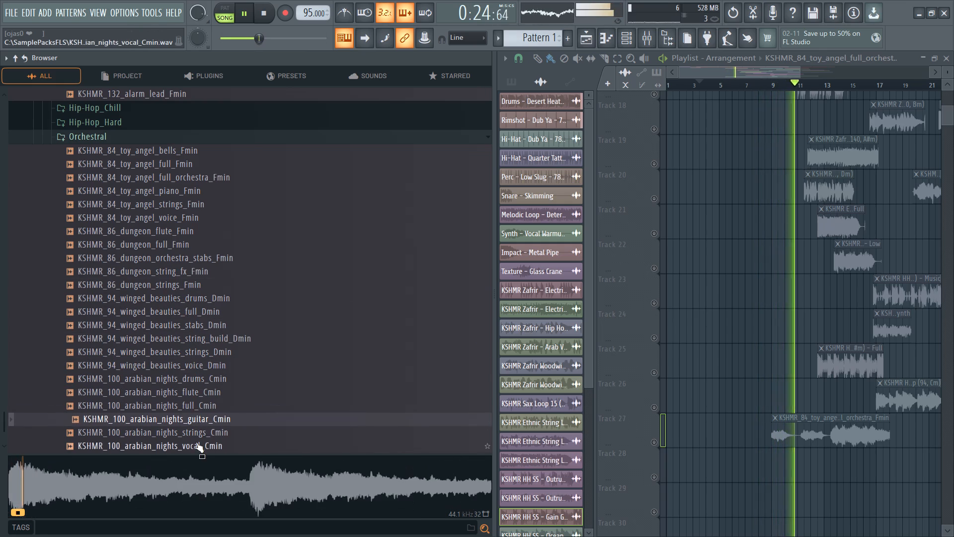
{"action": "left_click", "coordinate": [196, 431]}
{"action": "left_click", "coordinate": [195, 447]}
Open Splice Sounds - Chords of KSHMR and audition chord loops from its emotional and edm folders.
{"action": "scroll", "coordinate": [198, 420], "scroll_direction": "down", "scroll_amount": 6}
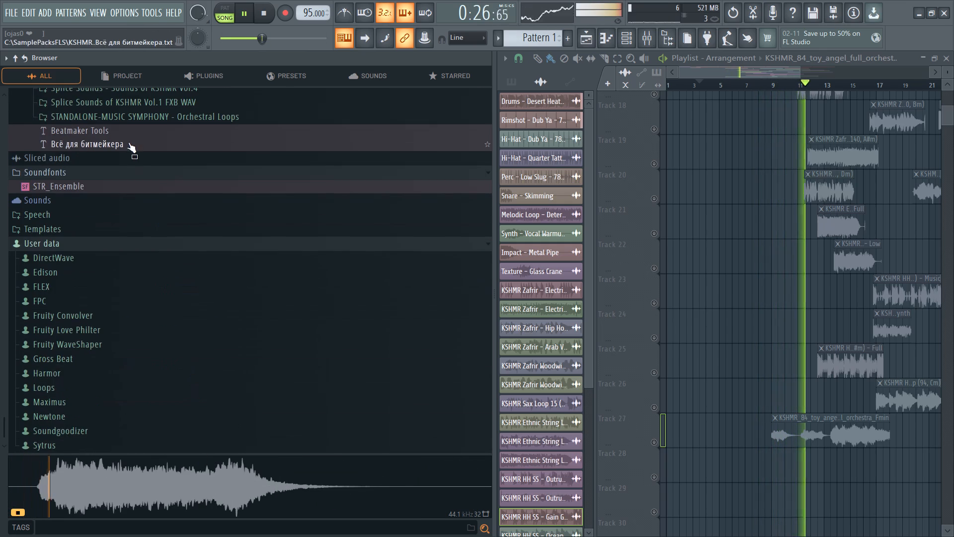
{"action": "scroll", "coordinate": [126, 168], "scroll_direction": "up", "scroll_amount": 2}
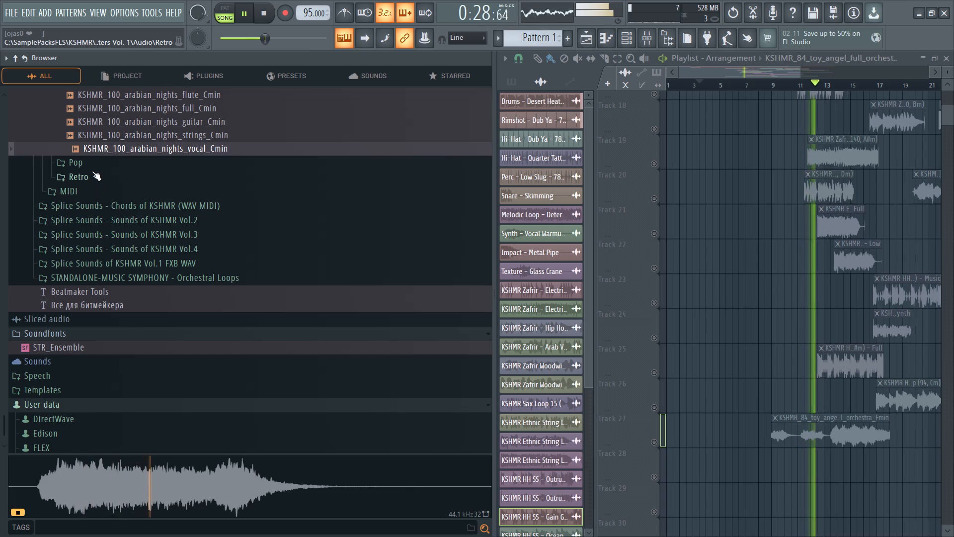
{"action": "left_click", "coordinate": [93, 207]}
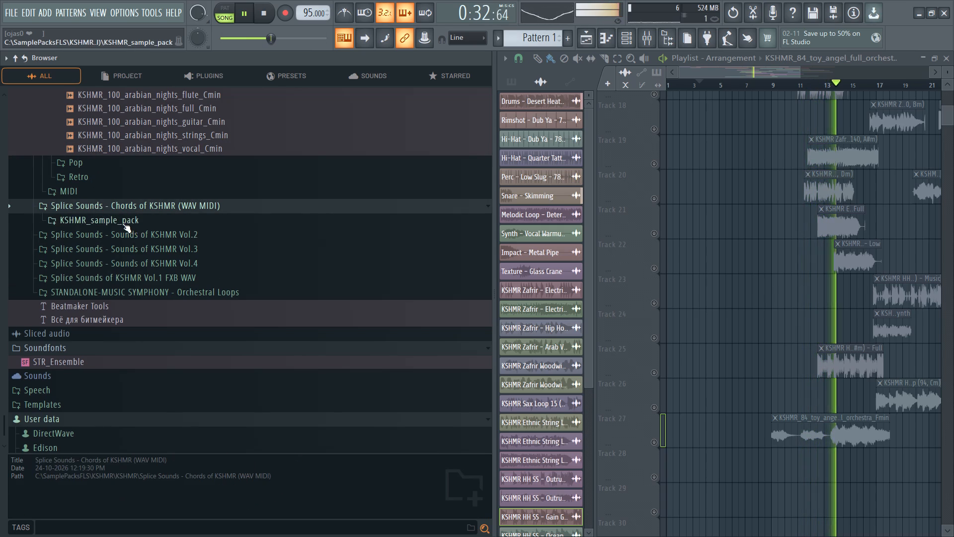
{"action": "left_click", "coordinate": [122, 223]}
{"action": "left_click", "coordinate": [124, 250]}
{"action": "left_click", "coordinate": [115, 277]}
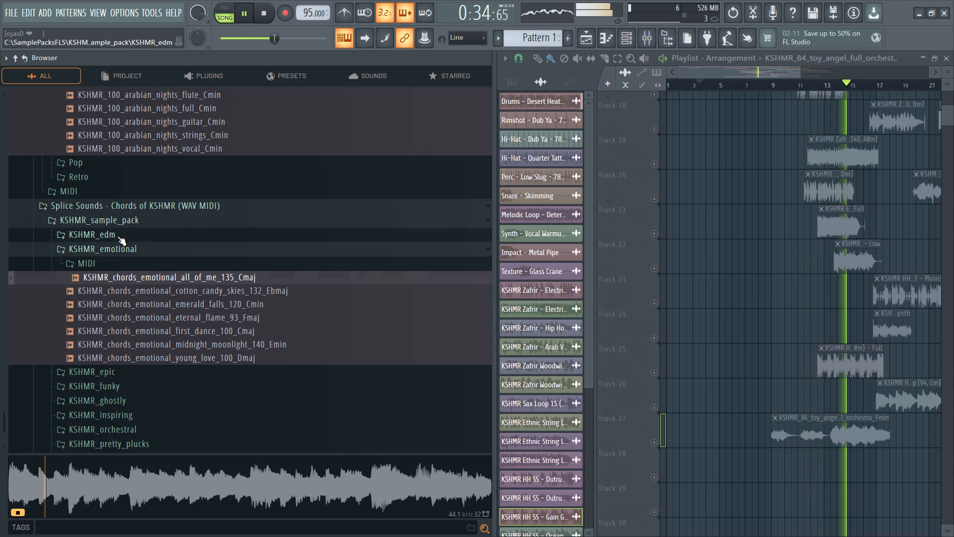
{"action": "left_click", "coordinate": [117, 236]}
{"action": "left_click", "coordinate": [121, 280]}
{"action": "left_click", "coordinate": [128, 310]}
{"action": "left_click", "coordinate": [130, 336]}
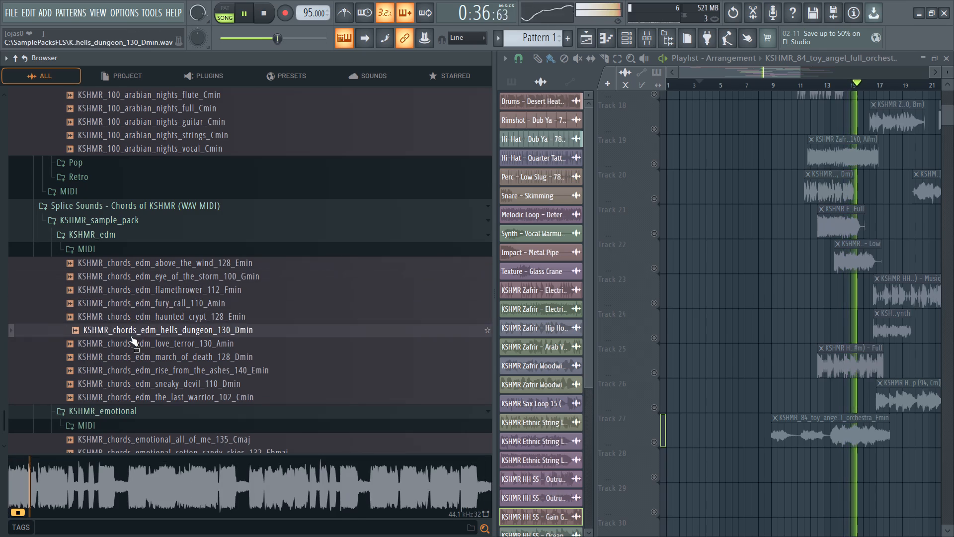
Open the KSHMR_epic, KSHMR_funky and KSHMR_ghostly chord folders and audition loops from each.
{"action": "scroll", "coordinate": [130, 342], "scroll_direction": "down", "scroll_amount": 3}
{"action": "left_click", "coordinate": [113, 296]}
{"action": "left_click", "coordinate": [125, 340]}
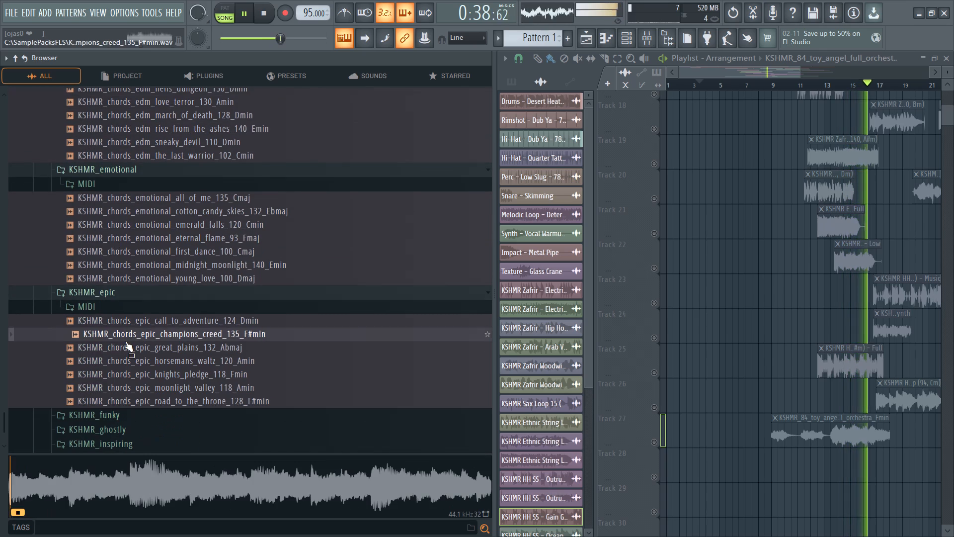
{"action": "scroll", "coordinate": [125, 341], "scroll_direction": "down", "scroll_amount": 2}
{"action": "left_click", "coordinate": [113, 257]}
{"action": "left_click", "coordinate": [129, 299]}
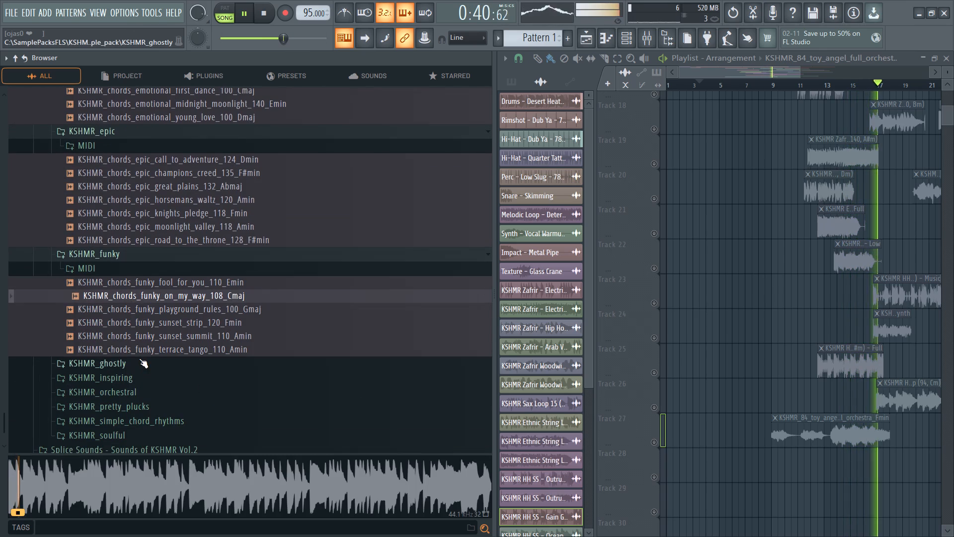
{"action": "left_click", "coordinate": [127, 368]}
{"action": "left_click", "coordinate": [126, 370]}
{"action": "scroll", "coordinate": [194, 350], "scroll_direction": "down", "scroll_amount": 2}
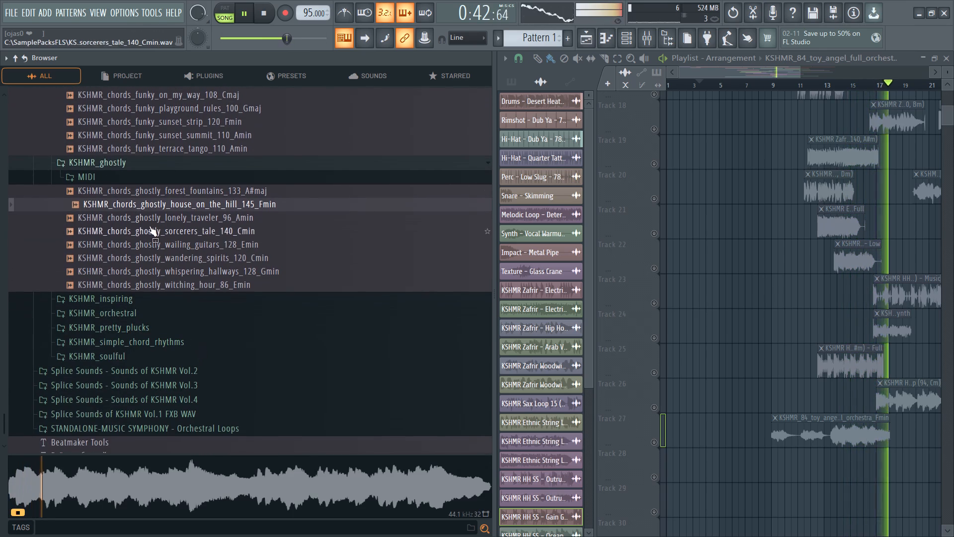
{"action": "left_click", "coordinate": [147, 222]}
{"action": "left_click", "coordinate": [155, 244]}
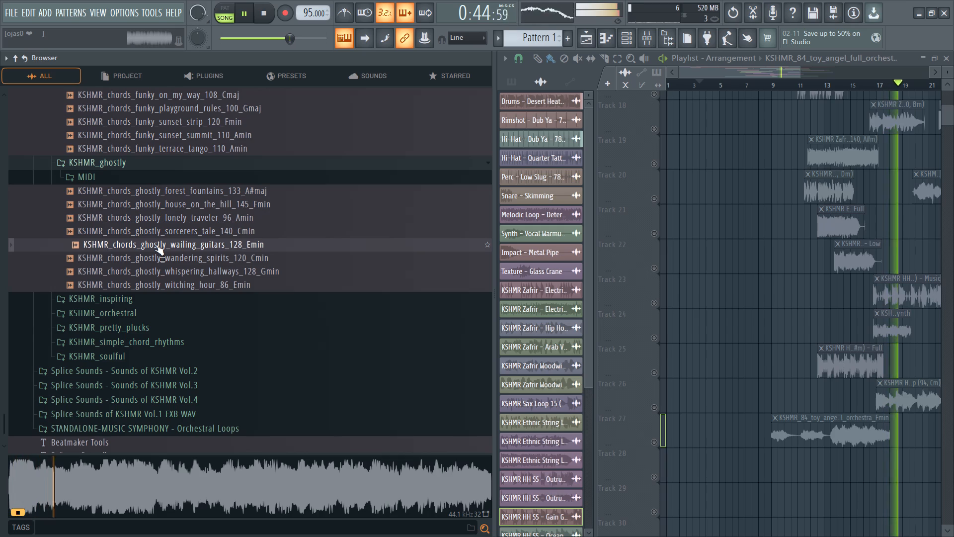
Open Sounds of KSHMR Vol.2 and look through its Drums Loops folder.
{"action": "scroll", "coordinate": [122, 348], "scroll_direction": "down", "scroll_amount": 1}
{"action": "left_click", "coordinate": [133, 296]}
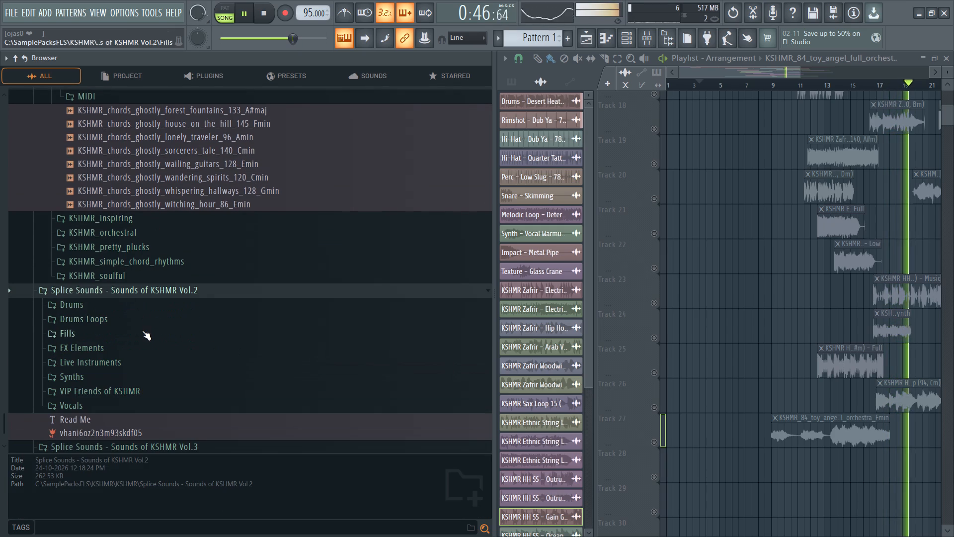
{"action": "left_click", "coordinate": [102, 322]}
{"action": "scroll", "coordinate": [107, 316], "scroll_direction": "down", "scroll_amount": 6}
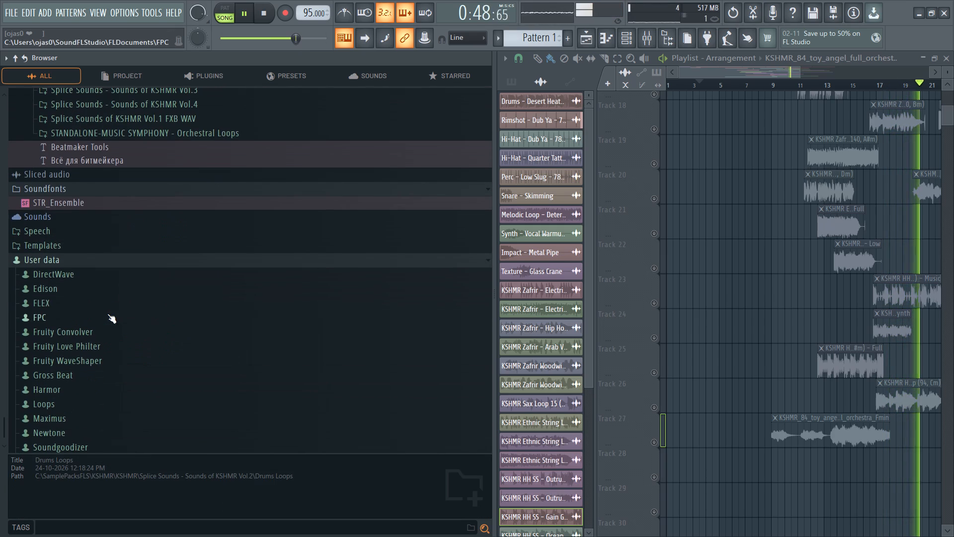
{"action": "scroll", "coordinate": [91, 178], "scroll_direction": "up", "scroll_amount": 1}
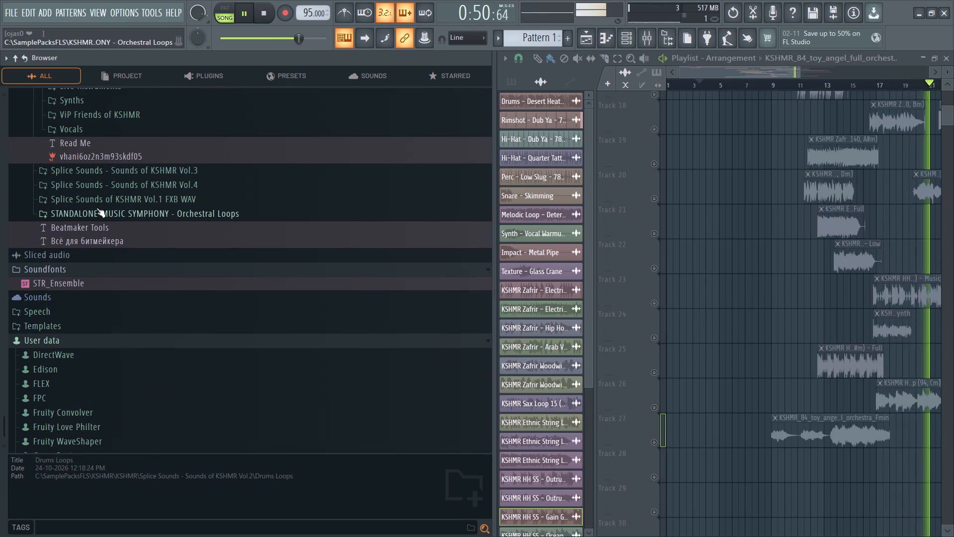
{"action": "scroll", "coordinate": [101, 227], "scroll_direction": "up", "scroll_amount": 1}
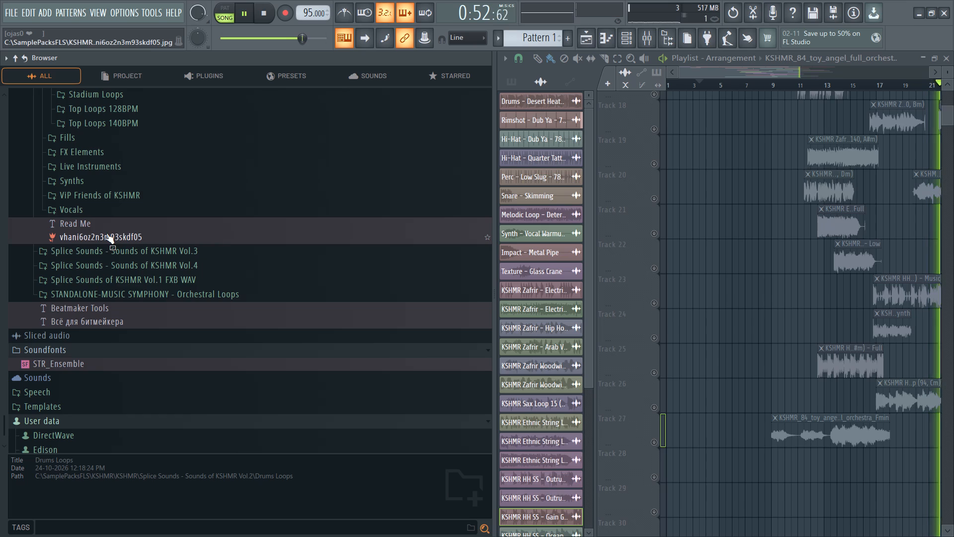
Open the full Break Beat drum loops in Sounds of KSHMR Vol.3 and audition loops 06_128 and 11_170.
{"action": "left_click", "coordinate": [87, 256]}
{"action": "left_click", "coordinate": [93, 277]}
{"action": "left_click", "coordinate": [91, 295]}
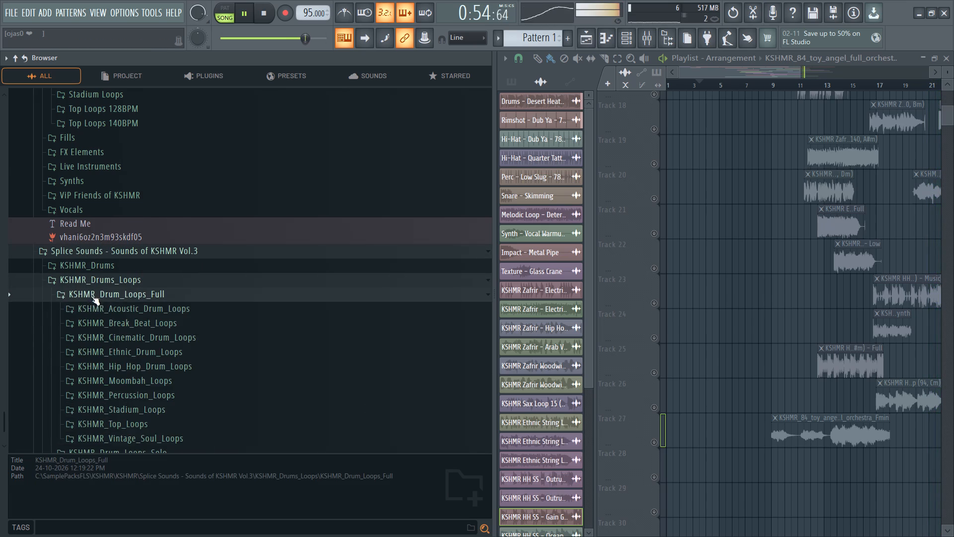
{"action": "left_click", "coordinate": [92, 320]}
{"action": "left_click", "coordinate": [103, 269]}
{"action": "scroll", "coordinate": [122, 316], "scroll_direction": "down", "scroll_amount": 1}
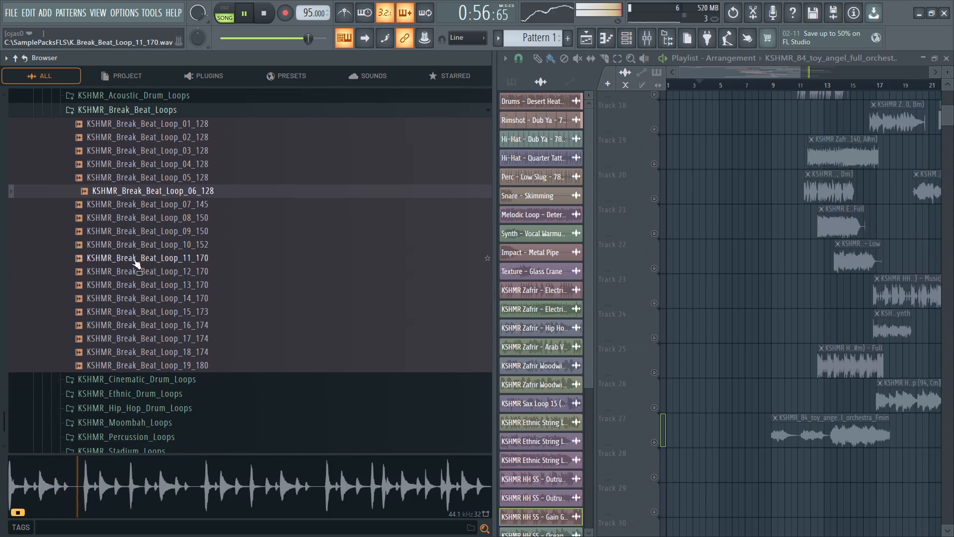
{"action": "left_click", "coordinate": [133, 259]}
{"action": "scroll", "coordinate": [140, 263], "scroll_direction": "down", "scroll_amount": 4}
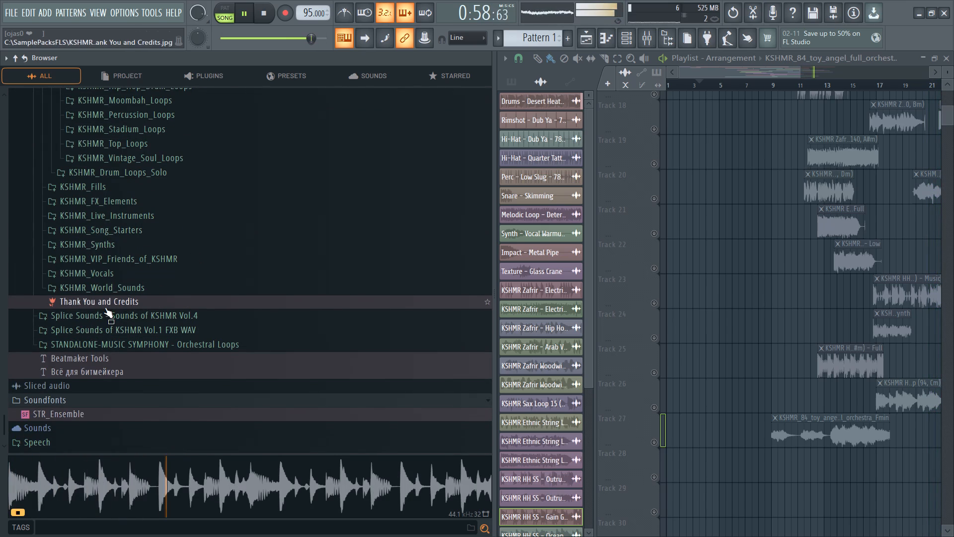
Open the Sounds of KSHMR Vol.4 folder to view its categories.
{"action": "left_click", "coordinate": [105, 307]}
{"action": "left_click", "coordinate": [194, 322]}
Narrow the sample browser to give the playlist more room.
{"action": "left_click_drag", "start_coordinate": [492, 60], "coordinate": [88, 91]}
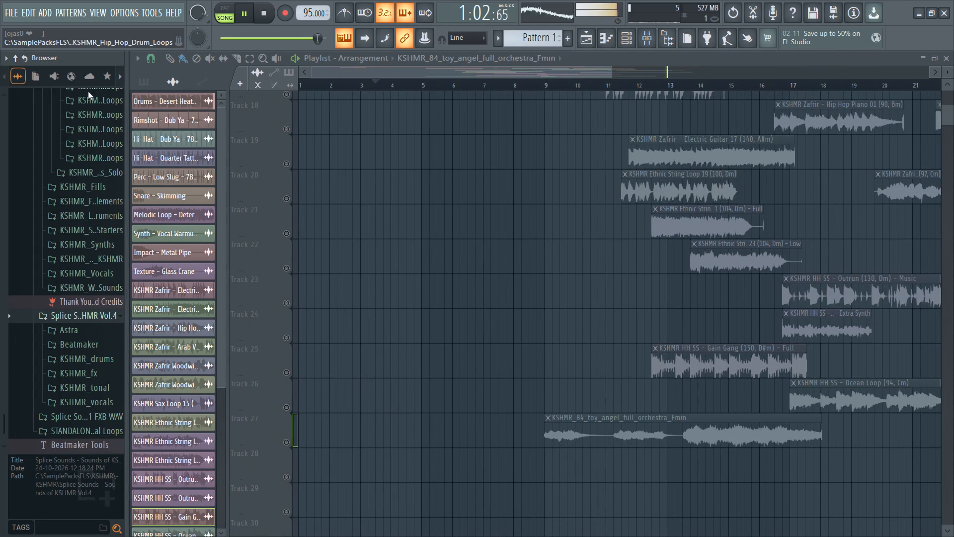
{"action": "scroll", "coordinate": [79, 193], "scroll_direction": "up", "scroll_amount": 19}
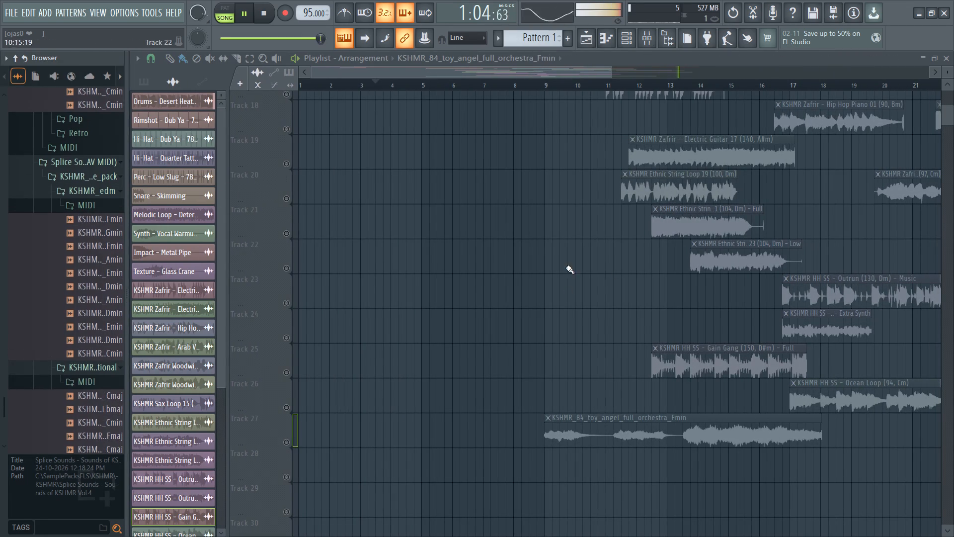
Select the KSHMR Zafrir - Arab Violin 01 clip and unmute its Track 16.
{"action": "scroll", "coordinate": [109, 266], "scroll_direction": "up", "scroll_amount": 6}
{"action": "scroll", "coordinate": [659, 309], "scroll_direction": "up", "scroll_amount": 7}
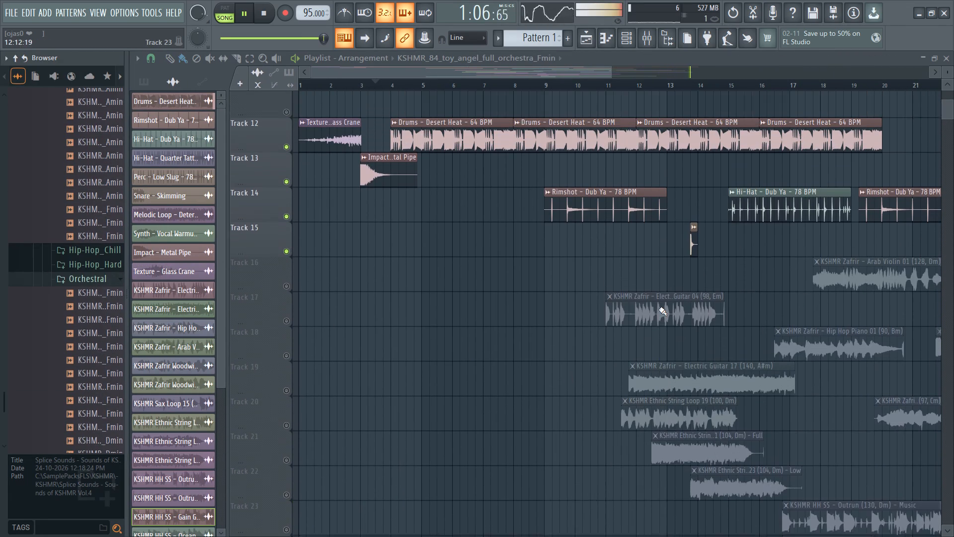
{"action": "left_click_drag", "start_coordinate": [578, 76], "coordinate": [665, 92]}
{"action": "scroll", "coordinate": [635, 212], "scroll_direction": "up", "scroll_amount": 5}
{"action": "scroll", "coordinate": [635, 212], "scroll_direction": "down", "scroll_amount": 6}
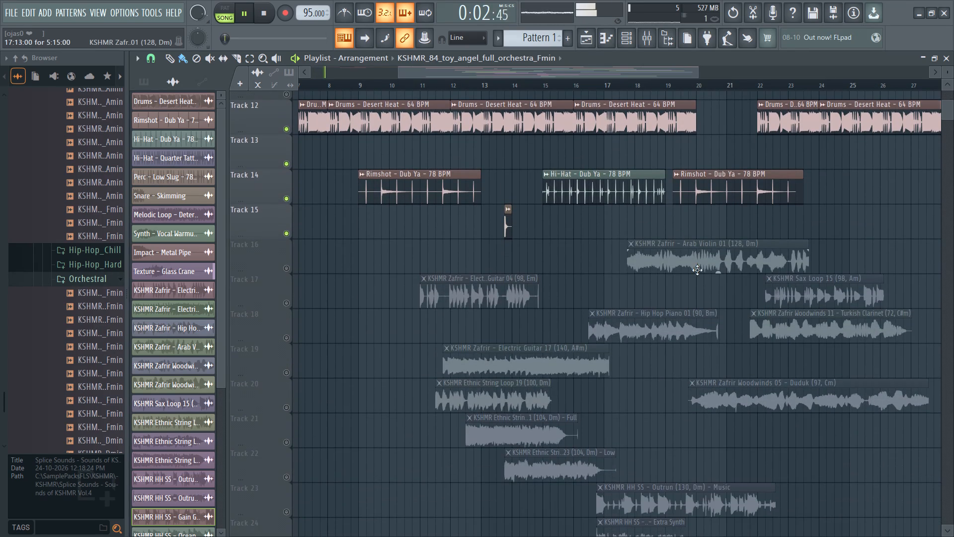
{"action": "left_click", "coordinate": [699, 260]}
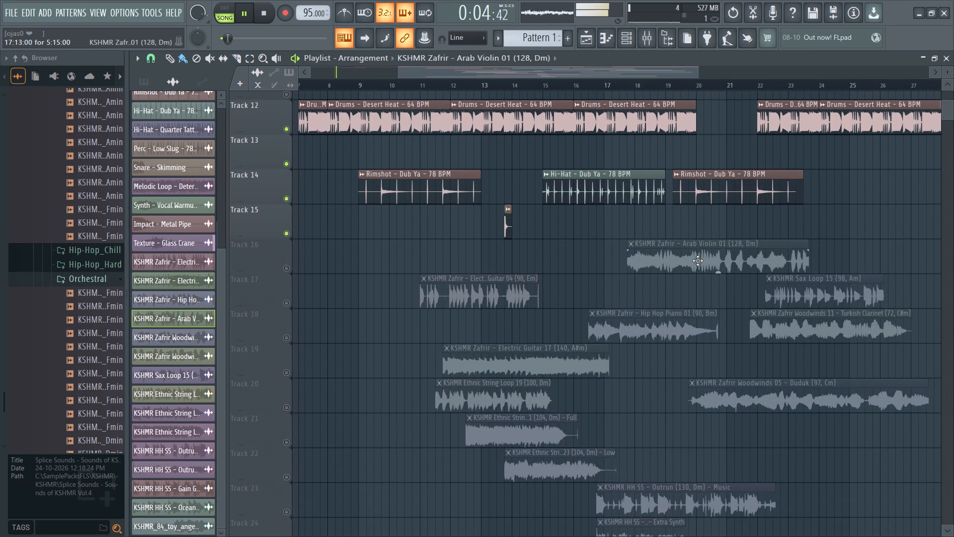
{"action": "left_click", "coordinate": [286, 269]}
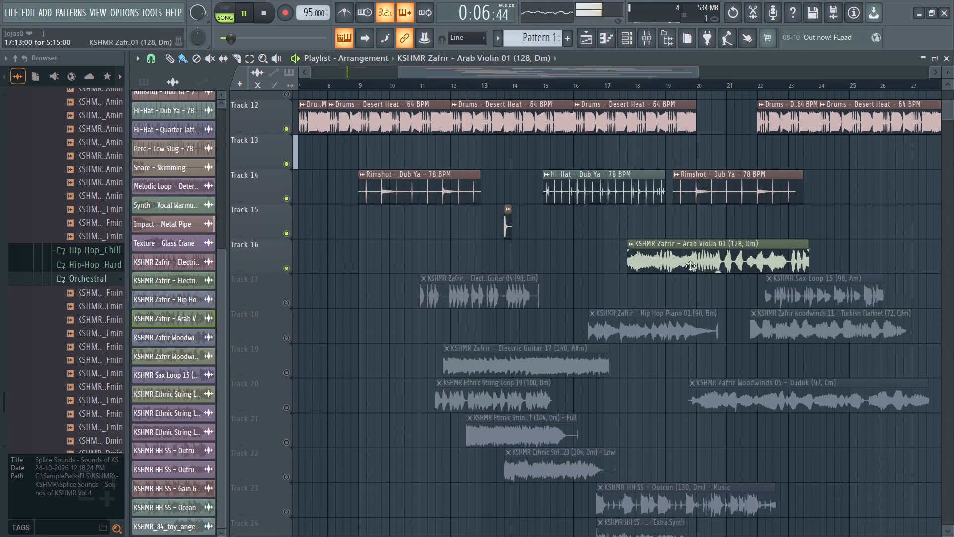
Move the KSHMR Zafrir - Electric Guitar 04 clip from Track 17 to bar 9 of Track 23 and pause playback.
{"action": "left_click_drag", "start_coordinate": [455, 296], "coordinate": [420, 461]}
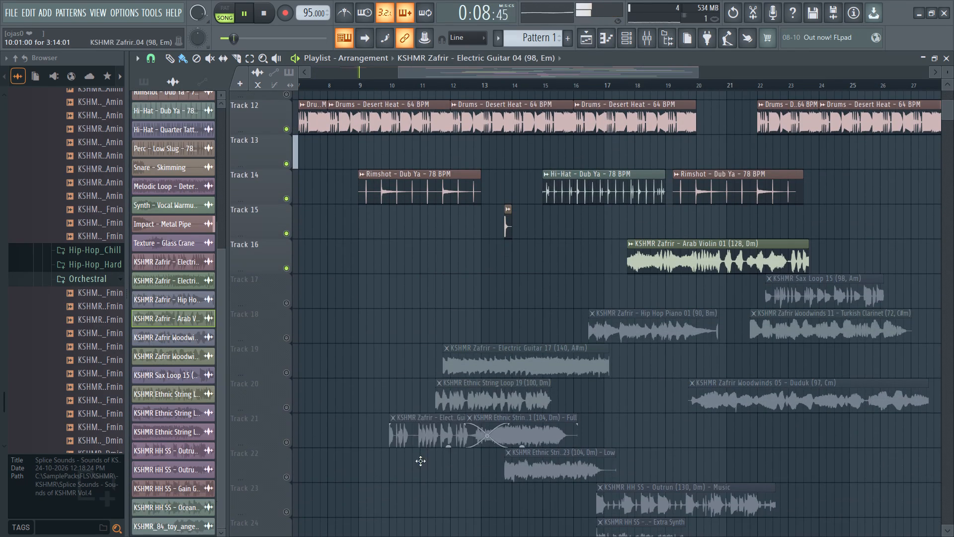
{"action": "left_click_drag", "start_coordinate": [420, 461], "coordinate": [391, 514]}
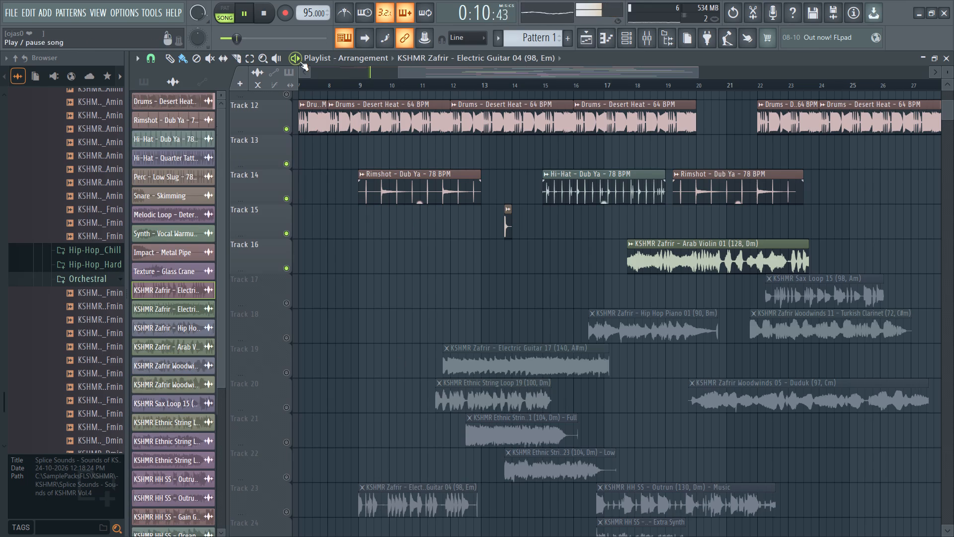
{"action": "left_click", "coordinate": [296, 58]}
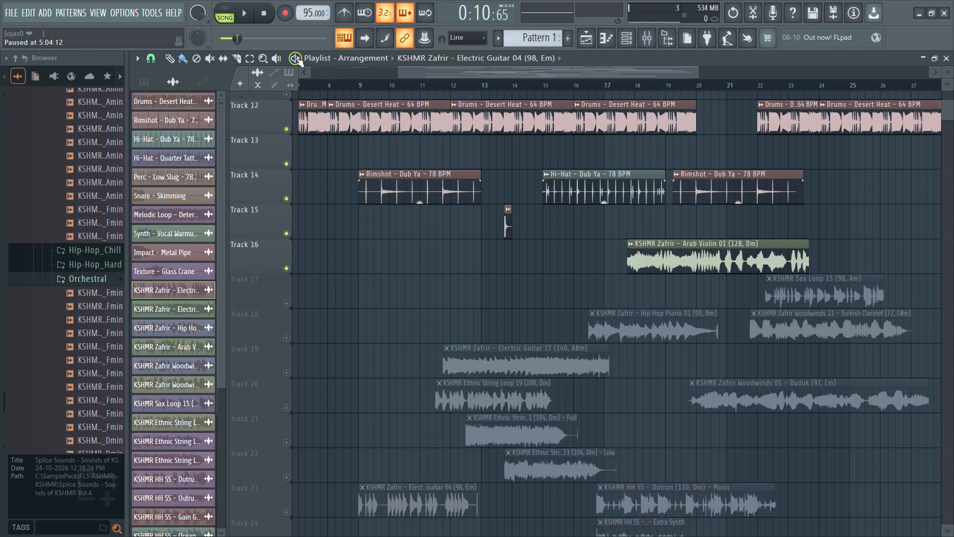
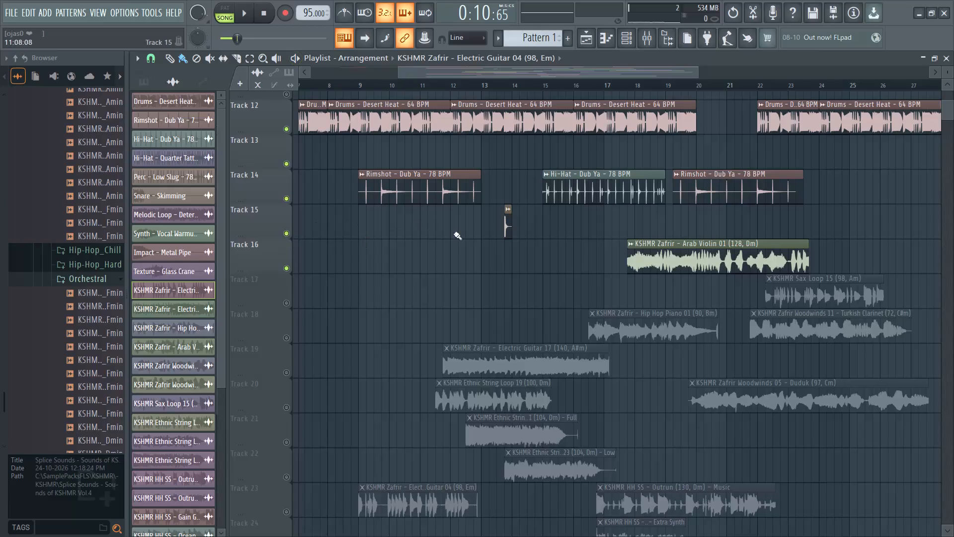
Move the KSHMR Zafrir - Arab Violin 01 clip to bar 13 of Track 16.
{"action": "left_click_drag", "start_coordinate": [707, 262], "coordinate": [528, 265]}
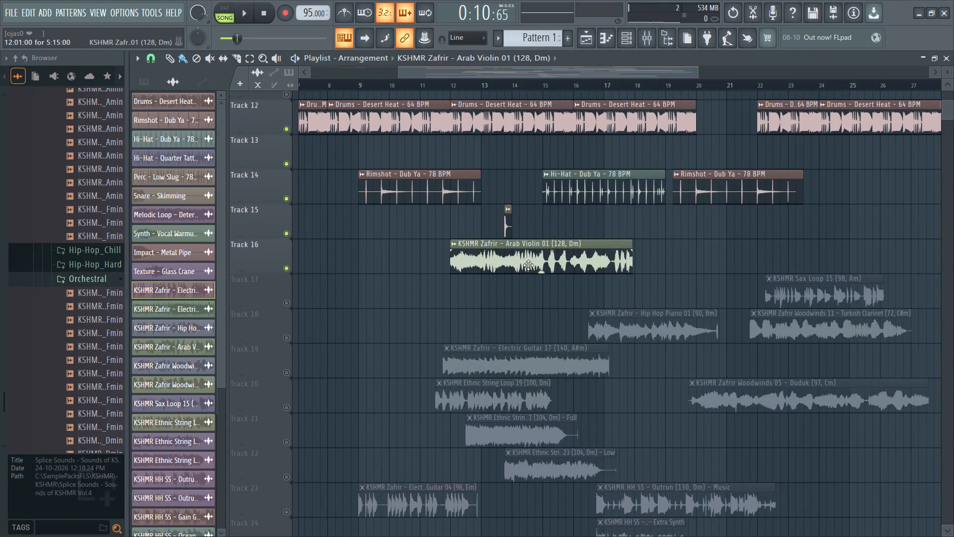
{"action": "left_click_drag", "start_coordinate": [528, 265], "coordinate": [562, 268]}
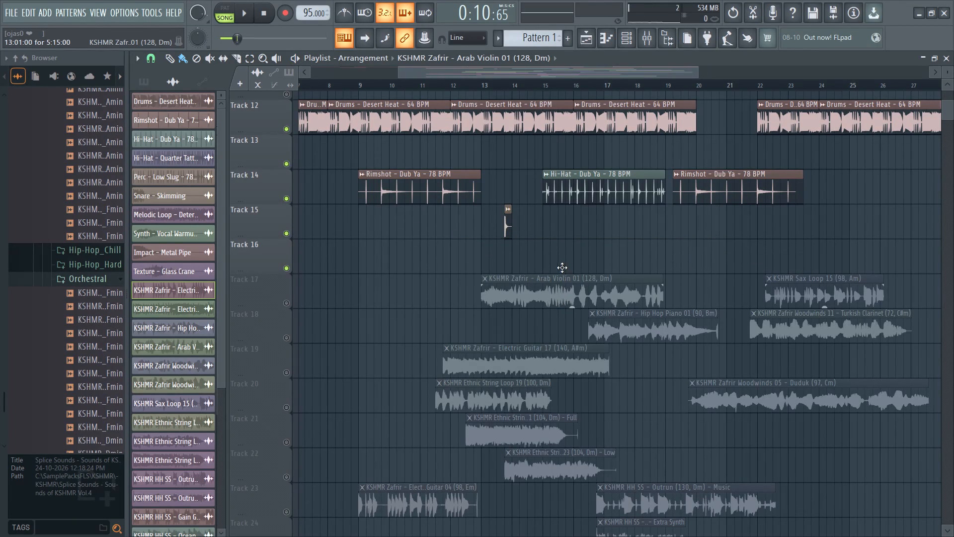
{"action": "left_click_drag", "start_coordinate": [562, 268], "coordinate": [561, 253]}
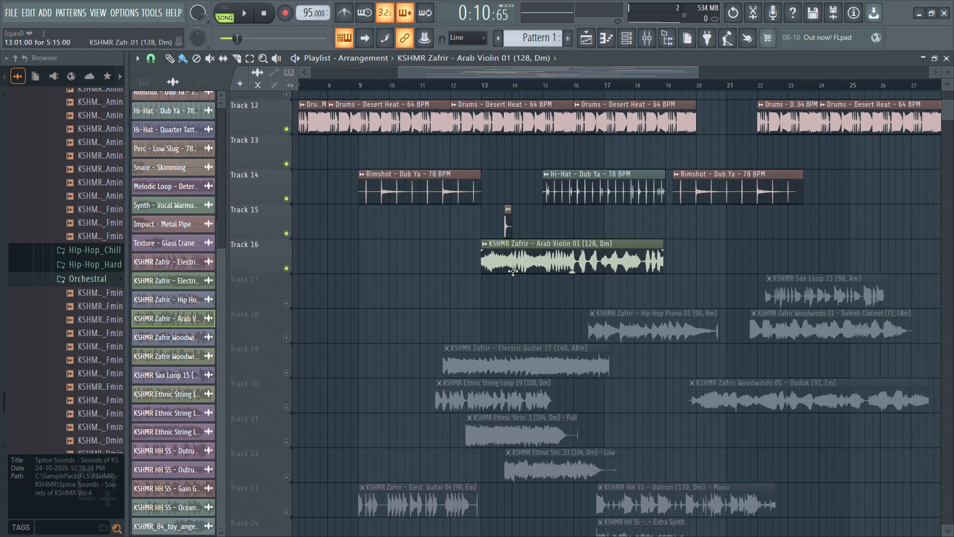
Preview the Arab Violin 01 sample in its channel settings.
{"action": "left_click", "coordinate": [522, 265]}
{"action": "double_click", "coordinate": [523, 263]}
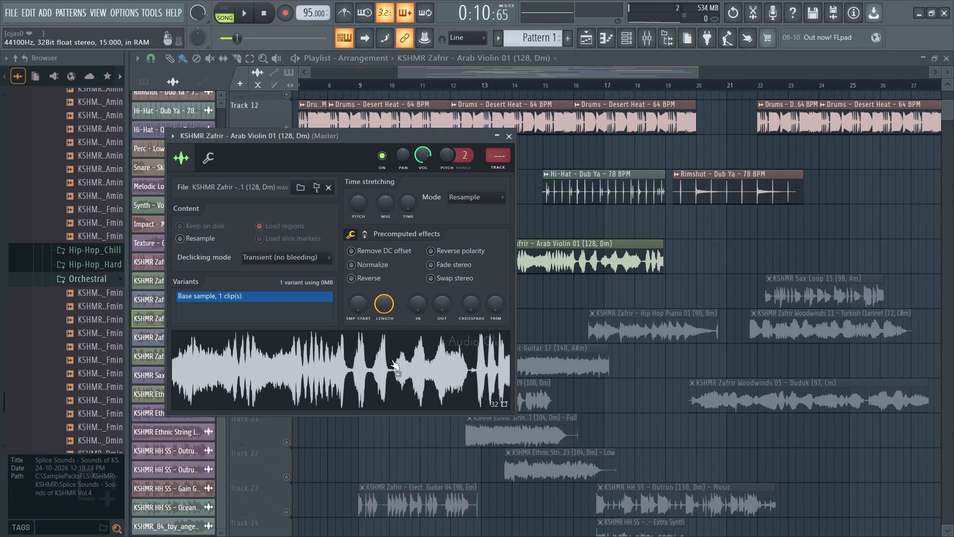
{"action": "left_click", "coordinate": [373, 369]}
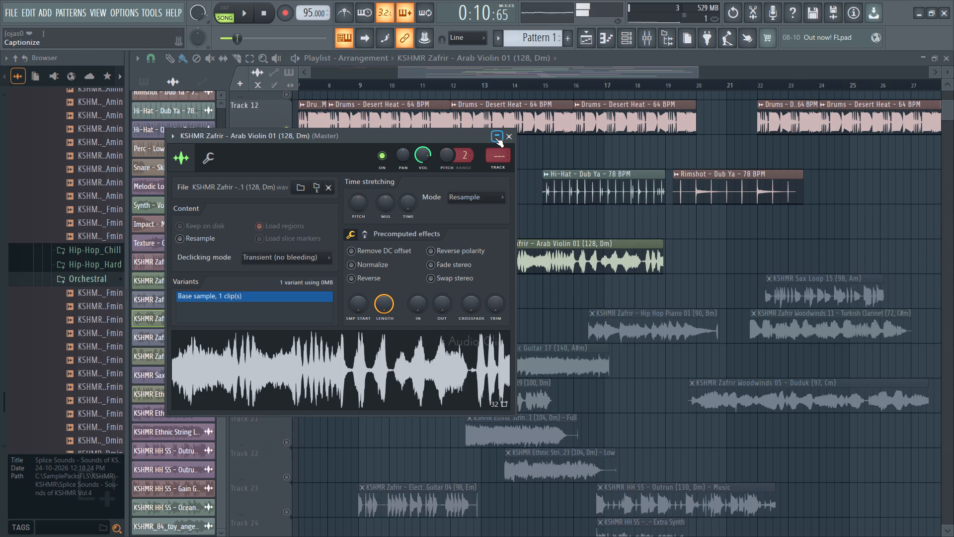
{"action": "left_click", "coordinate": [495, 138]}
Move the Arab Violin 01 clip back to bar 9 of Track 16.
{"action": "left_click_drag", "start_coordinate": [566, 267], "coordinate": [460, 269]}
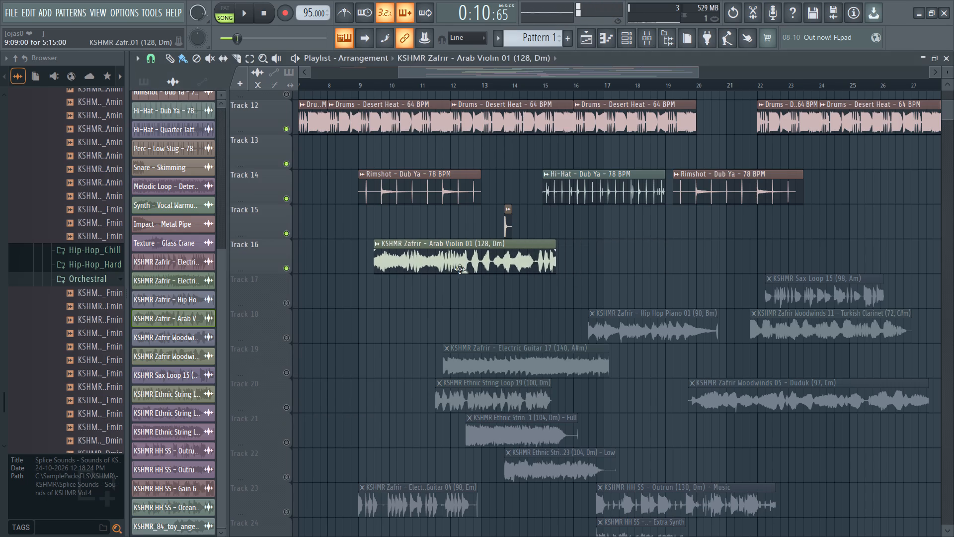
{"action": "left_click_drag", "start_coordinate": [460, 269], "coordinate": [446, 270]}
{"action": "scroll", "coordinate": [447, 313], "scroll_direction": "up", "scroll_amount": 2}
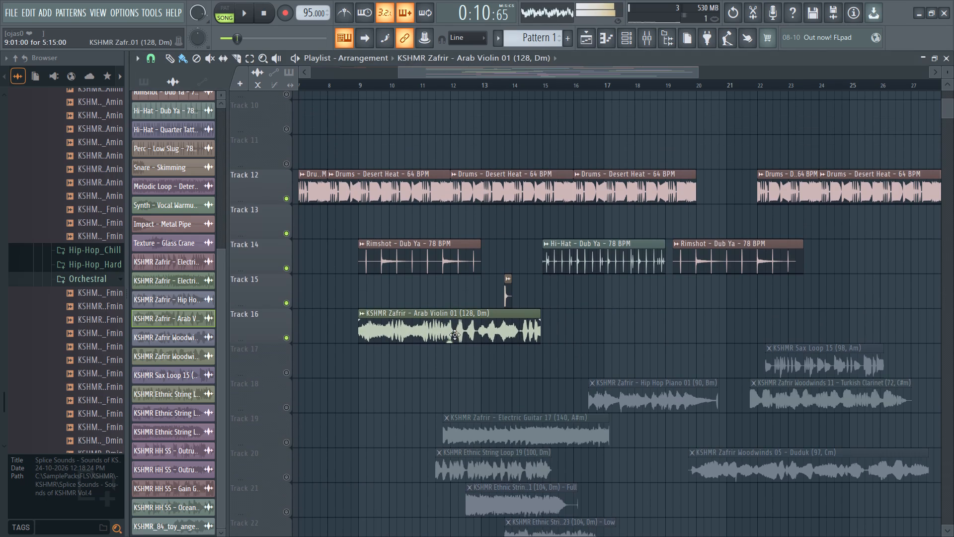
Play the arrangement and move the Arab Violin 01 clip on Track 16 to start at bar 6.
{"action": "left_click", "coordinate": [293, 62]}
{"action": "left_click", "coordinate": [293, 62]}
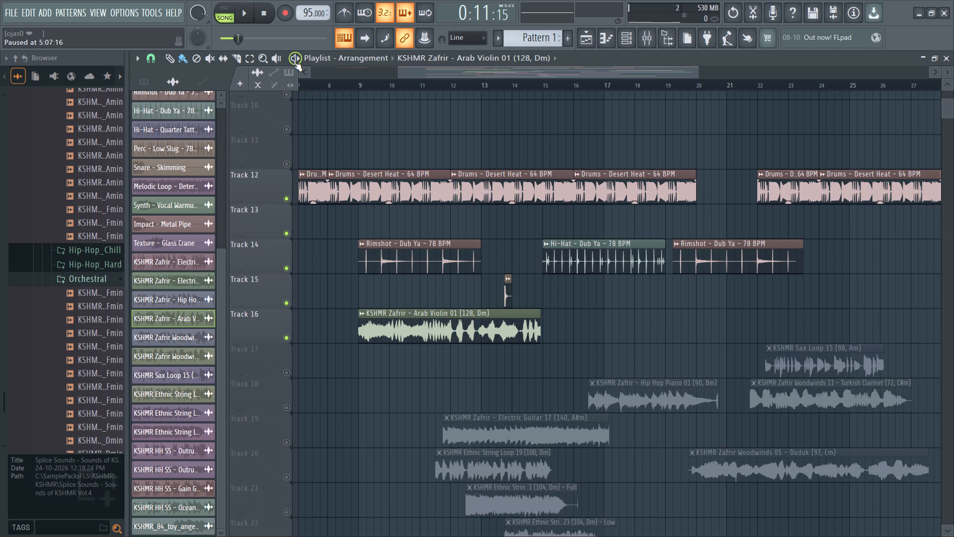
{"action": "left_click", "coordinate": [293, 62]}
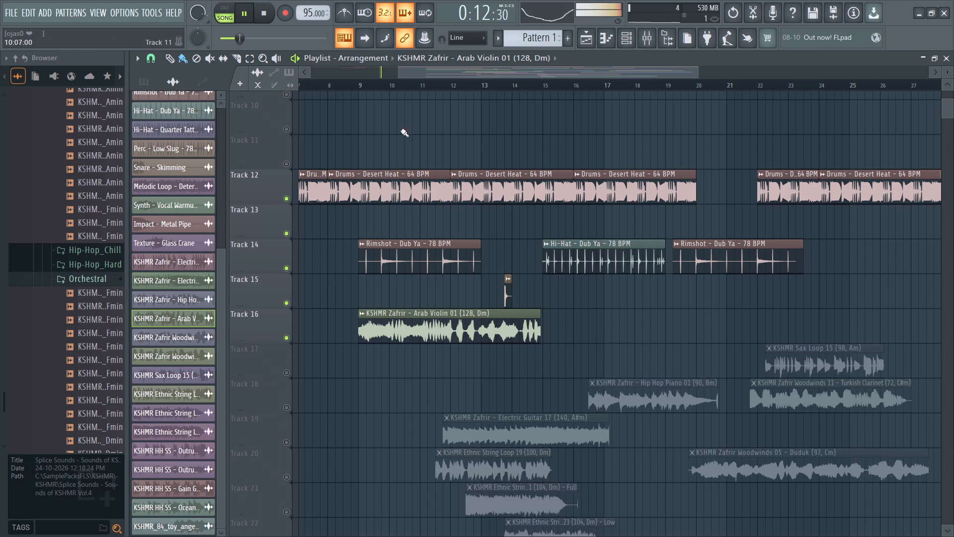
{"action": "left_click_drag", "start_coordinate": [410, 76], "coordinate": [261, 89]}
{"action": "left_click_drag", "start_coordinate": [640, 332], "coordinate": [639, 332]}
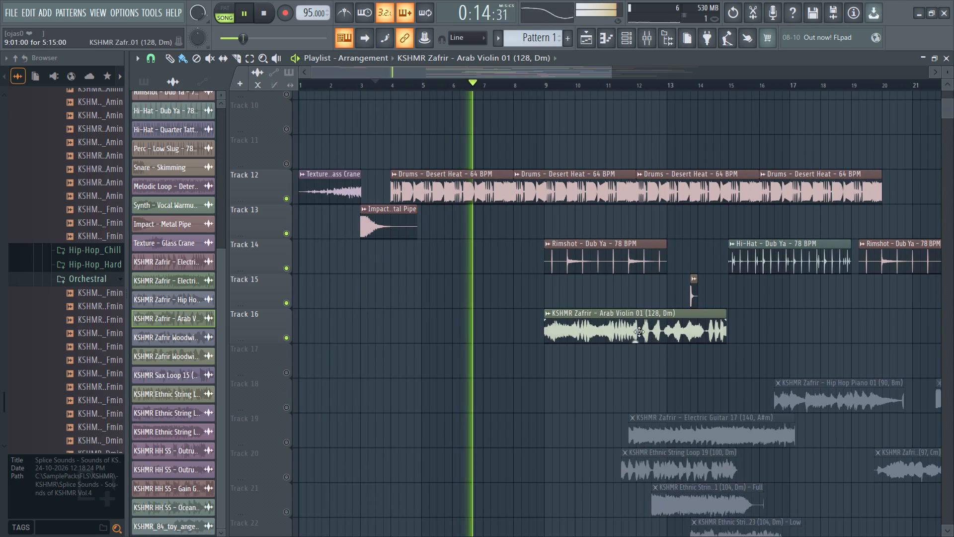
{"action": "left_click_drag", "start_coordinate": [639, 332], "coordinate": [549, 328]}
Play the arrangement briefly from just before the Impact - Metal Pipe clip at bar 3.
{"action": "left_click_drag", "start_coordinate": [486, 79], "coordinate": [351, 93]}
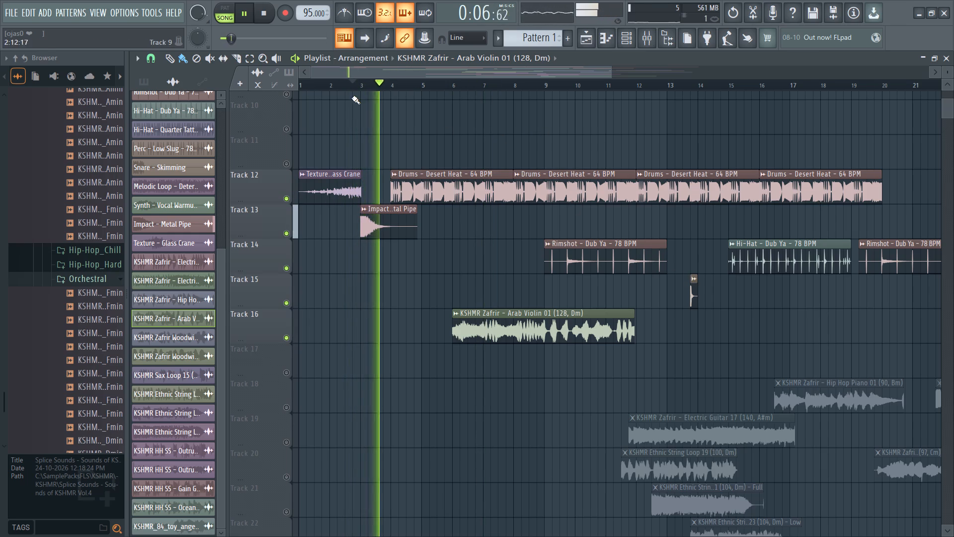
{"action": "double_click", "coordinate": [303, 60]}
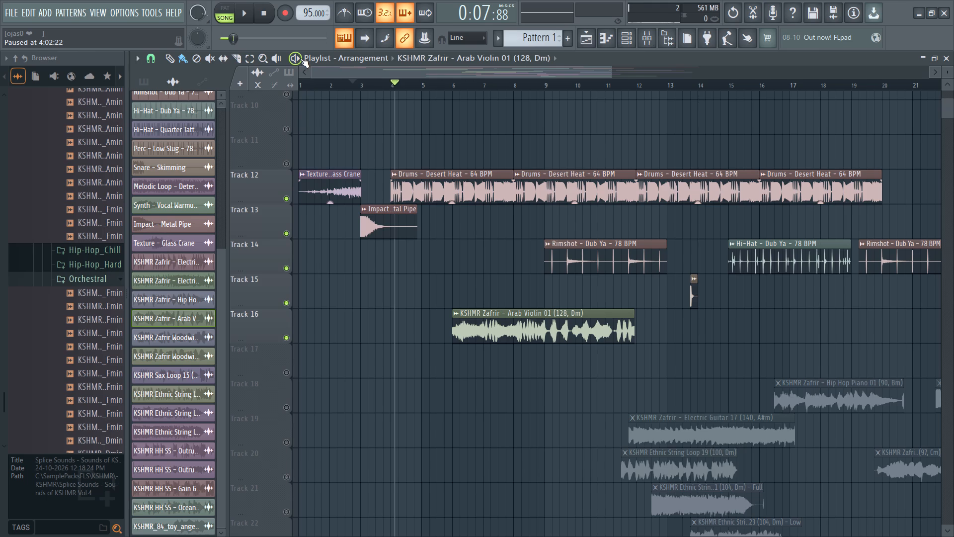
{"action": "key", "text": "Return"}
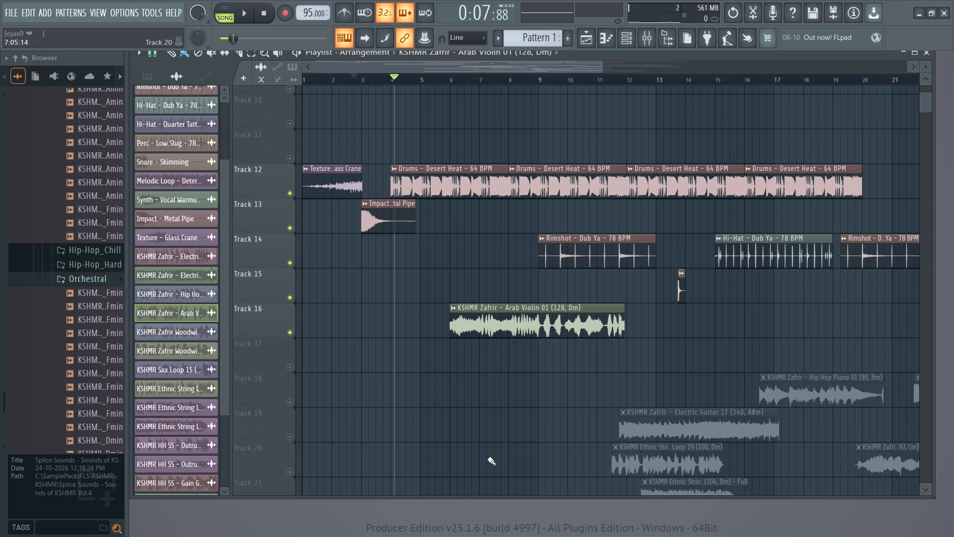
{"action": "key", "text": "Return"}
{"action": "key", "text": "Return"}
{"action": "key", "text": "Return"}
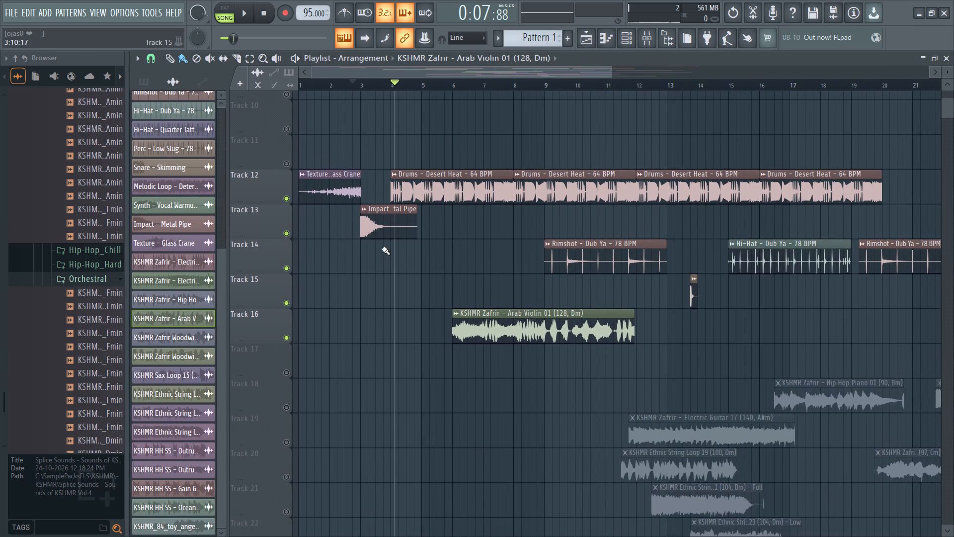
Play the arrangement from the start through the Arab Violin 01 clip, then replay briefly from about bar 3.
{"action": "left_click_drag", "start_coordinate": [391, 85], "coordinate": [285, 84]}
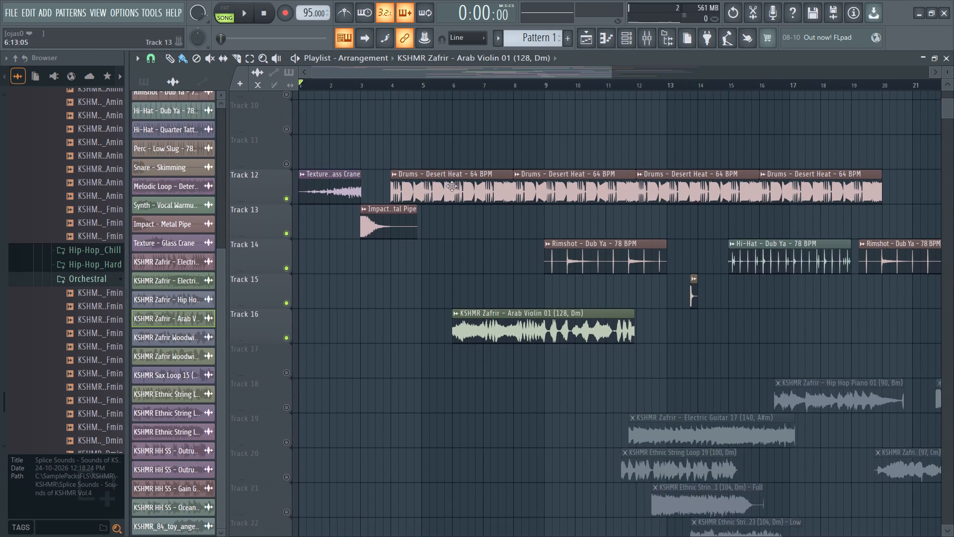
{"action": "left_click", "coordinate": [295, 53]}
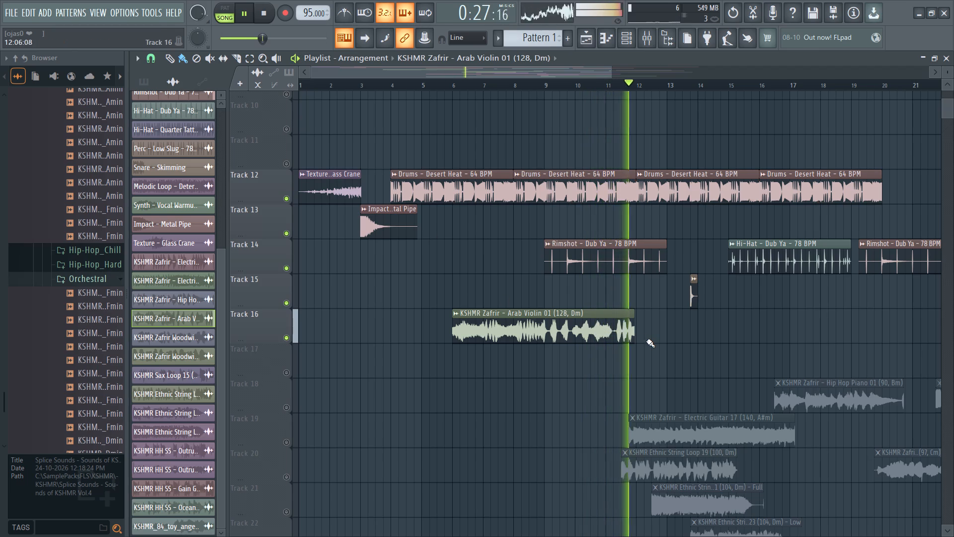
{"action": "left_click", "coordinate": [575, 328]}
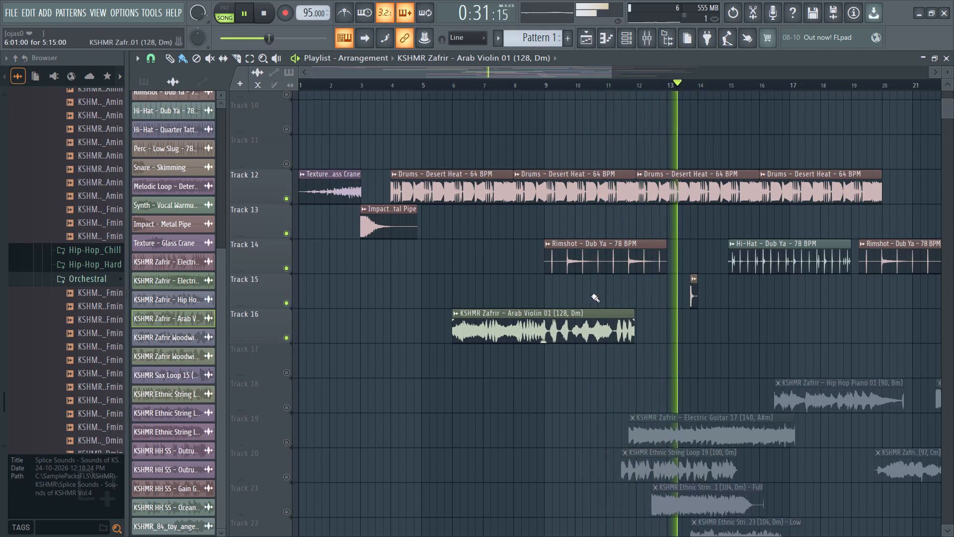
{"action": "left_click_drag", "start_coordinate": [690, 79], "coordinate": [366, 102]}
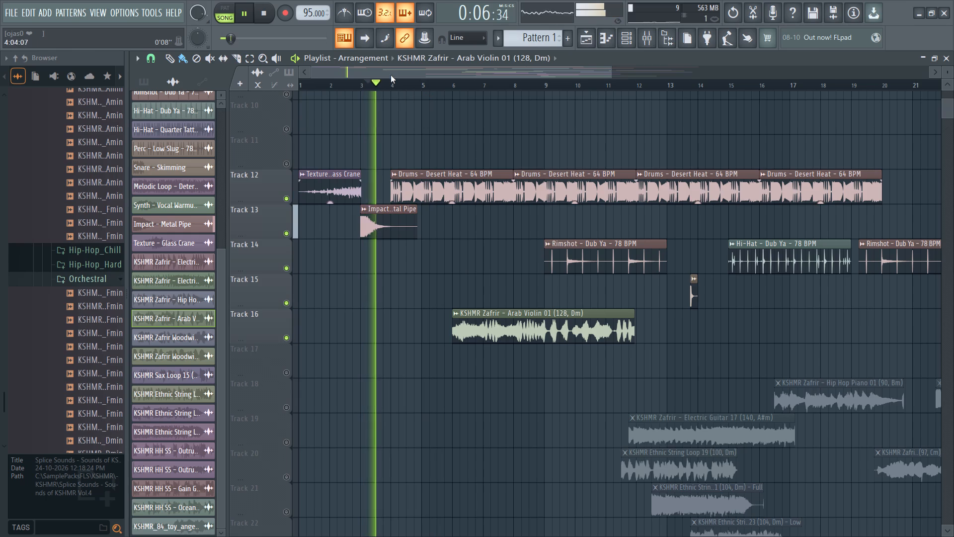
{"action": "left_click", "coordinate": [297, 55]}
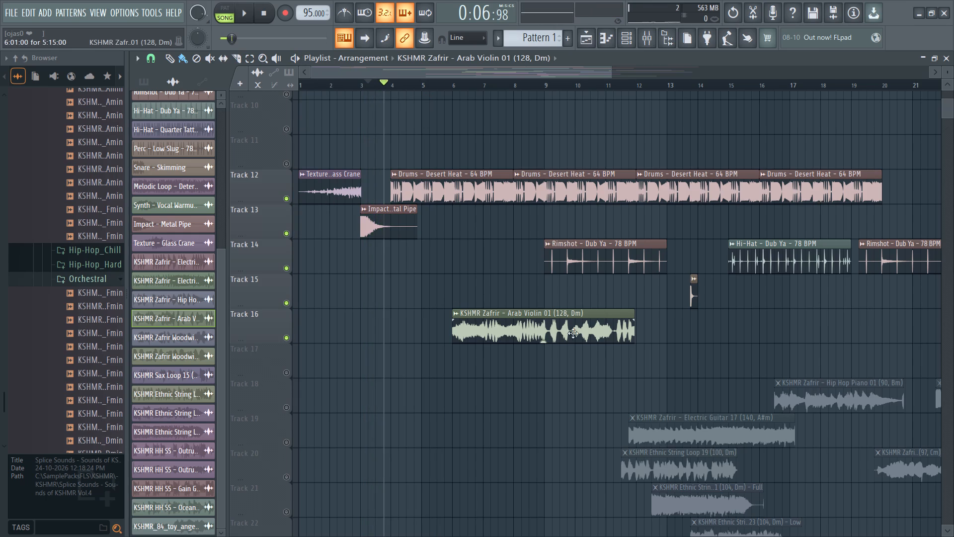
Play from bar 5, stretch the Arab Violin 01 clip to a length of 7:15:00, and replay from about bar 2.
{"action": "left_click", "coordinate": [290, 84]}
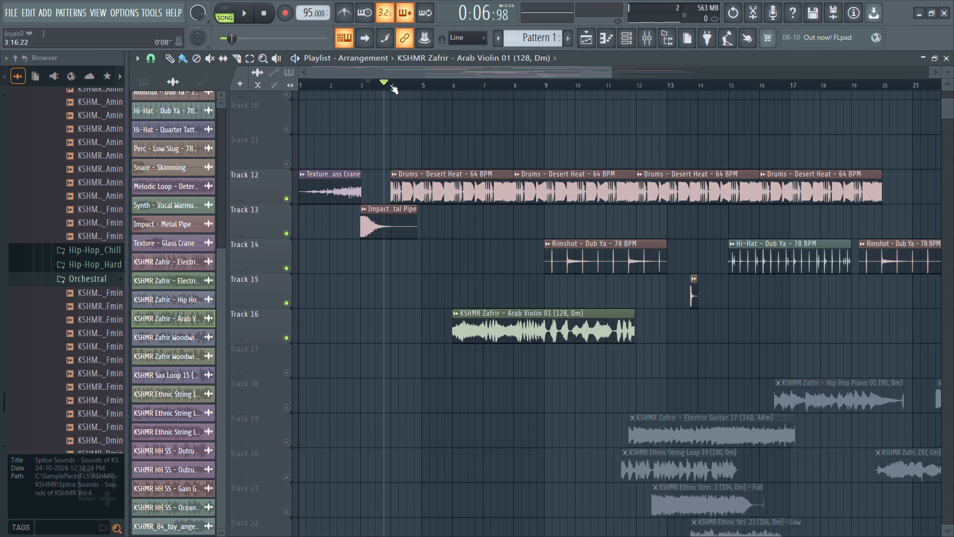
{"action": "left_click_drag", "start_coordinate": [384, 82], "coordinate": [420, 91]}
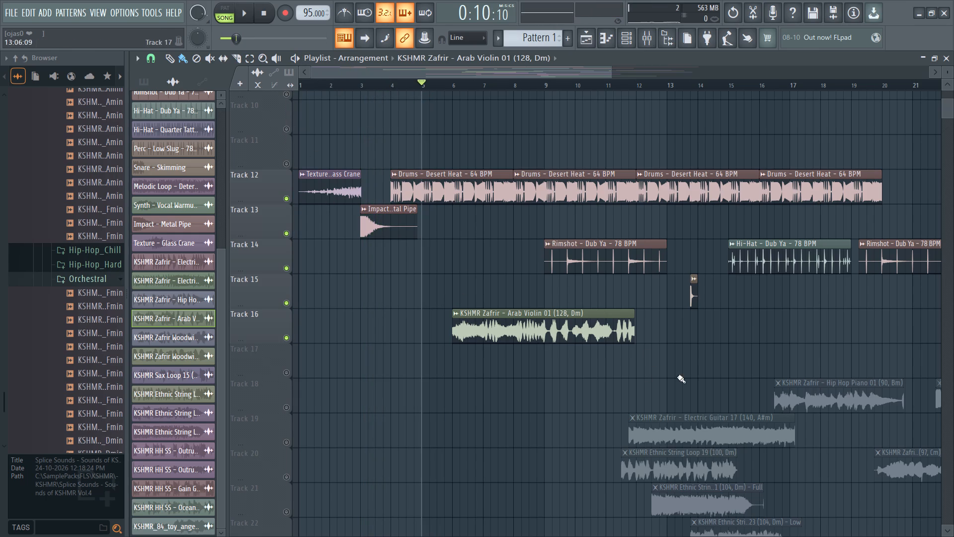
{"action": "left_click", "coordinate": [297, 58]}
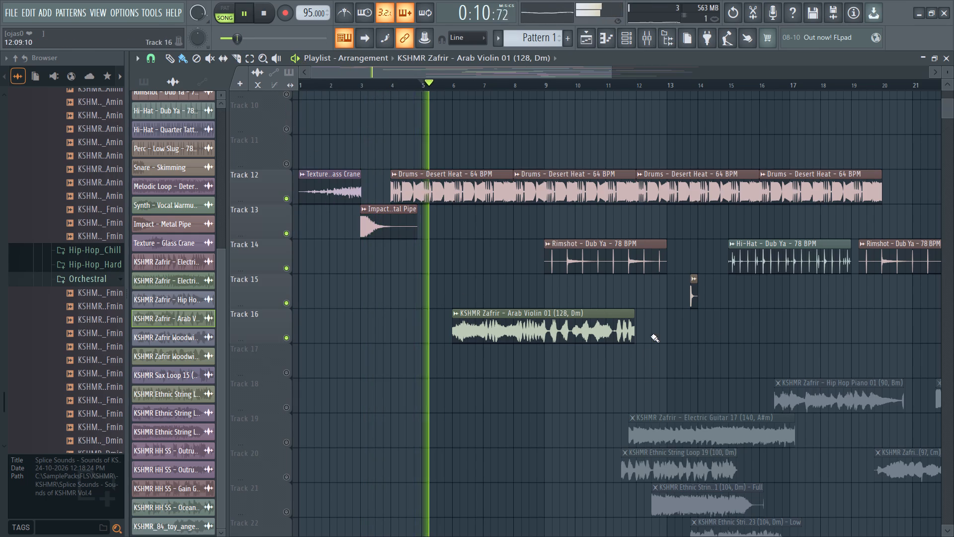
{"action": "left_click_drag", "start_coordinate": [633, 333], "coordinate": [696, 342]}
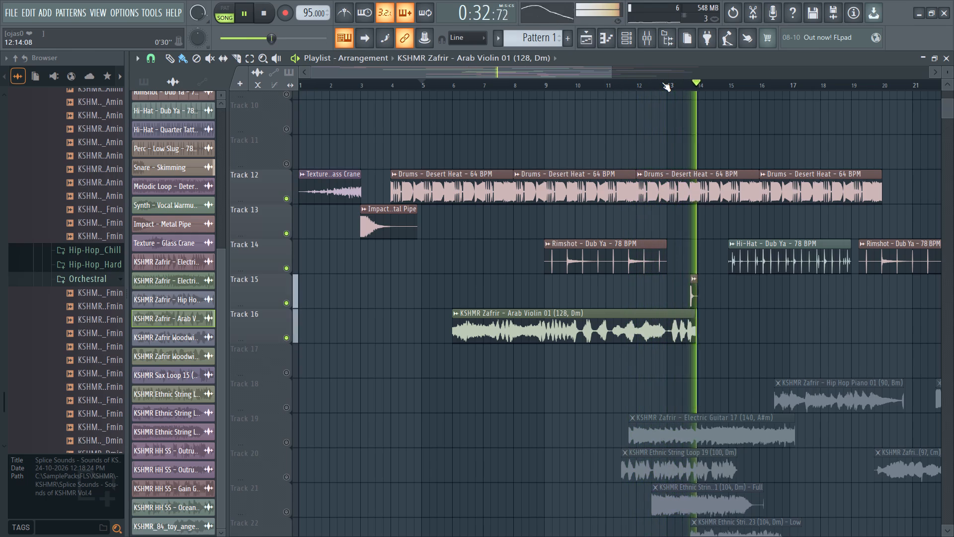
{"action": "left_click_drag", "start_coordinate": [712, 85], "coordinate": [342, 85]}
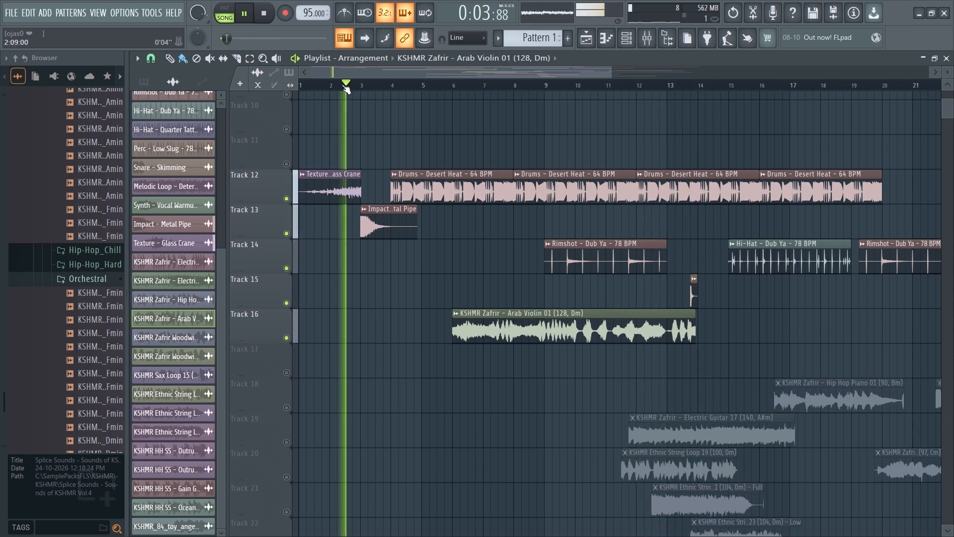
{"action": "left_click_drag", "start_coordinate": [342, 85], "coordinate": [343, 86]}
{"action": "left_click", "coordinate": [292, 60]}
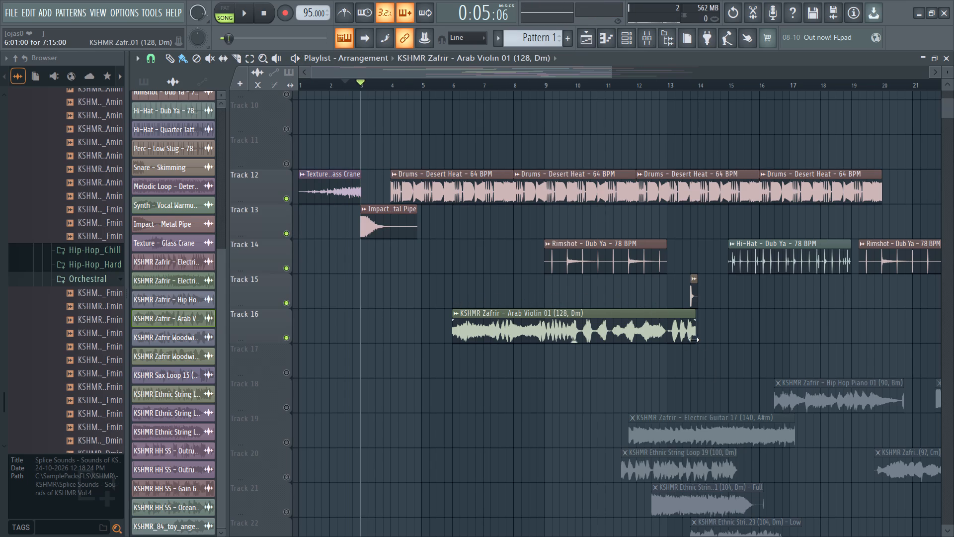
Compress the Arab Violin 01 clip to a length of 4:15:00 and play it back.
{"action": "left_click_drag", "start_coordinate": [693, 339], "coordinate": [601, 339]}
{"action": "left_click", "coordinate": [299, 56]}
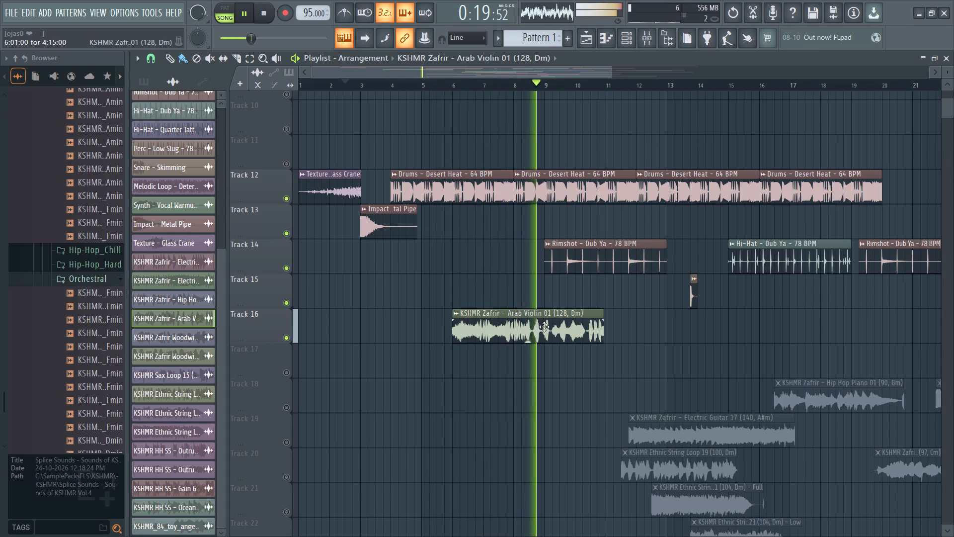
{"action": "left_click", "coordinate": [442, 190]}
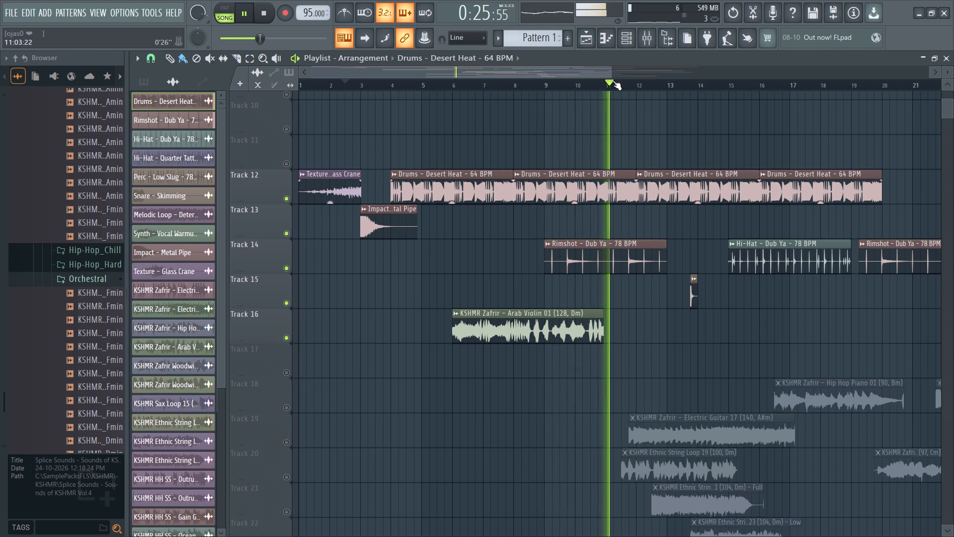
Replay from about bar 3, stretch the Arab Violin 01 clip to a length of 6:15:00, and pause playback.
{"action": "left_click_drag", "start_coordinate": [613, 81], "coordinate": [369, 79]}
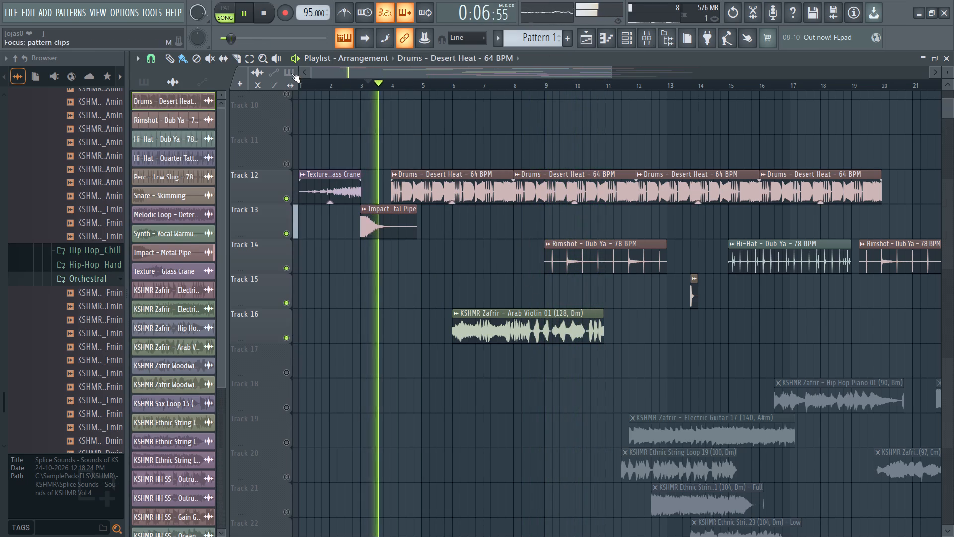
{"action": "left_click_drag", "start_coordinate": [603, 338], "coordinate": [652, 344]}
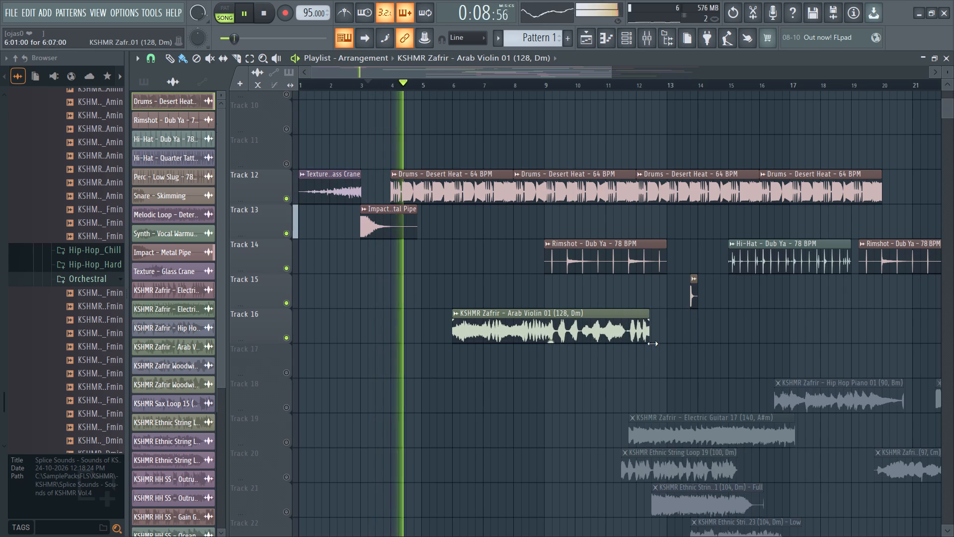
{"action": "left_click_drag", "start_coordinate": [652, 344], "coordinate": [666, 344]}
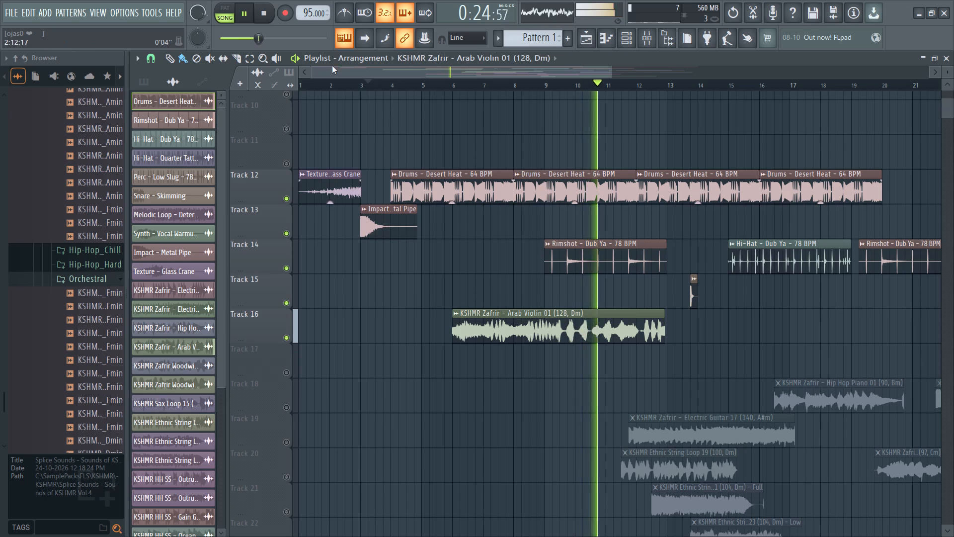
{"action": "left_click", "coordinate": [290, 63]}
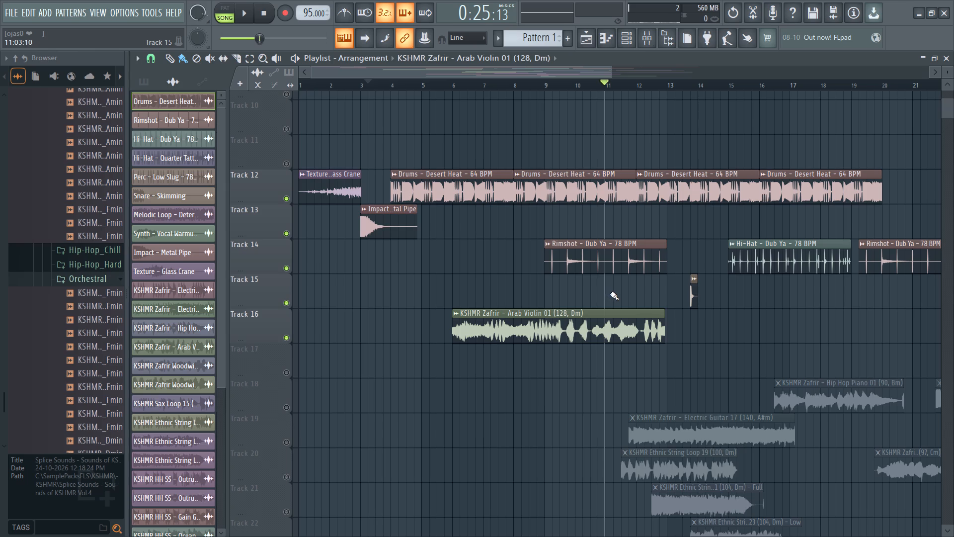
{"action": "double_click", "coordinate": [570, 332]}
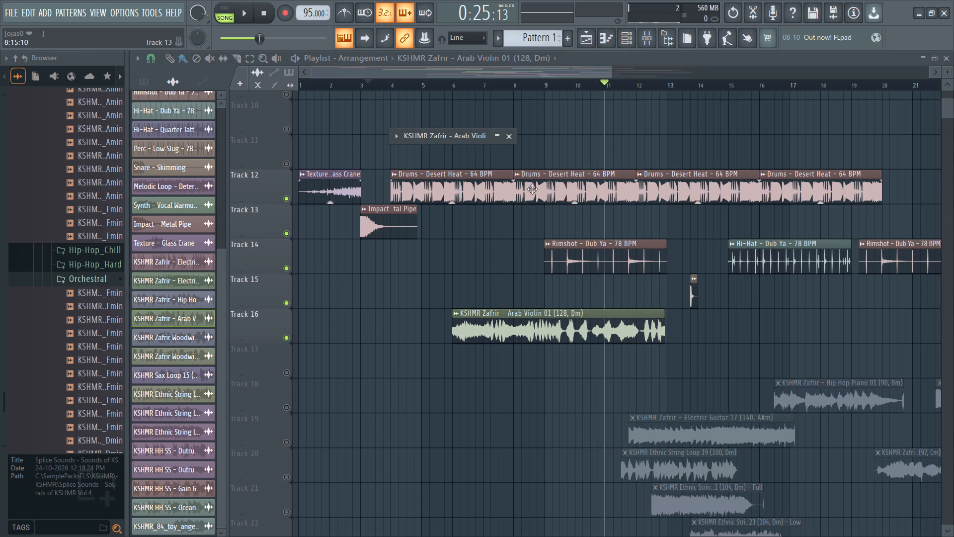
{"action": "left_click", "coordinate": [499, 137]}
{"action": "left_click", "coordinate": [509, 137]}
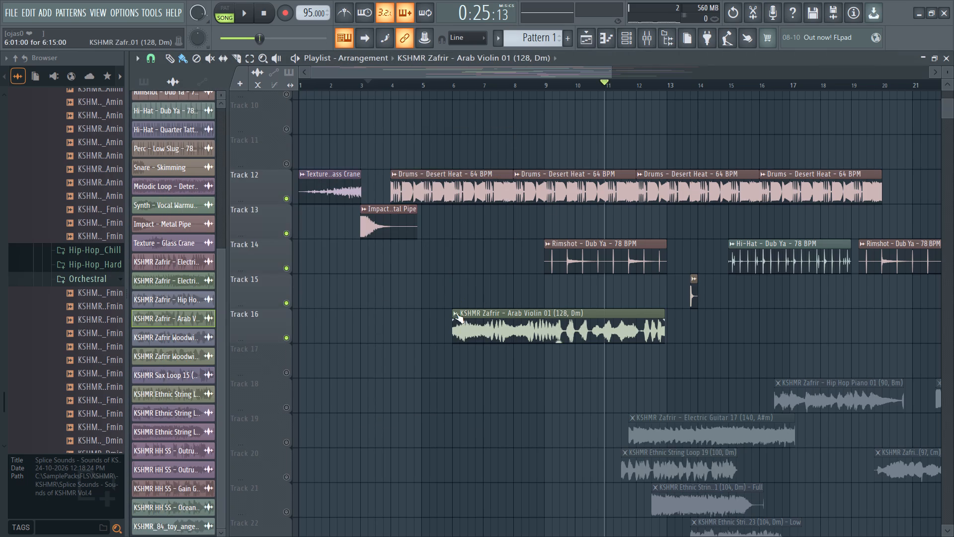
Fit the Arab Violin 01 clip on Track 16 to the project tempo with a sample length of 28 beats.
{"action": "left_click", "coordinate": [455, 313]}
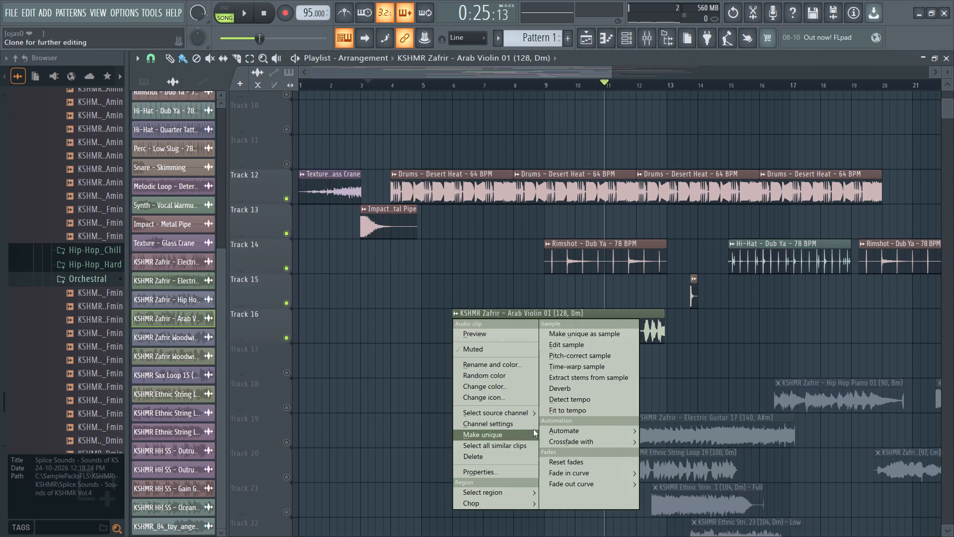
{"action": "left_click", "coordinate": [556, 407]}
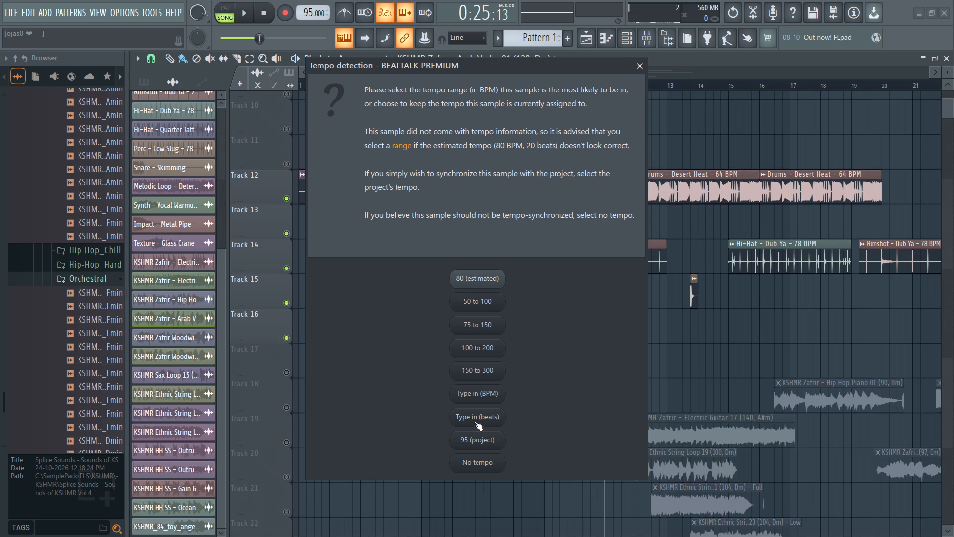
{"action": "left_click", "coordinate": [475, 418]}
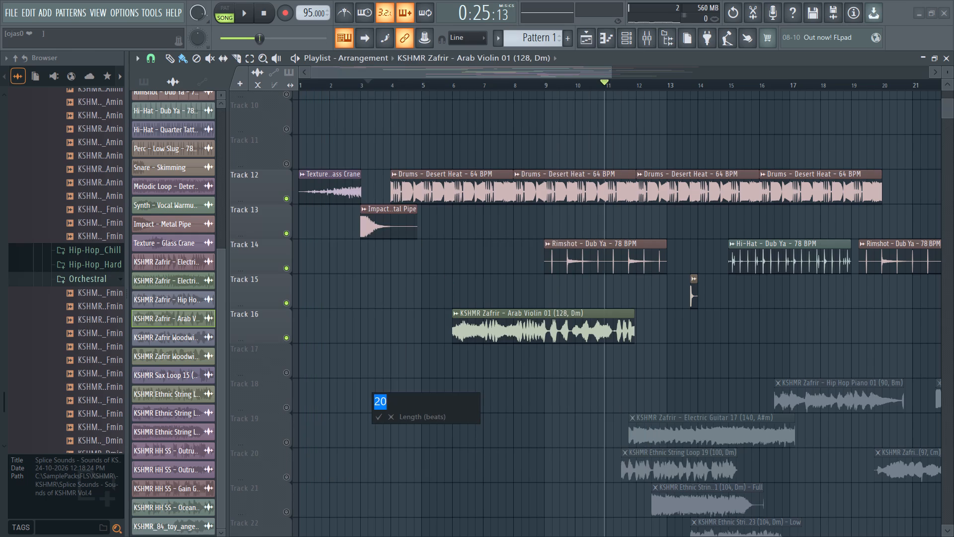
{"action": "key", "text": "Right"}
{"action": "key", "text": "BackSpace"}
{"action": "key", "text": "8"}
{"action": "key", "text": "Return"}
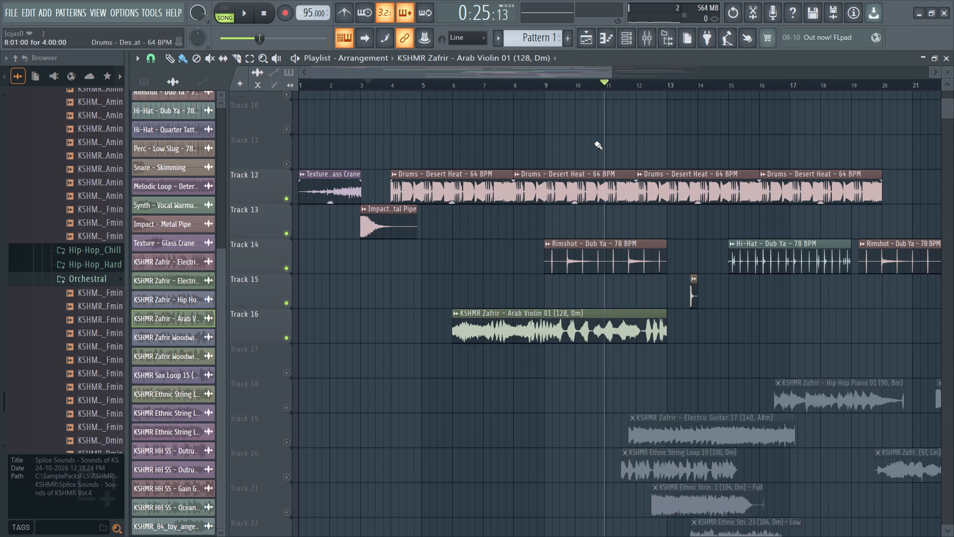
Play the tempo-fitted Arab Violin 01 clip with the drums from about bar 5, then replay the same section.
{"action": "left_click_drag", "start_coordinate": [583, 89], "coordinate": [414, 94]}
{"action": "left_click", "coordinate": [294, 58]}
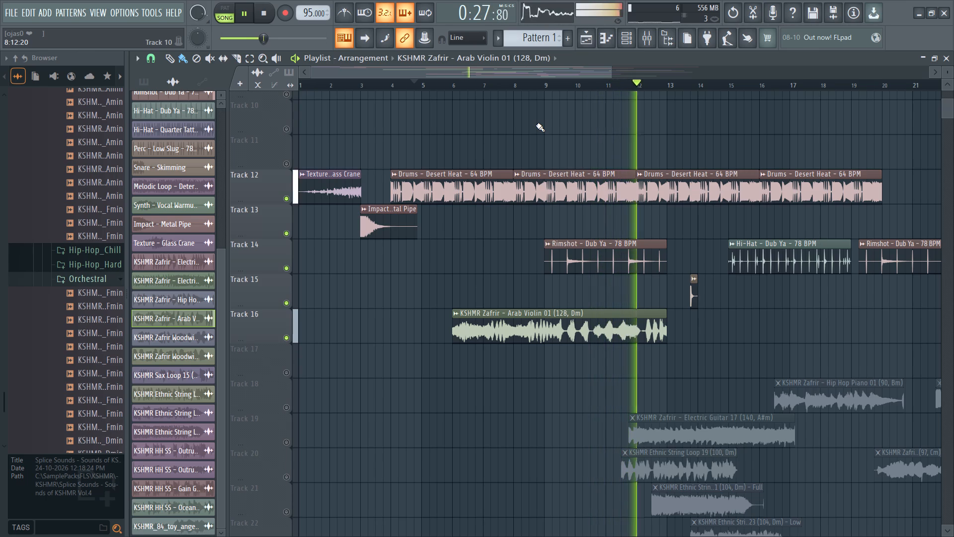
{"action": "scroll", "coordinate": [698, 271], "scroll_direction": "down", "scroll_amount": 1}
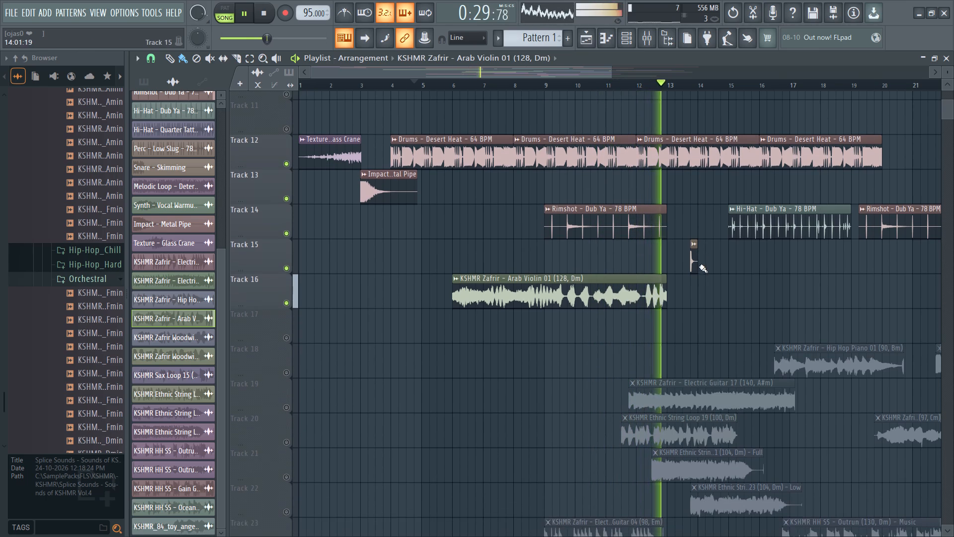
{"action": "left_click_drag", "start_coordinate": [678, 85], "coordinate": [636, 89]}
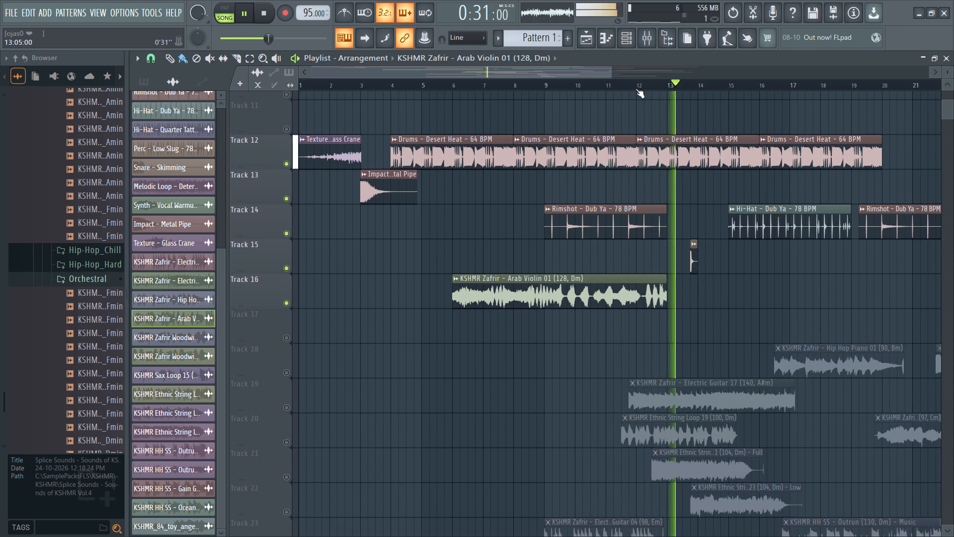
{"action": "left_click_drag", "start_coordinate": [636, 89], "coordinate": [419, 94]}
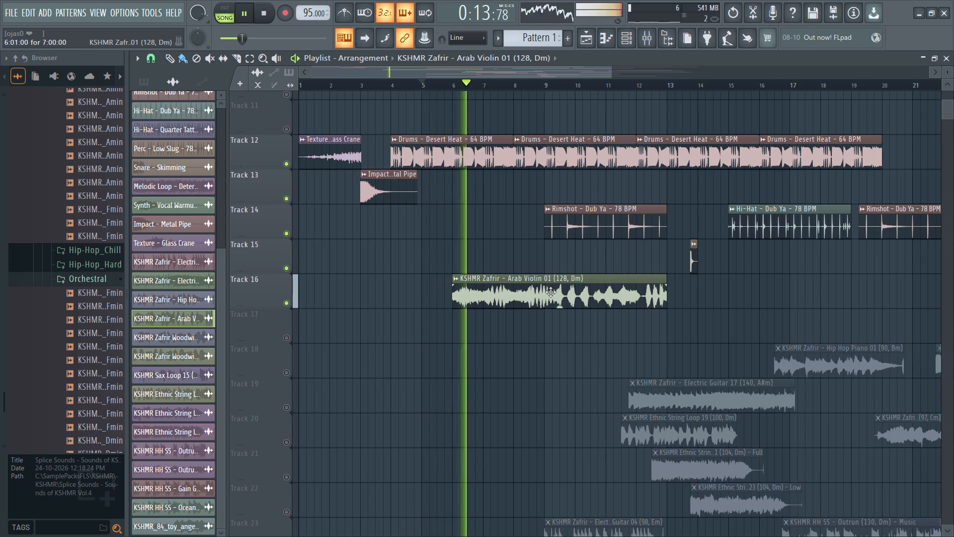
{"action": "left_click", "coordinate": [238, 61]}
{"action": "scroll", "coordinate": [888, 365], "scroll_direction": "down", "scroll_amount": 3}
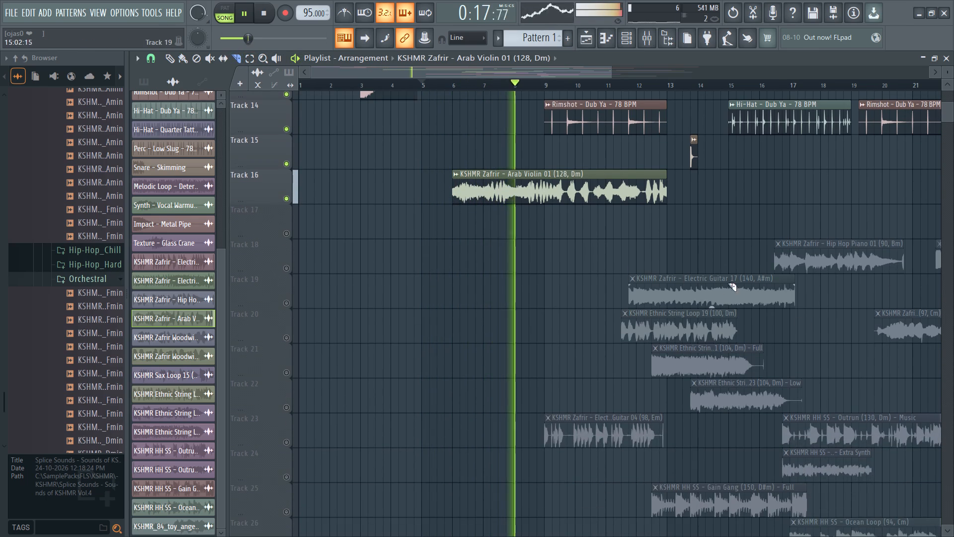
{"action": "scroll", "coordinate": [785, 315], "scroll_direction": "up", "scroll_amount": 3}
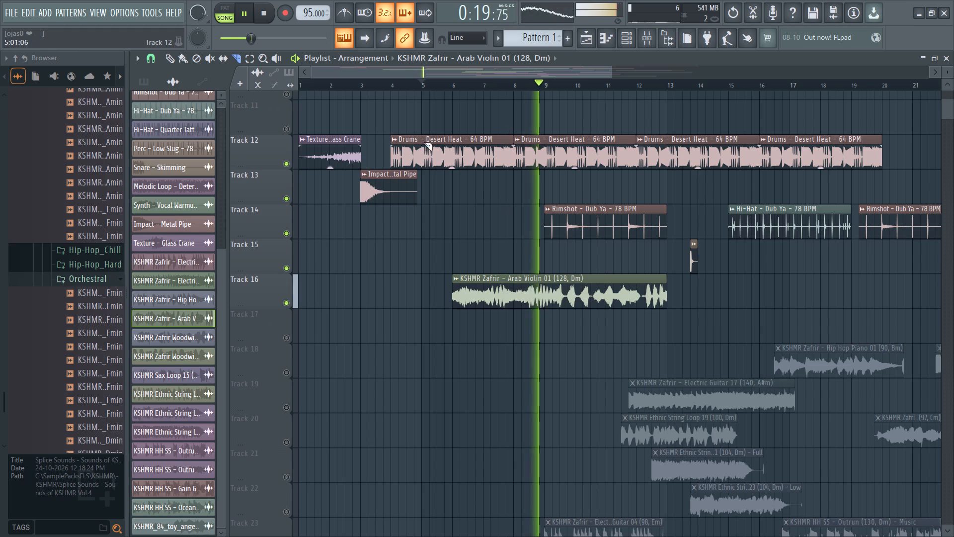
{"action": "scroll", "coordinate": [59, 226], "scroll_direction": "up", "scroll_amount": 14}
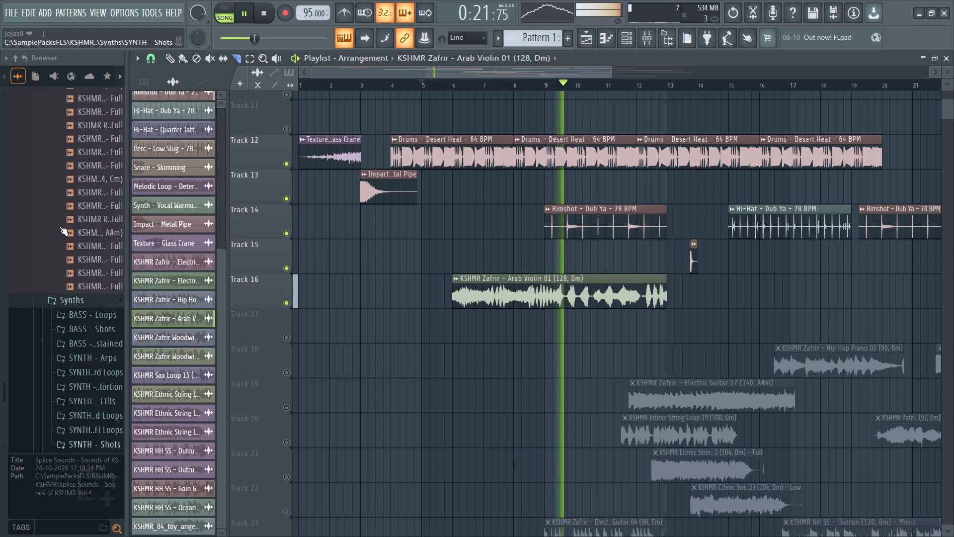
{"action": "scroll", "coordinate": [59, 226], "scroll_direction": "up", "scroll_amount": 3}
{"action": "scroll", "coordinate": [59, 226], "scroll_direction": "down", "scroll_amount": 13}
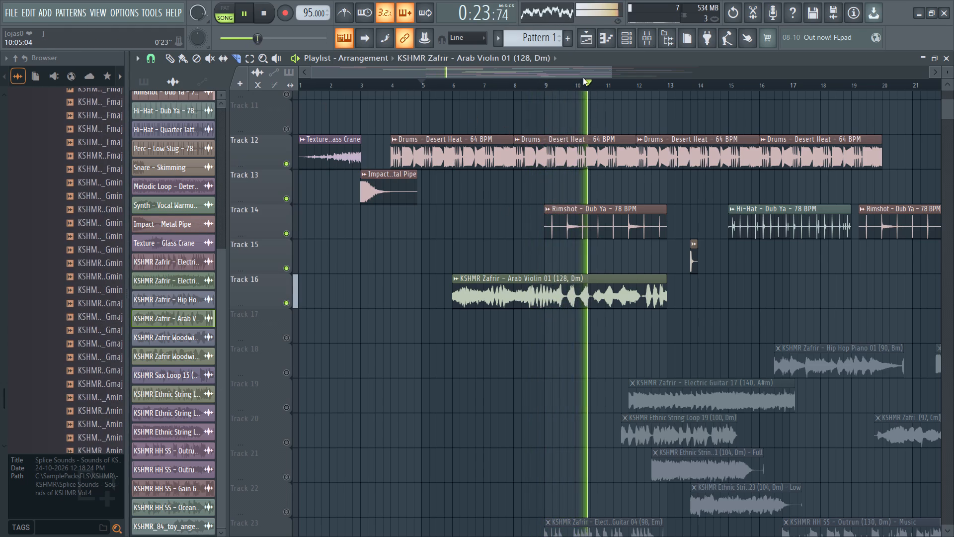
Replay from about bar 2 and move the Arab Violin 01 clip on Track 16 to start at bar 5.
{"action": "left_click_drag", "start_coordinate": [586, 80], "coordinate": [327, 85]}
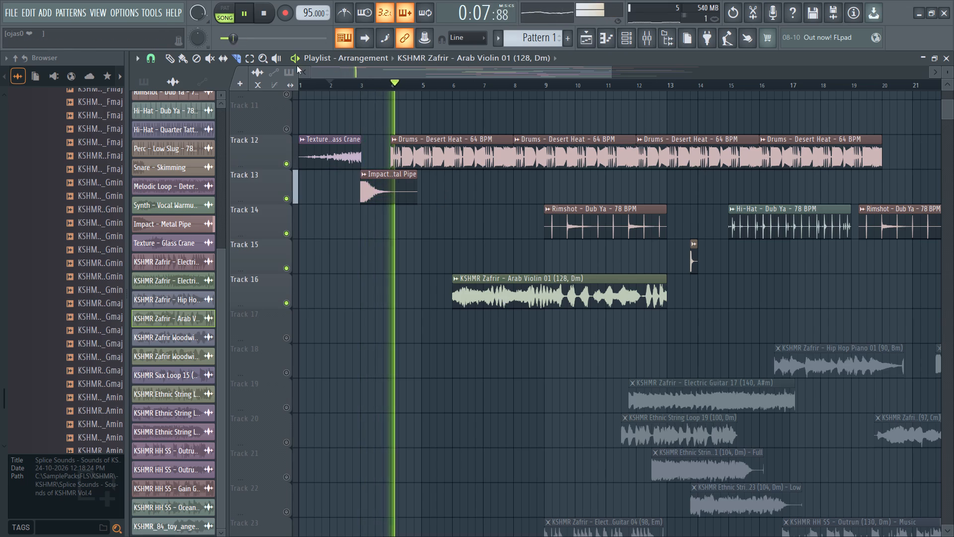
{"action": "left_click", "coordinate": [178, 59]}
{"action": "left_click_drag", "start_coordinate": [515, 297], "coordinate": [483, 292]}
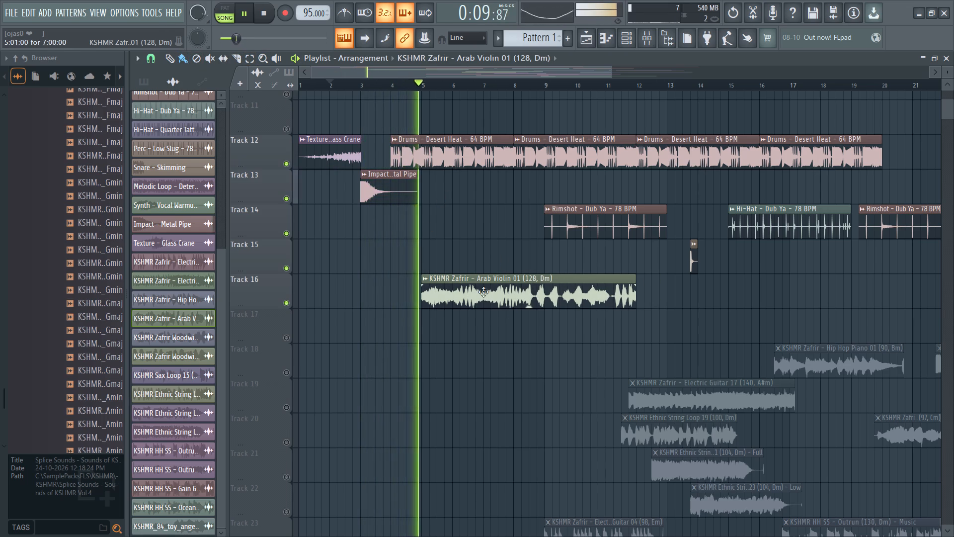
{"action": "left_click_drag", "start_coordinate": [483, 292], "coordinate": [482, 292]}
Play the repositioned violin clip with the drums from before bar 2, pause, and replay from about bar 5.
{"action": "left_click_drag", "start_coordinate": [434, 84], "coordinate": [432, 83]}
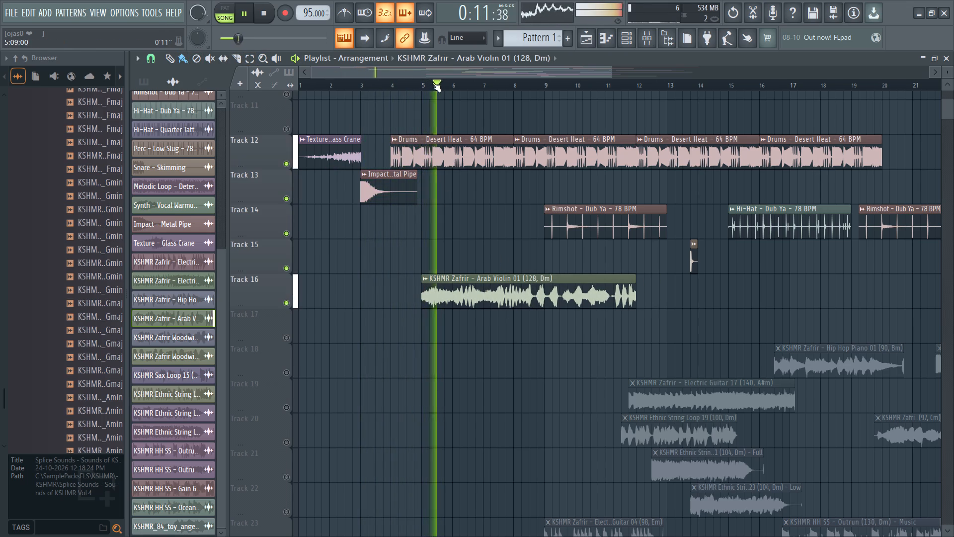
{"action": "left_click_drag", "start_coordinate": [432, 83], "coordinate": [315, 83]}
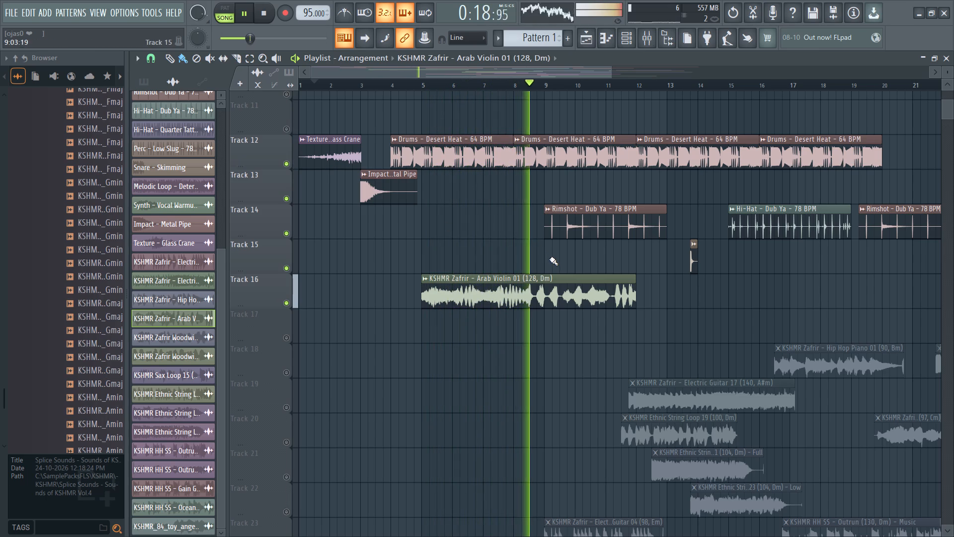
{"action": "left_click", "coordinate": [295, 56]}
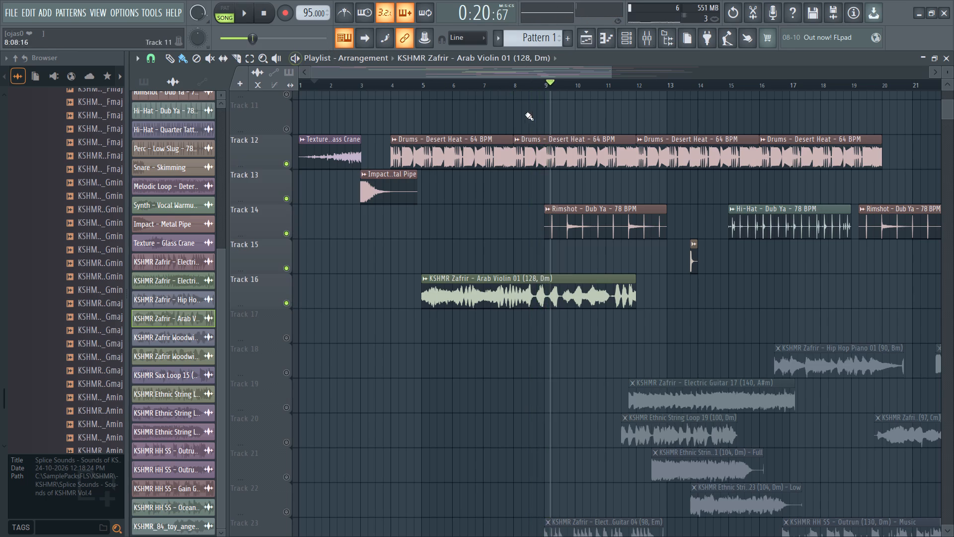
{"action": "left_click_drag", "start_coordinate": [531, 86], "coordinate": [423, 91]}
{"action": "left_click", "coordinate": [294, 60]}
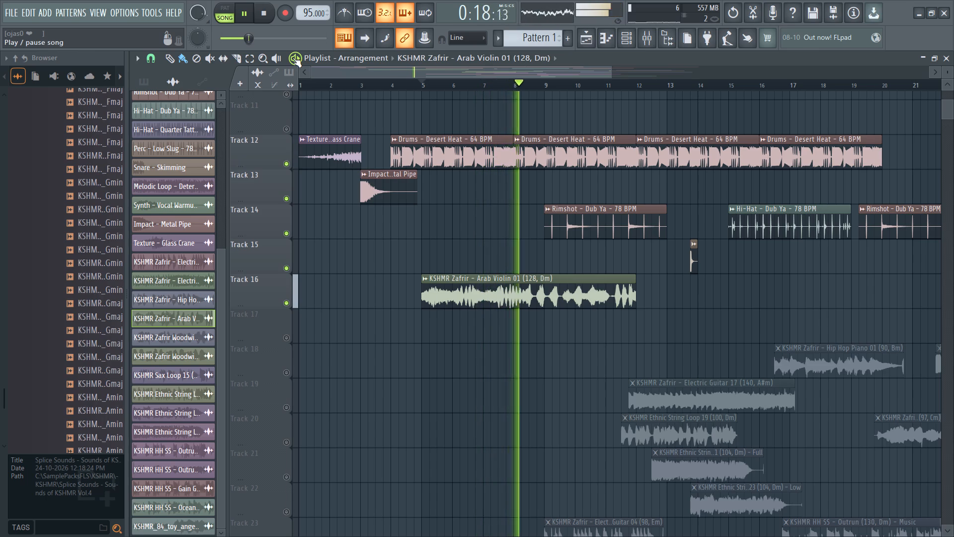
Replay from about bar 4 and trim the end of the Arab Violin 01 clip to a length of 2:00:00.
{"action": "left_click_drag", "start_coordinate": [634, 306], "coordinate": [632, 315]}
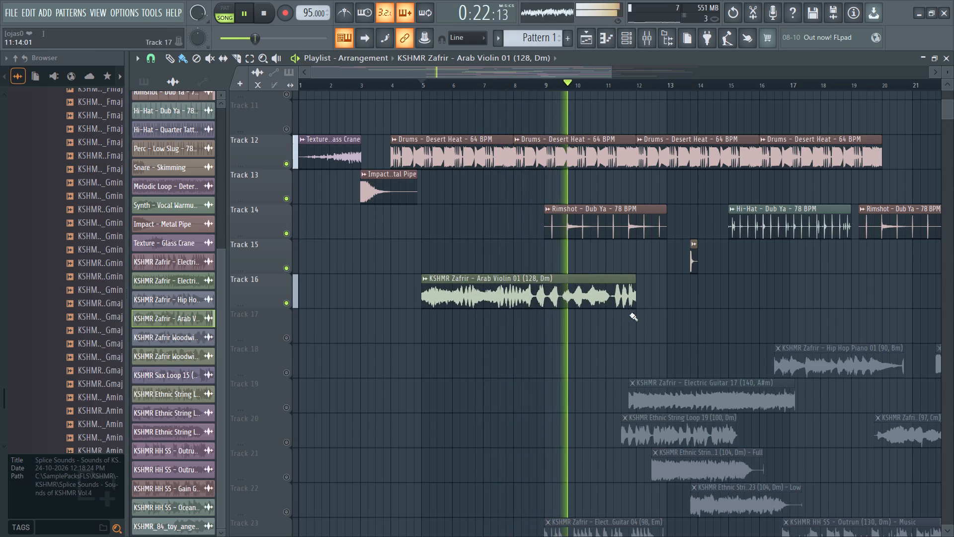
{"action": "left_click", "coordinate": [291, 87]}
{"action": "left_click_drag", "start_coordinate": [586, 84], "coordinate": [551, 82]}
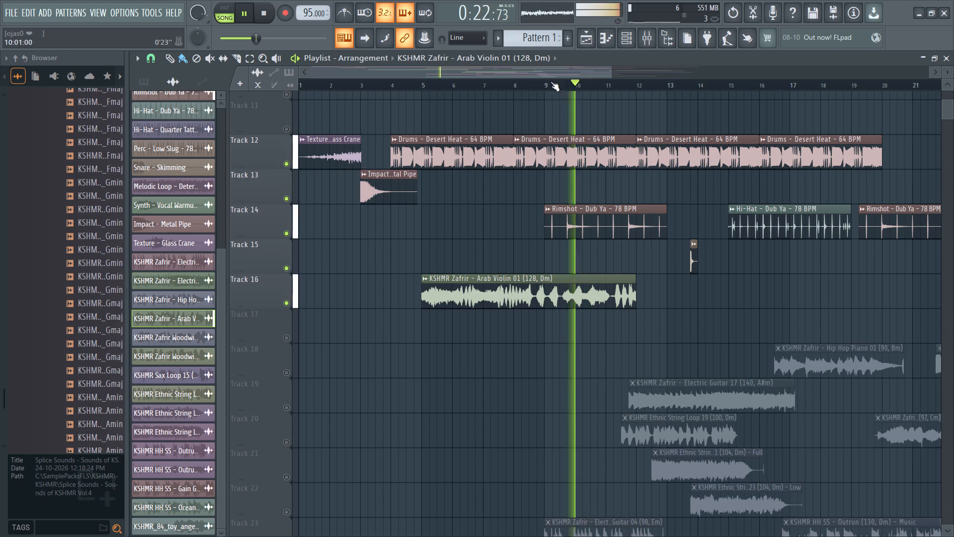
{"action": "left_click_drag", "start_coordinate": [551, 82], "coordinate": [404, 109]}
{"action": "left_click_drag", "start_coordinate": [635, 306], "coordinate": [480, 312]}
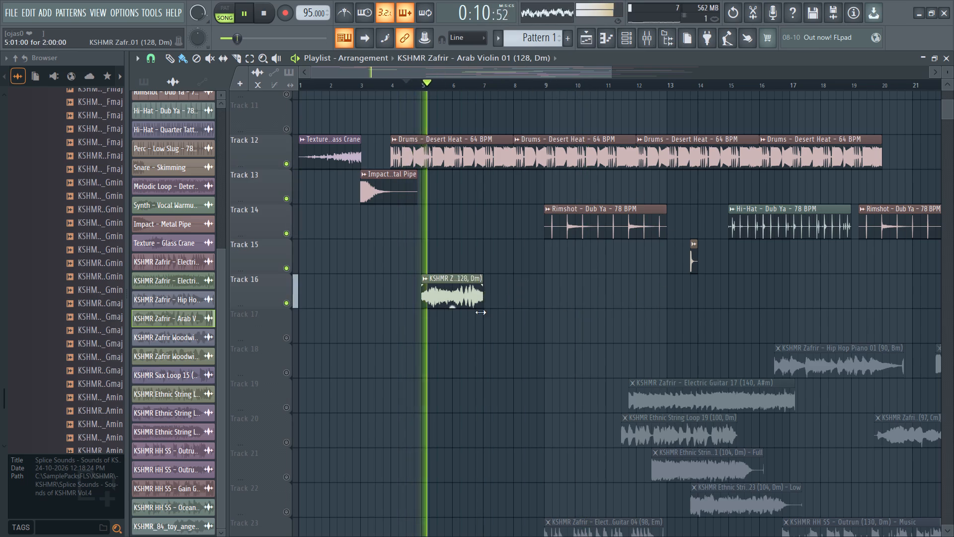
{"action": "left_click_drag", "start_coordinate": [480, 312], "coordinate": [478, 313]}
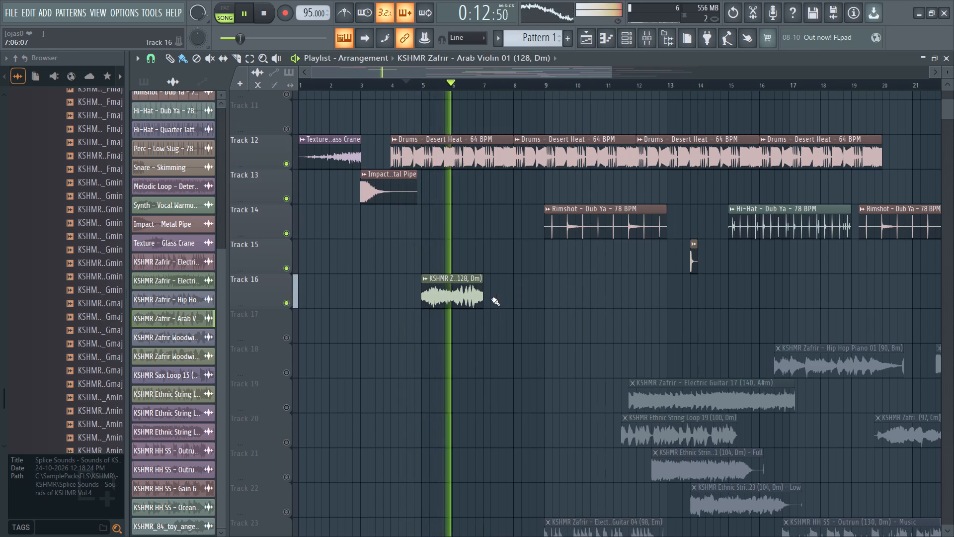
Repeat the two-bar Arab Violin 01 clip on Track 16 with copies starting at bars 7 and 9.
{"action": "left_click_drag", "start_coordinate": [486, 299], "coordinate": [580, 301]}
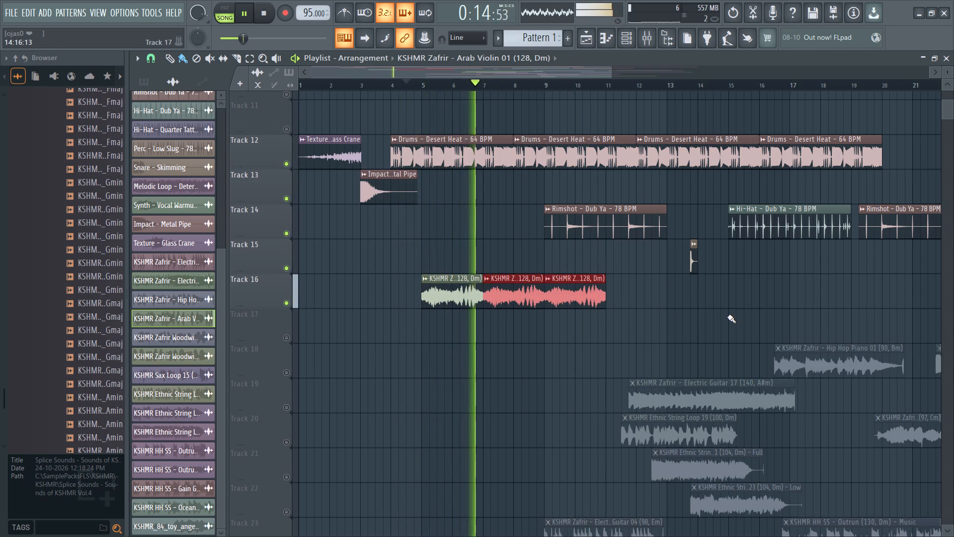
{"action": "right_click", "coordinate": [656, 301]}
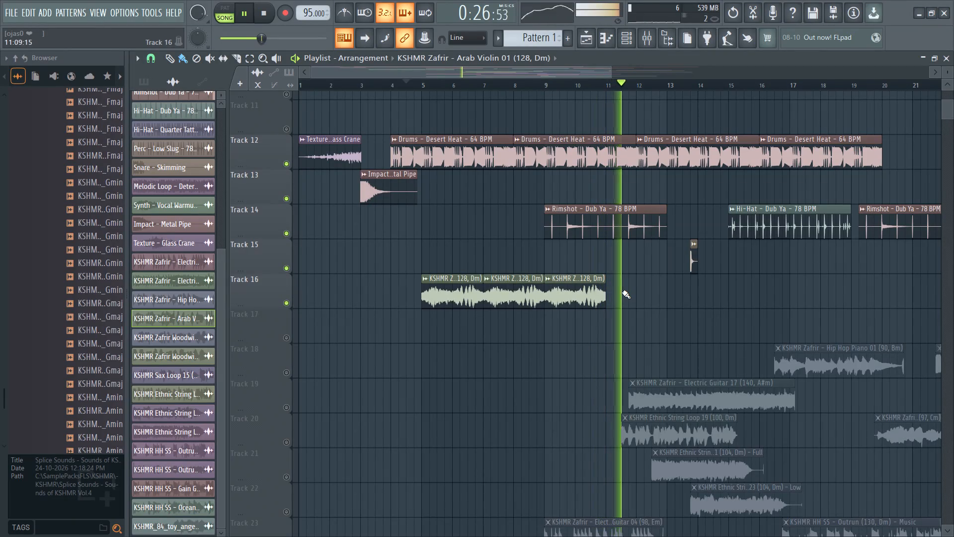
Place another two-bar Arab Violin 01 copy on the muted Track 18 at about bar 7.5.
{"action": "left_click", "coordinate": [502, 358]}
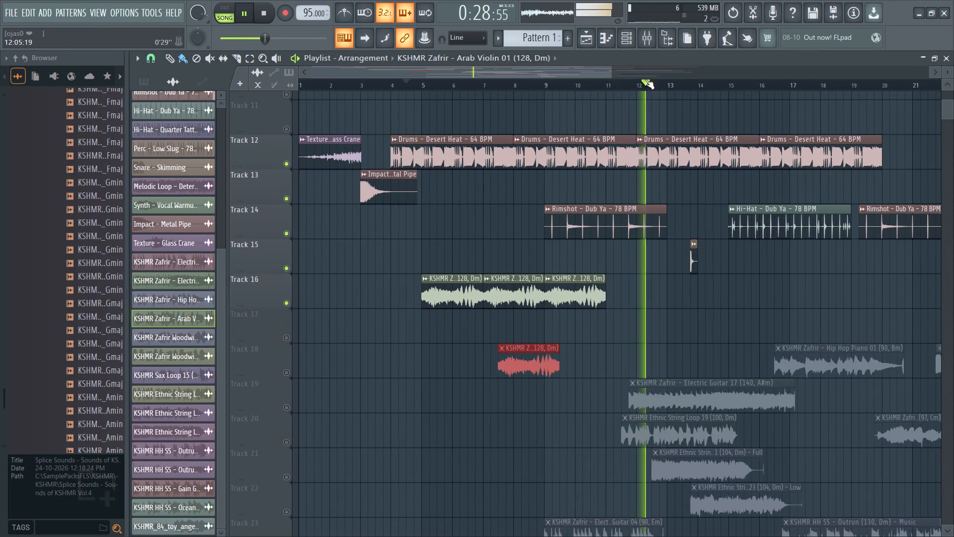
Play the repeated violin clips with the drums from about bar 4, and replay the arrangement from the start.
{"action": "left_click_drag", "start_coordinate": [645, 80], "coordinate": [413, 121]}
{"action": "scroll", "coordinate": [630, 282], "scroll_direction": "down", "scroll_amount": 2}
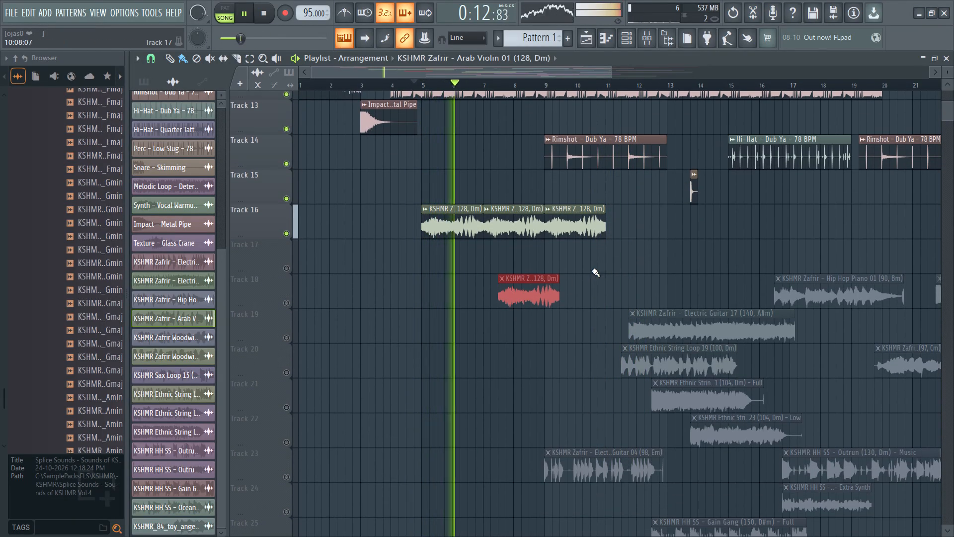
{"action": "scroll", "coordinate": [592, 269], "scroll_direction": "up", "scroll_amount": 2}
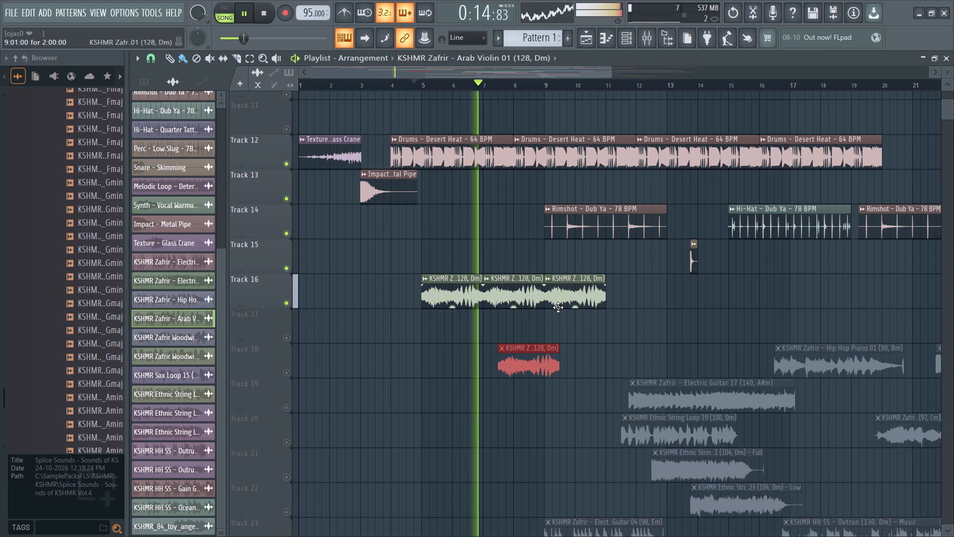
{"action": "left_click_drag", "start_coordinate": [450, 80], "coordinate": [383, 80]}
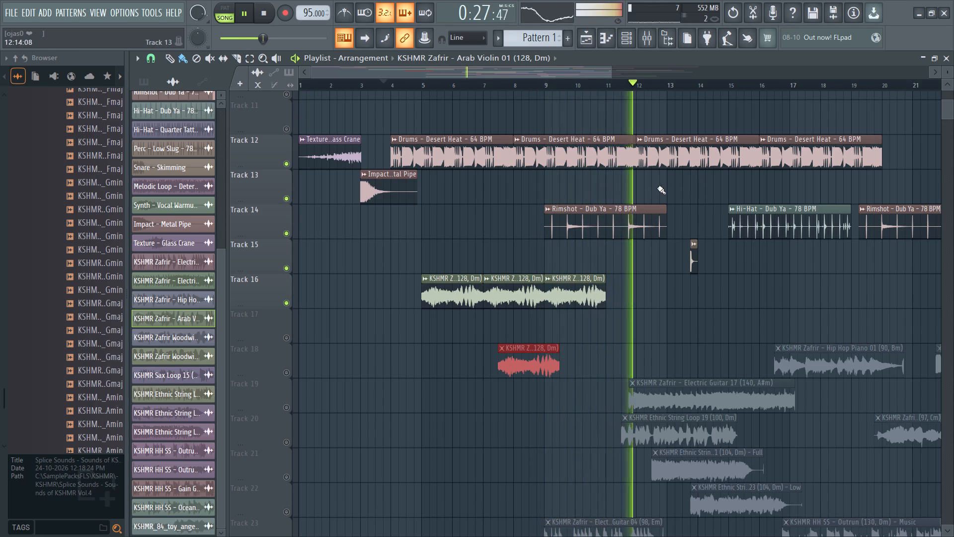
{"action": "left_click_drag", "start_coordinate": [623, 79], "coordinate": [162, 91]}
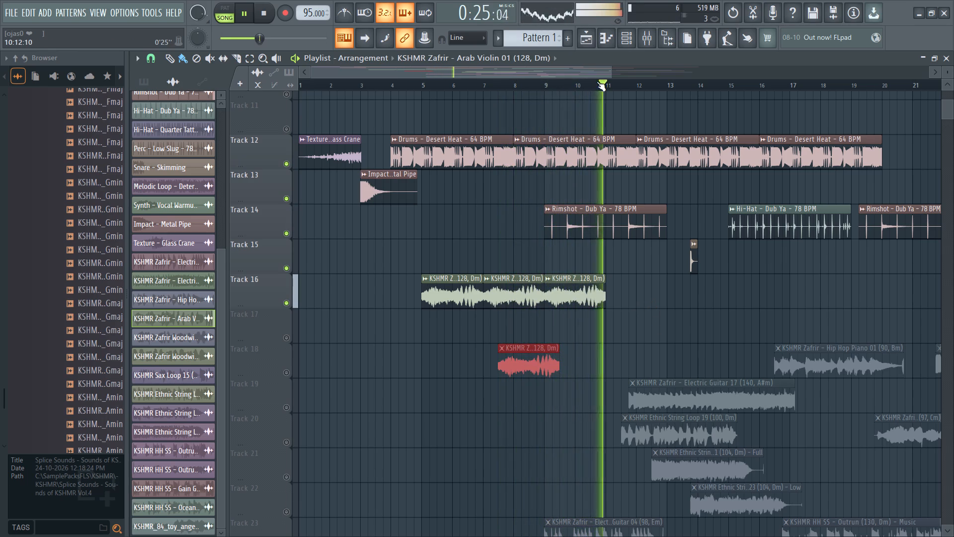
Restart playback from the beginning and shorten the three Track 16 violin clips together to about 1.75 bars each.
{"action": "left_click_drag", "start_coordinate": [488, 301], "coordinate": [483, 301]}
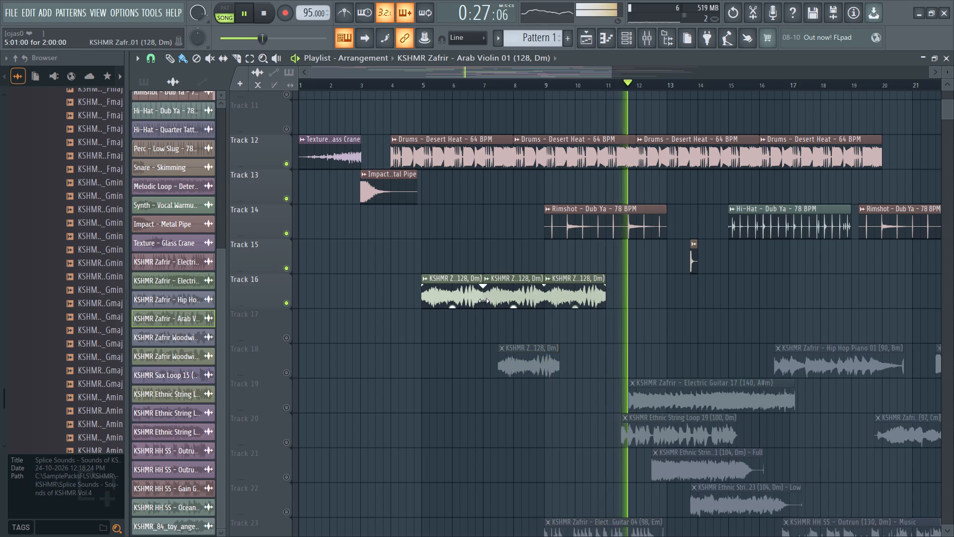
{"action": "left_click_drag", "start_coordinate": [483, 301], "coordinate": [488, 305]}
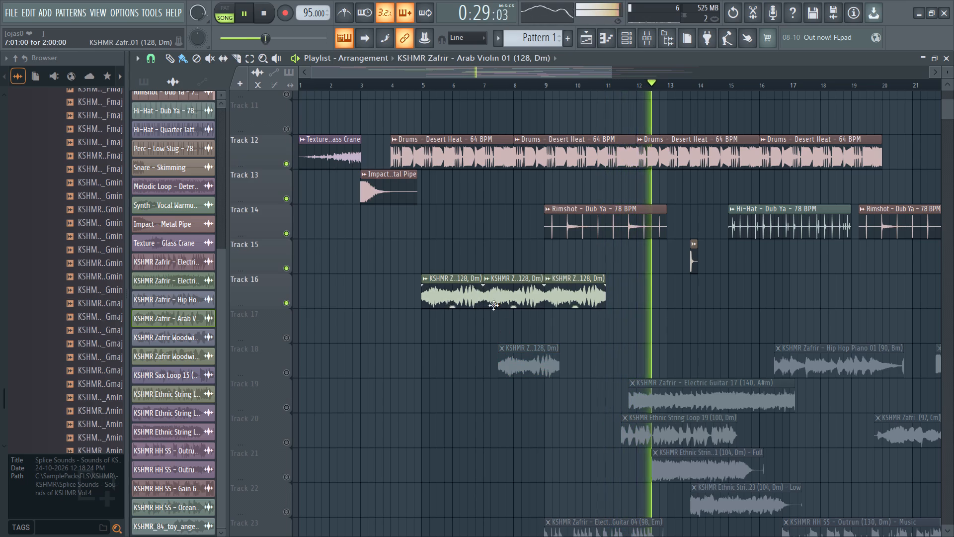
{"action": "left_click_drag", "start_coordinate": [658, 84], "coordinate": [285, 121]}
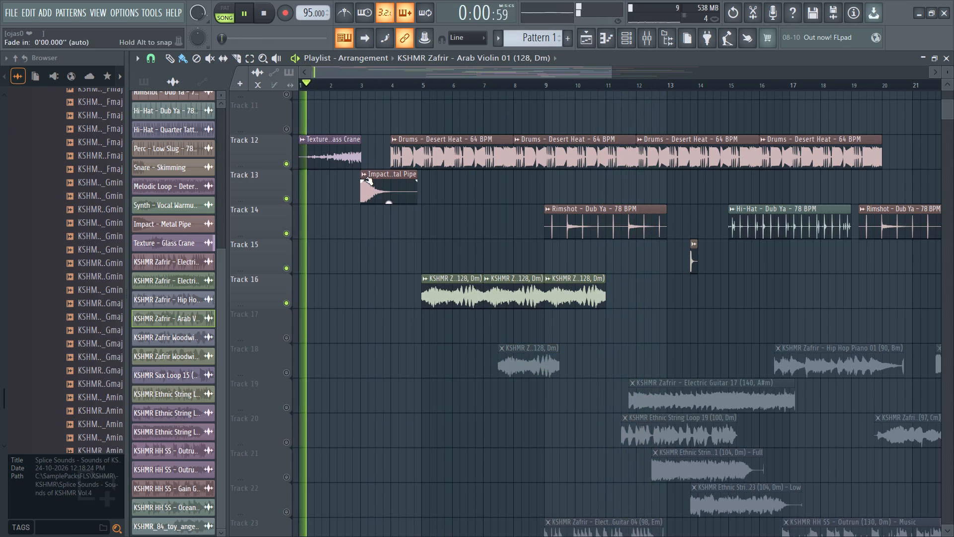
{"action": "left_click_drag", "start_coordinate": [396, 247], "coordinate": [598, 321], "text": "ctrl"}
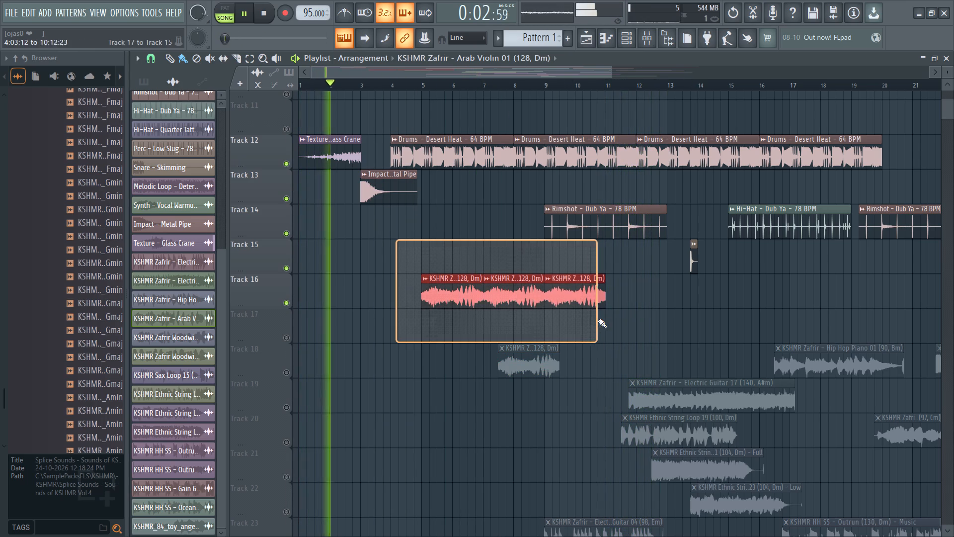
{"action": "left_click_drag", "start_coordinate": [598, 321], "coordinate": [598, 321], "text": "ctrl"}
{"action": "left_click", "coordinate": [543, 302]}
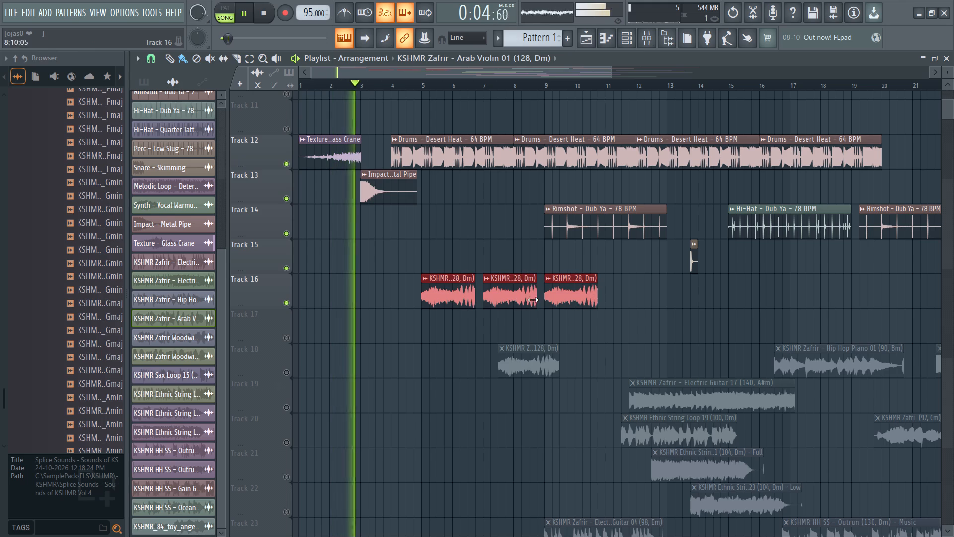
Shift the three Track 16 Arab Violin 01 clips one bar earlier, running back to back from bars 4, 6 and 8.
{"action": "left_click_drag", "start_coordinate": [562, 293], "coordinate": [535, 293]}
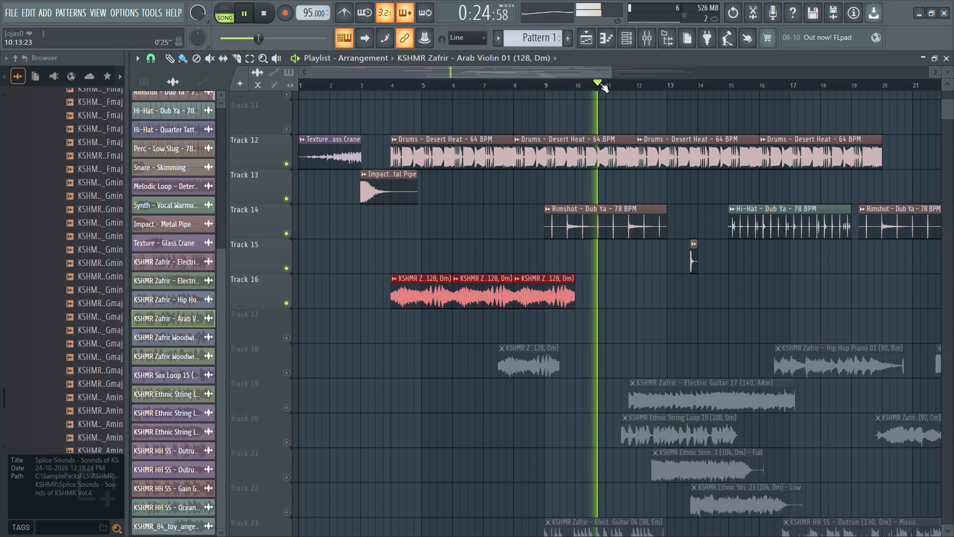
Replay the arrangement from the beginning to check the repositioned violin clips against the drums.
{"action": "left_click_drag", "start_coordinate": [600, 83], "coordinate": [318, 108]}
{"action": "left_click_drag", "start_coordinate": [333, 78], "coordinate": [331, 78]}
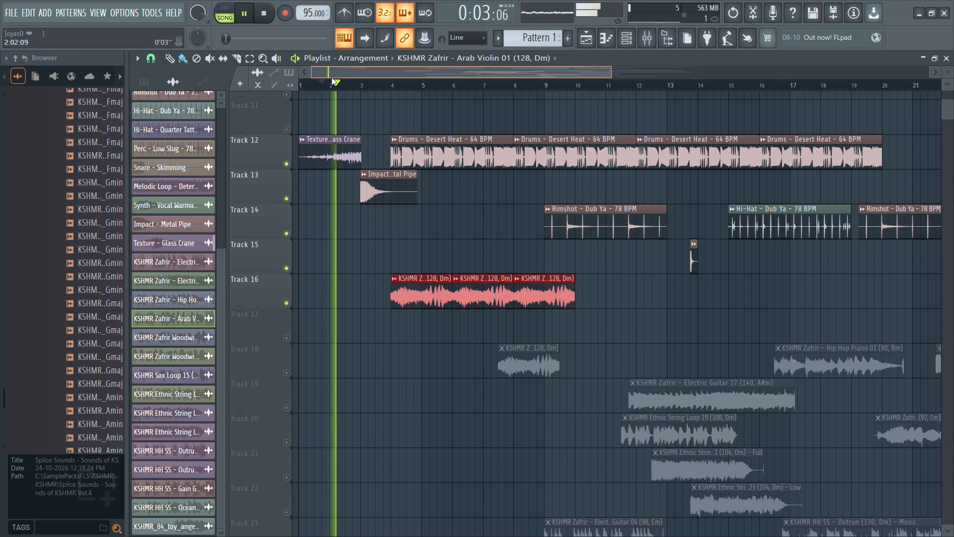
{"action": "left_click_drag", "start_coordinate": [331, 78], "coordinate": [257, 82]}
{"action": "left_click", "coordinate": [292, 55]}
{"action": "left_click_drag", "start_coordinate": [340, 86], "coordinate": [293, 87]}
{"action": "left_click", "coordinate": [291, 56]}
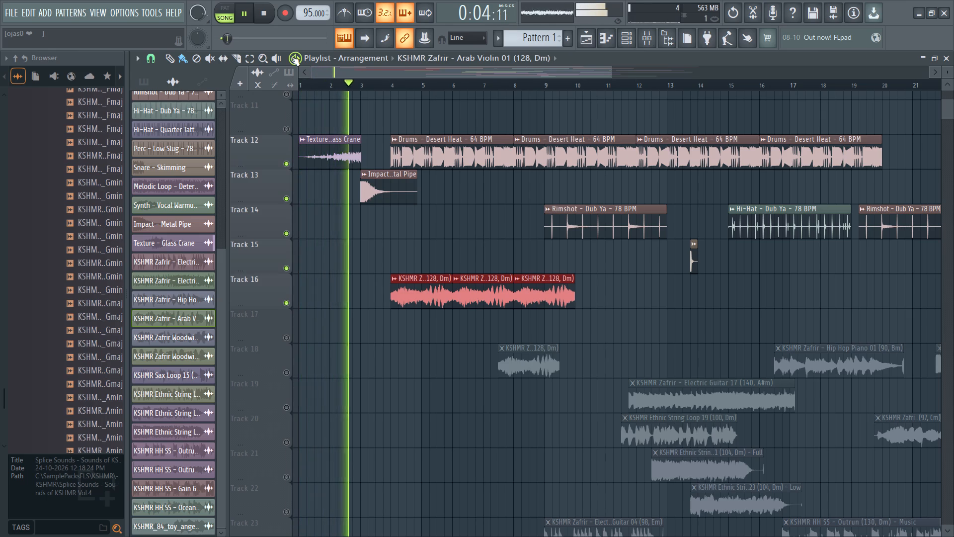
{"action": "left_click", "coordinate": [282, 45]}
{"action": "left_click", "coordinate": [292, 61]}
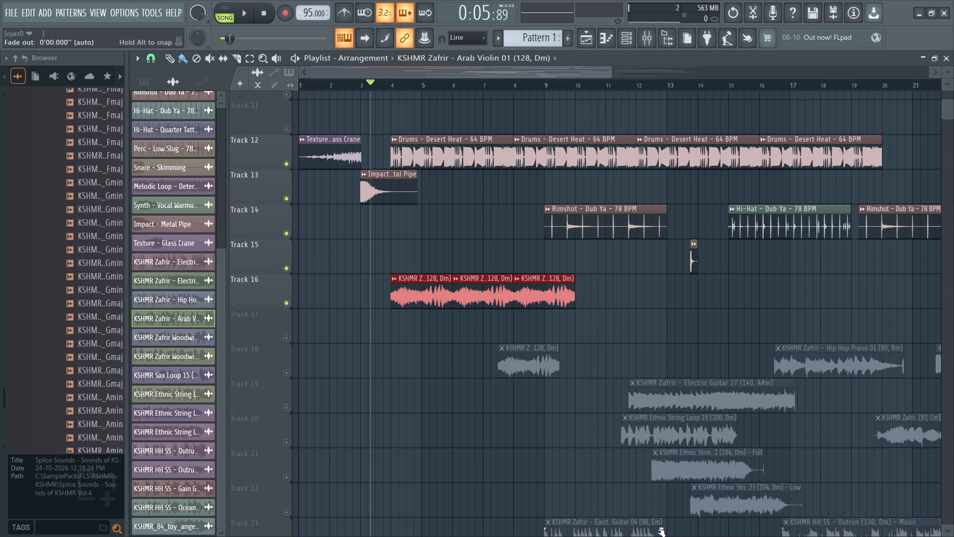
{"action": "left_click_drag", "start_coordinate": [372, 85], "coordinate": [161, 94]}
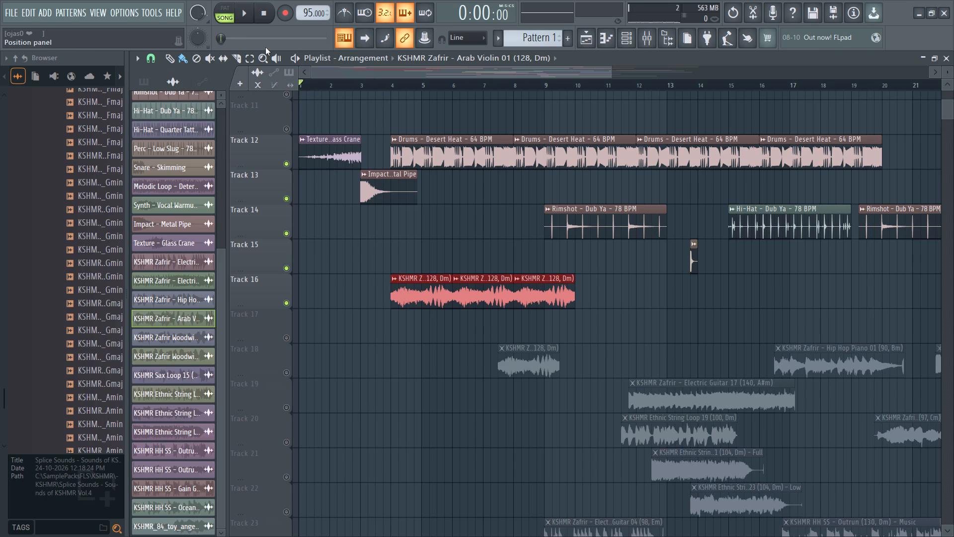
{"action": "left_click", "coordinate": [290, 53]}
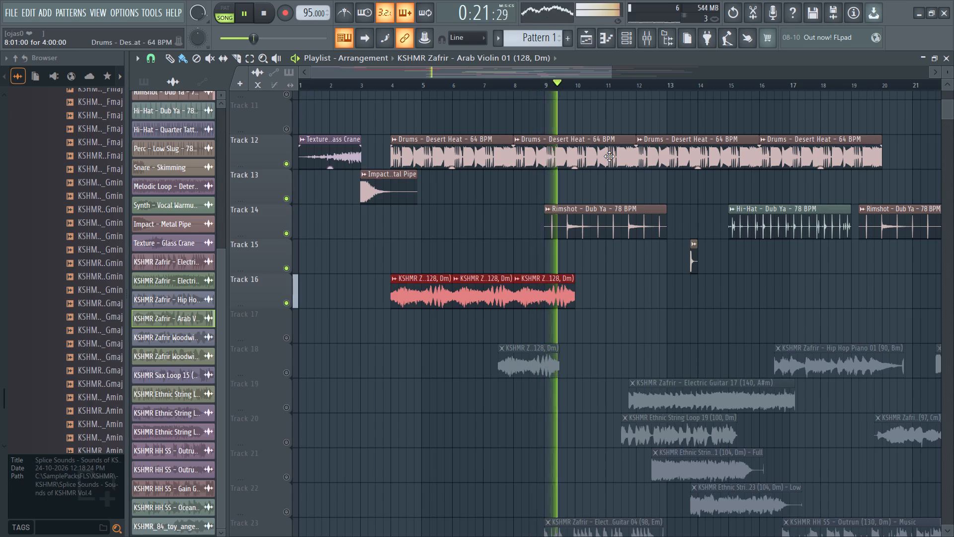
Place another two-bar Arab Violin 01 clip on the muted Track 17, starting at about bar 12.25.
{"action": "left_click", "coordinate": [583, 330]}
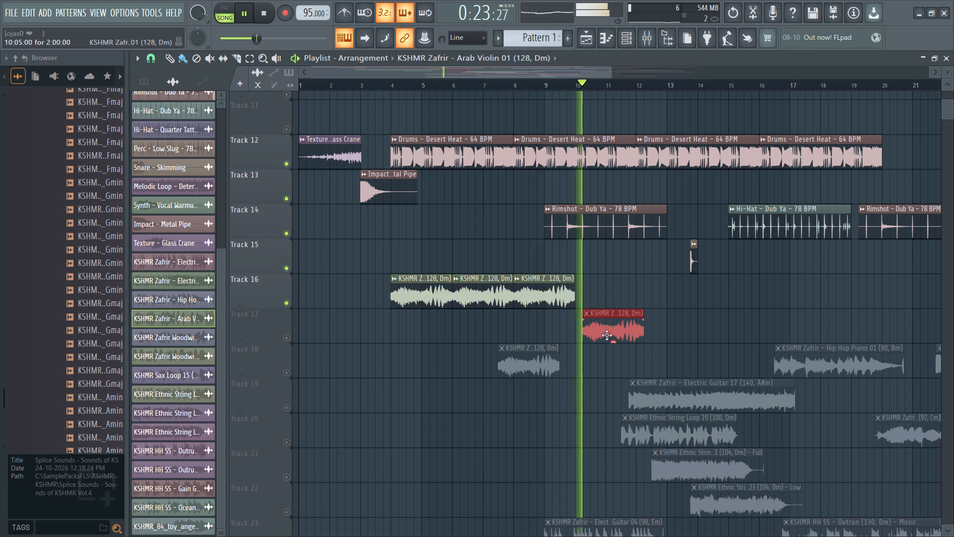
{"action": "left_click_drag", "start_coordinate": [607, 325], "coordinate": [618, 307]}
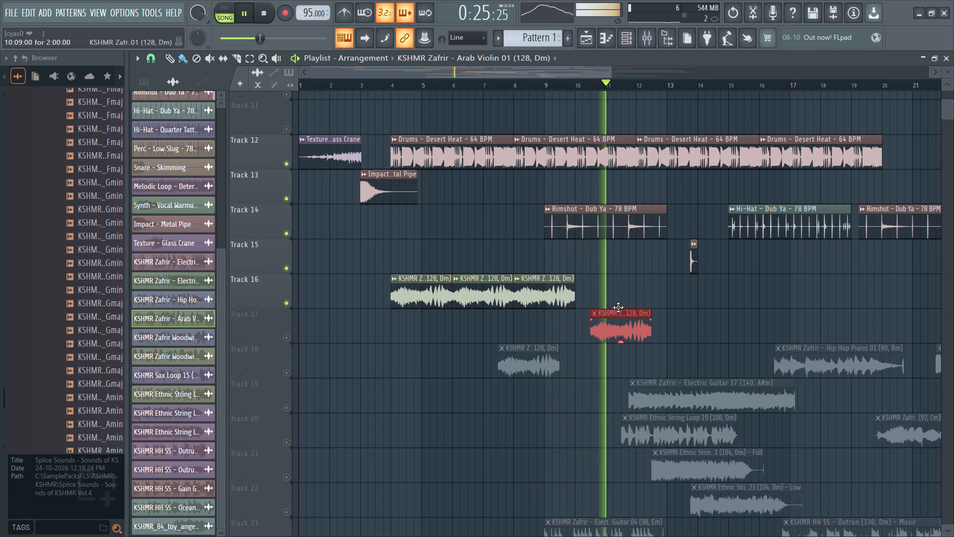
{"action": "left_click_drag", "start_coordinate": [618, 307], "coordinate": [665, 331]}
{"action": "double_click", "coordinate": [665, 331]}
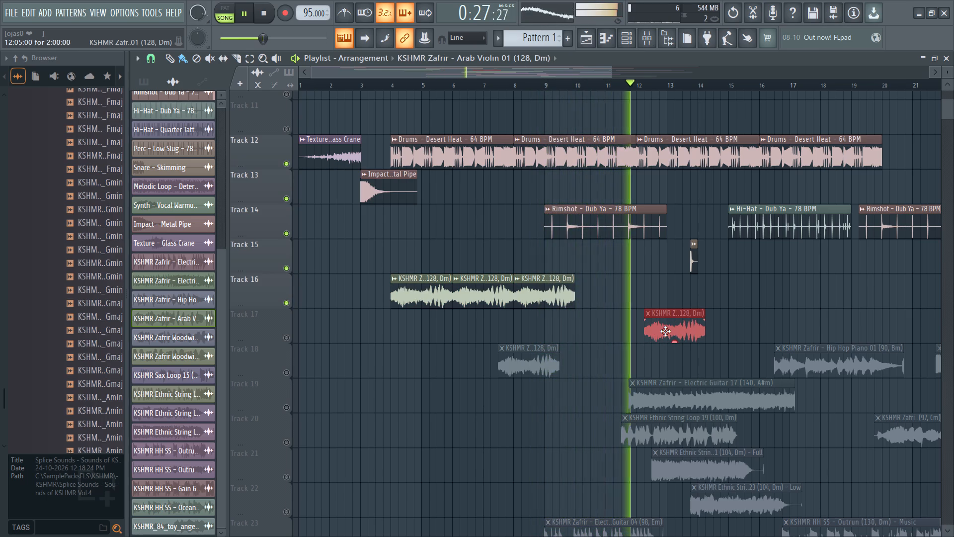
{"action": "left_click", "coordinate": [665, 331]}
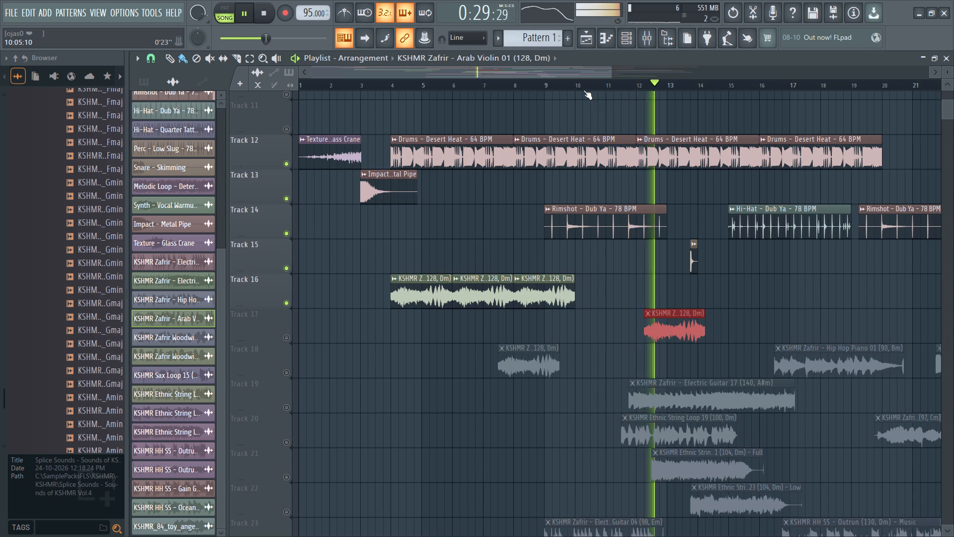
Return the playback position to about bar 5.5 and stop playback.
{"action": "left_click_drag", "start_coordinate": [581, 88], "coordinate": [433, 87]}
{"action": "left_click", "coordinate": [296, 57]}
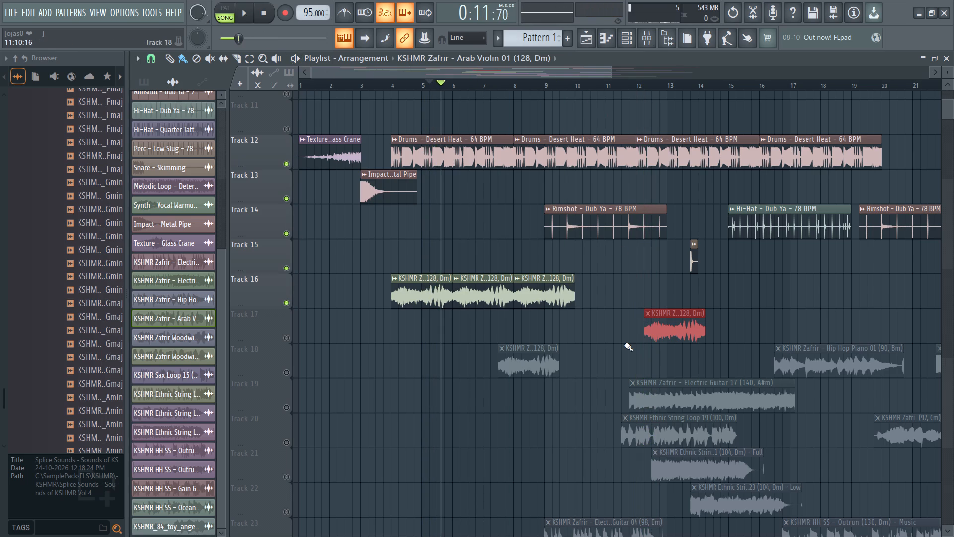
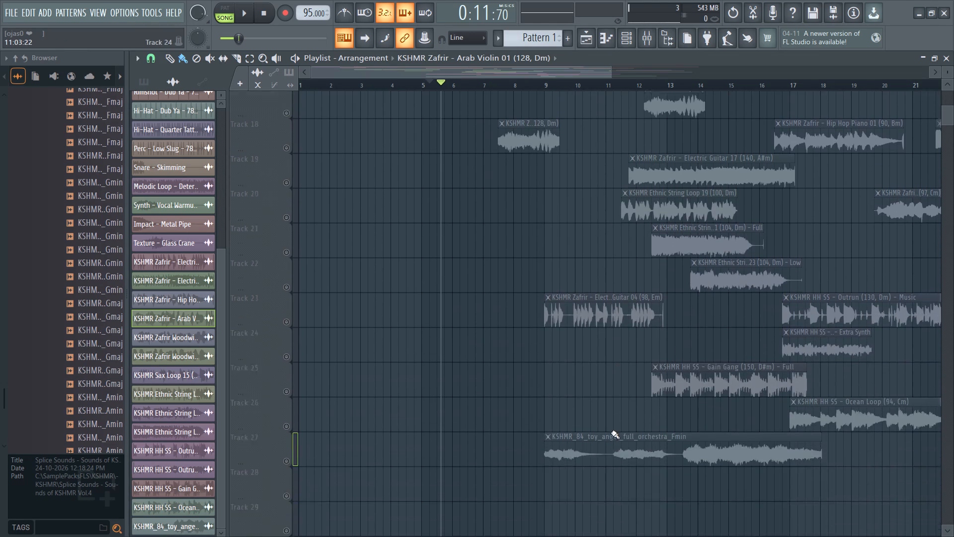
{"action": "scroll", "coordinate": [611, 432], "scroll_direction": "down", "scroll_amount": 3}
{"action": "scroll", "coordinate": [749, 394], "scroll_direction": "up", "scroll_amount": 2}
{"action": "scroll", "coordinate": [820, 429], "scroll_direction": "up", "scroll_amount": 3}
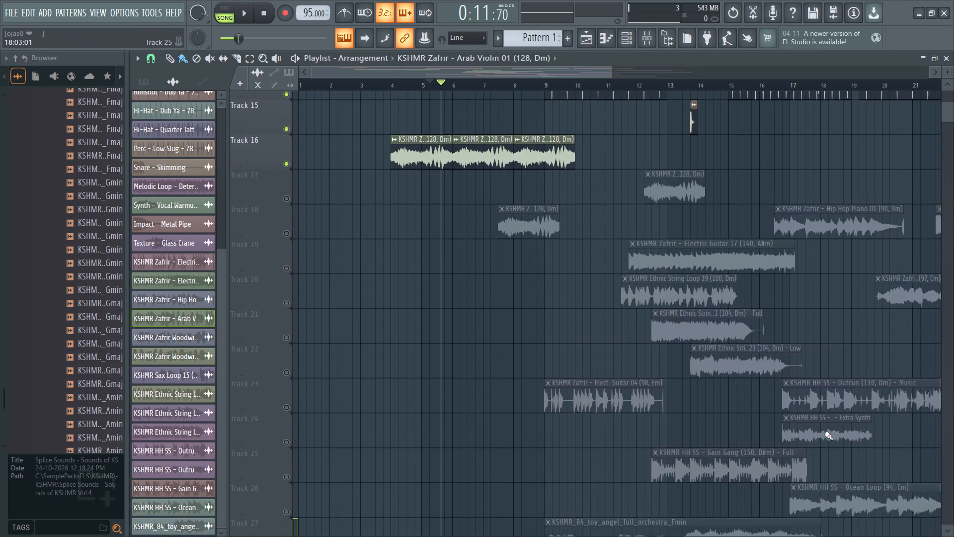
{"action": "scroll", "coordinate": [824, 433], "scroll_direction": "up", "scroll_amount": 3}
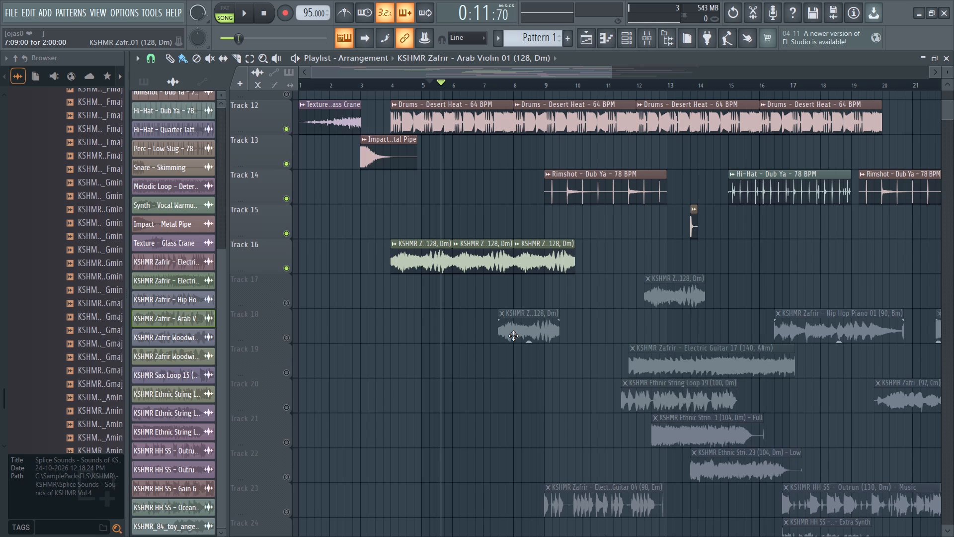
Examine the Arab Violin 01 clip's channel settings and its available time-stretching modes, and close the window.
{"action": "double_click", "coordinate": [672, 292]}
{"action": "left_click", "coordinate": [431, 364]}
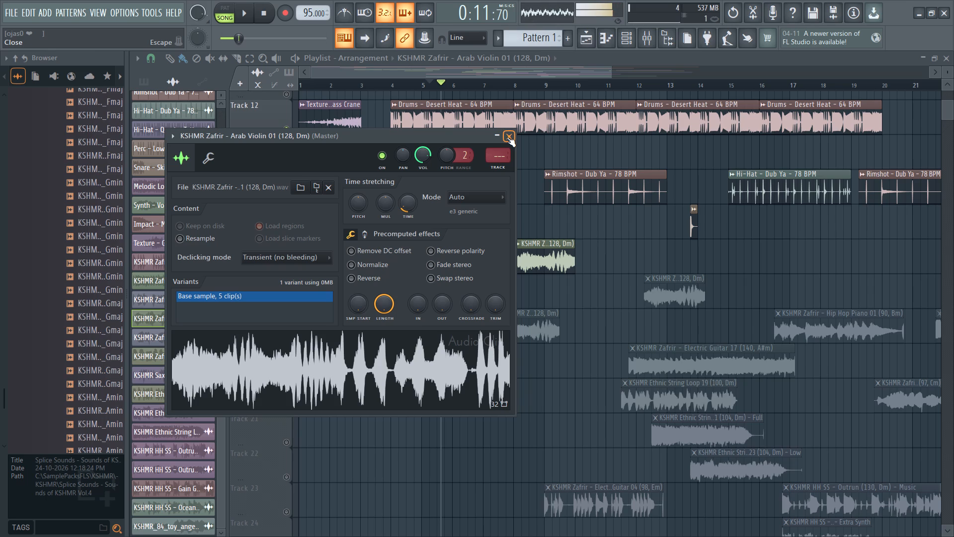
{"action": "left_click", "coordinate": [498, 197]}
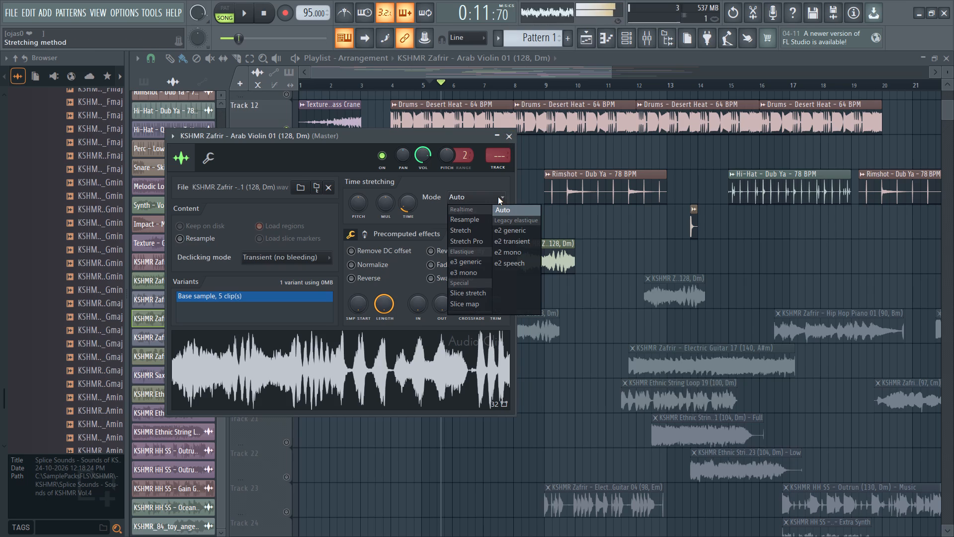
{"action": "left_click", "coordinate": [509, 135]}
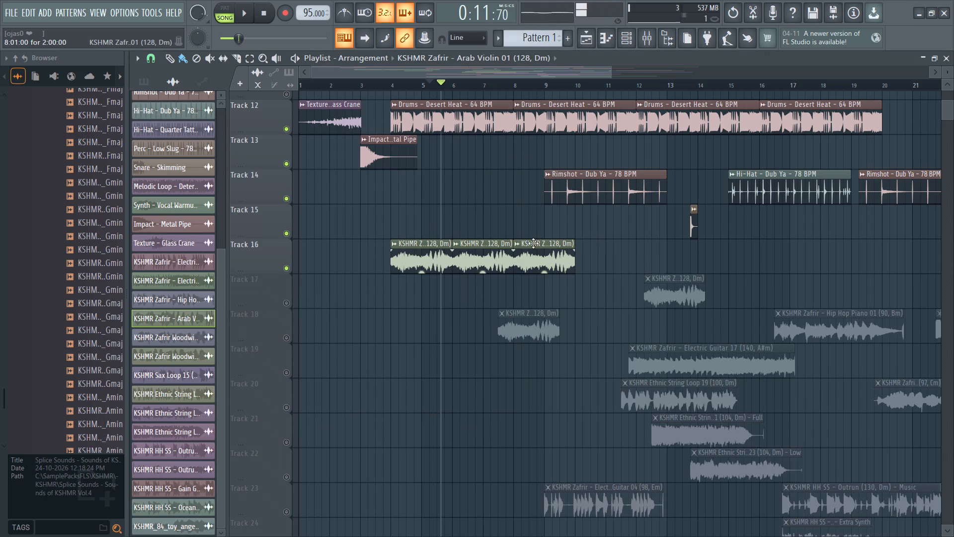
{"action": "double_click", "coordinate": [481, 264]}
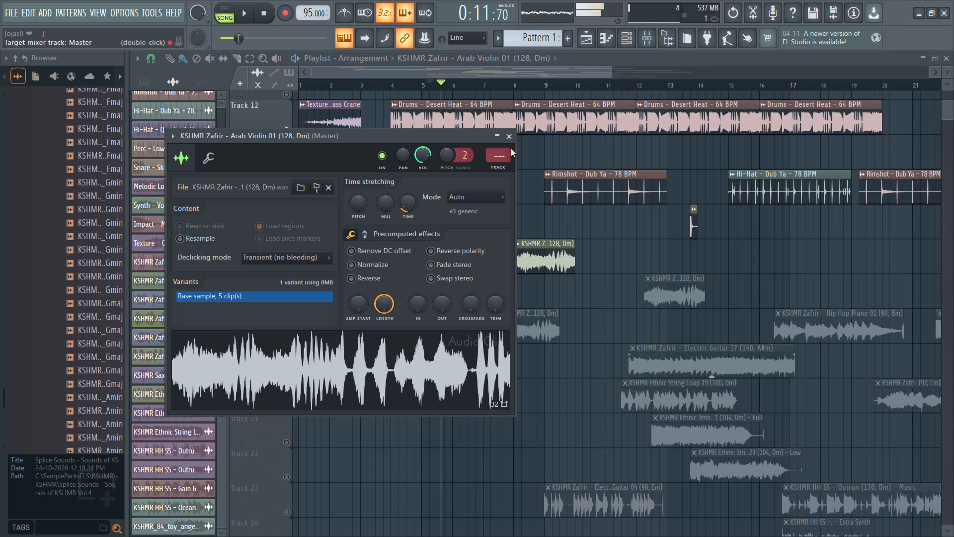
{"action": "left_click", "coordinate": [510, 136]}
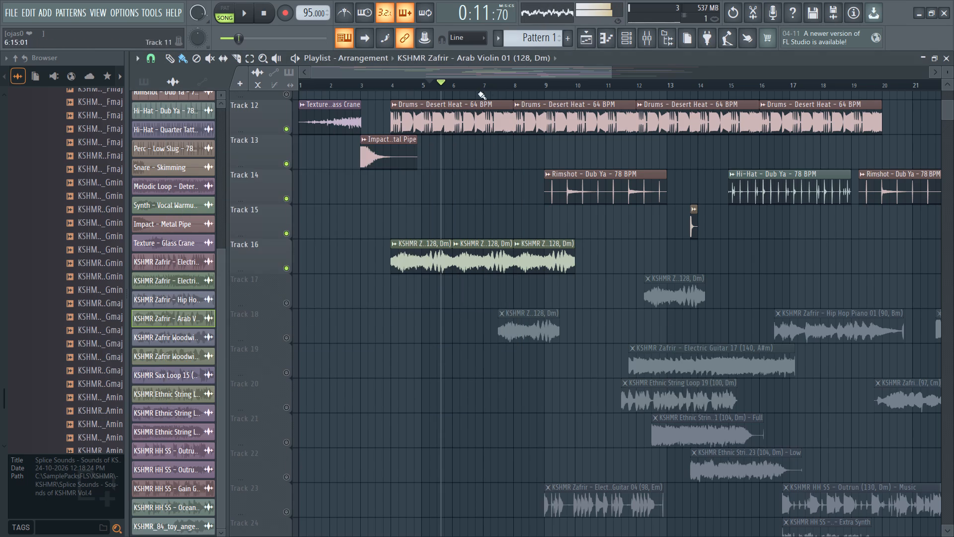
Play the arrangement to hear the violin clips on Track 16, and move the playhead back to bar 1.
{"action": "left_click", "coordinate": [300, 62]}
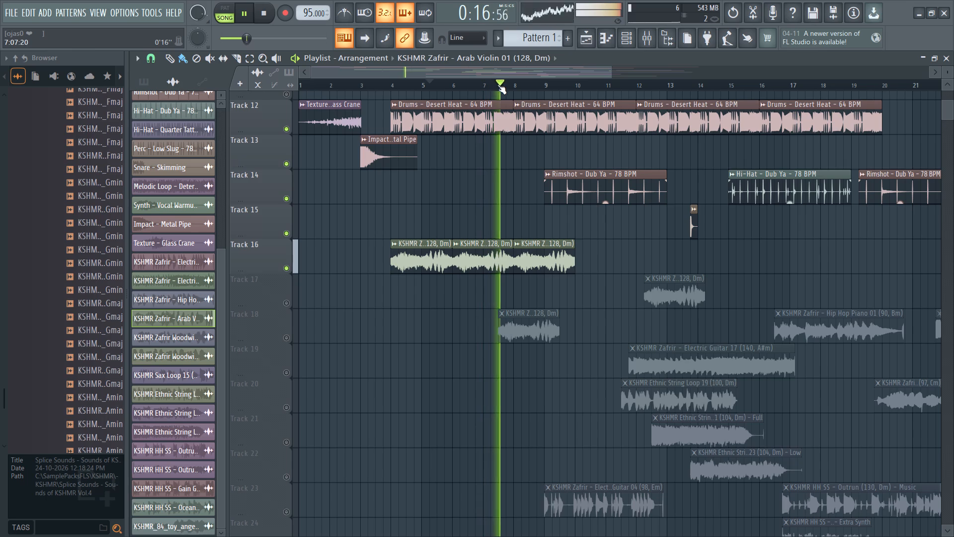
{"action": "double_click", "coordinate": [525, 254]}
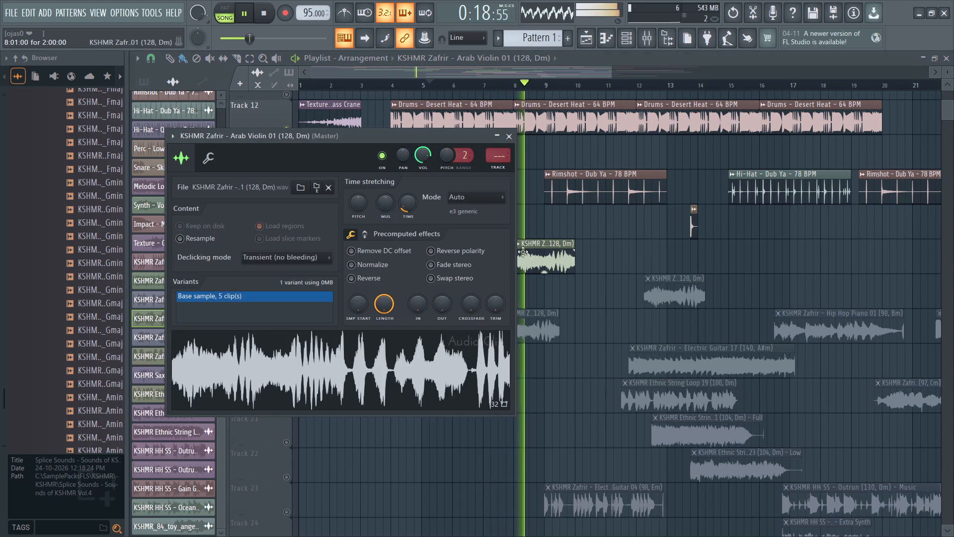
{"action": "left_click_drag", "start_coordinate": [542, 83], "coordinate": [365, 83]}
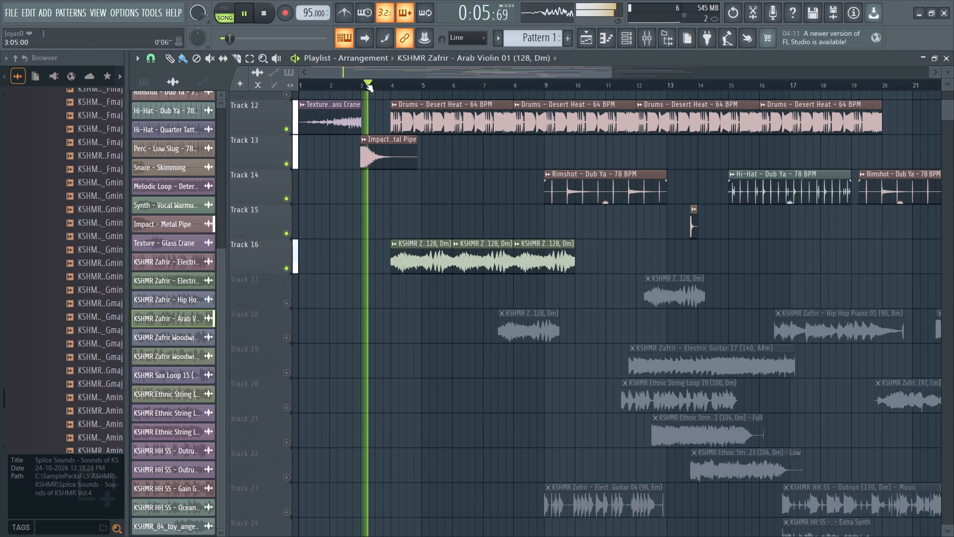
{"action": "left_click_drag", "start_coordinate": [365, 83], "coordinate": [299, 84]}
Lower the channel pitch of the Arab Violin 01 sample to -200 cents.
{"action": "double_click", "coordinate": [412, 266]}
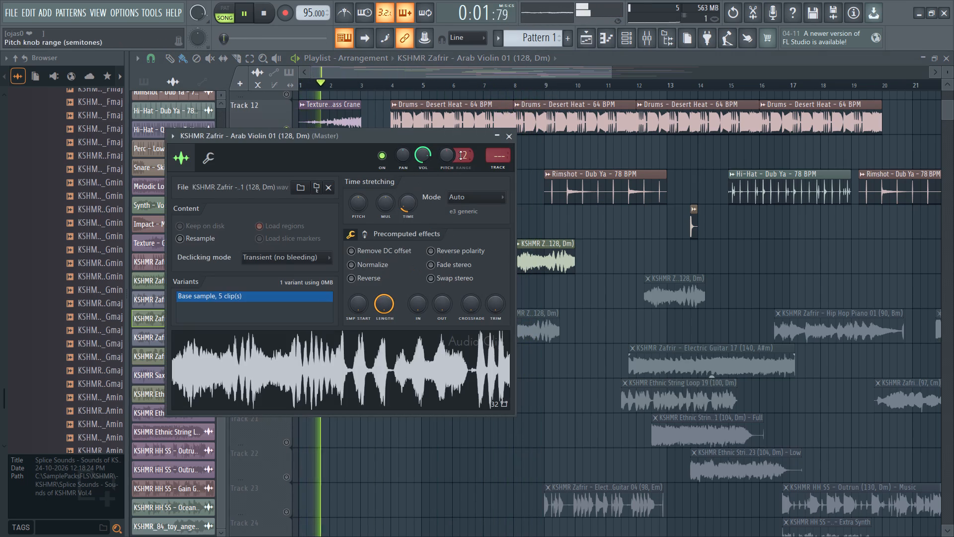
{"action": "scroll", "coordinate": [448, 156], "scroll_direction": "down", "scroll_amount": 1}
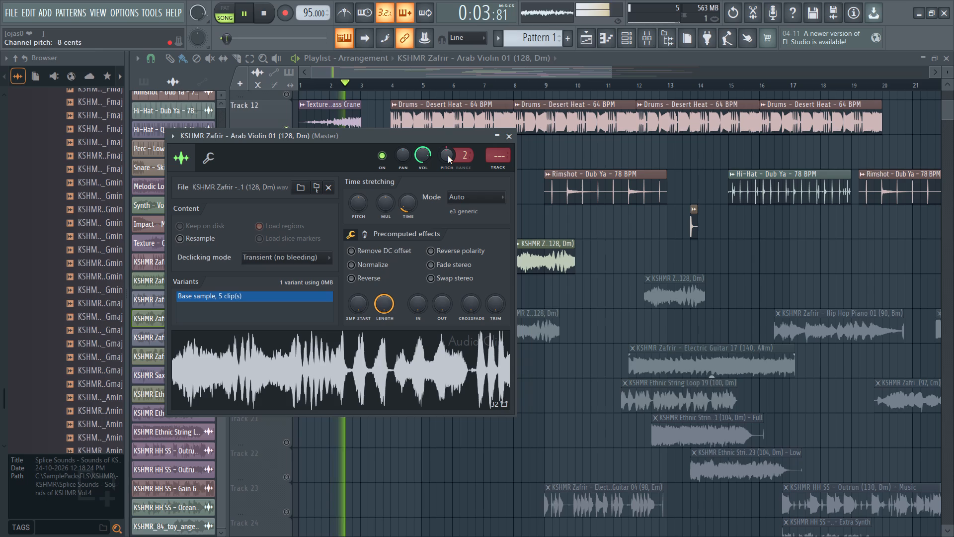
{"action": "scroll", "coordinate": [448, 156], "scroll_direction": "down", "scroll_amount": 17}
{"action": "scroll", "coordinate": [448, 156], "scroll_direction": "down", "scroll_amount": 12}
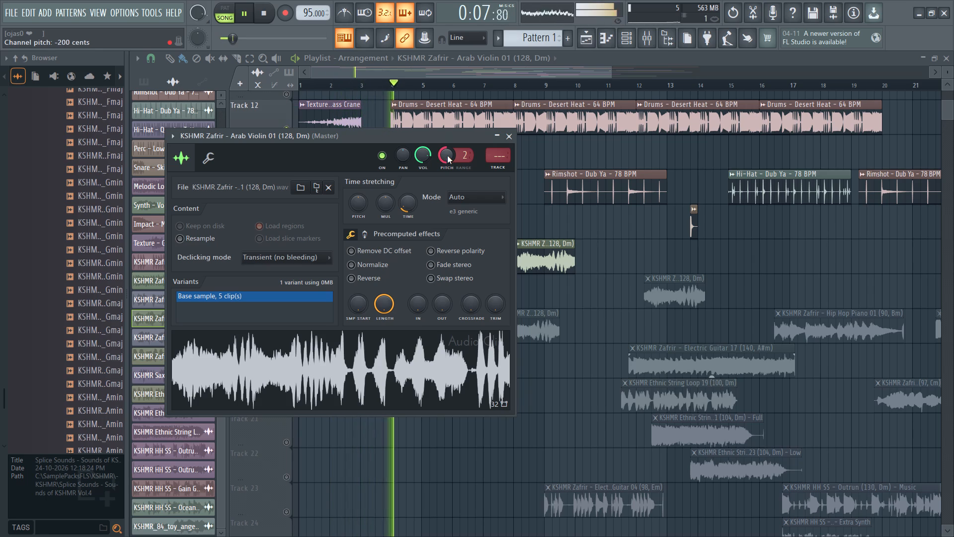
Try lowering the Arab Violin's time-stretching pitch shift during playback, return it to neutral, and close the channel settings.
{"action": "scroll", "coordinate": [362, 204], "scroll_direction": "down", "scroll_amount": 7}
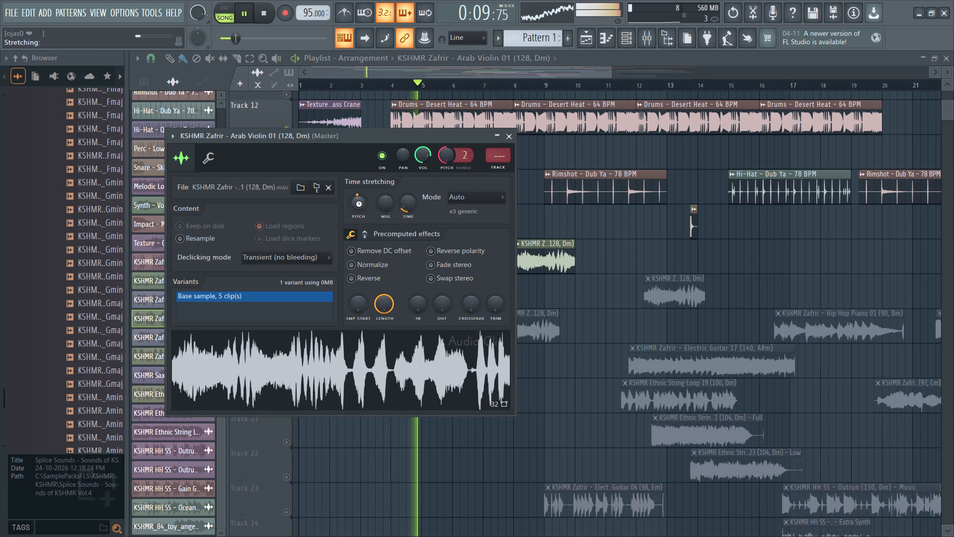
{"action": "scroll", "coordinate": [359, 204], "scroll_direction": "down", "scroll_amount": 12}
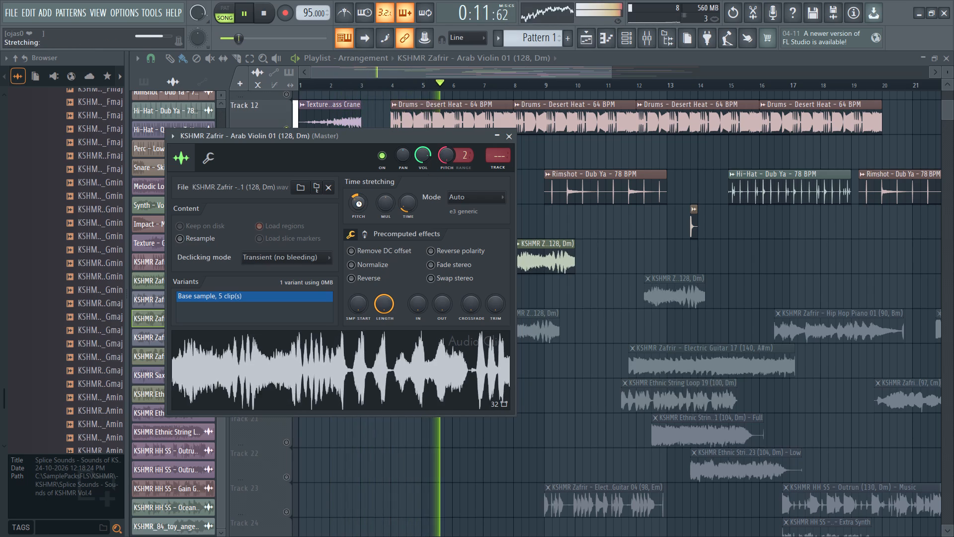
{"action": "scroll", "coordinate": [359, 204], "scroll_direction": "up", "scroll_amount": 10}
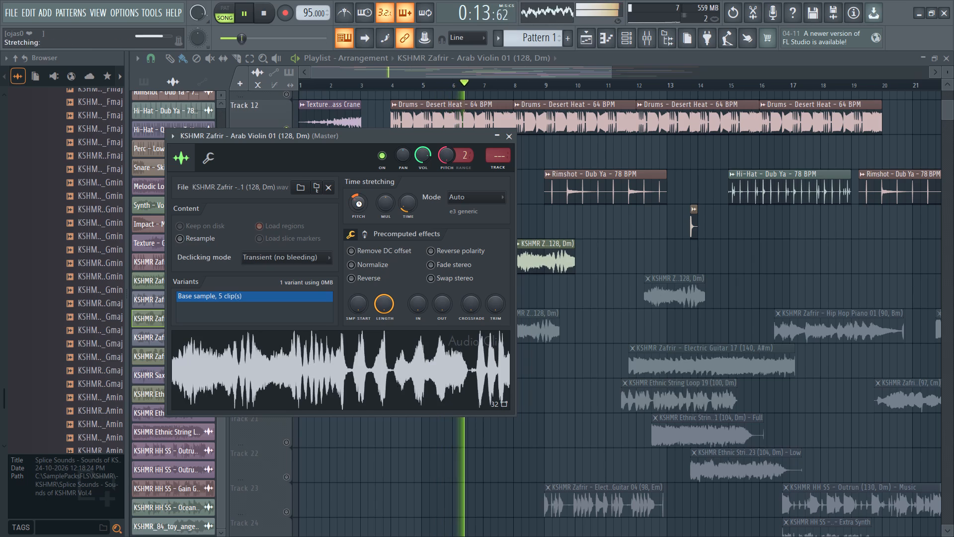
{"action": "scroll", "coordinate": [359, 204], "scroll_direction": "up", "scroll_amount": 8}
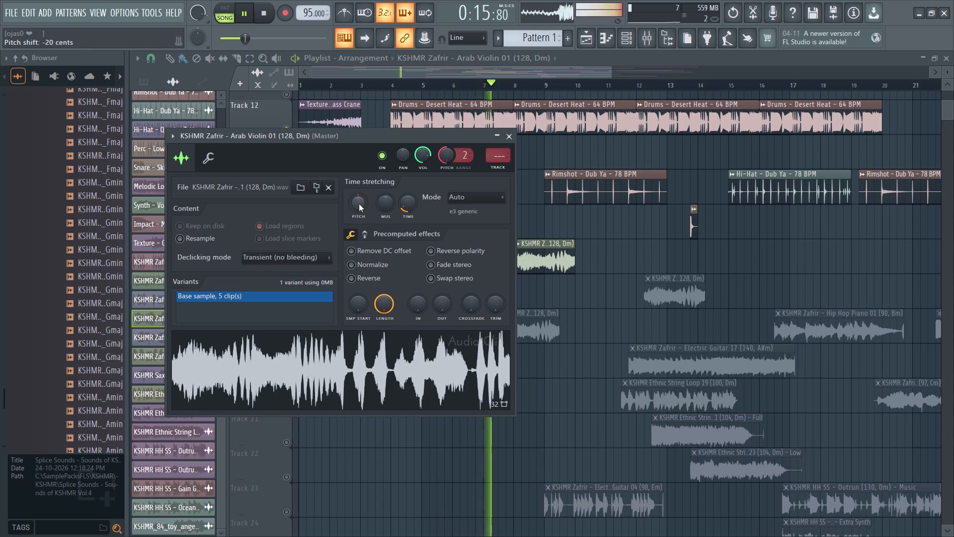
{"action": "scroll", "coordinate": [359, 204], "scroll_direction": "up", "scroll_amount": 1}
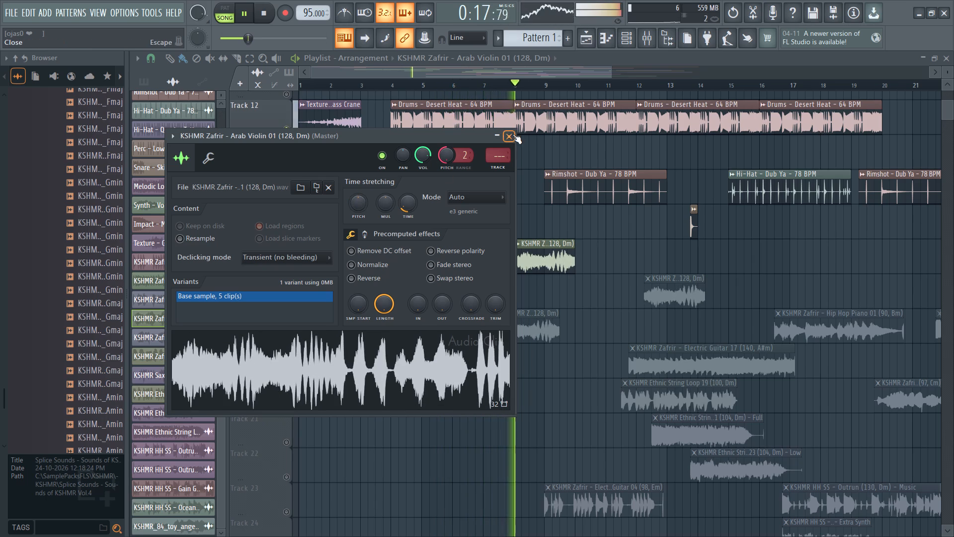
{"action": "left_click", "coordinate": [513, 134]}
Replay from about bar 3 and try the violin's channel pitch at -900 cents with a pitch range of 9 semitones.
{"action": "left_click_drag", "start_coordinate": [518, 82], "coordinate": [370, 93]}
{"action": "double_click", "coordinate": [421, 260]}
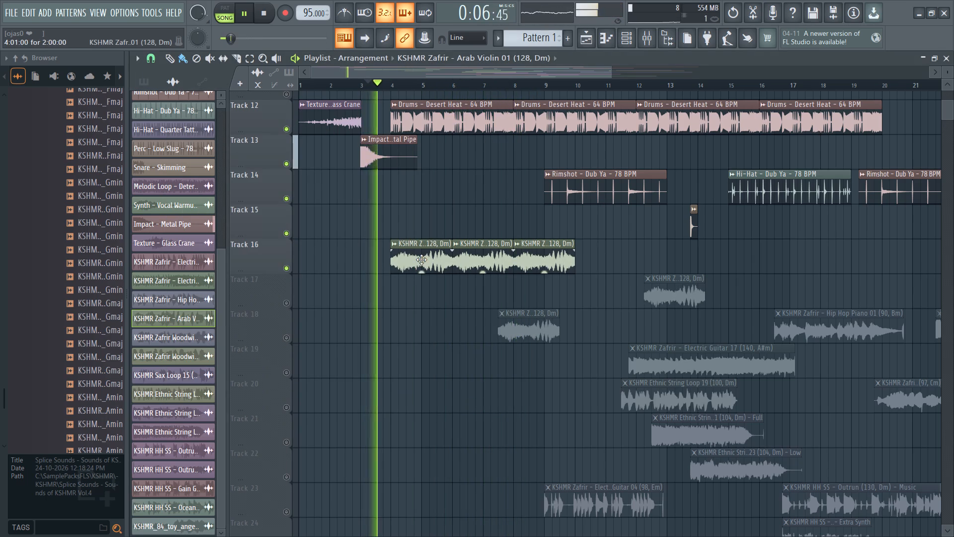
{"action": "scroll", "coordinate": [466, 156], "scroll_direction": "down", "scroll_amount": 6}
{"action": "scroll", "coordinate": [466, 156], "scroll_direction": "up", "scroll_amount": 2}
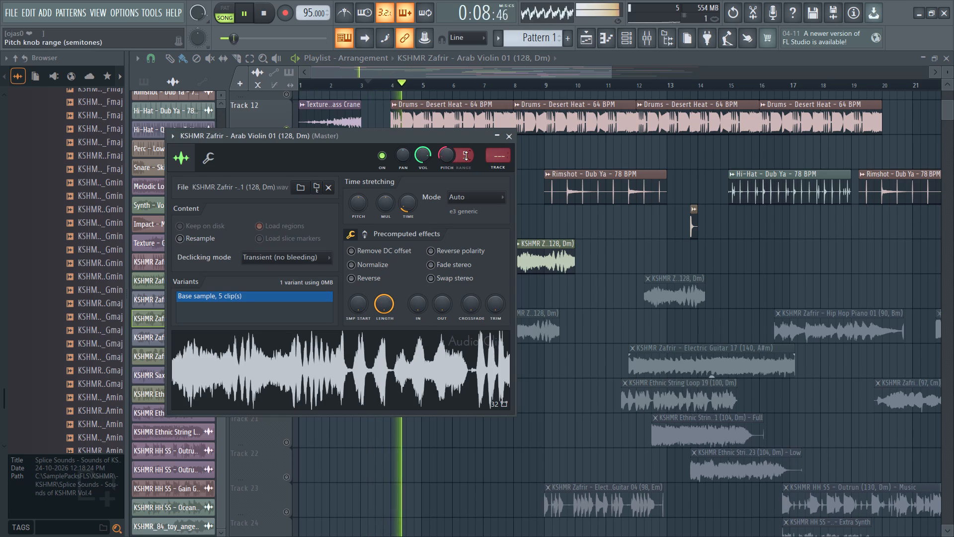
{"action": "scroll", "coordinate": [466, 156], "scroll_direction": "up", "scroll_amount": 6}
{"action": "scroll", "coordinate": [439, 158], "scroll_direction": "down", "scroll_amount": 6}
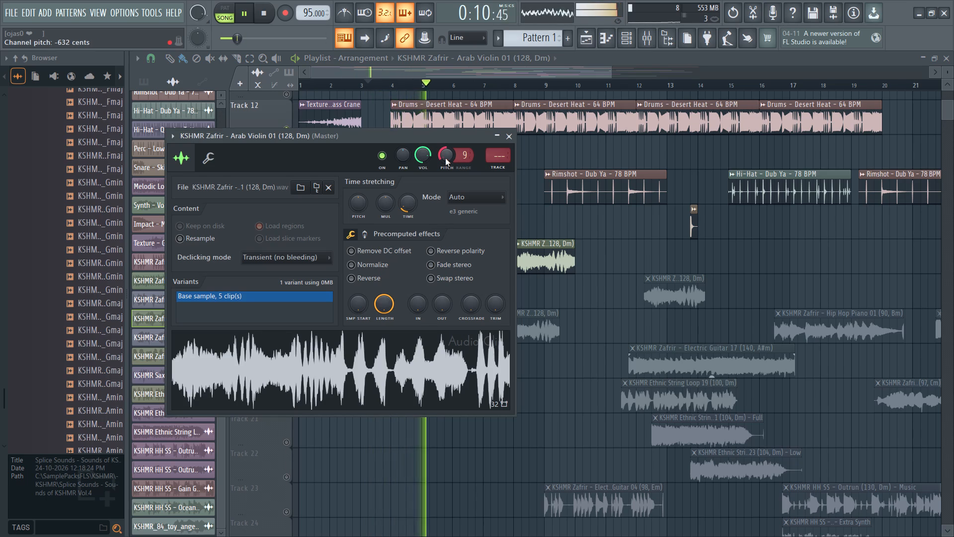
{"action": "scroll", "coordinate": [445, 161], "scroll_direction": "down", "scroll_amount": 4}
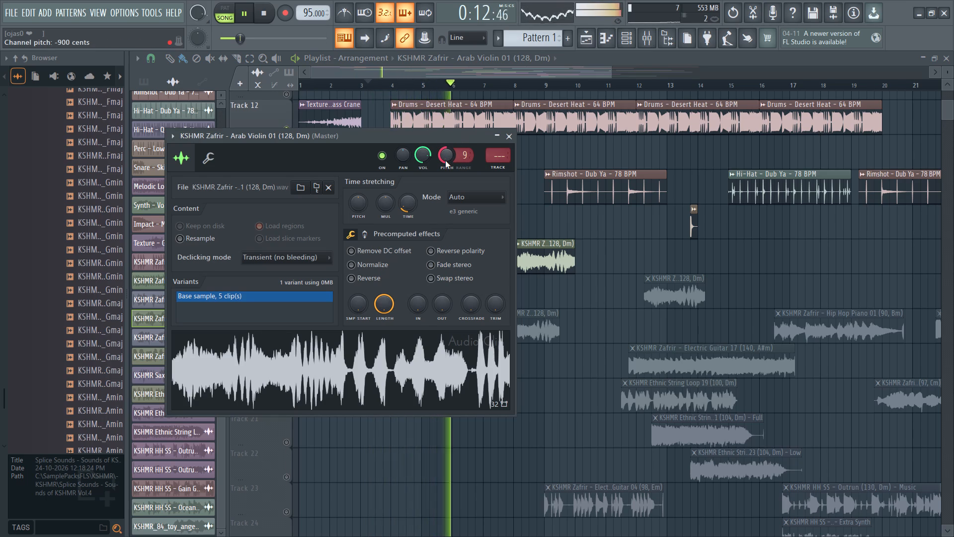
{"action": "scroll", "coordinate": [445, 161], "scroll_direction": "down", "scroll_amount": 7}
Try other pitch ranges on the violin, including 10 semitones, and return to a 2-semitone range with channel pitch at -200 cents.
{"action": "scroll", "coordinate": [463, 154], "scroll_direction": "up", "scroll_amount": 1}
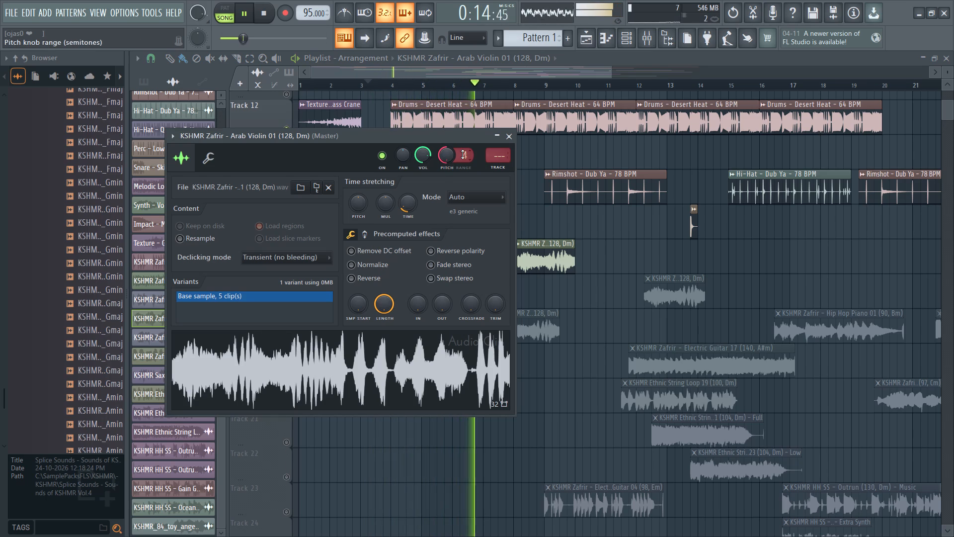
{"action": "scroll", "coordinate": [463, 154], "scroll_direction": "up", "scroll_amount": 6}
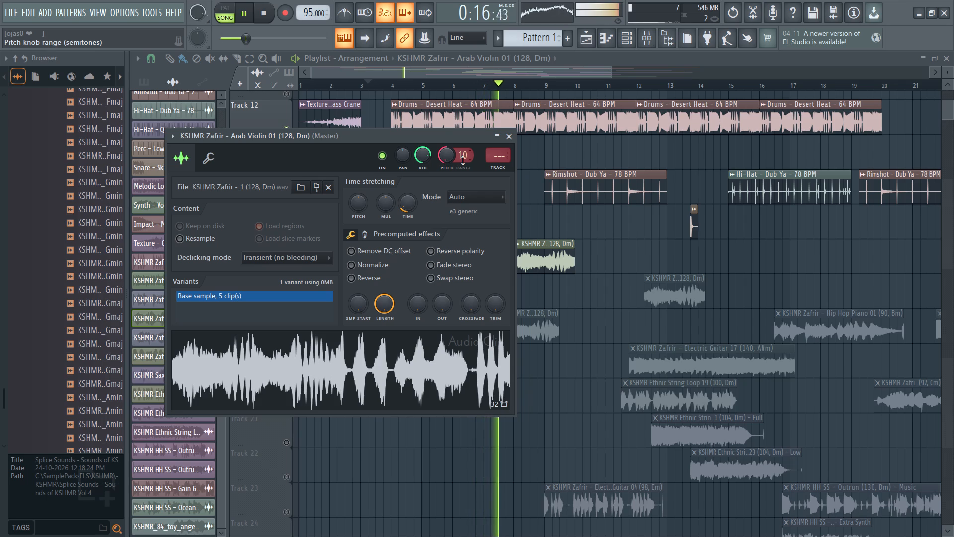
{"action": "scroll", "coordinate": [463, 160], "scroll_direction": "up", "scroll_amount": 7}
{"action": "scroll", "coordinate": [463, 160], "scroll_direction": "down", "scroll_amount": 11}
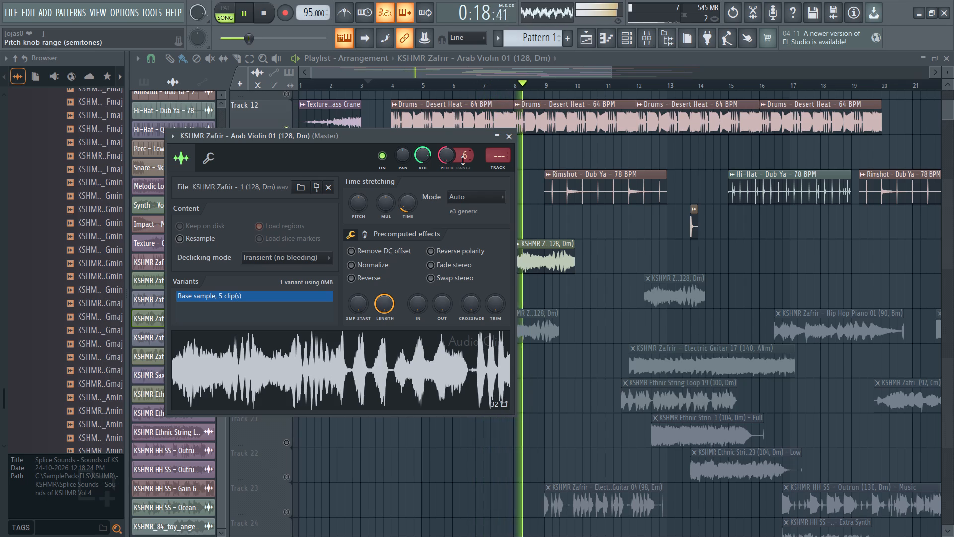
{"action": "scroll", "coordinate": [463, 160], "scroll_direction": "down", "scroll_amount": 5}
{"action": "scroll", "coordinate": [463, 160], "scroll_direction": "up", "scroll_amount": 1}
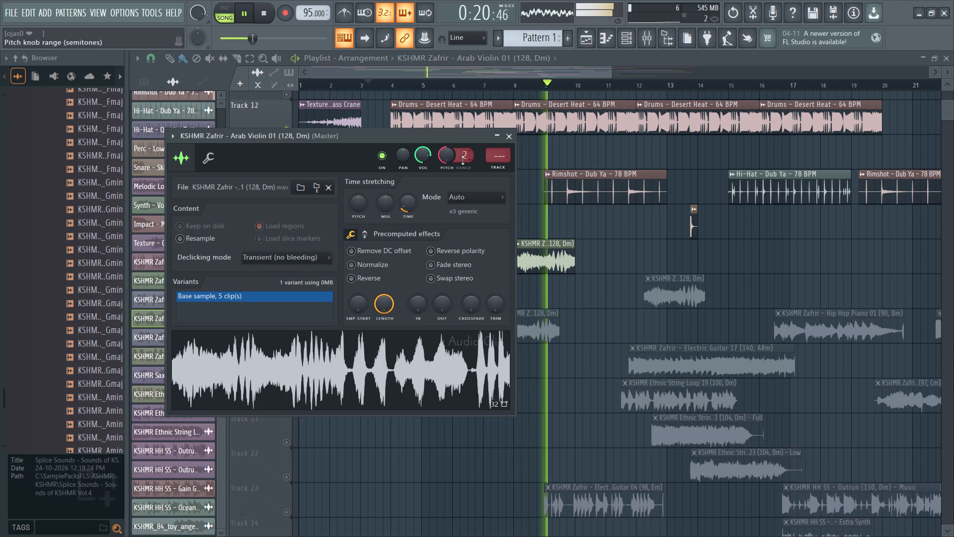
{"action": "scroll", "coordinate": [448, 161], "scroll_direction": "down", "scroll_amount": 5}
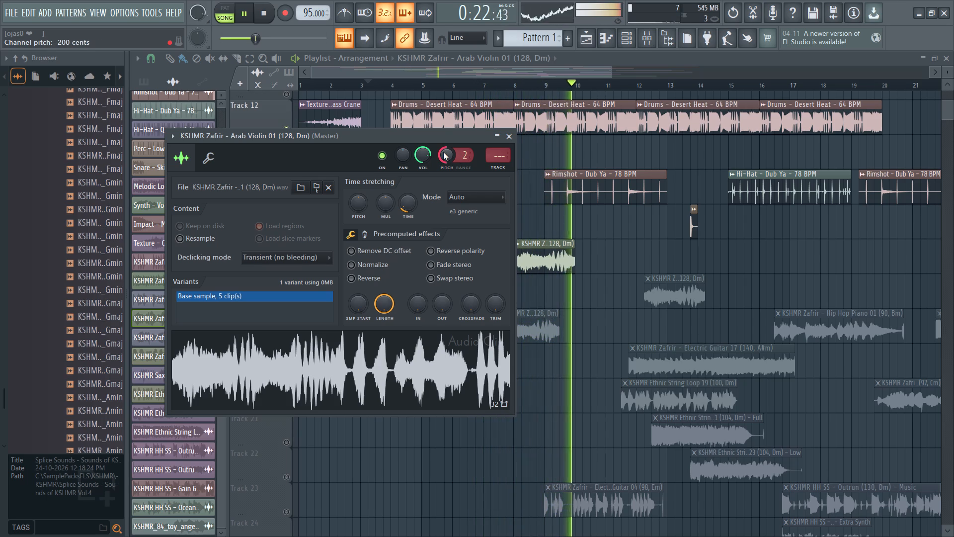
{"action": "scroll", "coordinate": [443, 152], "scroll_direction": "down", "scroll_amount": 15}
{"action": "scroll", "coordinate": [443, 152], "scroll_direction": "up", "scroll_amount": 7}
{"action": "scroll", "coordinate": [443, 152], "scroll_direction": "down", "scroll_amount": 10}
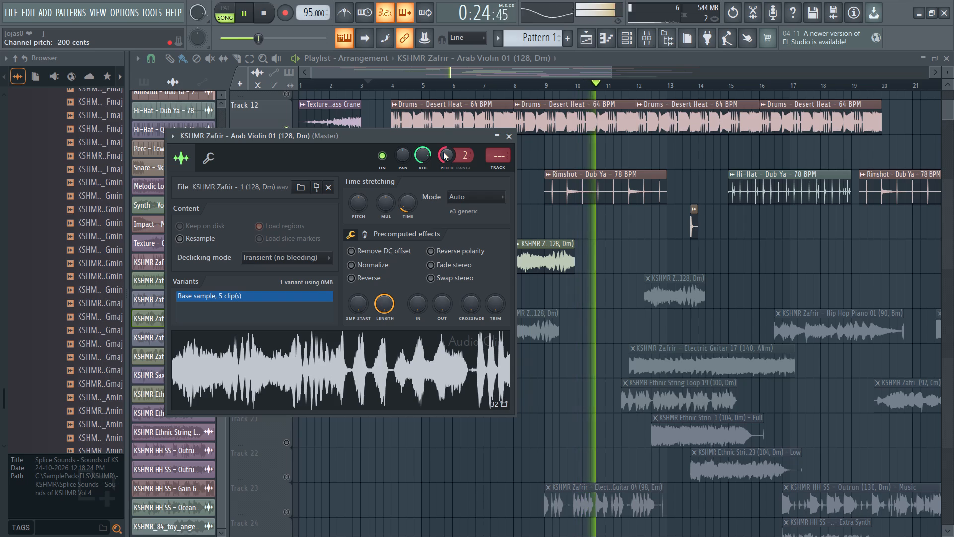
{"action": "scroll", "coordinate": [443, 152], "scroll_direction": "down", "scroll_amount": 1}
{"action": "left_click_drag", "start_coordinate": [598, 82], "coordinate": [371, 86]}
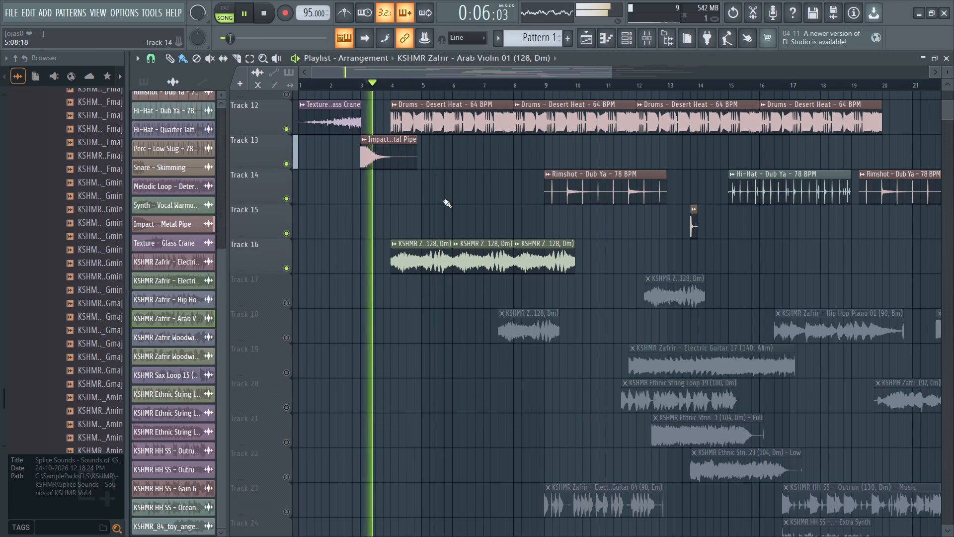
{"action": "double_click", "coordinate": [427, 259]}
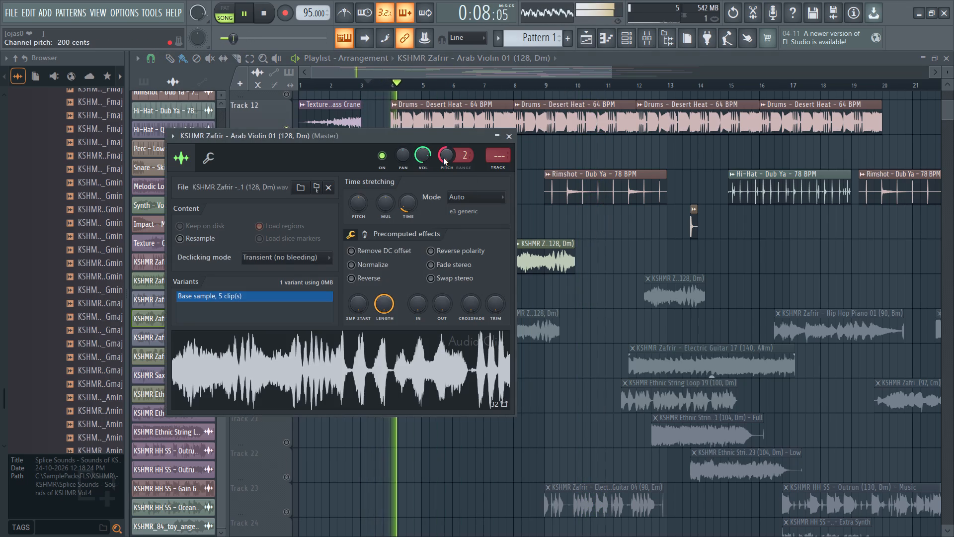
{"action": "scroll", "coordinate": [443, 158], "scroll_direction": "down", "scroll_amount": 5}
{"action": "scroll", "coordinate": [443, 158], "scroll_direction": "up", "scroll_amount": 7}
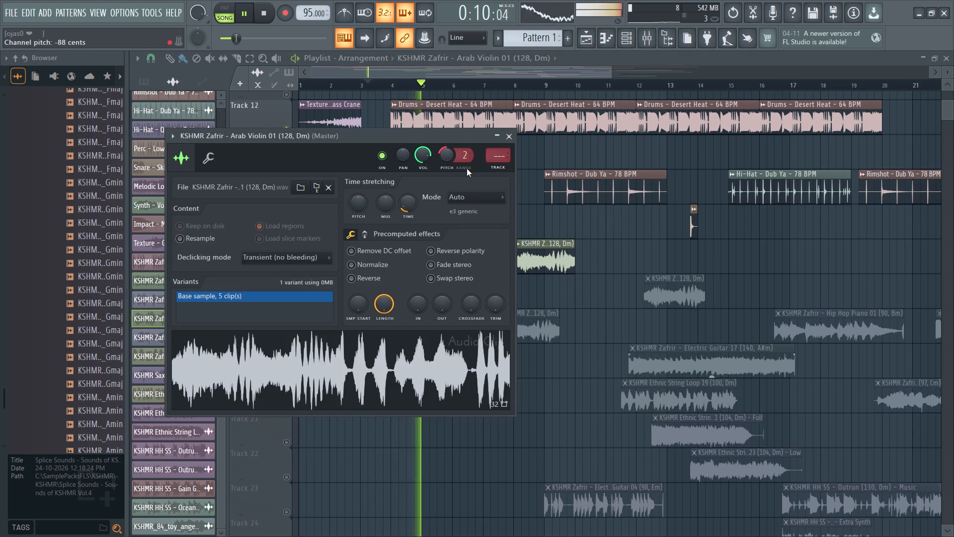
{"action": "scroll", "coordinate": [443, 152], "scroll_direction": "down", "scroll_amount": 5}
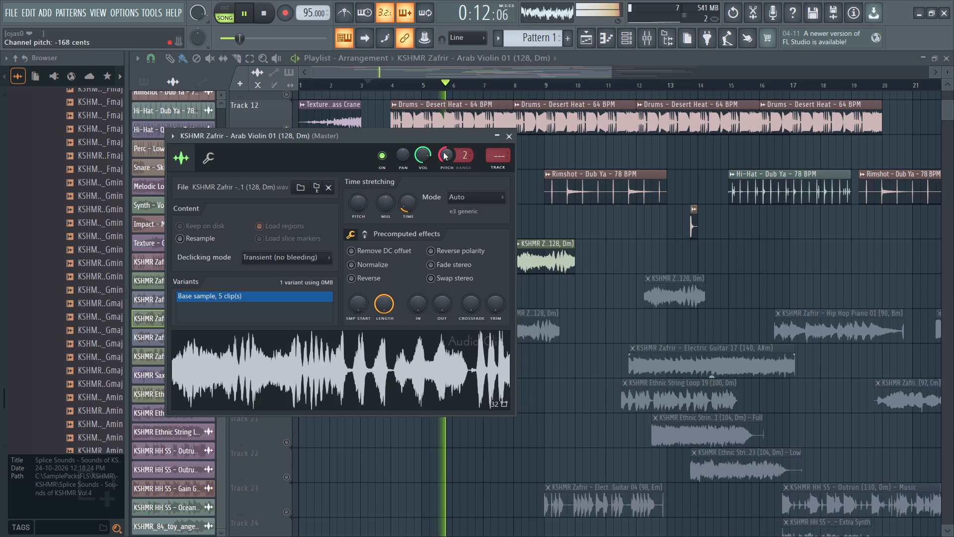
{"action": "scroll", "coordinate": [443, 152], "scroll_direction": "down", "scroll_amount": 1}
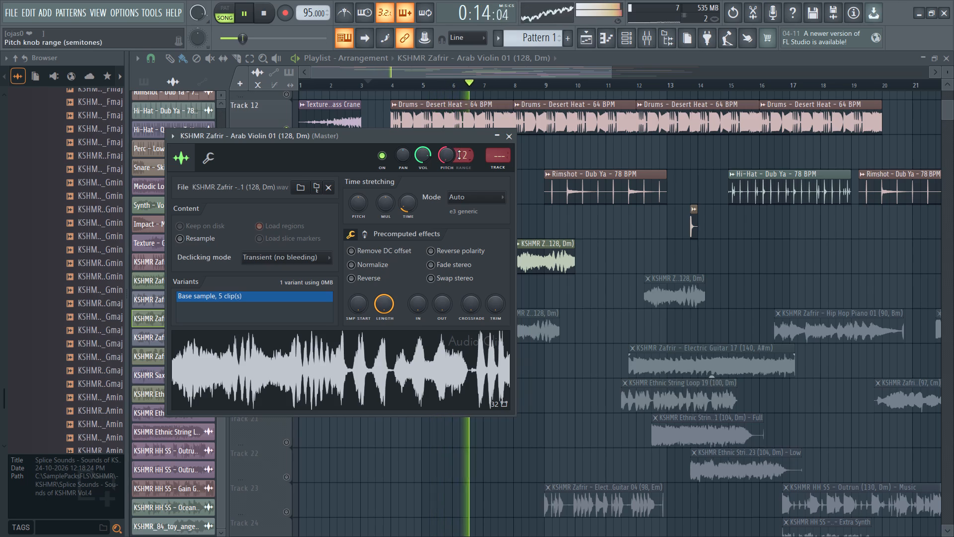
Set the Arab Violin's pitch range to 4 semitones and bring its channel pitch back to about neutral.
{"action": "scroll", "coordinate": [461, 155], "scroll_direction": "up", "scroll_amount": 1}
{"action": "scroll", "coordinate": [461, 155], "scroll_direction": "down", "scroll_amount": 2}
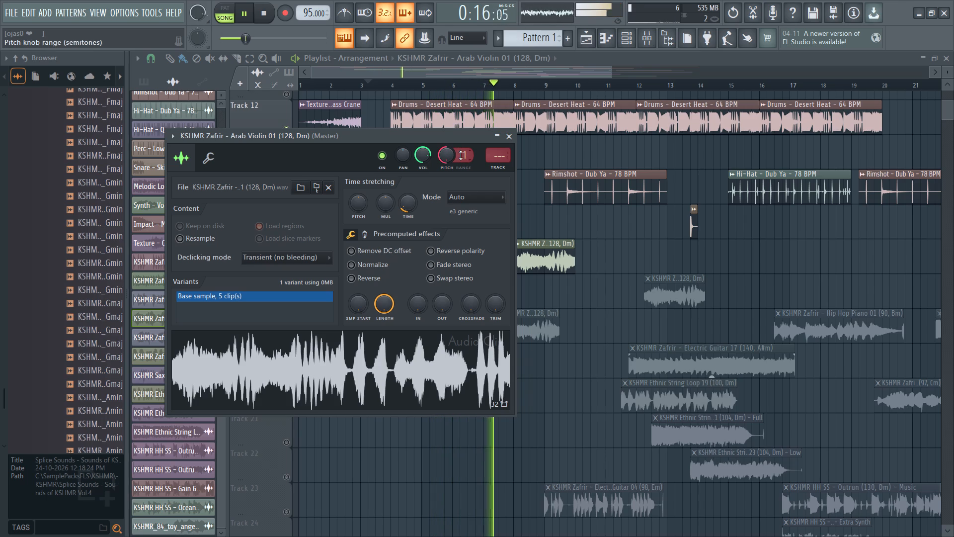
{"action": "scroll", "coordinate": [461, 155], "scroll_direction": "up", "scroll_amount": 3}
{"action": "scroll", "coordinate": [442, 158], "scroll_direction": "down", "scroll_amount": 3}
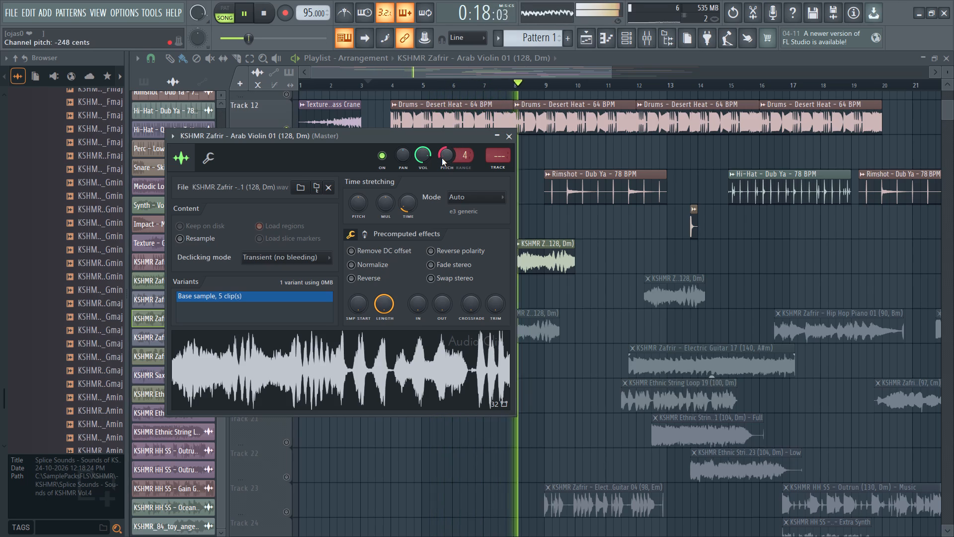
{"action": "scroll", "coordinate": [442, 158], "scroll_direction": "down", "scroll_amount": 6}
{"action": "scroll", "coordinate": [442, 158], "scroll_direction": "up", "scroll_amount": 14}
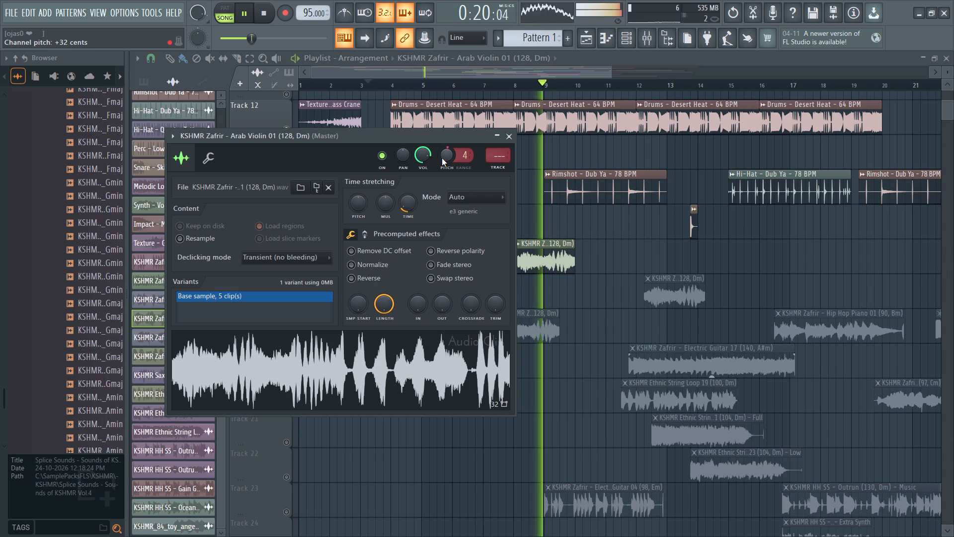
{"action": "scroll", "coordinate": [442, 158], "scroll_direction": "down", "scroll_amount": 4}
{"action": "scroll", "coordinate": [442, 158], "scroll_direction": "up", "scroll_amount": 3}
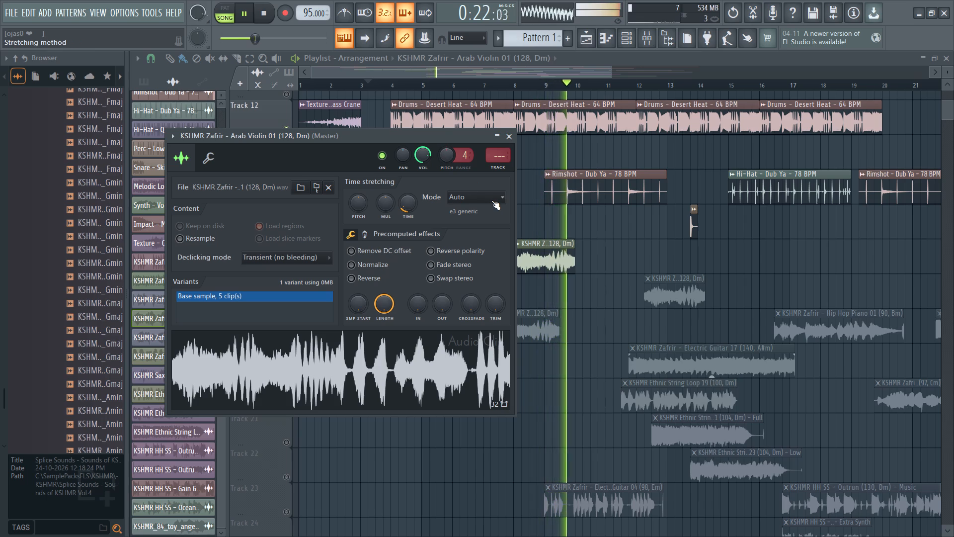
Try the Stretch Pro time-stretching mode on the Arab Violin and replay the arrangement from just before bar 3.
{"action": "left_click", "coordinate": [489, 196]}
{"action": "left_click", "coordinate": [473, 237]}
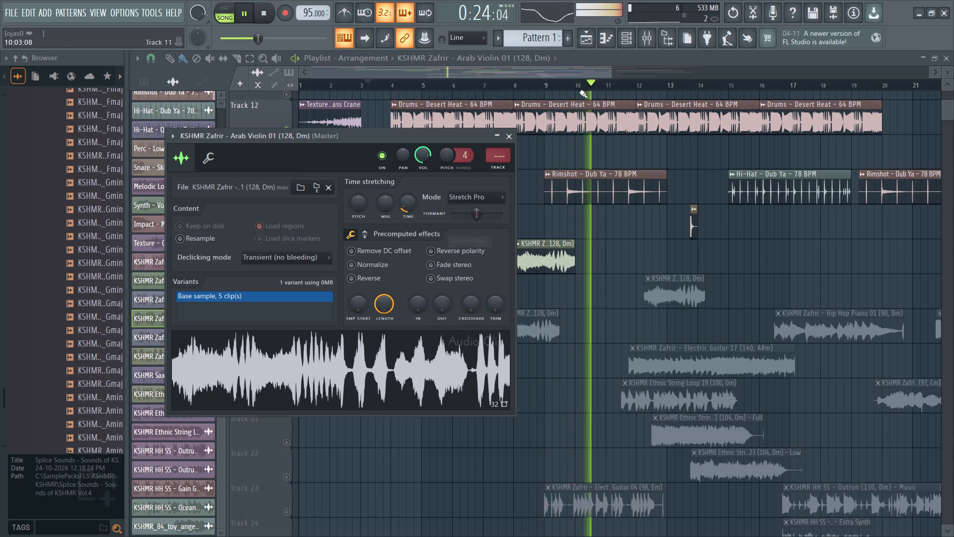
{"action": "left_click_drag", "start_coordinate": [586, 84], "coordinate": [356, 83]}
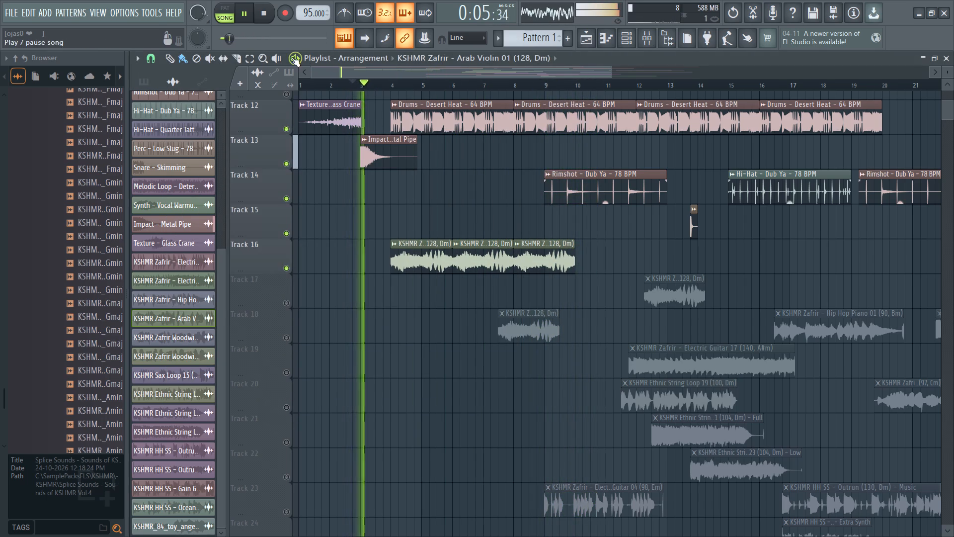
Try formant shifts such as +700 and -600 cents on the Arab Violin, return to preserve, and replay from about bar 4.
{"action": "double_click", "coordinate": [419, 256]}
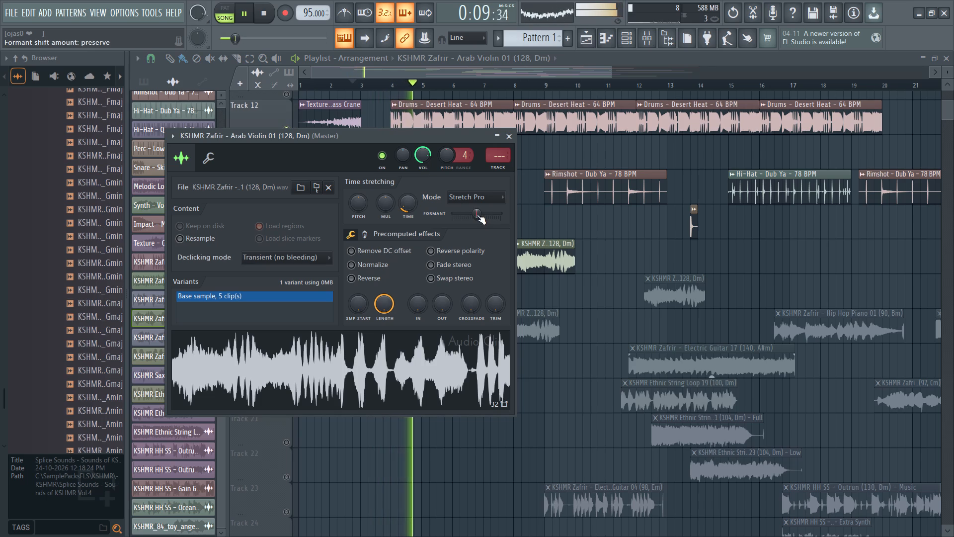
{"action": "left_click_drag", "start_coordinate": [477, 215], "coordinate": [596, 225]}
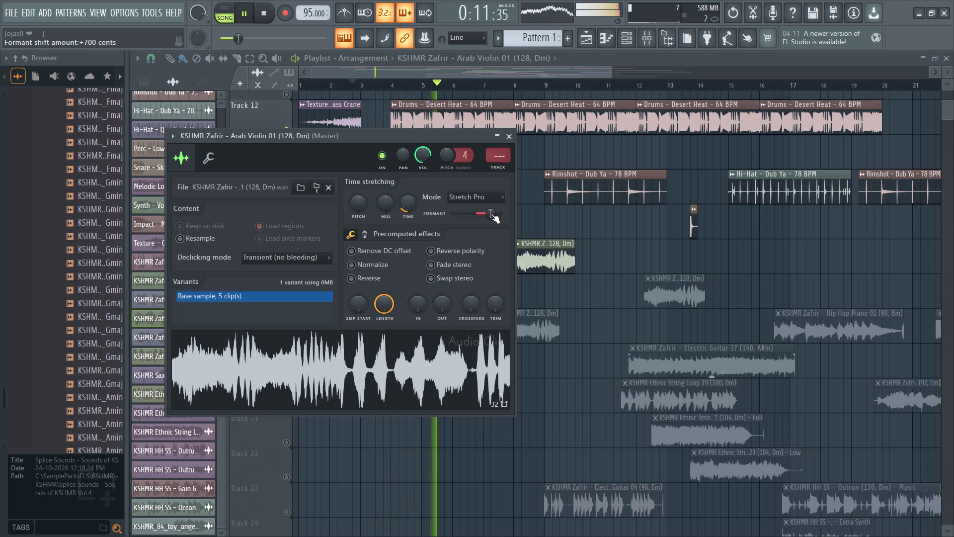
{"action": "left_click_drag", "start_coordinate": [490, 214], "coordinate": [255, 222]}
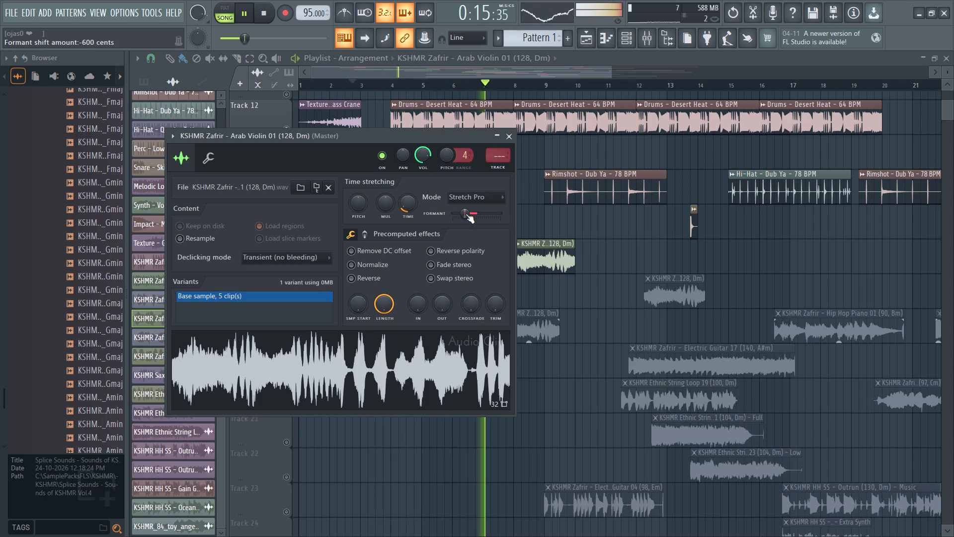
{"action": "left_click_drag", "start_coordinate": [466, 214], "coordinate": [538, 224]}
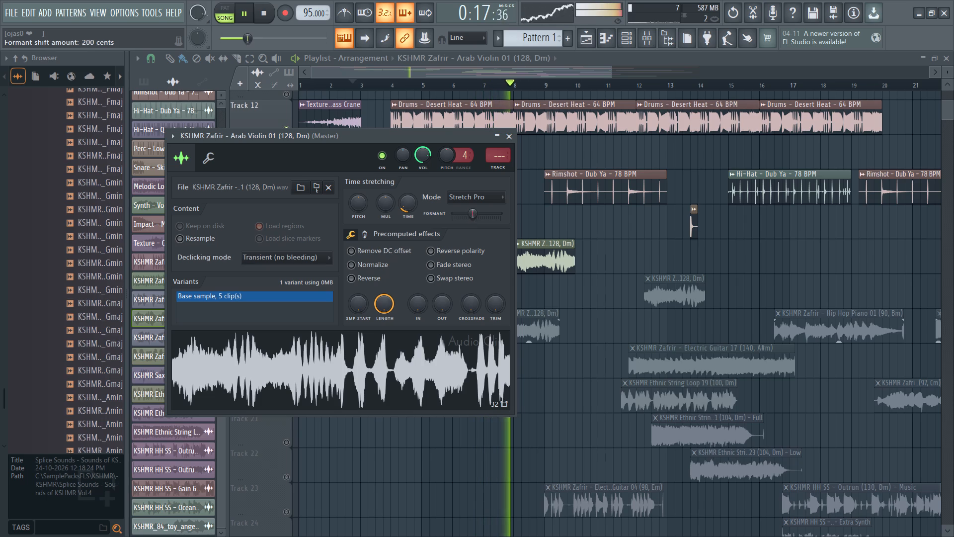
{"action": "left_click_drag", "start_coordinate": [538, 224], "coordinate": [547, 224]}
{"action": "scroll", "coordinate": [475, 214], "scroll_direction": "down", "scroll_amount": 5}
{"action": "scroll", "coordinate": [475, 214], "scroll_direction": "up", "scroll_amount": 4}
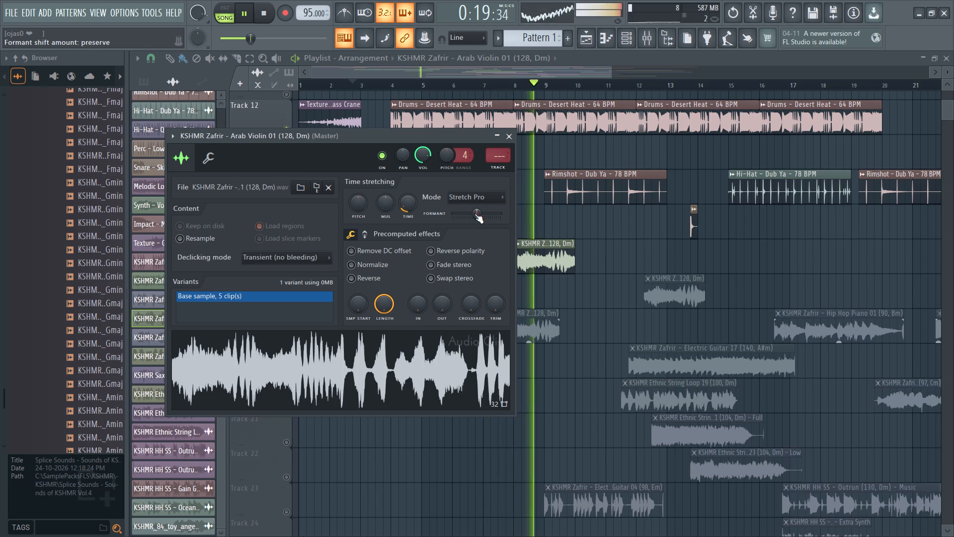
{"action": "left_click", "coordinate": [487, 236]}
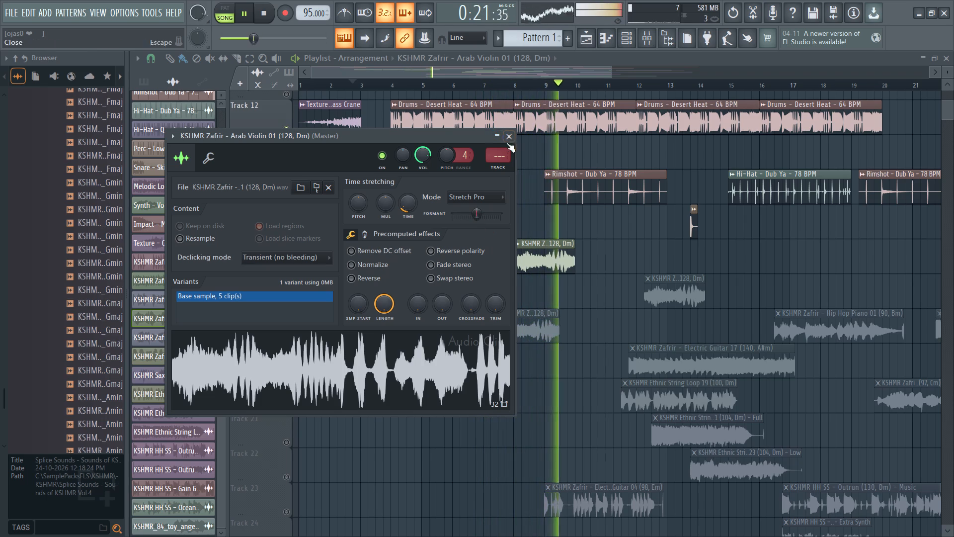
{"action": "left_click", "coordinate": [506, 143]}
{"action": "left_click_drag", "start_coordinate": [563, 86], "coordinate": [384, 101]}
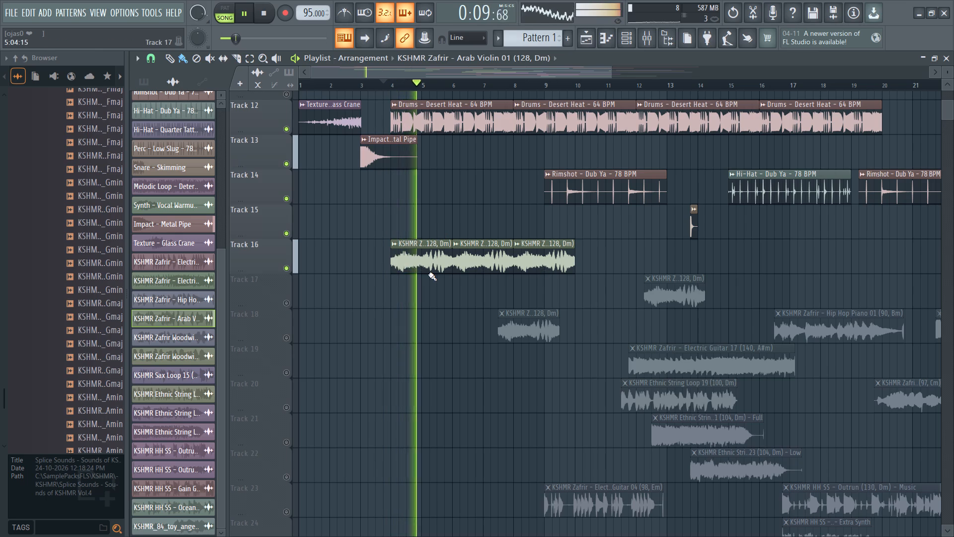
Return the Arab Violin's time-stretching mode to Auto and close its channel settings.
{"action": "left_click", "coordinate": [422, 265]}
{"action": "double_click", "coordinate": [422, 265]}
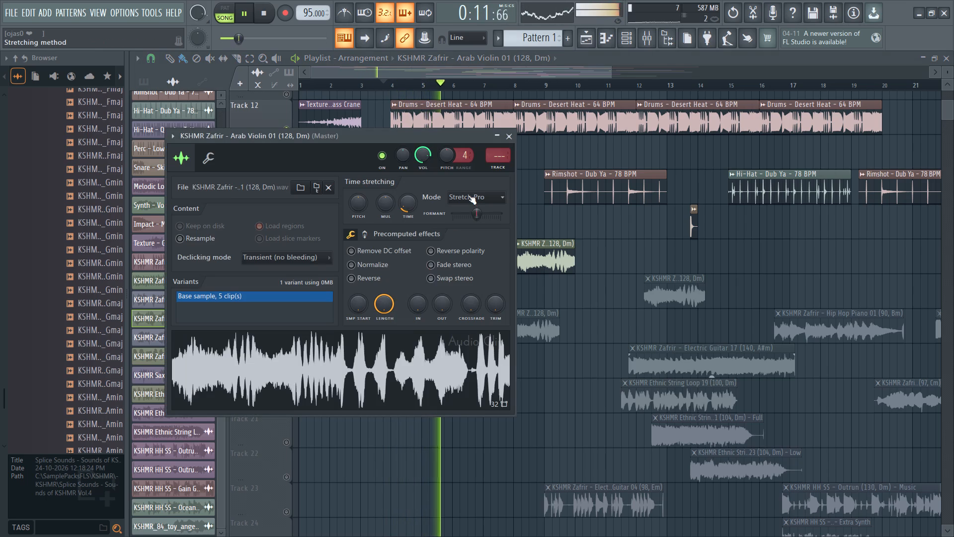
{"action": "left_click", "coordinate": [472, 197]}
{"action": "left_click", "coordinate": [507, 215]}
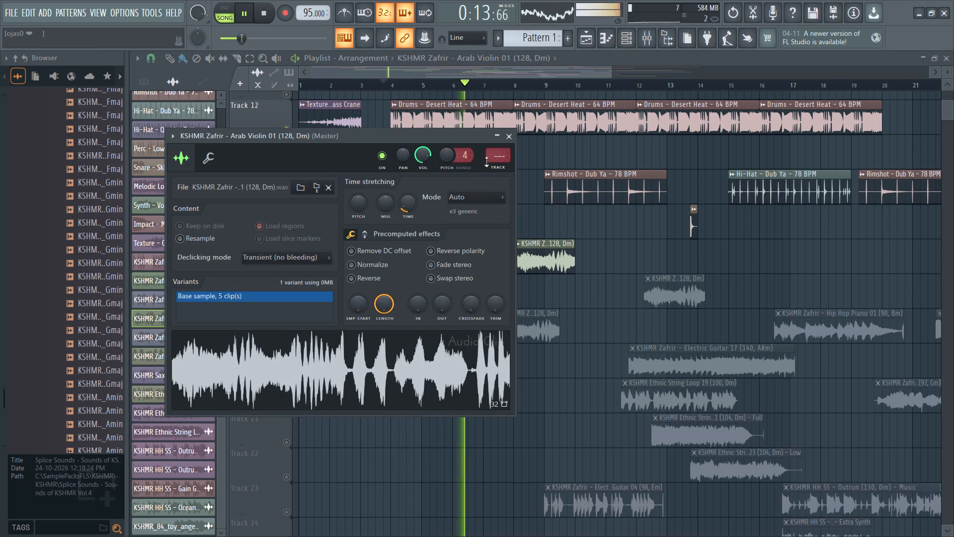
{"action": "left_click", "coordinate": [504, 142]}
Replay the arrangement from about bar 3 and from its opening, then stop playback with the playhead just before bar 3.
{"action": "left_click_drag", "start_coordinate": [466, 86], "coordinate": [366, 100]}
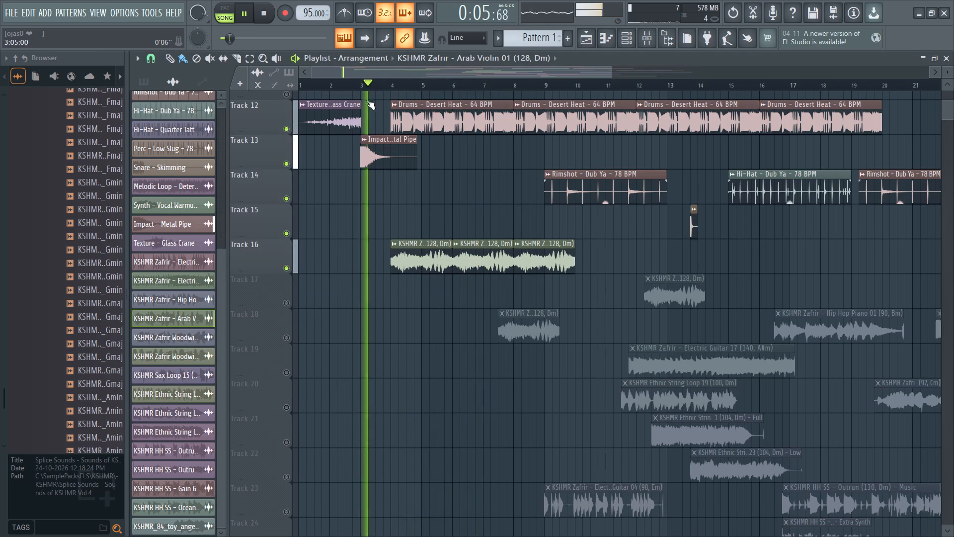
{"action": "left_click_drag", "start_coordinate": [366, 100], "coordinate": [365, 100]}
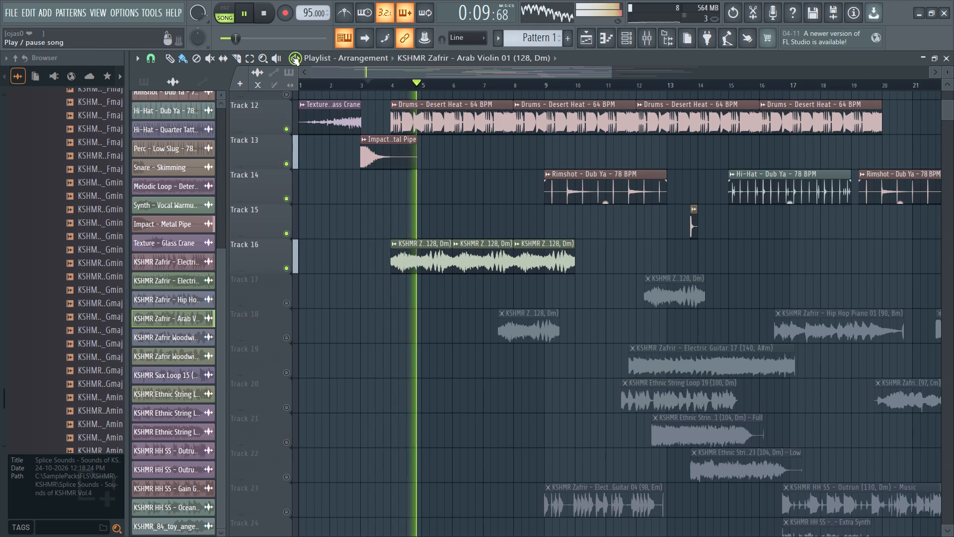
{"action": "left_click_drag", "start_coordinate": [378, 86], "coordinate": [313, 89]}
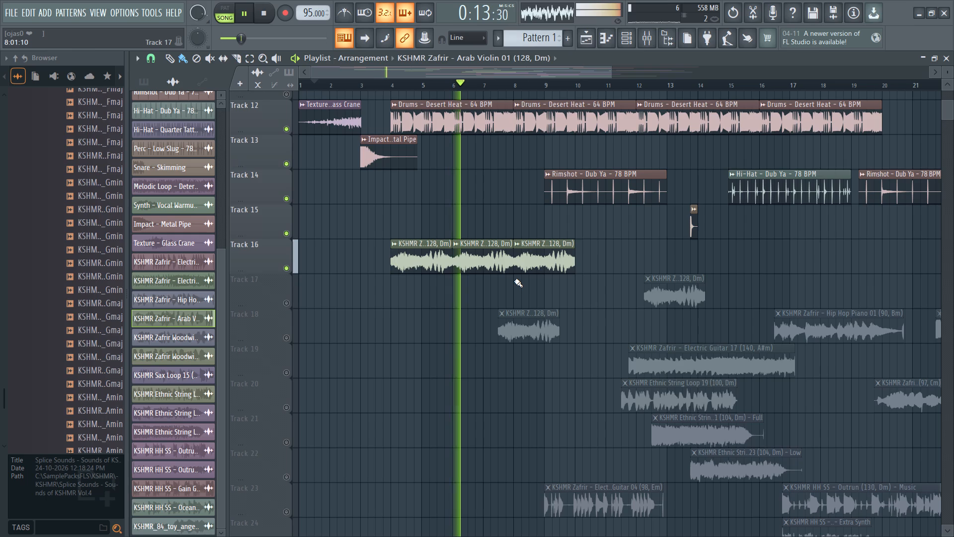
{"action": "left_click_drag", "start_coordinate": [468, 82], "coordinate": [447, 83]}
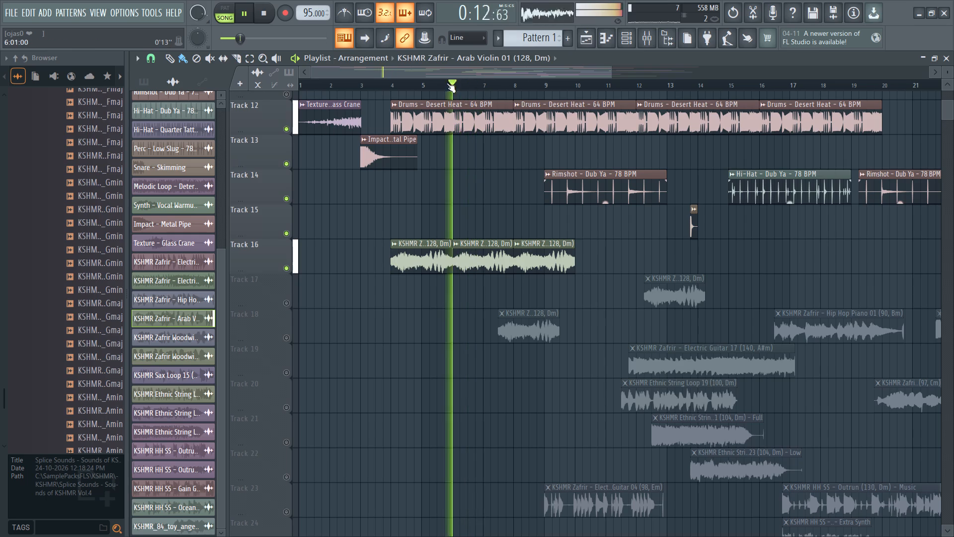
{"action": "left_click_drag", "start_coordinate": [447, 83], "coordinate": [412, 83]}
{"action": "left_click", "coordinate": [300, 55]}
{"action": "left_click_drag", "start_coordinate": [412, 83], "coordinate": [352, 84]}
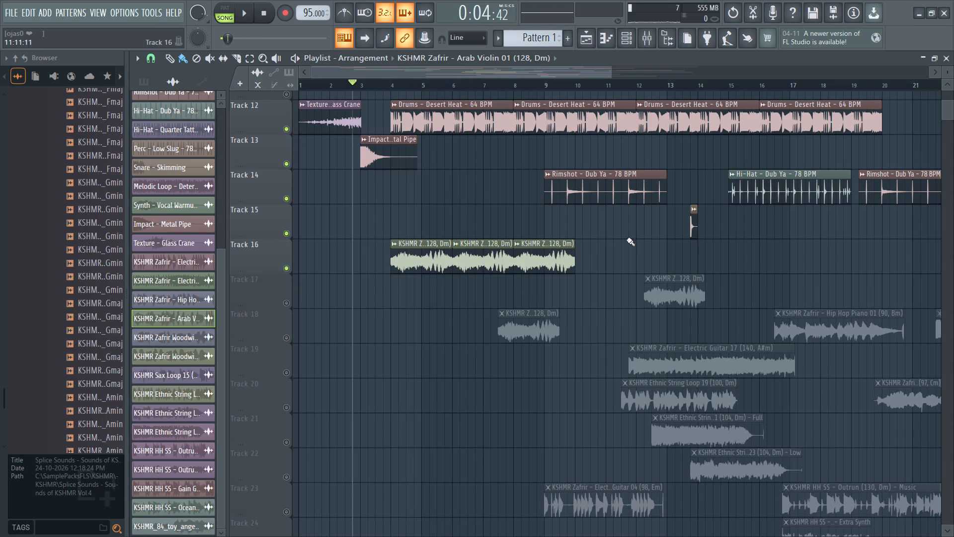
Audition the muted Electric Guitar 17 sample on Track 19 from its channel settings, then close them.
{"action": "scroll", "coordinate": [627, 340], "scroll_direction": "down", "scroll_amount": 2}
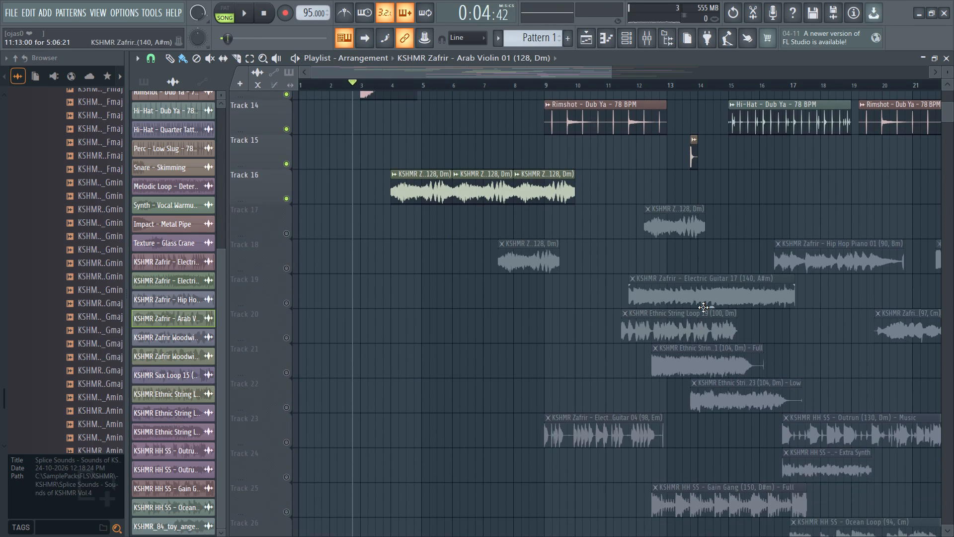
{"action": "double_click", "coordinate": [703, 298]}
{"action": "left_click", "coordinate": [348, 321]}
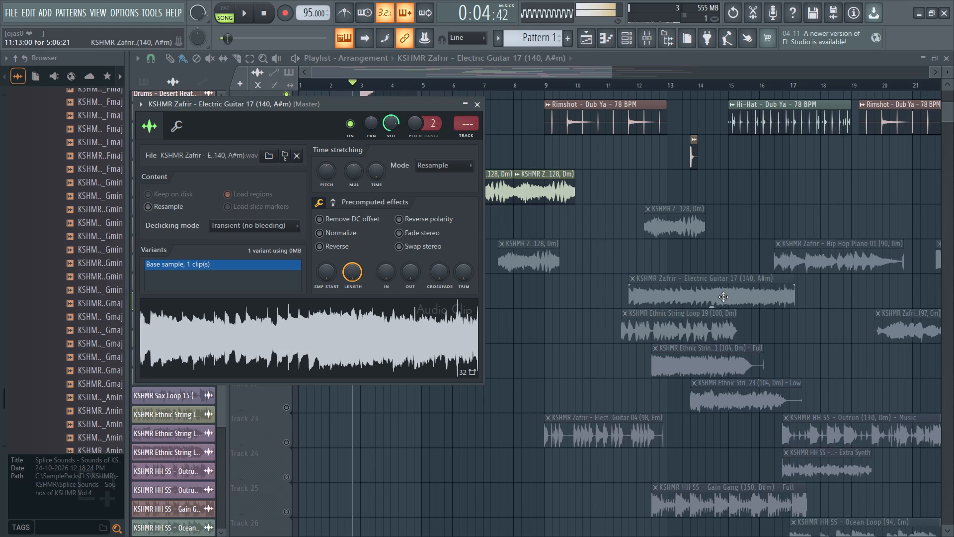
{"action": "left_click", "coordinate": [356, 314]}
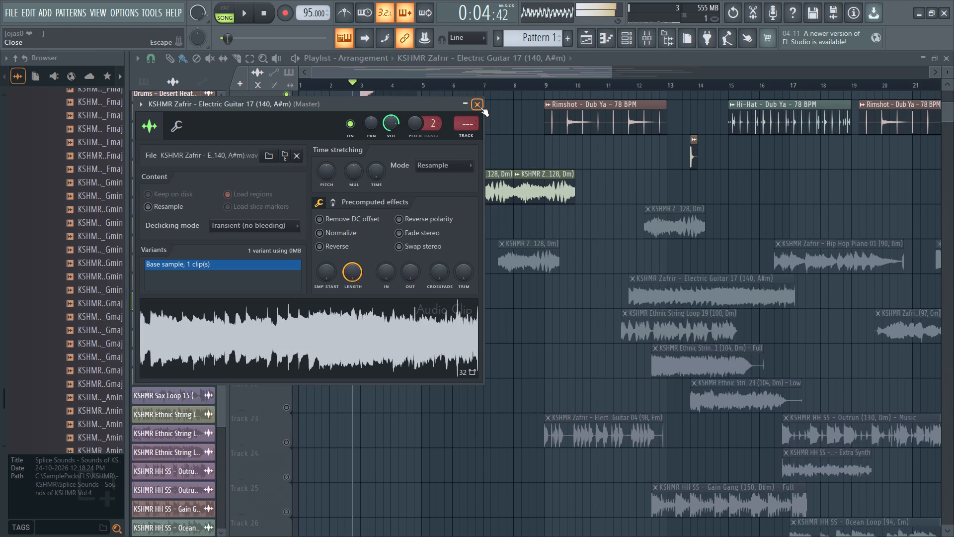
{"action": "left_click", "coordinate": [480, 107]}
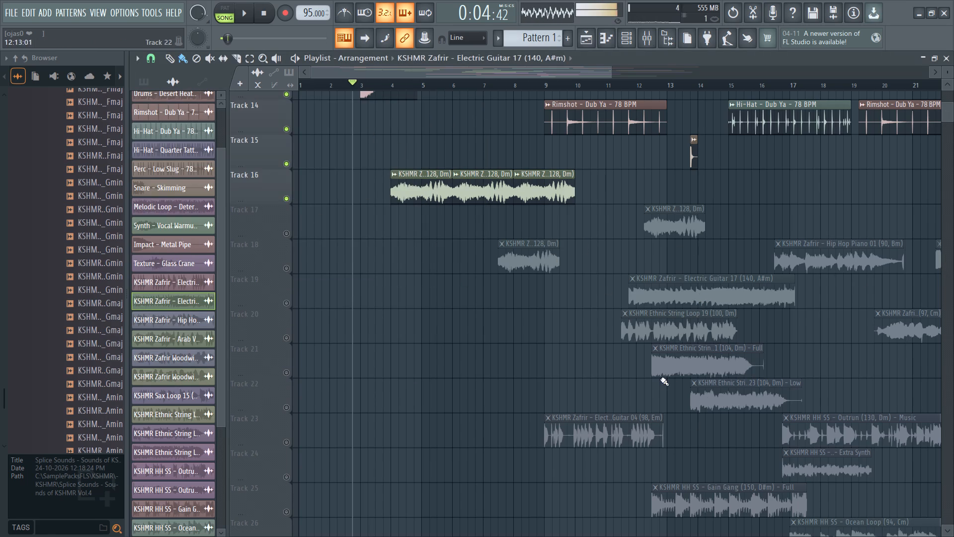
Look over the muted clips farther along the arrangement and audition the muted Arab Violin sample on Track 17, then close its settings.
{"action": "scroll", "coordinate": [891, 312], "scroll_direction": "down", "scroll_amount": 4, "text": "ctrl"}
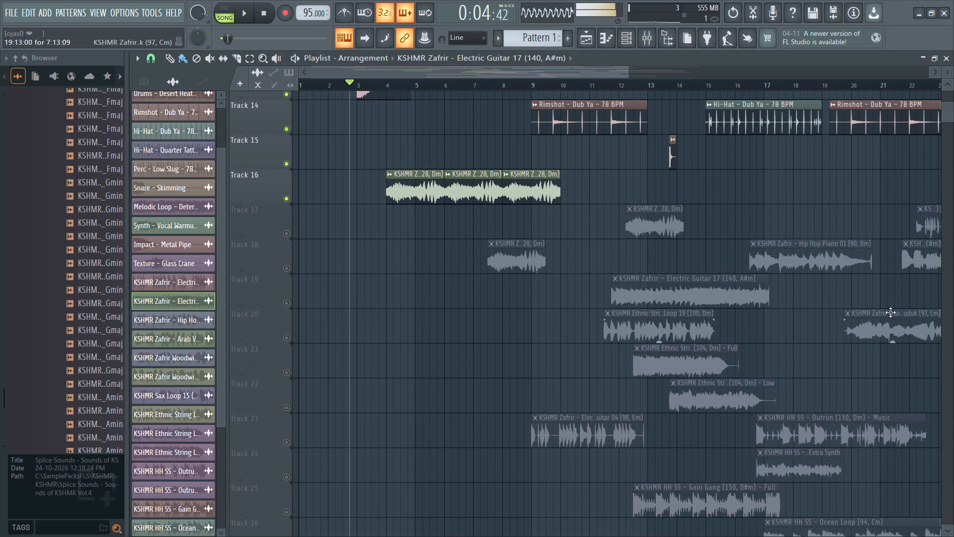
{"action": "scroll", "coordinate": [890, 312], "scroll_direction": "down", "scroll_amount": 2, "text": "alt"}
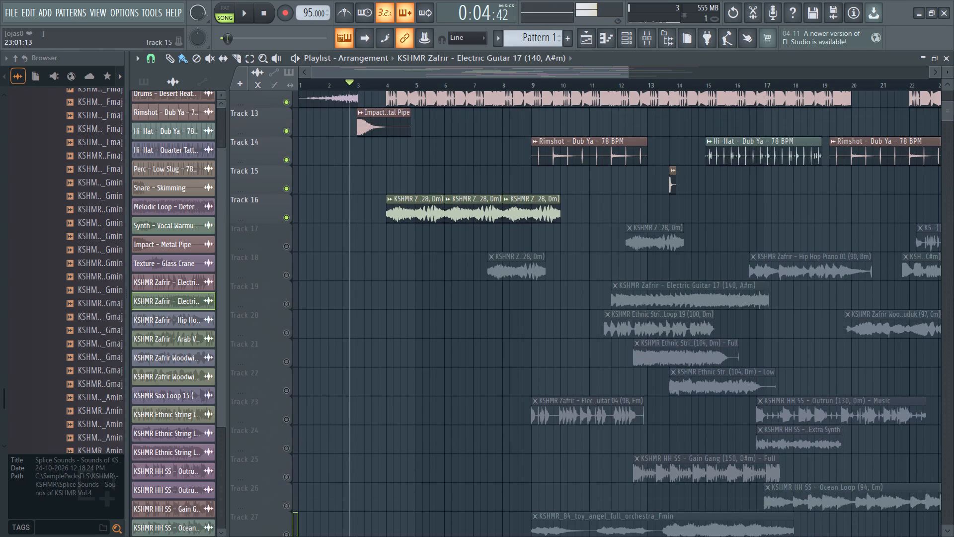
{"action": "left_click_drag", "start_coordinate": [618, 74], "coordinate": [676, 99]}
{"action": "double_click", "coordinate": [542, 245]}
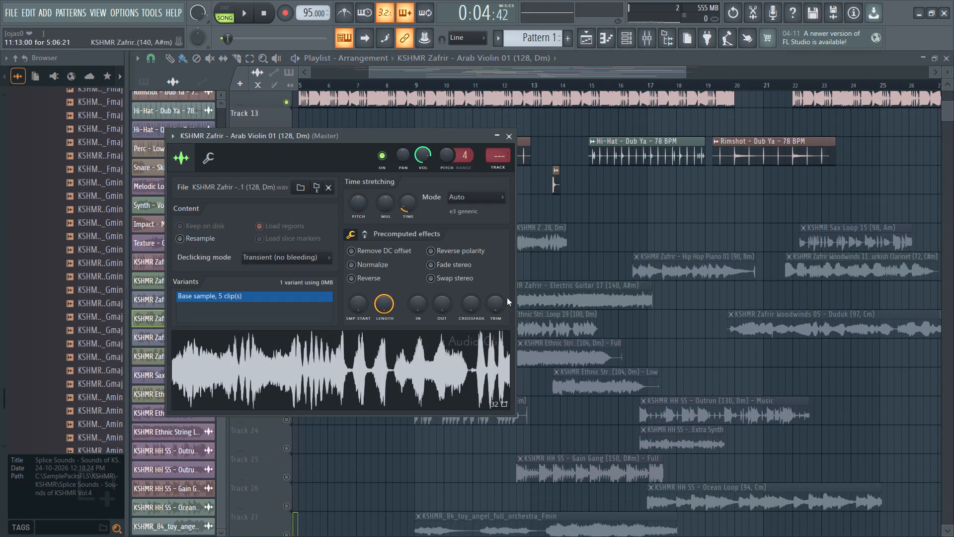
{"action": "left_click", "coordinate": [420, 365]}
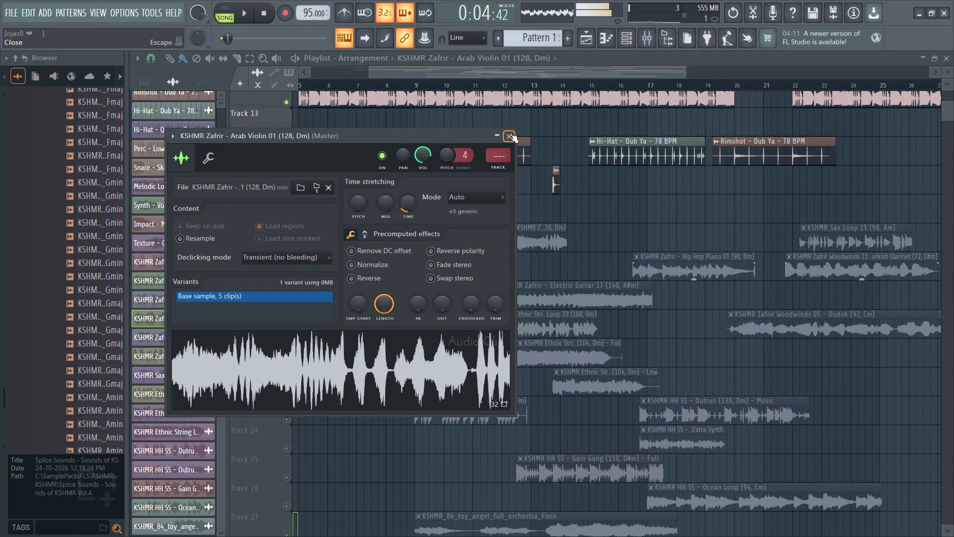
{"action": "left_click", "coordinate": [509, 133]}
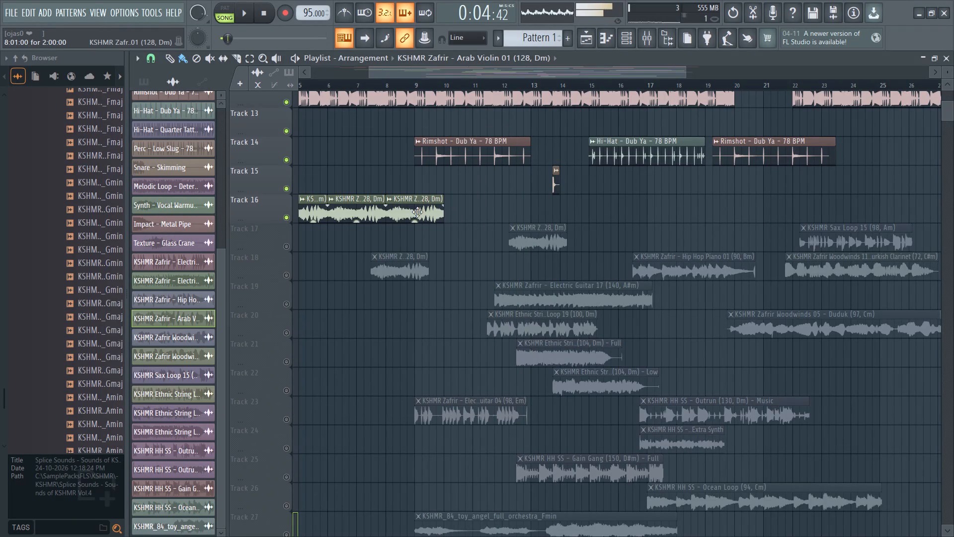
{"action": "double_click", "coordinate": [417, 212]}
{"action": "left_click", "coordinate": [411, 361]}
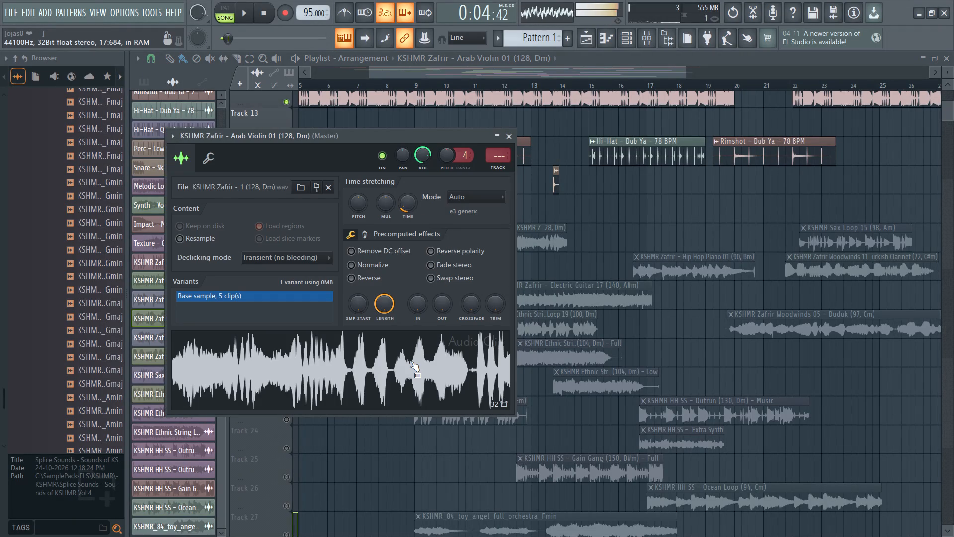
Audition the Arab Violin sample once more, then delete the muted Arab Violin clip from Track 17.
{"action": "left_click", "coordinate": [411, 361]}
{"action": "right_click", "coordinate": [543, 247]}
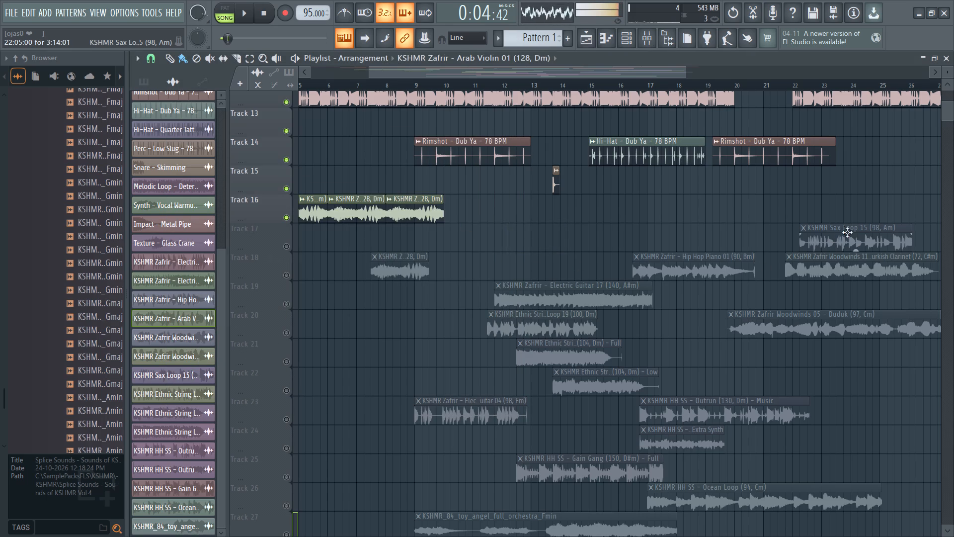
Bring the muted Sax Loop 15 clip on Track 17 back to just before bar 16 and audition its sample from its channel settings.
{"action": "left_click_drag", "start_coordinate": [842, 243], "coordinate": [722, 240]}
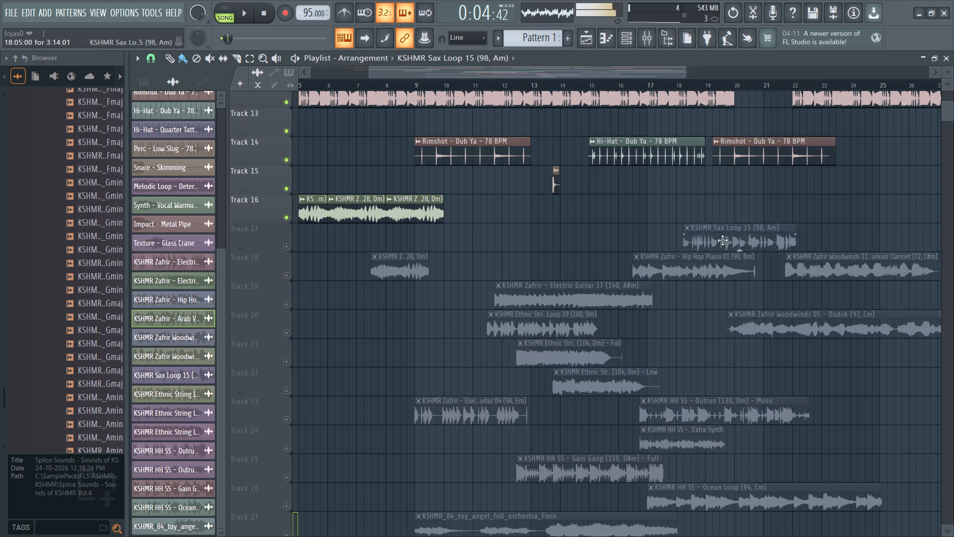
{"action": "left_click_drag", "start_coordinate": [722, 240], "coordinate": [652, 238]}
{"action": "double_click", "coordinate": [652, 238]}
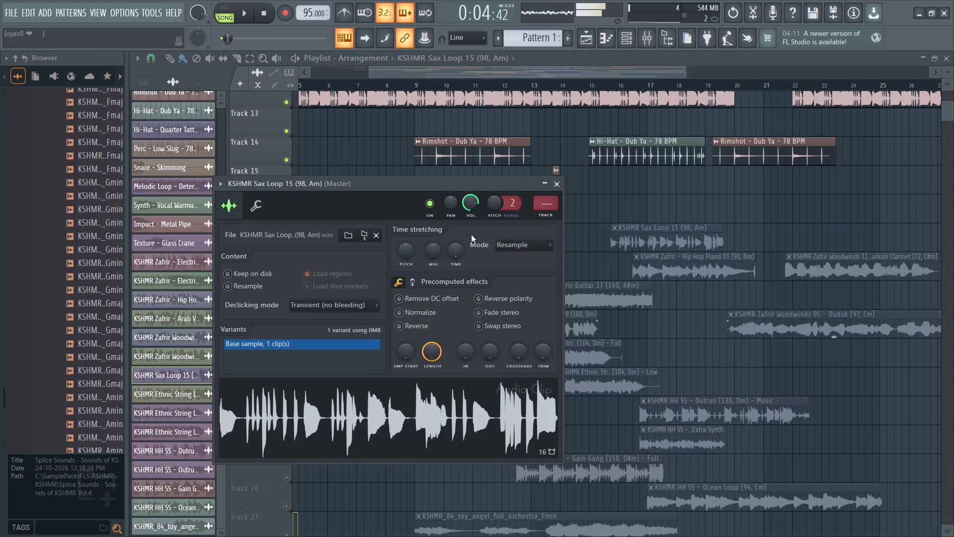
{"action": "left_click", "coordinate": [325, 415]}
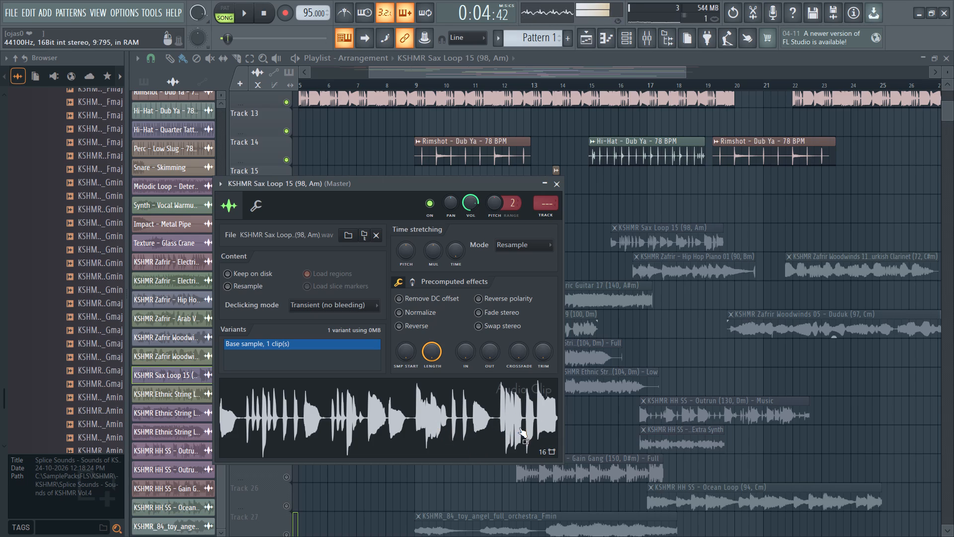
{"action": "scroll", "coordinate": [808, 268], "scroll_direction": "down", "scroll_amount": 3}
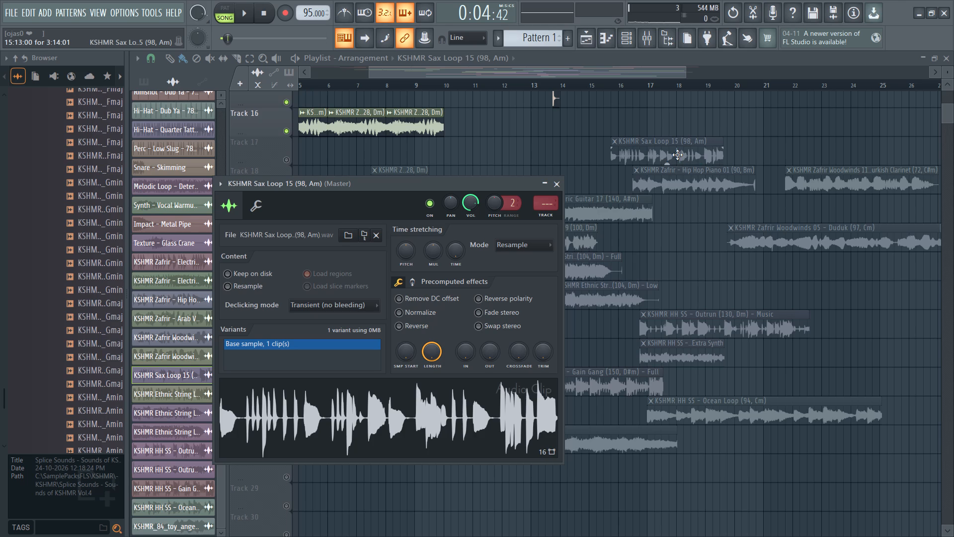
Move the muted Sax Loop 15 clip to an empty track beyond Track 35, well below the other clips.
{"action": "left_click_drag", "start_coordinate": [677, 155], "coordinate": [441, 330]}
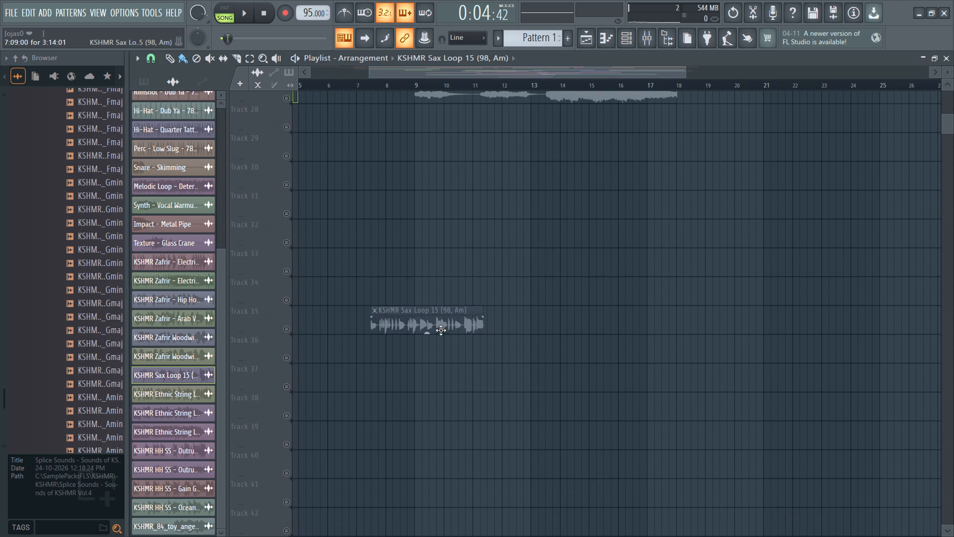
{"action": "left_click_drag", "start_coordinate": [441, 330], "coordinate": [443, 366]}
Open the channel settings of the muted Turkish Clarinet clip on Track 18 and audition its sample.
{"action": "scroll", "coordinate": [704, 329], "scroll_direction": "up", "scroll_amount": 12}
{"action": "scroll", "coordinate": [878, 287], "scroll_direction": "up", "scroll_amount": 2}
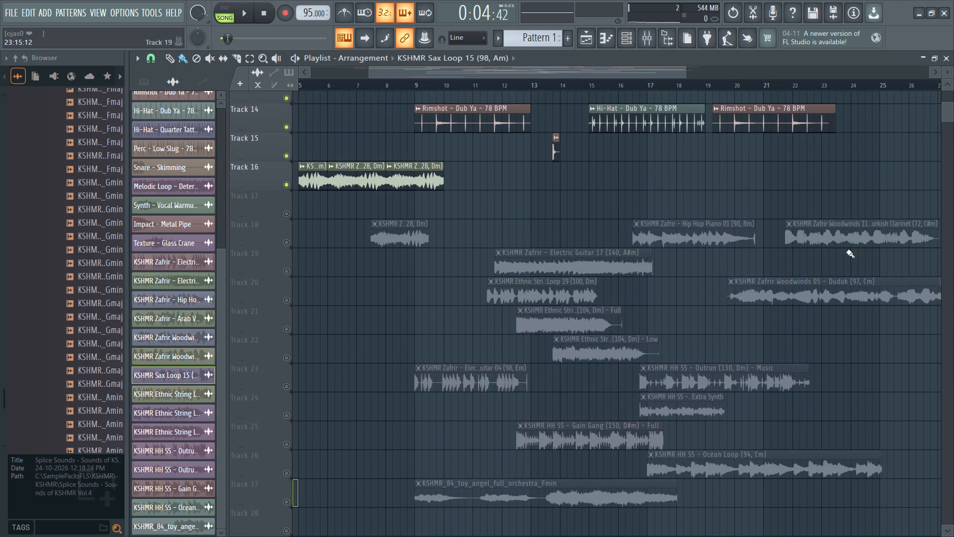
{"action": "double_click", "coordinate": [841, 241]}
{"action": "left_click", "coordinate": [374, 396]}
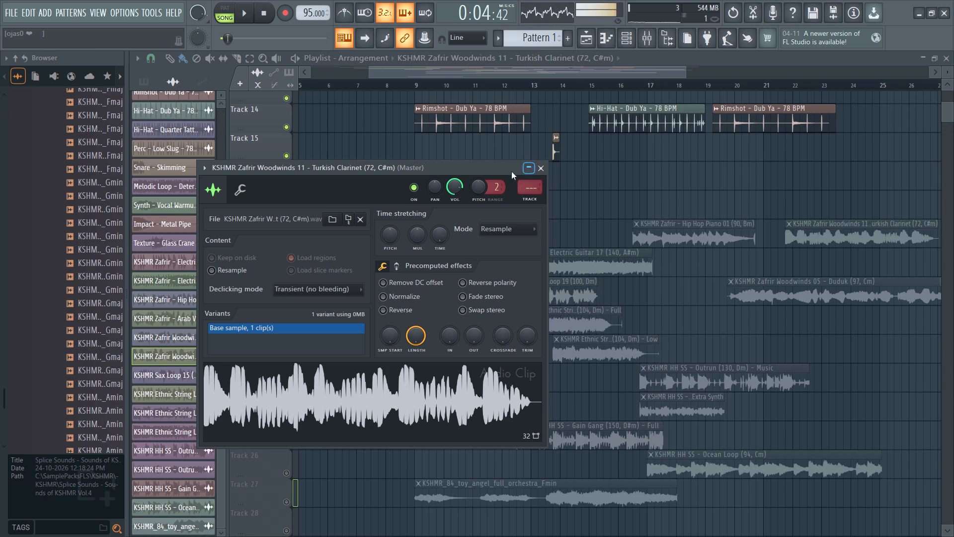
{"action": "scroll", "coordinate": [822, 250], "scroll_direction": "up", "scroll_amount": 2}
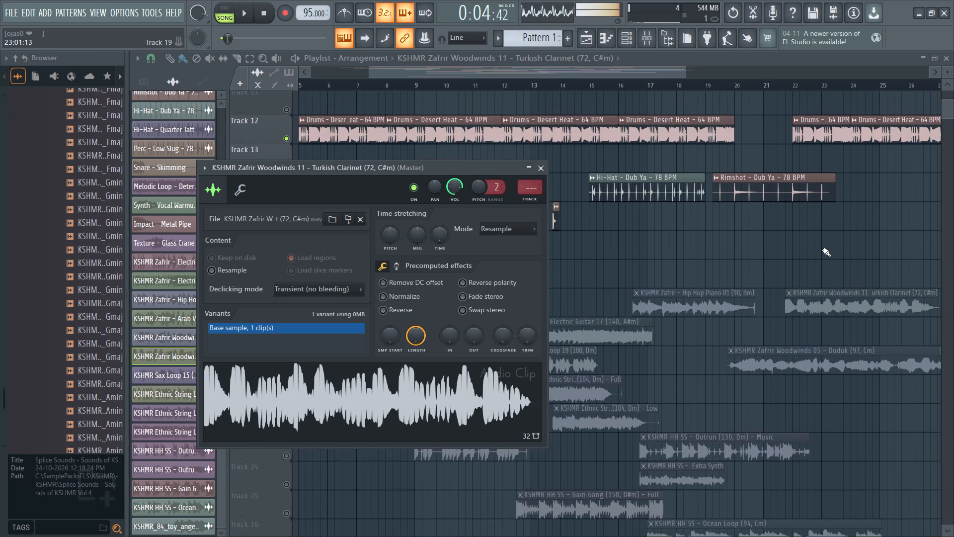
{"action": "scroll", "coordinate": [822, 250], "scroll_direction": "up", "scroll_amount": 2}
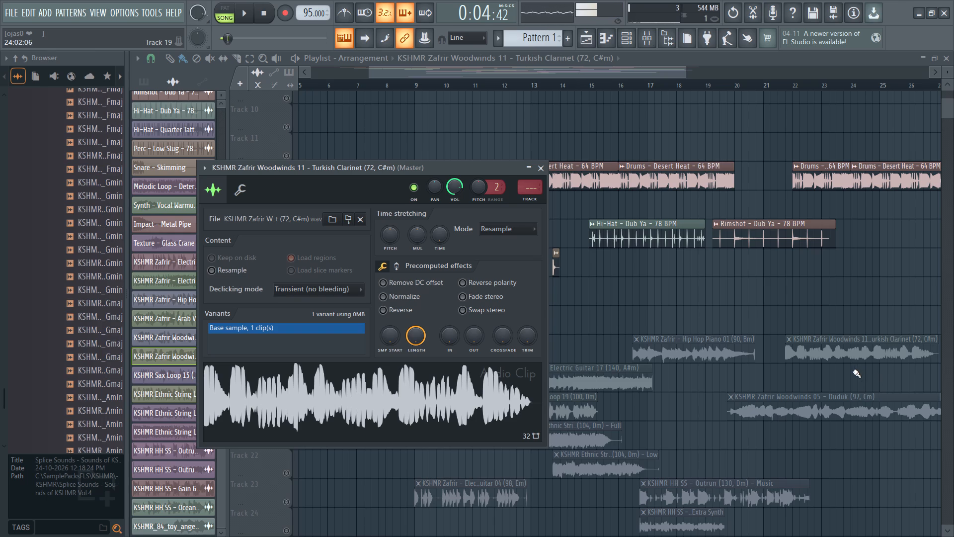
{"action": "left_click", "coordinate": [431, 382]}
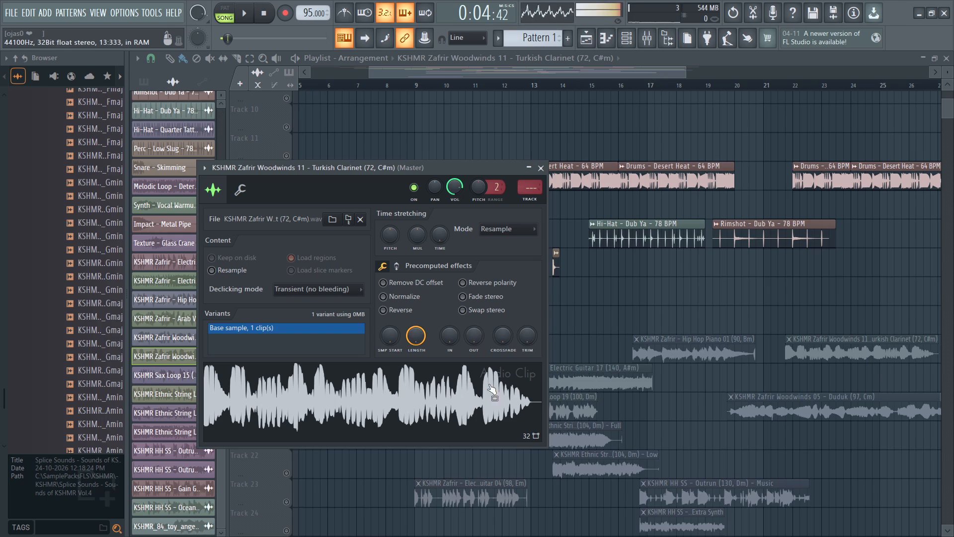
Move the Turkish Clarinet clip onto active Track 13 so it starts at 19:05, level with the last rimshot clip.
{"action": "left_click_drag", "start_coordinate": [855, 353], "coordinate": [809, 214]}
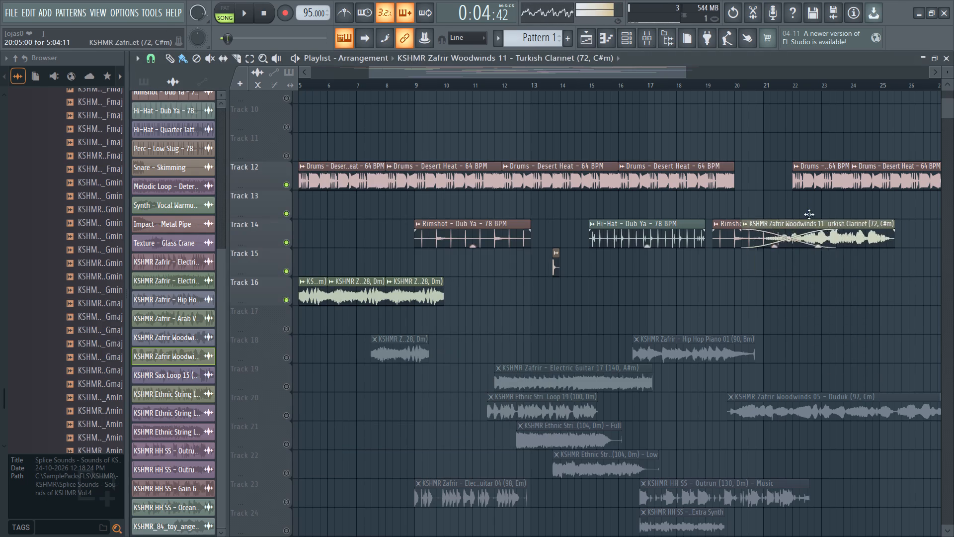
{"action": "left_click_drag", "start_coordinate": [809, 214], "coordinate": [780, 201]}
{"action": "left_click", "coordinate": [746, 210]}
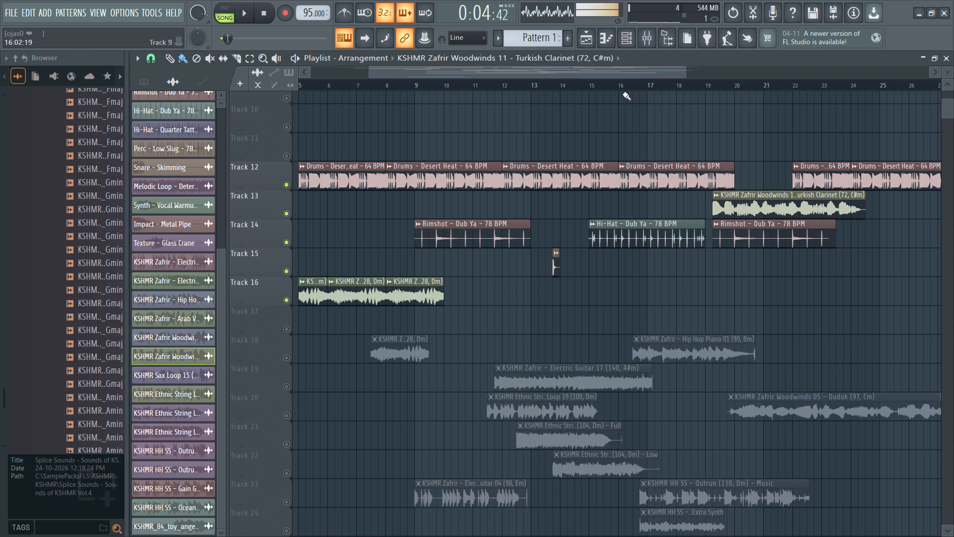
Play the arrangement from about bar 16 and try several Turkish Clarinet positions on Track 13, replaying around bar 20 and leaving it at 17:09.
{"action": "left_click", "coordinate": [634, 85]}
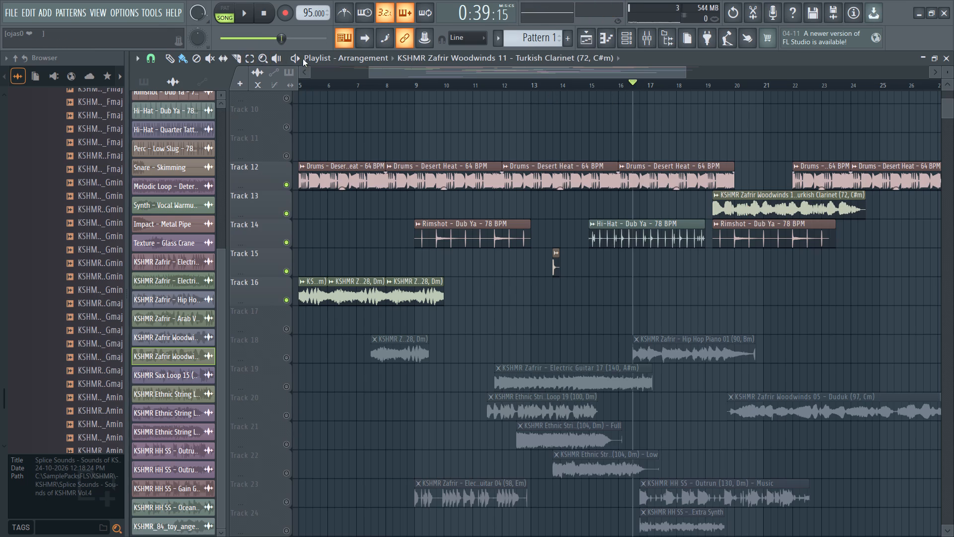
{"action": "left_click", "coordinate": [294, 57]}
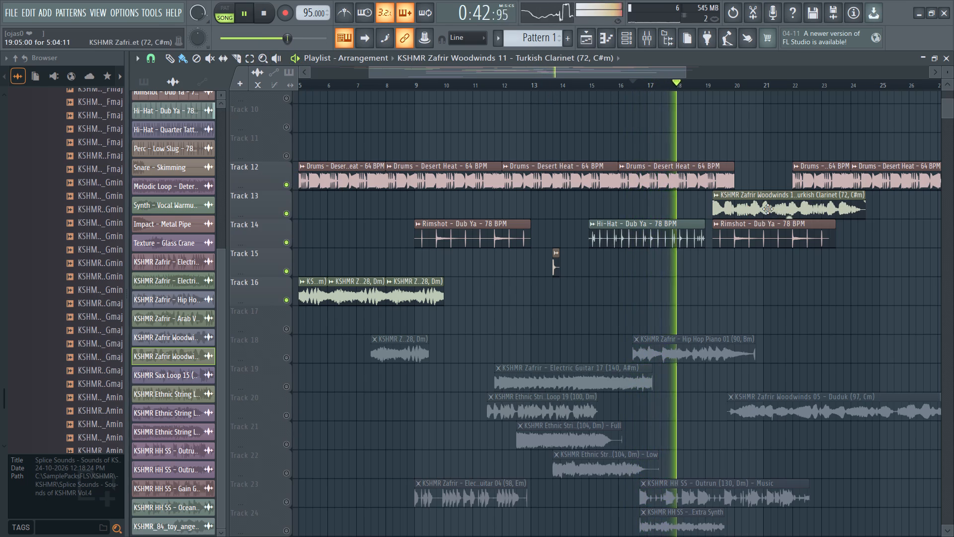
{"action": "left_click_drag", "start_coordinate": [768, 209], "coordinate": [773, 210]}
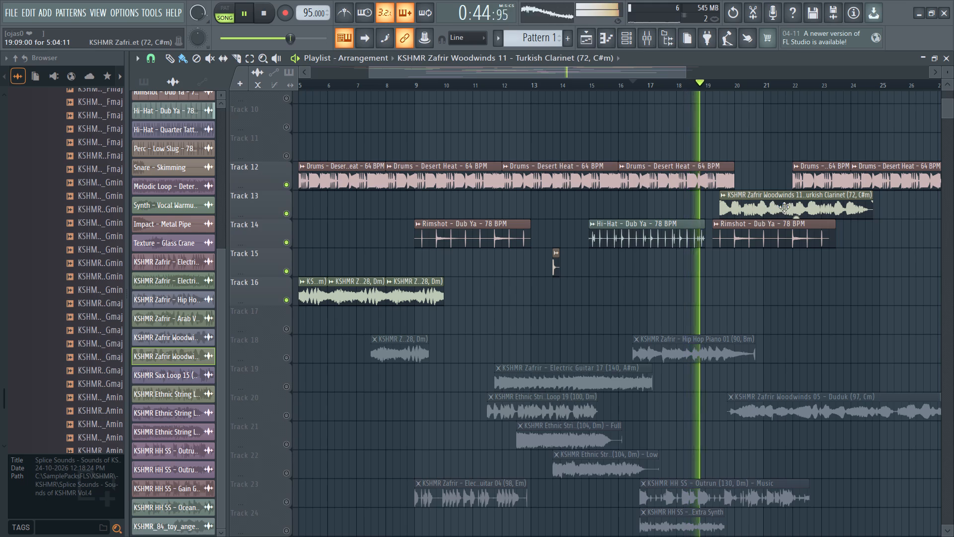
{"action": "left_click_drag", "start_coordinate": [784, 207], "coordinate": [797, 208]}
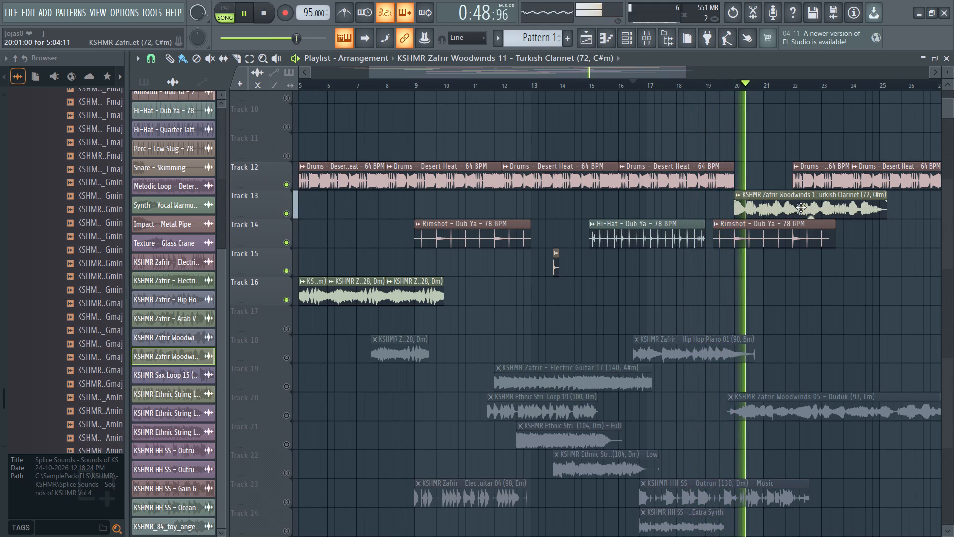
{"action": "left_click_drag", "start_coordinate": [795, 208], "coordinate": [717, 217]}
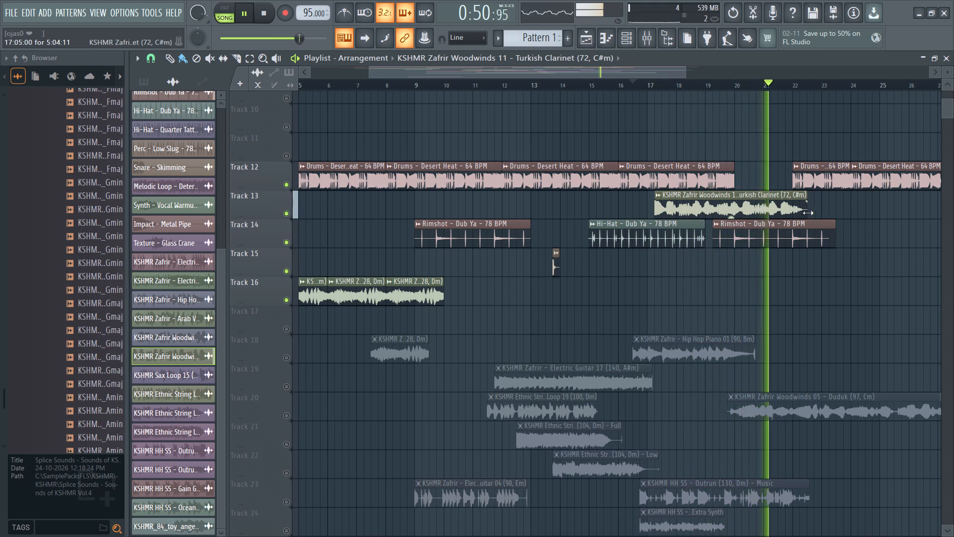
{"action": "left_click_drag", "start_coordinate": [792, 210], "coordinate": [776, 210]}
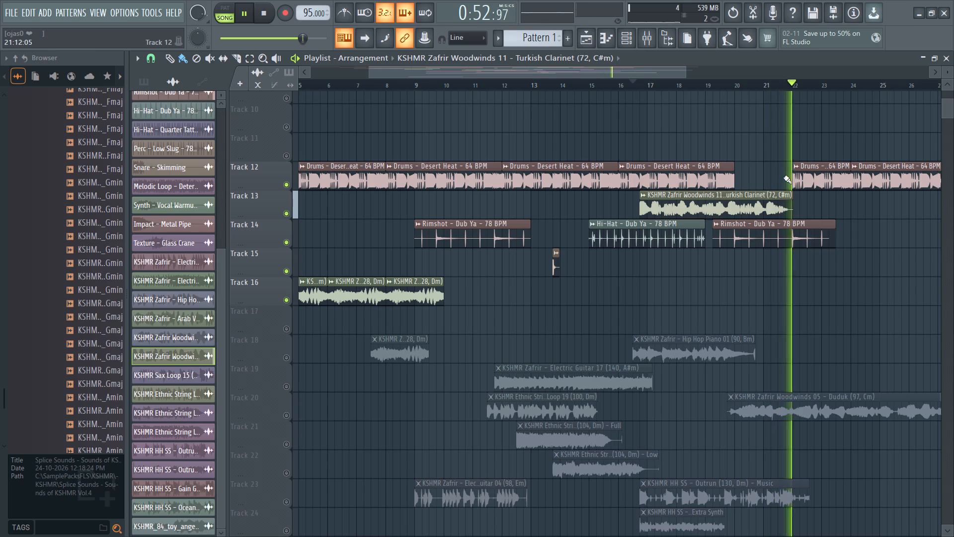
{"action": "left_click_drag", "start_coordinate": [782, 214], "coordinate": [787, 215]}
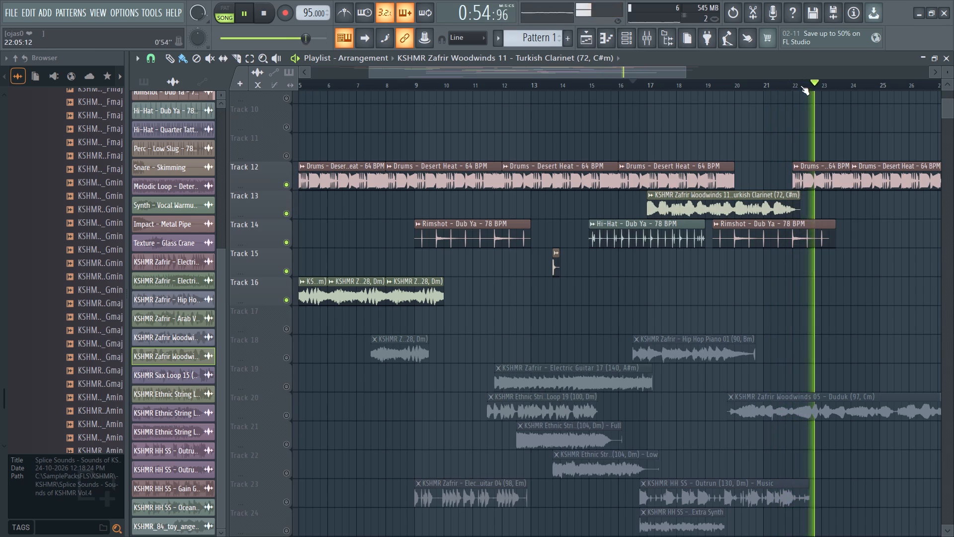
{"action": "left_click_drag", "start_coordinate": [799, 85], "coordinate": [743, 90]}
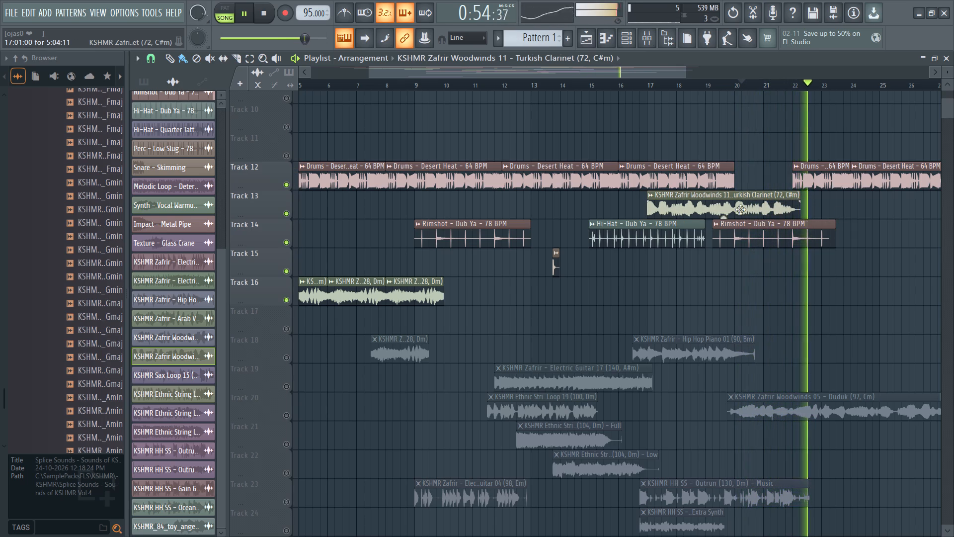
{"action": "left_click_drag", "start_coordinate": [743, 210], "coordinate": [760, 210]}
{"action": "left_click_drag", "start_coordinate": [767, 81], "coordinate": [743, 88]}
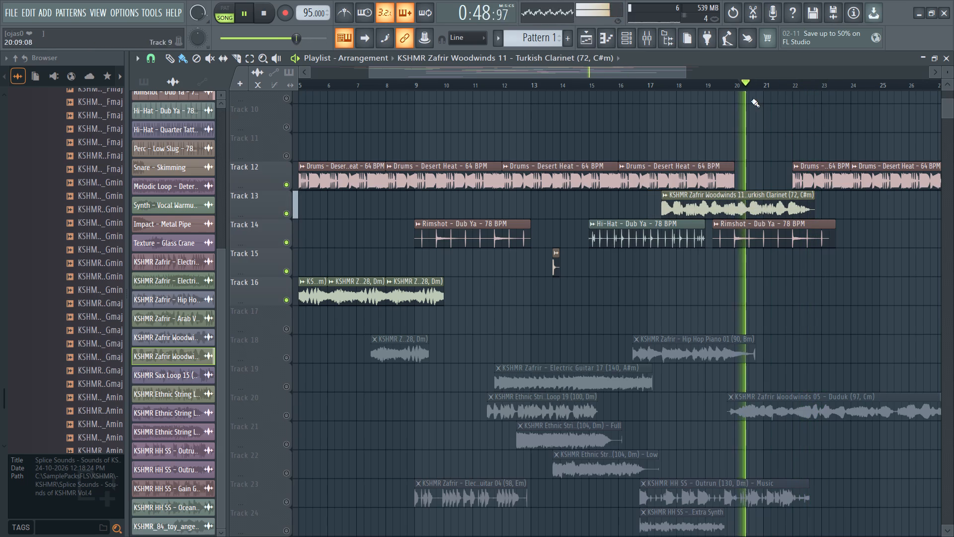
Enable audio stretching on clip resize and stretch the end of the Turkish Clarinet clip on Track 13 to about bar 26.
{"action": "left_click", "coordinate": [771, 209]}
{"action": "double_click", "coordinate": [771, 209]}
{"action": "left_click", "coordinate": [771, 209]}
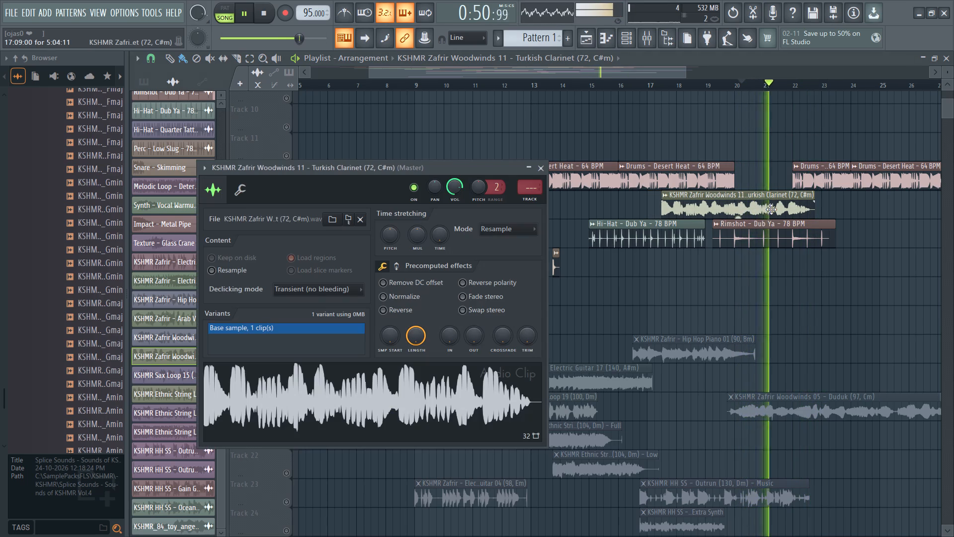
{"action": "left_click", "coordinate": [294, 85]}
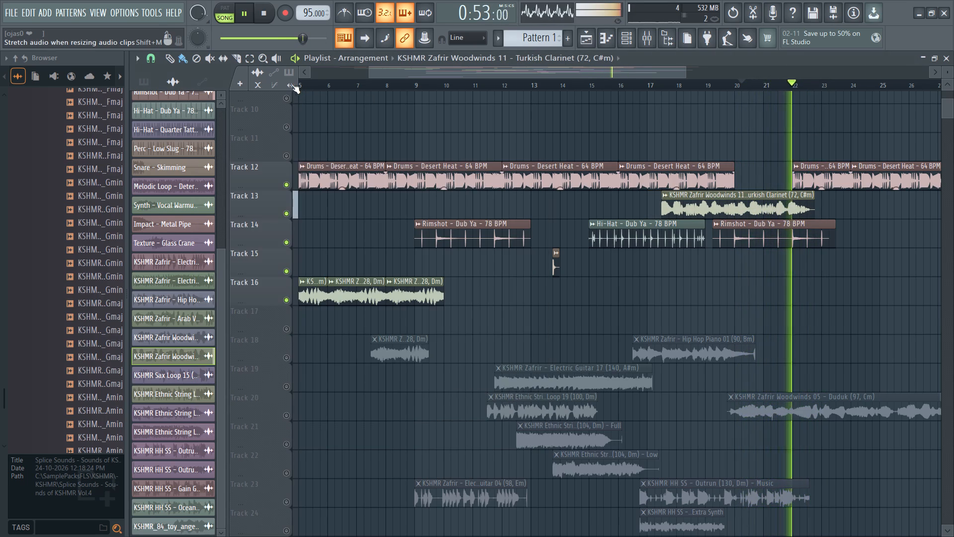
{"action": "left_click_drag", "start_coordinate": [812, 214], "coordinate": [827, 214]}
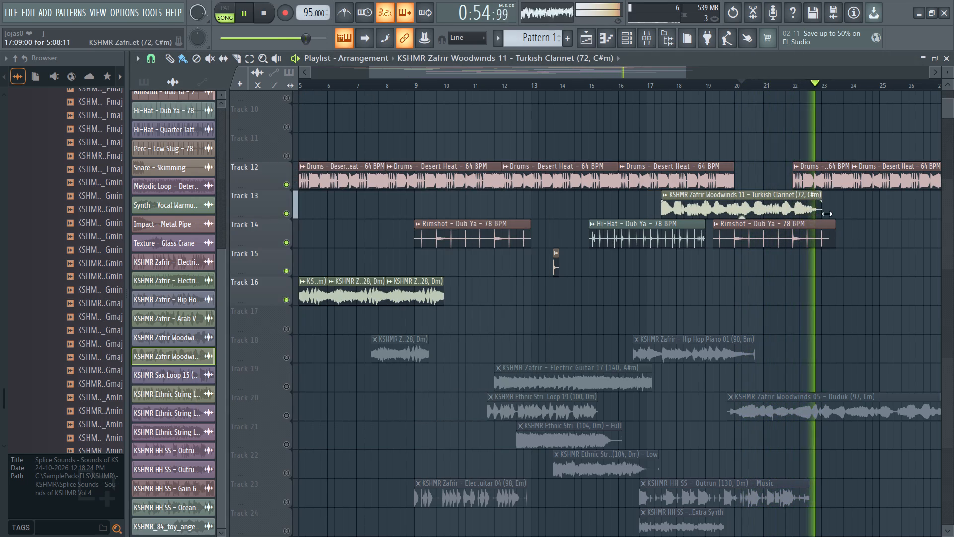
{"action": "left_click_drag", "start_coordinate": [827, 214], "coordinate": [913, 214]}
Shift the stretched Turkish Clarinet clip along Track 13 to start at 15:05, replaying from around bars 20 to 21 between moves.
{"action": "left_click_drag", "start_coordinate": [814, 84], "coordinate": [761, 84]}
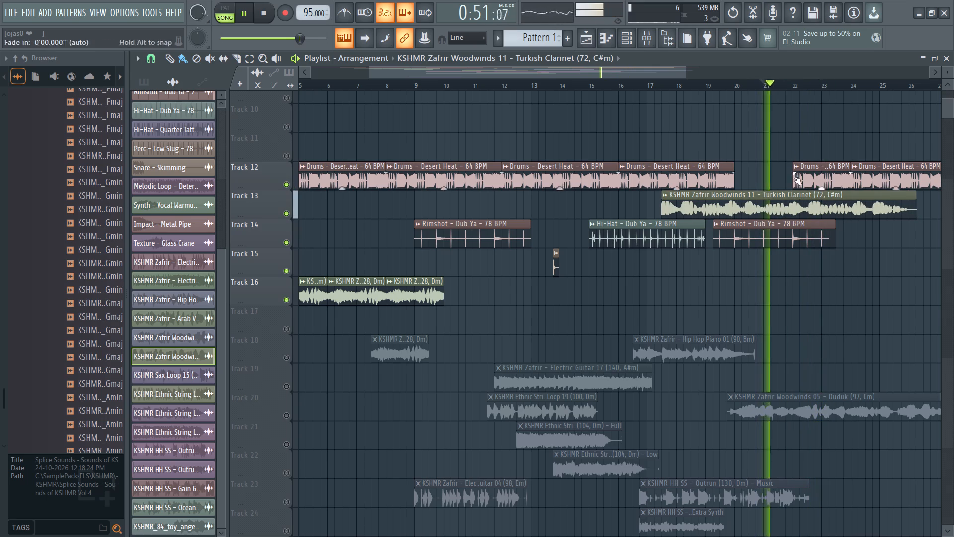
{"action": "left_click_drag", "start_coordinate": [841, 208], "coordinate": [751, 213]}
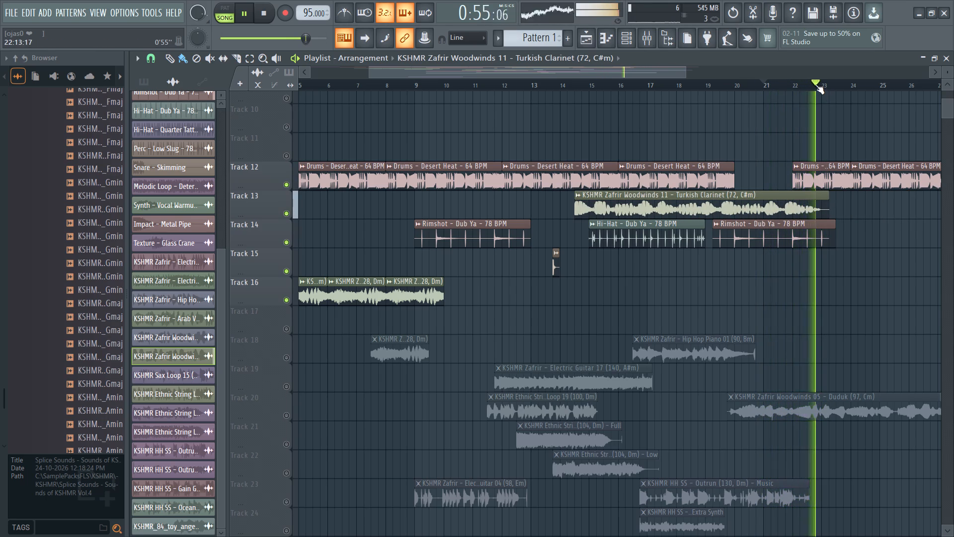
{"action": "left_click_drag", "start_coordinate": [815, 85], "coordinate": [732, 89]}
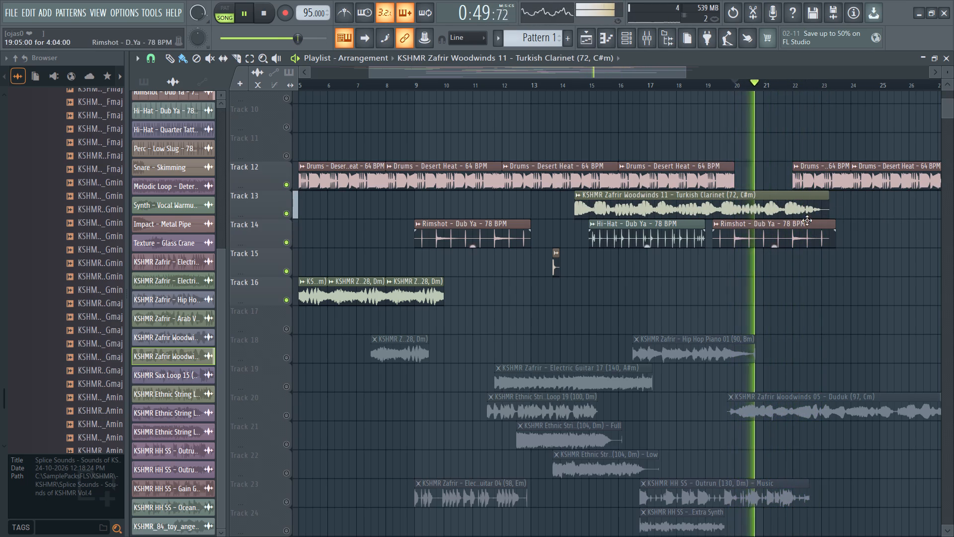
{"action": "left_click_drag", "start_coordinate": [786, 210], "coordinate": [797, 208]}
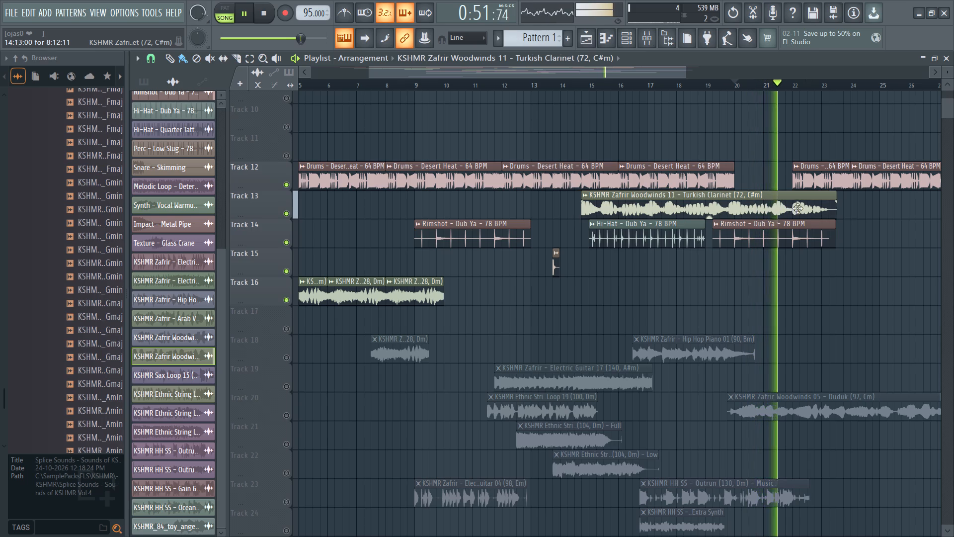
{"action": "left_click_drag", "start_coordinate": [797, 208], "coordinate": [803, 208]}
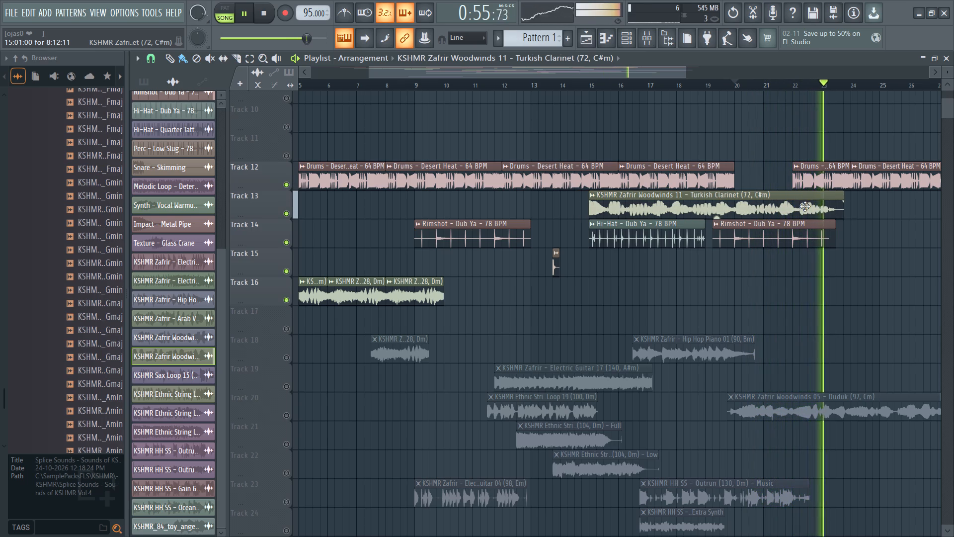
{"action": "left_click_drag", "start_coordinate": [830, 84], "coordinate": [739, 100]}
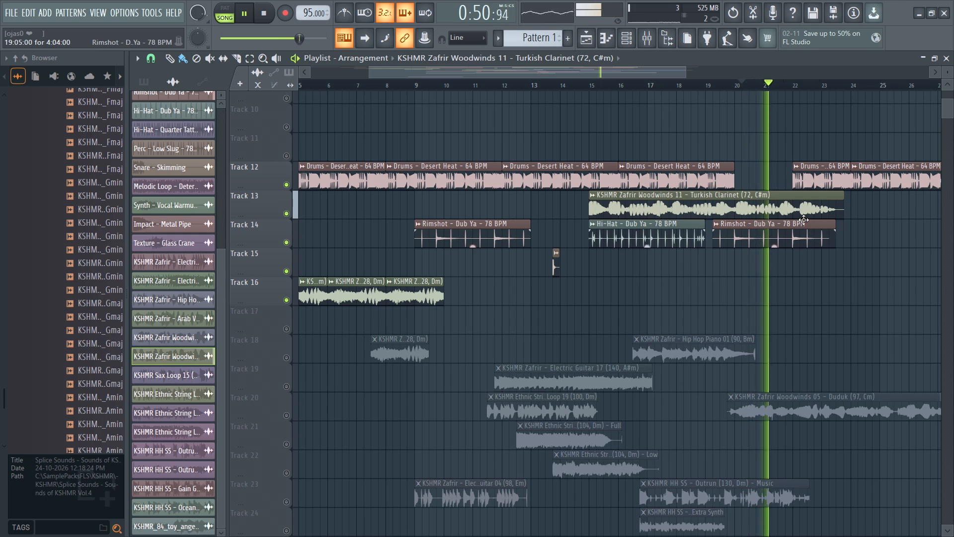
{"action": "left_click_drag", "start_coordinate": [802, 217], "coordinate": [809, 216]}
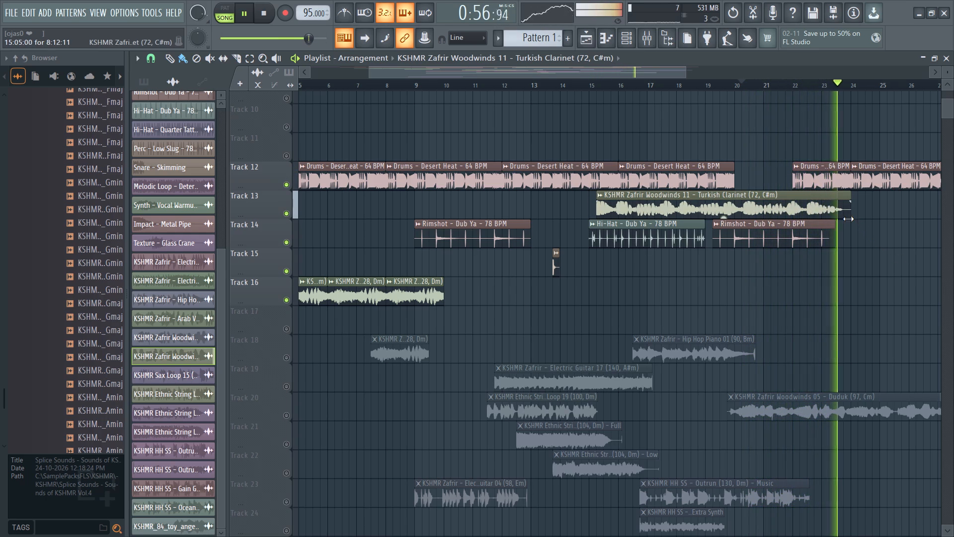
{"action": "left_click_drag", "start_coordinate": [779, 82], "coordinate": [770, 82]}
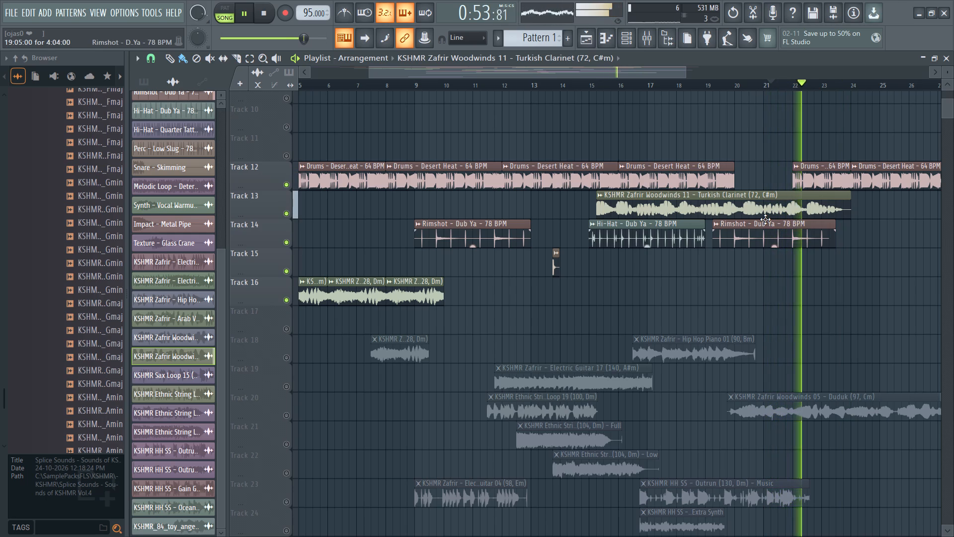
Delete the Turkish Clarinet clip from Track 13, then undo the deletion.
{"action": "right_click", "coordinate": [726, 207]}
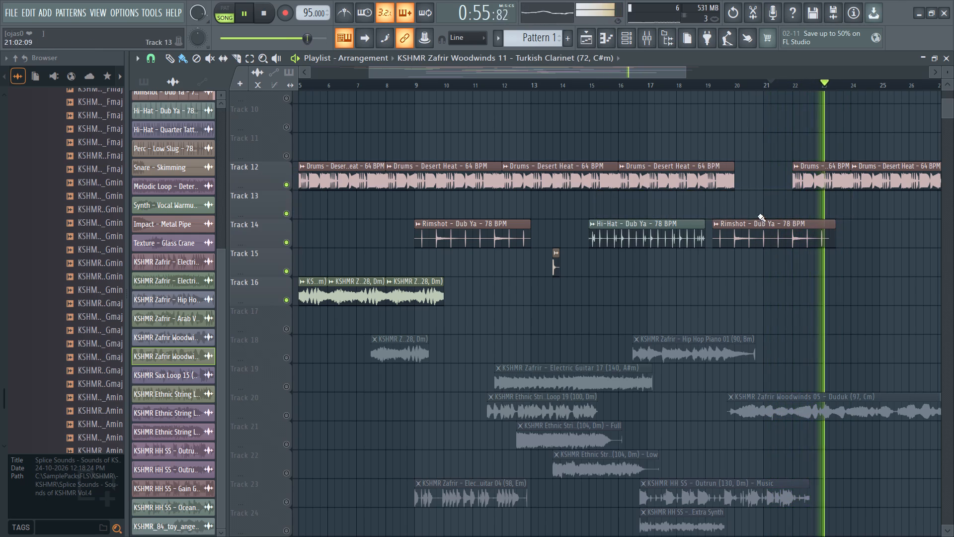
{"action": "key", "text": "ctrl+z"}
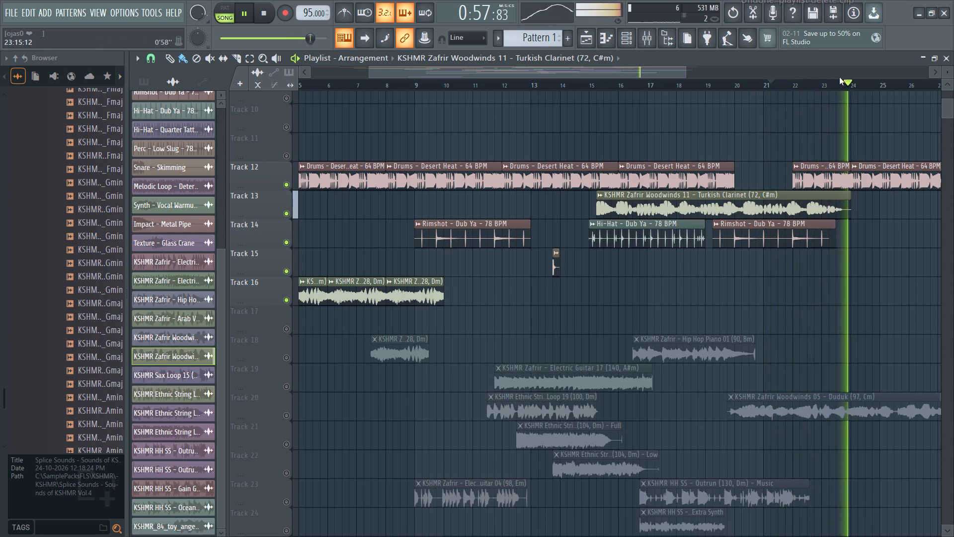
Replay the arrangement from about bar 18 to hear the Turkish Clarinet against the drums, and stop playback.
{"action": "left_click_drag", "start_coordinate": [835, 79], "coordinate": [693, 88]}
{"action": "scroll", "coordinate": [694, 303], "scroll_direction": "down", "scroll_amount": 2}
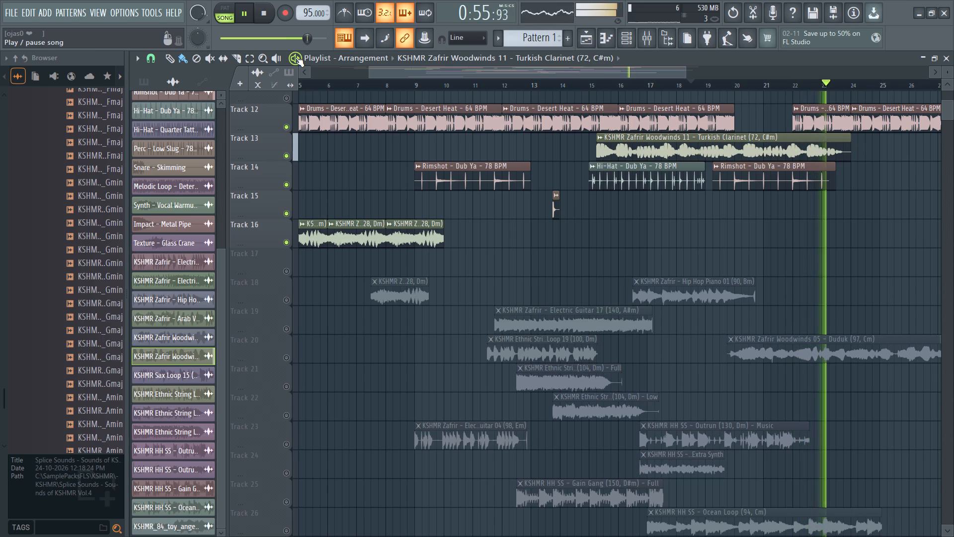
{"action": "left_click", "coordinate": [295, 57]}
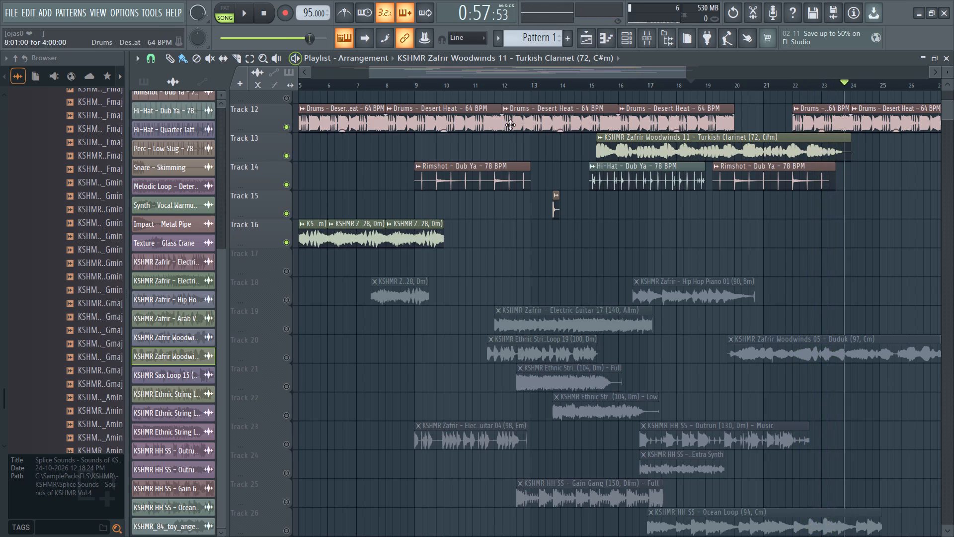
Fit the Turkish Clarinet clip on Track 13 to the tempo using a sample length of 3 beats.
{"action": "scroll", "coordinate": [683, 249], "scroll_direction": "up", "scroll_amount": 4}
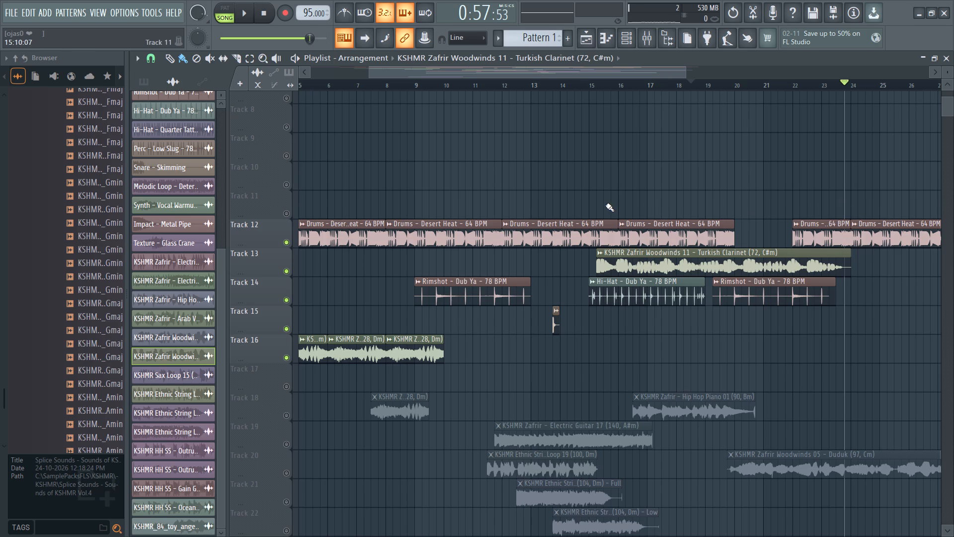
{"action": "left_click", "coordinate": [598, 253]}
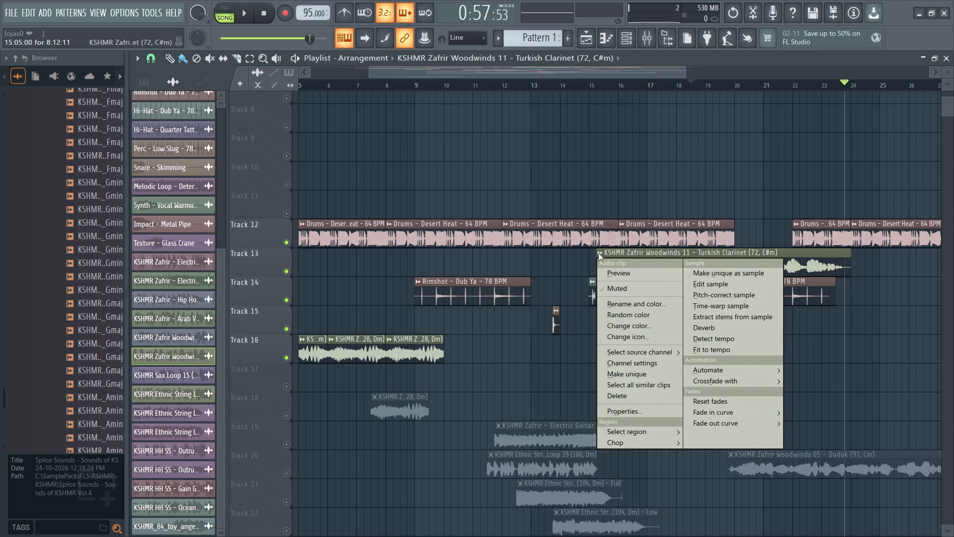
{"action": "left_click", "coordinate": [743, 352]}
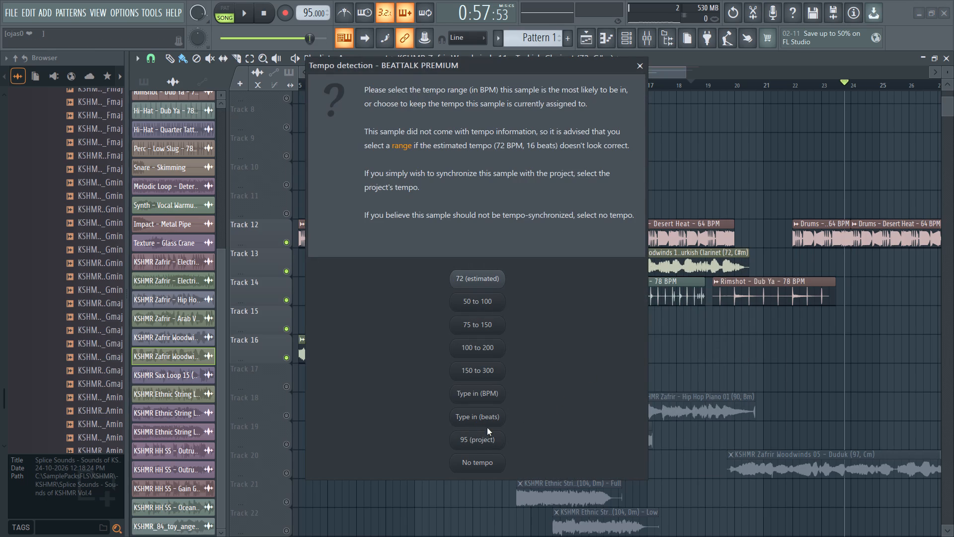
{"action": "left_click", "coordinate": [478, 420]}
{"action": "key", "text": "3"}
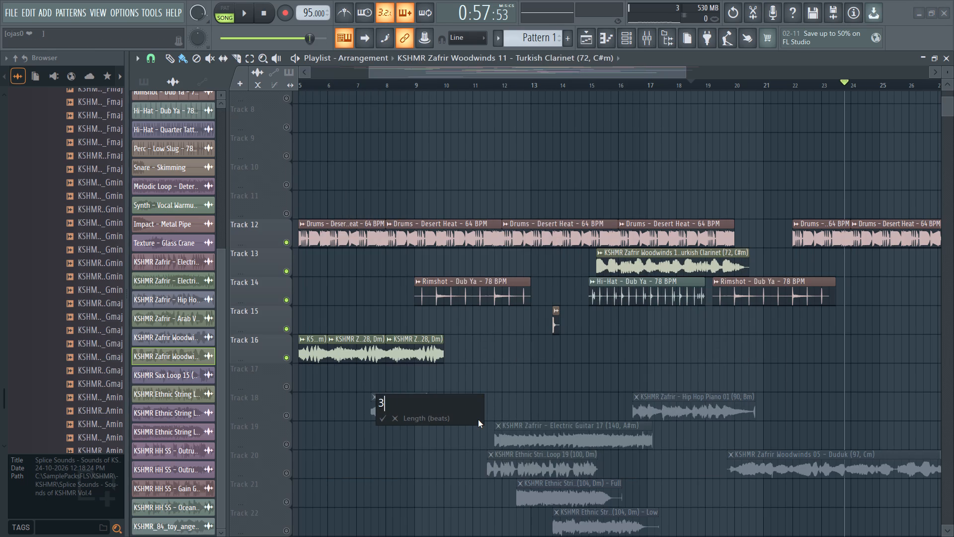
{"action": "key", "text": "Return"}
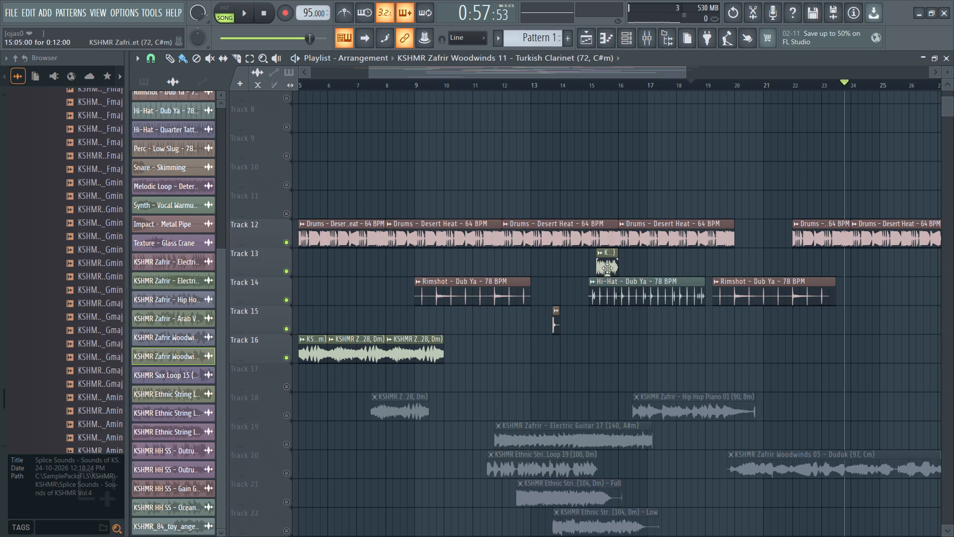
Move the Turkish Clarinet clip to start at bar 15, stretch it to 8 bars, and play from about bar 14.
{"action": "left_click_drag", "start_coordinate": [607, 268], "coordinate": [599, 266]}
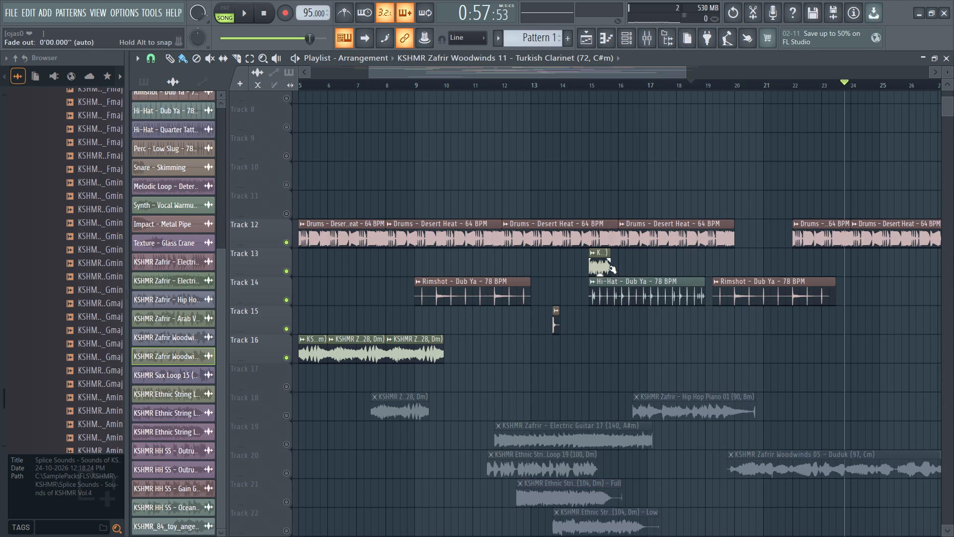
{"action": "left_click_drag", "start_coordinate": [610, 270], "coordinate": [818, 270]}
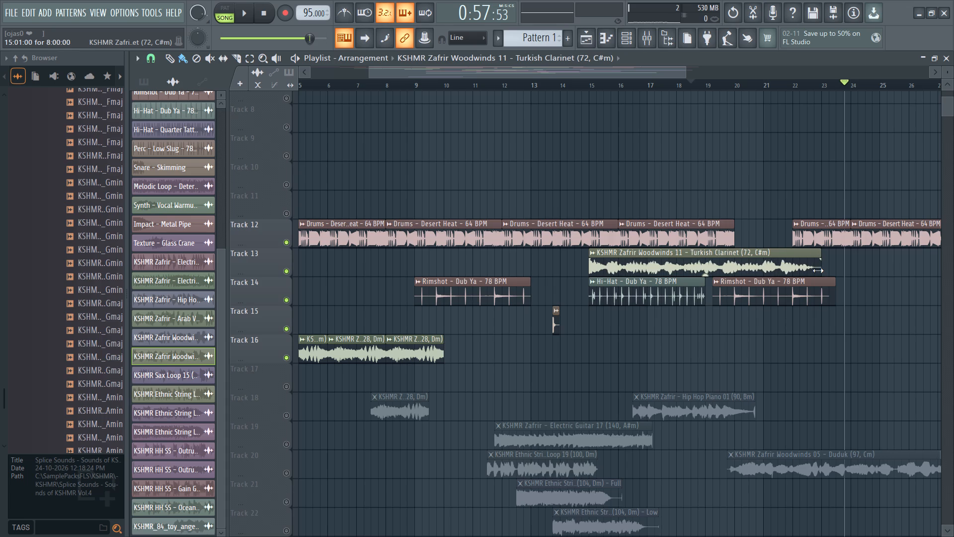
{"action": "left_click_drag", "start_coordinate": [818, 270], "coordinate": [819, 268]}
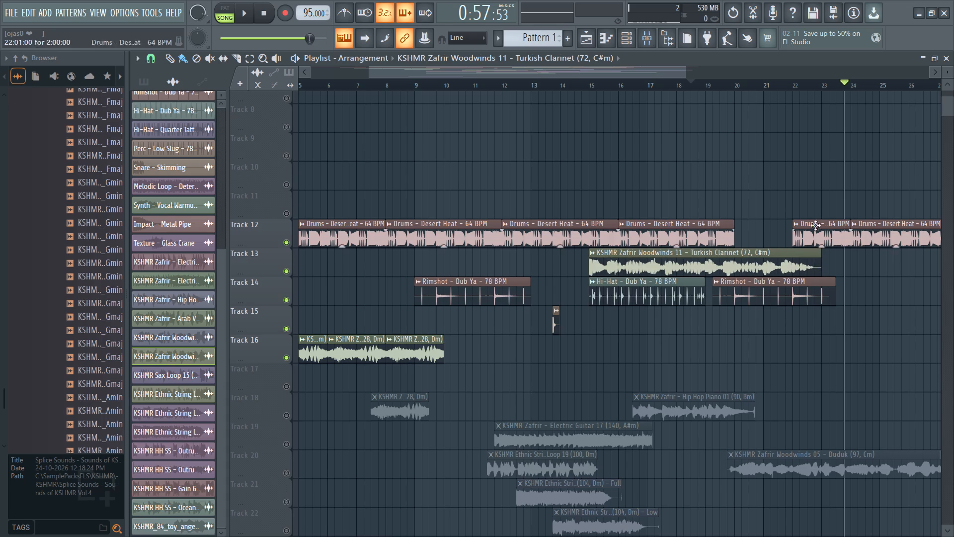
{"action": "left_click_drag", "start_coordinate": [843, 82], "coordinate": [564, 99]}
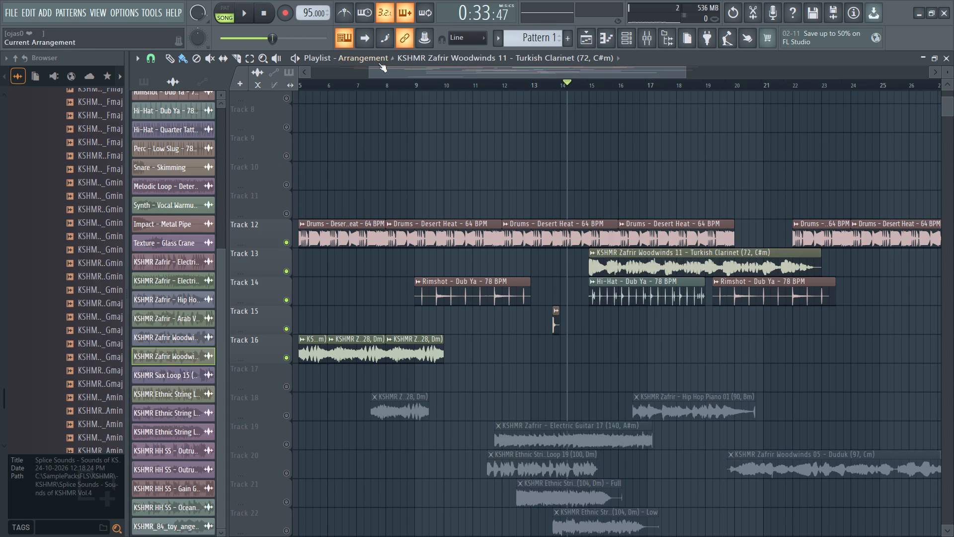
{"action": "left_click", "coordinate": [306, 60]}
{"action": "left_click", "coordinate": [295, 59]}
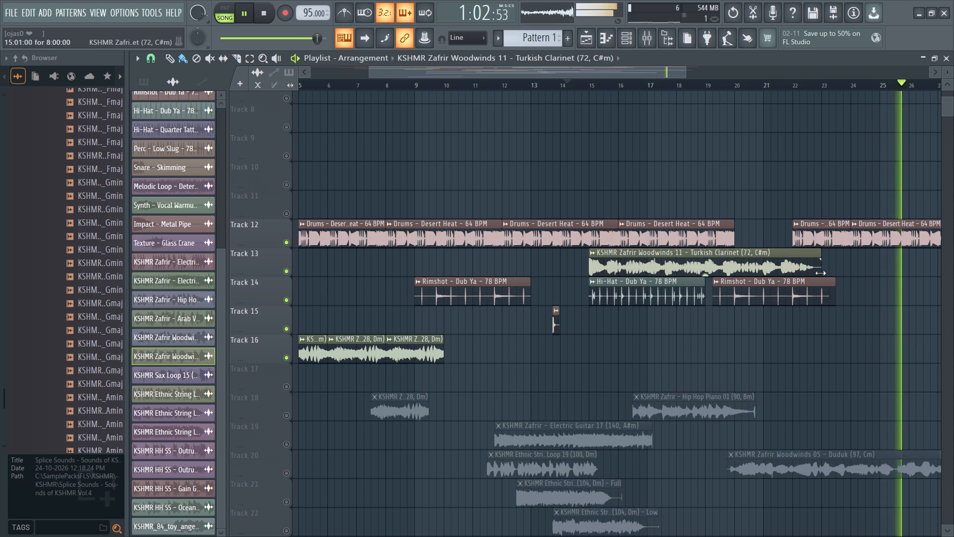
Stretch the Turkish Clarinet clip on Track 13 to 9 bars and replay from just before bar 15.
{"action": "left_click_drag", "start_coordinate": [819, 272], "coordinate": [846, 272]}
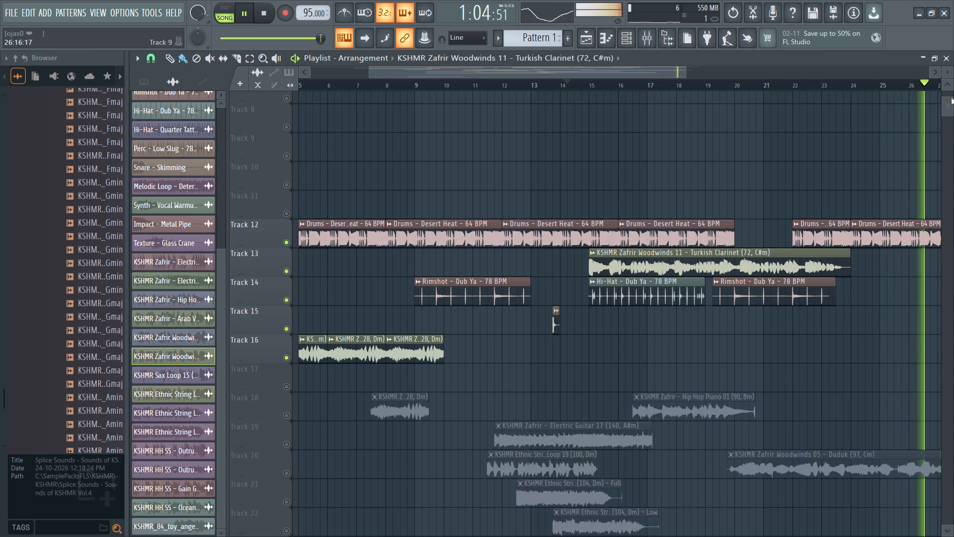
{"action": "left_click_drag", "start_coordinate": [926, 84], "coordinate": [581, 125]}
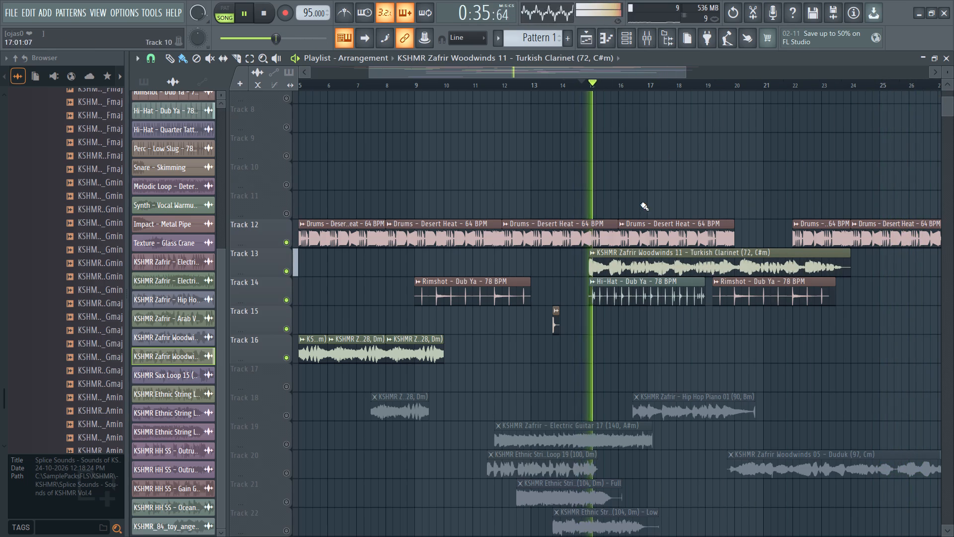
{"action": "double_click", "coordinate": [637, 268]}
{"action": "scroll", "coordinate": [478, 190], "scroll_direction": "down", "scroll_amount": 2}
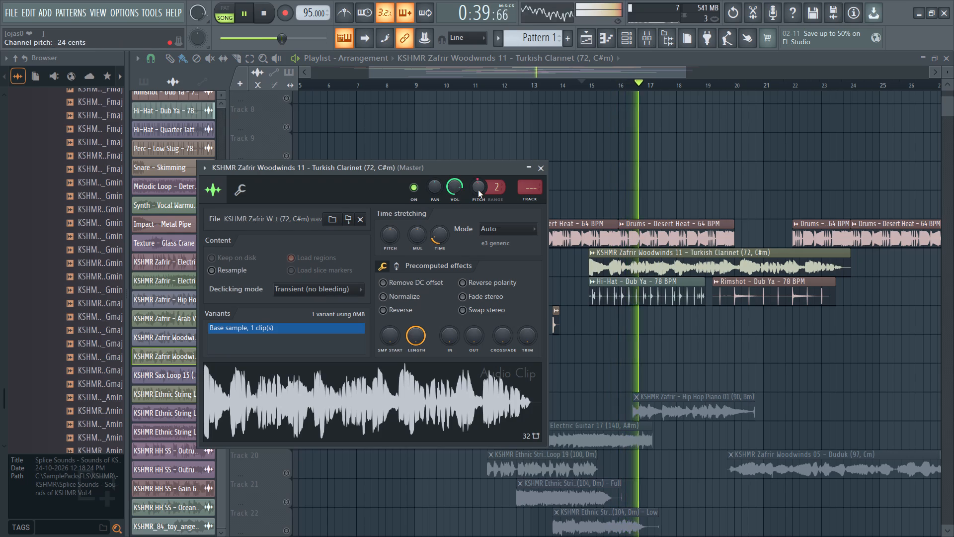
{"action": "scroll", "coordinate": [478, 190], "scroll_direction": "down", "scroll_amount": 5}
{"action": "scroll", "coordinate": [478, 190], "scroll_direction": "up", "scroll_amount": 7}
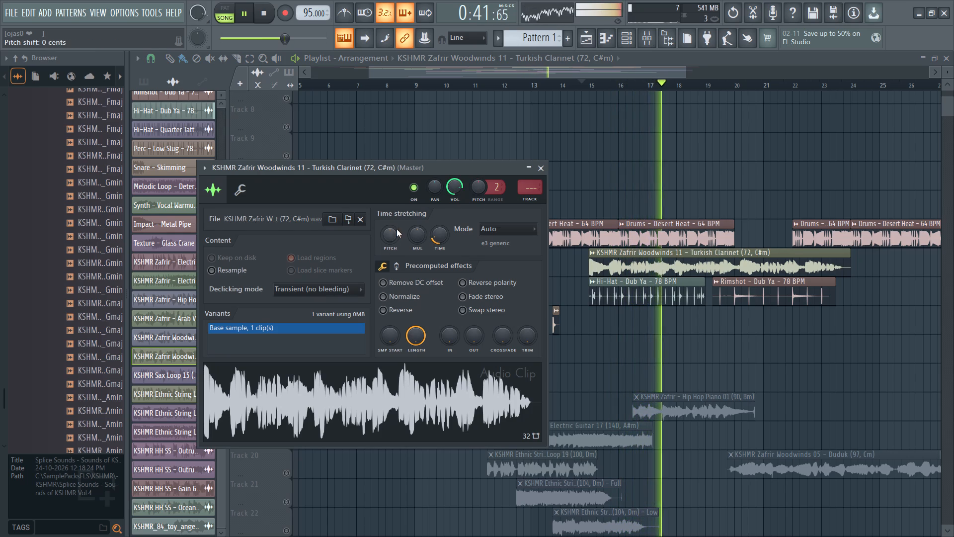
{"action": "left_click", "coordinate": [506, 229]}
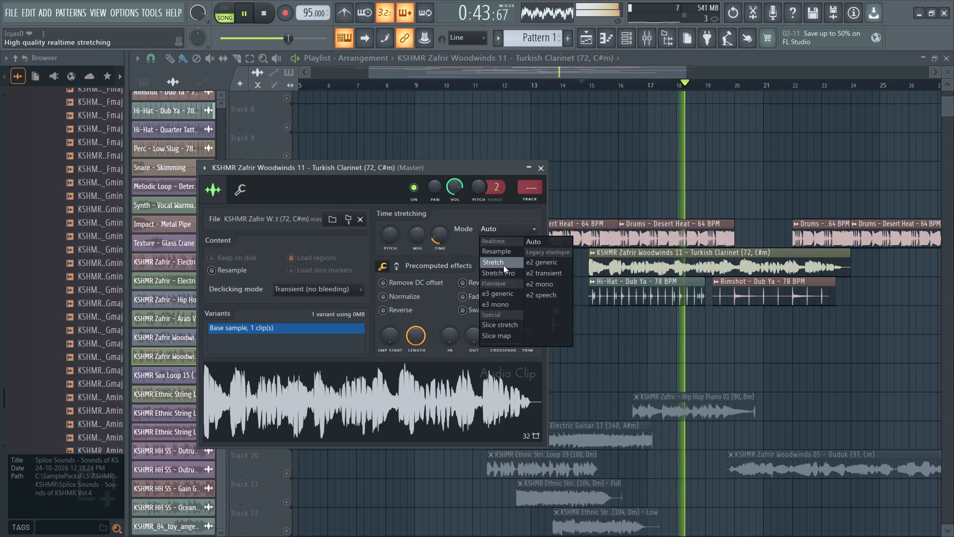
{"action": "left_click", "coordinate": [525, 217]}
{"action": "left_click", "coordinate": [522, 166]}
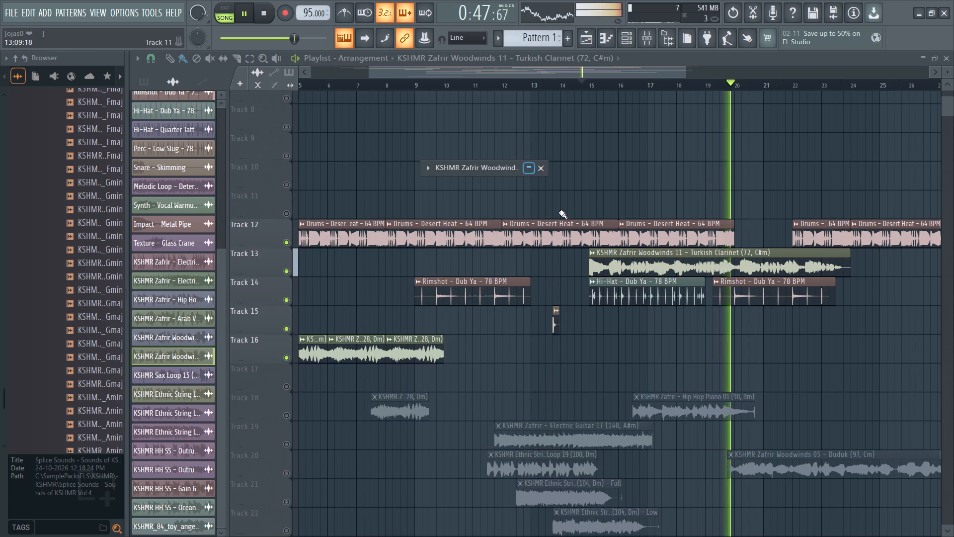
{"action": "left_click_drag", "start_coordinate": [718, 85], "coordinate": [551, 112]}
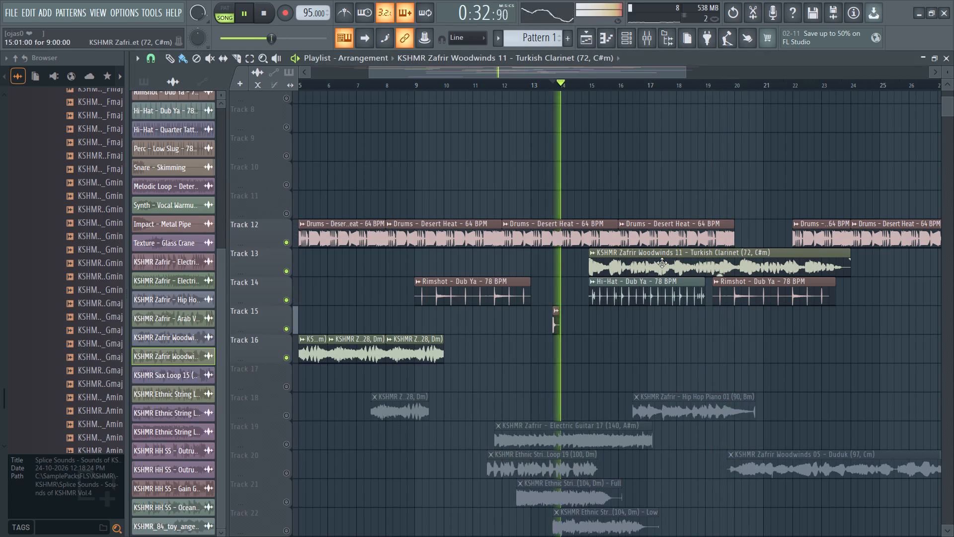
{"action": "double_click", "coordinate": [662, 263]}
{"action": "left_click", "coordinate": [527, 167]}
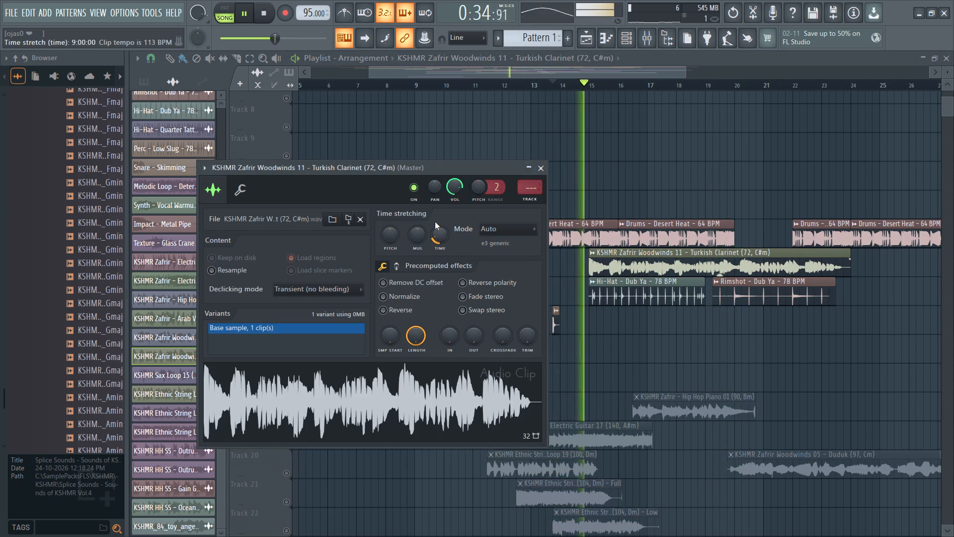
{"action": "scroll", "coordinate": [482, 189], "scroll_direction": "down", "scroll_amount": 6}
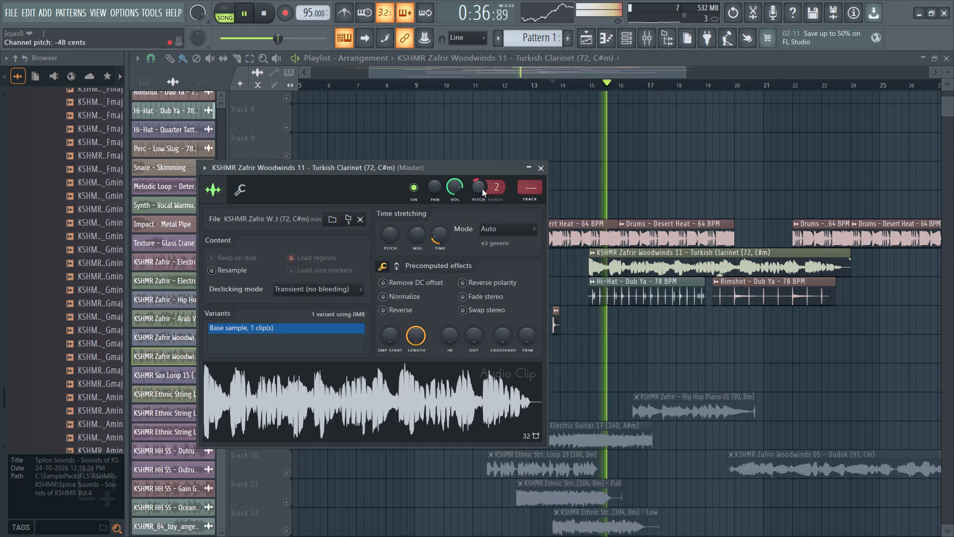
{"action": "scroll", "coordinate": [482, 189], "scroll_direction": "down", "scroll_amount": 20}
{"action": "scroll", "coordinate": [482, 189], "scroll_direction": "down", "scroll_amount": 2}
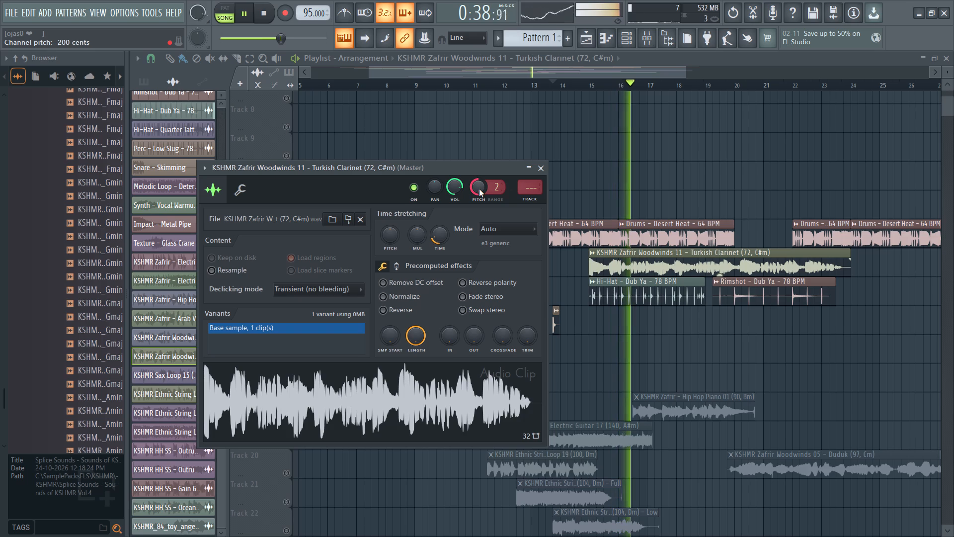
{"action": "scroll", "coordinate": [479, 189], "scroll_direction": "up", "scroll_amount": 5}
{"action": "scroll", "coordinate": [495, 188], "scroll_direction": "down", "scroll_amount": 1}
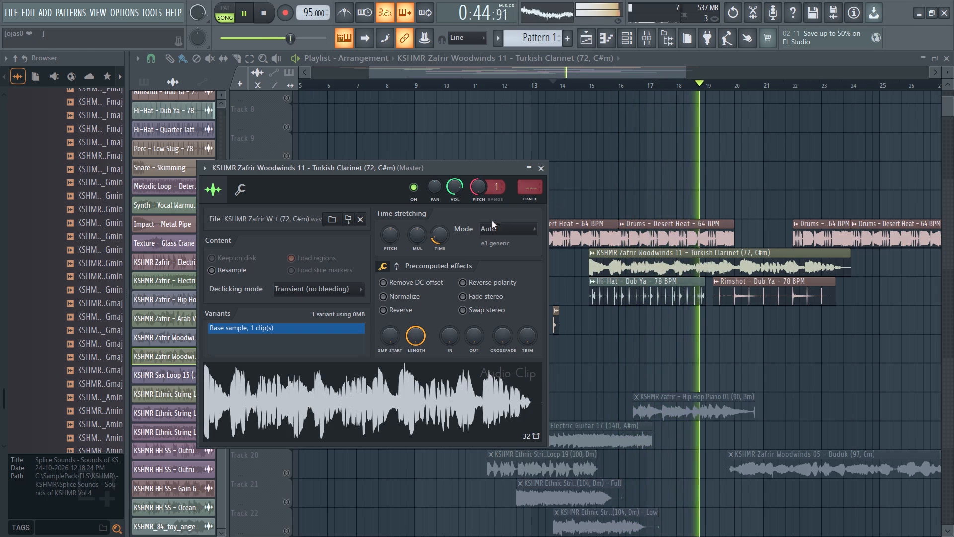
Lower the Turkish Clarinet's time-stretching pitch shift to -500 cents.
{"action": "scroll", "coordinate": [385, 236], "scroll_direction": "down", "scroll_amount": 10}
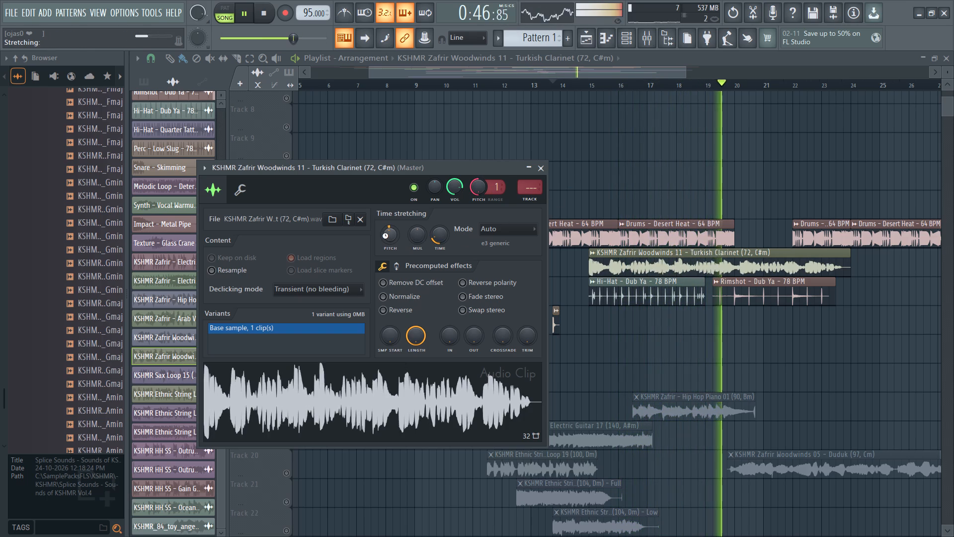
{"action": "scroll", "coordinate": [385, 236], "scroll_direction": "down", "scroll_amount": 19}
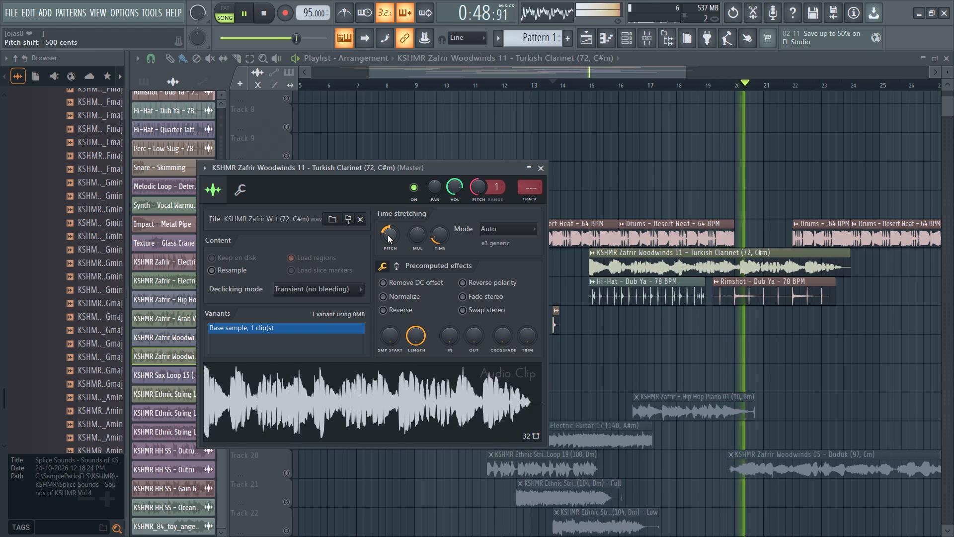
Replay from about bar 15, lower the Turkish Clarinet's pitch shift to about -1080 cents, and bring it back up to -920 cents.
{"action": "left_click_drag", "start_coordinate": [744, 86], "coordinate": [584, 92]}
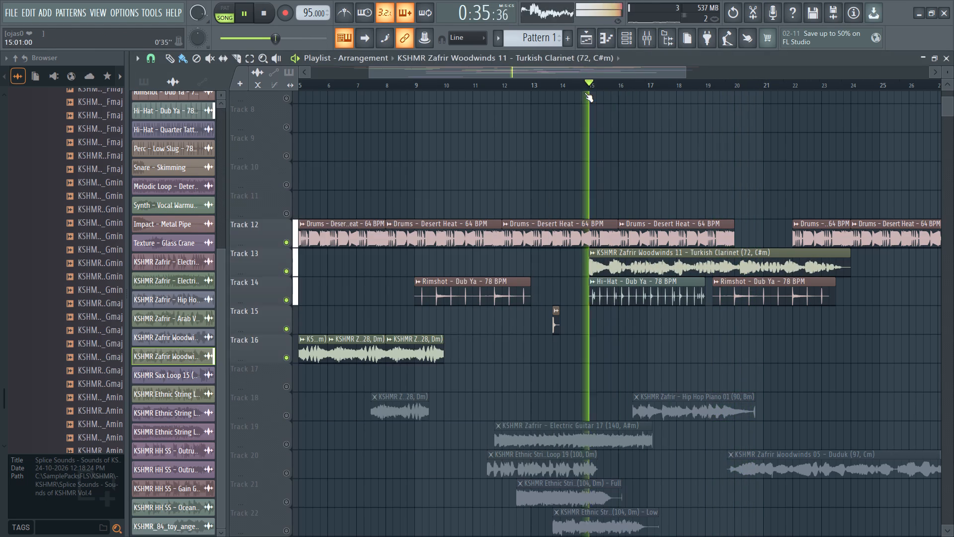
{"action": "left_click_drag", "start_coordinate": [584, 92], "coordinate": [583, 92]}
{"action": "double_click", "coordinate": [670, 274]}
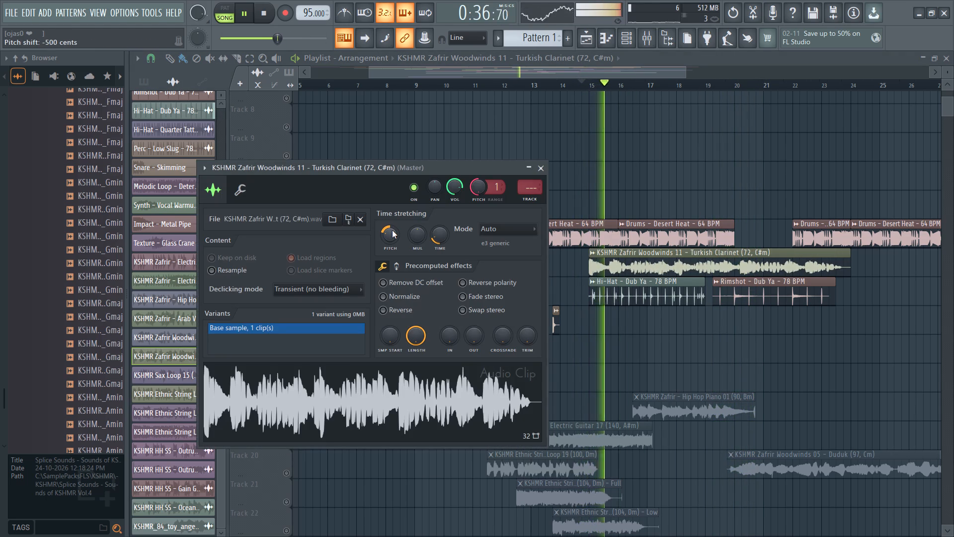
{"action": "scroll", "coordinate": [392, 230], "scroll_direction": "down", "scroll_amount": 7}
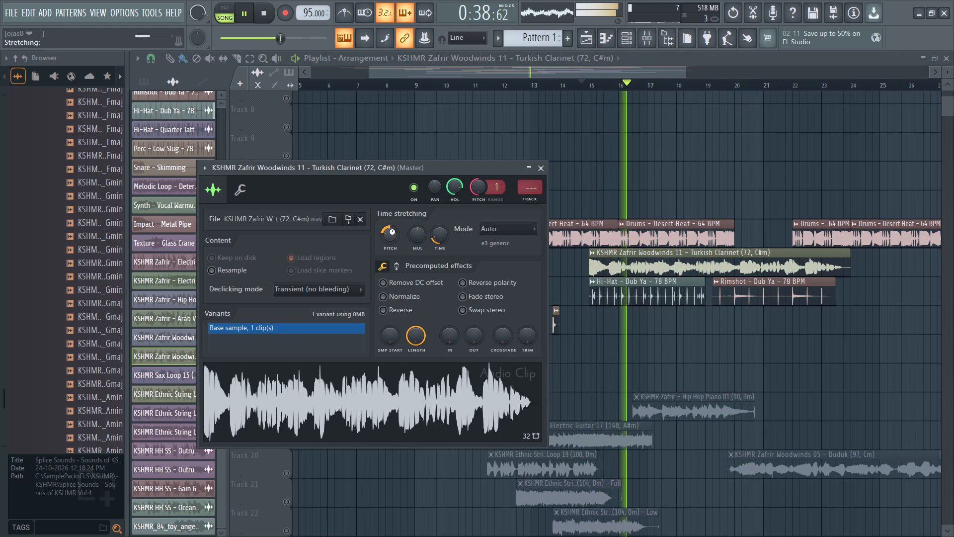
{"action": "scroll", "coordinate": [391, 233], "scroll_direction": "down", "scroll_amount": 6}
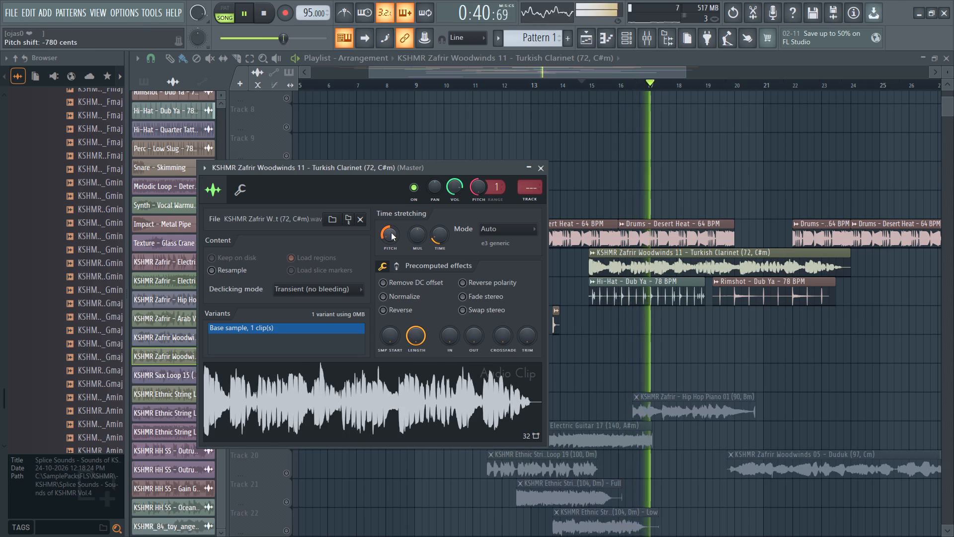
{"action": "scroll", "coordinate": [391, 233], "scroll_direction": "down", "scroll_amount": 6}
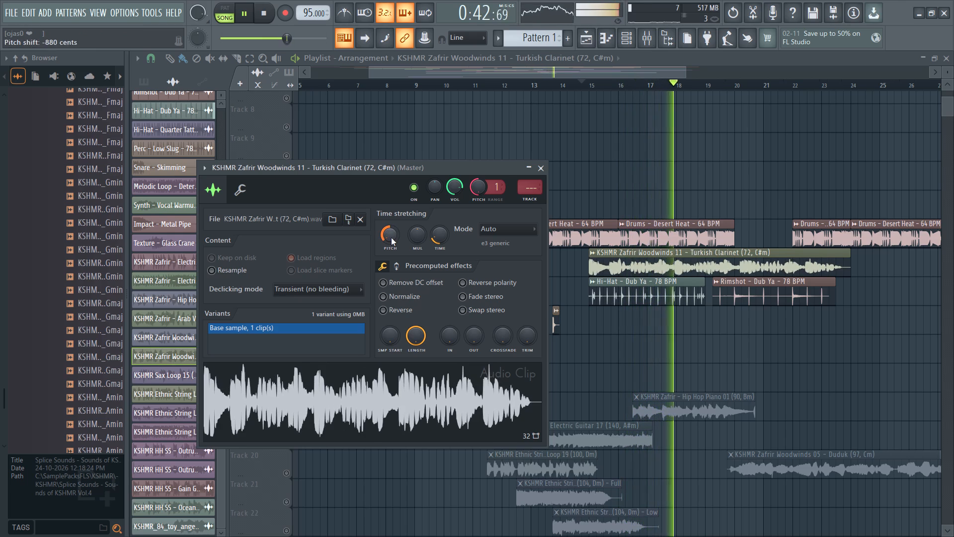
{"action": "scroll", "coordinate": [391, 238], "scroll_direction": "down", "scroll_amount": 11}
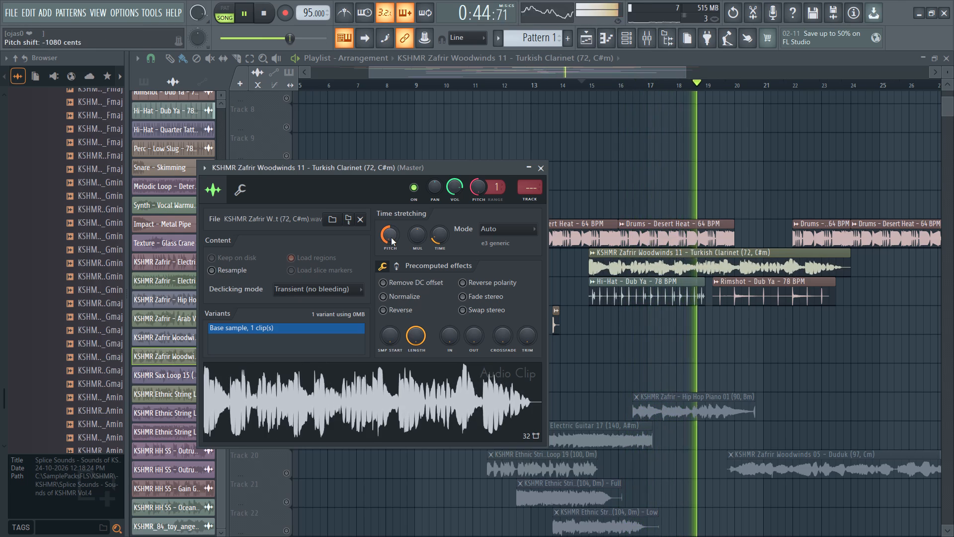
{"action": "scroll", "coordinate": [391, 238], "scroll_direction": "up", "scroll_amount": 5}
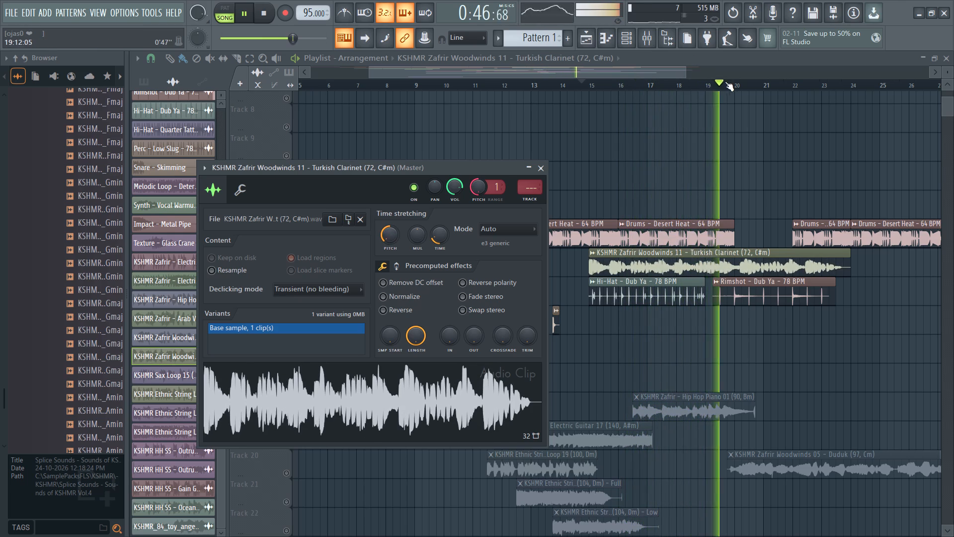
Replay from about bar 14 and set the Turkish Clarinet's time-stretching pitch shift to -600 cents.
{"action": "left_click_drag", "start_coordinate": [719, 79], "coordinate": [565, 89]}
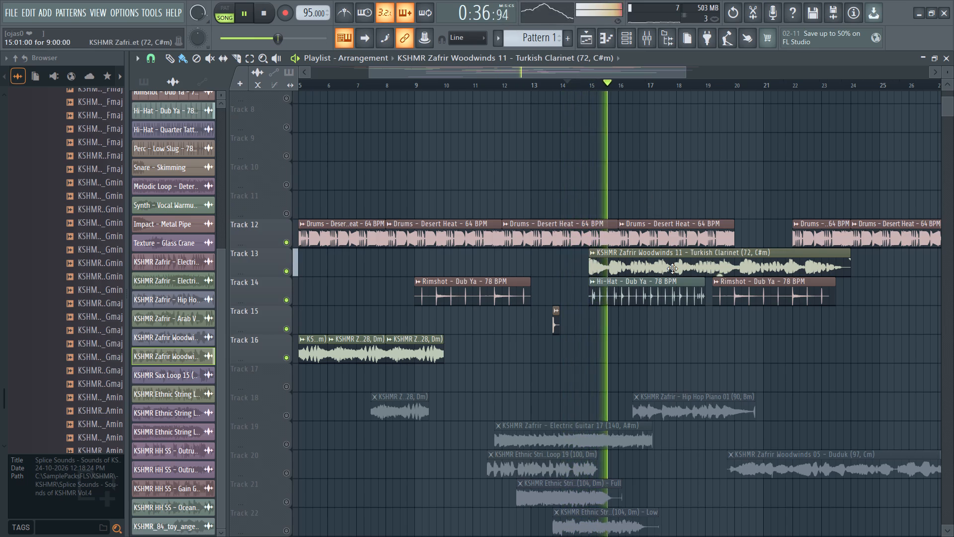
{"action": "double_click", "coordinate": [653, 266]}
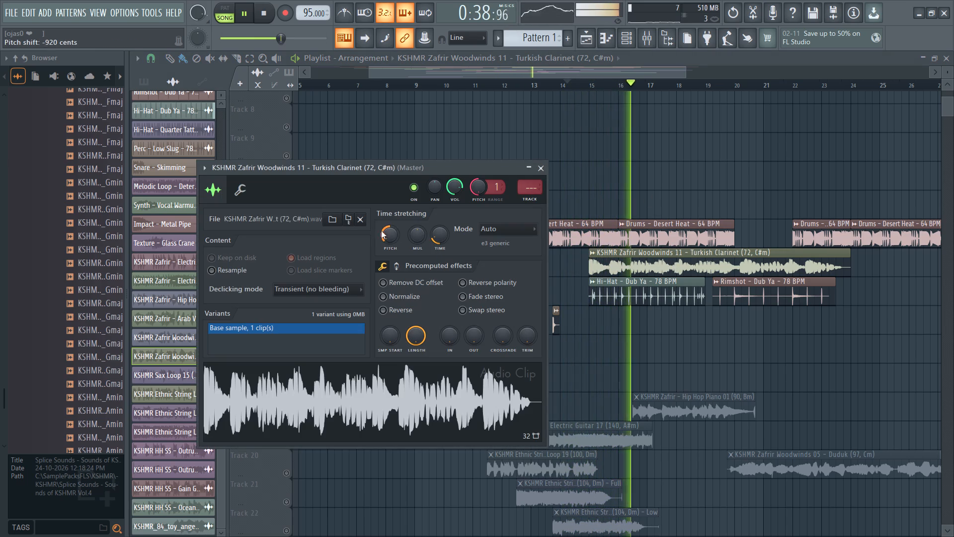
{"action": "scroll", "coordinate": [390, 235], "scroll_direction": "up", "scroll_amount": 17}
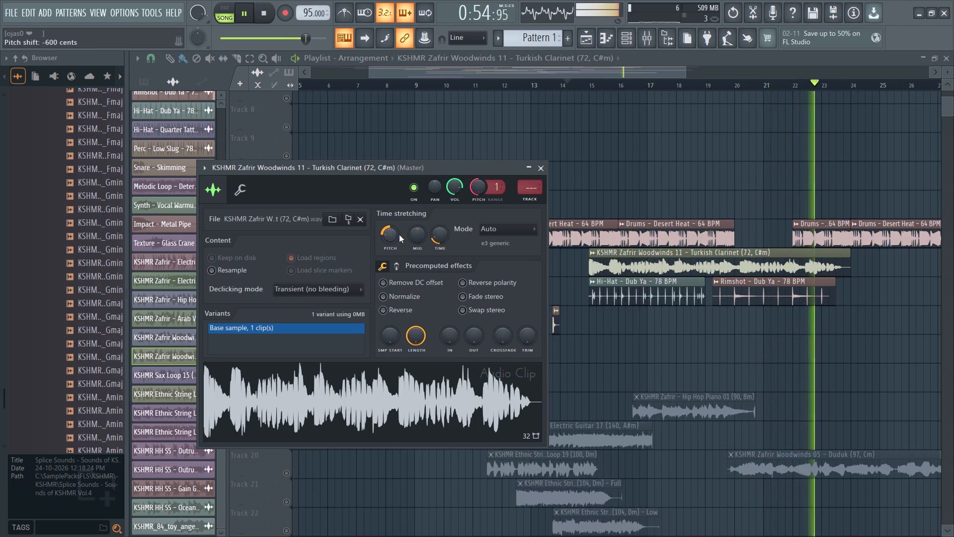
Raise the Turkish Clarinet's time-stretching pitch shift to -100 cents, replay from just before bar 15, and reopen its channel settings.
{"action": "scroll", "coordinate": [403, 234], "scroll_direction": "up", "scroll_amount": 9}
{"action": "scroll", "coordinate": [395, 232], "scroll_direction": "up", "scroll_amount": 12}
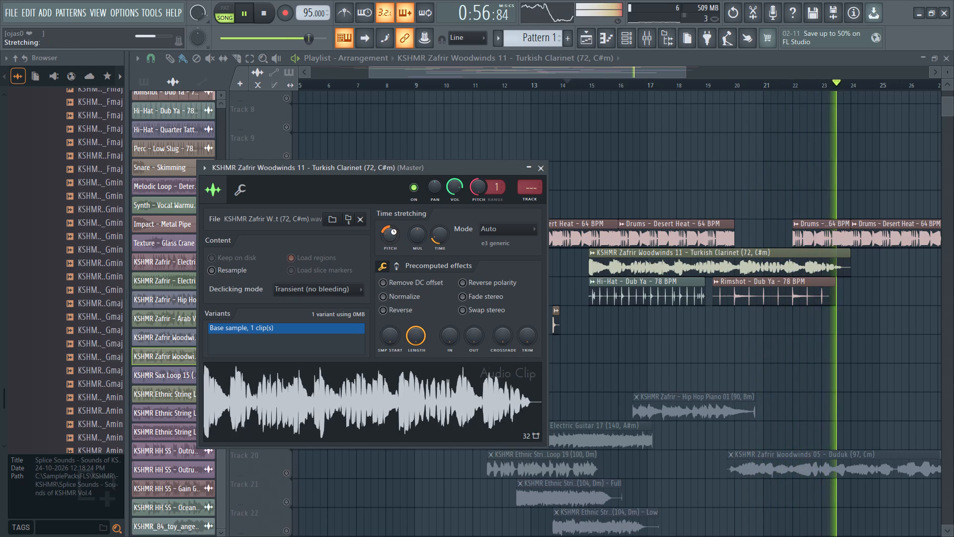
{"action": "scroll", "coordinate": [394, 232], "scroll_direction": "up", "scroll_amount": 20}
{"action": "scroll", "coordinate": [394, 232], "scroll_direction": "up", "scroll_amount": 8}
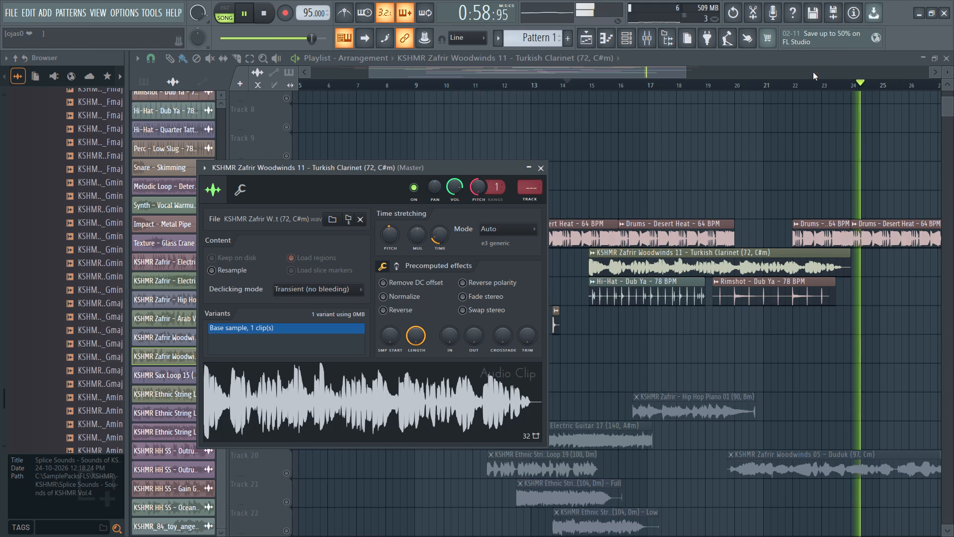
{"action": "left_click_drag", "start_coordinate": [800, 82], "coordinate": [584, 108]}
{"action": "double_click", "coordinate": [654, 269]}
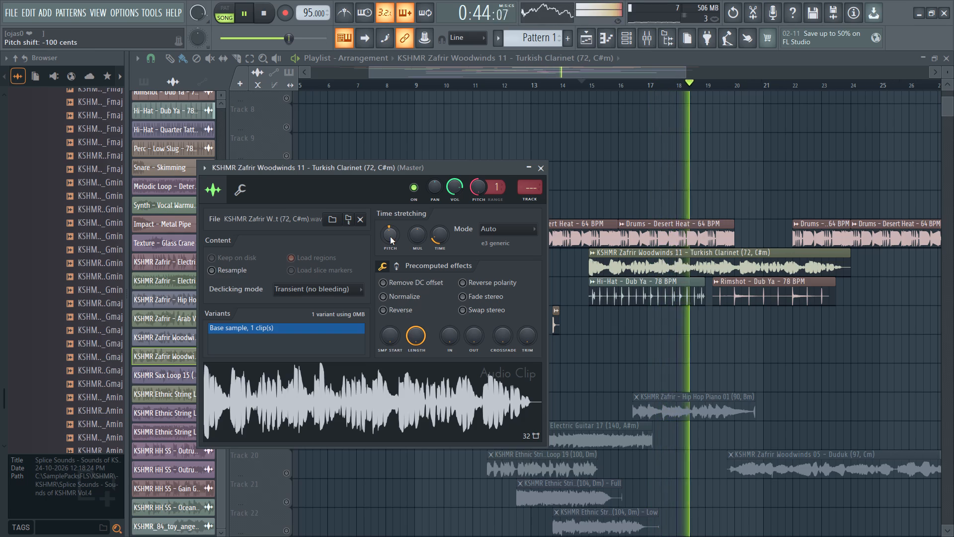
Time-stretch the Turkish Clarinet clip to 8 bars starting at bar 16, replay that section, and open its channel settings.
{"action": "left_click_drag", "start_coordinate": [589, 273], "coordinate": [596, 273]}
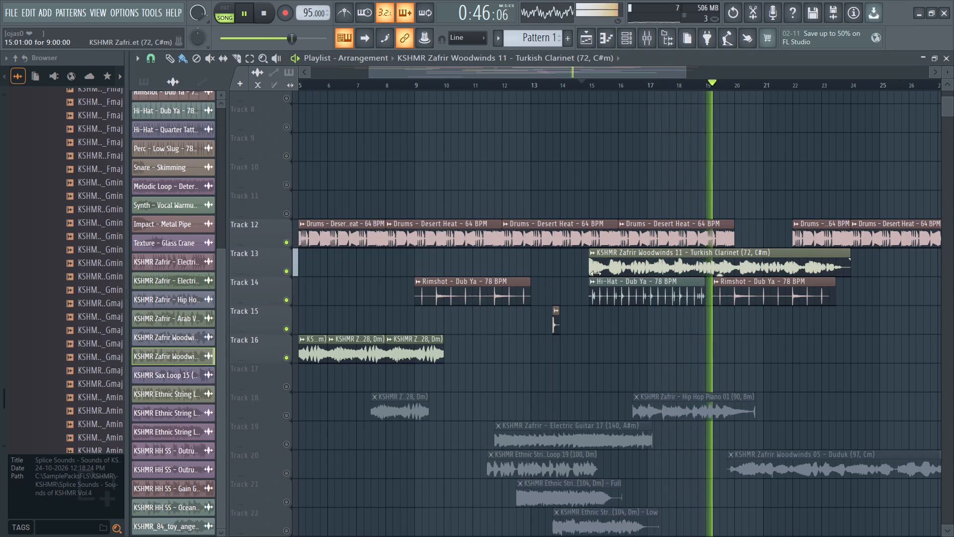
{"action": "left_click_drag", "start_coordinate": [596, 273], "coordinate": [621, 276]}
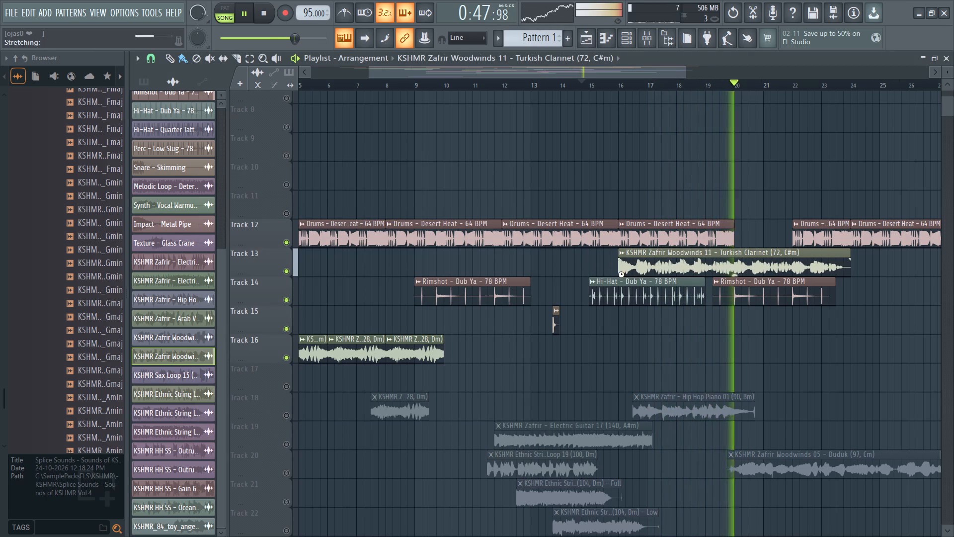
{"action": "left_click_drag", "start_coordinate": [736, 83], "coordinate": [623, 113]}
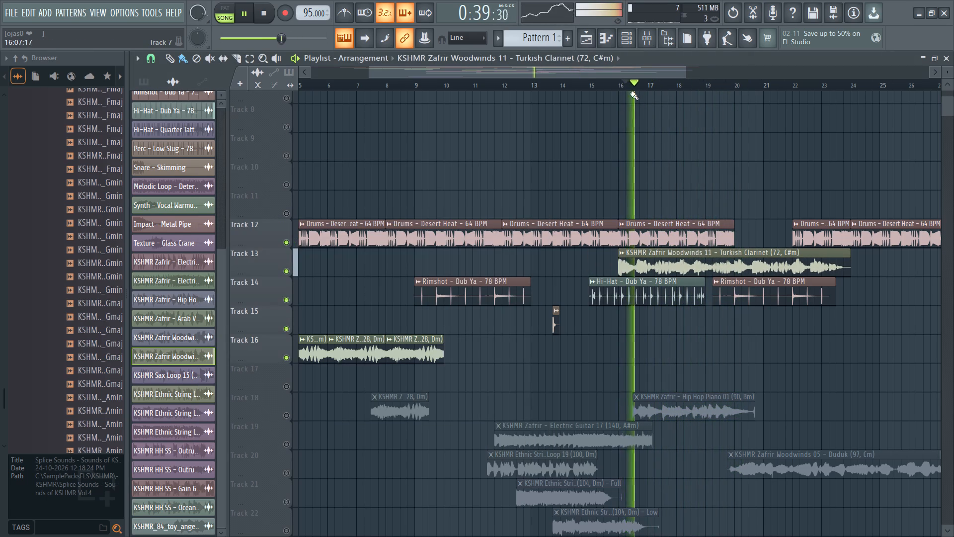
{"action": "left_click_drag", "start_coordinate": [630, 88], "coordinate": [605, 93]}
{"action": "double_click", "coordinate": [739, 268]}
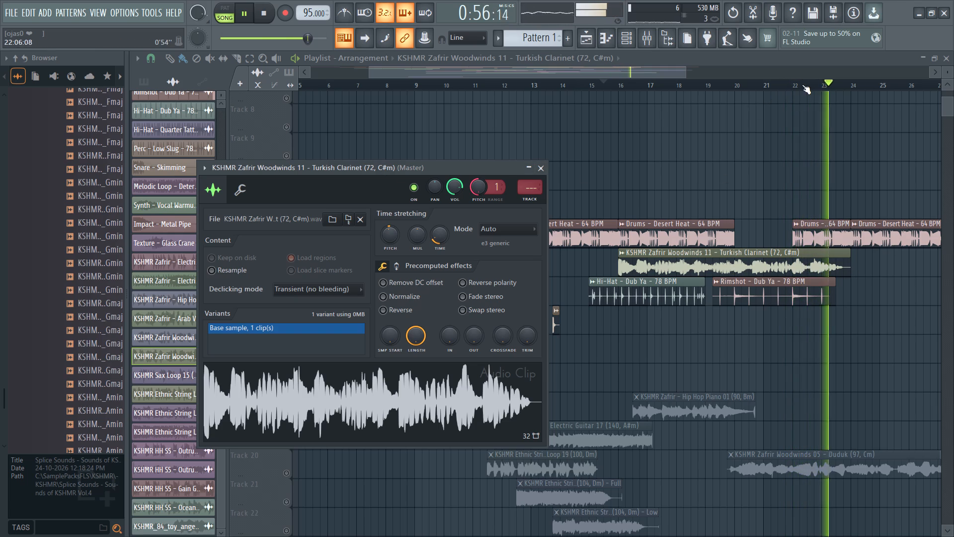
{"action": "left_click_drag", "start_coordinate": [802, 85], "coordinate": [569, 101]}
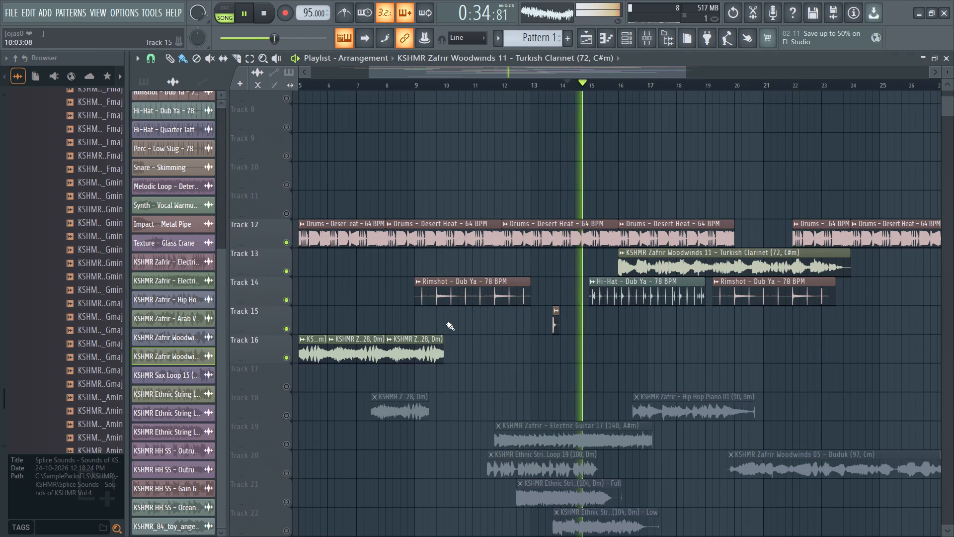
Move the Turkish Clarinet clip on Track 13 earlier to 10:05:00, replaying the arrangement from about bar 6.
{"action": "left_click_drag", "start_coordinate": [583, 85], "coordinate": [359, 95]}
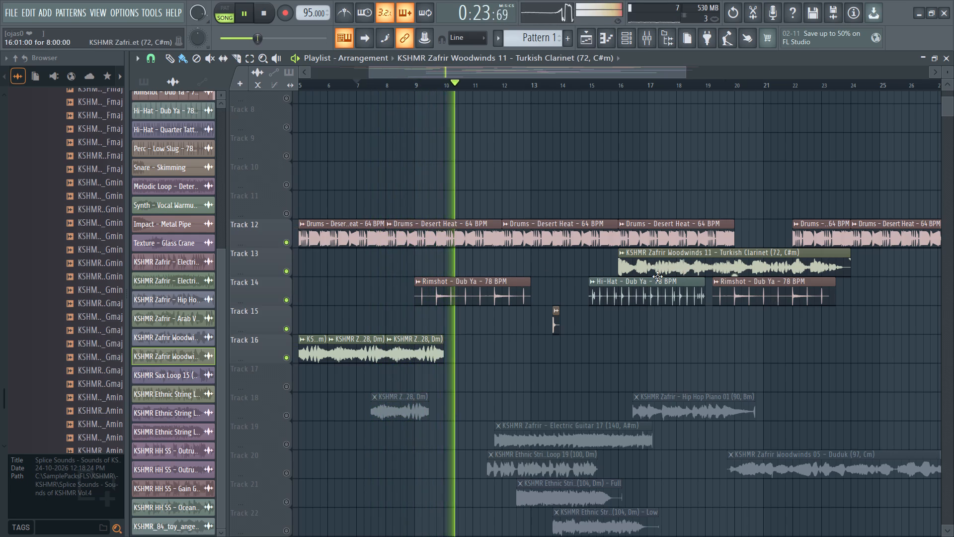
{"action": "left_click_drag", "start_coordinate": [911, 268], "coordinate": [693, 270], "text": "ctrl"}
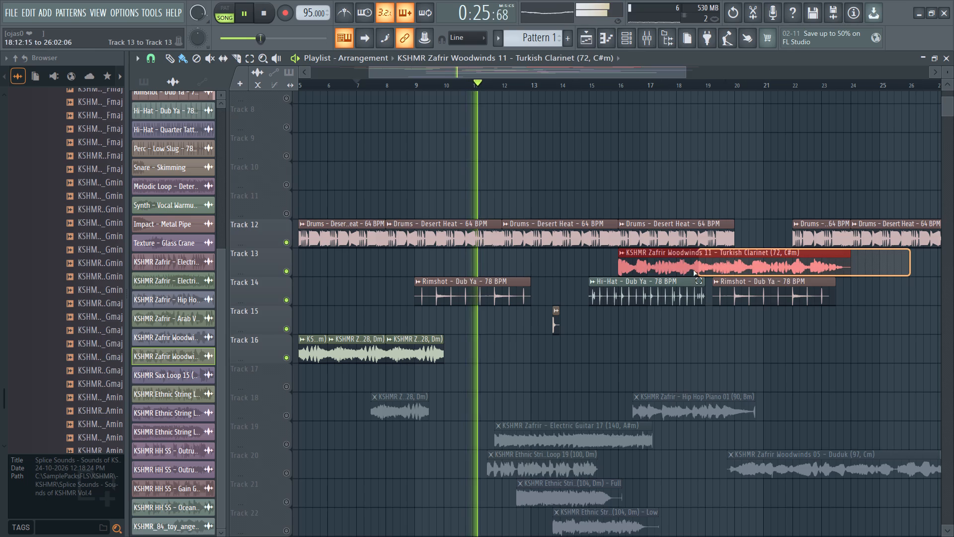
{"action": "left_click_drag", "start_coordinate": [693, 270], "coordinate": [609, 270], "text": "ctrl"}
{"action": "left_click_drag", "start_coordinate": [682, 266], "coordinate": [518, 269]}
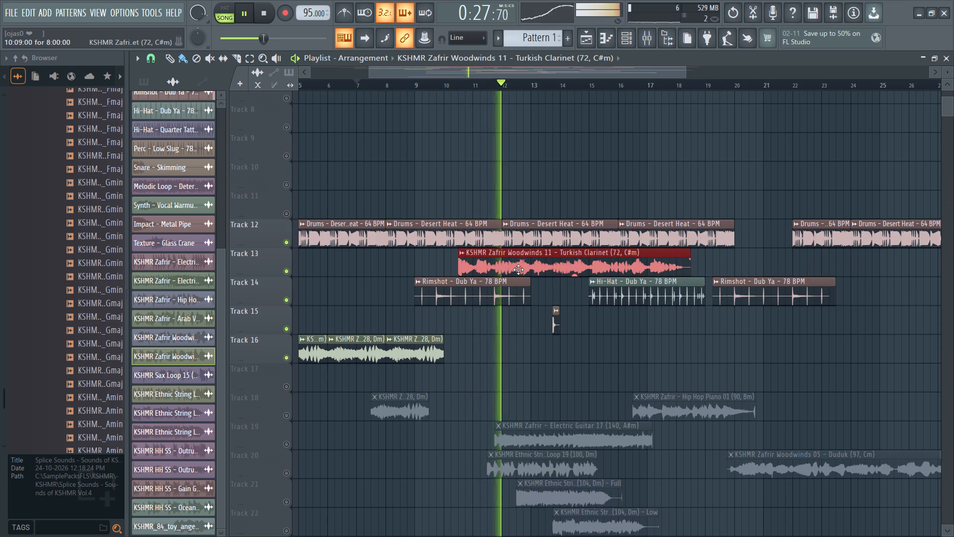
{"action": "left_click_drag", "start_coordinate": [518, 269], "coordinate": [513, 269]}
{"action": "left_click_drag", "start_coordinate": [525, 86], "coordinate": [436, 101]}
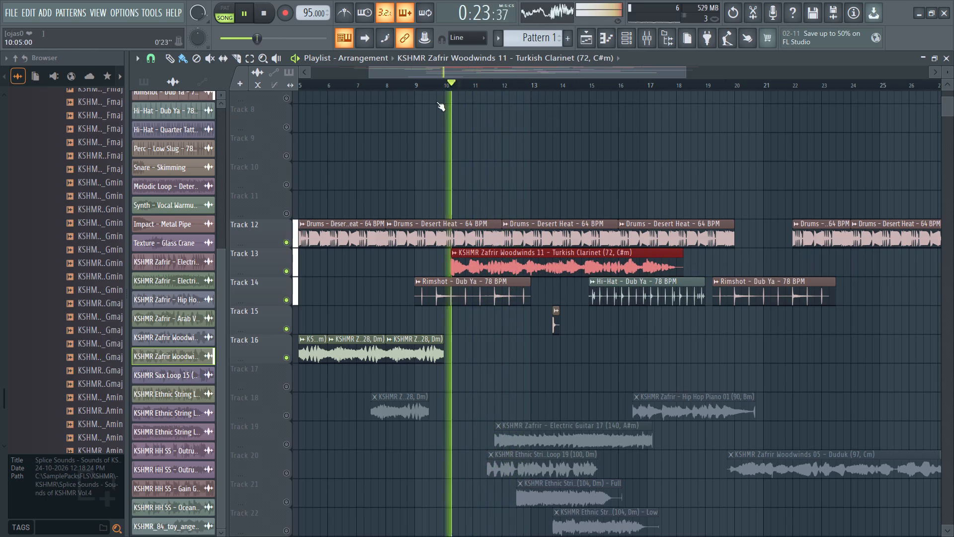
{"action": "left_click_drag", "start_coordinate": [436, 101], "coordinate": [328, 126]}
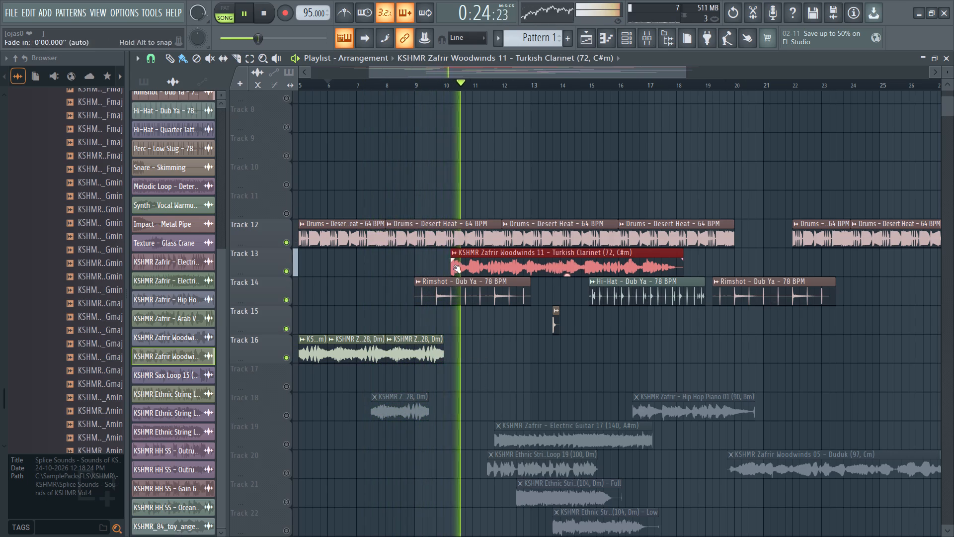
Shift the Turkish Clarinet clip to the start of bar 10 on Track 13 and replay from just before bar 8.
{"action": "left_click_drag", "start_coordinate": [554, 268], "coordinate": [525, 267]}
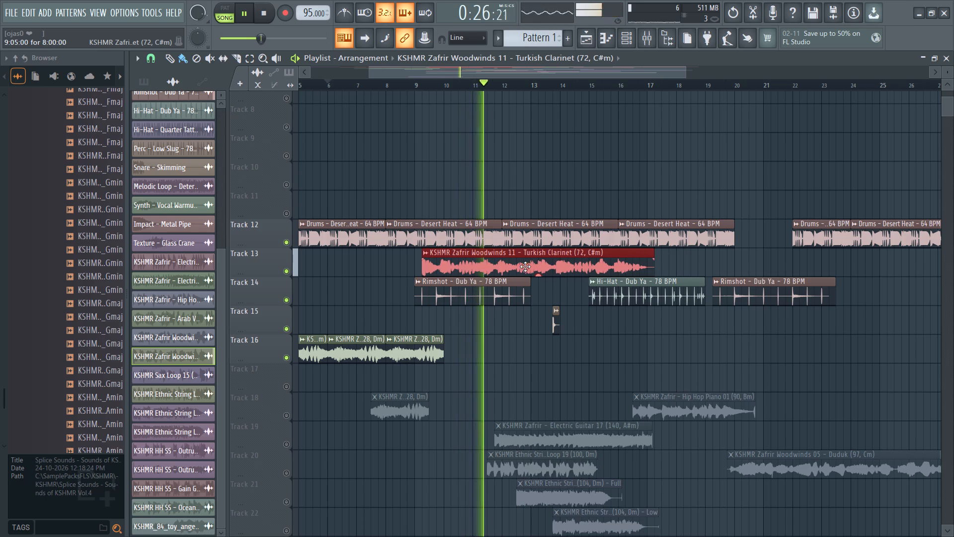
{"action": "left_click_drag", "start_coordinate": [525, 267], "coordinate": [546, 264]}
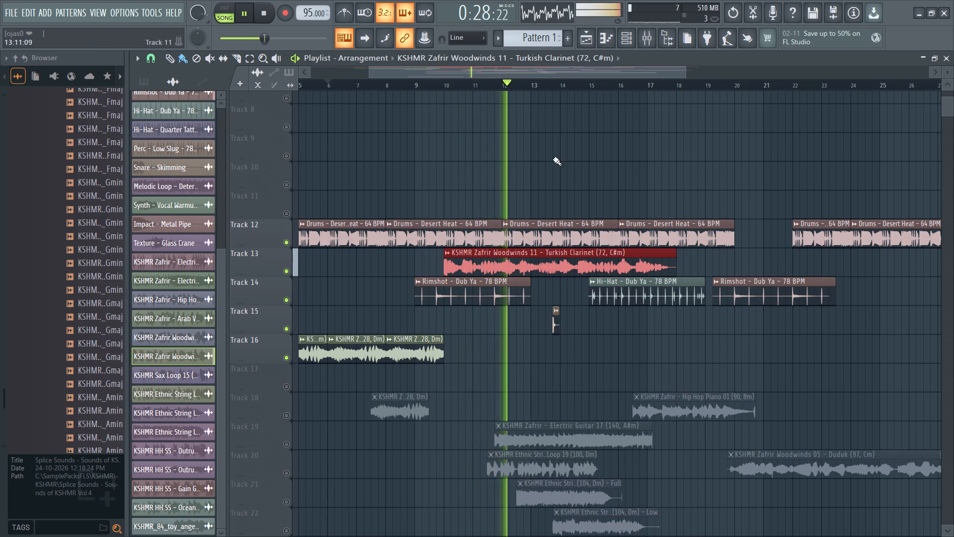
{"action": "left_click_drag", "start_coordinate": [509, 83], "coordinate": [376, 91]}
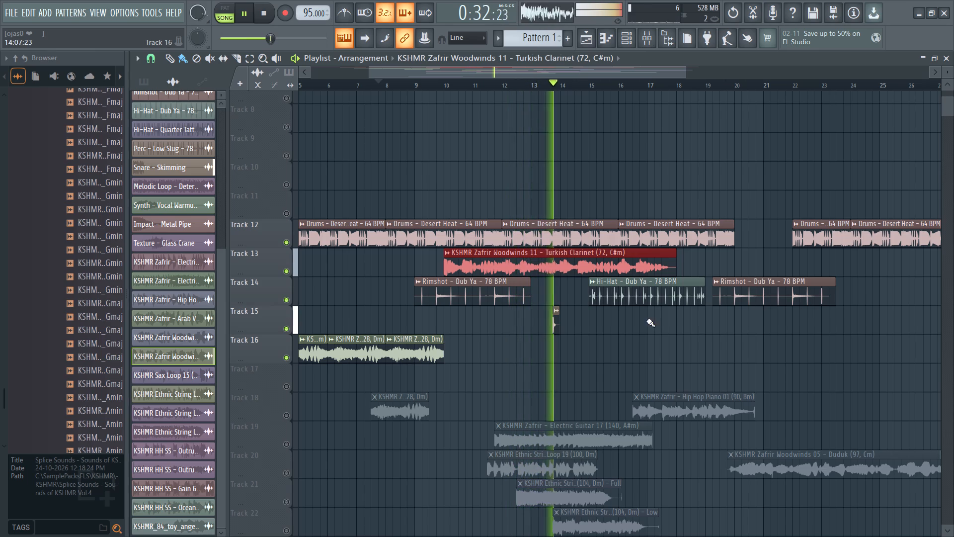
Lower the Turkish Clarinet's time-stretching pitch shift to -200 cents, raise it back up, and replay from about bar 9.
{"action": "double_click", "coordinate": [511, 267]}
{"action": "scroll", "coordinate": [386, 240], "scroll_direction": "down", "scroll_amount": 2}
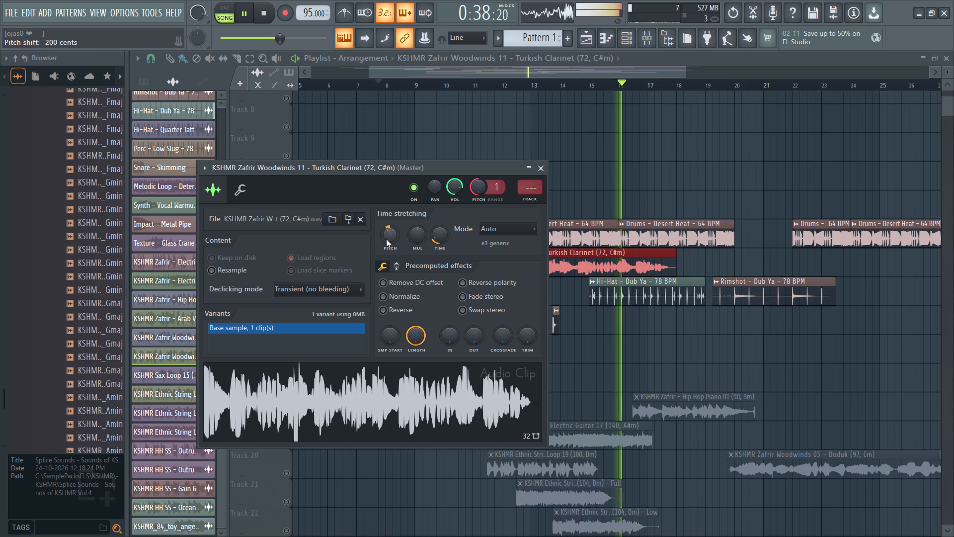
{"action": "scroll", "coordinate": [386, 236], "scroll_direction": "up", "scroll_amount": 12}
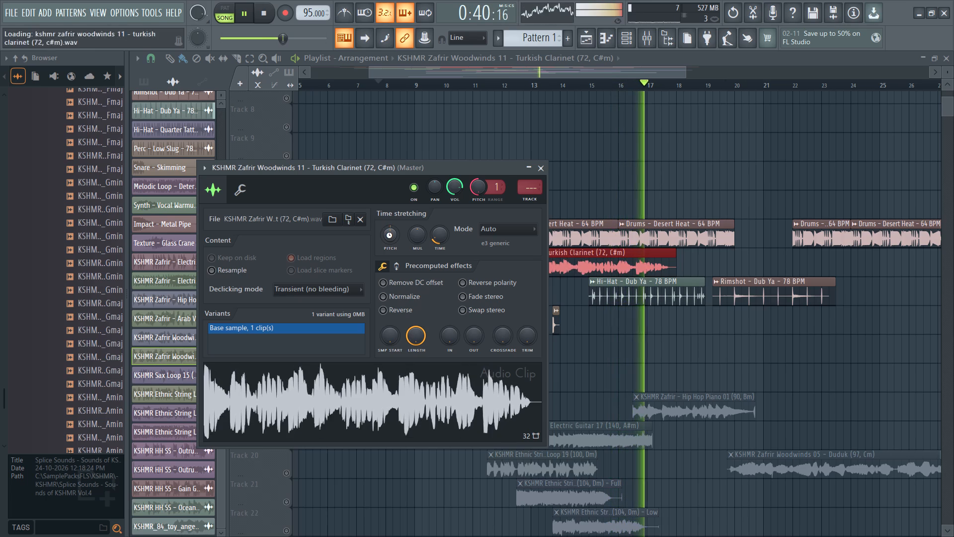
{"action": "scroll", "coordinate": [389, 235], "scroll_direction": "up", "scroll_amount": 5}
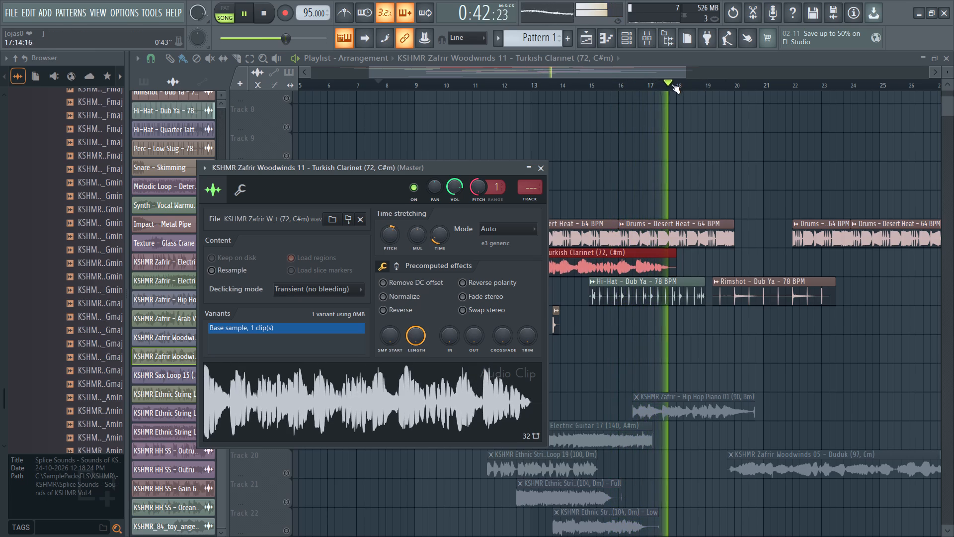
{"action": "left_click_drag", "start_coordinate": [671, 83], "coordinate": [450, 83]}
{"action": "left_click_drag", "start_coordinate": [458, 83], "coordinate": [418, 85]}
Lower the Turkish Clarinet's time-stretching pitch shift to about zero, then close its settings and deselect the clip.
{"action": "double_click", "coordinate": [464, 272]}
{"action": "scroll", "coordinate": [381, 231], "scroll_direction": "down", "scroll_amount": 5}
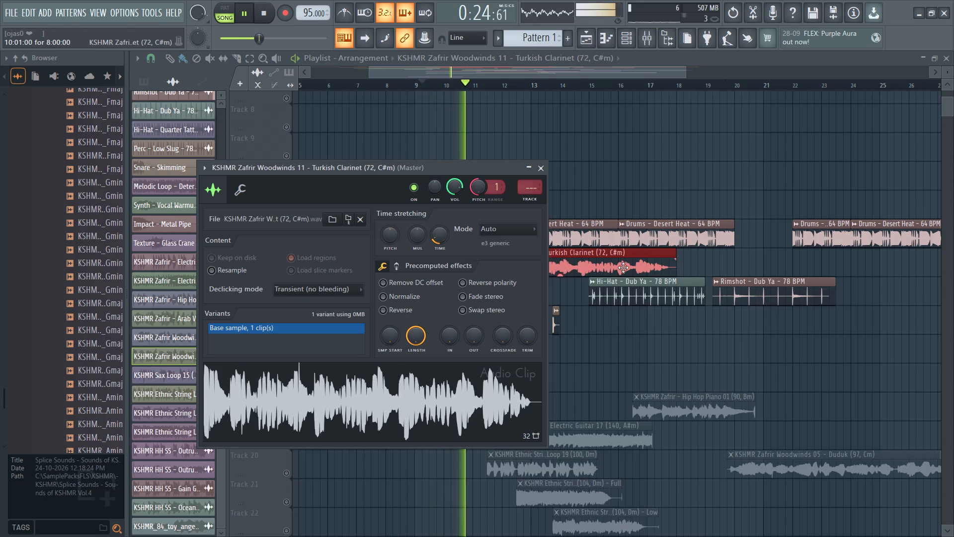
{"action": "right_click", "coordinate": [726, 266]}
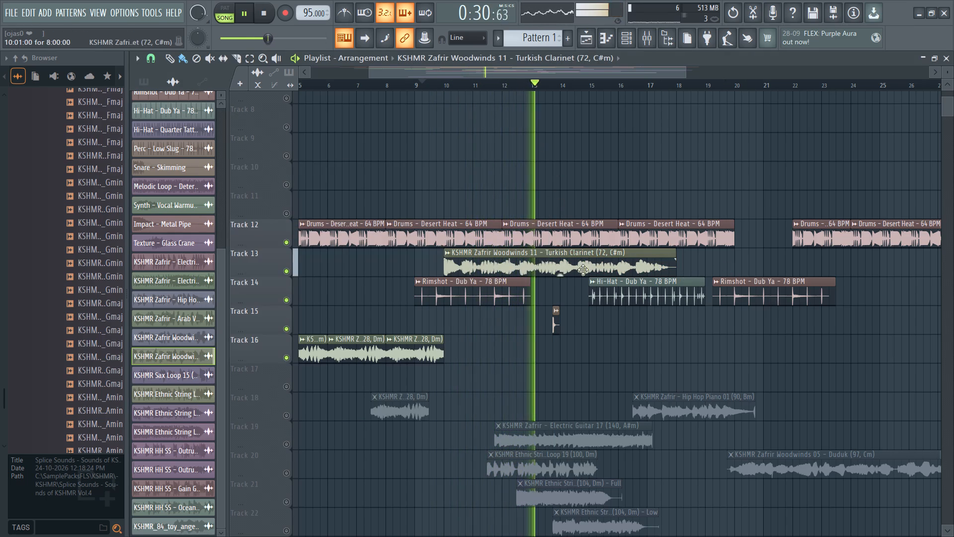
Replay the arrangement from the beginning and delete the muted KSHMR Zafrir (128, Dm) violin clip from Track 18.
{"action": "left_click_drag", "start_coordinate": [547, 86], "coordinate": [0, 81]}
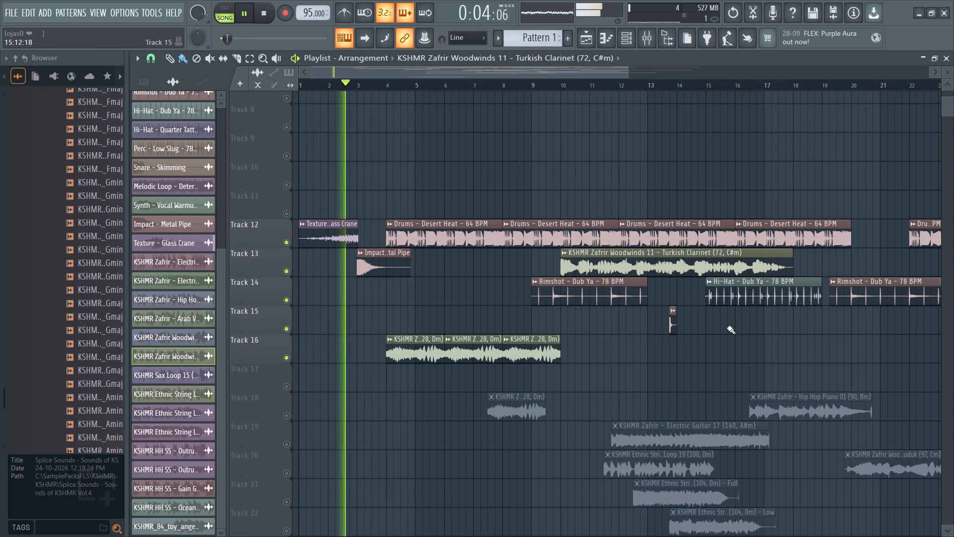
{"action": "right_click", "coordinate": [508, 413]}
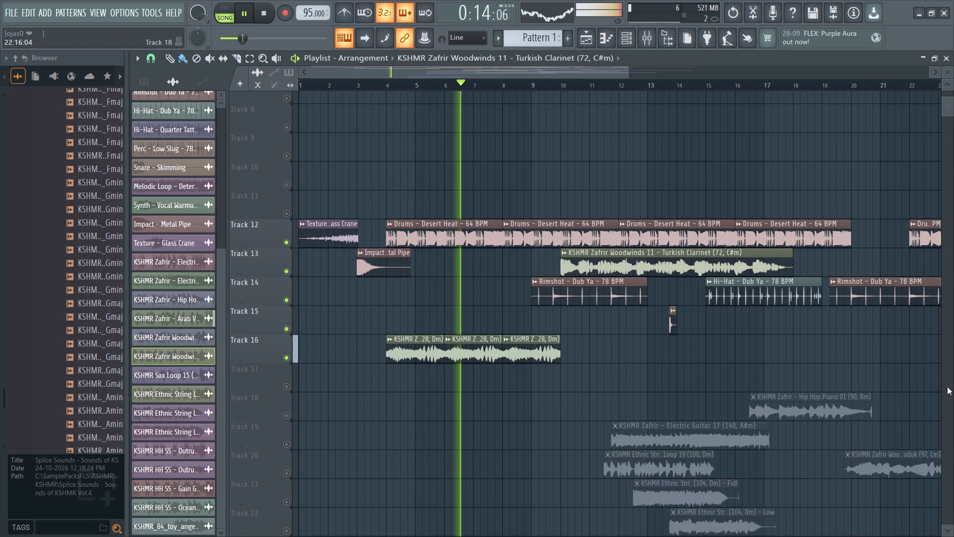
Delete the Turkish Clarinet clip that starts at bar 10 on Track 13.
{"action": "left_click_drag", "start_coordinate": [499, 72], "coordinate": [516, 76]}
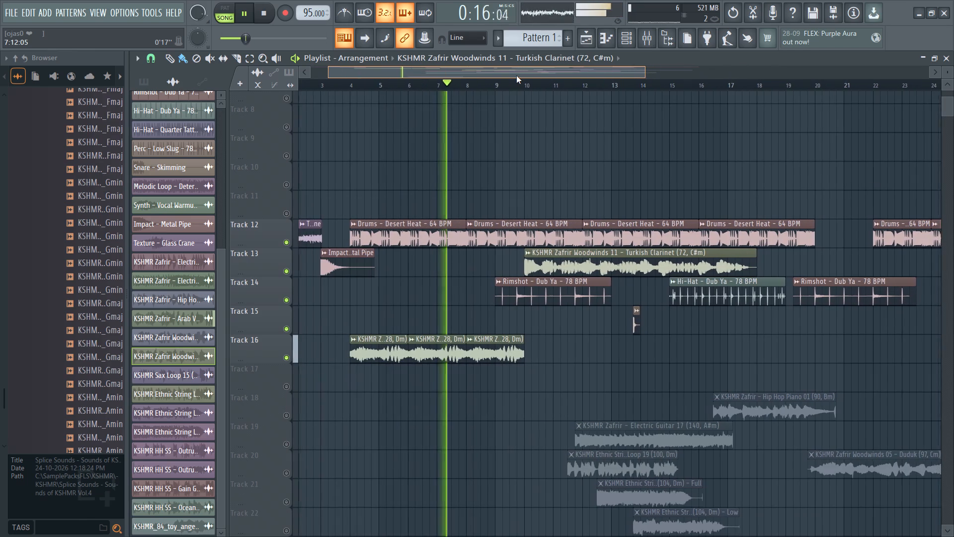
{"action": "left_click_drag", "start_coordinate": [516, 76], "coordinate": [543, 79]}
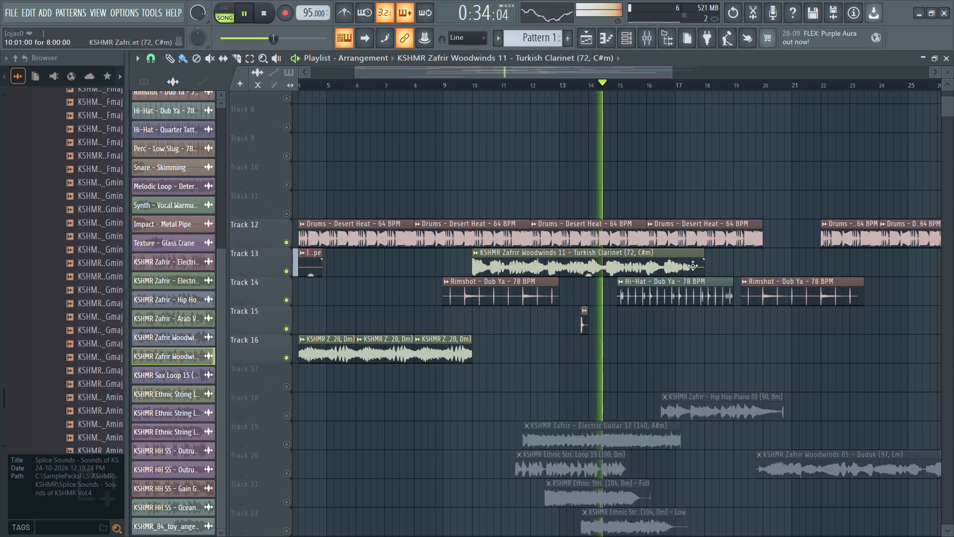
{"action": "right_click_drag", "start_coordinate": [693, 266], "coordinate": [599, 266]}
Move the muted Electric Guitar 17 clip up from Track 19 to Track 18, starting at 10:13:00.
{"action": "scroll", "coordinate": [580, 277], "scroll_direction": "down", "scroll_amount": 2}
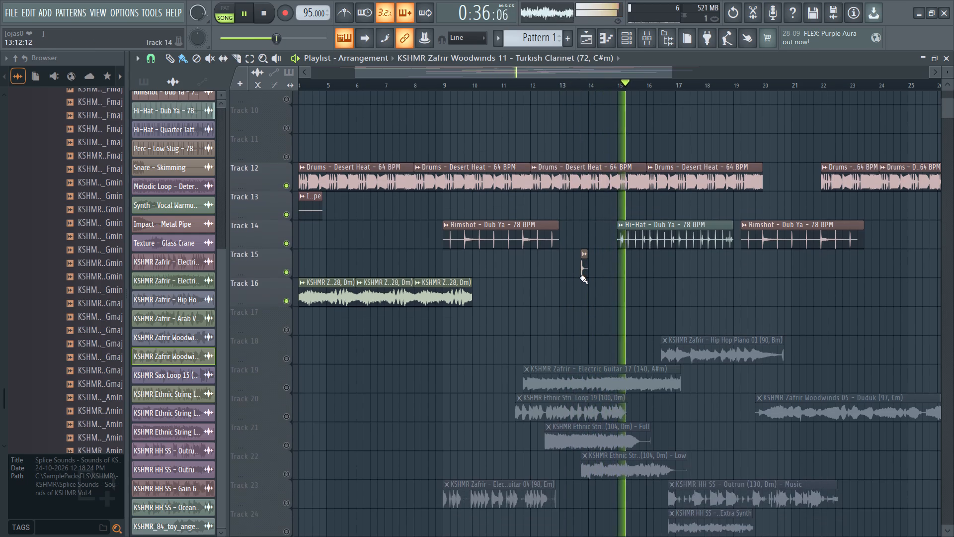
{"action": "scroll", "coordinate": [608, 401], "scroll_direction": "down", "scroll_amount": 2}
{"action": "left_click_drag", "start_coordinate": [601, 317], "coordinate": [598, 257]}
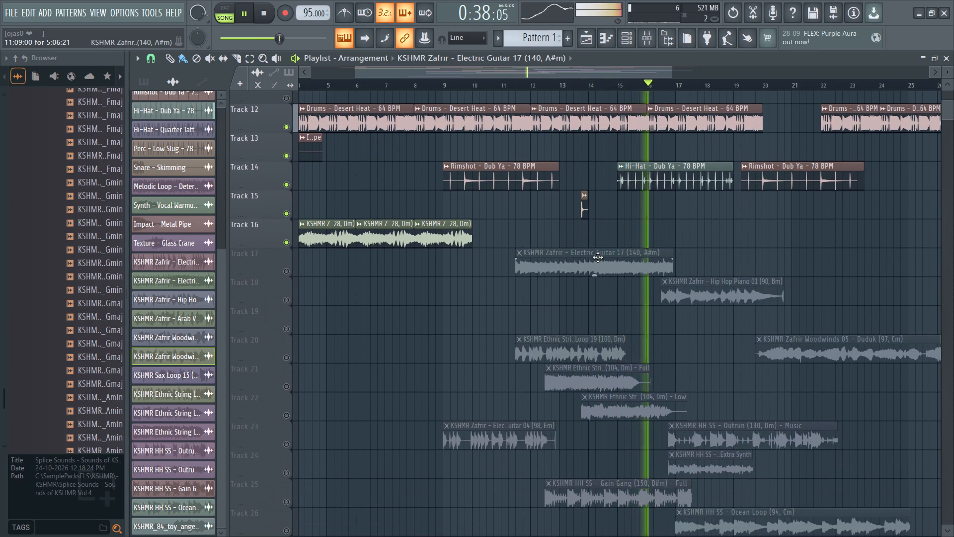
{"action": "left_click_drag", "start_coordinate": [598, 257], "coordinate": [568, 302]}
Open the Electric Guitar 17 clip's channel settings and preview its sample, with song playback stopped.
{"action": "double_click", "coordinate": [568, 297]}
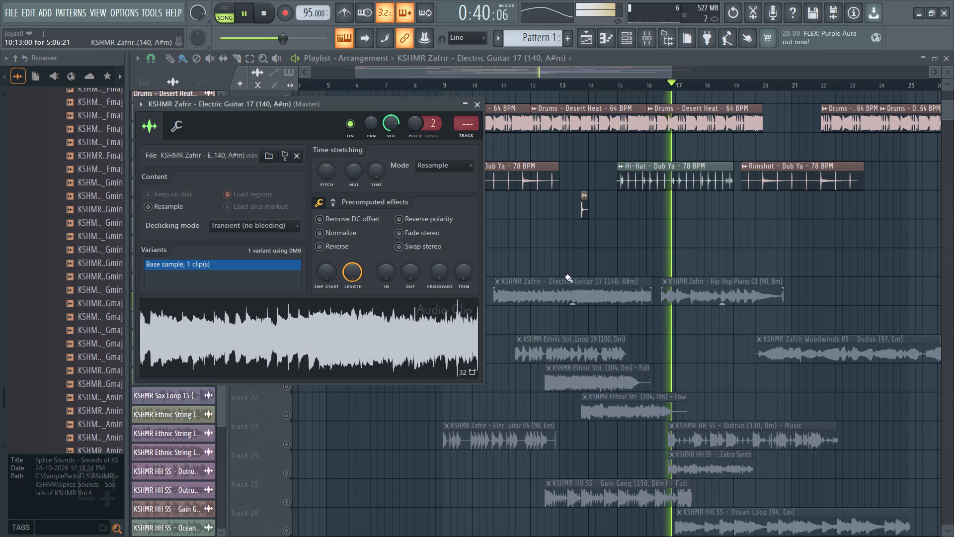
{"action": "left_click", "coordinate": [355, 333]}
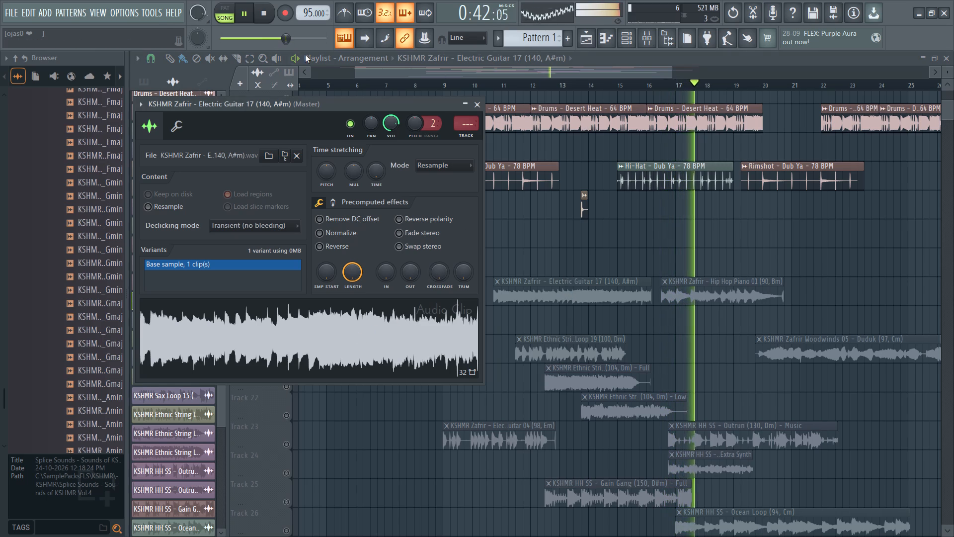
{"action": "left_click", "coordinate": [293, 57]}
{"action": "double_click", "coordinate": [540, 295]}
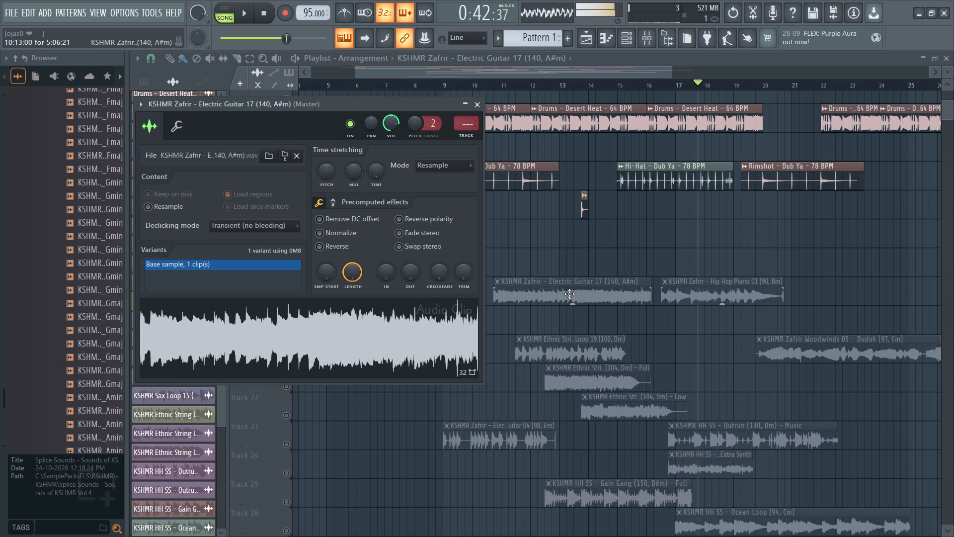
Open the Hip Hop Piano 01 clip's channel settings, preview its sample, and collapse the settings window.
{"action": "left_click", "coordinate": [694, 304]}
{"action": "double_click", "coordinate": [697, 295]}
{"action": "left_click", "coordinate": [285, 329]}
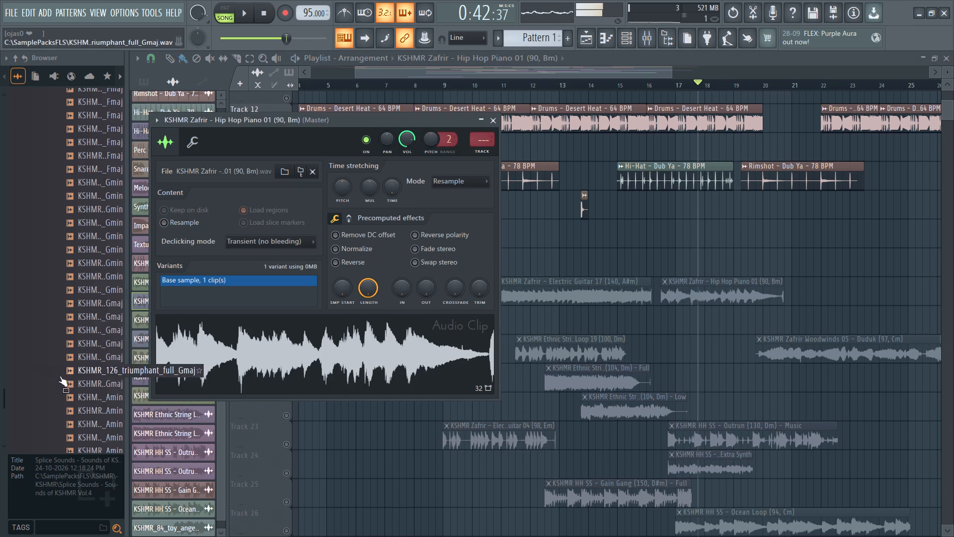
{"action": "scroll", "coordinate": [135, 448], "scroll_direction": "down", "scroll_amount": 6}
{"action": "scroll", "coordinate": [179, 451], "scroll_direction": "down", "scroll_amount": 6}
{"action": "scroll", "coordinate": [179, 451], "scroll_direction": "up", "scroll_amount": 6}
{"action": "scroll", "coordinate": [179, 451], "scroll_direction": "down", "scroll_amount": 6}
{"action": "scroll", "coordinate": [179, 451], "scroll_direction": "up", "scroll_amount": 5}
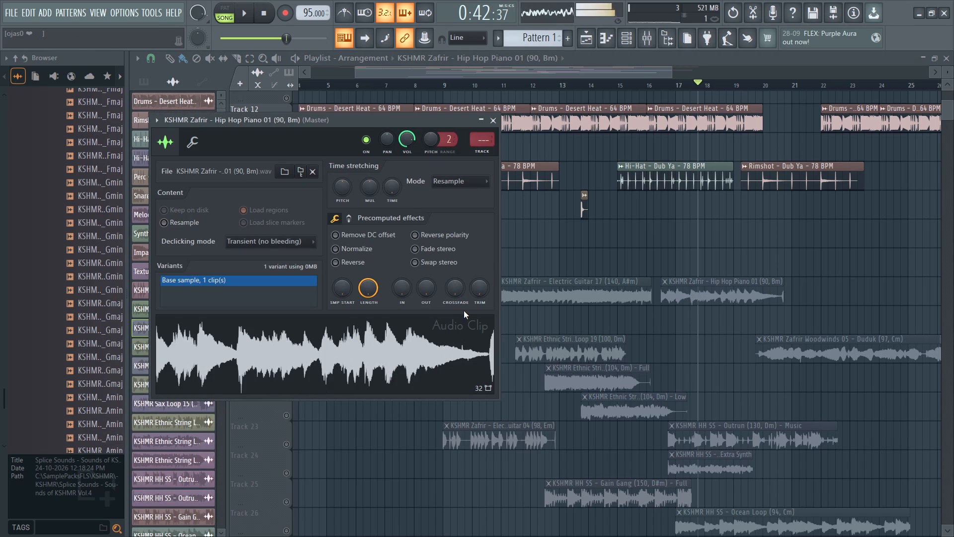
{"action": "left_click", "coordinate": [480, 123]}
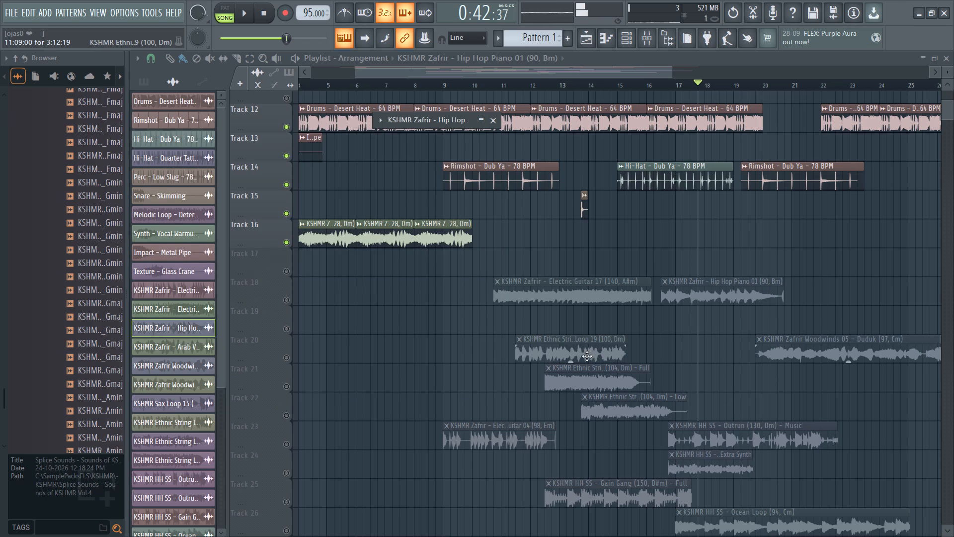
Open the channel settings of the Ethnic String Loop 19 clip on Track 20 and preview its sample.
{"action": "double_click", "coordinate": [580, 356]}
{"action": "left_click", "coordinate": [380, 420]}
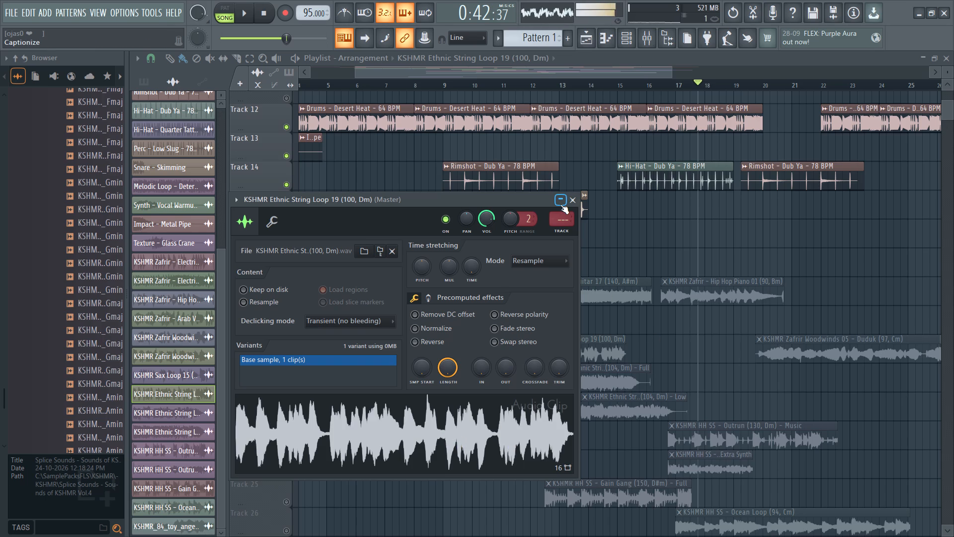
{"action": "left_click", "coordinate": [423, 430]}
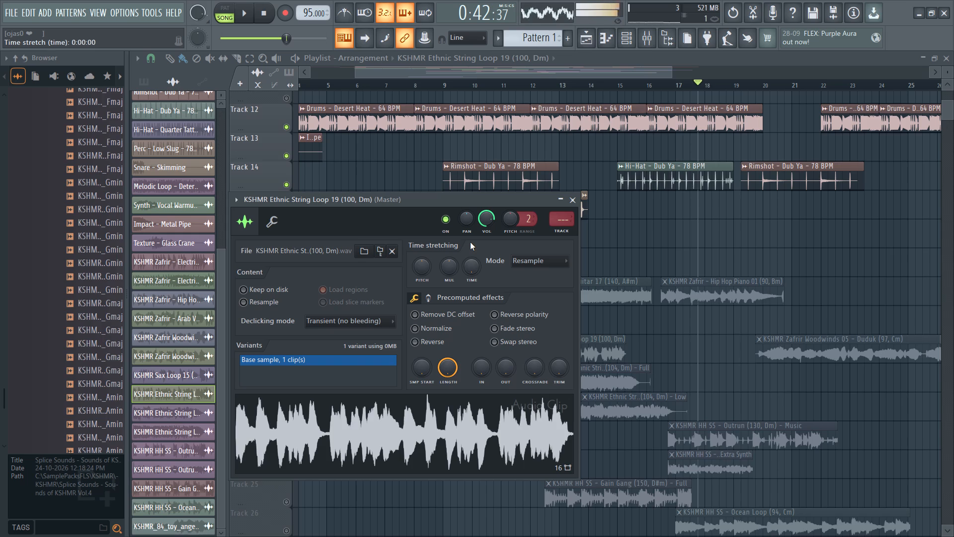
Open the Arab Violin 01 clip's channel settings, preview its sample, and collapse the settings window.
{"action": "left_click", "coordinate": [561, 198]}
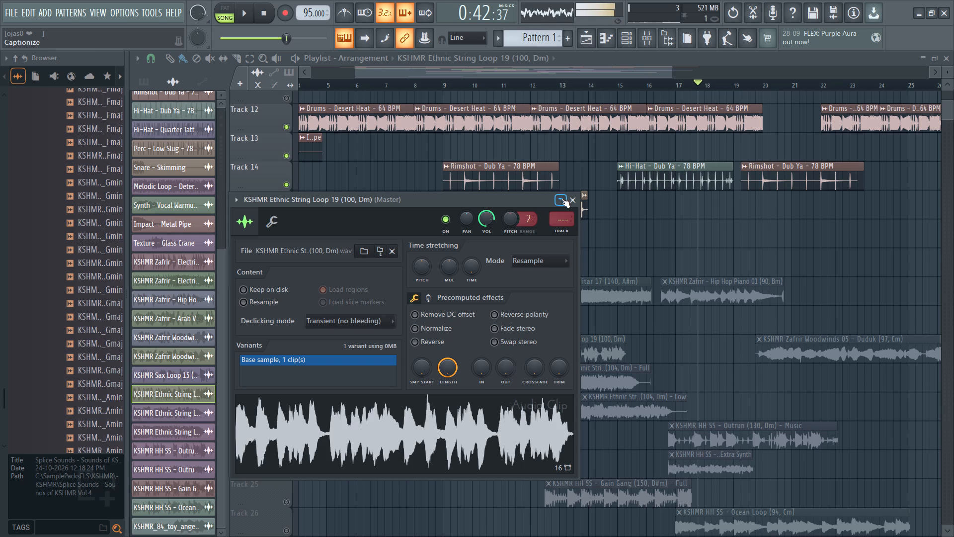
{"action": "double_click", "coordinate": [427, 239]}
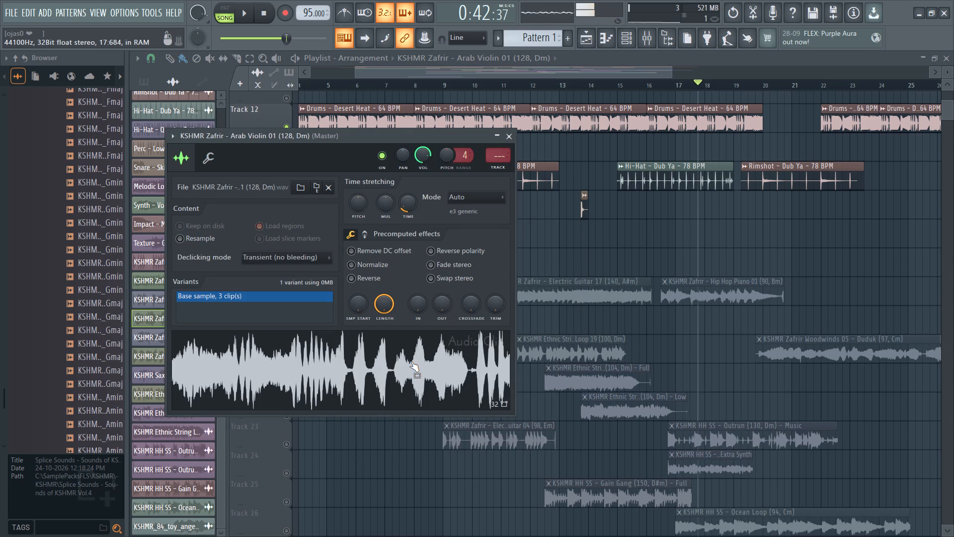
{"action": "left_click", "coordinate": [410, 361]}
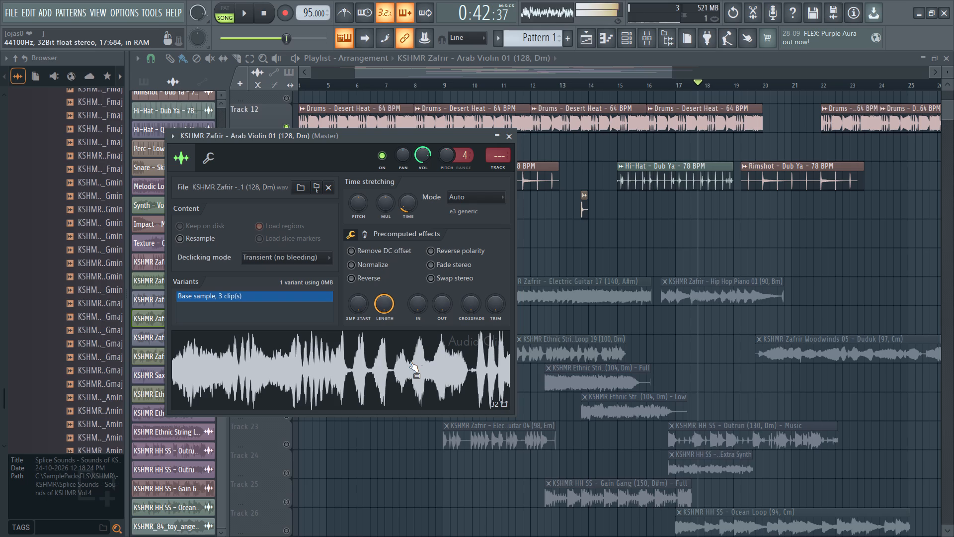
{"action": "left_click", "coordinate": [496, 137]}
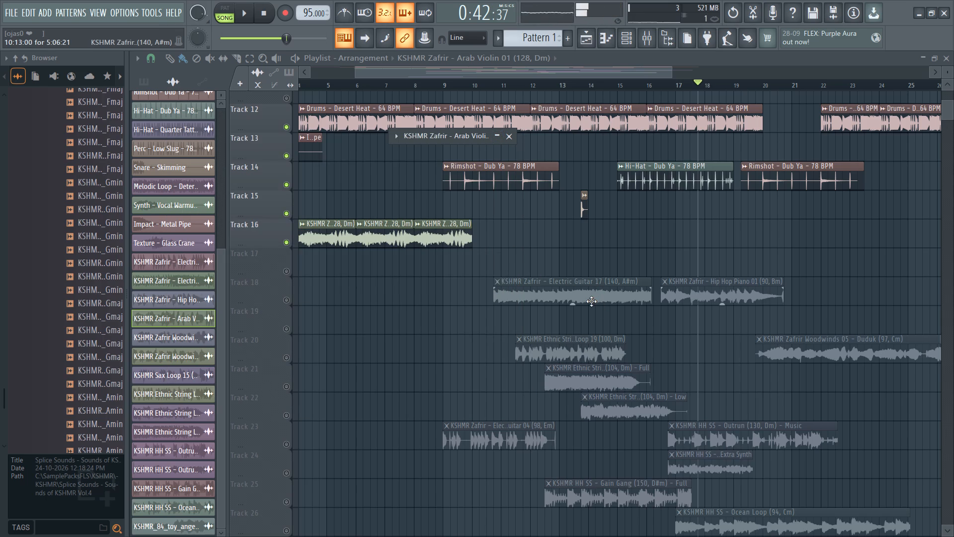
Open the channel settings of the Hip Hop Piano 01 clip on Track 18 and preview its sample.
{"action": "double_click", "coordinate": [710, 298]}
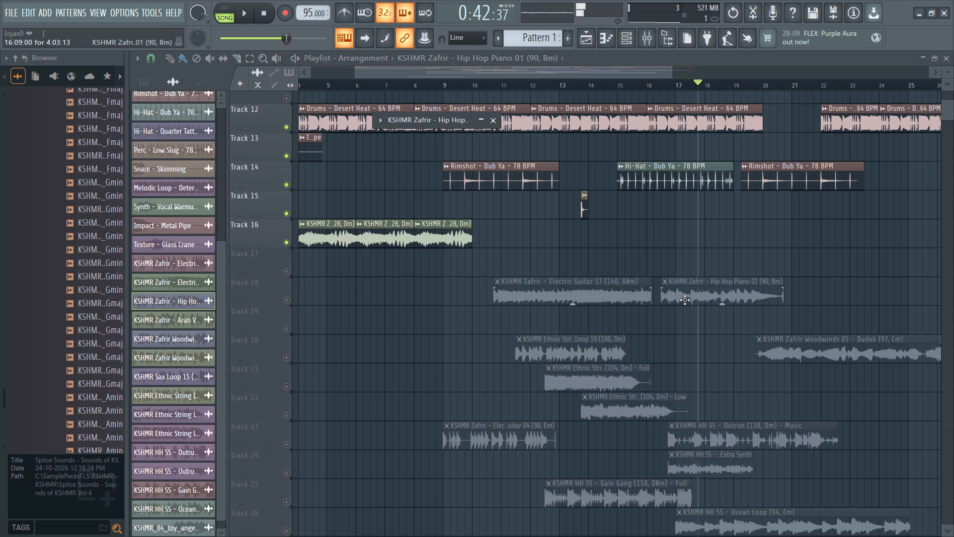
{"action": "double_click", "coordinate": [722, 292]}
{"action": "double_click", "coordinate": [722, 292]}
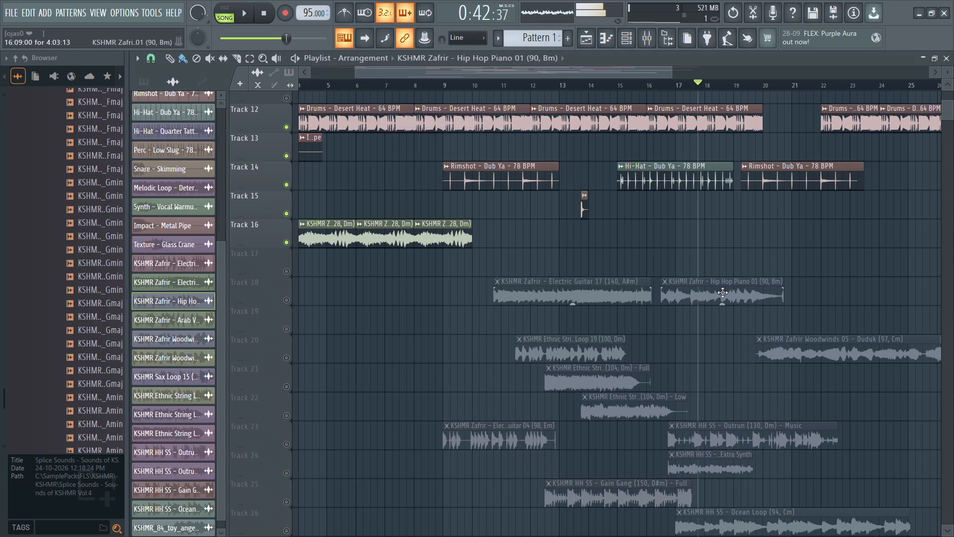
{"action": "left_click", "coordinate": [480, 122]}
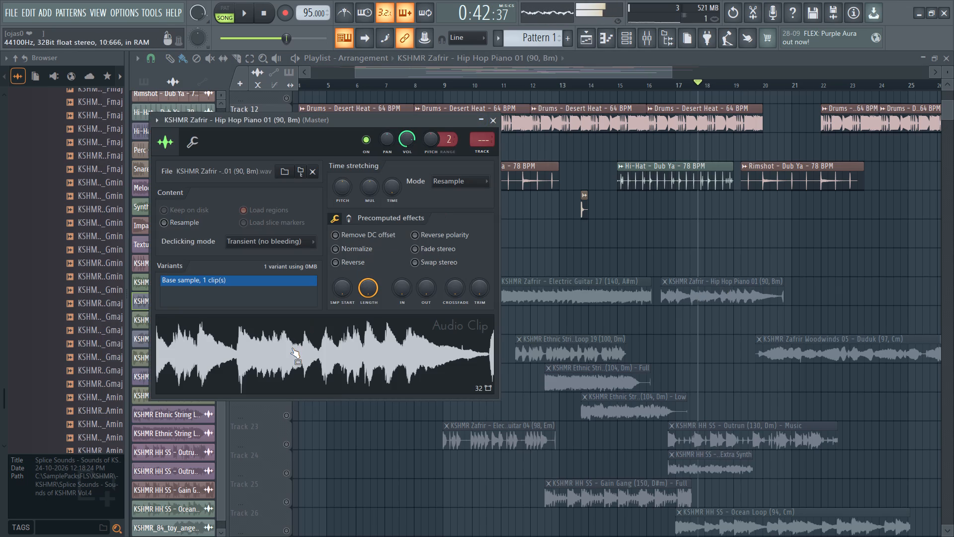
{"action": "left_click", "coordinate": [292, 348]}
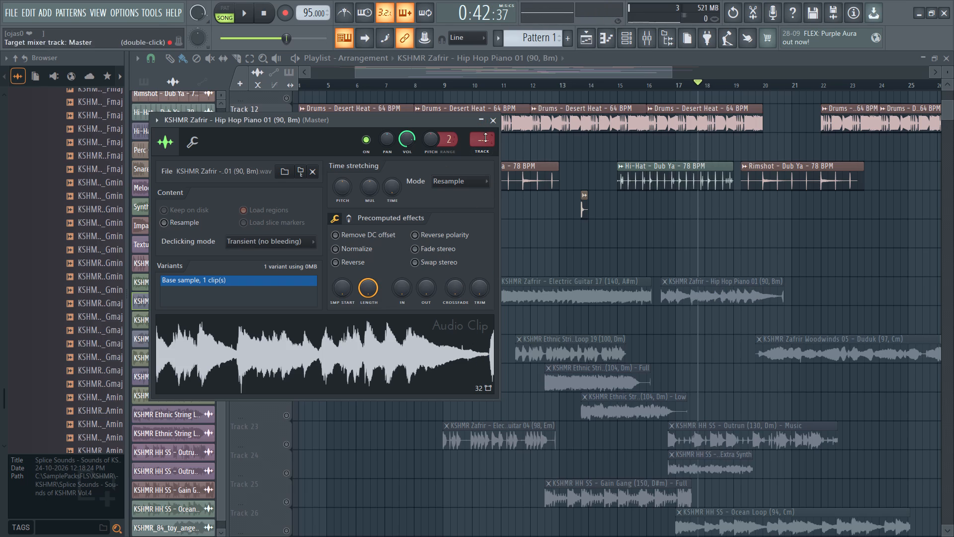
{"action": "left_click", "coordinate": [731, 327]}
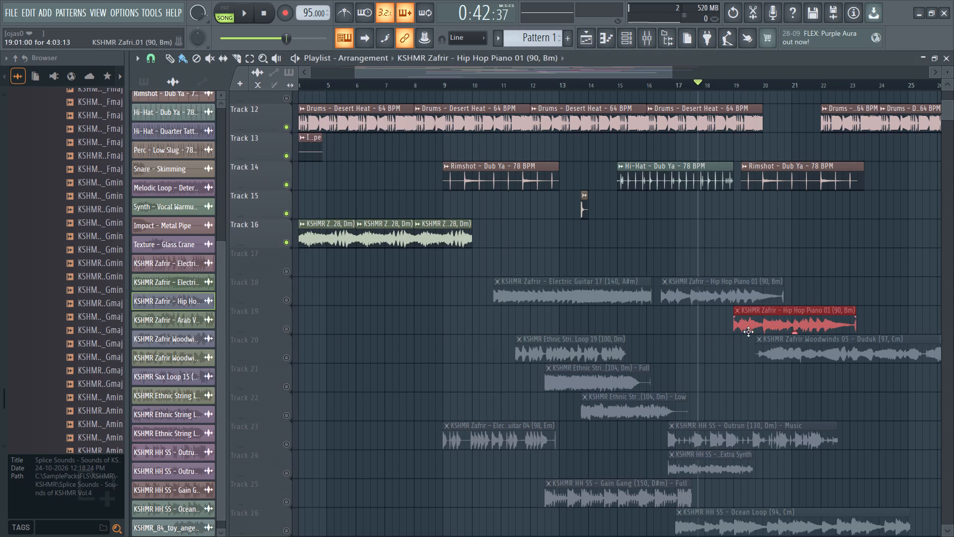
{"action": "right_click", "coordinate": [769, 329]}
Open the channel settings of the Woodwinds 05 - Duduk clip on Track 20 and preview its sample.
{"action": "scroll", "coordinate": [812, 350], "scroll_direction": "down", "scroll_amount": 2}
{"action": "double_click", "coordinate": [825, 296]}
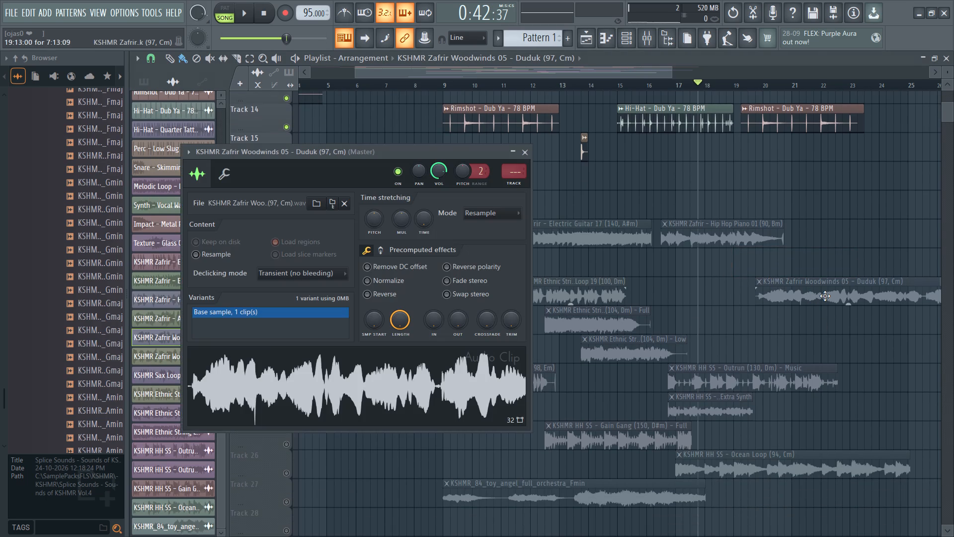
{"action": "left_click", "coordinate": [322, 381]}
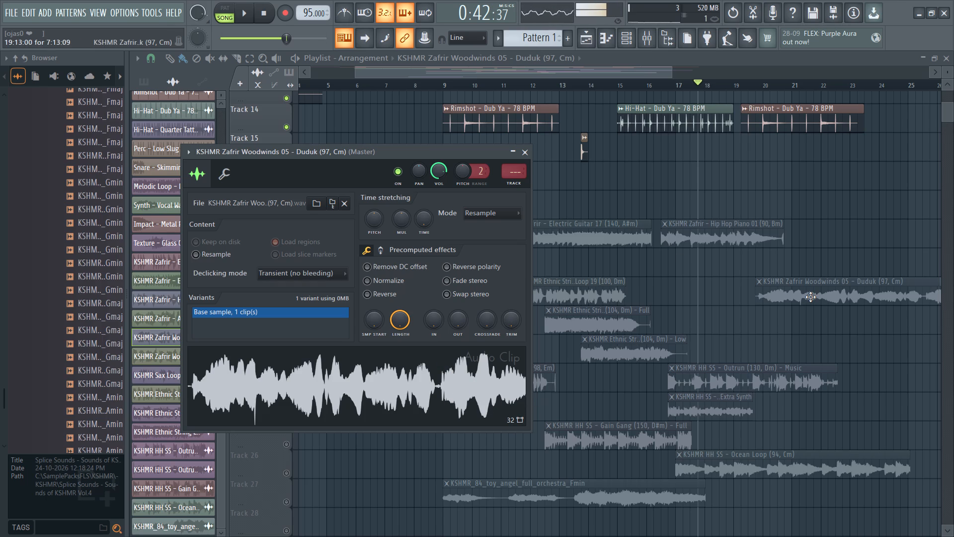
Move the muted Woodwinds 05 - Duduk clip earlier on Track 20, starting at 16:09:00.
{"action": "left_click_drag", "start_coordinate": [810, 297], "coordinate": [715, 297]}
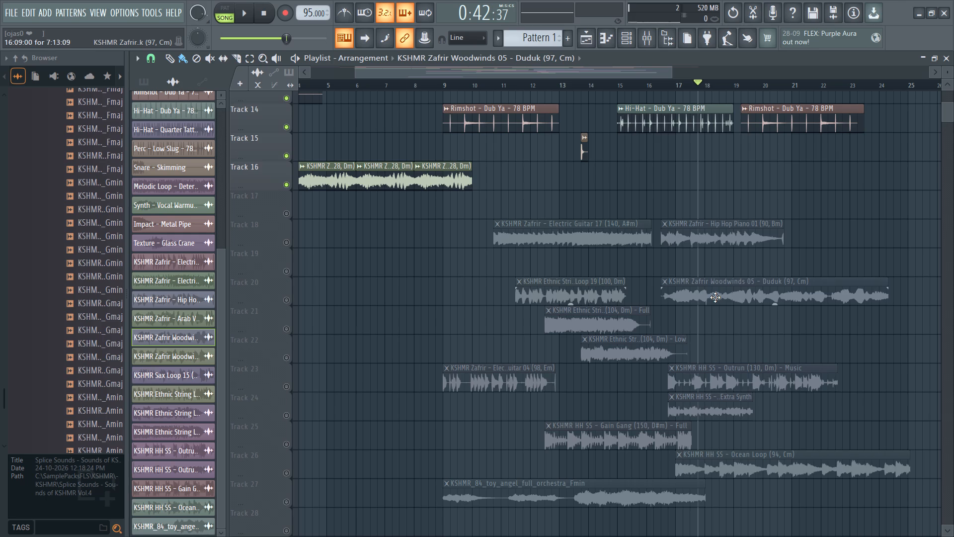
Preview the Ethnic String Loop 19 sample in its channel settings, with the window moved clear of the playlist clips.
{"action": "double_click", "coordinate": [565, 300]}
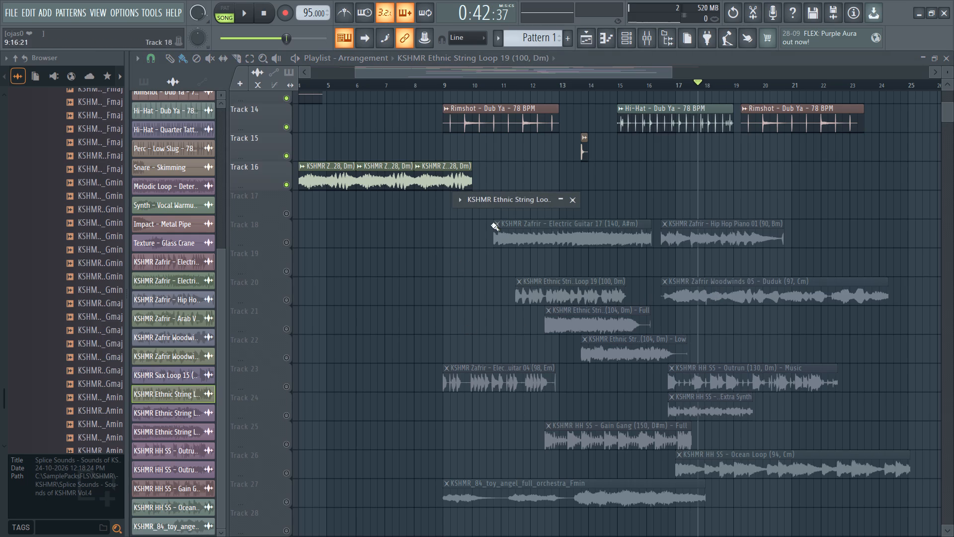
{"action": "left_click", "coordinate": [563, 200]}
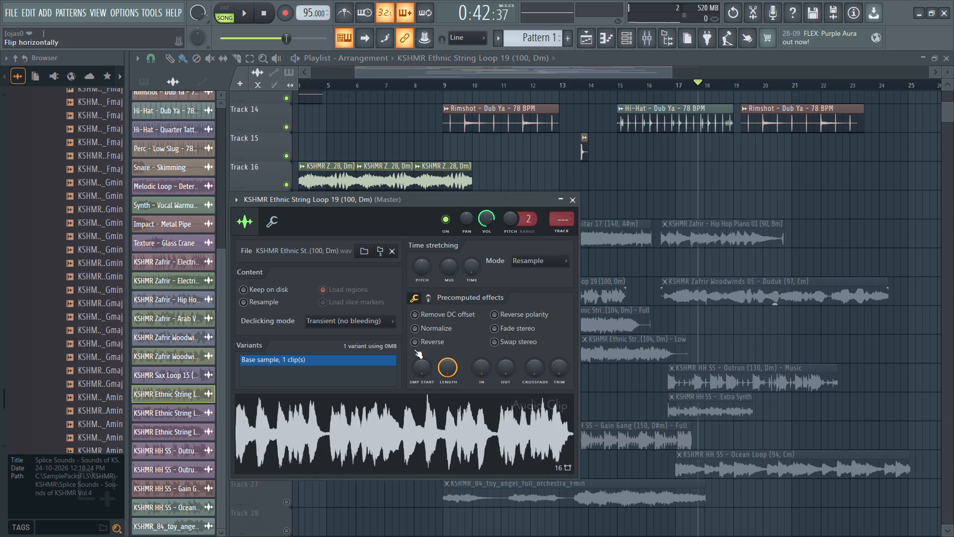
{"action": "left_click", "coordinate": [391, 422]}
{"action": "left_click_drag", "start_coordinate": [494, 201], "coordinate": [432, 222]}
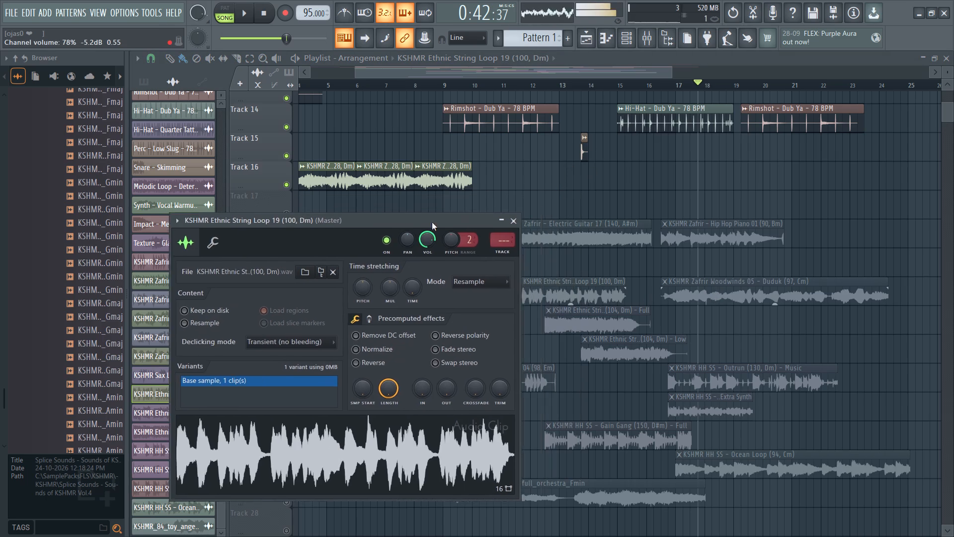
{"action": "left_click_drag", "start_coordinate": [432, 222], "coordinate": [315, 219]}
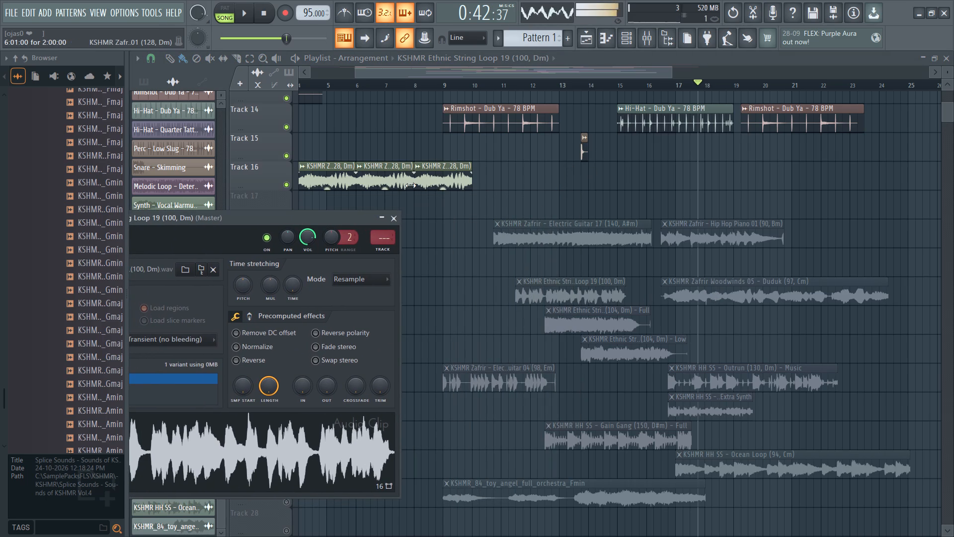
Preview the Arab Violin 01 sample from Track 16 again in its channel settings, then close the window.
{"action": "scroll", "coordinate": [558, 412], "scroll_direction": "down", "scroll_amount": 2}
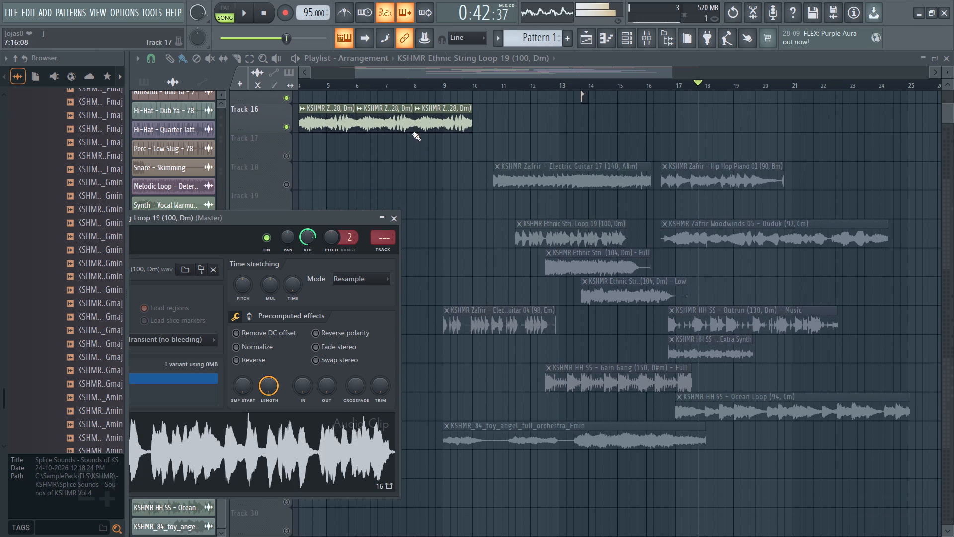
{"action": "double_click", "coordinate": [413, 129]}
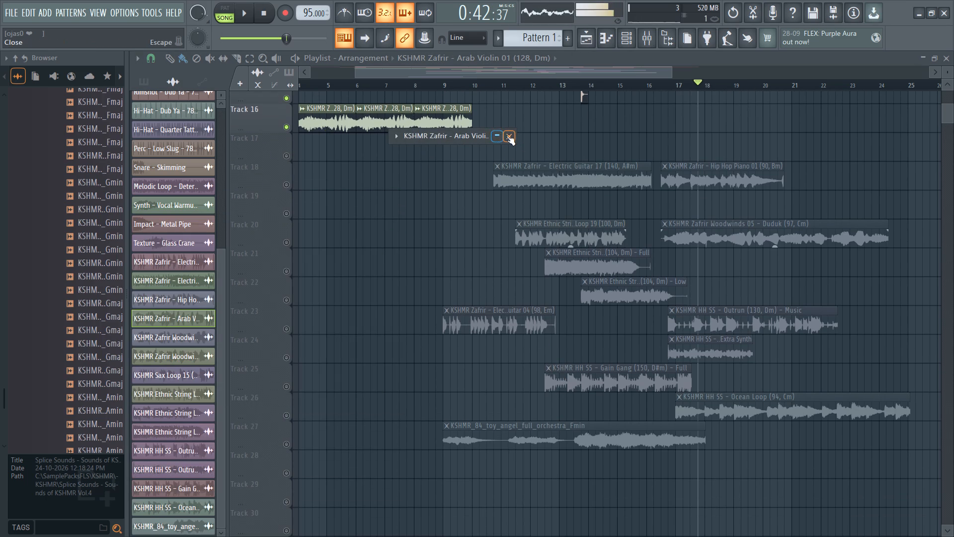
{"action": "left_click", "coordinate": [506, 136]}
{"action": "double_click", "coordinate": [417, 124]}
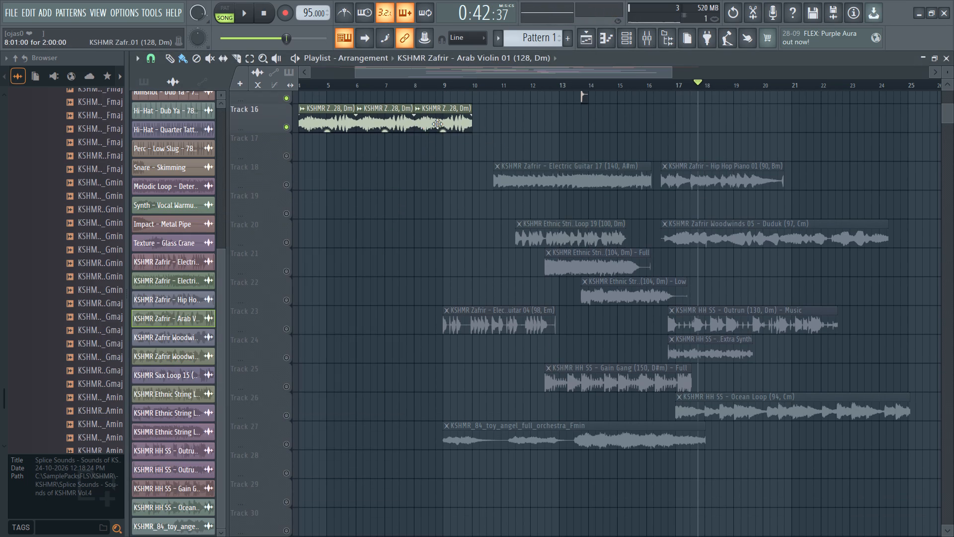
{"action": "double_click", "coordinate": [437, 124]}
{"action": "left_click", "coordinate": [500, 133]}
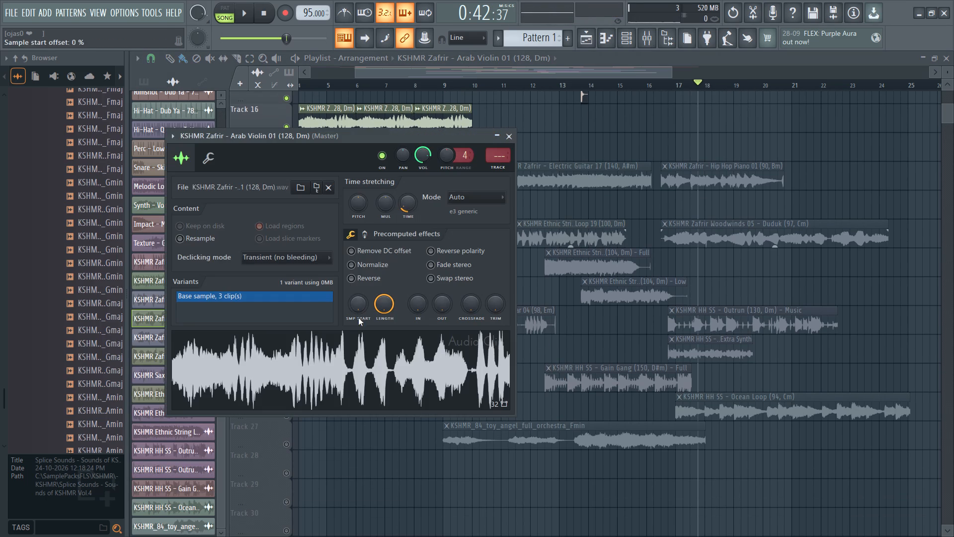
{"action": "left_click", "coordinate": [347, 358]}
{"action": "left_click_drag", "start_coordinate": [392, 139], "coordinate": [387, 191]}
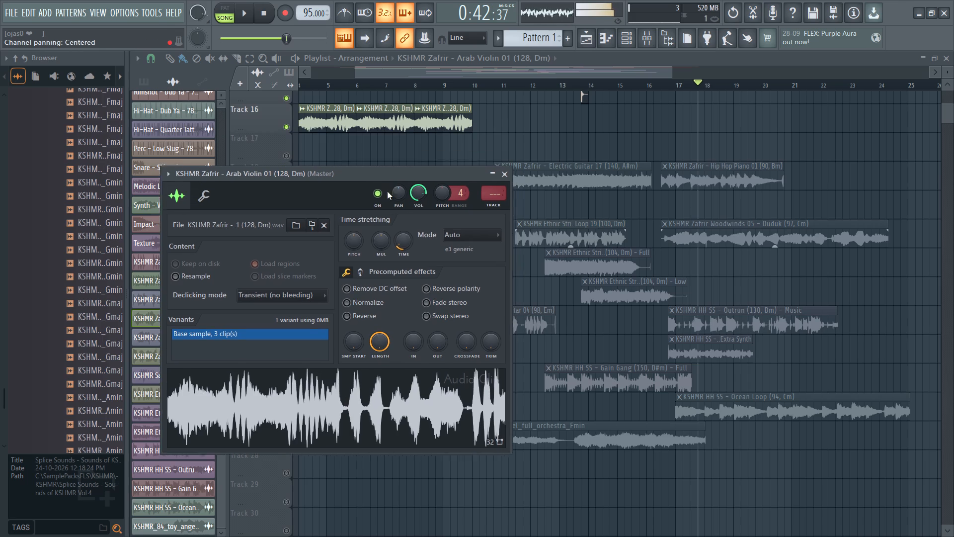
{"action": "left_click_drag", "start_coordinate": [387, 191], "coordinate": [341, 311]}
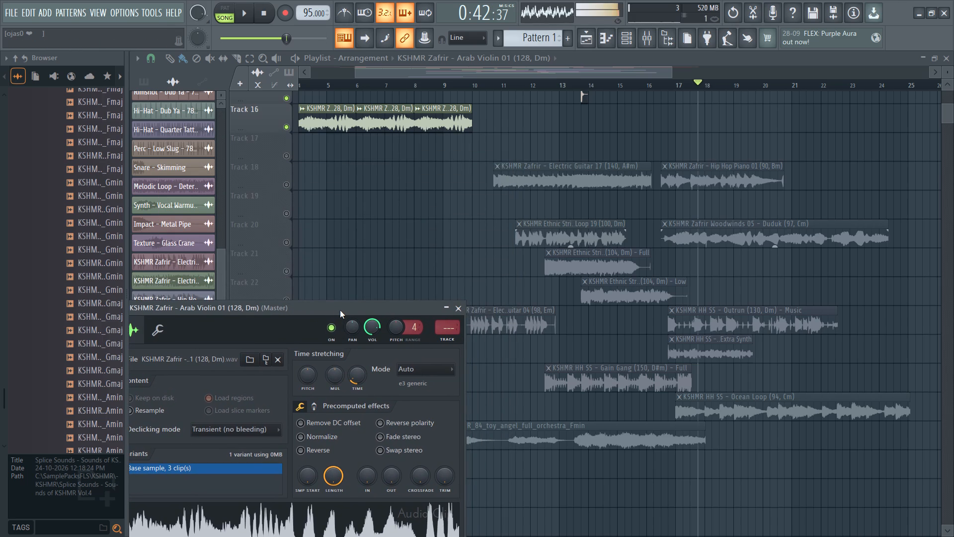
{"action": "left_click", "coordinate": [461, 313]}
Compare the Gain Gang sample on Track 25 with the Electric Guitar 04 sample on Track 23 by previewing them in their channel settings.
{"action": "double_click", "coordinate": [589, 383]}
{"action": "left_click", "coordinate": [408, 382]}
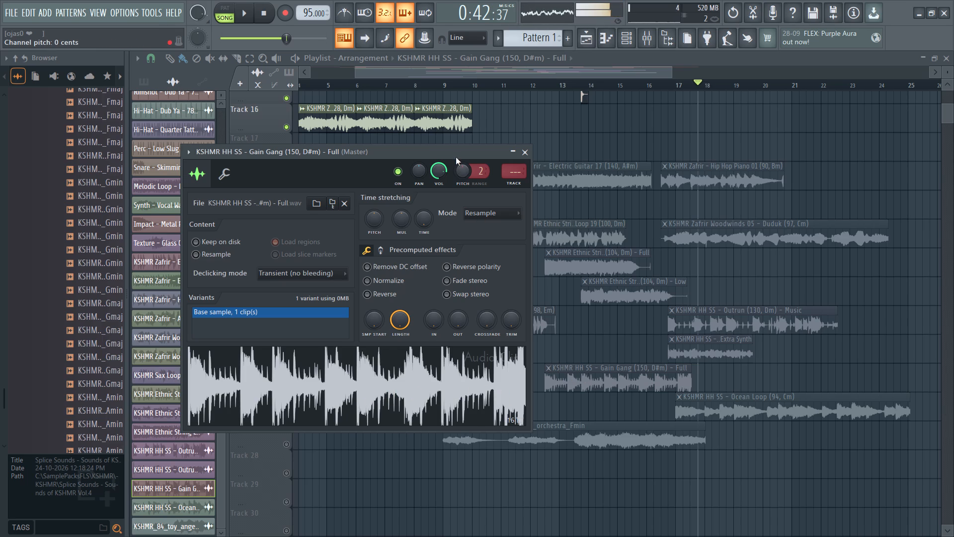
{"action": "left_click_drag", "start_coordinate": [453, 152], "coordinate": [351, 164]}
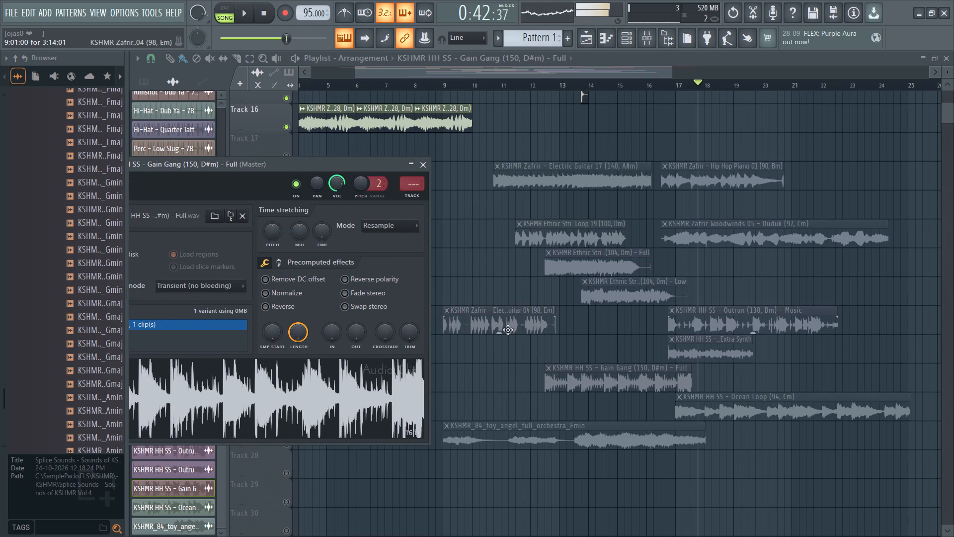
{"action": "double_click", "coordinate": [504, 327]}
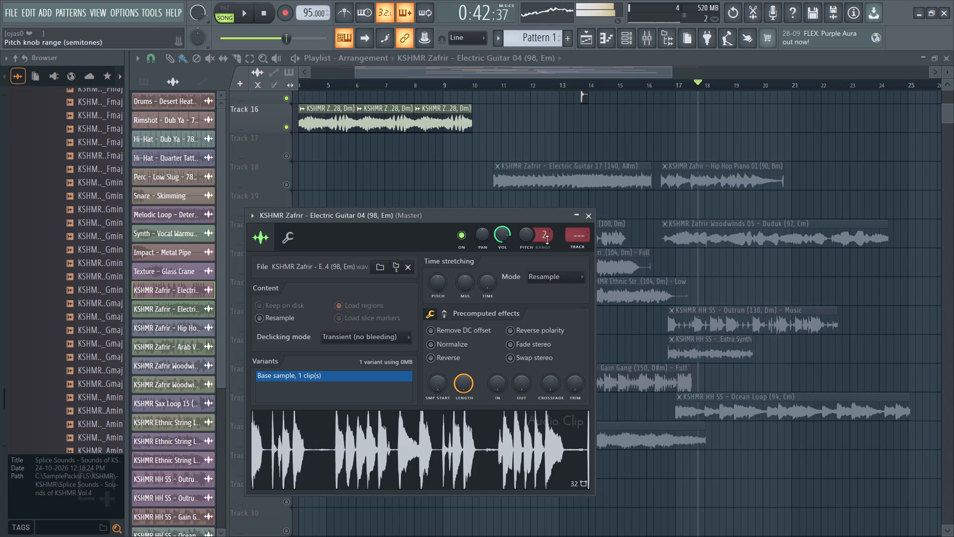
{"action": "left_click", "coordinate": [583, 217]}
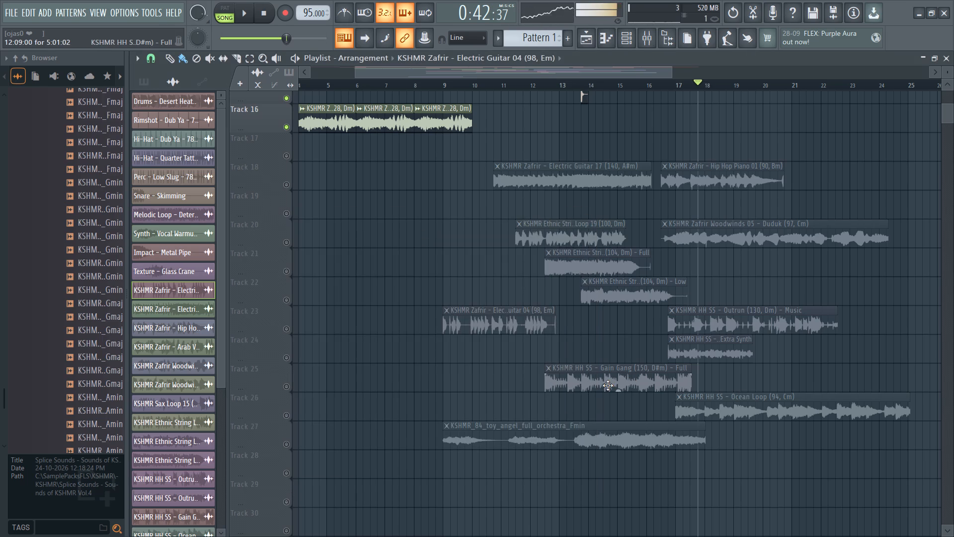
{"action": "double_click", "coordinate": [608, 385]}
{"action": "left_click", "coordinate": [317, 384]}
{"action": "double_click", "coordinate": [504, 324]}
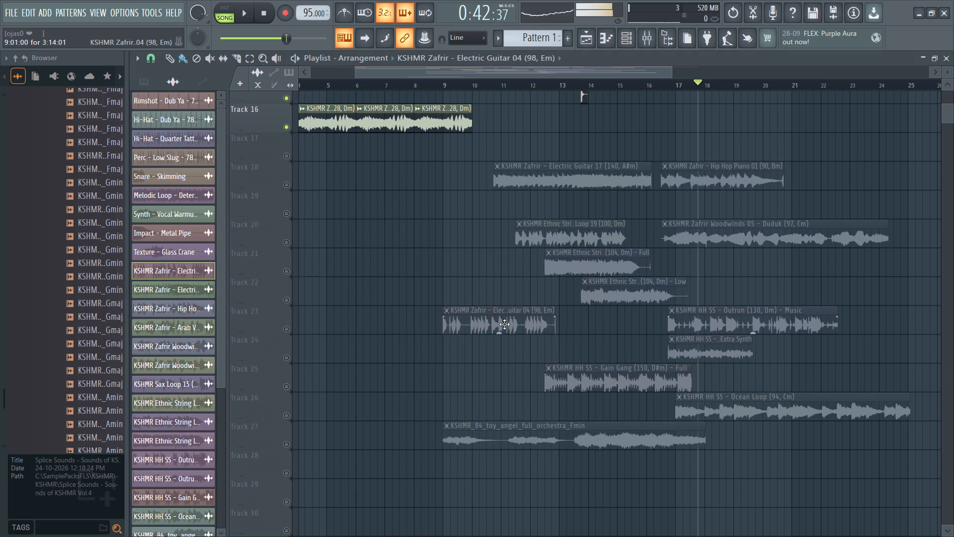
{"action": "left_click", "coordinate": [338, 447]}
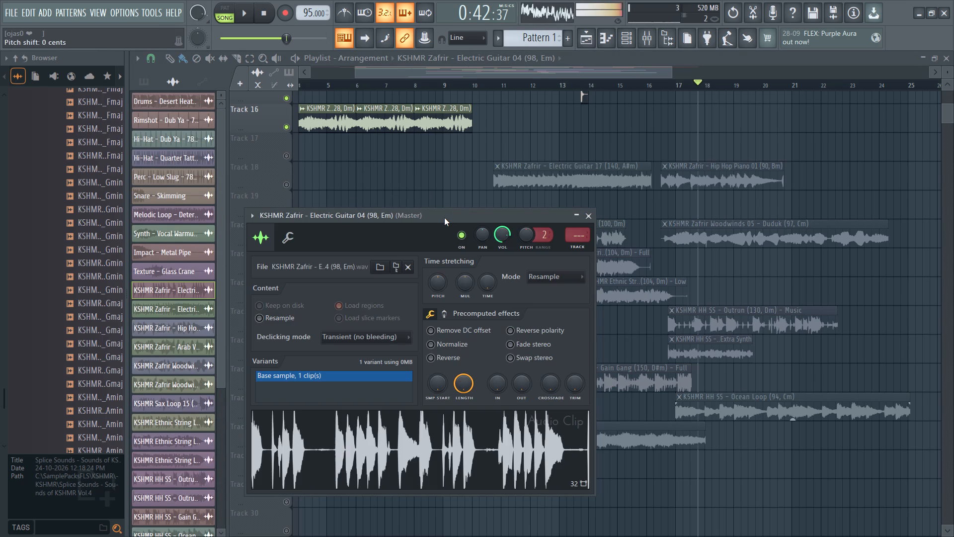
{"action": "left_click_drag", "start_coordinate": [444, 218], "coordinate": [327, 150]}
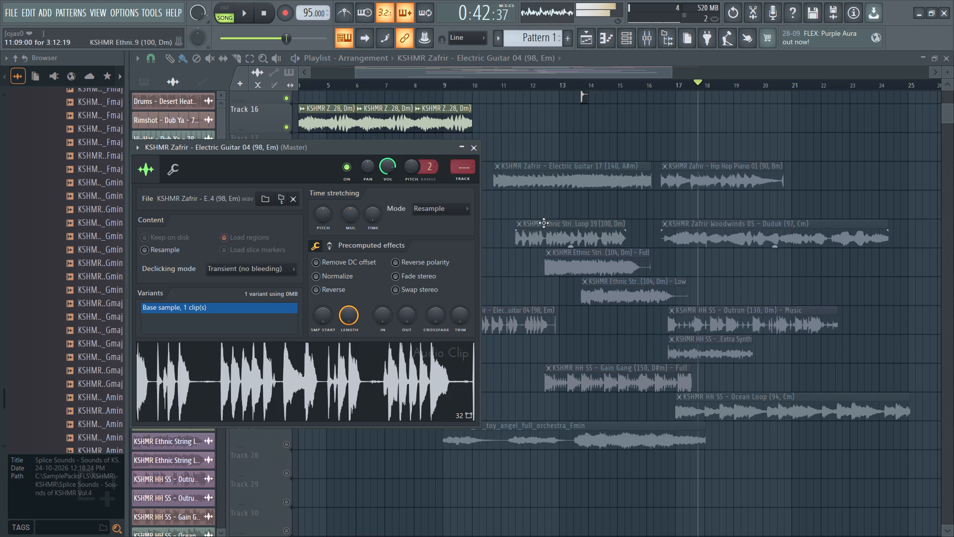
Open the channel settings of the Ethnic String Loop 21 Full clip and the Ethnic String Loop 19 clip.
{"action": "double_click", "coordinate": [585, 266]}
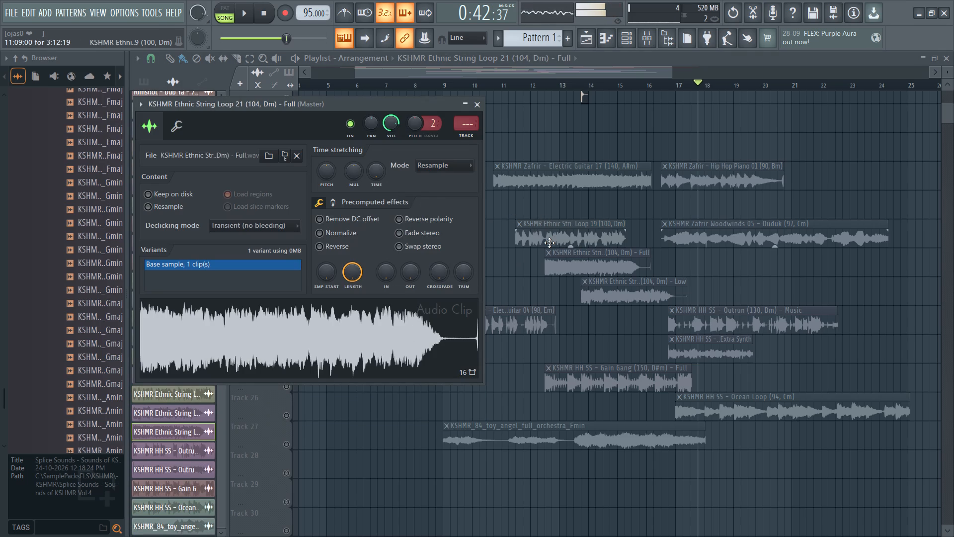
{"action": "double_click", "coordinate": [549, 243]}
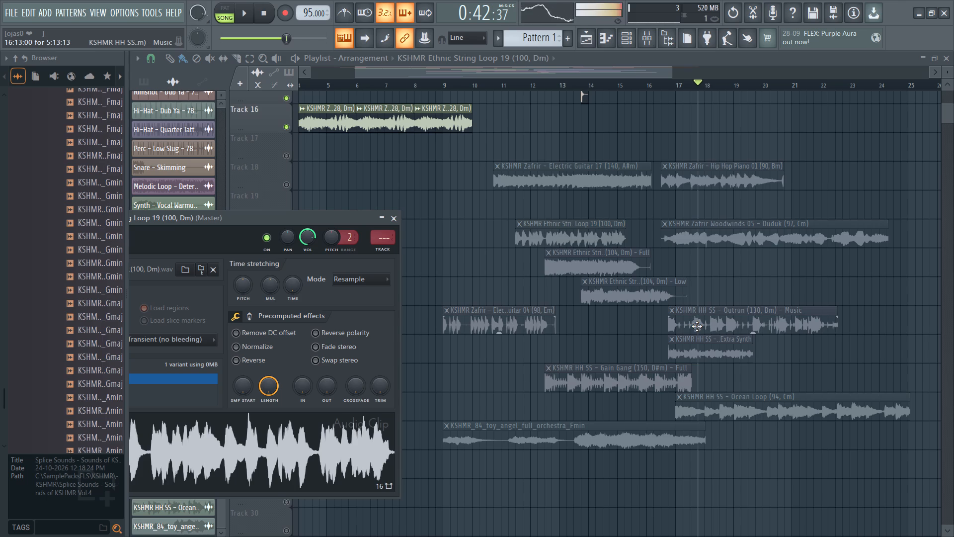
Compare the Electric Guitar 17 sample on Track 18 with the Electric Guitar 04 sample on Track 23 by previewing both.
{"action": "double_click", "coordinate": [548, 183]}
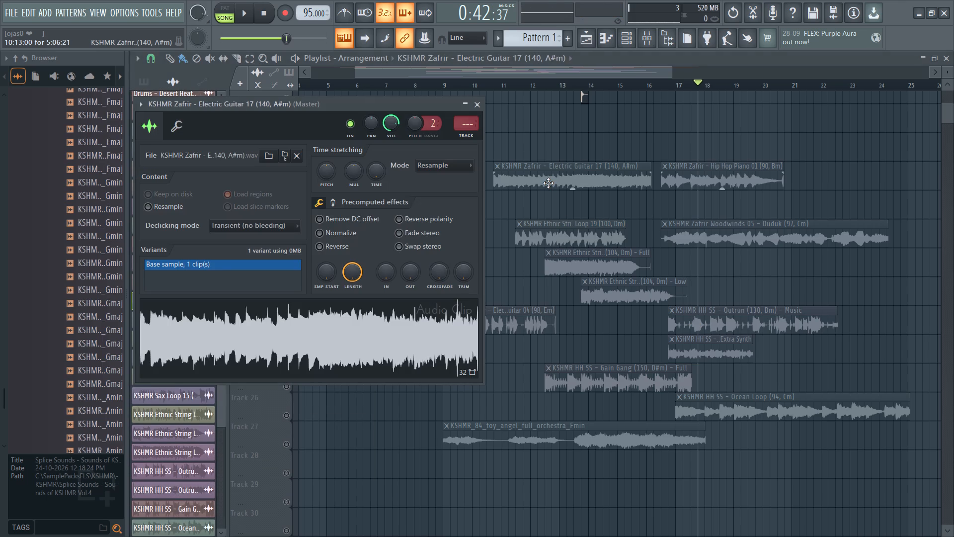
{"action": "left_click", "coordinate": [396, 338]}
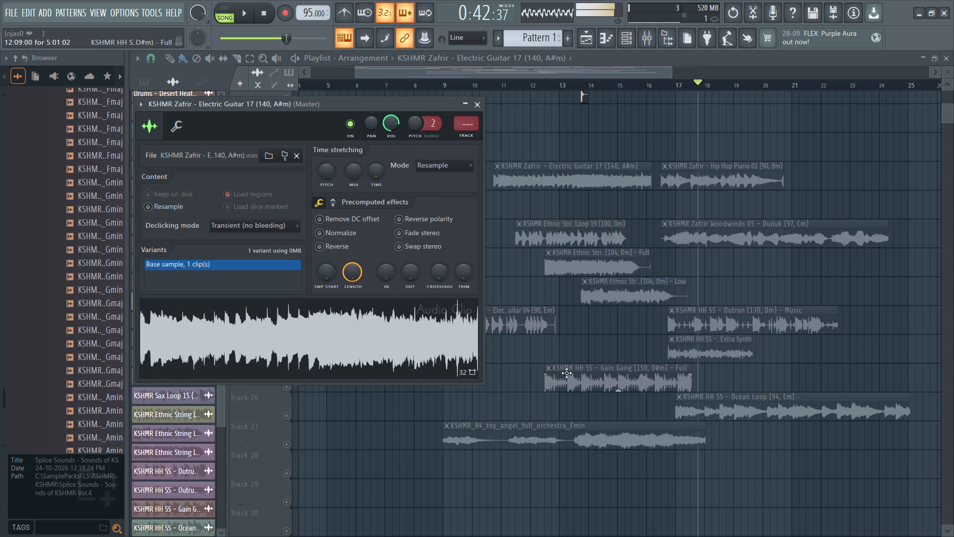
{"action": "left_click", "coordinate": [593, 386]}
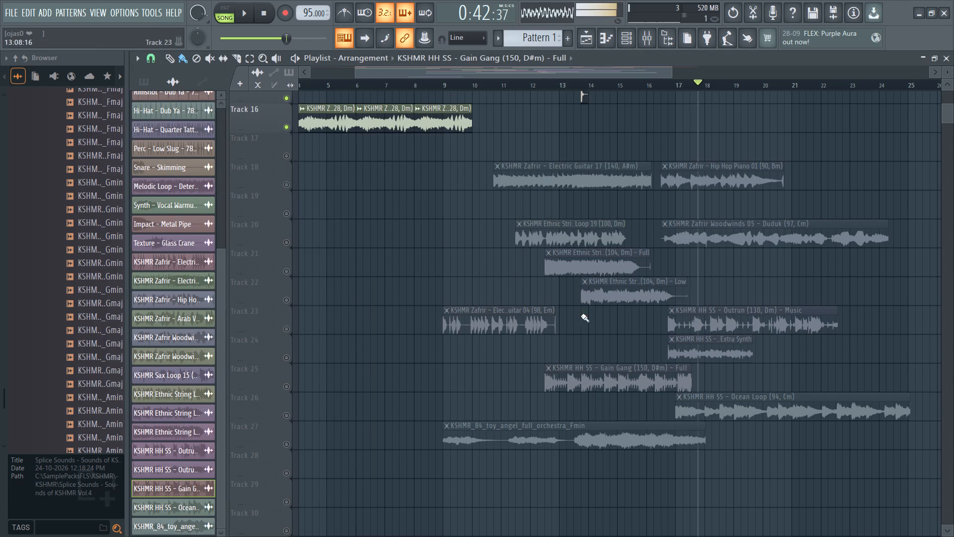
{"action": "double_click", "coordinate": [481, 324]}
{"action": "left_click", "coordinate": [371, 365]}
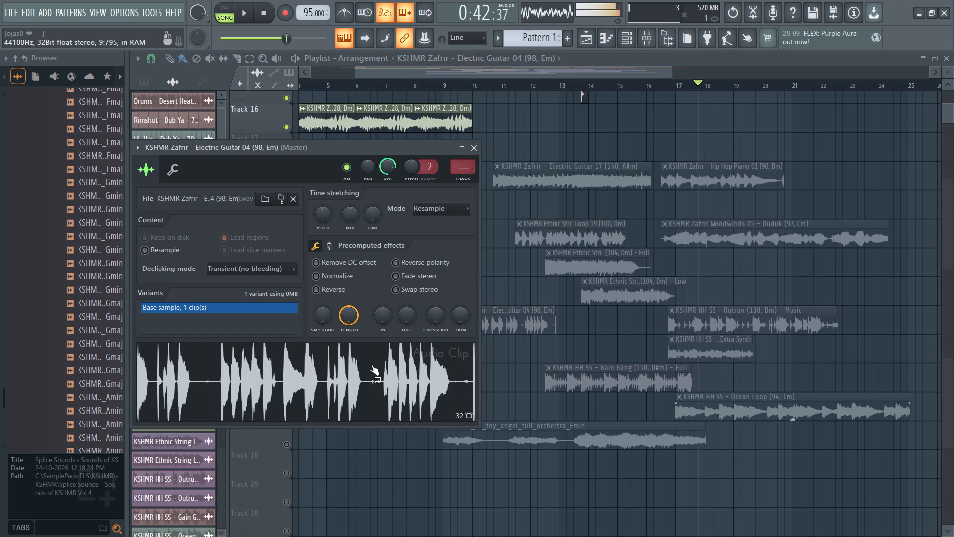
Compare the Outrun Music sample on Track 23 with the Ethnic String Loop 23 Low sample on Track 22 by previewing both.
{"action": "double_click", "coordinate": [694, 321]}
{"action": "left_click", "coordinate": [373, 348]}
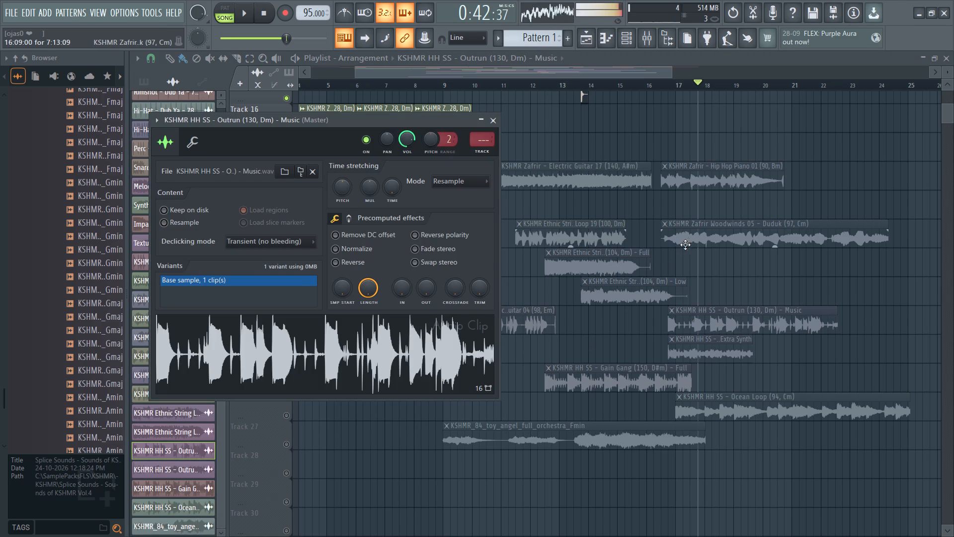
{"action": "double_click", "coordinate": [651, 302]}
{"action": "left_click", "coordinate": [448, 422]}
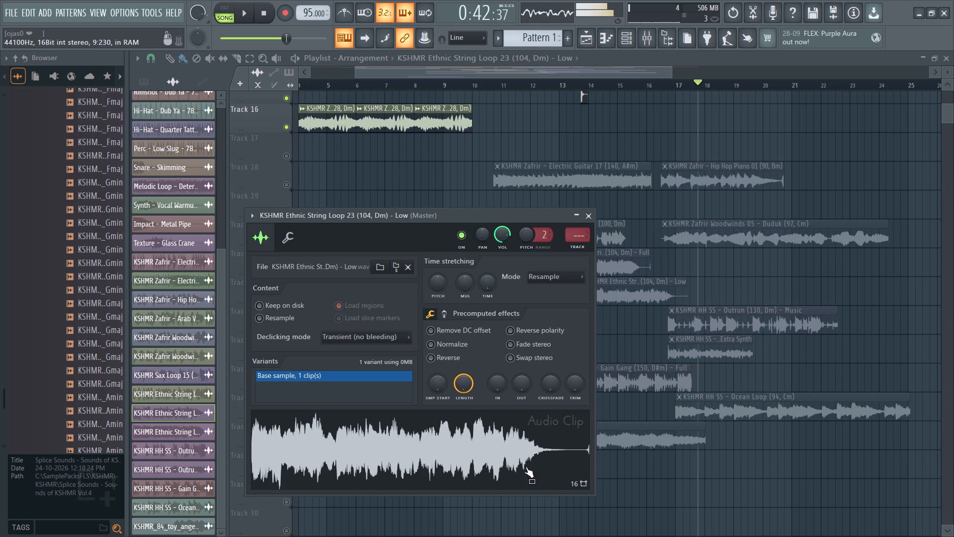
{"action": "left_click_drag", "start_coordinate": [446, 215], "coordinate": [342, 150]}
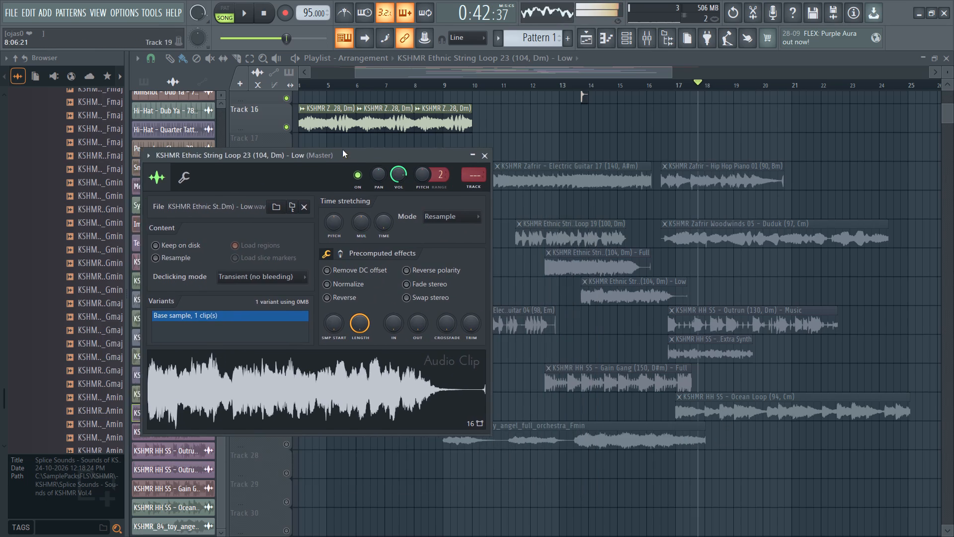
{"action": "left_click_drag", "start_coordinate": [342, 150], "coordinate": [306, 101]}
Open the channel settings of the toy angel full orchestra clip on Track 27 and the Gain Gang clip on Track 25.
{"action": "double_click", "coordinate": [611, 440]}
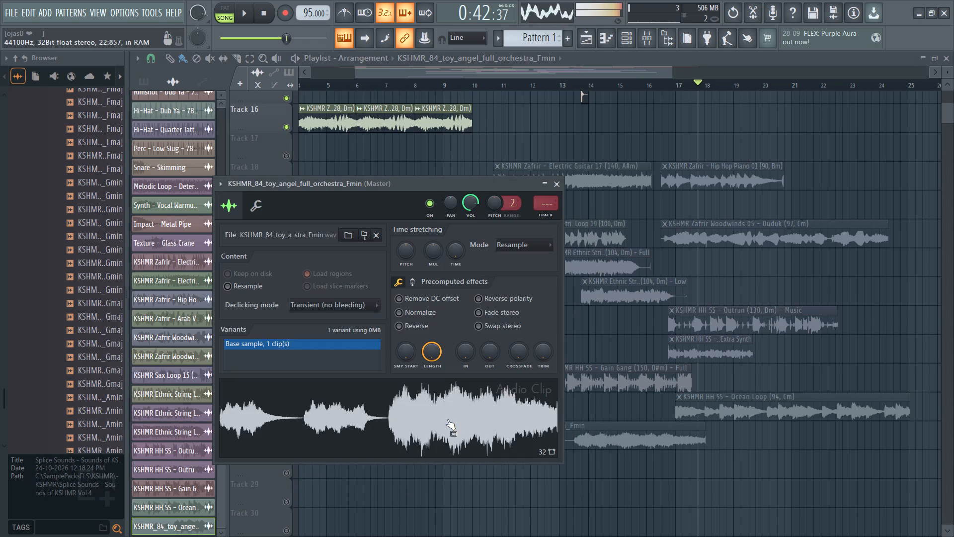
{"action": "left_click", "coordinate": [630, 378]}
{"action": "left_click", "coordinate": [630, 378]}
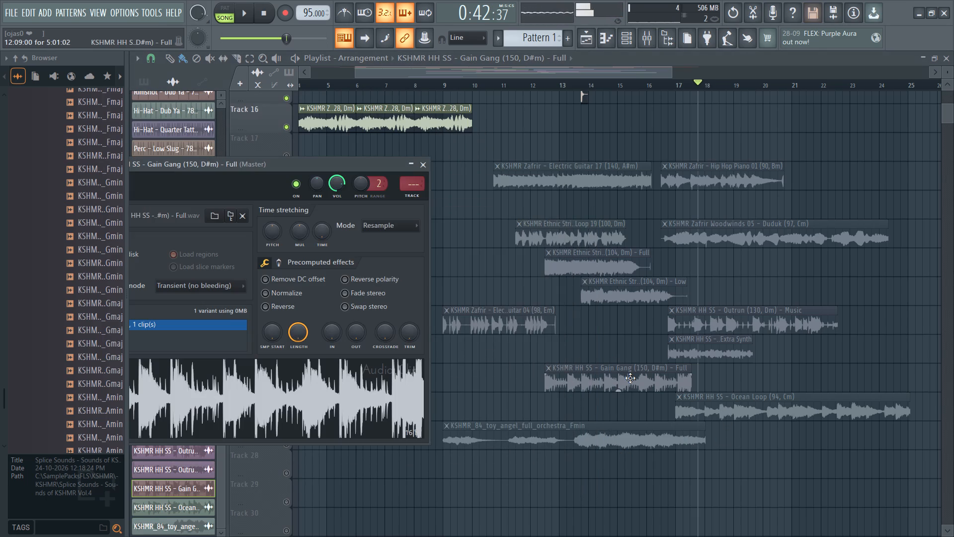
{"action": "left_click", "coordinate": [424, 168]}
Undo the recent playlist edits back through the move of the Woodwinds 05 Duduk clip on Track 20.
{"action": "scroll", "coordinate": [533, 300], "scroll_direction": "up", "scroll_amount": 4}
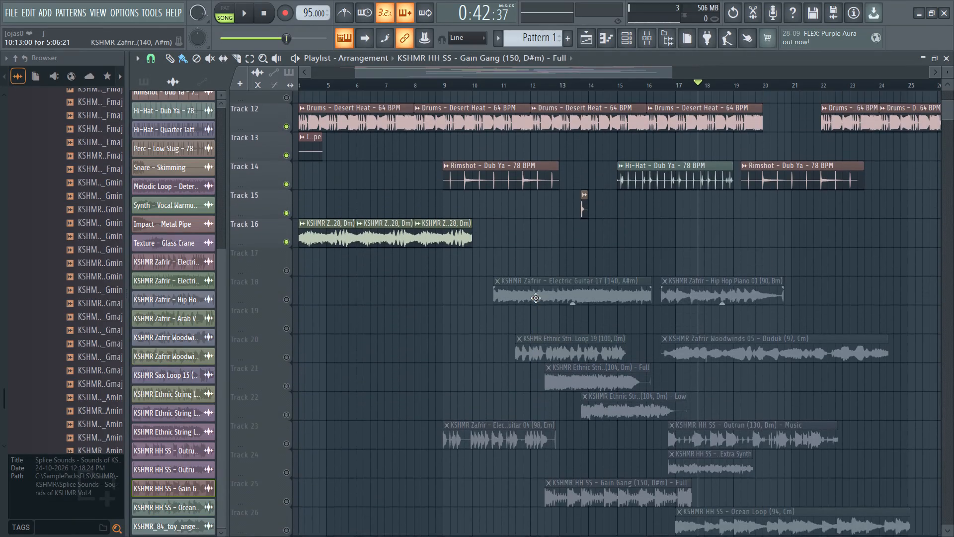
{"action": "scroll", "coordinate": [610, 298], "scroll_direction": "up", "scroll_amount": 5}
{"action": "scroll", "coordinate": [615, 296], "scroll_direction": "down", "scroll_amount": 6}
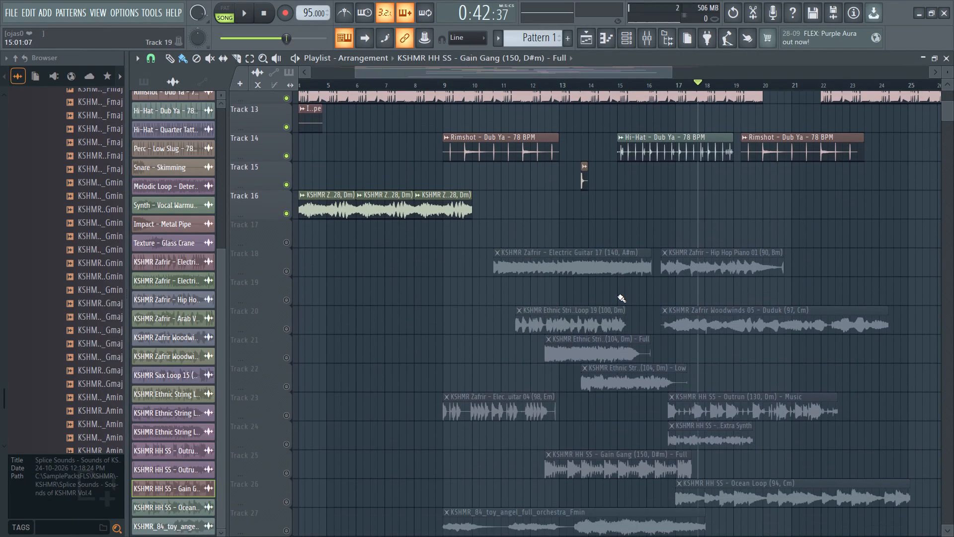
{"action": "key", "text": "ctrl+z"}
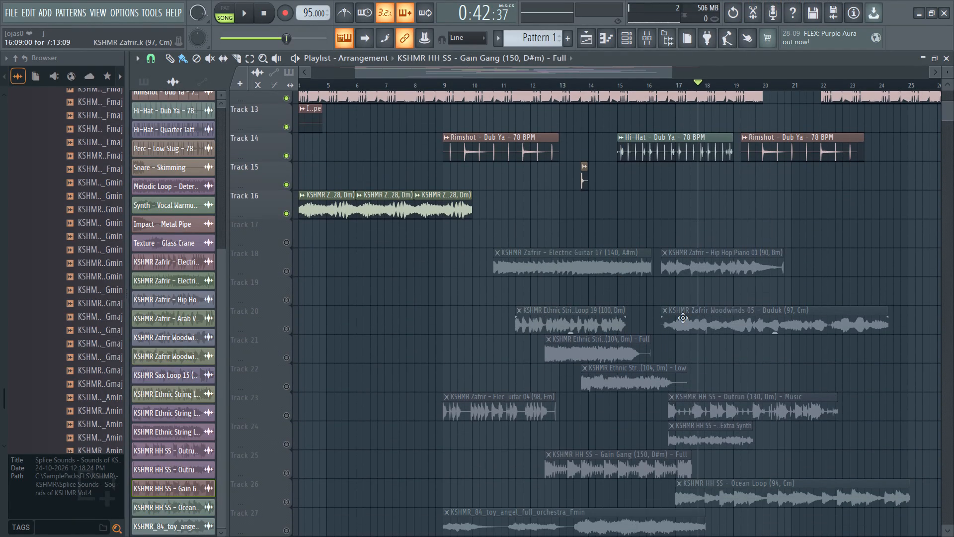
{"action": "key", "text": "ctrl+z"}
{"action": "scroll", "coordinate": [689, 320], "scroll_direction": "down", "scroll_amount": 2, "text": "ctrl"}
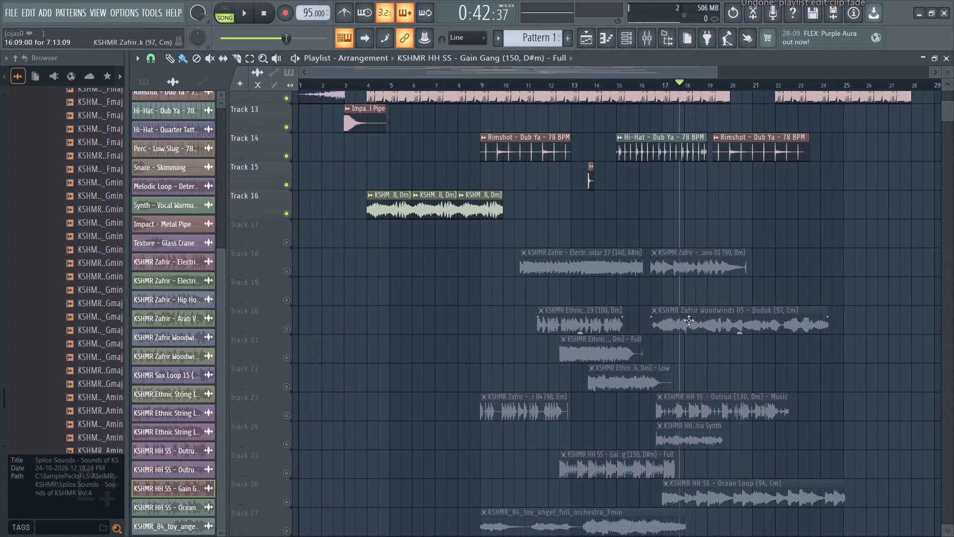
{"action": "scroll", "coordinate": [689, 320], "scroll_direction": "up", "scroll_amount": 1, "text": "ctrl"}
{"action": "scroll", "coordinate": [691, 321], "scroll_direction": "down", "scroll_amount": 2}
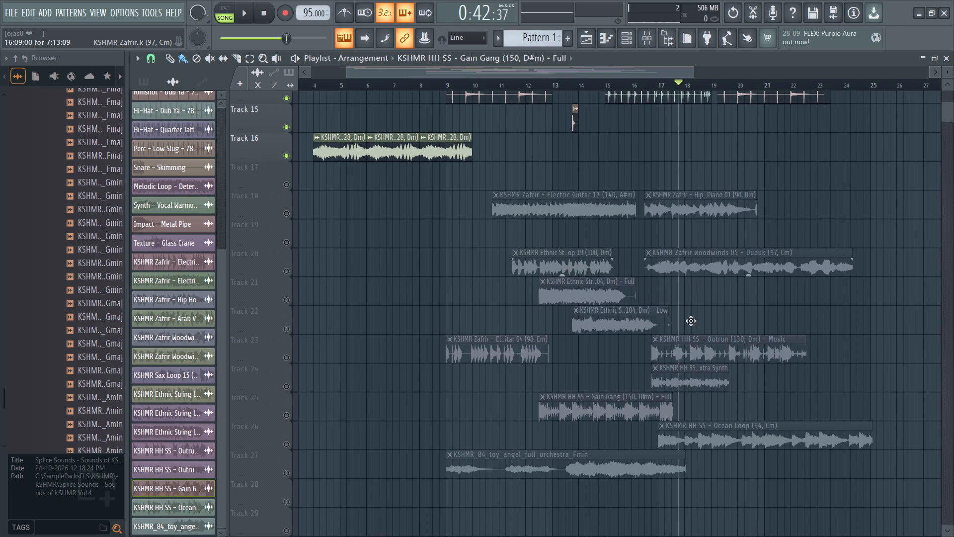
{"action": "key", "text": "ctrl+z"}
{"action": "scroll", "coordinate": [691, 321], "scroll_direction": "up", "scroll_amount": 2, "text": "ctrl"}
{"action": "scroll", "coordinate": [691, 321], "scroll_direction": "down", "scroll_amount": 2, "text": "ctrl"}
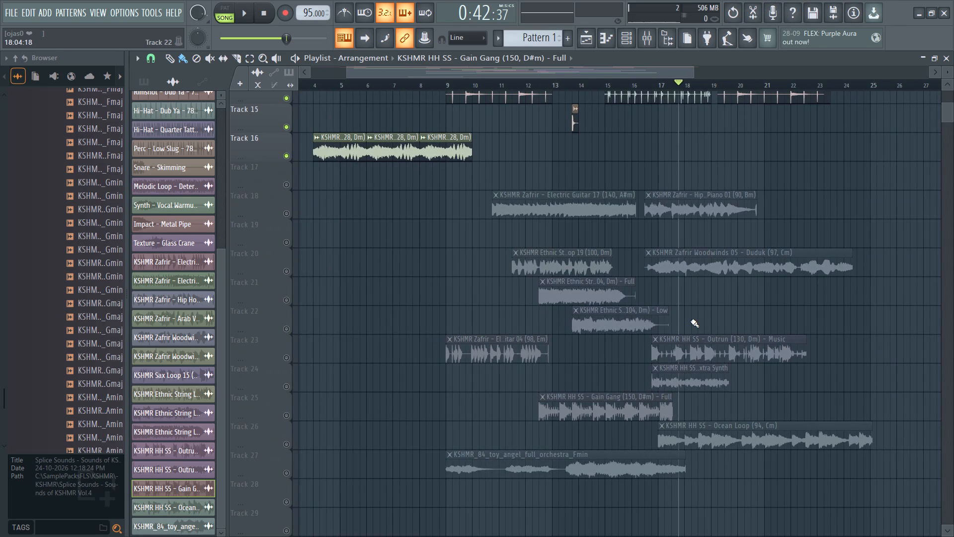
{"action": "key", "text": "ctrl+z"}
{"action": "scroll", "coordinate": [691, 321], "scroll_direction": "up", "scroll_amount": 1}
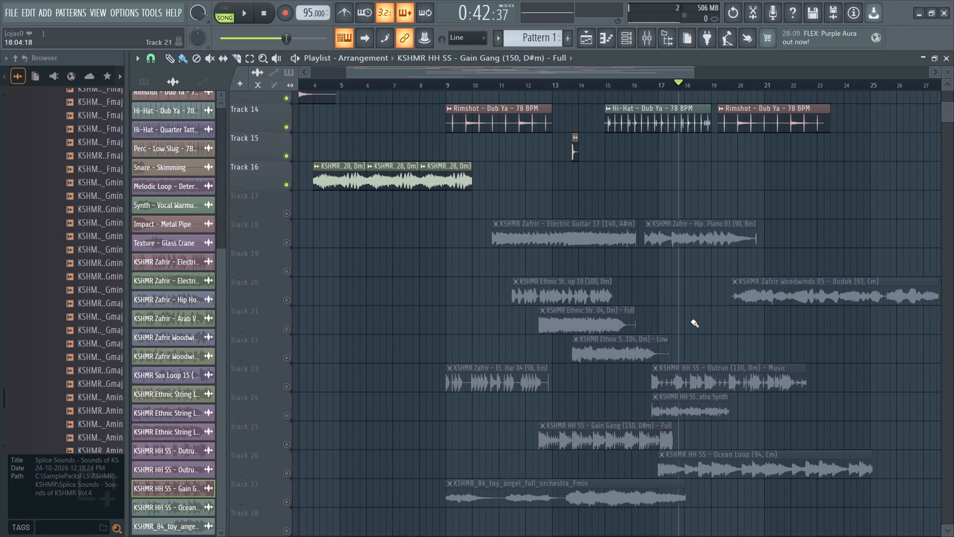
Undo further playlist edits back through the move of the Electric Guitar 17 clip from Track 19 to Track 18.
{"action": "key", "text": "ctrl+z"}
{"action": "key", "text": "ctrl+z"}
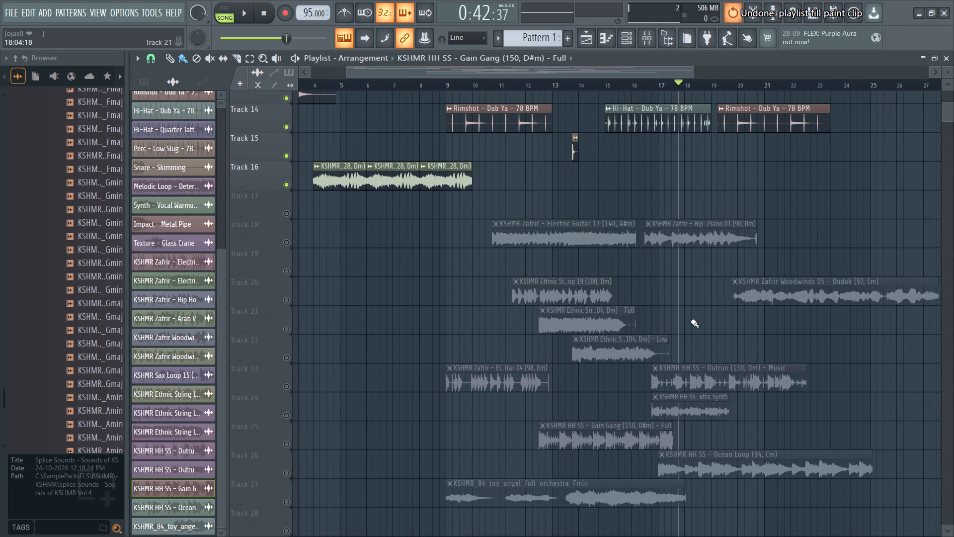
{"action": "key", "text": "ctrl+z"}
{"action": "scroll", "coordinate": [694, 324], "scroll_direction": "up", "scroll_amount": 2}
{"action": "key", "text": "ctrl+z"}
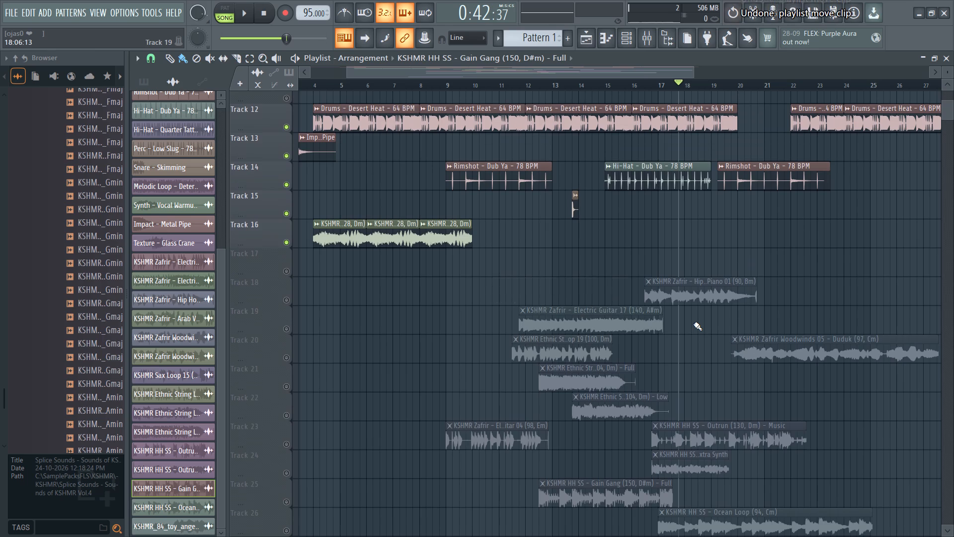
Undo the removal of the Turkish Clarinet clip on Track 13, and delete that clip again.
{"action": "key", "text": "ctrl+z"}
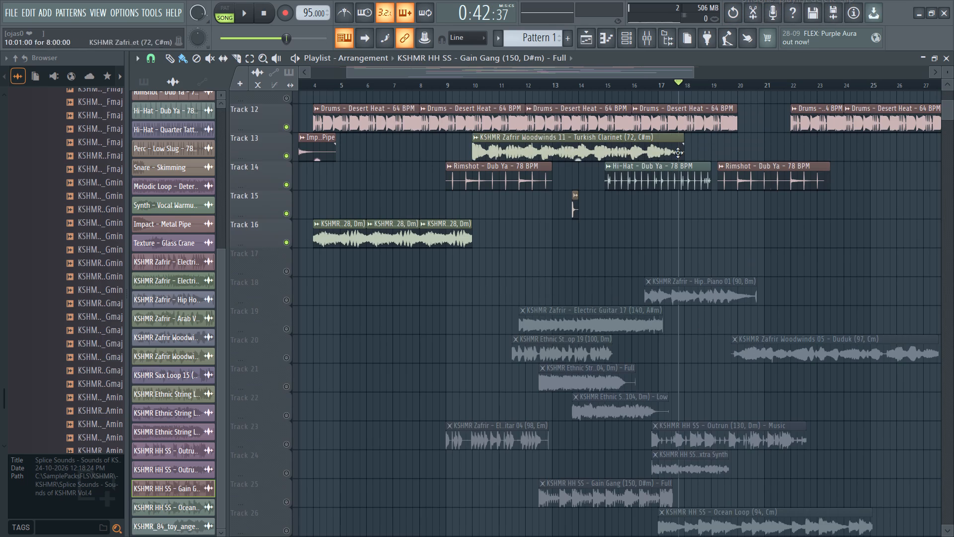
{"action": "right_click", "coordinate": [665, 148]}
Compare the Ethnic String Loop 21 Full sample on Track 21 with the Gain Gang sample on Track 25 by previewing both.
{"action": "scroll", "coordinate": [612, 346], "scroll_direction": "down", "scroll_amount": 3}
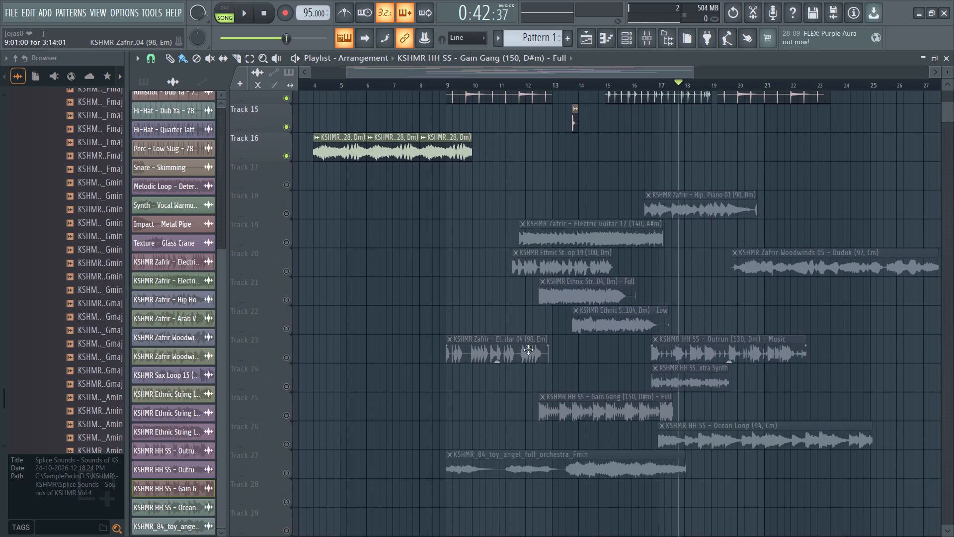
{"action": "double_click", "coordinate": [579, 299]}
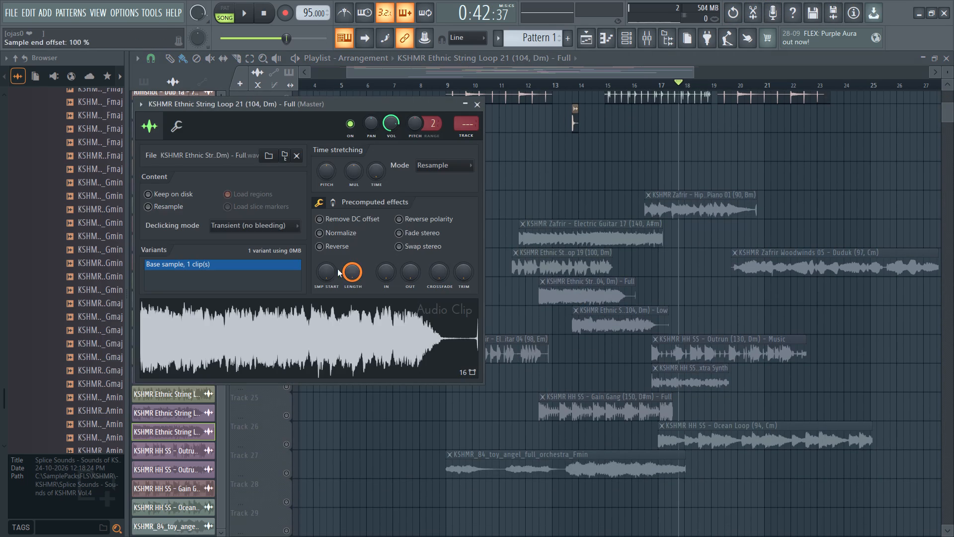
{"action": "left_click", "coordinate": [299, 324]}
{"action": "left_click", "coordinate": [570, 413]}
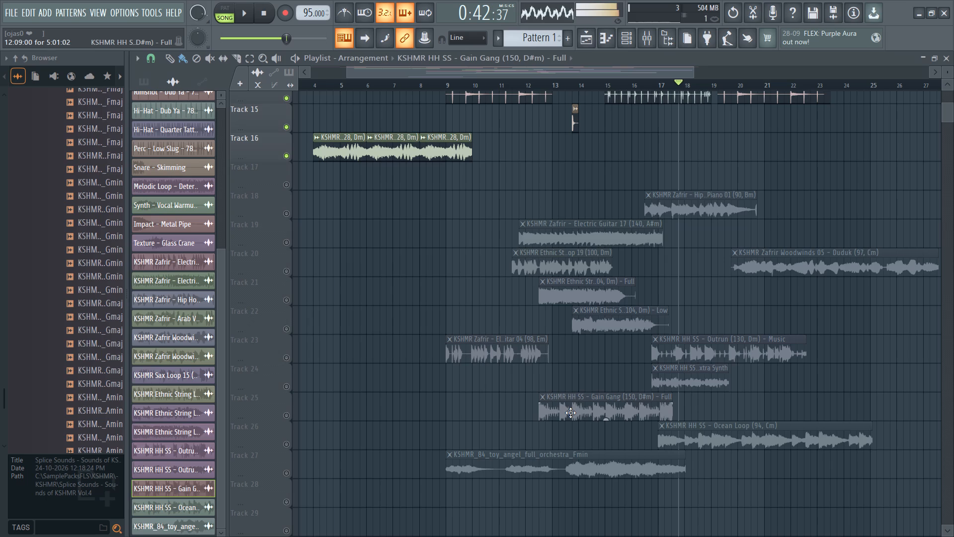
{"action": "double_click", "coordinate": [572, 410]}
{"action": "left_click", "coordinate": [376, 405]}
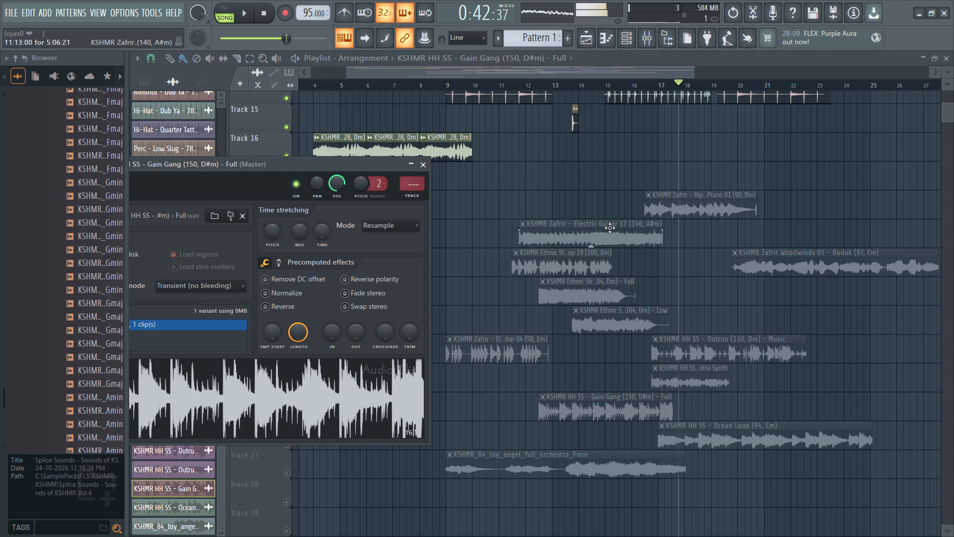
{"action": "left_click", "coordinate": [600, 238]}
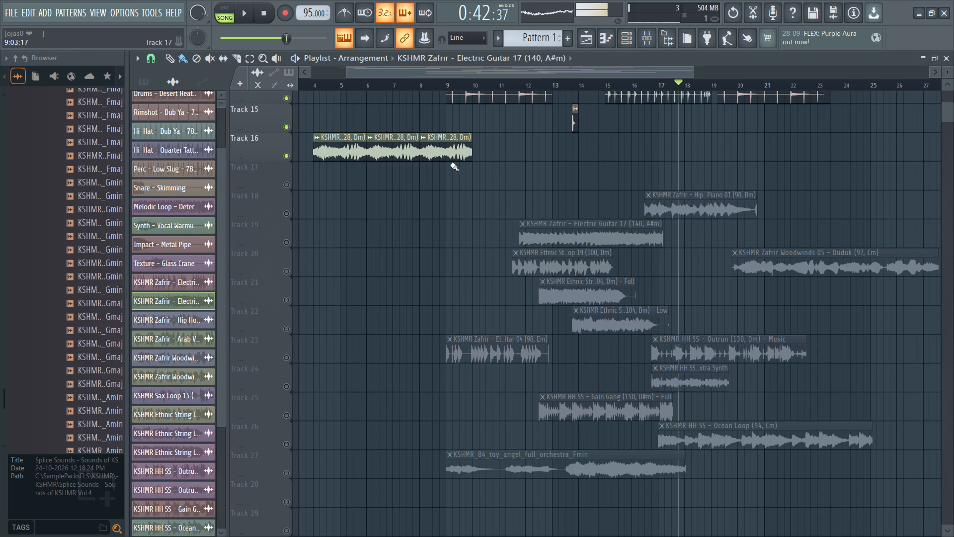
Compare the Arab Violin 01 sample from Track 16 with the Outrun Extra Synth sample on Track 24 by previewing both.
{"action": "double_click", "coordinate": [429, 155]}
{"action": "left_click", "coordinate": [245, 524]}
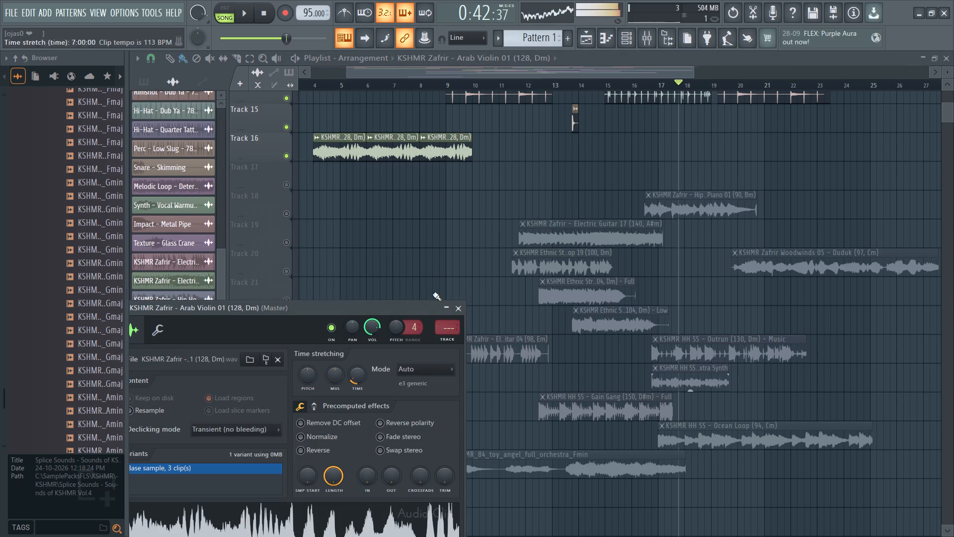
{"action": "left_click", "coordinate": [458, 307]}
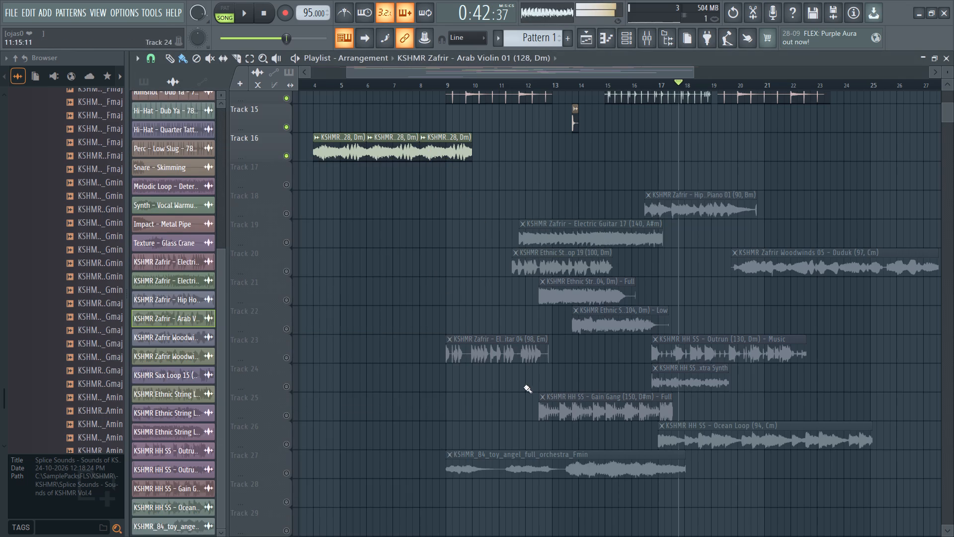
{"action": "double_click", "coordinate": [671, 382]}
{"action": "left_click", "coordinate": [457, 371]}
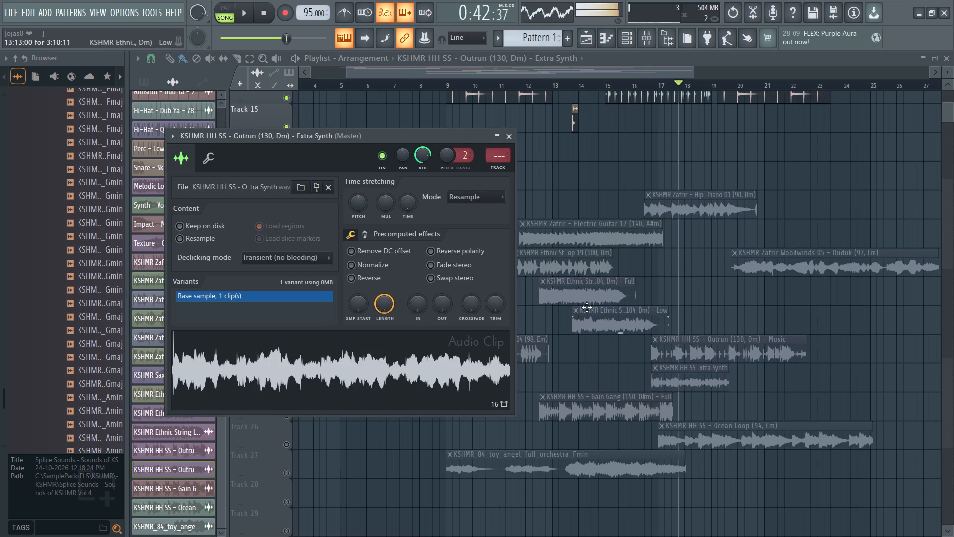
{"action": "left_click", "coordinate": [506, 138]}
Compare the Gain Gang sample on Track 25 with the Desert Heat drum loop on Track 12 by previewing both.
{"action": "double_click", "coordinate": [595, 414]}
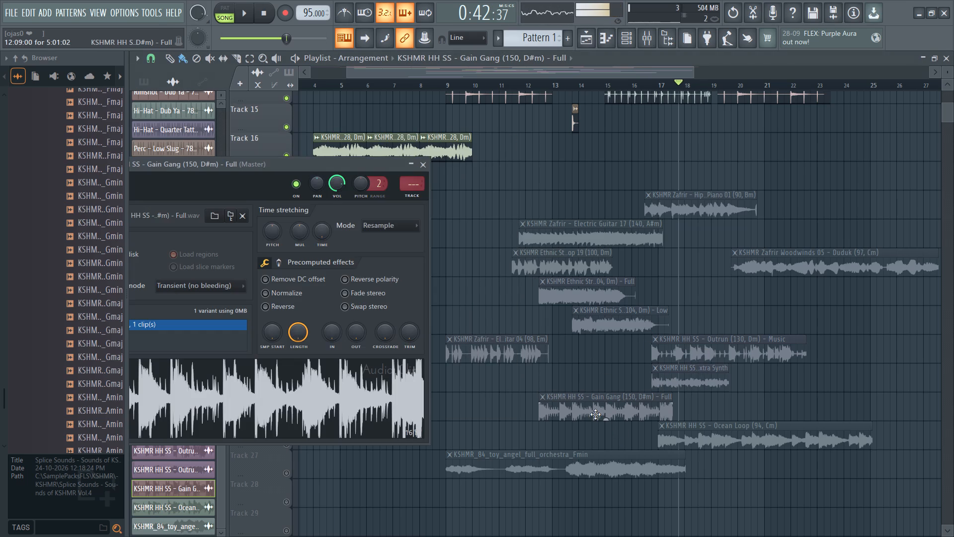
{"action": "left_click", "coordinate": [321, 394]}
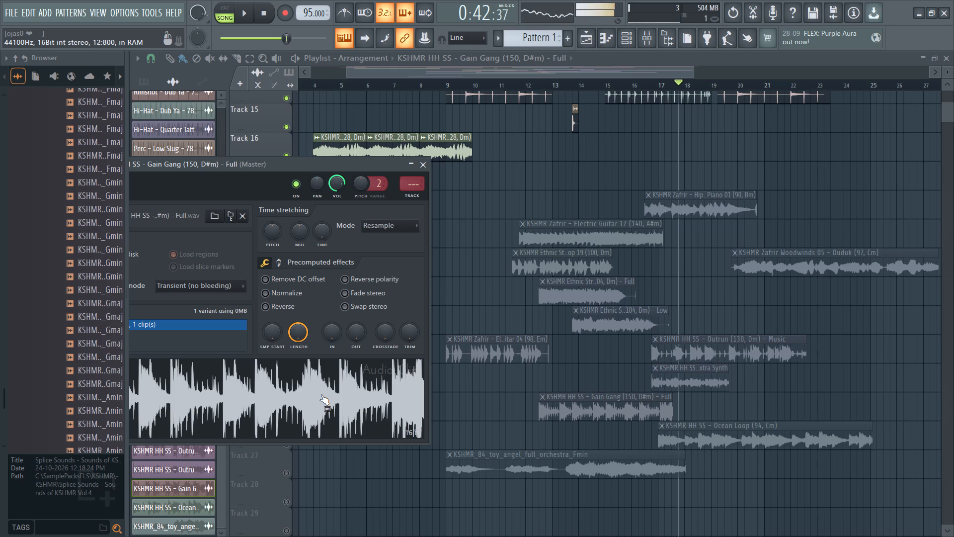
{"action": "left_click", "coordinate": [408, 162]}
{"action": "scroll", "coordinate": [477, 221], "scroll_direction": "up", "scroll_amount": 5}
{"action": "double_click", "coordinate": [417, 180]}
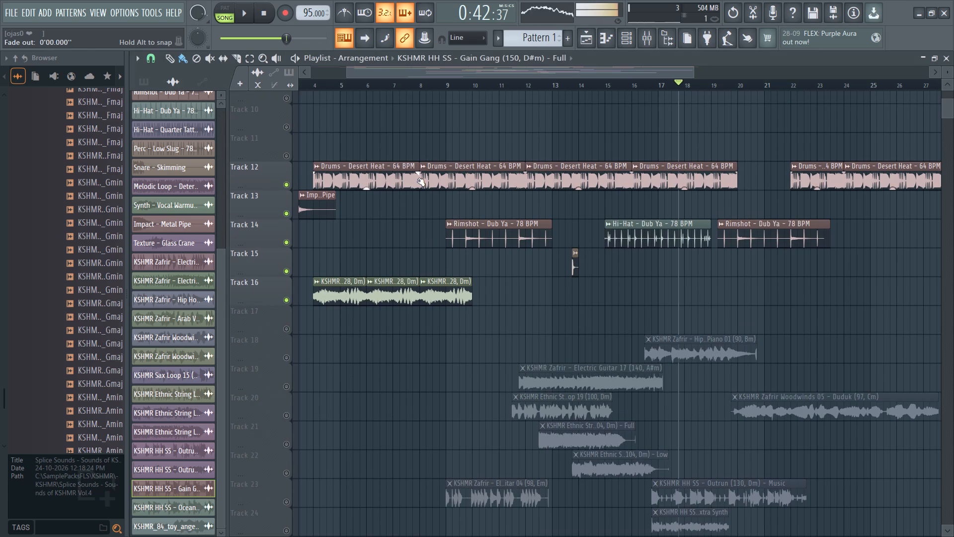
{"action": "double_click", "coordinate": [390, 181]}
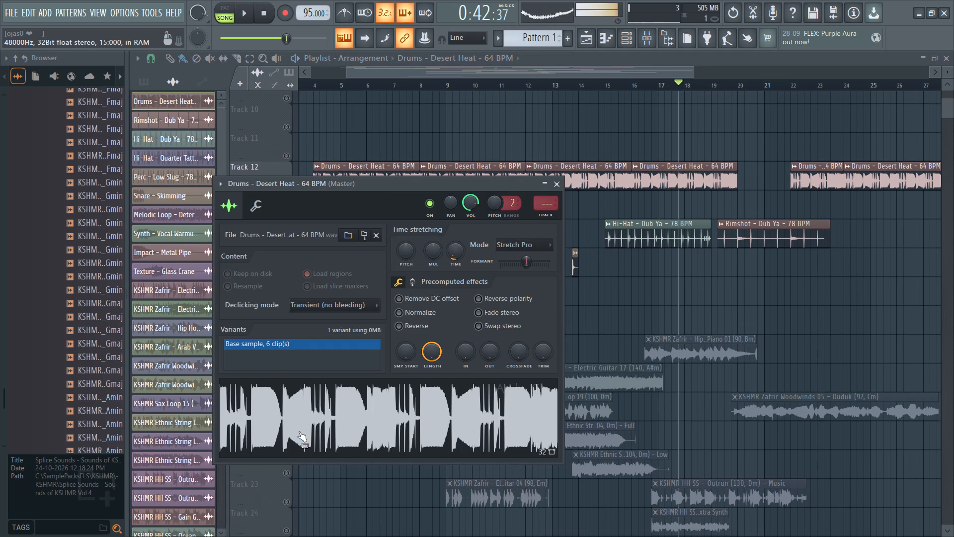
{"action": "left_click", "coordinate": [300, 424]}
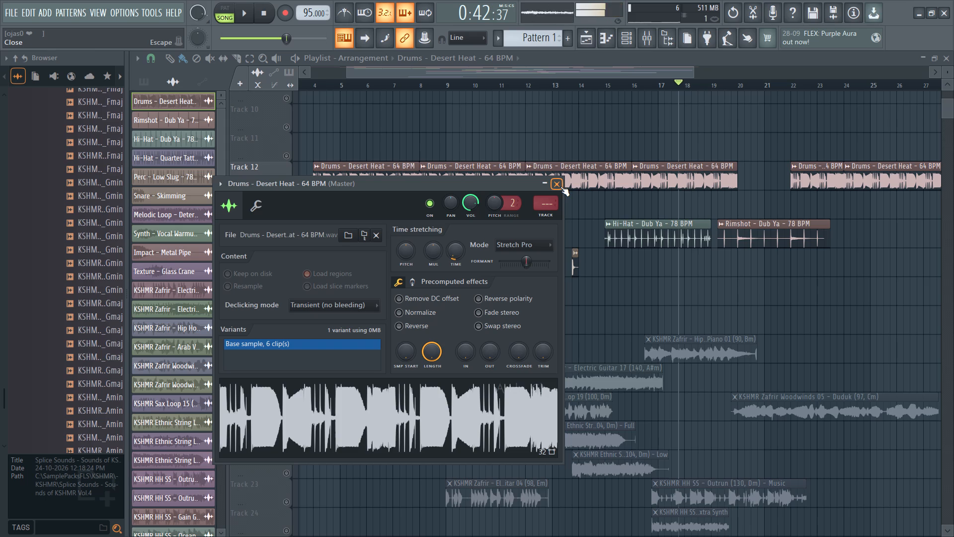
{"action": "left_click", "coordinate": [560, 186]}
Delete the Gain Gang clip from Track 25.
{"action": "scroll", "coordinate": [580, 313], "scroll_direction": "down", "scroll_amount": 6}
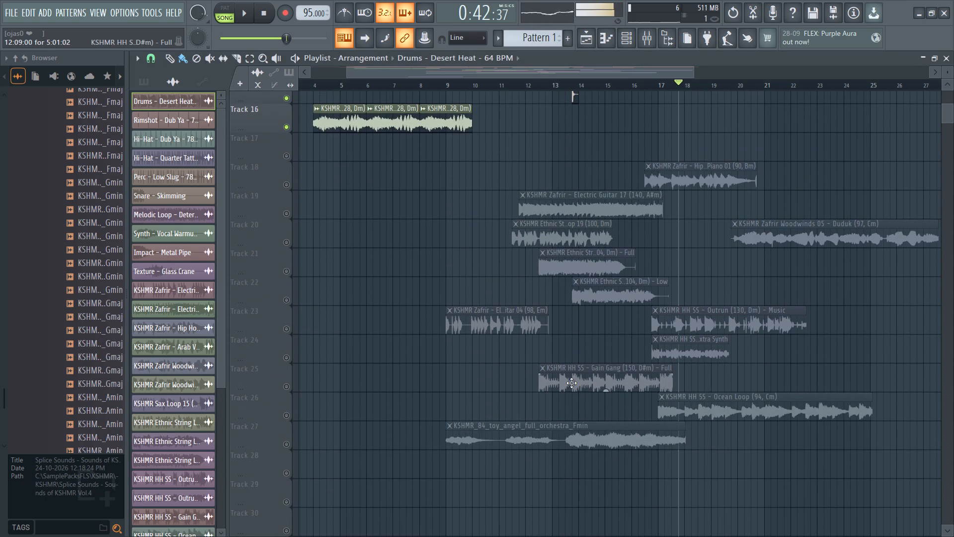
{"action": "right_click", "coordinate": [571, 383]}
Preview the Ocean Loop sample on Track 26 in its channel settings.
{"action": "double_click", "coordinate": [709, 417]}
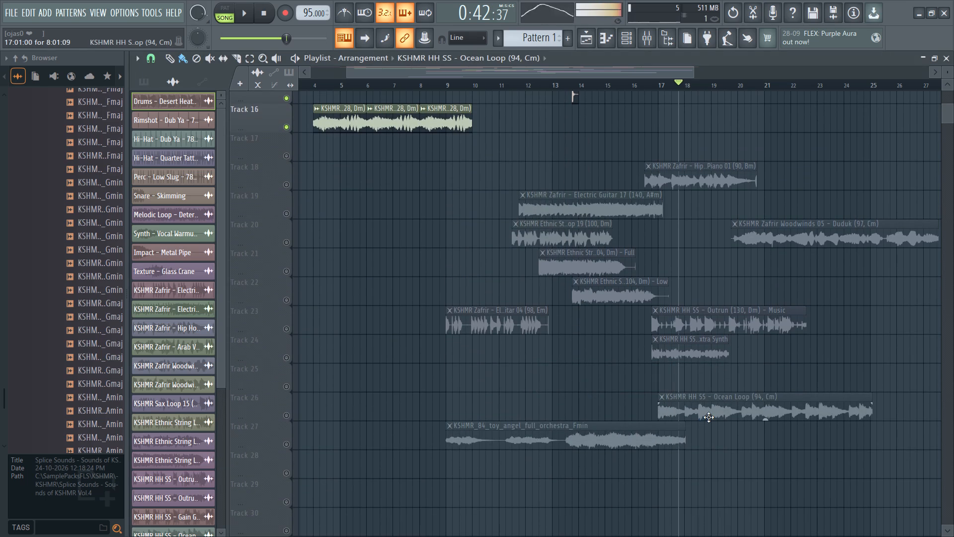
{"action": "left_click", "coordinate": [360, 384]}
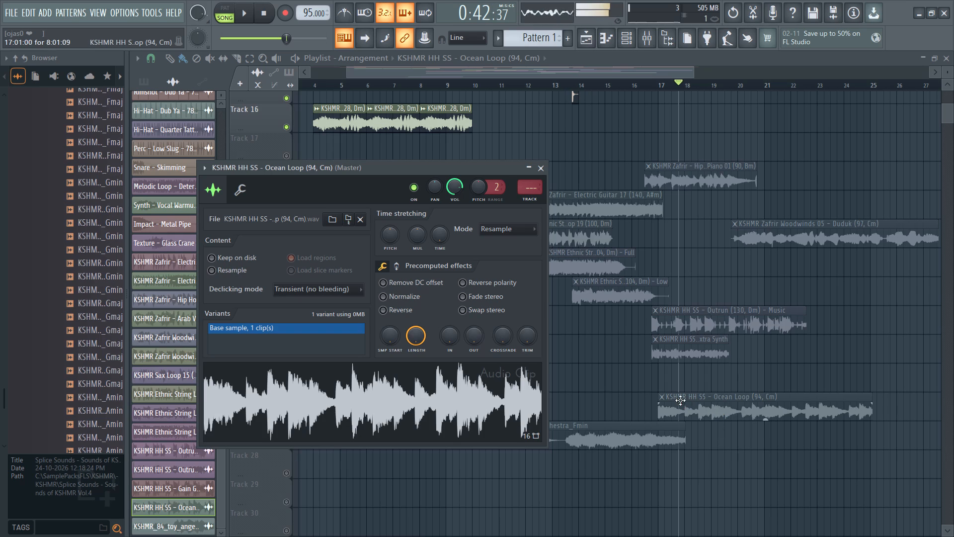
Move the toy angel full orchestra clip from Track 27 down to Track 30.
{"action": "scroll", "coordinate": [775, 394], "scroll_direction": "down", "scroll_amount": 2}
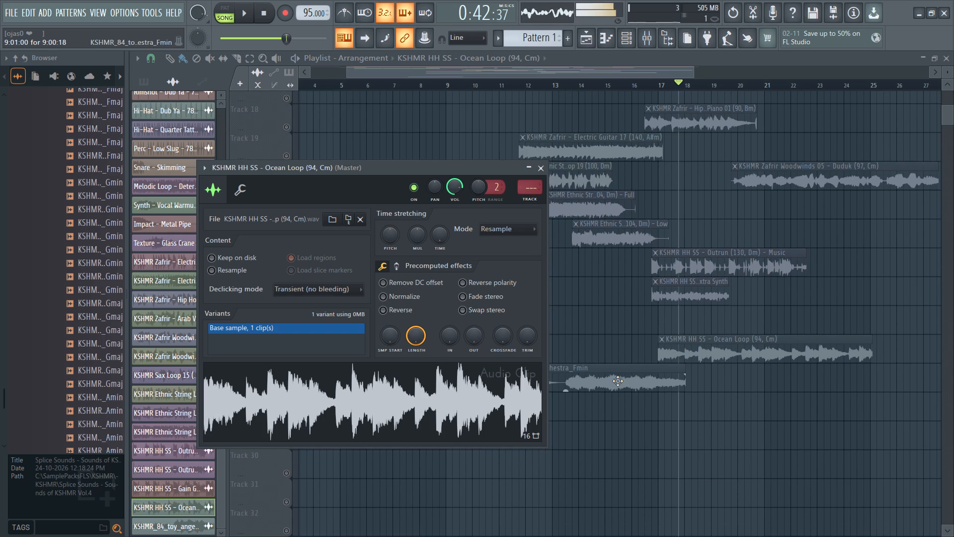
{"action": "left_click_drag", "start_coordinate": [618, 381], "coordinate": [619, 470]}
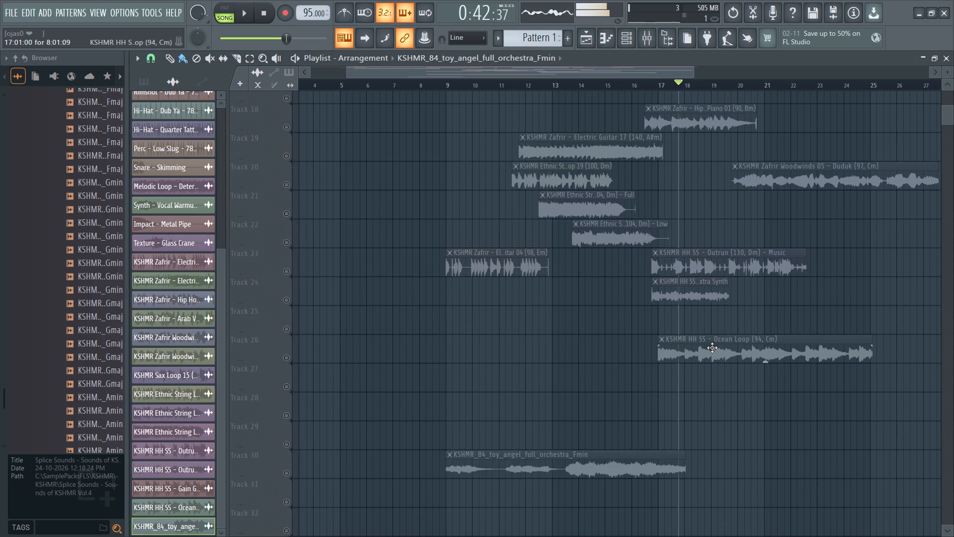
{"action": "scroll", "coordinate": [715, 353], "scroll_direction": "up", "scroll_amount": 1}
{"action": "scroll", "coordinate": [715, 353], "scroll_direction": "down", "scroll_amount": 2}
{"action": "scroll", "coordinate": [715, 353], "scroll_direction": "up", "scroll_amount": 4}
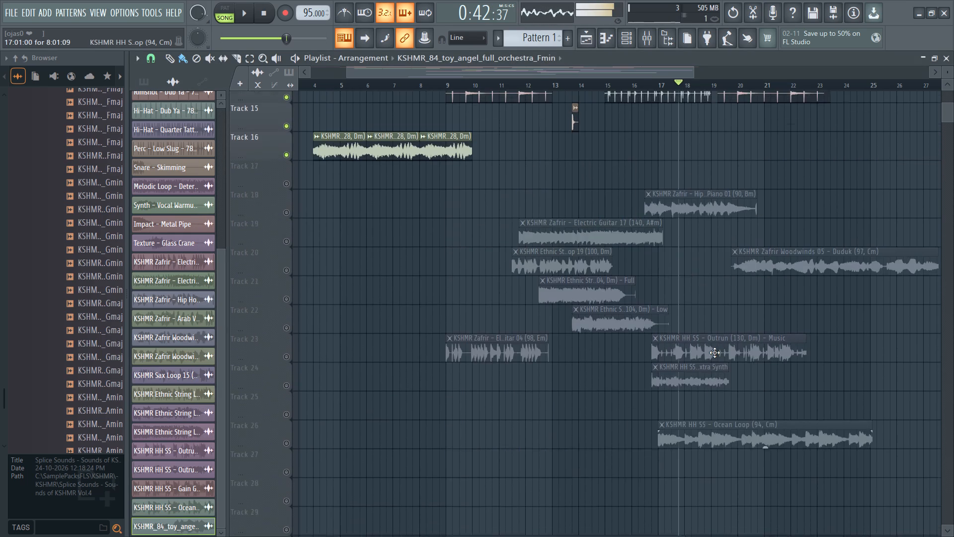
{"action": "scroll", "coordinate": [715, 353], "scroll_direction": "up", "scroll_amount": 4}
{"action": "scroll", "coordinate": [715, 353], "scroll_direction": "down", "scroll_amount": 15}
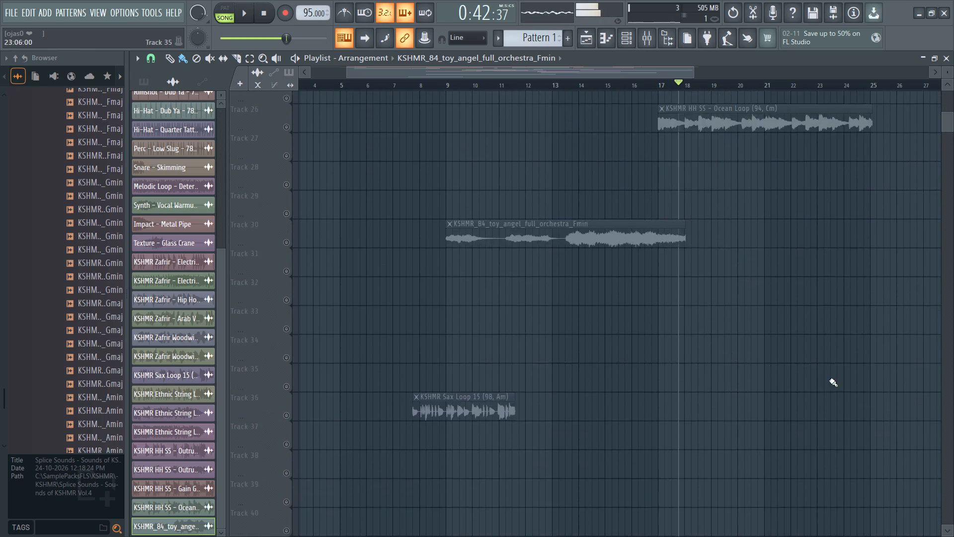
Move the KSHMR Sax Loop 15 clip from Track 36 up to Track 35, starting around bar 7.
{"action": "scroll", "coordinate": [834, 380], "scroll_direction": "up", "scroll_amount": 4}
{"action": "scroll", "coordinate": [835, 379], "scroll_direction": "down", "scroll_amount": 5}
{"action": "left_click_drag", "start_coordinate": [475, 382], "coordinate": [491, 340]}
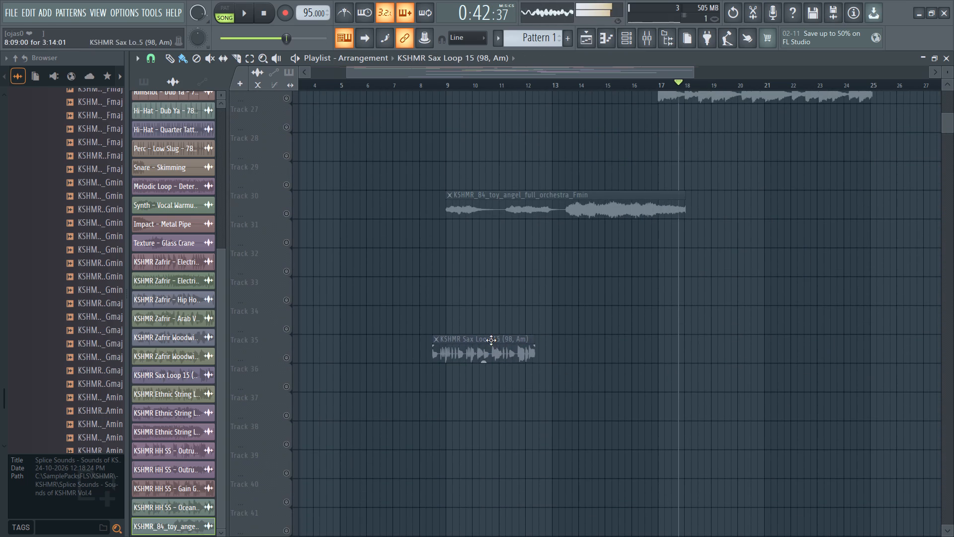
{"action": "left_click_drag", "start_coordinate": [491, 340], "coordinate": [465, 350]}
Preview the Zafrir Hip Hop Piano 01 sample from Track 18 in its channel settings.
{"action": "scroll", "coordinate": [722, 351], "scroll_direction": "up", "scroll_amount": 3}
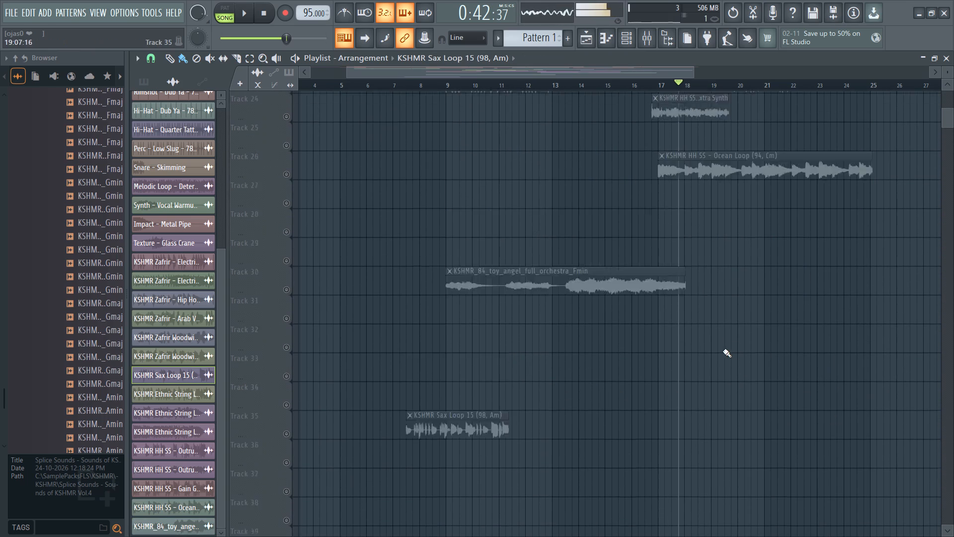
{"action": "scroll", "coordinate": [723, 351], "scroll_direction": "up", "scroll_amount": 12}
{"action": "scroll", "coordinate": [844, 347], "scroll_direction": "up", "scroll_amount": 3}
{"action": "scroll", "coordinate": [844, 347], "scroll_direction": "down", "scroll_amount": 4}
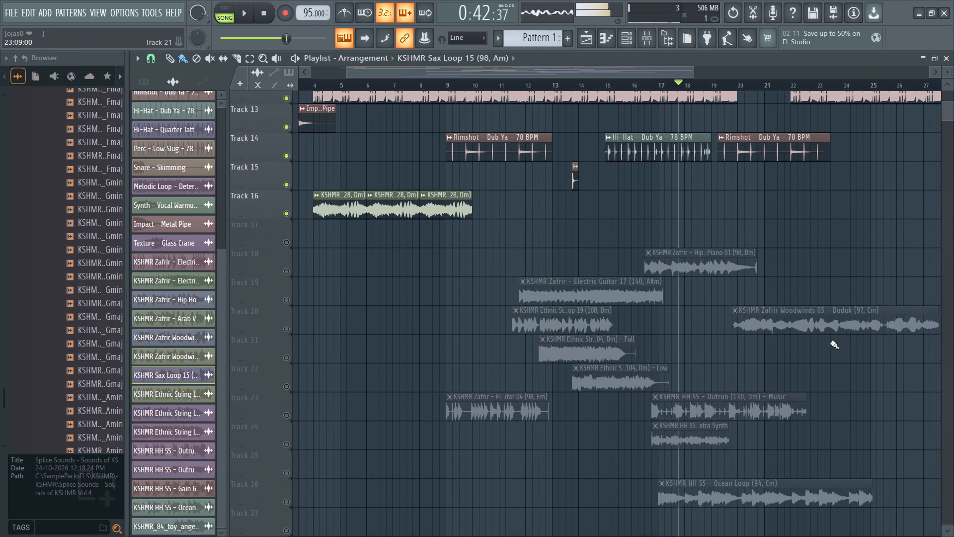
{"action": "left_click_drag", "start_coordinate": [649, 71], "coordinate": [897, 93]}
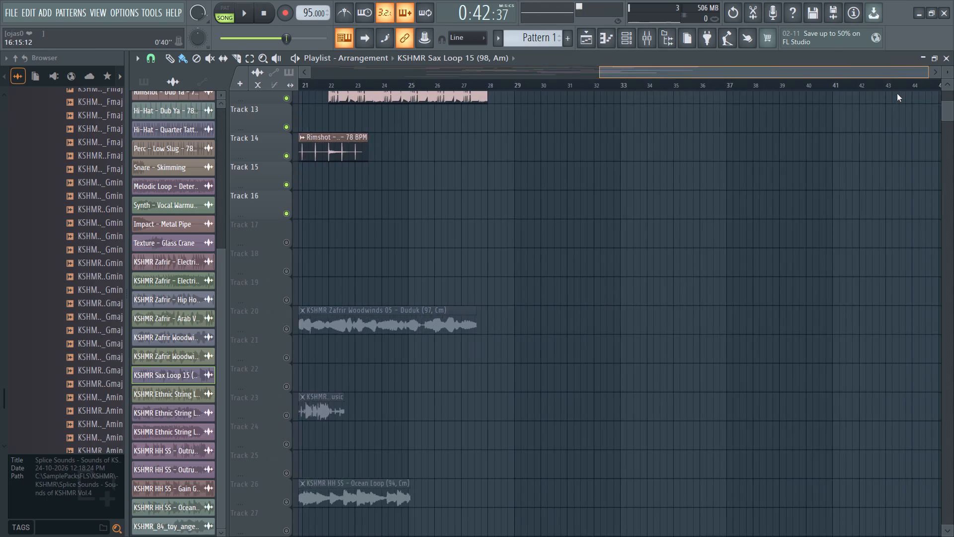
{"action": "left_click_drag", "start_coordinate": [897, 93], "coordinate": [638, 94]}
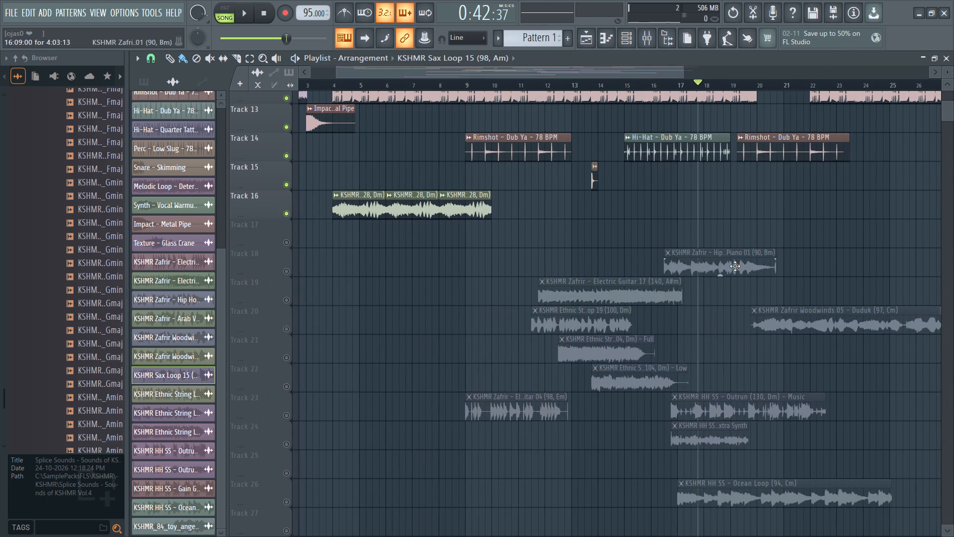
{"action": "double_click", "coordinate": [735, 266]}
{"action": "left_click", "coordinate": [366, 347]}
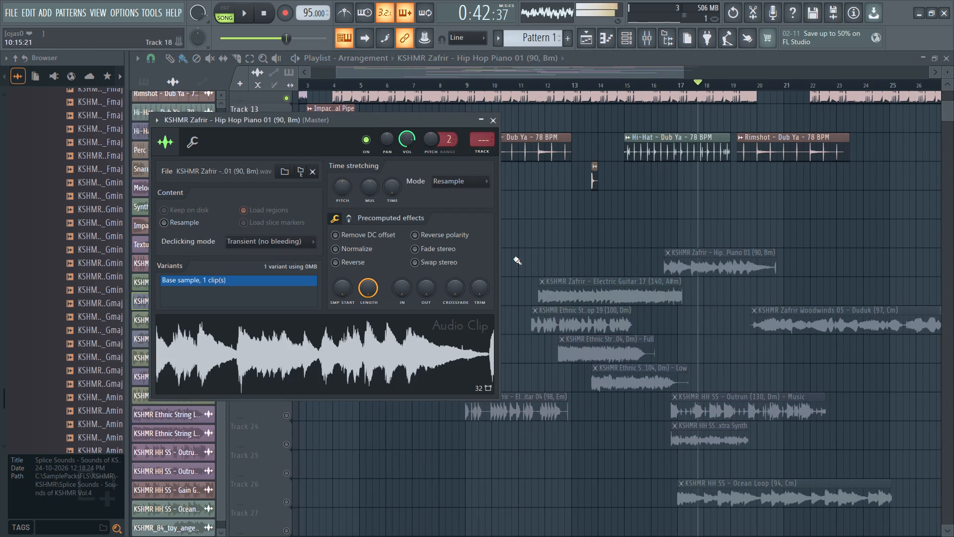
{"action": "left_click_drag", "start_coordinate": [455, 117], "coordinate": [514, 257]}
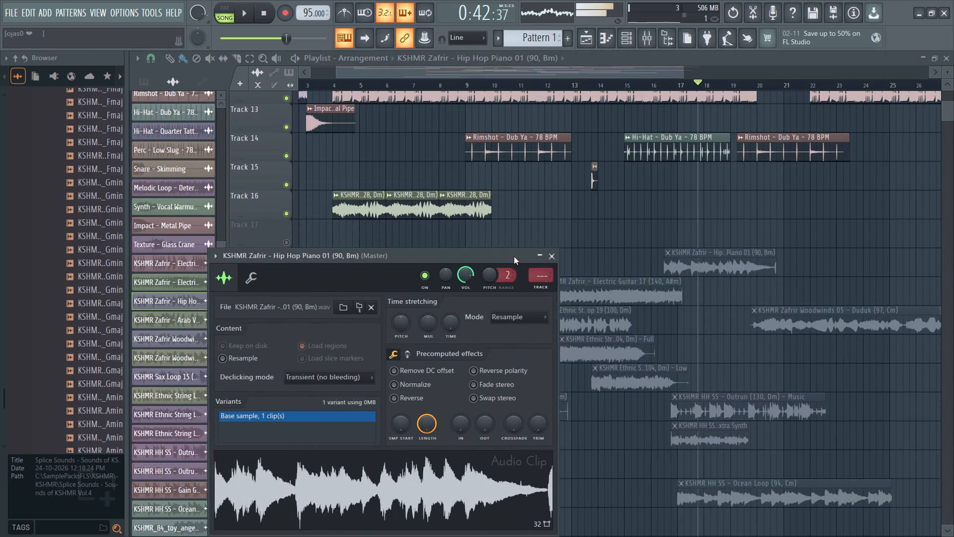
{"action": "left_click_drag", "start_coordinate": [514, 257], "coordinate": [653, 255]}
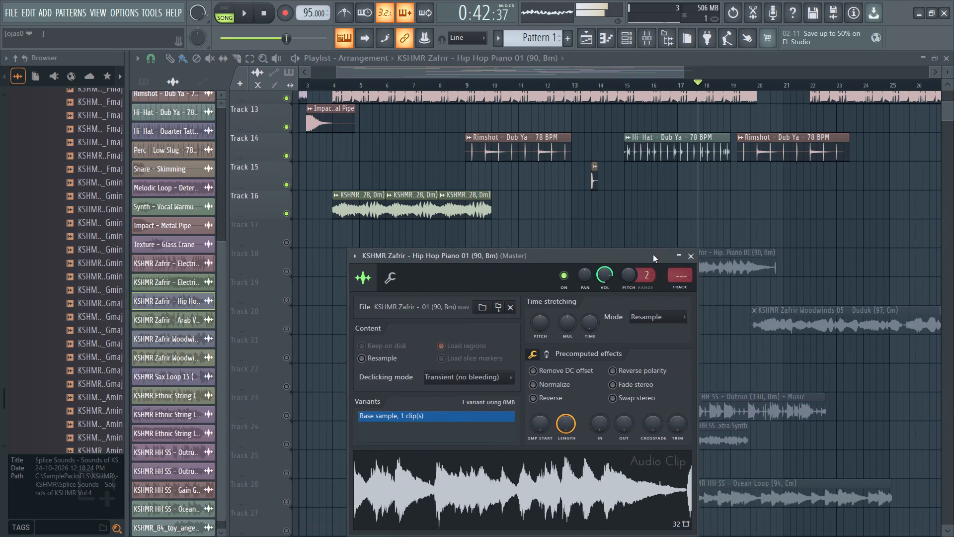
{"action": "left_click_drag", "start_coordinate": [653, 255], "coordinate": [719, 251]}
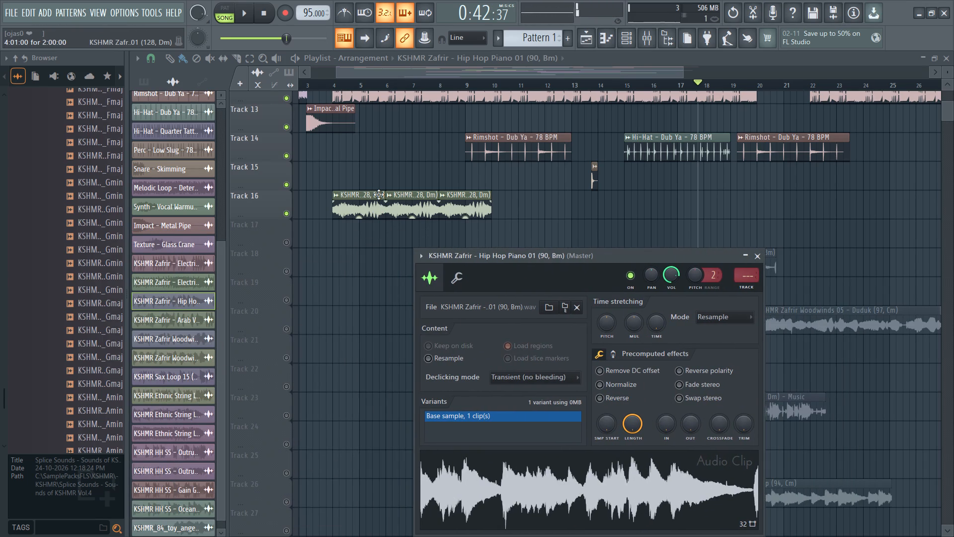
Examine the channel settings of the Arab Violin 01 loop on Track 16.
{"action": "double_click", "coordinate": [368, 209]}
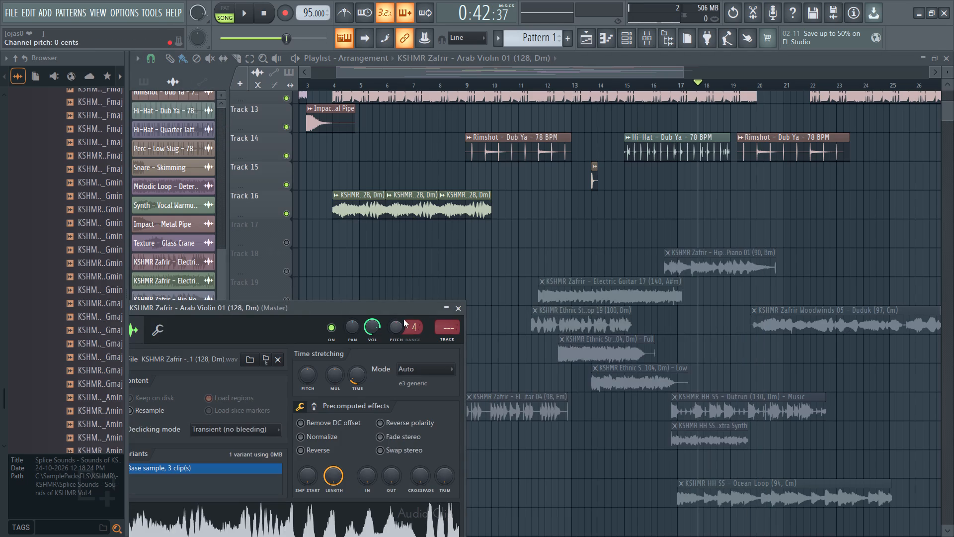
{"action": "left_click_drag", "start_coordinate": [415, 313], "coordinate": [953, 299]}
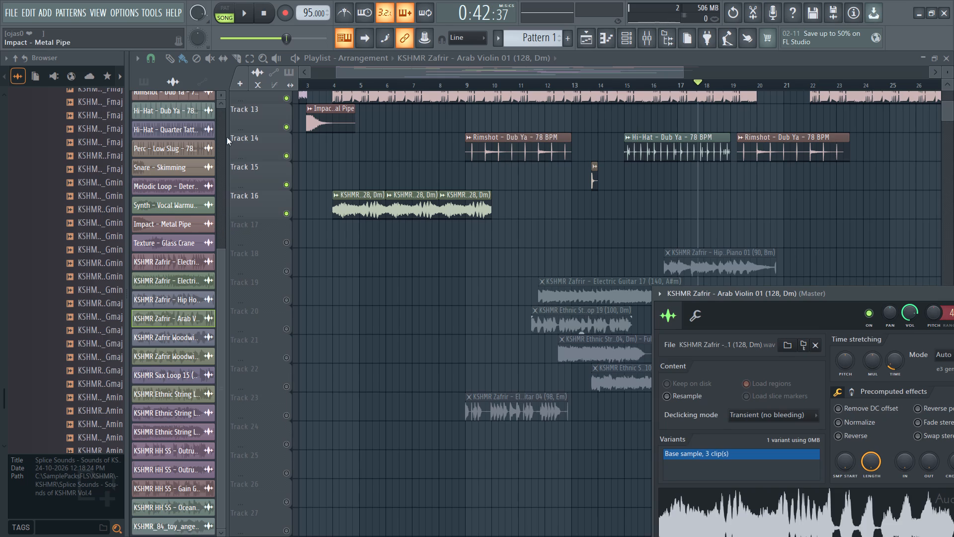
Look through the project's audio clip list around the Arab Violin 01 entry for melodic loops.
{"action": "left_click_drag", "start_coordinate": [223, 250], "coordinate": [229, 197]}
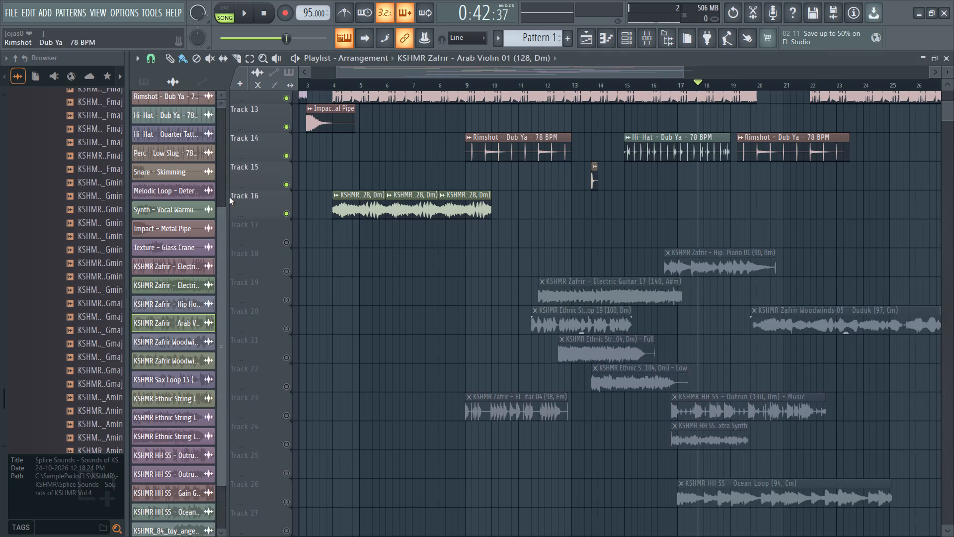
{"action": "left_click_drag", "start_coordinate": [229, 197], "coordinate": [253, 338]}
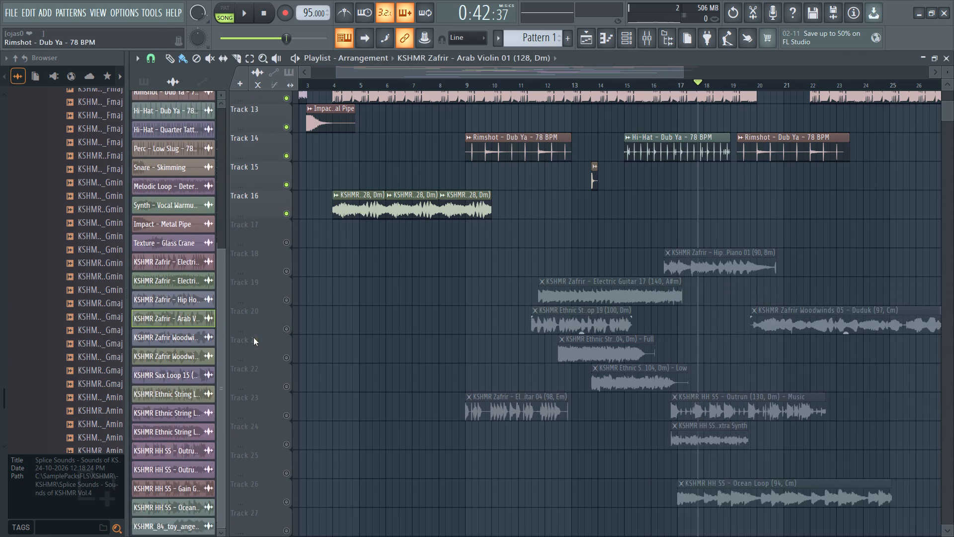
{"action": "left_click_drag", "start_coordinate": [253, 338], "coordinate": [241, 390]}
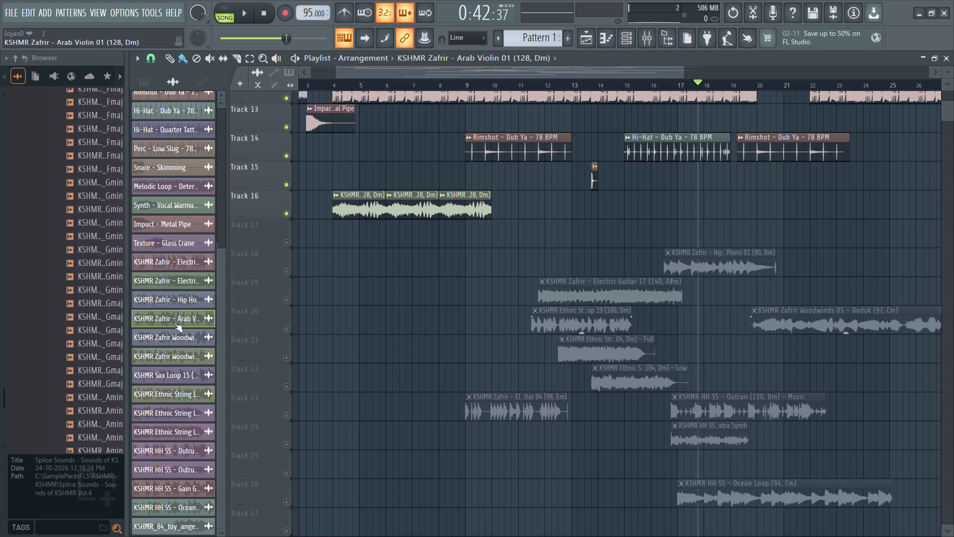
{"action": "scroll", "coordinate": [166, 517], "scroll_direction": "down", "scroll_amount": 6}
{"action": "scroll", "coordinate": [169, 492], "scroll_direction": "up", "scroll_amount": 1}
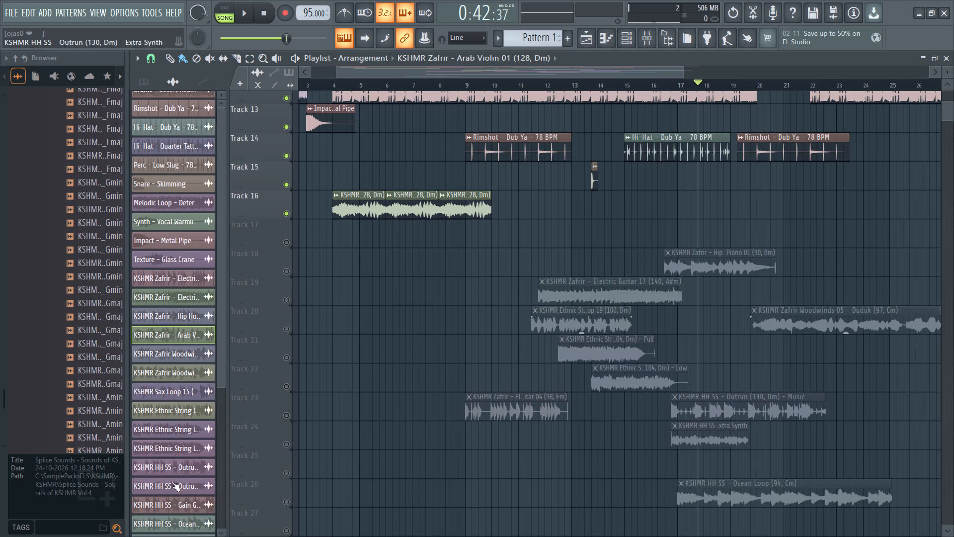
{"action": "scroll", "coordinate": [171, 482], "scroll_direction": "up", "scroll_amount": 3}
{"action": "scroll", "coordinate": [172, 465], "scroll_direction": "down", "scroll_amount": 4}
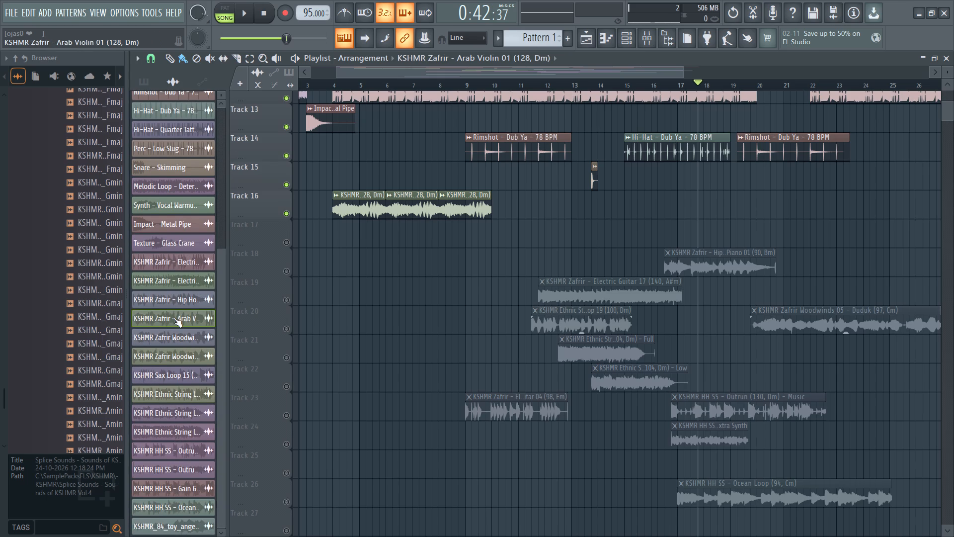
{"action": "left_click", "coordinate": [173, 318]}
Preview the Zafrir Electric Guitar 17 sample in its channel settings.
{"action": "scroll", "coordinate": [173, 318], "scroll_direction": "up", "scroll_amount": 3}
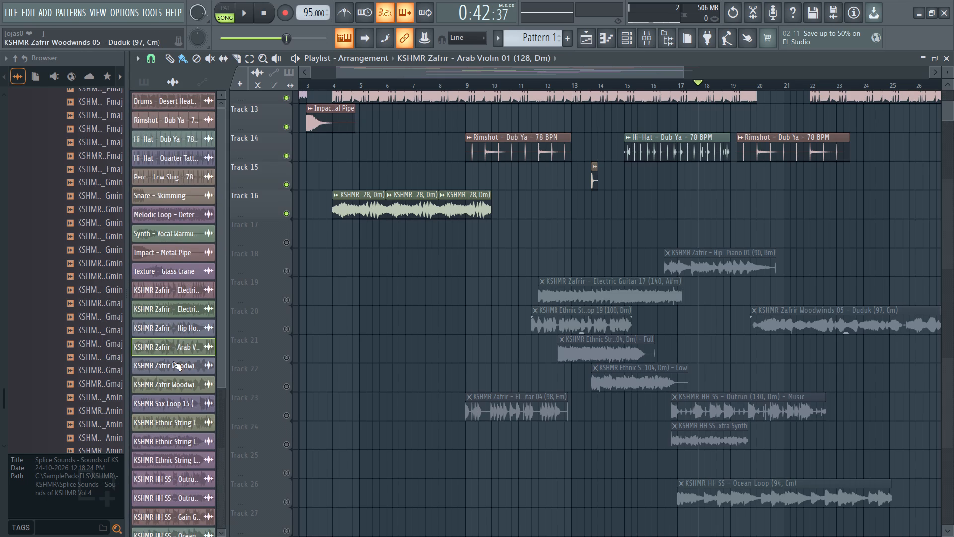
{"action": "double_click", "coordinate": [180, 309]}
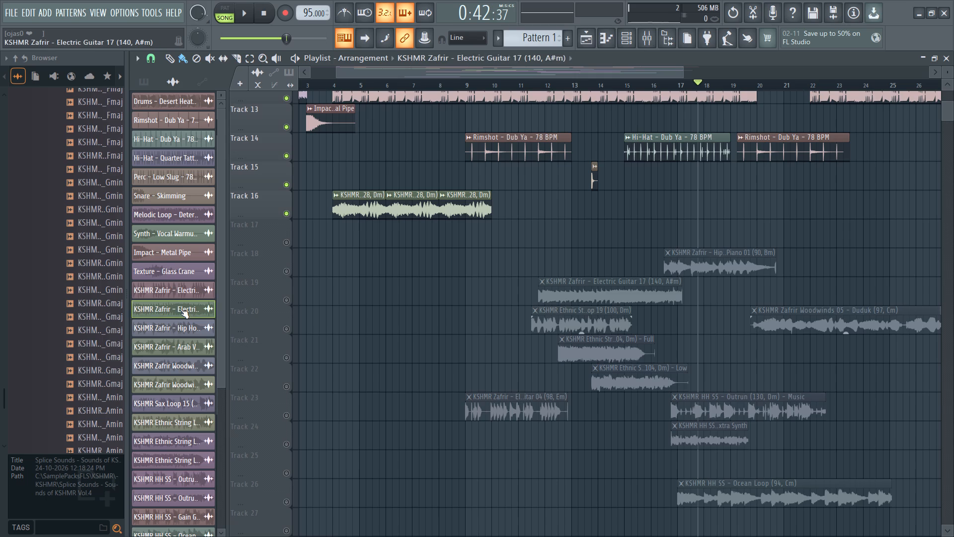
{"action": "left_click", "coordinate": [291, 339]}
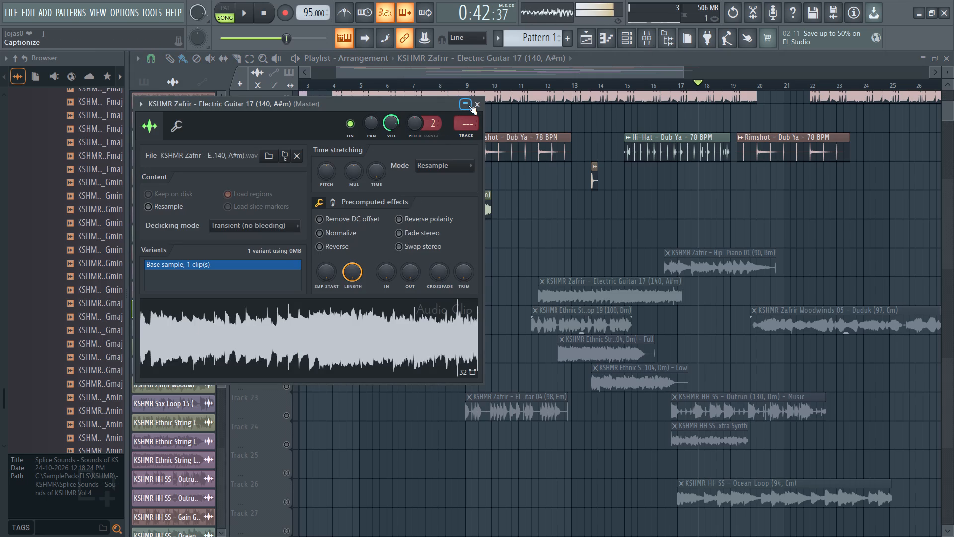
{"action": "left_click", "coordinate": [473, 105]}
Preview the Zafrir Electric Guitar 04 sample several times in its channel settings.
{"action": "double_click", "coordinate": [154, 287]}
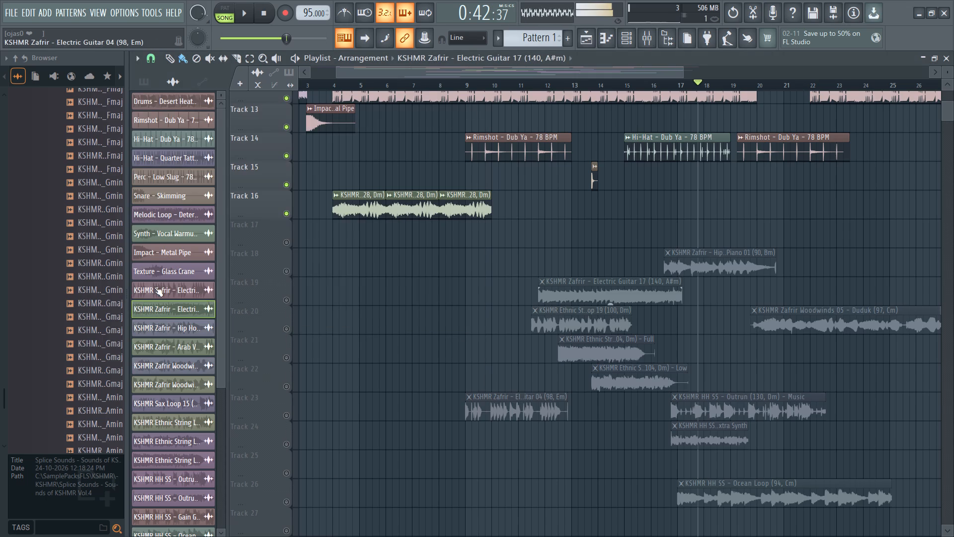
{"action": "left_click", "coordinate": [328, 360]}
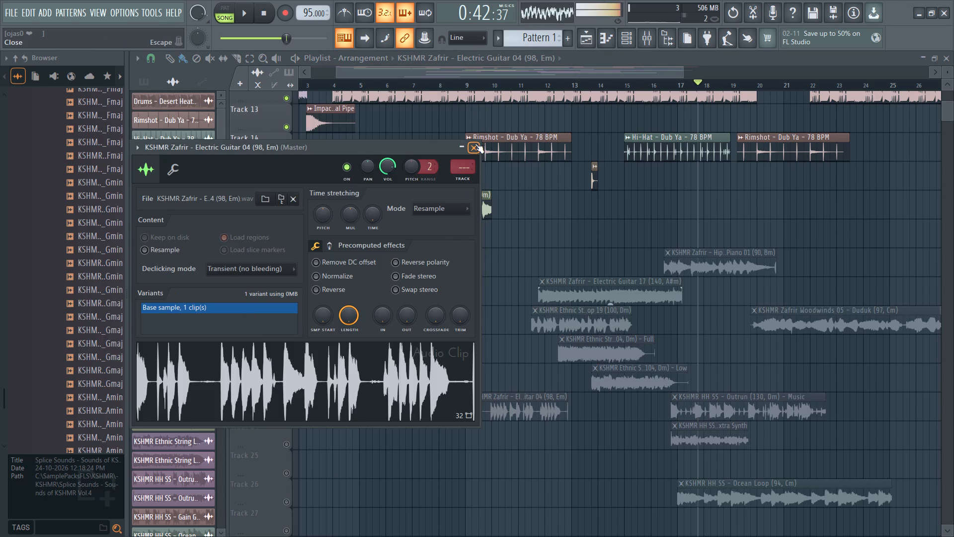
{"action": "left_click", "coordinate": [475, 144]}
{"action": "double_click", "coordinate": [536, 412]}
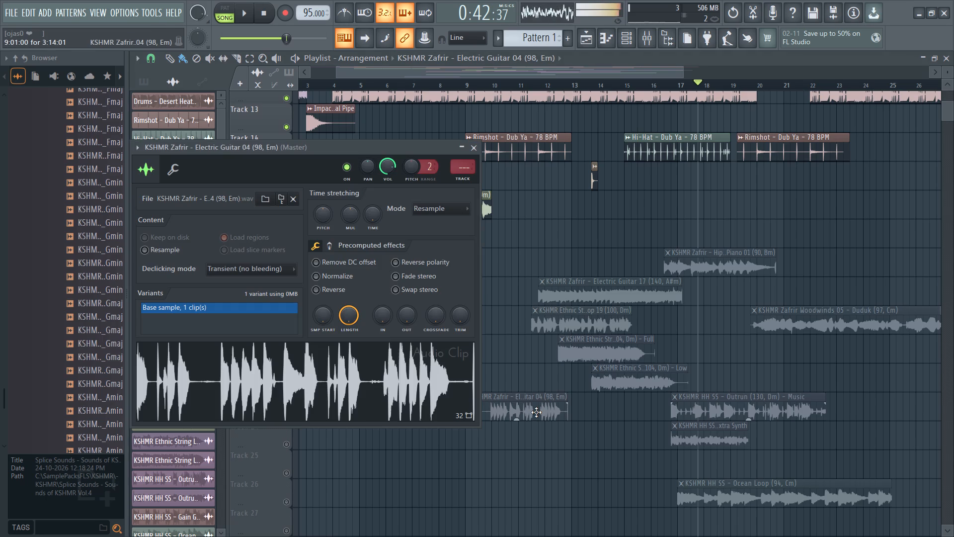
{"action": "left_click", "coordinate": [475, 146]}
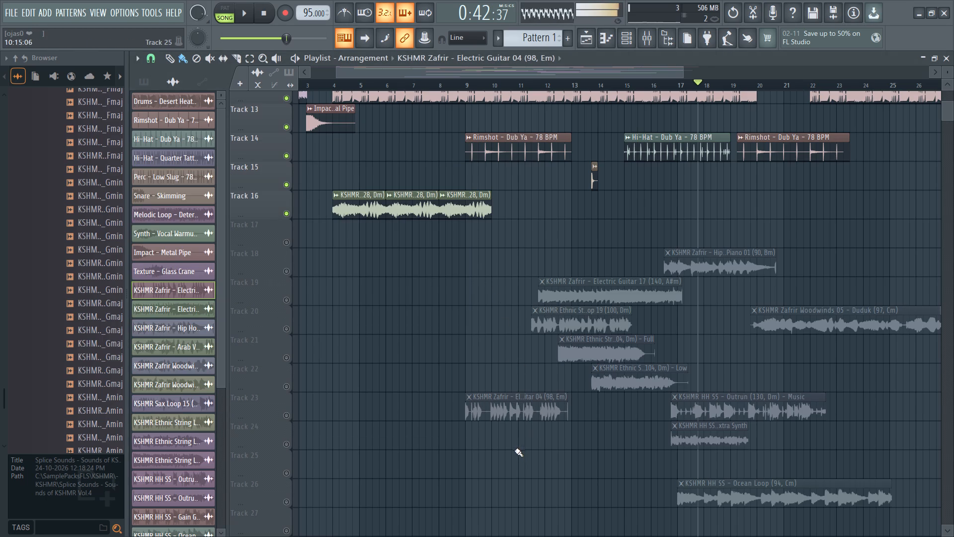
{"action": "double_click", "coordinate": [517, 410]}
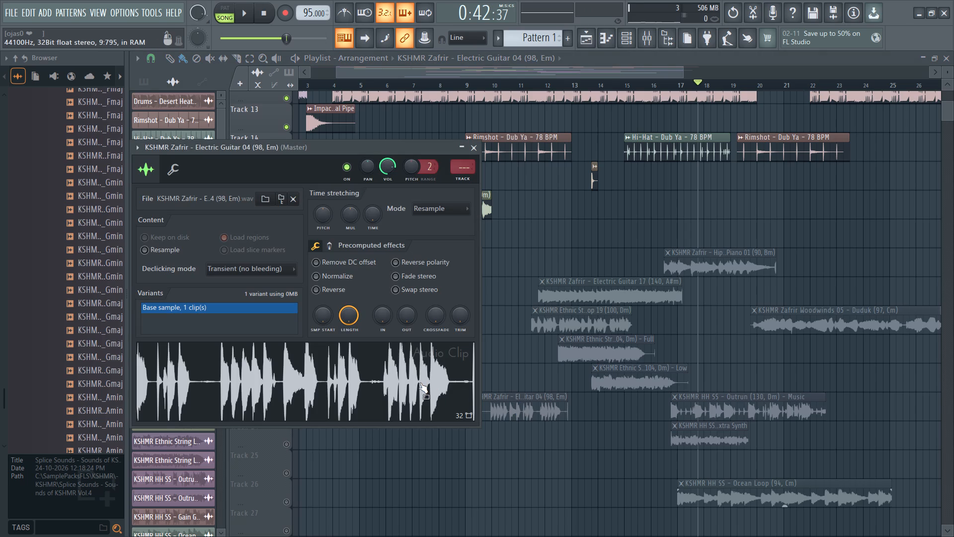
{"action": "left_click", "coordinate": [418, 382]}
{"action": "left_click", "coordinate": [532, 413]}
{"action": "double_click", "coordinate": [532, 413]}
{"action": "left_click", "coordinate": [532, 413]}
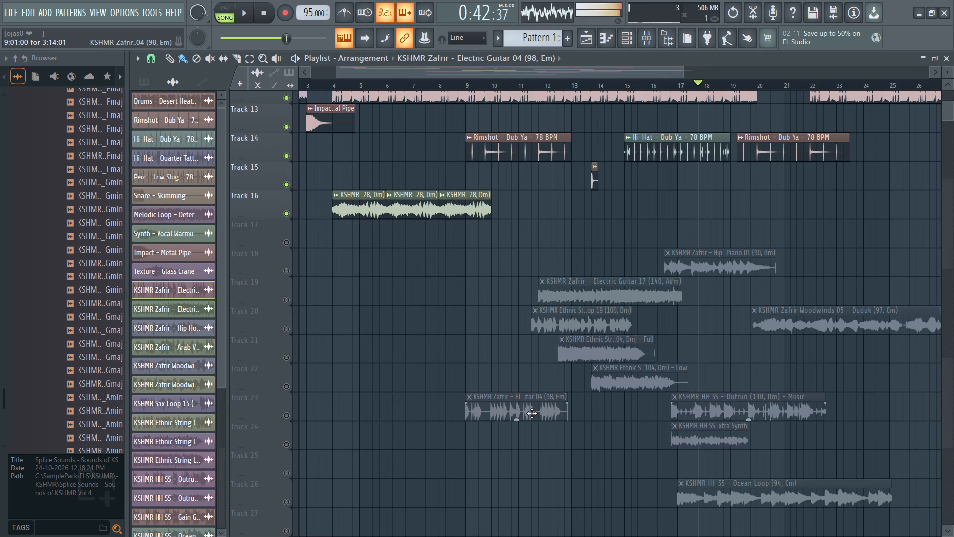
{"action": "double_click", "coordinate": [532, 413]}
{"action": "left_click", "coordinate": [532, 413]}
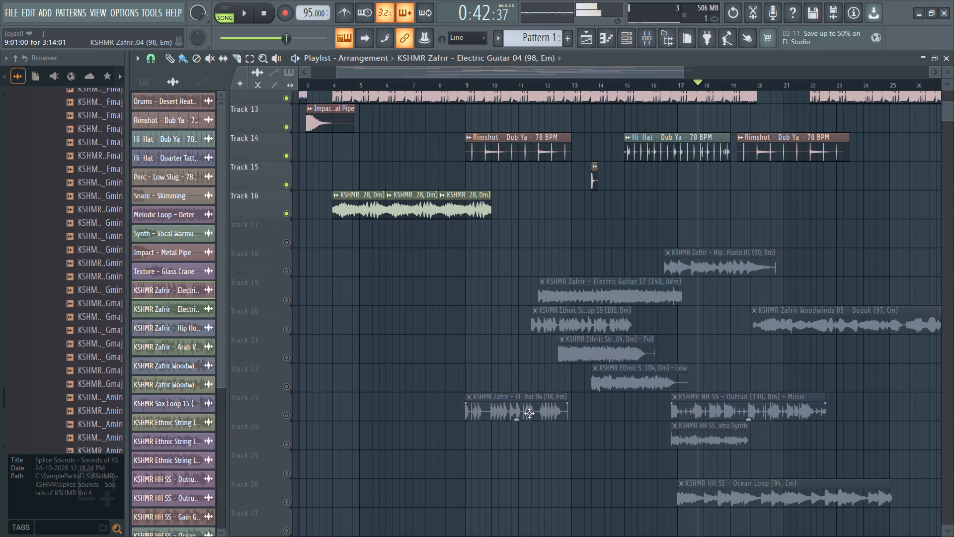
Move the Electric Guitar 04 clip earlier on Track 23 so it starts at 6:13:00.
{"action": "left_click_drag", "start_coordinate": [529, 413], "coordinate": [472, 433]}
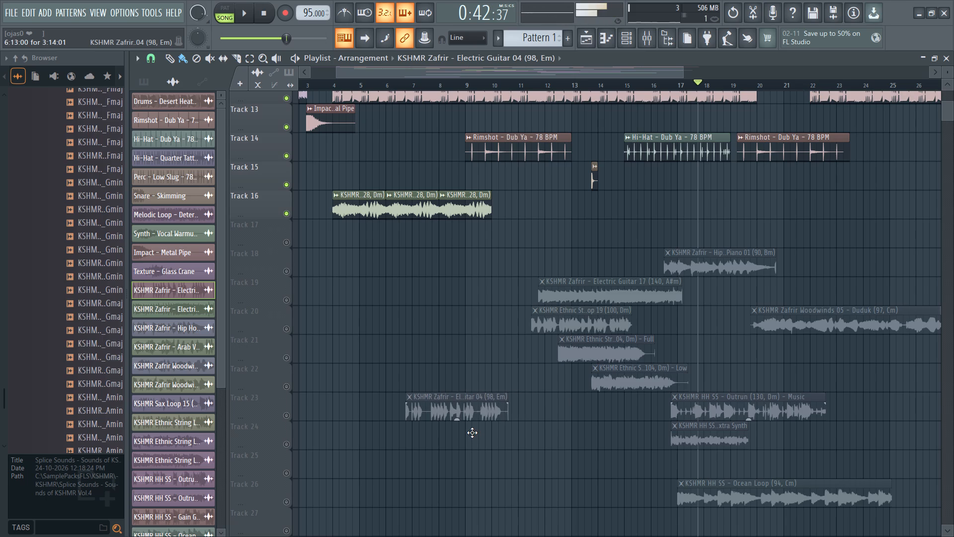
{"action": "left_click_drag", "start_coordinate": [472, 433], "coordinate": [473, 436]}
Review the arrangement of drum, violin and muted melodic clips across the upper and middle tracks.
{"action": "scroll", "coordinate": [454, 359], "scroll_direction": "up", "scroll_amount": 8}
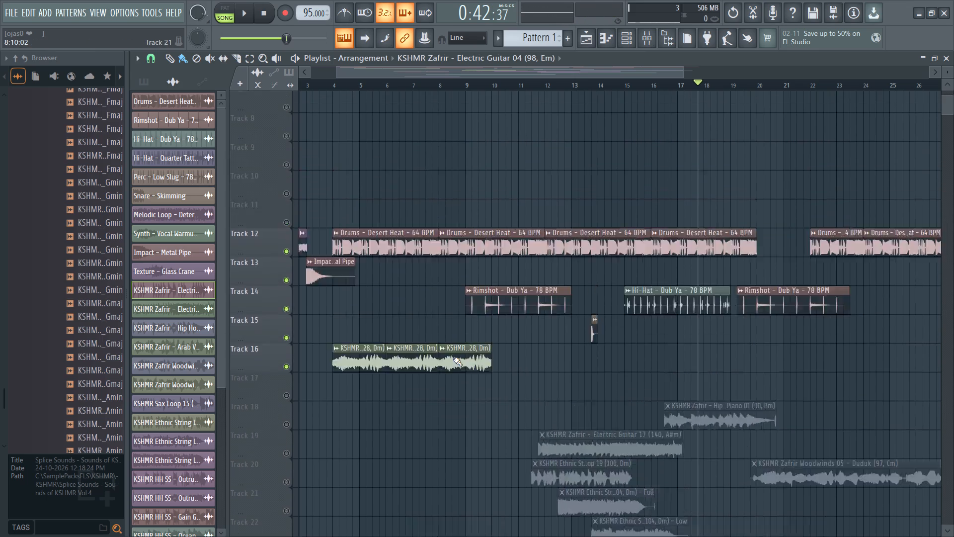
{"action": "scroll", "coordinate": [454, 359], "scroll_direction": "up", "scroll_amount": 2}
{"action": "scroll", "coordinate": [583, 254], "scroll_direction": "up", "scroll_amount": 6}
{"action": "scroll", "coordinate": [620, 287], "scroll_direction": "up", "scroll_amount": 5}
{"action": "scroll", "coordinate": [621, 288], "scroll_direction": "down", "scroll_amount": 3}
{"action": "scroll", "coordinate": [621, 288], "scroll_direction": "up", "scroll_amount": 2}
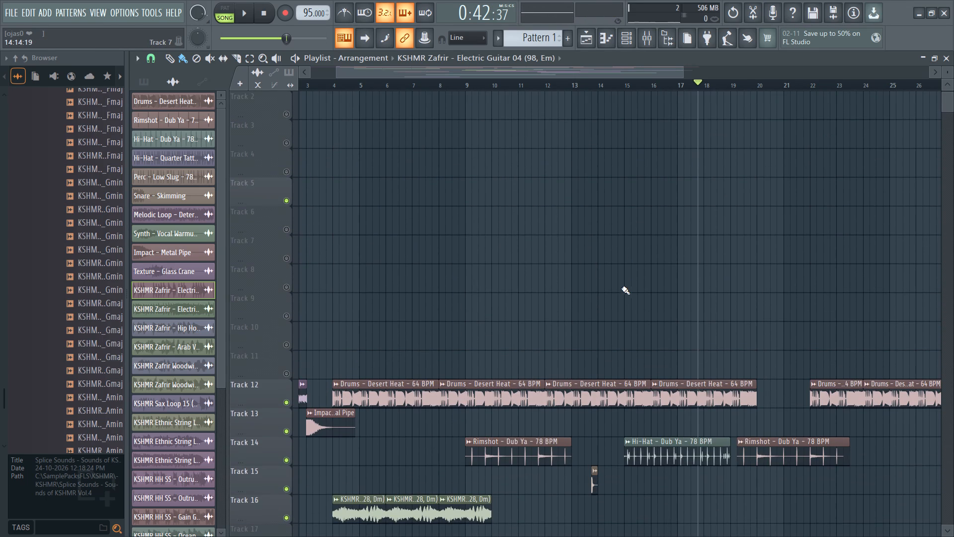
{"action": "scroll", "coordinate": [662, 258], "scroll_direction": "down", "scroll_amount": 5}
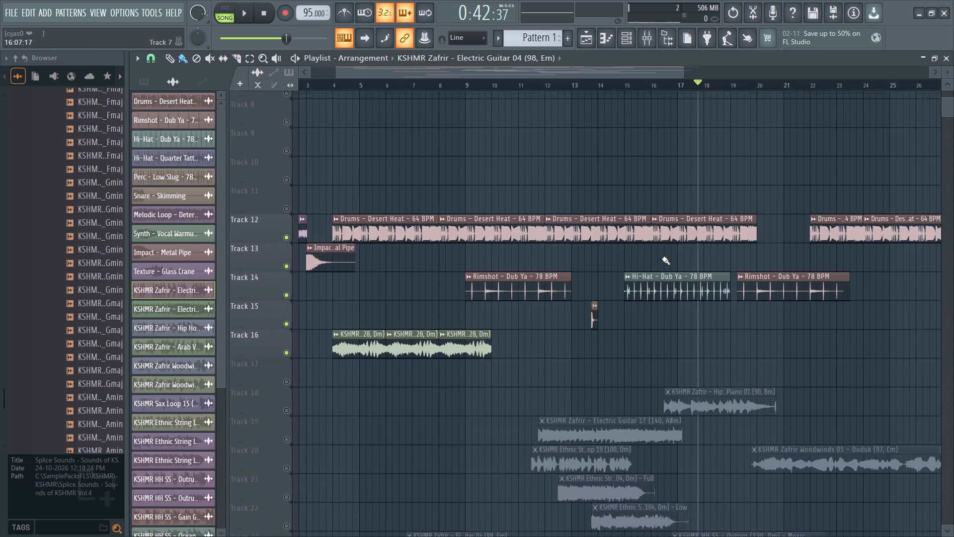
{"action": "scroll", "coordinate": [662, 258], "scroll_direction": "down", "scroll_amount": 6}
{"action": "scroll", "coordinate": [475, 404], "scroll_direction": "up", "scroll_amount": 2}
{"action": "scroll", "coordinate": [475, 404], "scroll_direction": "down", "scroll_amount": 3}
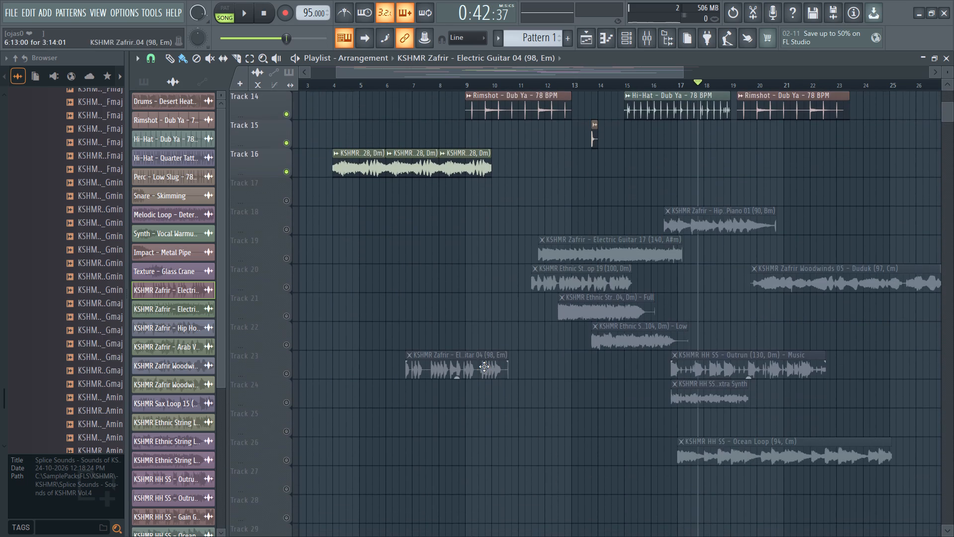
Preview the Ethnic String Loop 23 Low sample from Track 22 in its channel settings.
{"action": "left_click", "coordinate": [484, 366]}
{"action": "double_click", "coordinate": [645, 339]}
{"action": "left_click", "coordinate": [333, 336]}
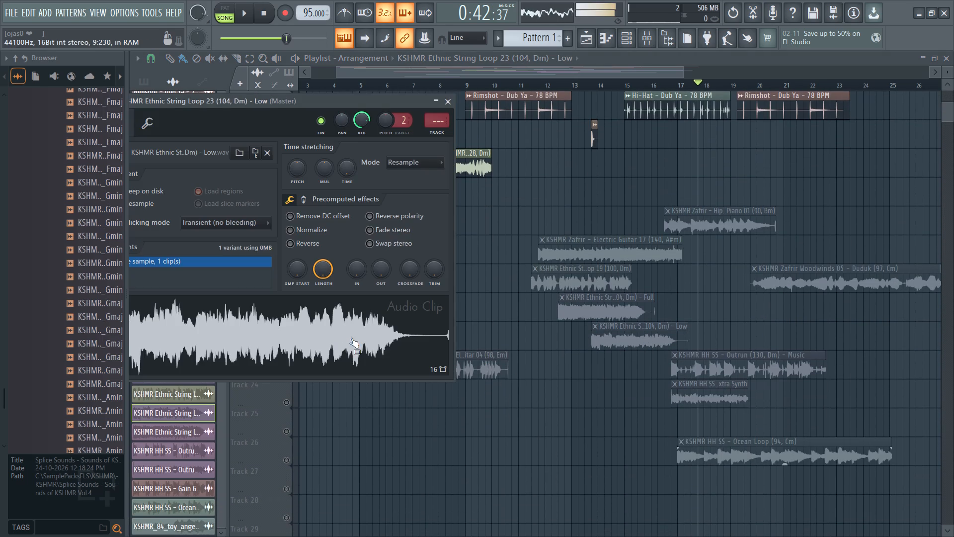
{"action": "left_click", "coordinate": [442, 101]}
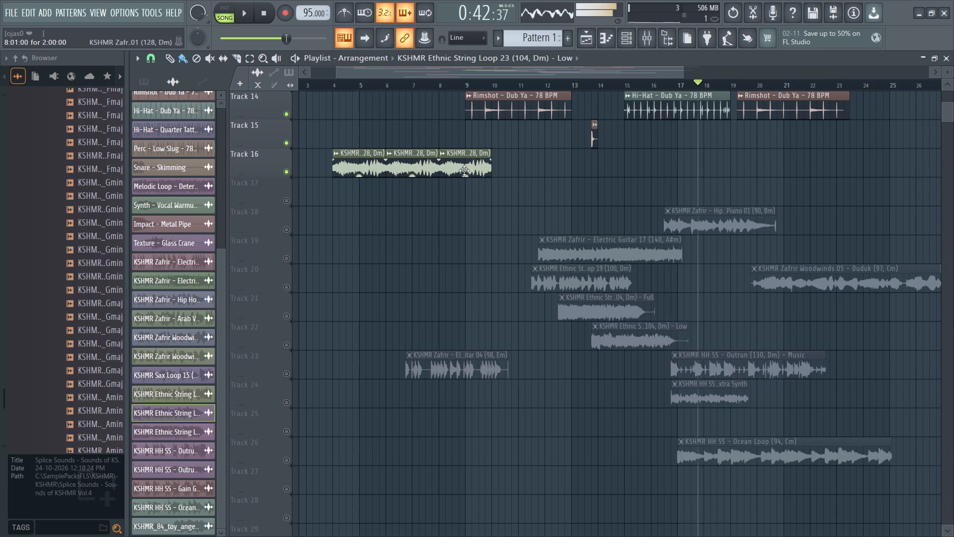
Preview the Zafrir Arab Violin 01 sample from Track 16 in its channel settings.
{"action": "double_click", "coordinate": [464, 171]}
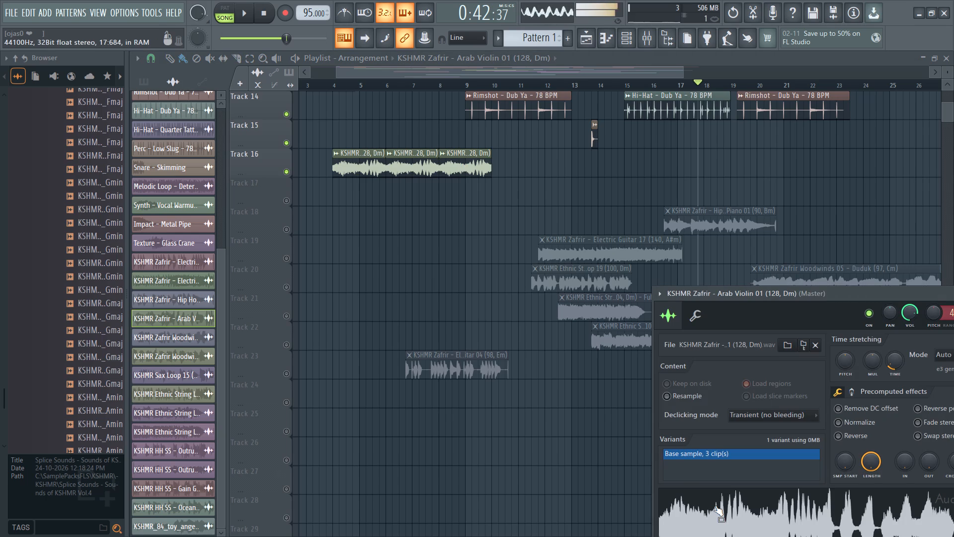
{"action": "left_click", "coordinate": [715, 505]}
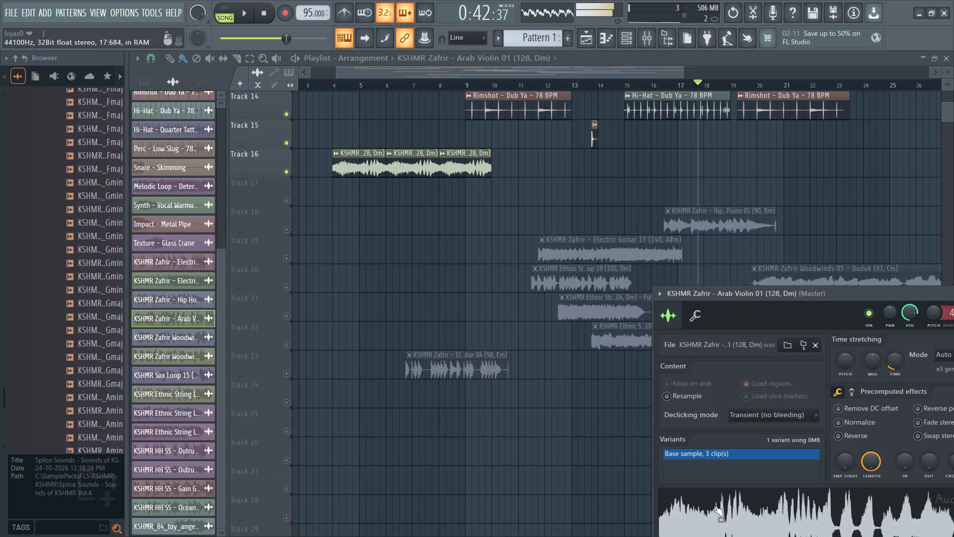
{"action": "left_click_drag", "start_coordinate": [796, 298], "coordinate": [421, 246]}
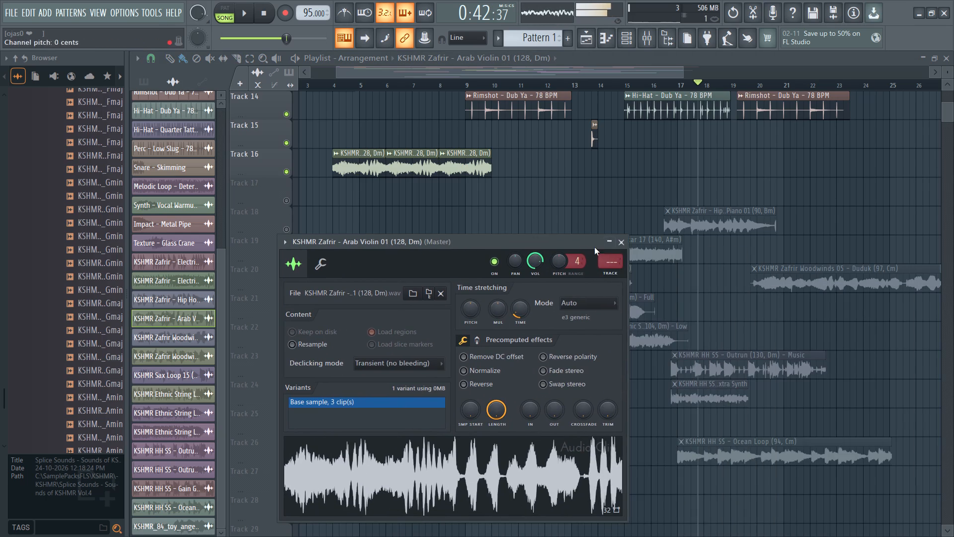
{"action": "left_click", "coordinate": [625, 244]}
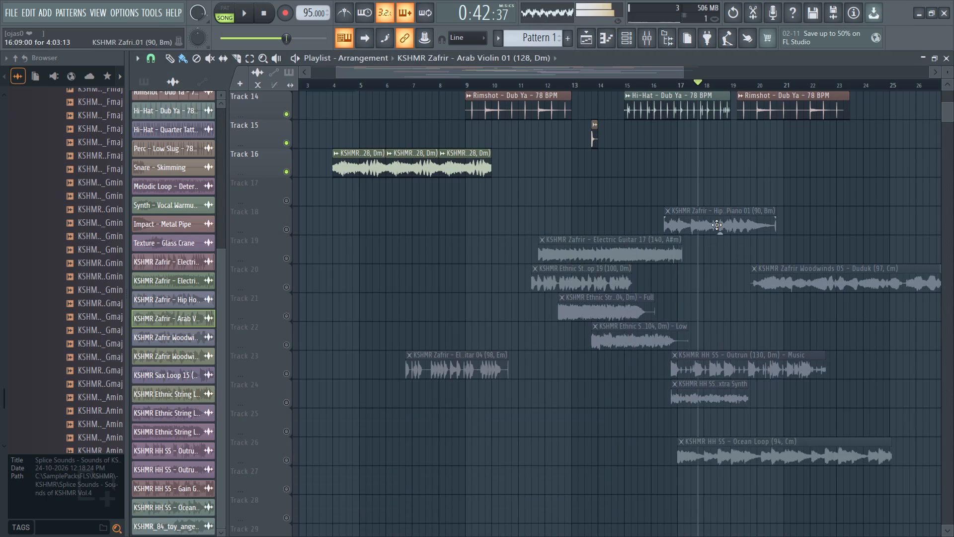
Preview the Zafrir Hip Hop Piano 01 sample from Track 18 in its channel settings.
{"action": "double_click", "coordinate": [700, 222]}
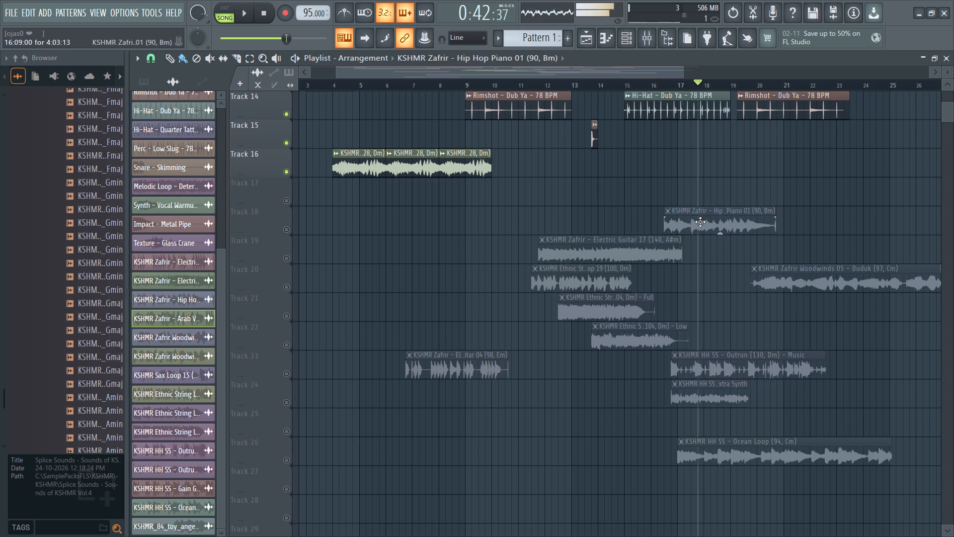
{"action": "left_click_drag", "start_coordinate": [570, 256], "coordinate": [515, 229]}
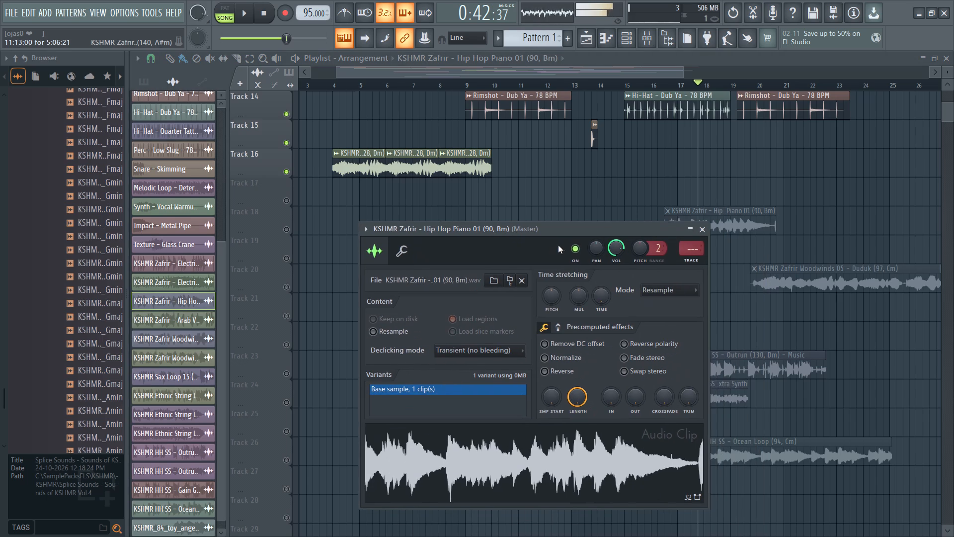
{"action": "double_click", "coordinate": [546, 452]}
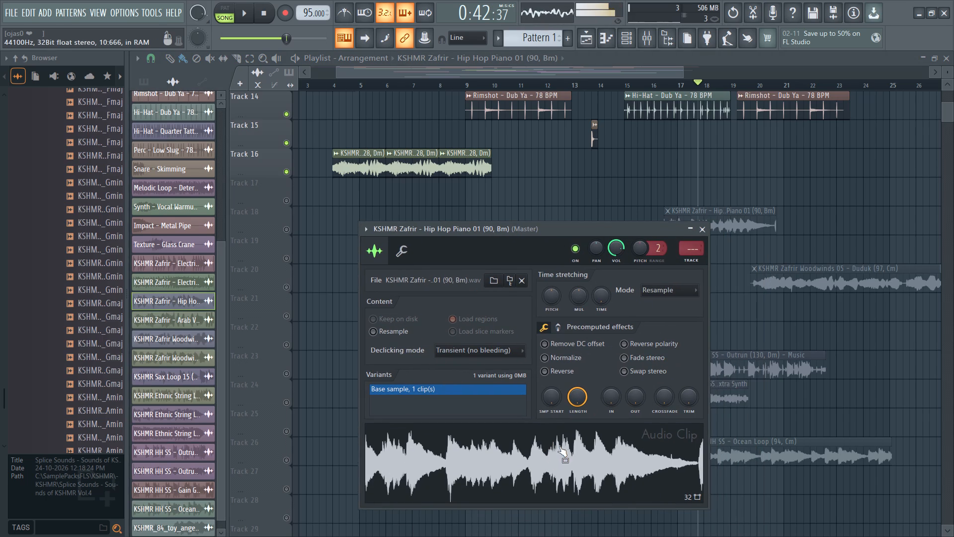
{"action": "left_click", "coordinate": [701, 233]}
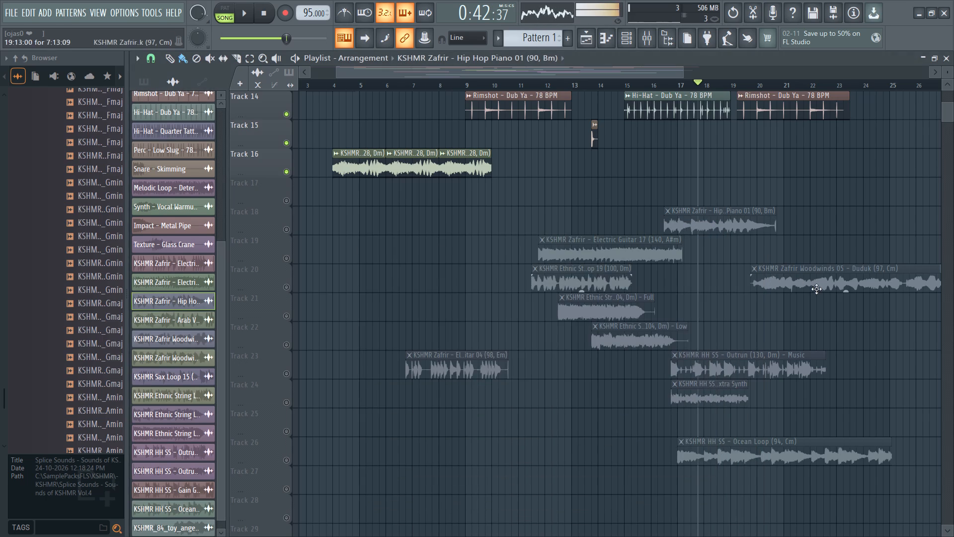
Preview the Zafrir Woodwinds 05 Duduk sample from Track 20 in its channel settings.
{"action": "scroll", "coordinate": [831, 381], "scroll_direction": "down", "scroll_amount": 1}
{"action": "scroll", "coordinate": [775, 355], "scroll_direction": "down", "scroll_amount": 5}
{"action": "scroll", "coordinate": [676, 394], "scroll_direction": "down", "scroll_amount": 5}
{"action": "scroll", "coordinate": [676, 392], "scroll_direction": "up", "scroll_amount": 20}
{"action": "scroll", "coordinate": [676, 392], "scroll_direction": "up", "scroll_amount": 2}
{"action": "scroll", "coordinate": [742, 378], "scroll_direction": "down", "scroll_amount": 7}
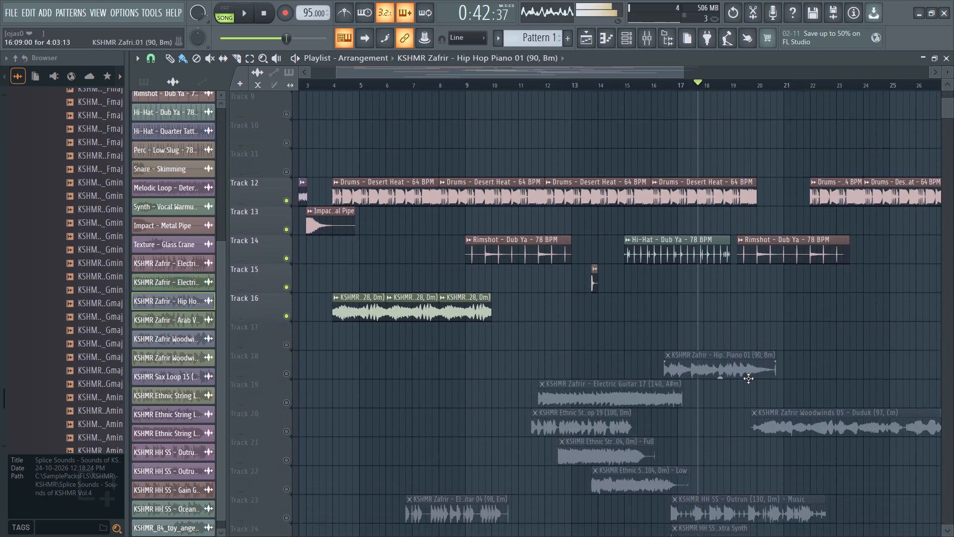
{"action": "scroll", "coordinate": [748, 378], "scroll_direction": "down", "scroll_amount": 2}
{"action": "double_click", "coordinate": [826, 341]}
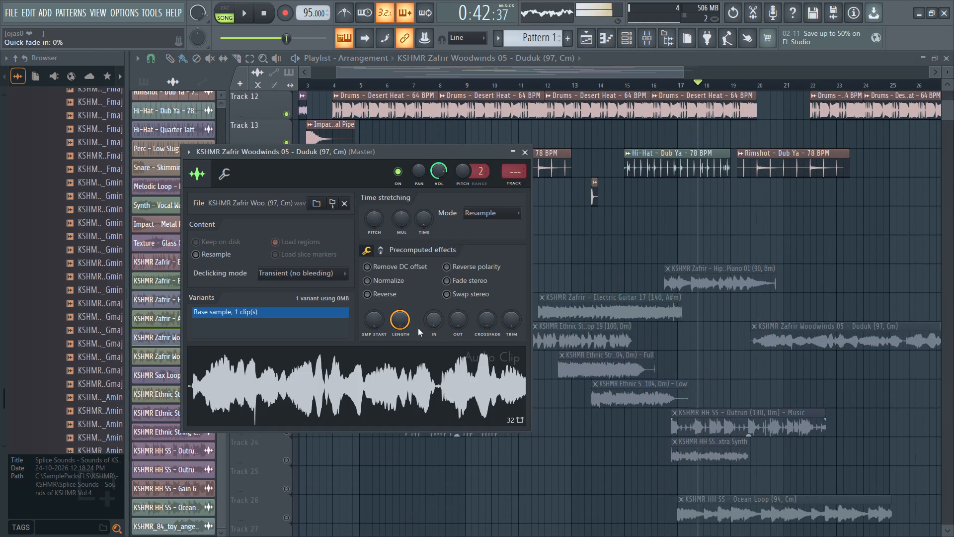
{"action": "double_click", "coordinate": [812, 339]}
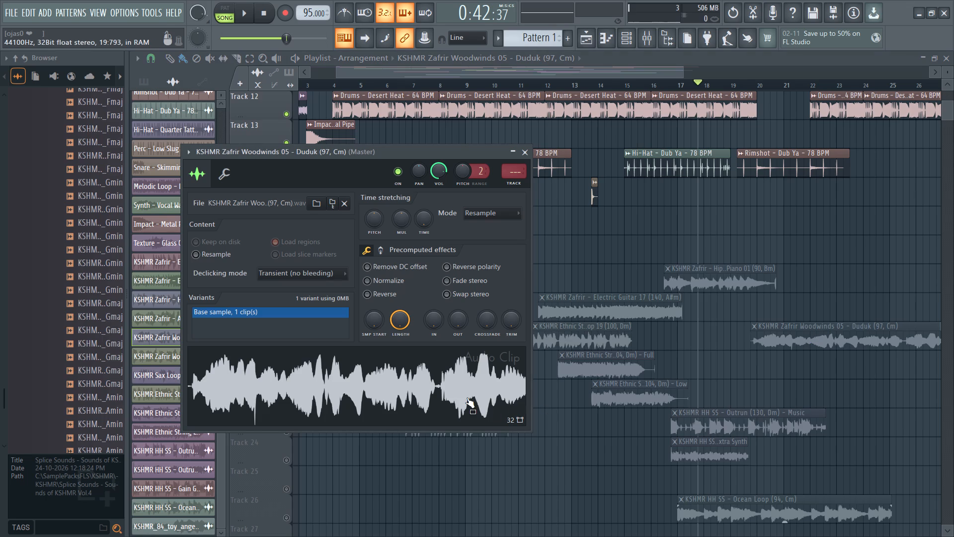
{"action": "left_click", "coordinate": [467, 397]}
{"action": "left_click_drag", "start_coordinate": [403, 156], "coordinate": [446, 295]}
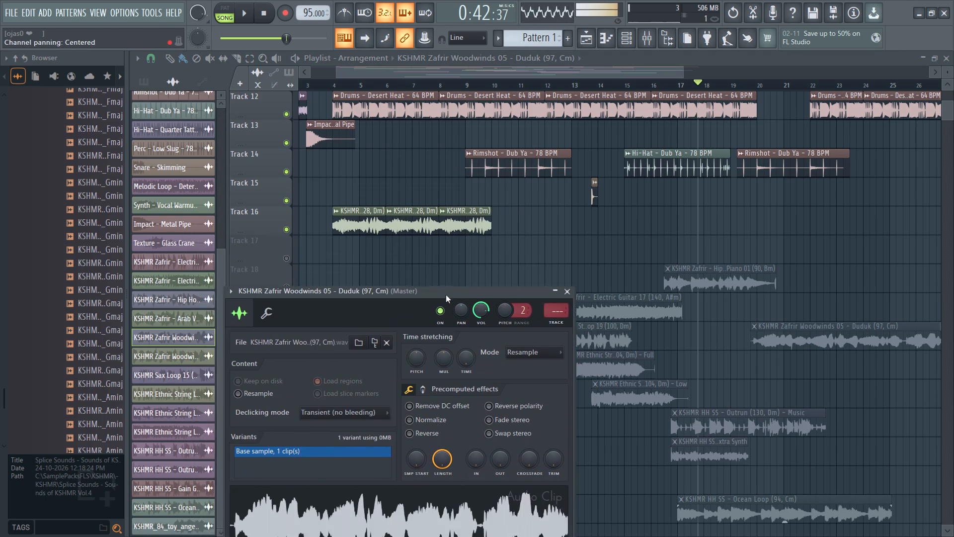
{"action": "left_click_drag", "start_coordinate": [446, 295], "coordinate": [424, 247]}
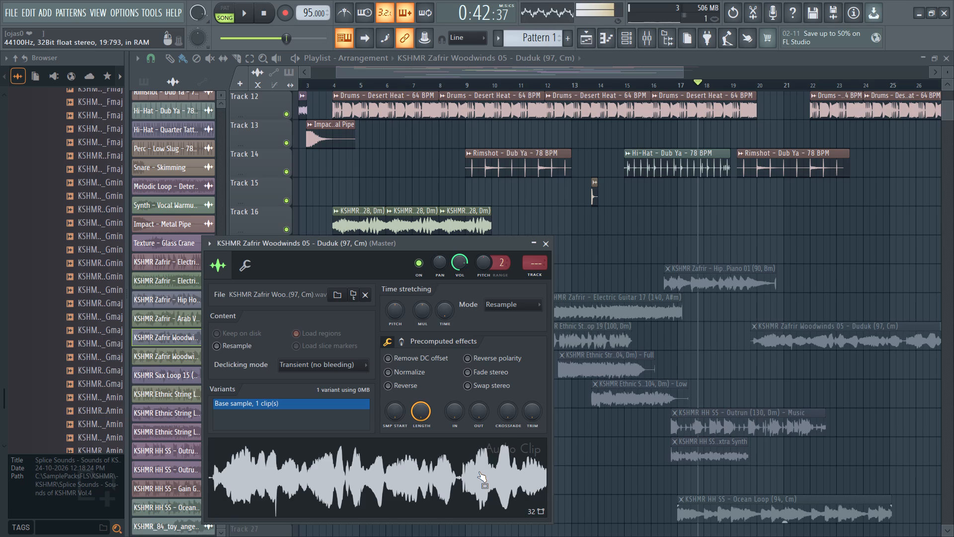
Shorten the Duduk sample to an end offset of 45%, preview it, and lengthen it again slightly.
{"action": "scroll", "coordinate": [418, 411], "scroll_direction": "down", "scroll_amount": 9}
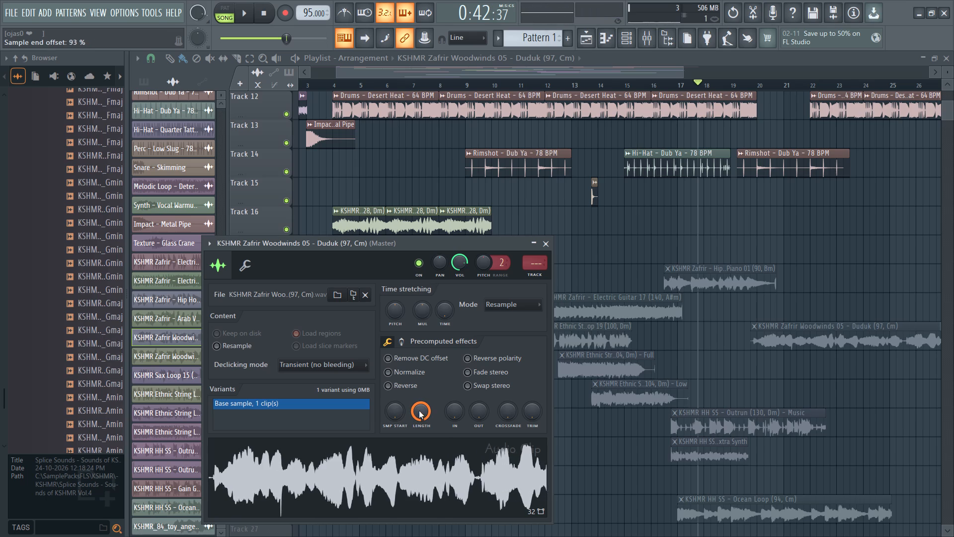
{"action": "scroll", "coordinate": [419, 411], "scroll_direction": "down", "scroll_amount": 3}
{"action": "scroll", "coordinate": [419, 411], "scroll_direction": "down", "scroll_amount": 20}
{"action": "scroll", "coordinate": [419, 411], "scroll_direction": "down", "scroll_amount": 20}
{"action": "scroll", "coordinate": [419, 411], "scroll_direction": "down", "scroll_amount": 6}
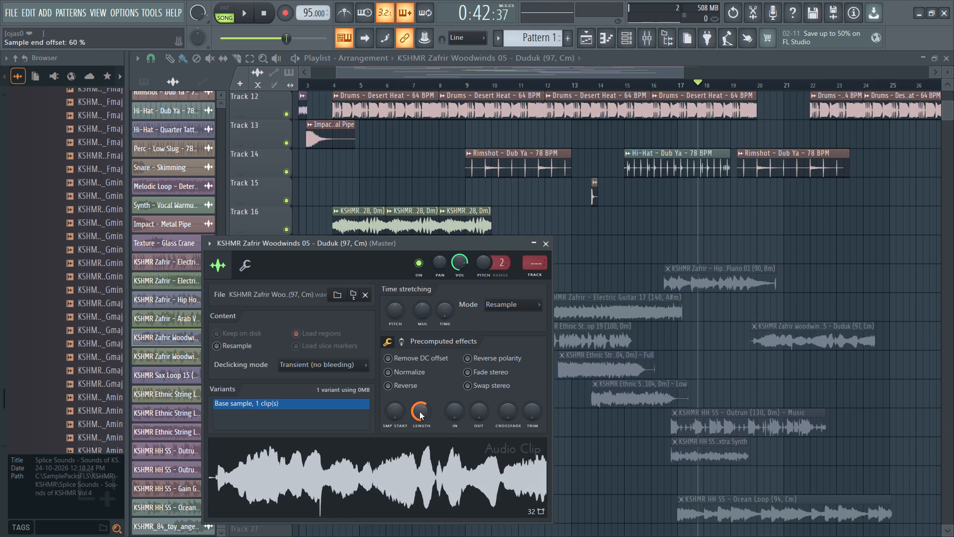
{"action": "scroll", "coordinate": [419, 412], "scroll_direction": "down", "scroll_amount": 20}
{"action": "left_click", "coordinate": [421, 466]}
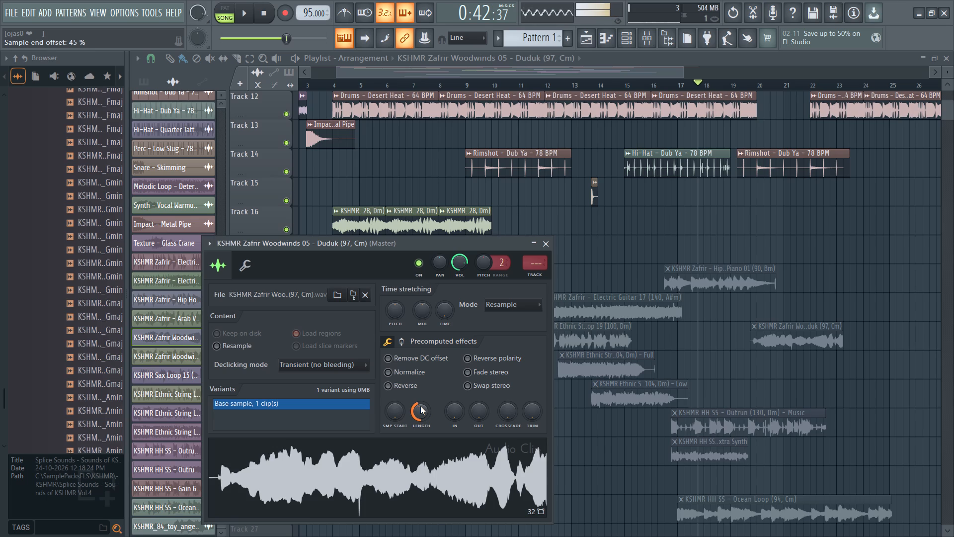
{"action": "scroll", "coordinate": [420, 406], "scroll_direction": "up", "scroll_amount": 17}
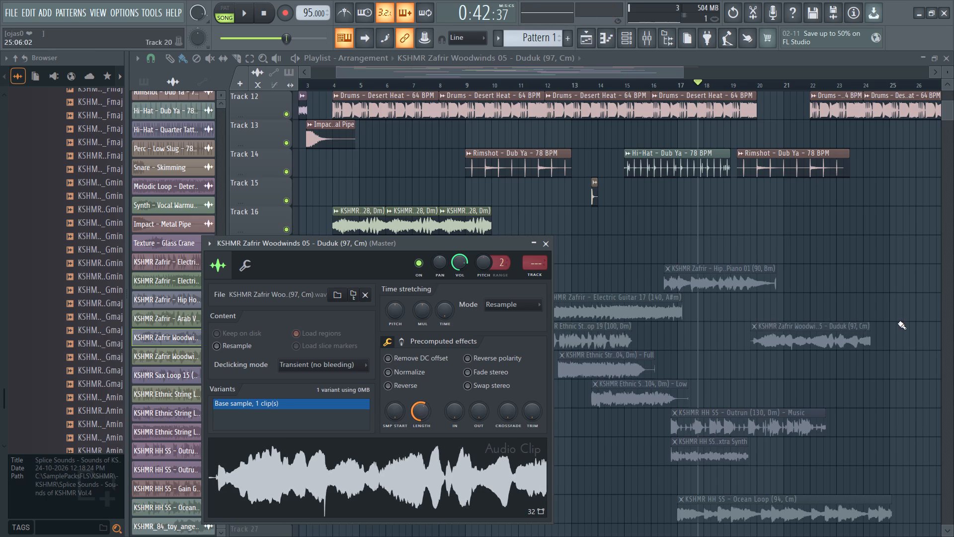
Delete the Zafrir Woodwinds 05 Duduk clip from Track 20.
{"action": "right_click", "coordinate": [834, 347]}
Preview the Outrun Extra Synth sample from Track 24 in its channel settings.
{"action": "scroll", "coordinate": [800, 433], "scroll_direction": "down", "scroll_amount": 2}
{"action": "double_click", "coordinate": [709, 401]}
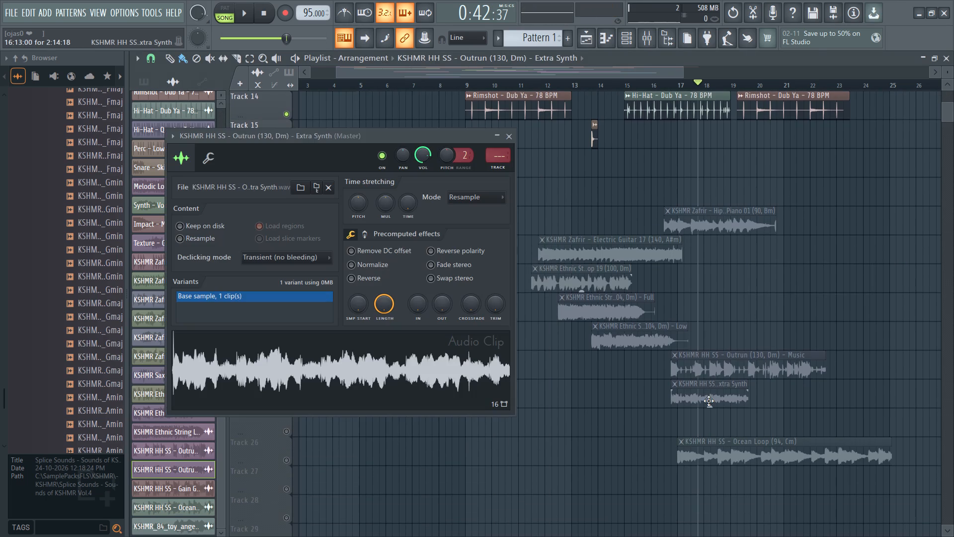
{"action": "left_click", "coordinate": [432, 378]}
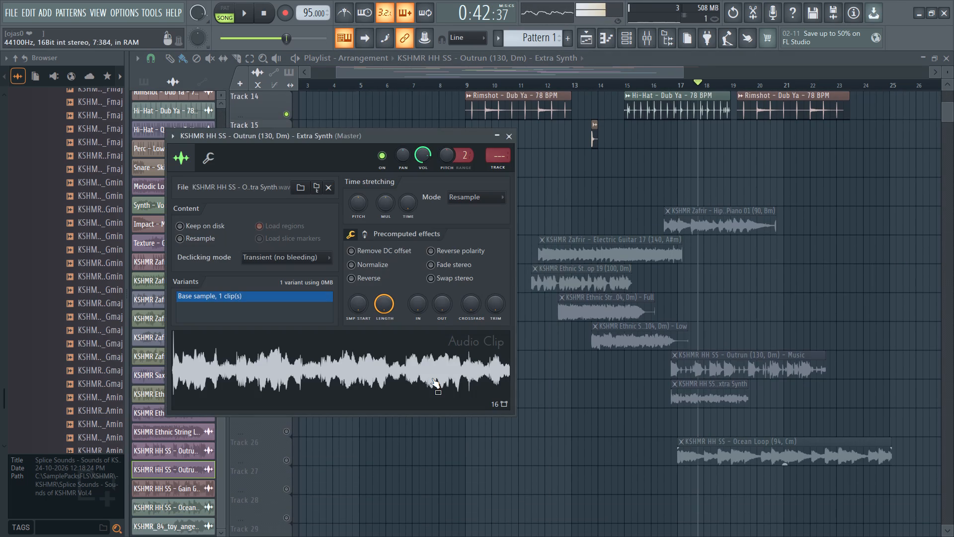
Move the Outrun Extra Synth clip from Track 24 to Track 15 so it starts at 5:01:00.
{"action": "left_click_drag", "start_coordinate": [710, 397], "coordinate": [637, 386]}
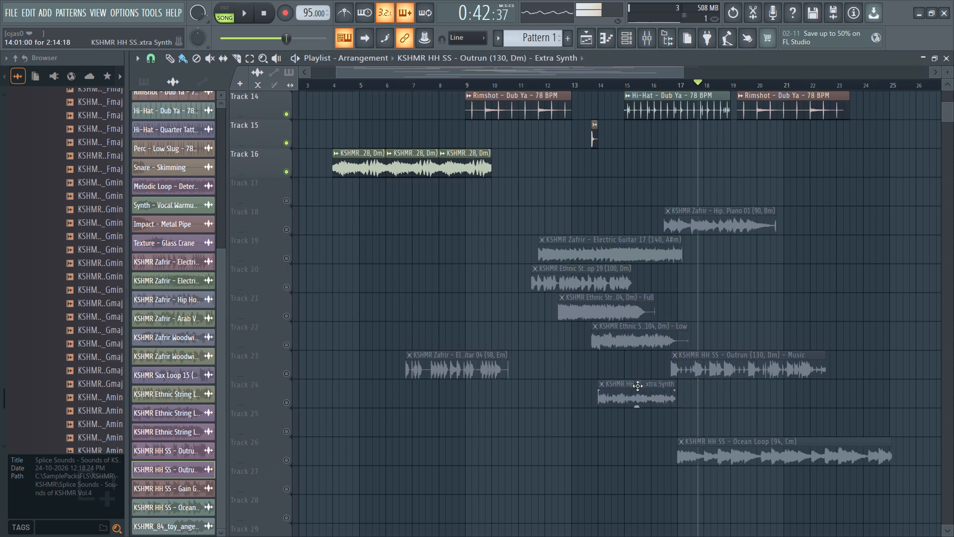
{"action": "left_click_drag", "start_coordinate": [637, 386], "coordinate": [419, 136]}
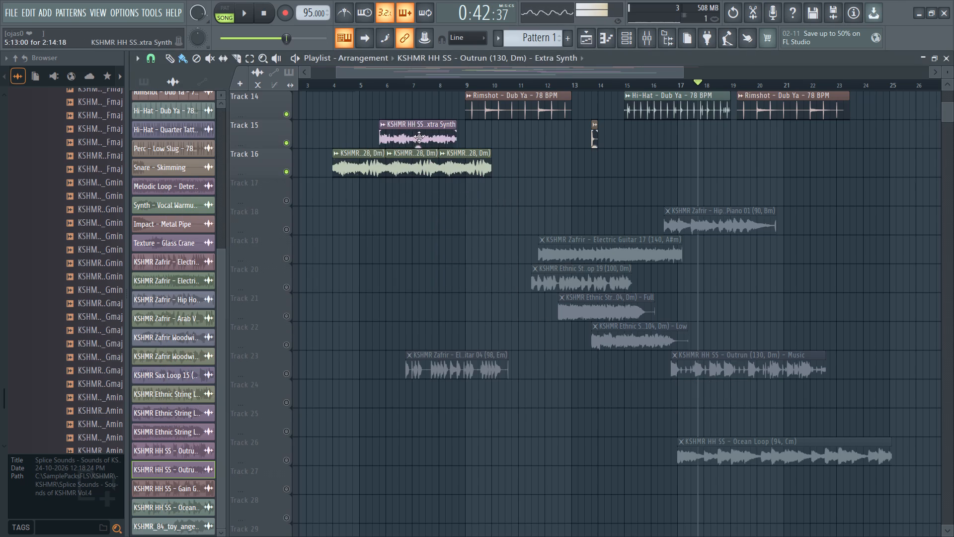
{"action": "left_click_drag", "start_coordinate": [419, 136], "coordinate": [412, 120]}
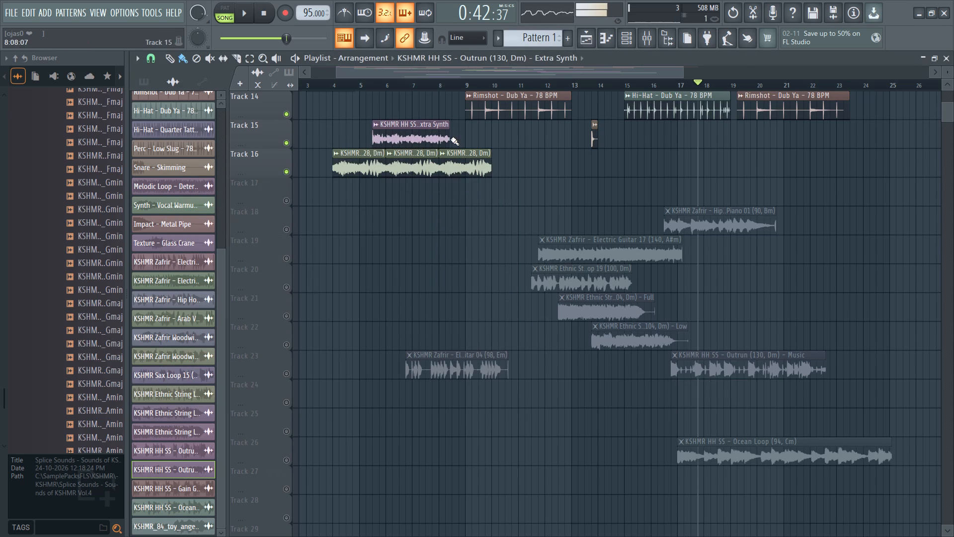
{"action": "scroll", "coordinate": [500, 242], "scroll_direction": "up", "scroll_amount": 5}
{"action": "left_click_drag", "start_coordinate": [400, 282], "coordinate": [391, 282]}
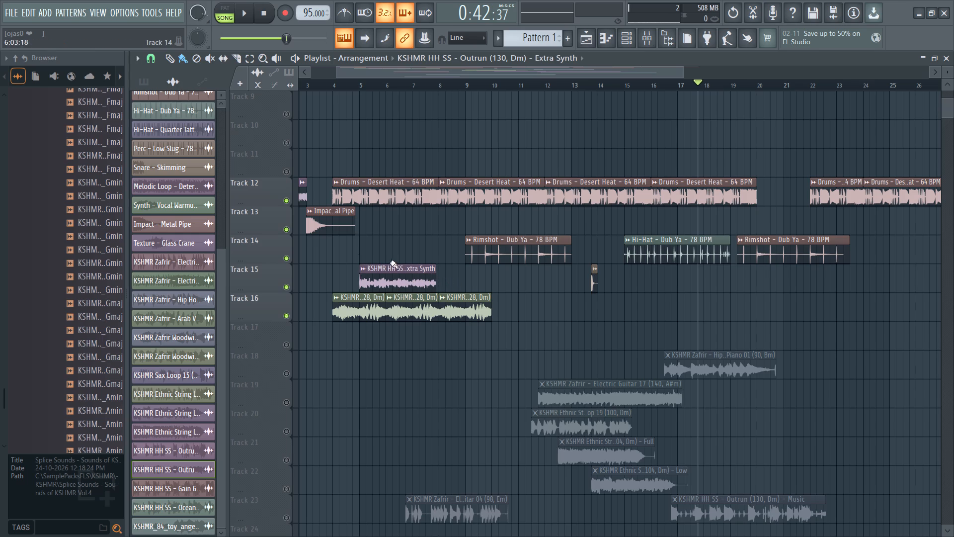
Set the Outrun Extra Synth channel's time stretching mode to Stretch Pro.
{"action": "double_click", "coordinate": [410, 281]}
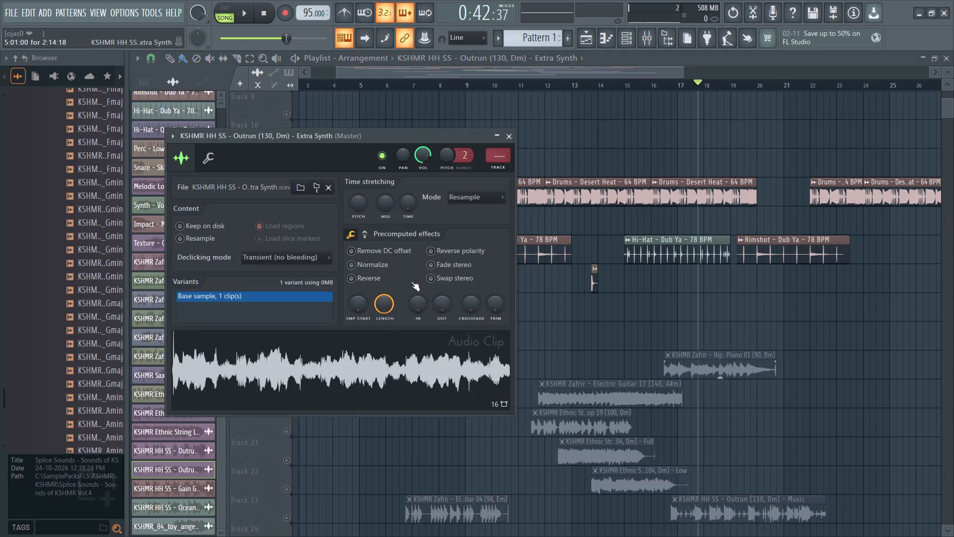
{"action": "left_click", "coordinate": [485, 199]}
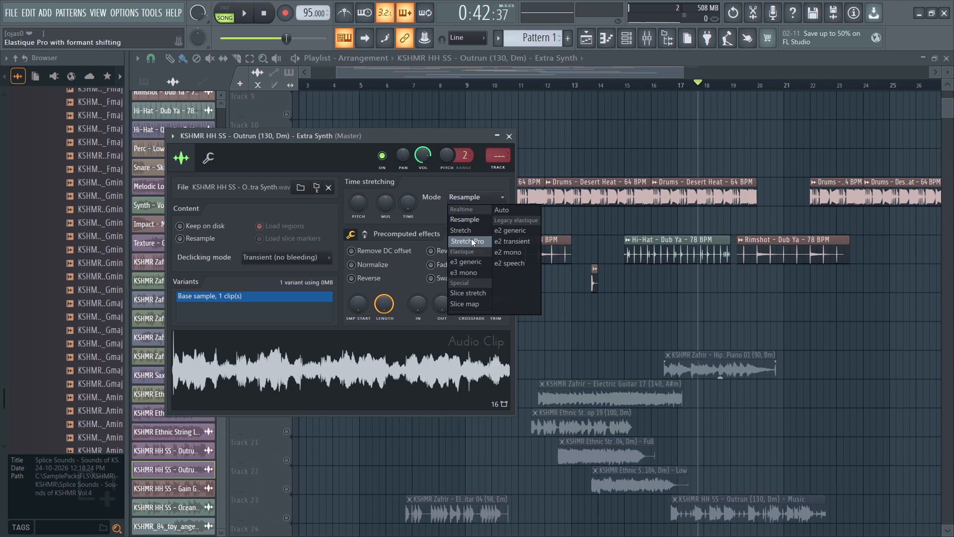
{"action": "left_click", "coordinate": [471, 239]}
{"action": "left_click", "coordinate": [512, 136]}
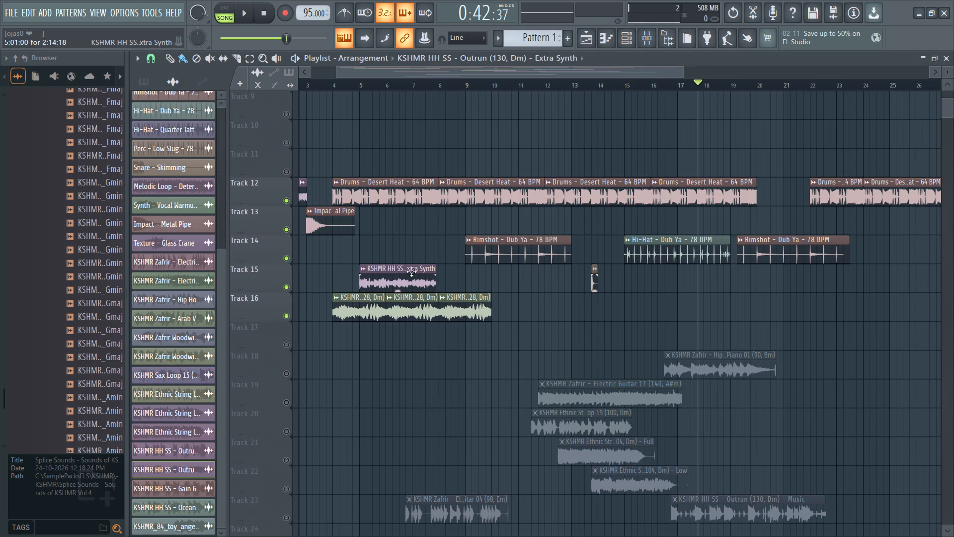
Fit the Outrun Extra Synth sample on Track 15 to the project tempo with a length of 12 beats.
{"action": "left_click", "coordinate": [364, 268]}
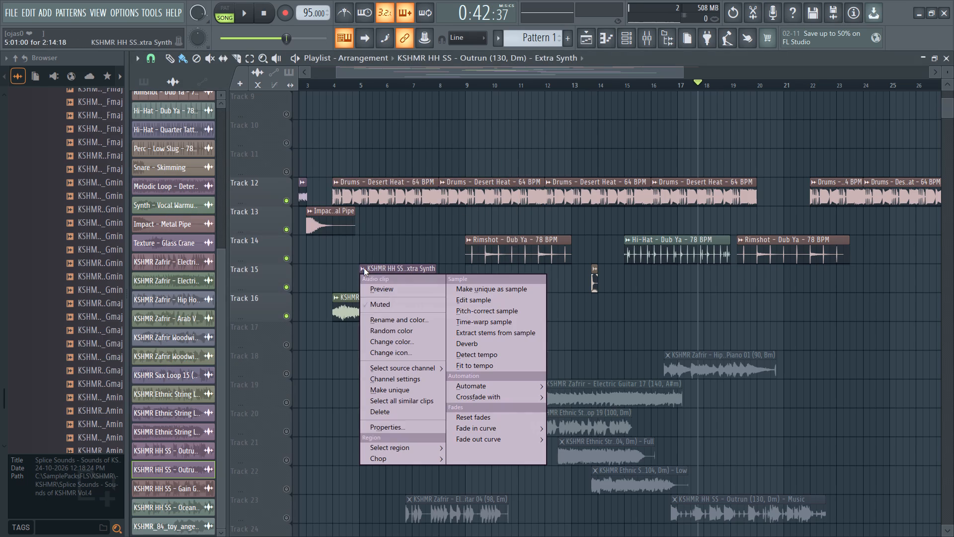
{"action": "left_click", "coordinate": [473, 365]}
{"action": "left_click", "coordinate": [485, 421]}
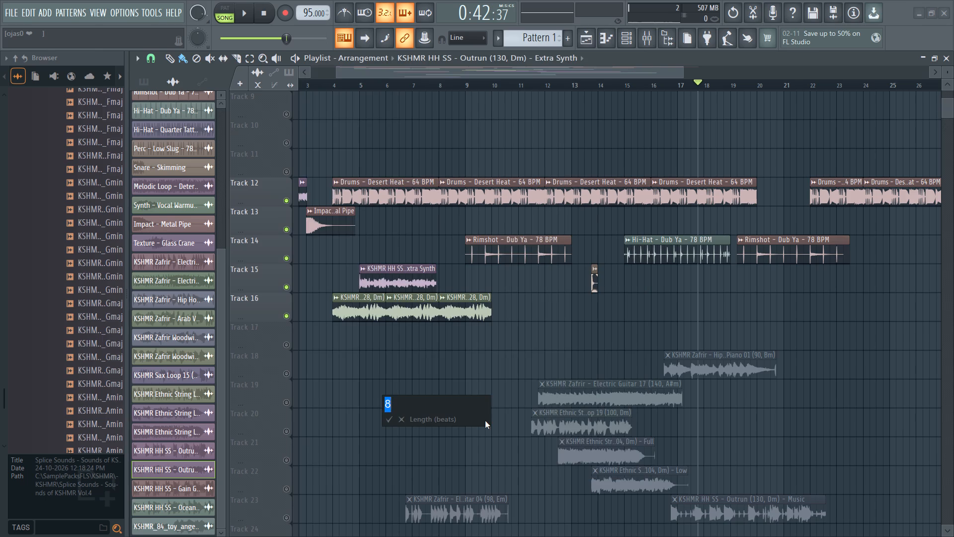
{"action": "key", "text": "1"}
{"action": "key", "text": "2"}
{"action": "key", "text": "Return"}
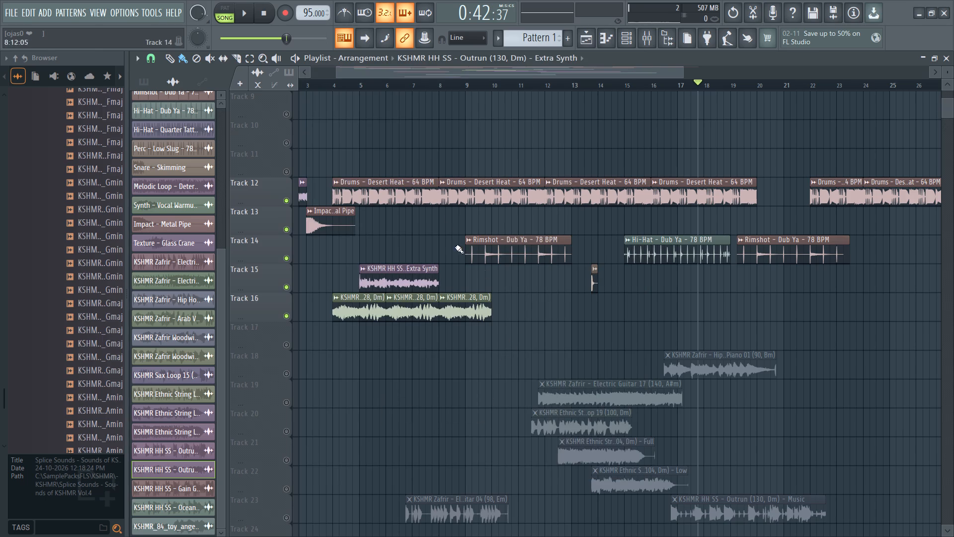
Play the arrangement from bar 4 to hear the Extra Synth clip over the Arab violin and drums.
{"action": "left_click", "coordinate": [338, 83]}
{"action": "left_click", "coordinate": [297, 56]}
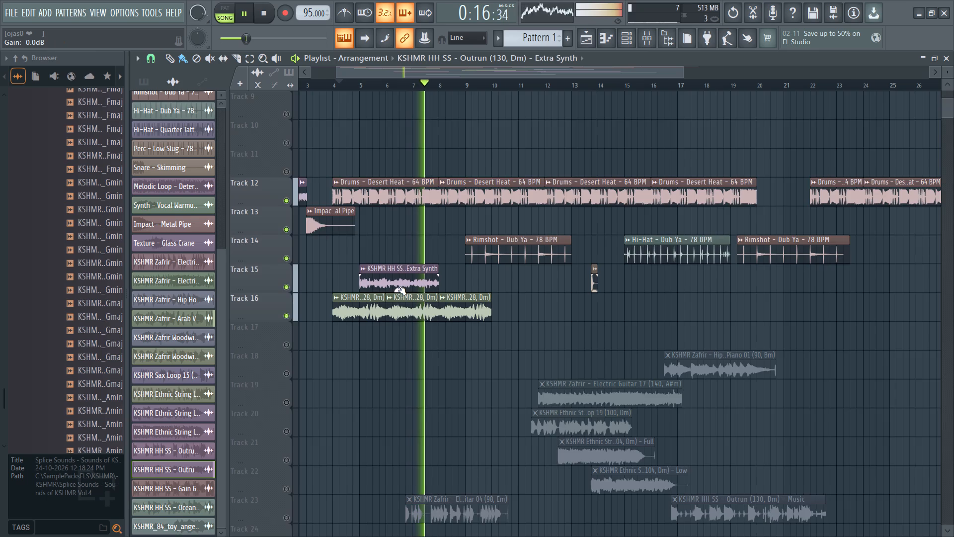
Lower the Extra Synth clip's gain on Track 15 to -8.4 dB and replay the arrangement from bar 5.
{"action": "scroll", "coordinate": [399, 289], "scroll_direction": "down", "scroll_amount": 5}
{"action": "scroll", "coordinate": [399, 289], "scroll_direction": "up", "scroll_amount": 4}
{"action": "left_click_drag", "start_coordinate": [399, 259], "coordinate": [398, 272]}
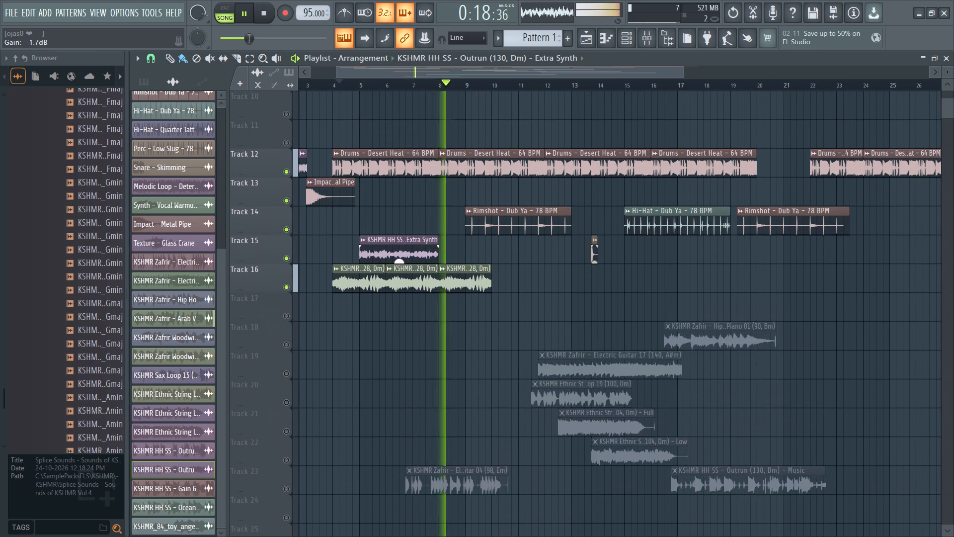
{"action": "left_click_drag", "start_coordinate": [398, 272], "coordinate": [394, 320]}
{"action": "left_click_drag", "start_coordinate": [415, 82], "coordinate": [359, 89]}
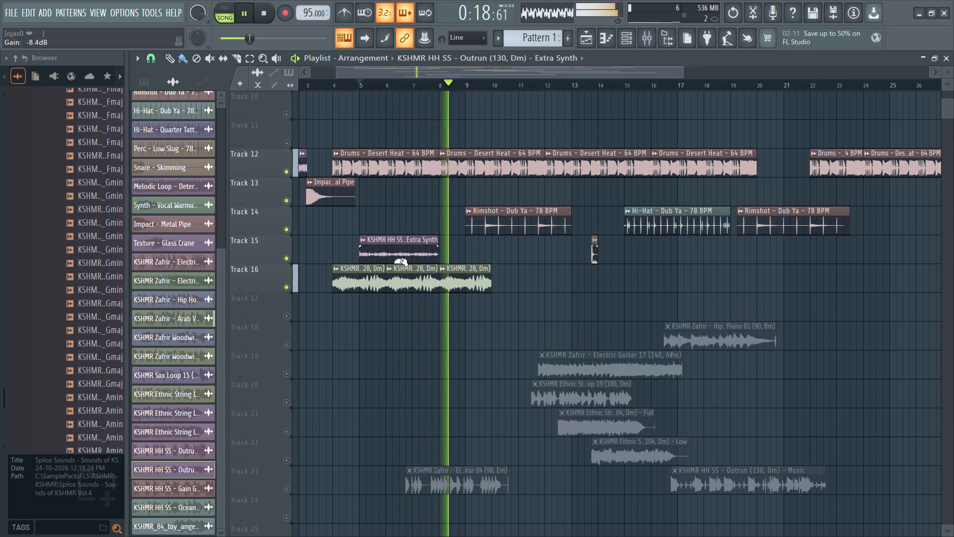
Delete the Outrun Extra Synth clip from Track 15.
{"action": "right_click", "coordinate": [408, 251]}
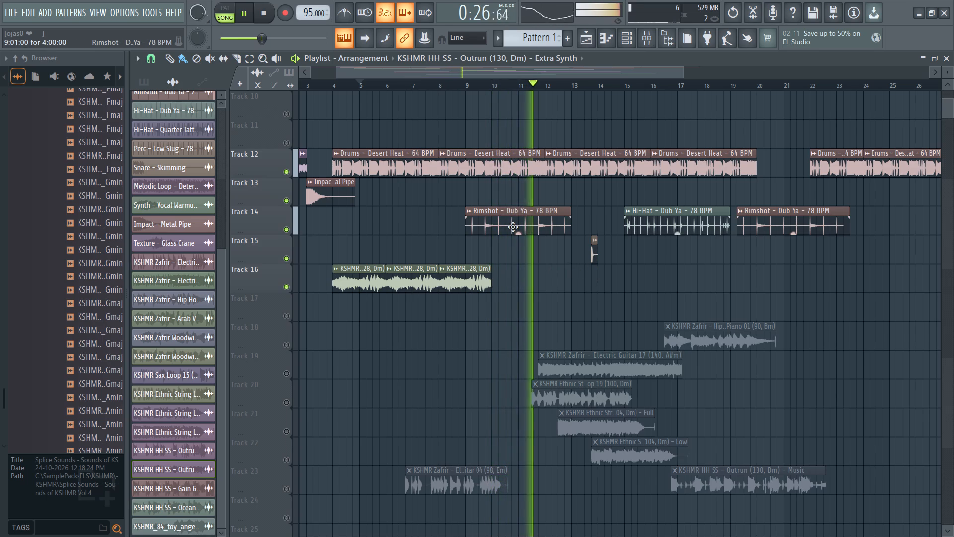
Shift the first Rimshot - Dub Ya clip on Track 14 about one beat later.
{"action": "left_click_drag", "start_coordinate": [517, 225], "coordinate": [523, 226]}
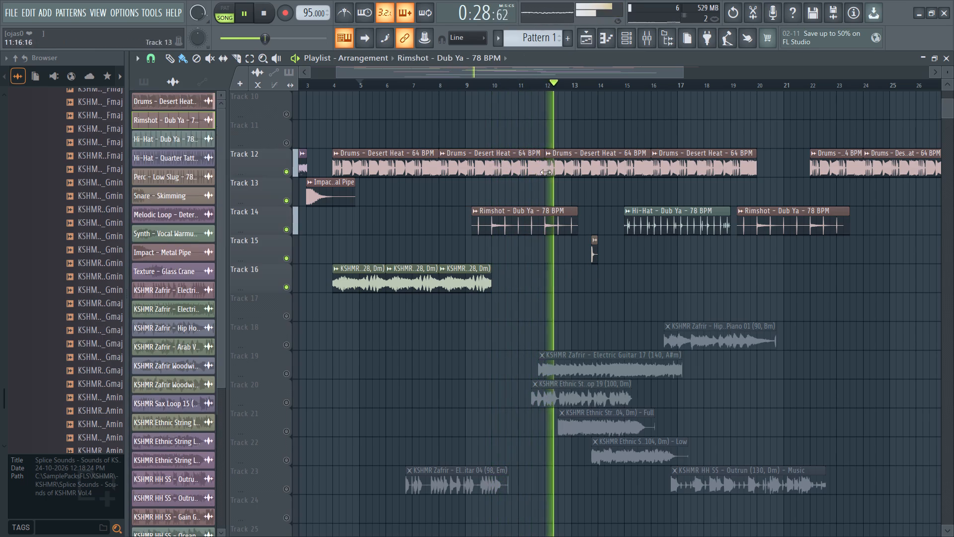
Play the arrangement from about bar 8.5 through bar 22 to check the moved Rimshot with the drums, and stop playback.
{"action": "left_click_drag", "start_coordinate": [536, 85], "coordinate": [455, 112]}
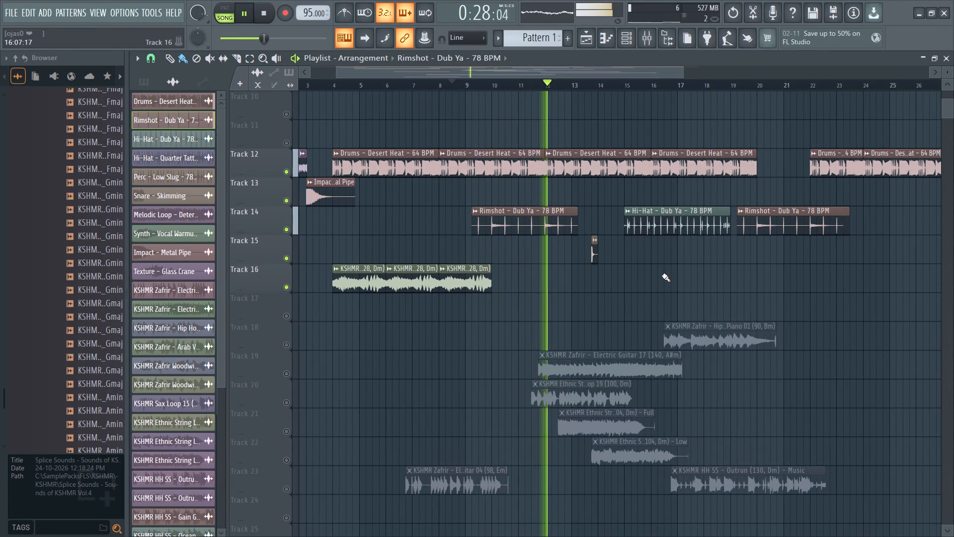
{"action": "scroll", "coordinate": [723, 300], "scroll_direction": "down", "scroll_amount": 1}
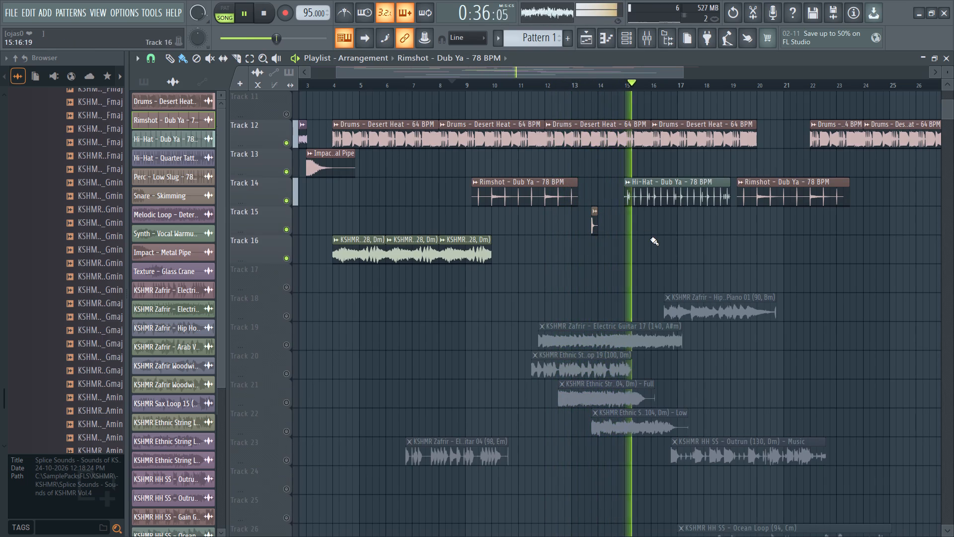
{"action": "scroll", "coordinate": [782, 250], "scroll_direction": "up", "scroll_amount": 3}
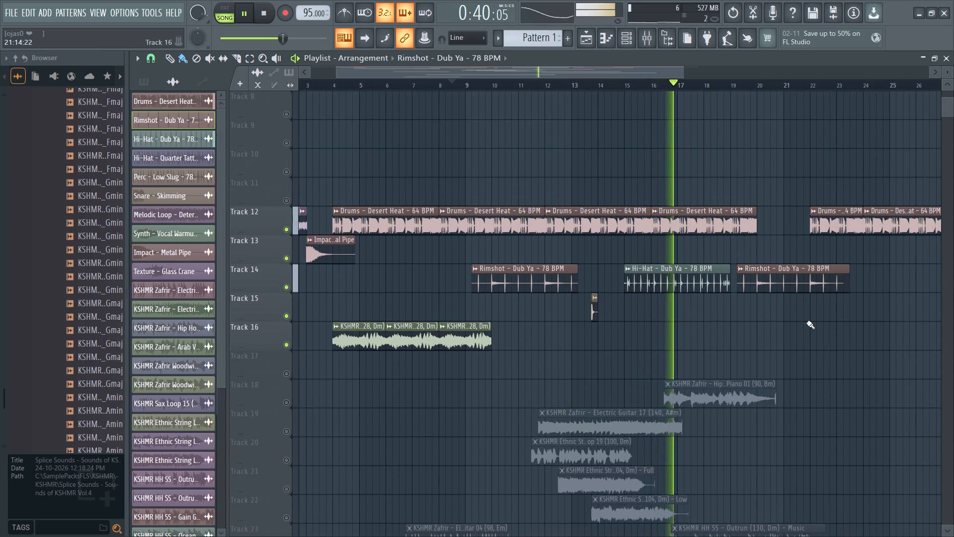
{"action": "scroll", "coordinate": [823, 323], "scroll_direction": "up", "scroll_amount": 7}
{"action": "scroll", "coordinate": [823, 323], "scroll_direction": "down", "scroll_amount": 5}
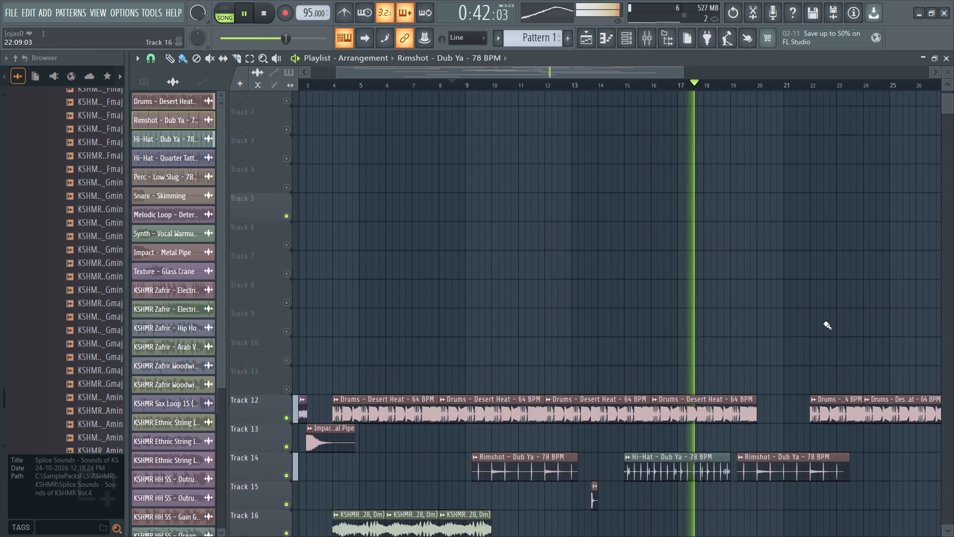
{"action": "scroll", "coordinate": [823, 323], "scroll_direction": "down", "scroll_amount": 4}
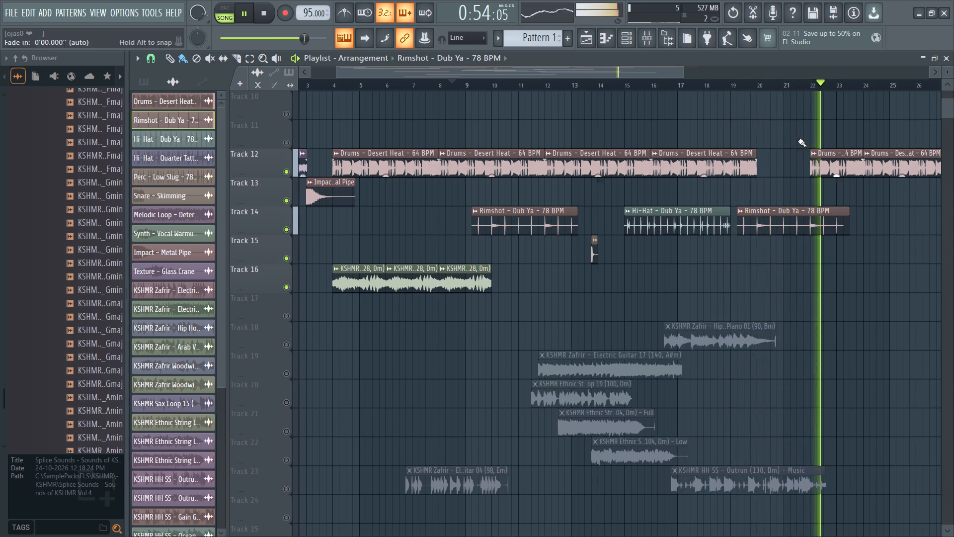
{"action": "left_click", "coordinate": [294, 61]}
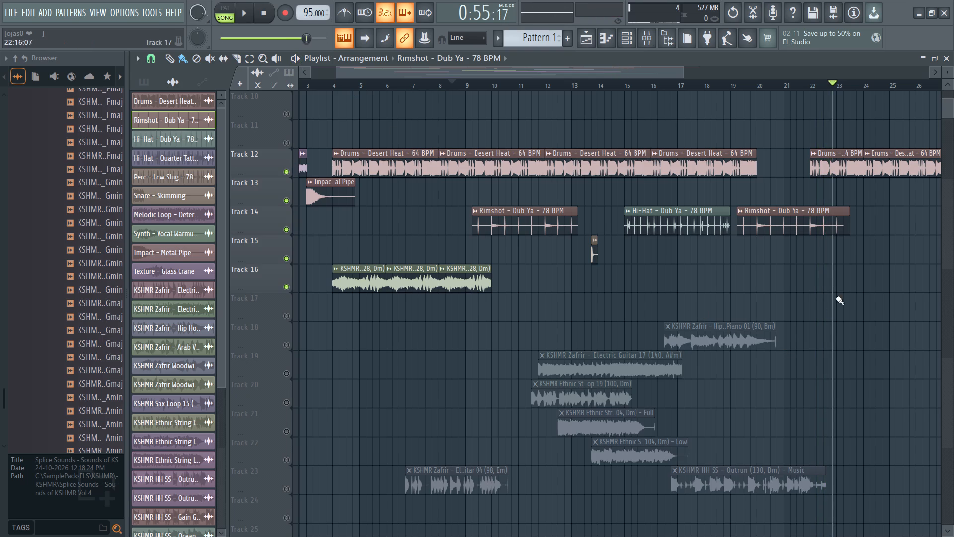
Audition the Hip Hop Piano 01 sample from the muted clip on Track 18.
{"action": "left_click", "coordinate": [718, 339]}
{"action": "left_click", "coordinate": [718, 339]}
{"action": "left_click", "coordinate": [513, 458]}
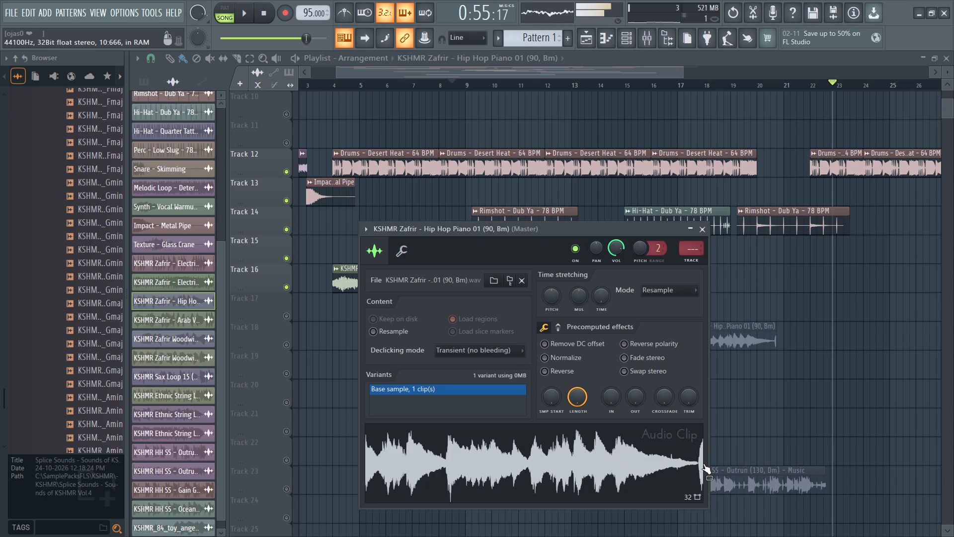
{"action": "left_click", "coordinate": [709, 233]}
Move the Hip Hop Piano 01 clip from Track 18 down to the tracks below the Ocean Loop clip.
{"action": "left_click_drag", "start_coordinate": [711, 338], "coordinate": [741, 536]}
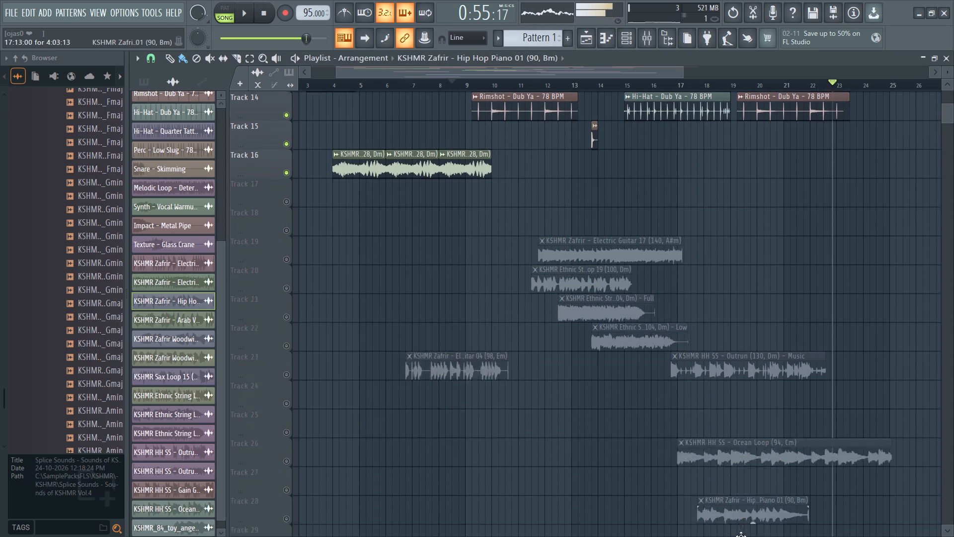
{"action": "left_click_drag", "start_coordinate": [741, 536], "coordinate": [623, 270]}
Audition the Electric Guitar 17 sample from the muted clip on Track 19.
{"action": "scroll", "coordinate": [622, 354], "scroll_direction": "up", "scroll_amount": 18}
{"action": "double_click", "coordinate": [631, 343]}
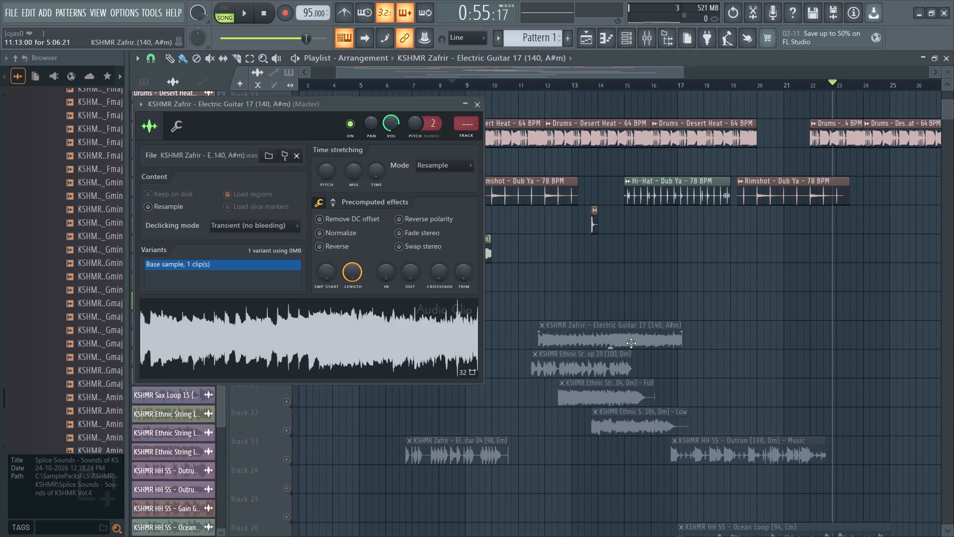
{"action": "left_click", "coordinate": [313, 333]}
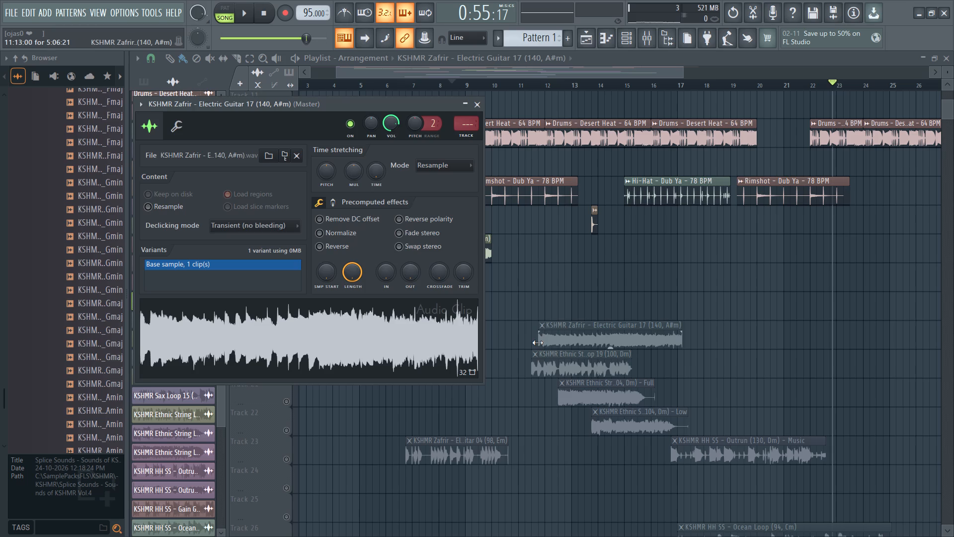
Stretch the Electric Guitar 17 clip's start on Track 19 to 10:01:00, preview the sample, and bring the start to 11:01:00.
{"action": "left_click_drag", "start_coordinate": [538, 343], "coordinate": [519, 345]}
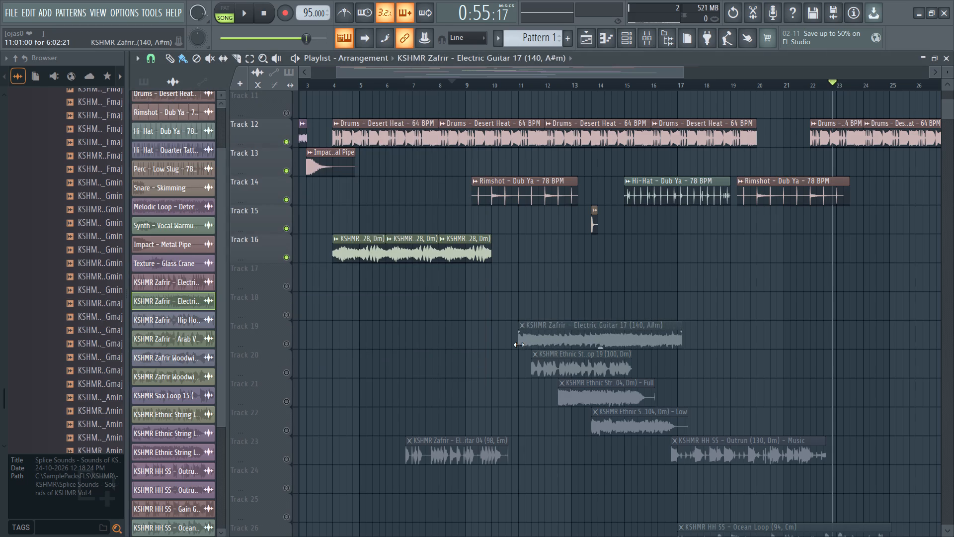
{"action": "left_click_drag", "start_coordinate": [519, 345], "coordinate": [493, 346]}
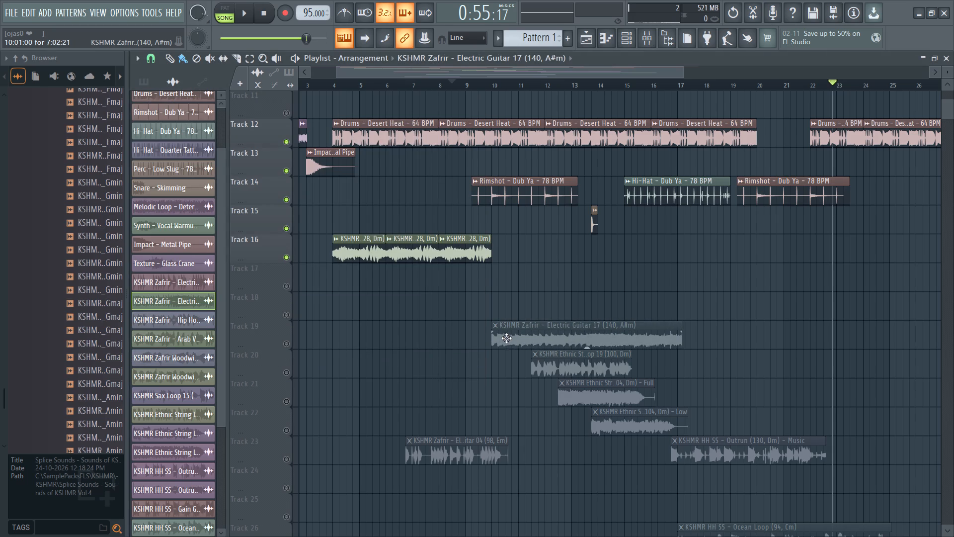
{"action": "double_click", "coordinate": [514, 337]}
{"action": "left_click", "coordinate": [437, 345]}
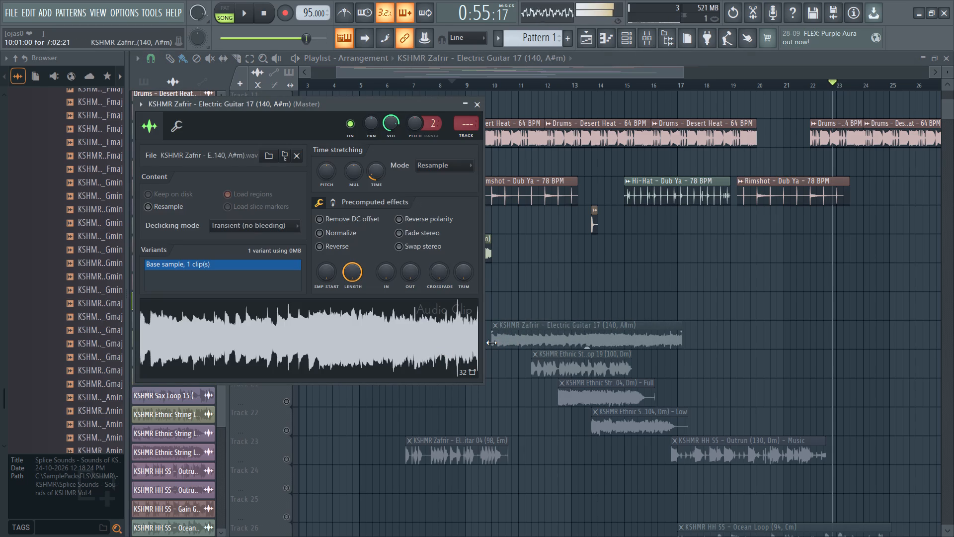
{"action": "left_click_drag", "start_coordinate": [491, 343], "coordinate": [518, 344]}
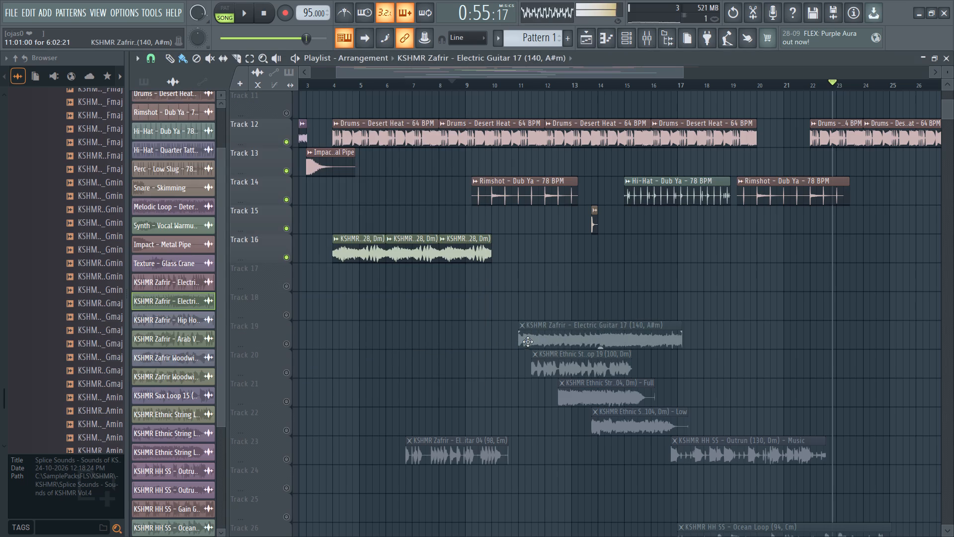
Reset the Electric Guitar 17 sample's time stretch to 0:00:00 and preview it at its original speed.
{"action": "double_click", "coordinate": [536, 341]}
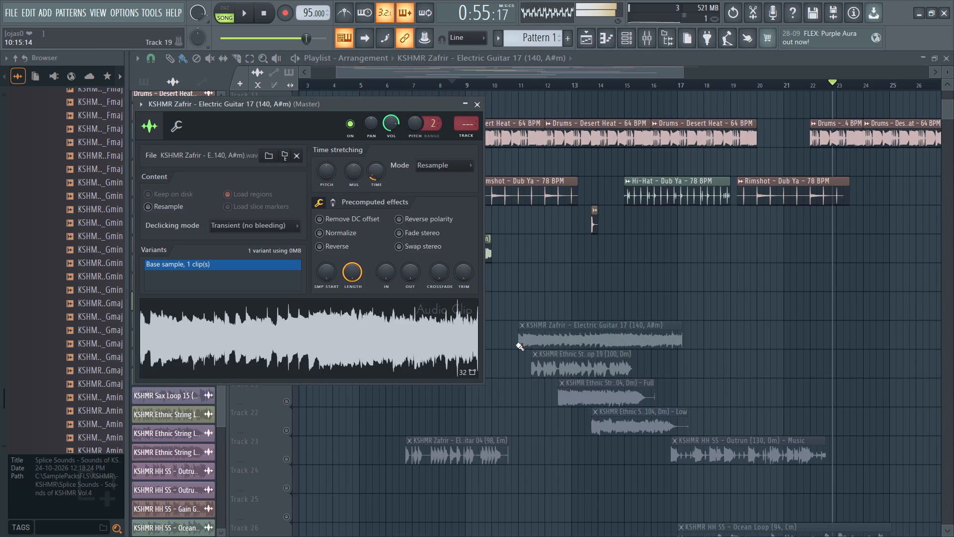
{"action": "scroll", "coordinate": [380, 163], "scroll_direction": "down", "scroll_amount": 3}
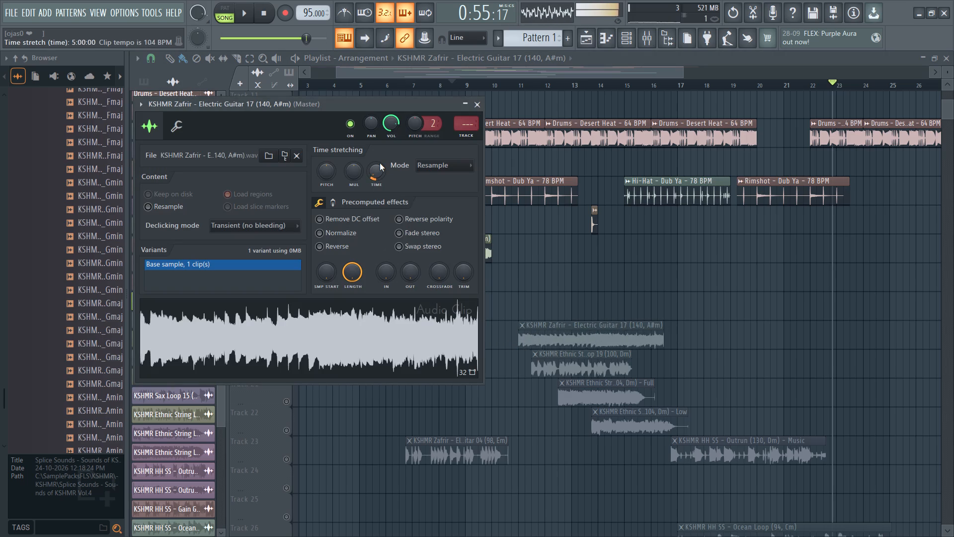
{"action": "scroll", "coordinate": [380, 163], "scroll_direction": "down", "scroll_amount": 10}
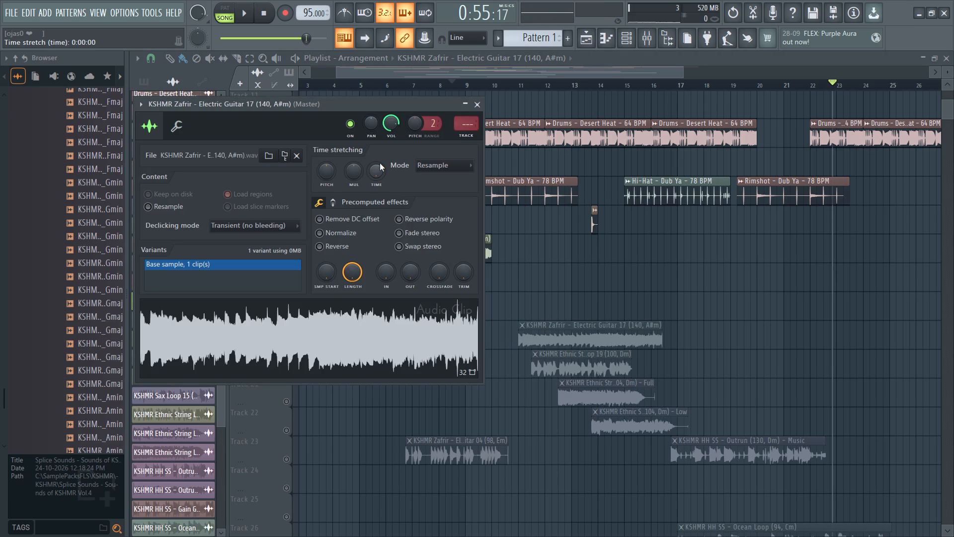
{"action": "scroll", "coordinate": [380, 163], "scroll_direction": "down", "scroll_amount": 3}
{"action": "left_click", "coordinate": [391, 338]}
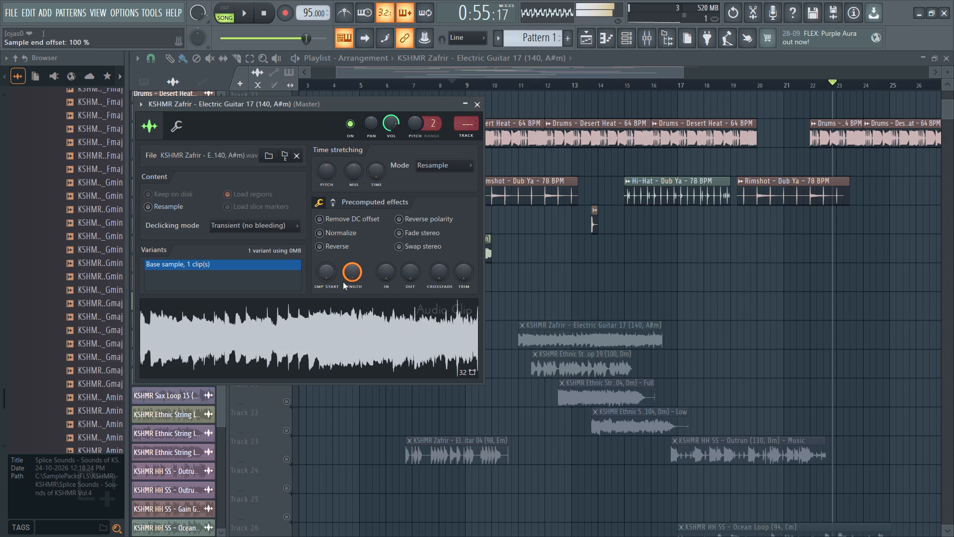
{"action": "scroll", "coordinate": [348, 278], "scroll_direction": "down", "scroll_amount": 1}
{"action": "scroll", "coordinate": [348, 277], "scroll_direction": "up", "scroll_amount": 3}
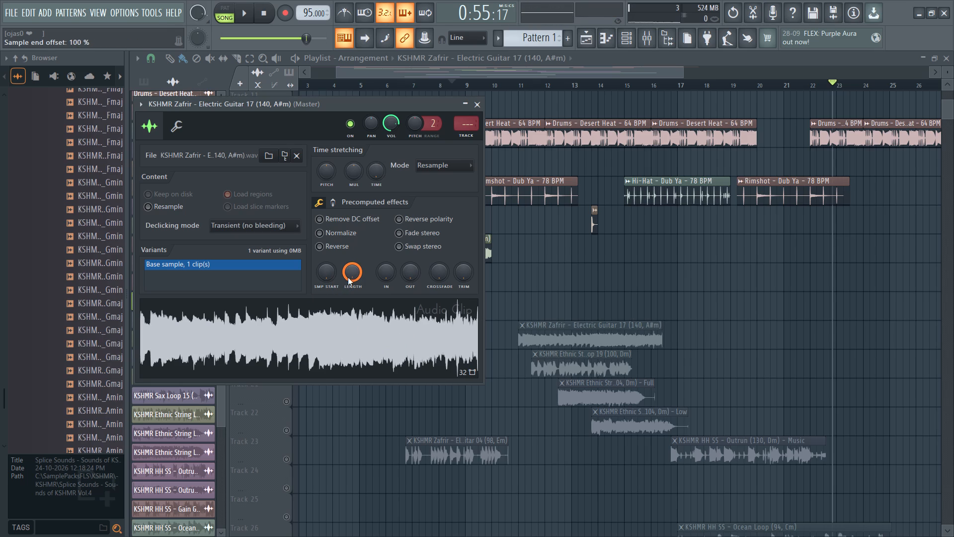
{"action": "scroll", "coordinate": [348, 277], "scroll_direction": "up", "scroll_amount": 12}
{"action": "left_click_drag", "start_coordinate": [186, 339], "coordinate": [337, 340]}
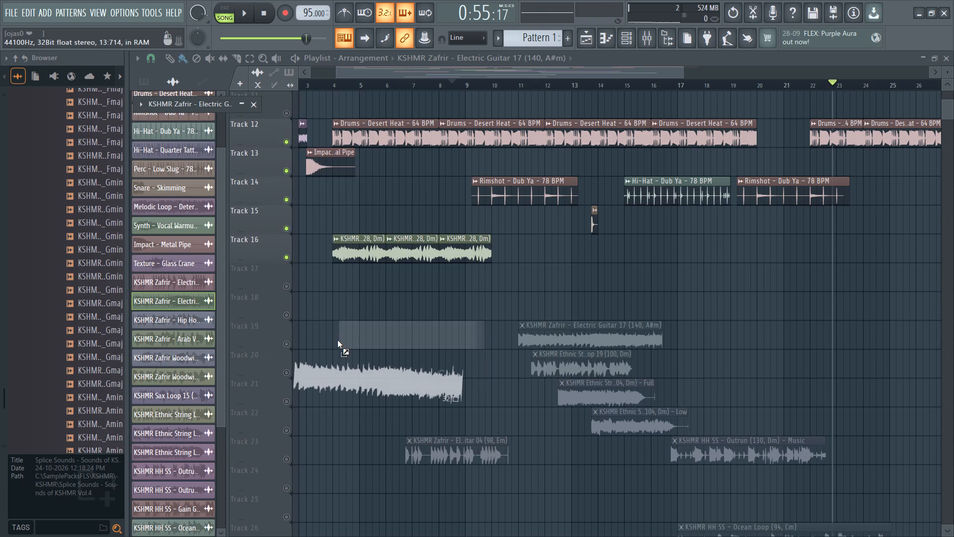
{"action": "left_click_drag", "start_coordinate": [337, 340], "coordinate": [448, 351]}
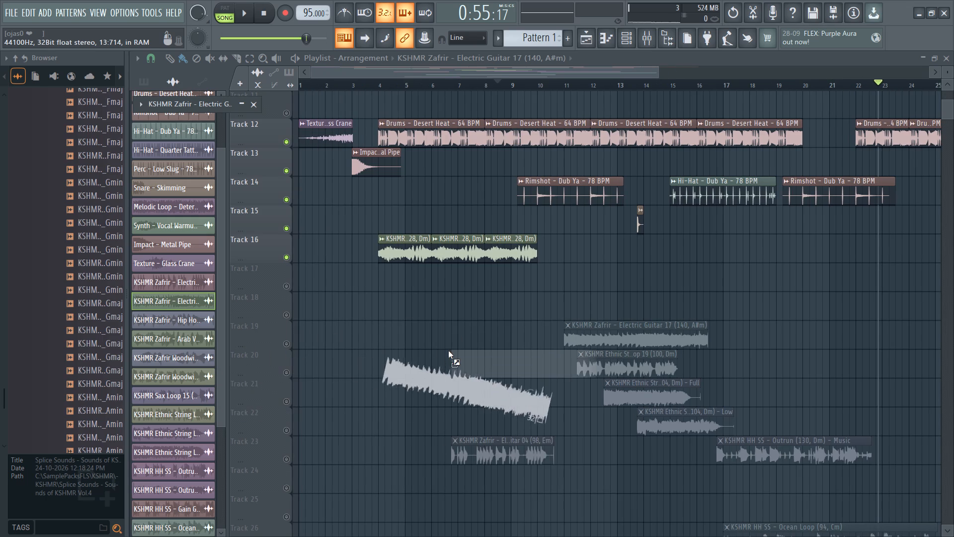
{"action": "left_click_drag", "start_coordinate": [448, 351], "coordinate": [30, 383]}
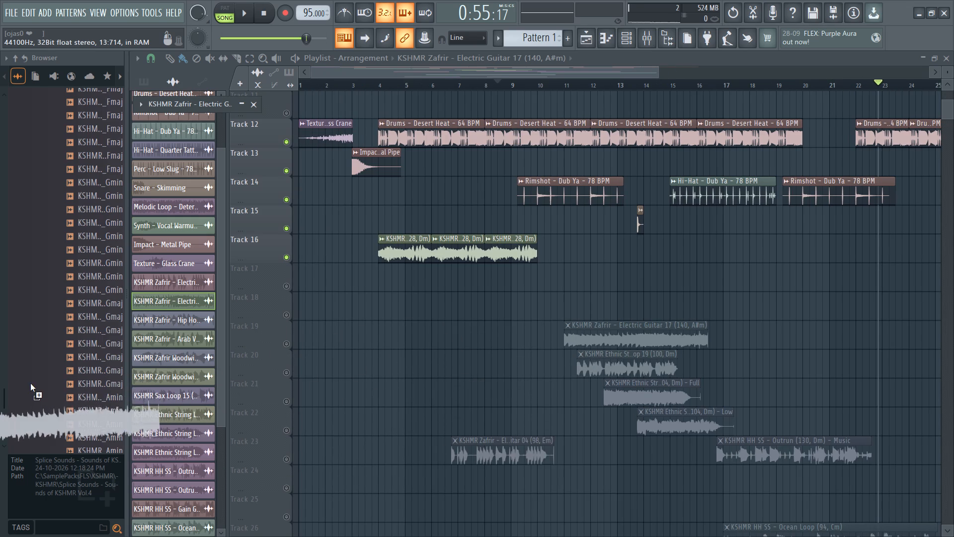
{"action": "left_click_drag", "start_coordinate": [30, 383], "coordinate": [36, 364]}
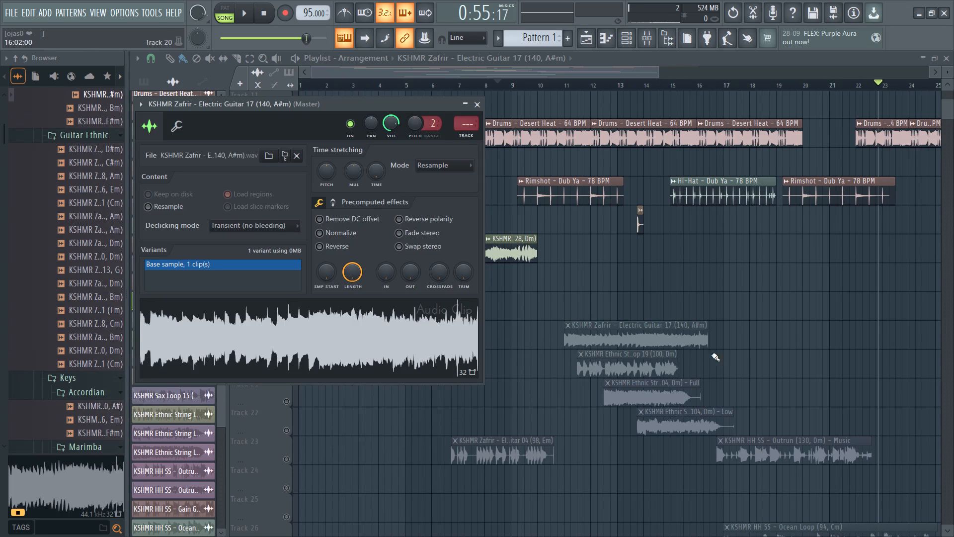
Audition the Electric Guitar 17 sample again from its Track 19 clip to find a usable section.
{"action": "double_click", "coordinate": [623, 340]}
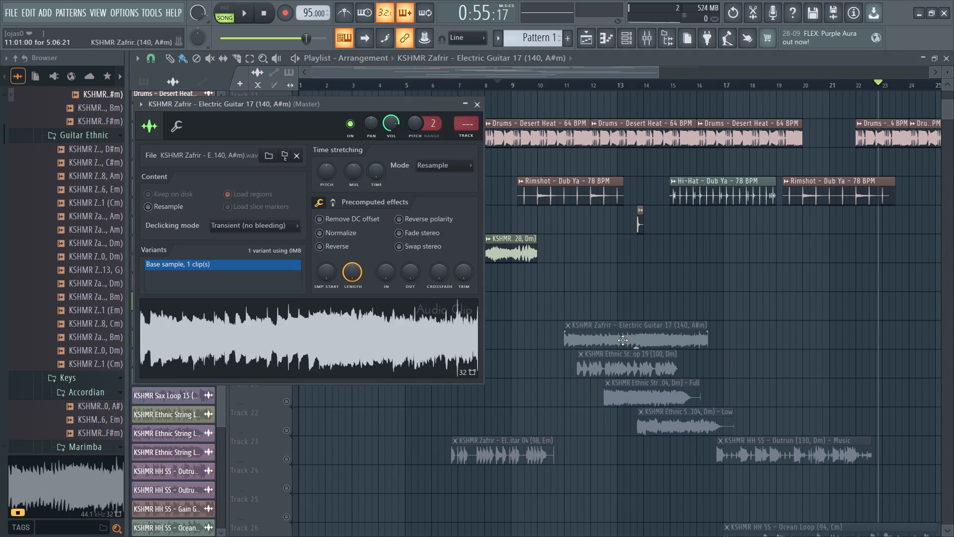
{"action": "left_click", "coordinate": [408, 329]}
{"action": "left_click", "coordinate": [408, 329]}
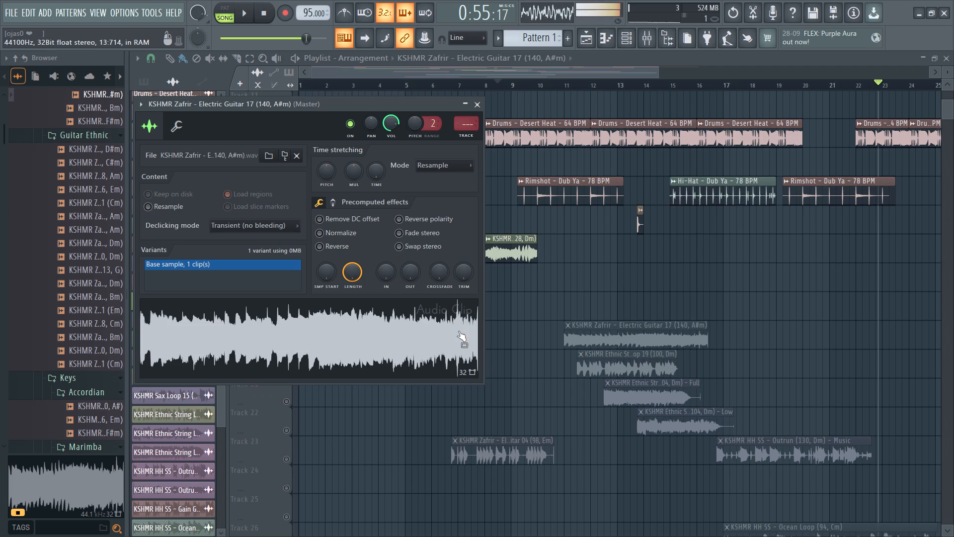
{"action": "left_click", "coordinate": [623, 342]}
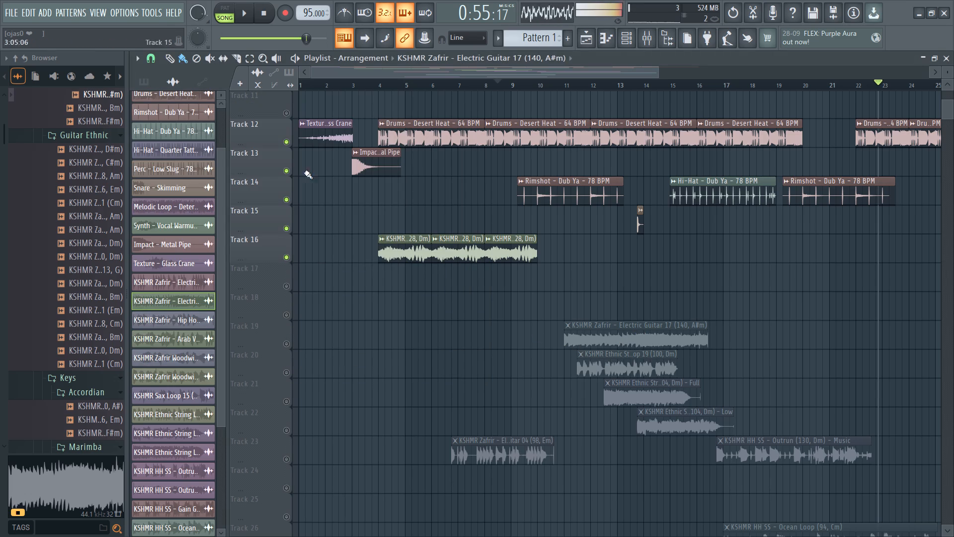
Trim the start of the Electric Guitar 17 clip on Track 19 to 15:13:00, keeping only the final 0:10:21.
{"action": "left_click", "coordinate": [285, 84]}
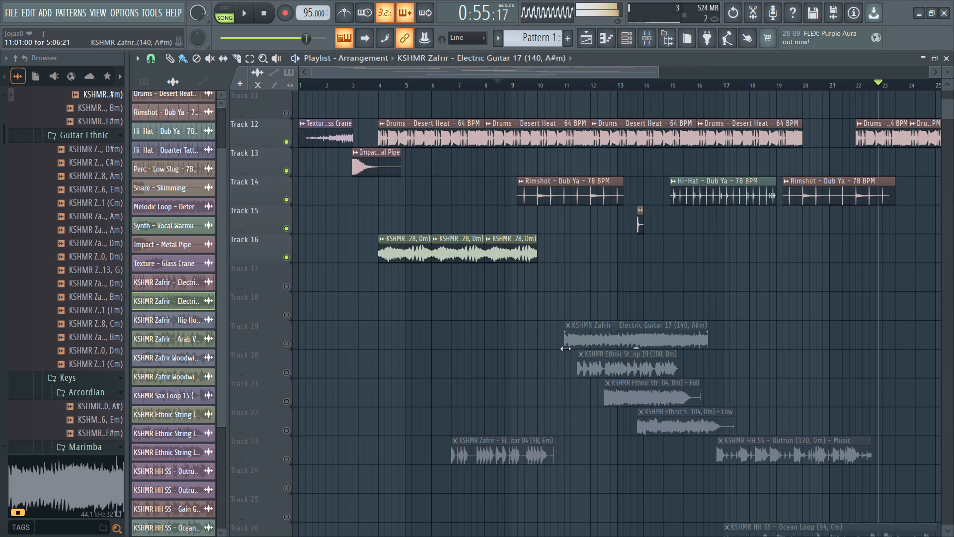
{"action": "left_click_drag", "start_coordinate": [562, 345], "coordinate": [599, 345]}
{"action": "left_click_drag", "start_coordinate": [565, 346], "coordinate": [571, 347]}
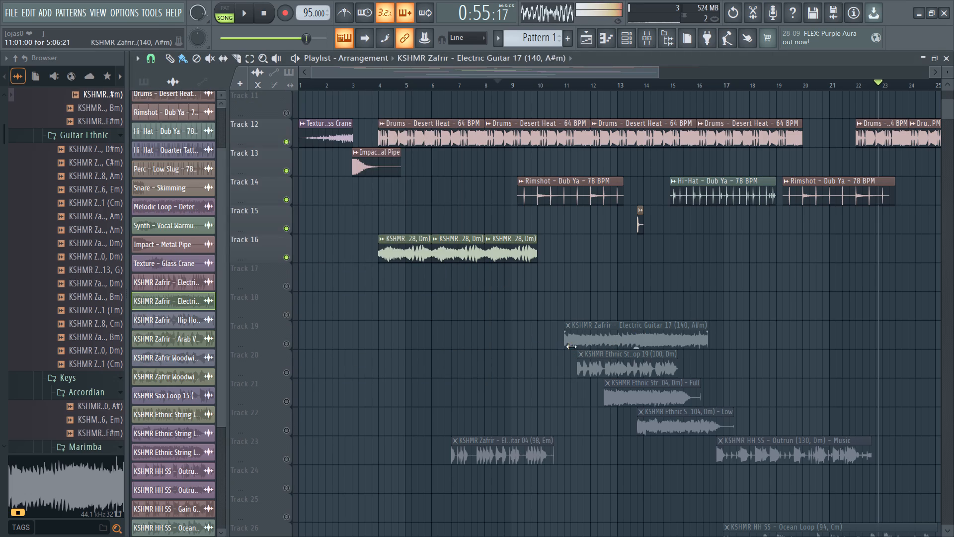
{"action": "left_click_drag", "start_coordinate": [571, 347], "coordinate": [702, 346]}
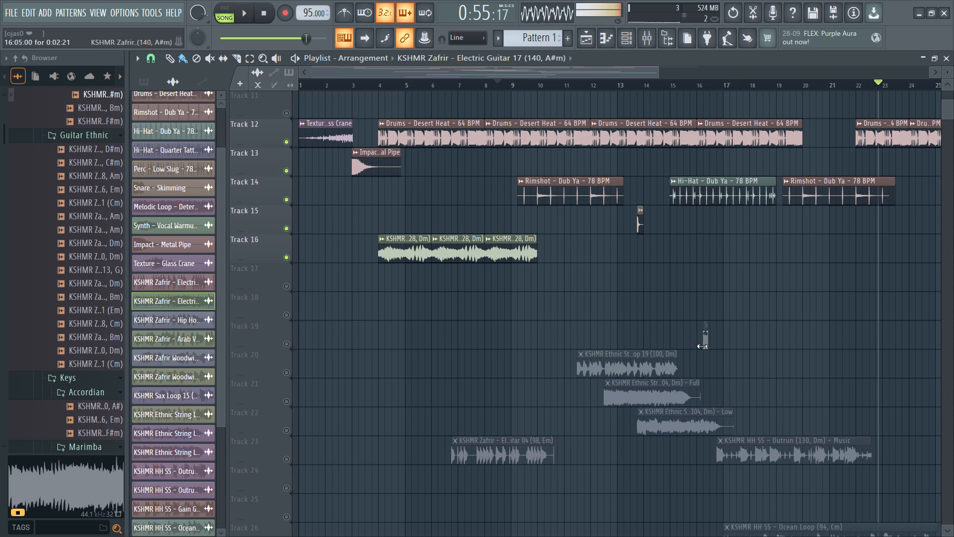
{"action": "left_click_drag", "start_coordinate": [702, 346], "coordinate": [688, 347]}
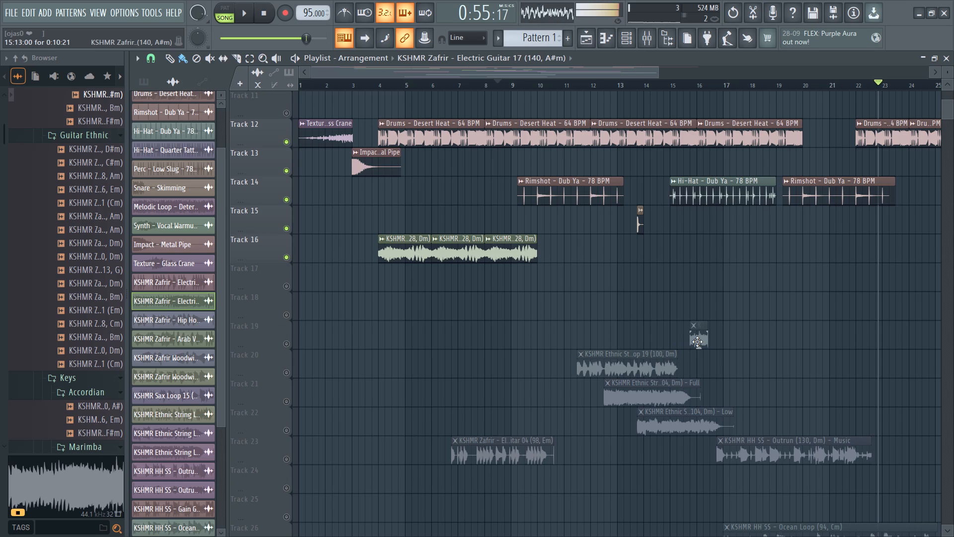
{"action": "double_click", "coordinate": [697, 342]}
{"action": "left_click", "coordinate": [697, 342]}
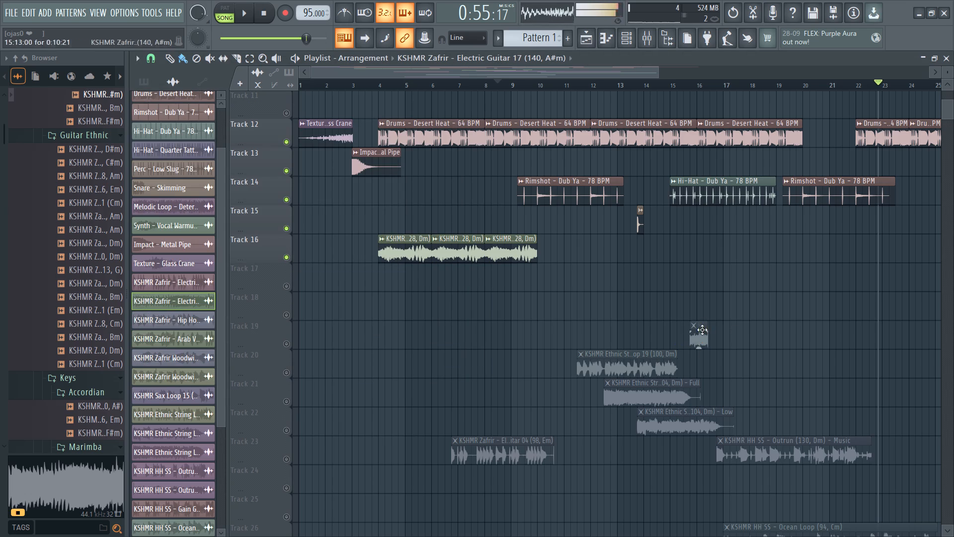
Unmute Track 19 and play from about bar 15.5 to hear the short Electric Guitar 17 clip with the drums.
{"action": "left_click_drag", "start_coordinate": [874, 82], "coordinate": [683, 112]}
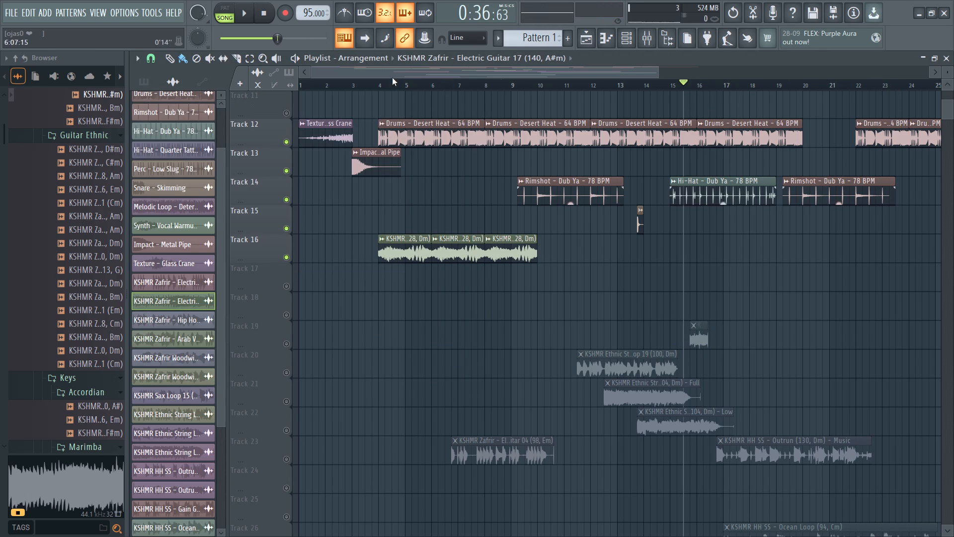
{"action": "left_click", "coordinate": [287, 342]}
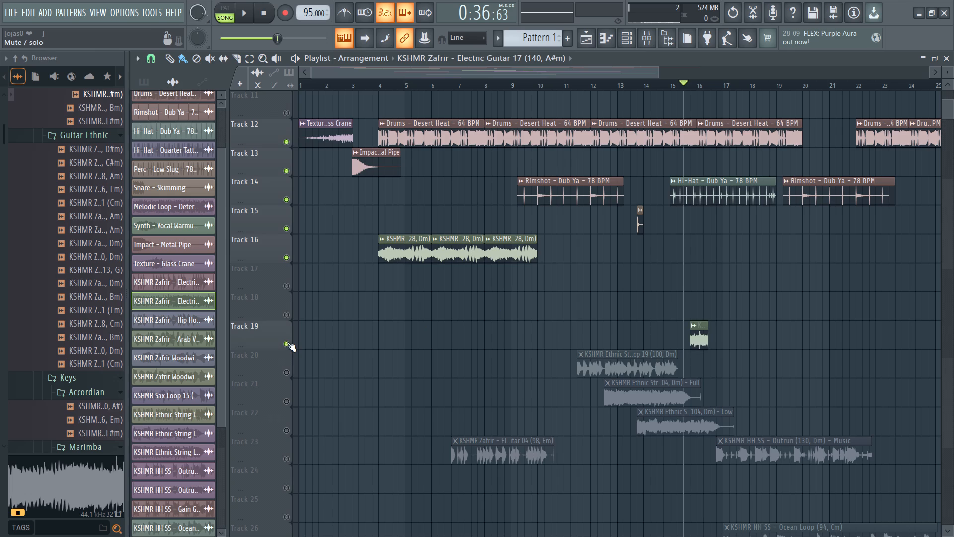
{"action": "left_click", "coordinate": [292, 62]}
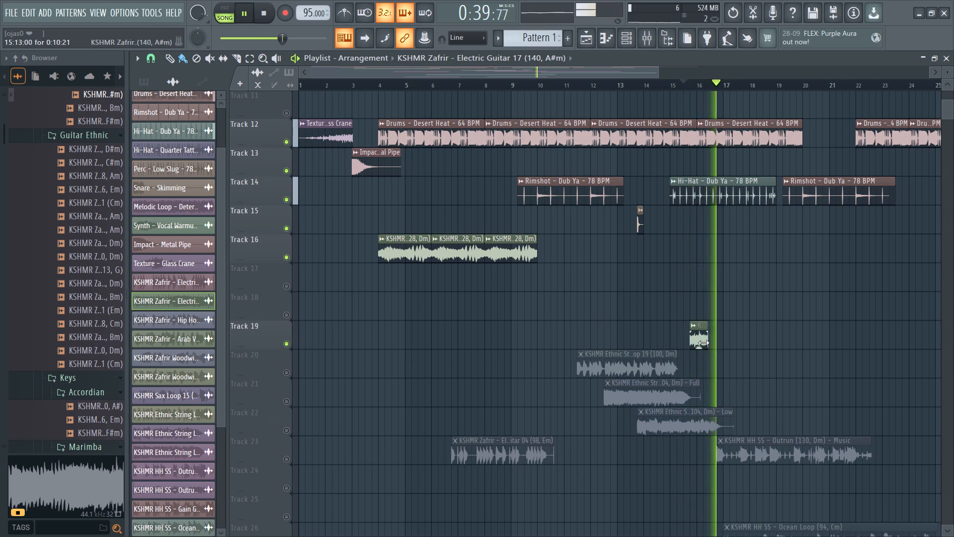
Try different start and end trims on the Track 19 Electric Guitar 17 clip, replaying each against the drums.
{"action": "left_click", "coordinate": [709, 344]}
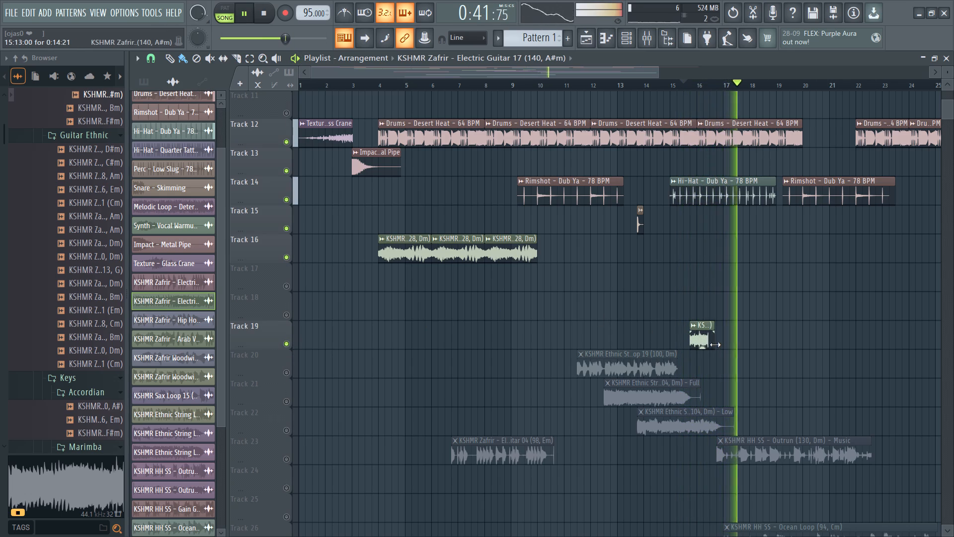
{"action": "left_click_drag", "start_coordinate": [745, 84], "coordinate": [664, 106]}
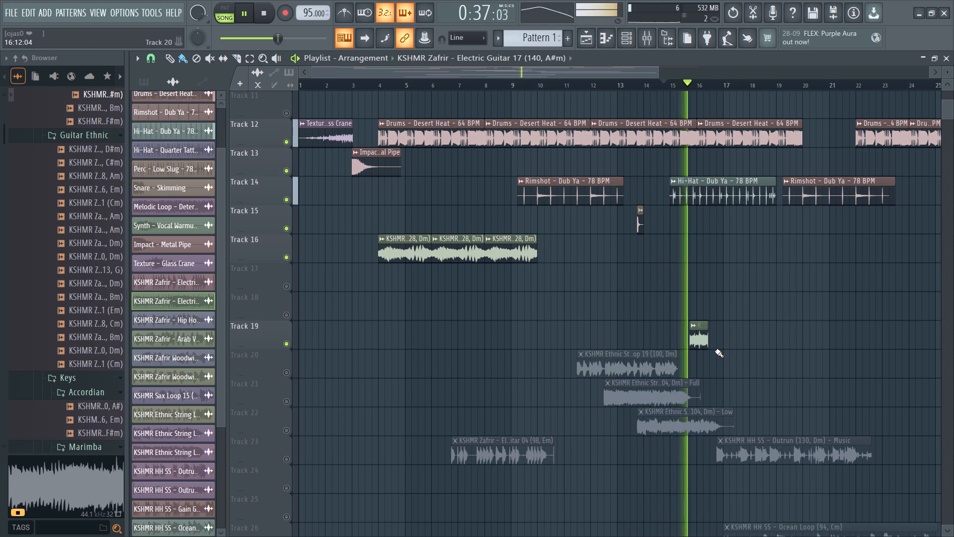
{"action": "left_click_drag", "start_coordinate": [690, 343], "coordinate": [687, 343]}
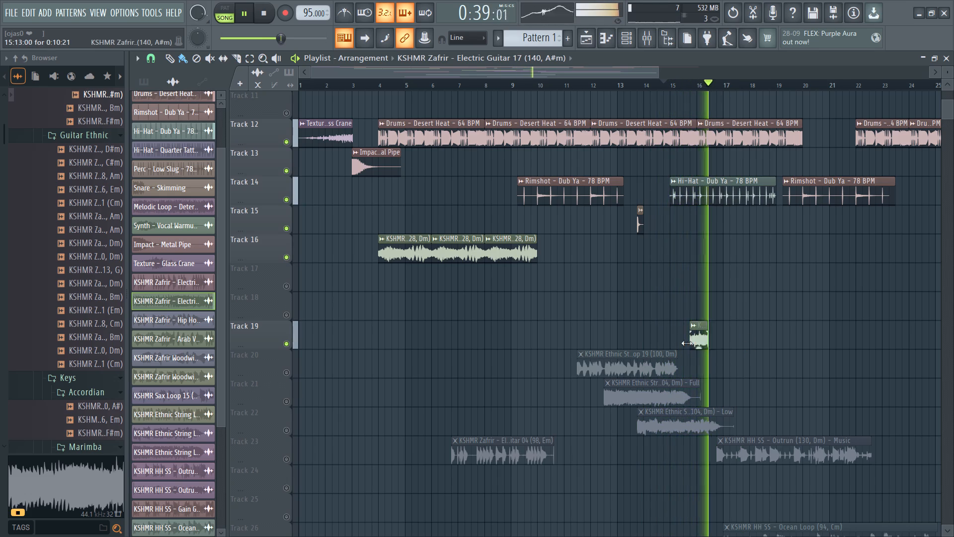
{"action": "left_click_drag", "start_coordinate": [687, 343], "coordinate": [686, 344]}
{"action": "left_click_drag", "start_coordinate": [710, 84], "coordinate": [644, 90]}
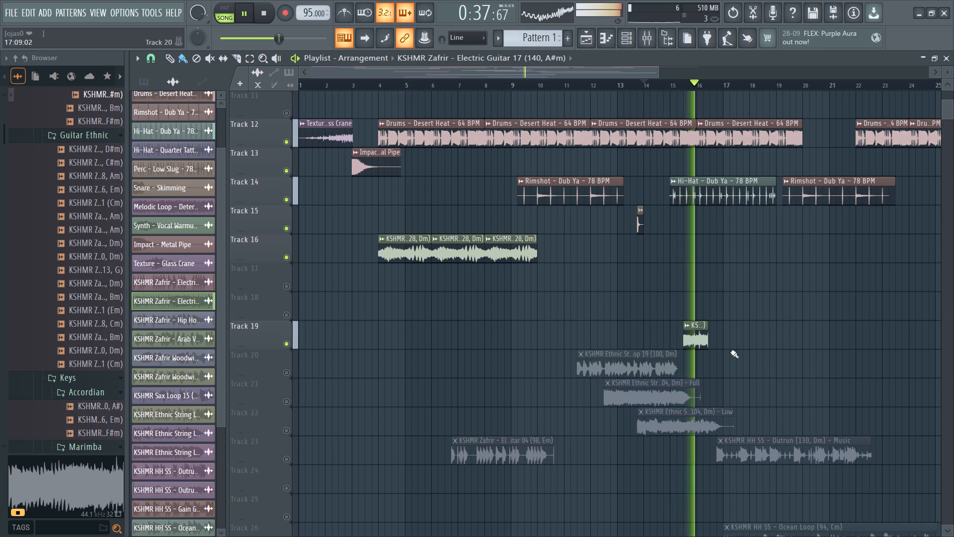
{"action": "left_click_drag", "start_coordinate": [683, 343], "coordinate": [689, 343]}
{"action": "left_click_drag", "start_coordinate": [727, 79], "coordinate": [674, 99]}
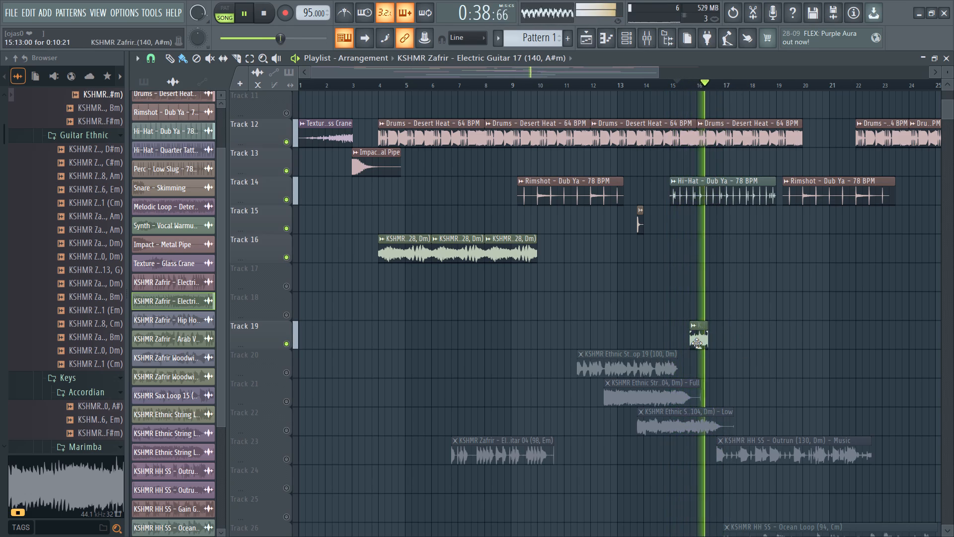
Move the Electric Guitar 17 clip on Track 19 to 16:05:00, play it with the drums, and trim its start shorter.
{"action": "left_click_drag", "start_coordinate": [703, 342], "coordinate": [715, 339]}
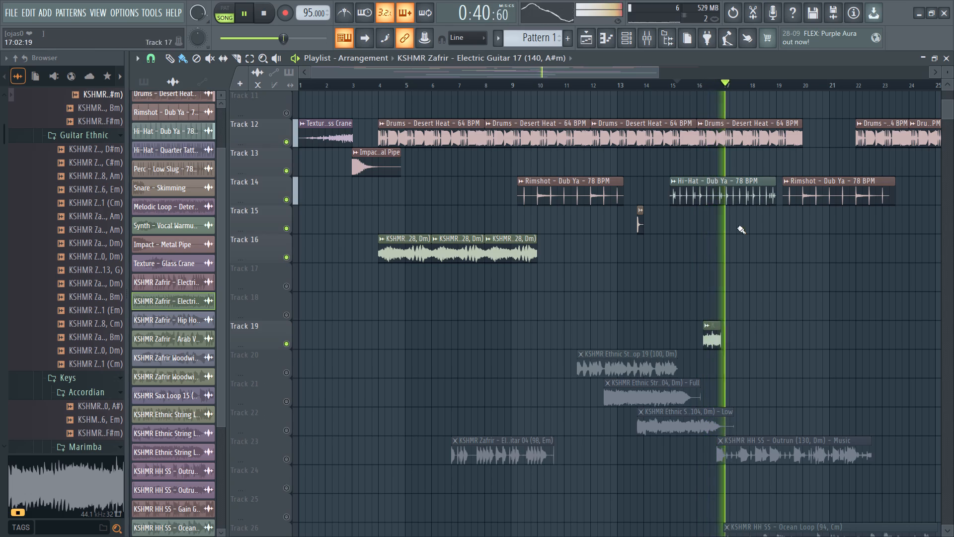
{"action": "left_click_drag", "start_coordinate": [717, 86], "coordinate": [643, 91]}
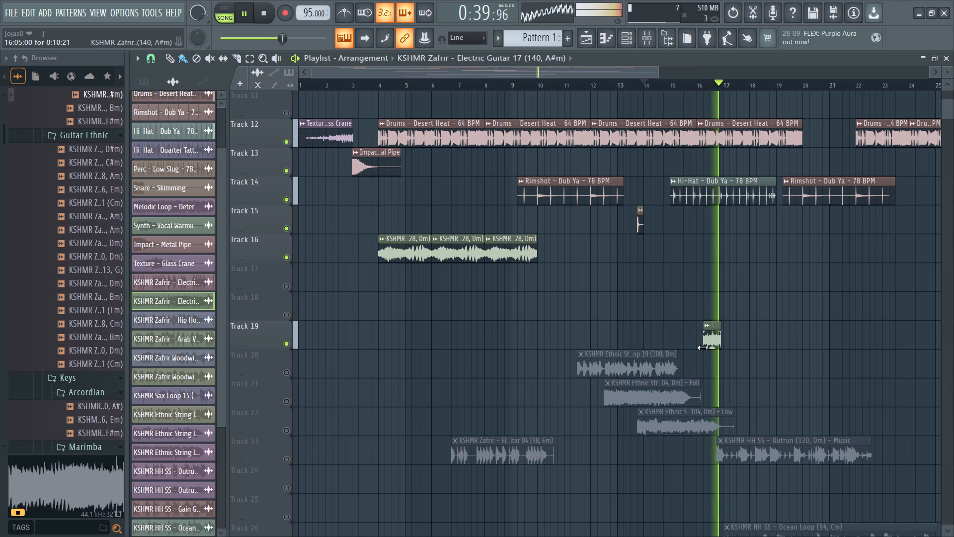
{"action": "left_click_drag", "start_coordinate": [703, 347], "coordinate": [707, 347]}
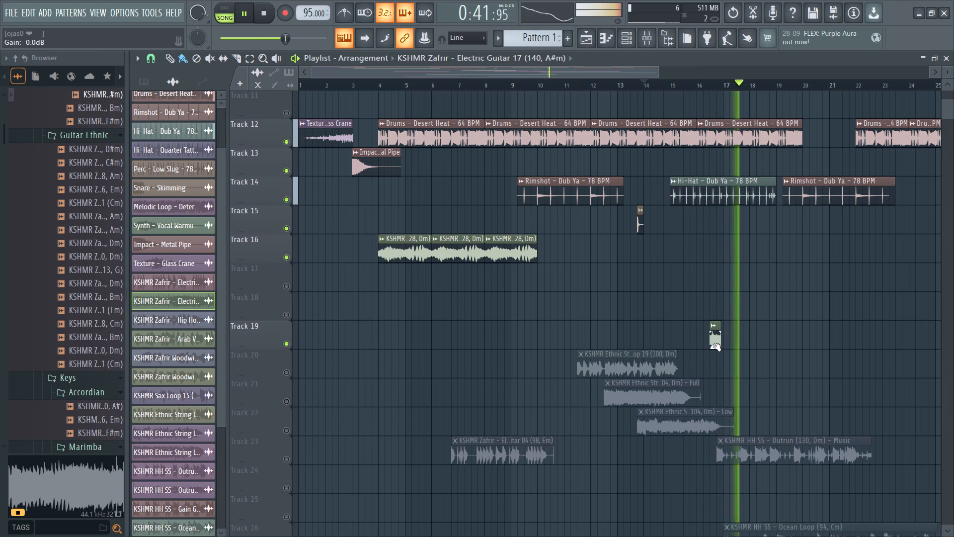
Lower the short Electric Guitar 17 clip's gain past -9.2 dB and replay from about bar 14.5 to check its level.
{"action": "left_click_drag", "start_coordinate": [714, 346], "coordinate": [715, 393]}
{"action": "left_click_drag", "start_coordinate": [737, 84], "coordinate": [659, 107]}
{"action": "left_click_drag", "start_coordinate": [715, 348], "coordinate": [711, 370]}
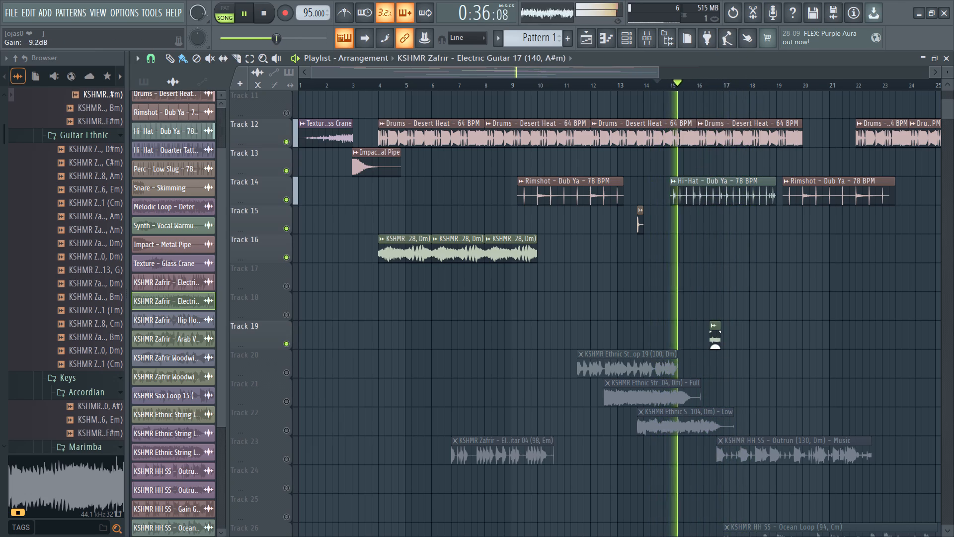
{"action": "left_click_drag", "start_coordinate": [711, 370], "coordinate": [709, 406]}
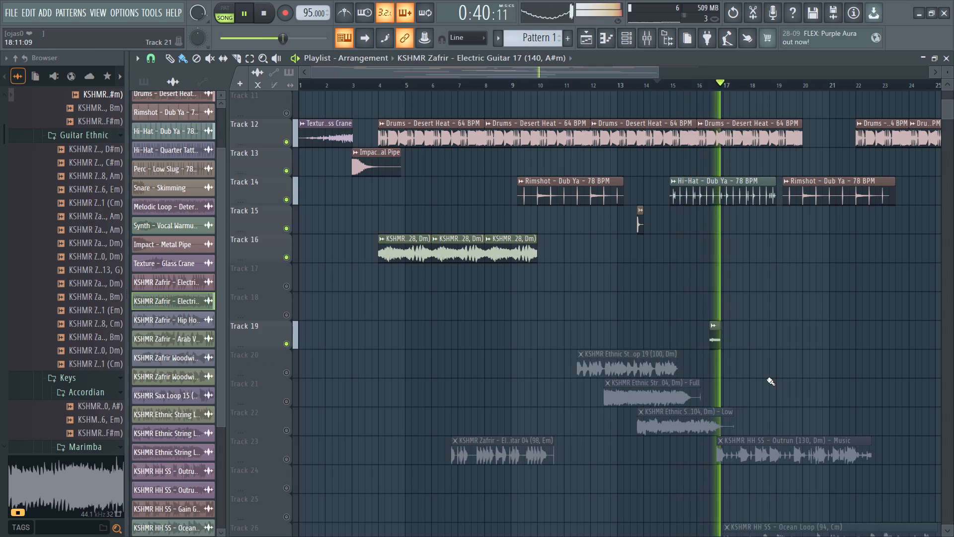
Delete the Electric Guitar 17 clip from Track 19.
{"action": "right_click", "coordinate": [713, 338]}
{"action": "right_click", "coordinate": [765, 305]}
{"action": "right_click", "coordinate": [716, 343]}
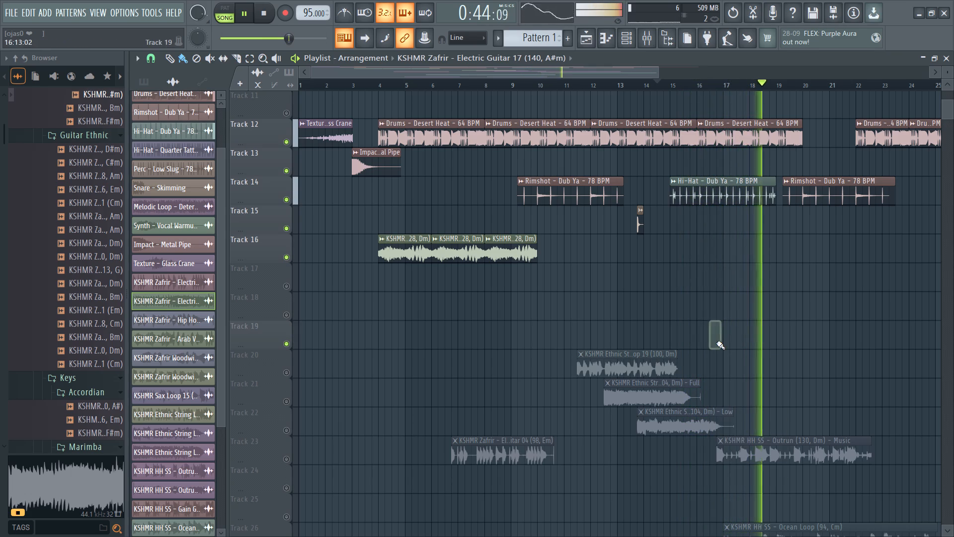
Play the arrangement from about bar 6.5 to hear the Arab Violin loop with the drums, and stop playback.
{"action": "left_click_drag", "start_coordinate": [756, 84], "coordinate": [445, 98]}
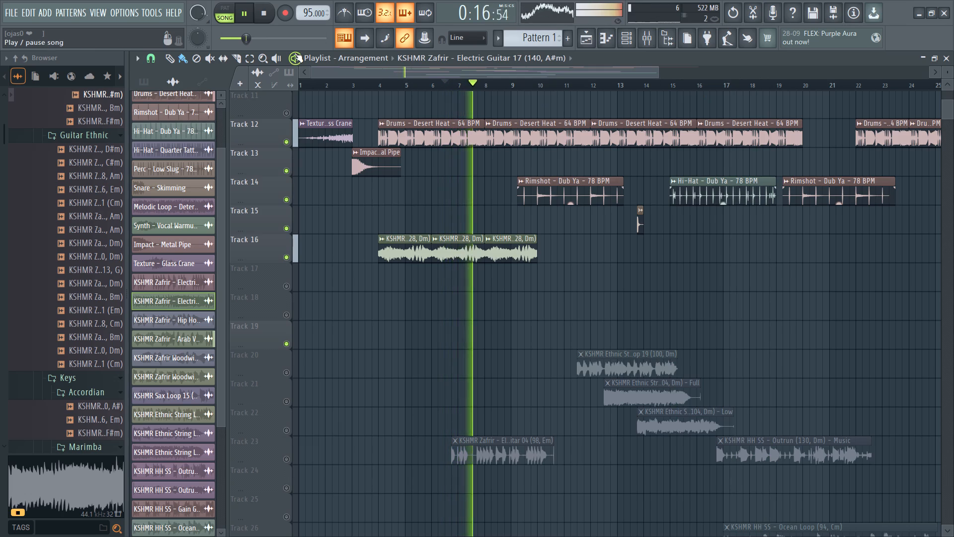
{"action": "left_click", "coordinate": [294, 53]}
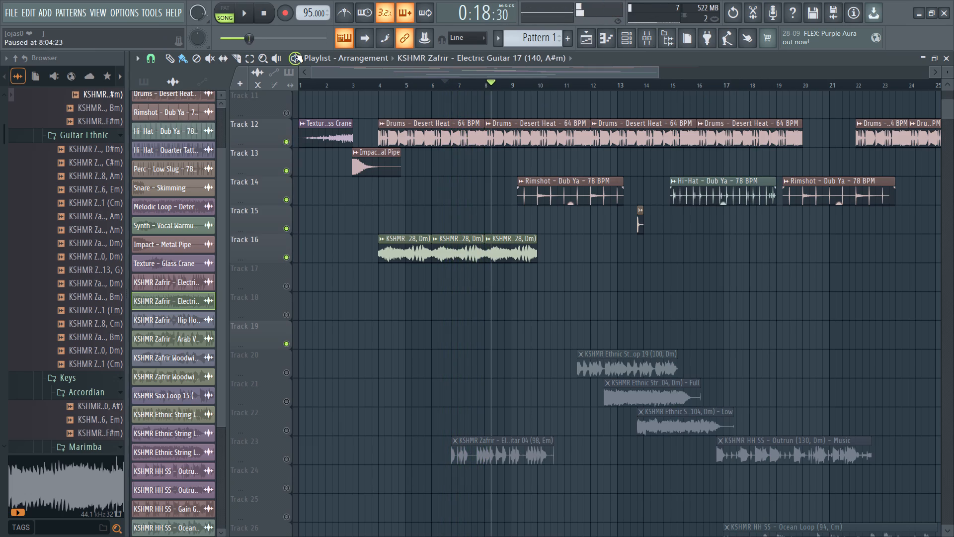
Open the Arab Violin 01 sample's settings from Track 16 and locate its source file in the sample browser.
{"action": "scroll", "coordinate": [73, 357], "scroll_direction": "up", "scroll_amount": 3}
{"action": "left_click", "coordinate": [421, 253]}
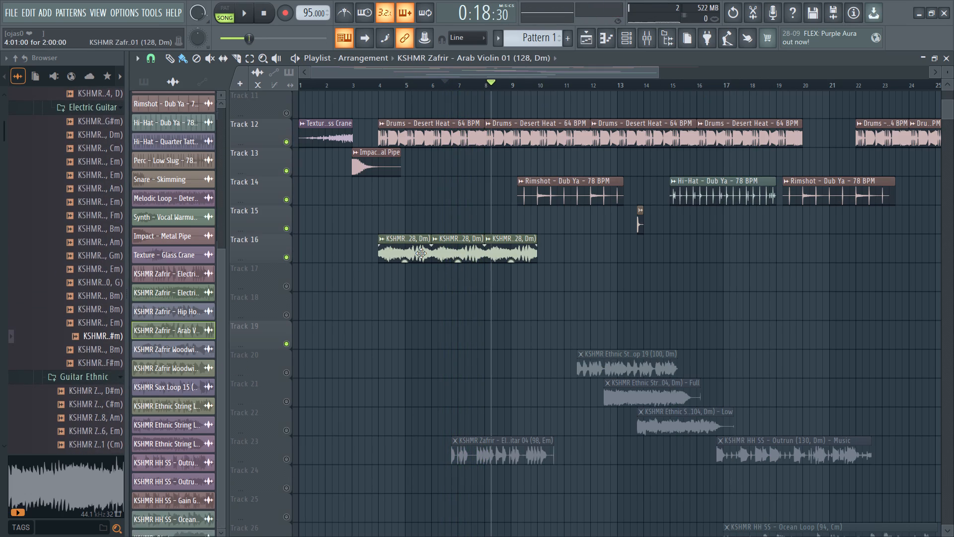
{"action": "double_click", "coordinate": [421, 253]}
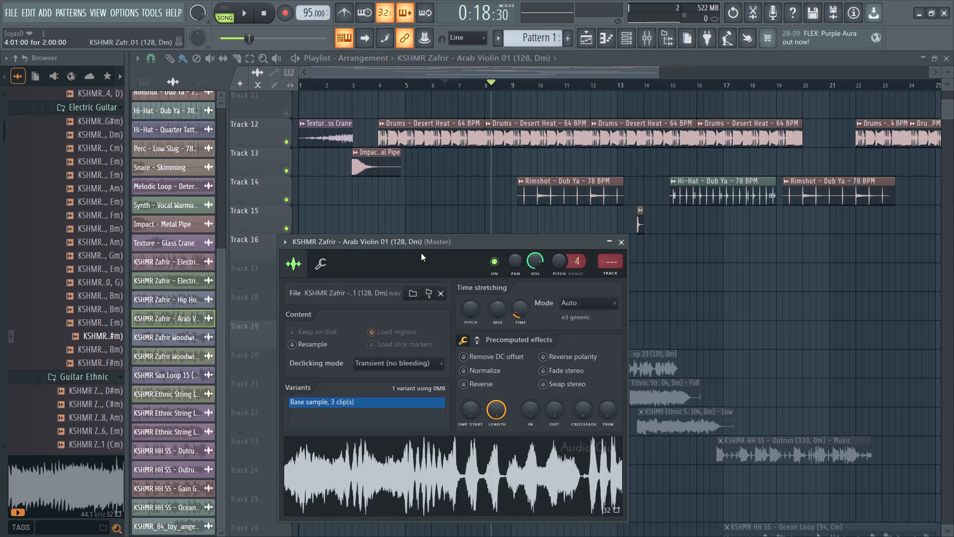
{"action": "left_click_drag", "start_coordinate": [408, 487], "coordinate": [77, 276]}
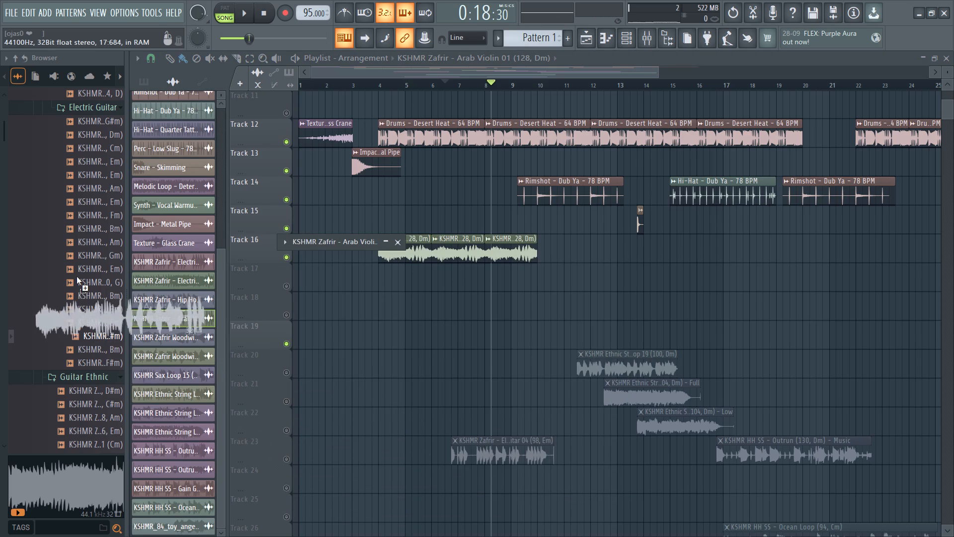
{"action": "left_click_drag", "start_coordinate": [77, 276], "coordinate": [63, 276]}
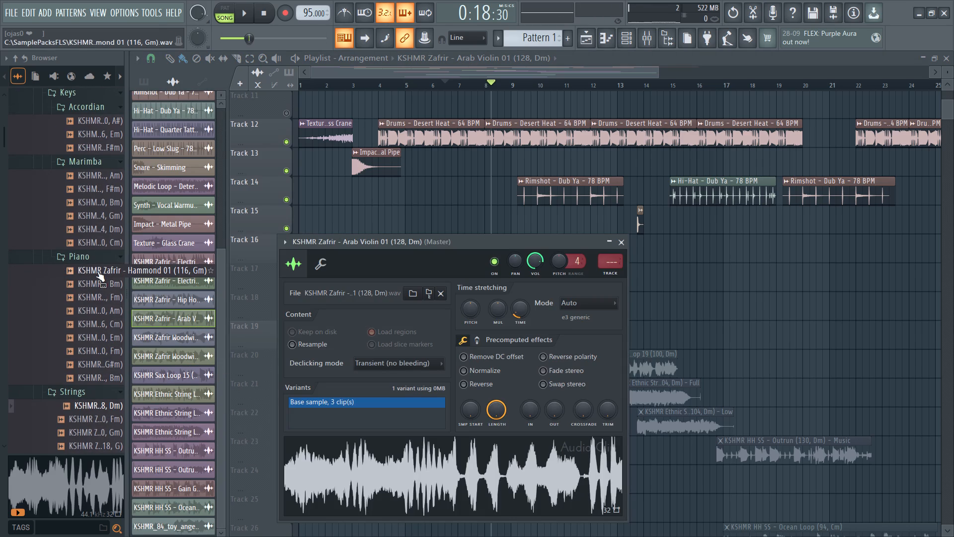
Audition the KSHMR Zafrir piano loops in the Keys library, including Old Piano 01 and Old Piano 05.
{"action": "left_click", "coordinate": [91, 297]}
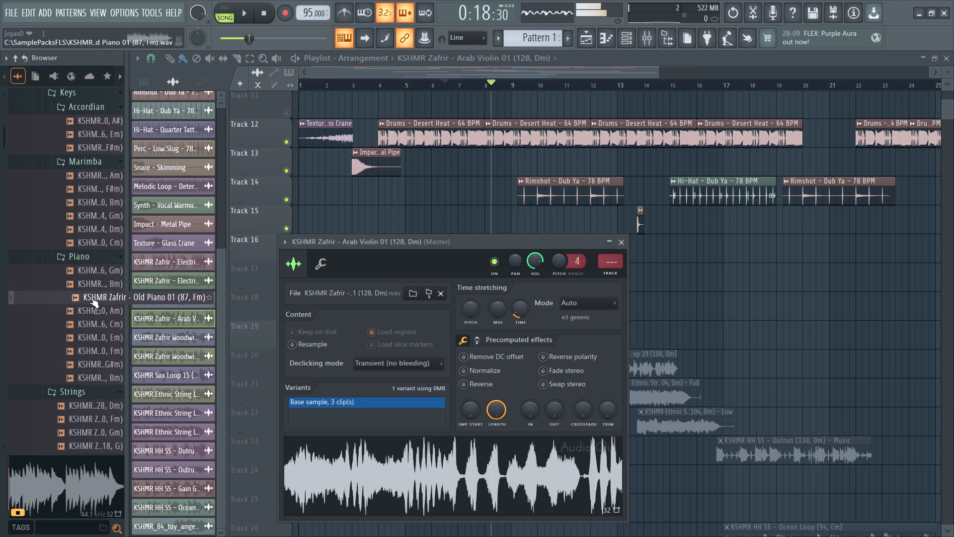
{"action": "left_click", "coordinate": [90, 311]}
{"action": "left_click", "coordinate": [90, 329]}
{"action": "left_click", "coordinate": [90, 345]}
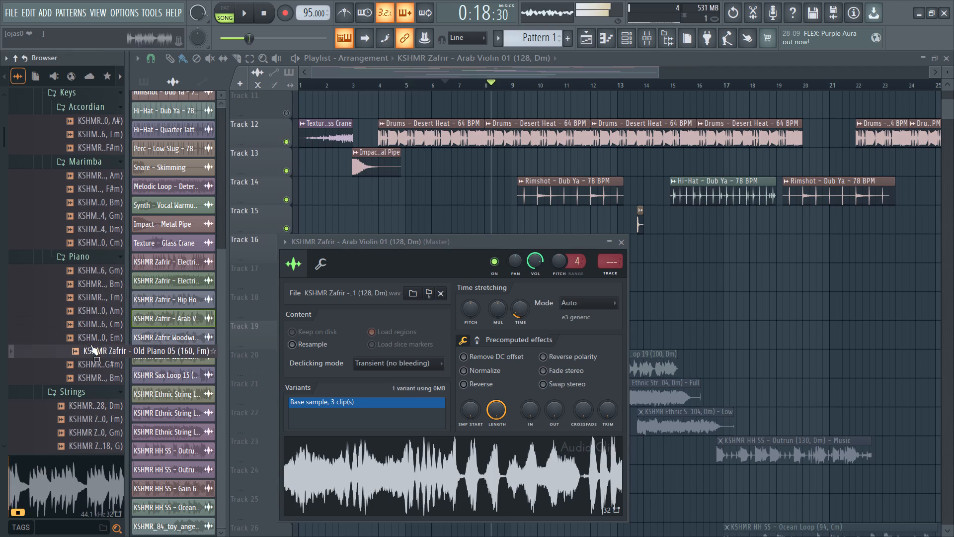
{"action": "left_click", "coordinate": [89, 359]}
{"action": "left_click", "coordinate": [89, 372]}
{"action": "left_click", "coordinate": [89, 365]}
{"action": "left_click", "coordinate": [89, 357]}
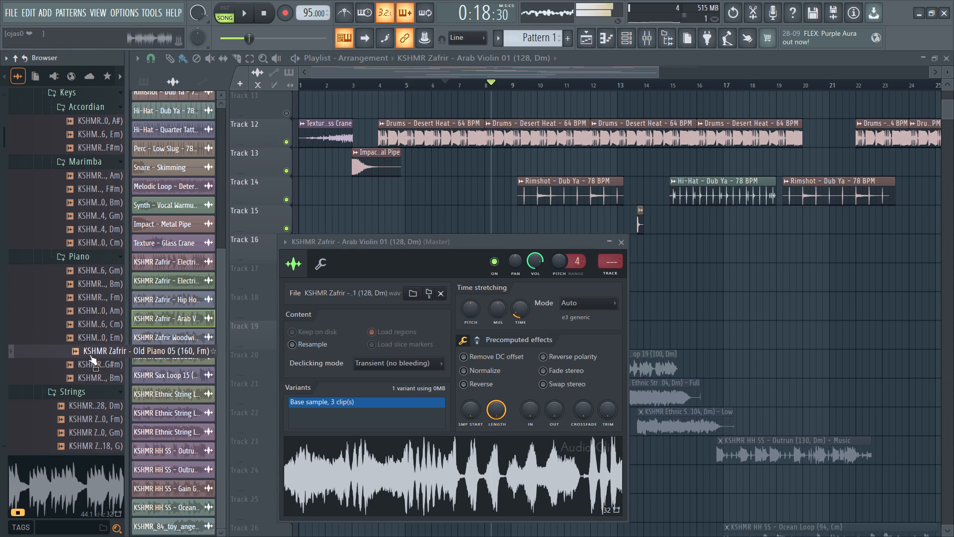
{"action": "left_click", "coordinate": [90, 336]}
{"action": "left_click", "coordinate": [91, 317]}
{"action": "left_click", "coordinate": [88, 293]}
{"action": "left_click", "coordinate": [87, 286]}
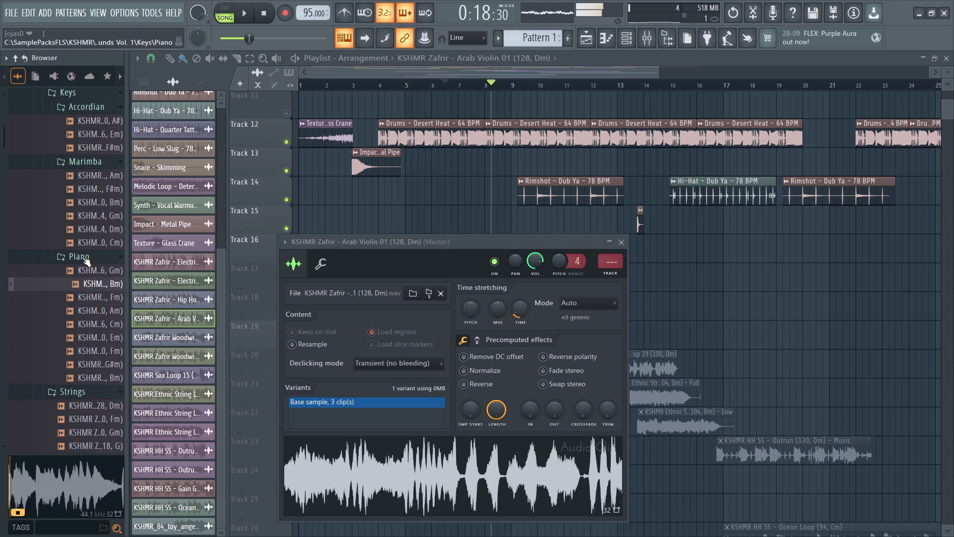
Collapse the Piano folder and look through the KSHMR vocal, woodwind, Treasure and drum loop folders for another sound.
{"action": "left_click", "coordinate": [82, 257]}
{"action": "scroll", "coordinate": [87, 168], "scroll_direction": "up", "scroll_amount": 1}
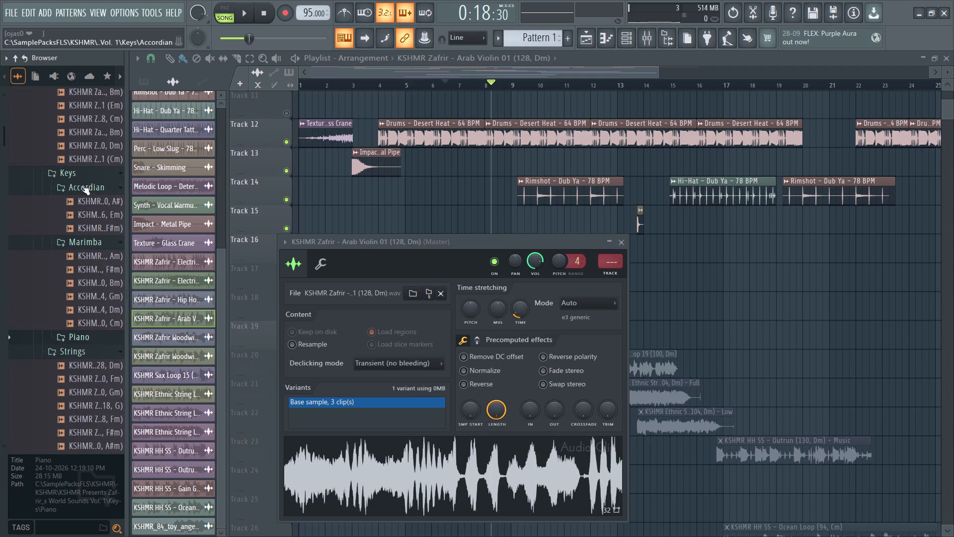
{"action": "scroll", "coordinate": [80, 187], "scroll_direction": "down", "scroll_amount": 6}
{"action": "scroll", "coordinate": [80, 268], "scroll_direction": "down", "scroll_amount": 3}
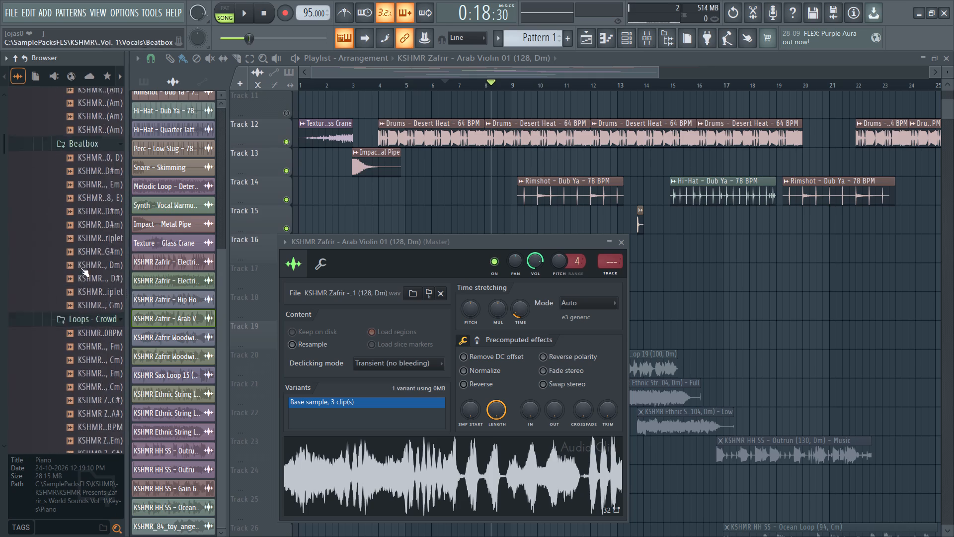
{"action": "scroll", "coordinate": [76, 286], "scroll_direction": "down", "scroll_amount": 7}
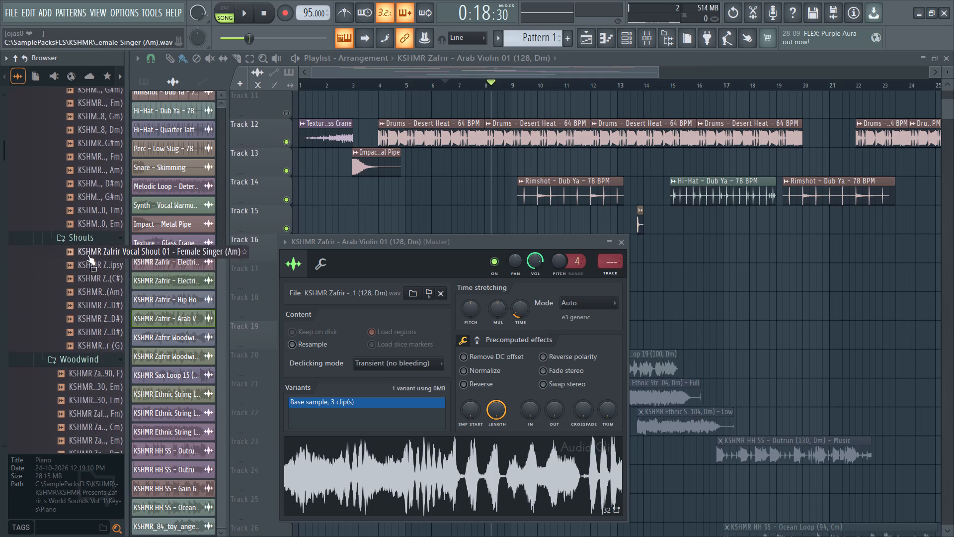
{"action": "scroll", "coordinate": [80, 253], "scroll_direction": "down", "scroll_amount": 9}
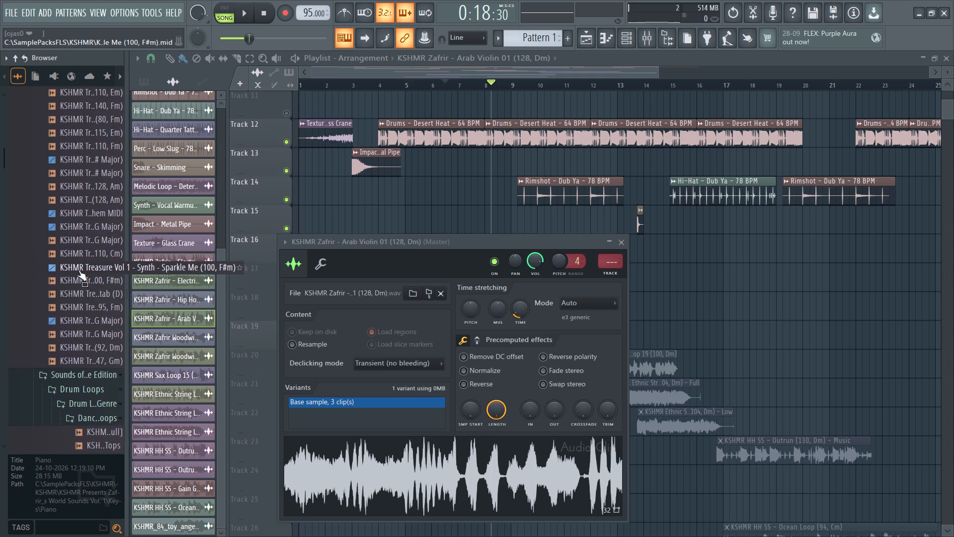
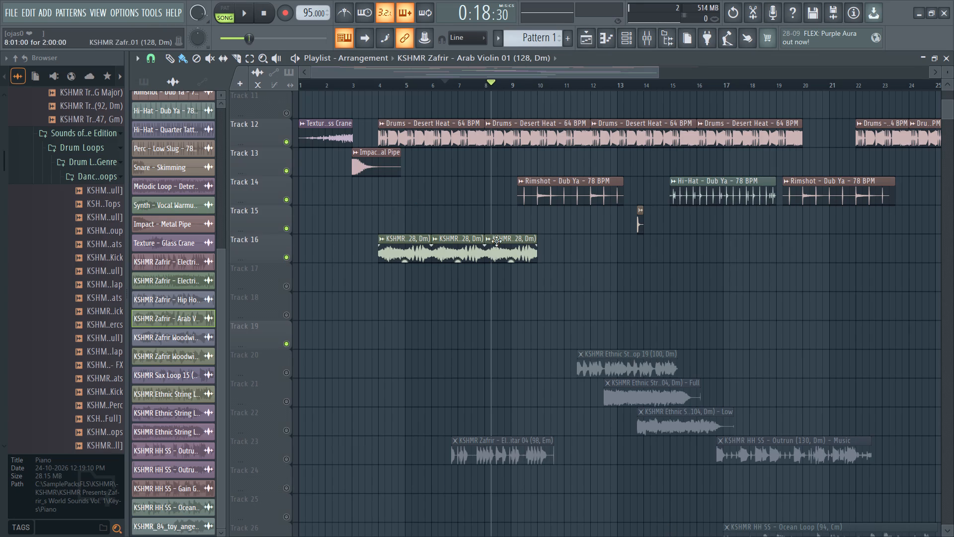
{"action": "double_click", "coordinate": [395, 252]}
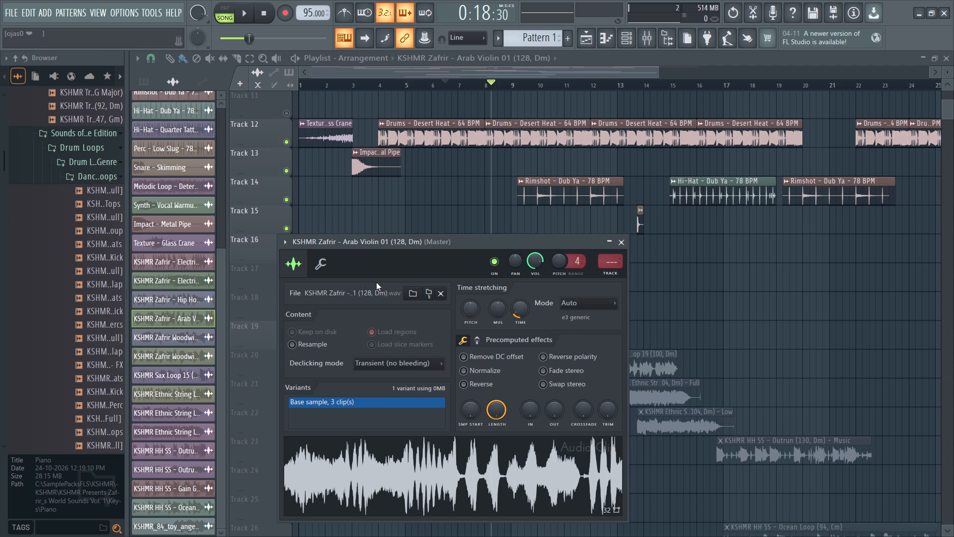
{"action": "left_click", "coordinate": [338, 292]}
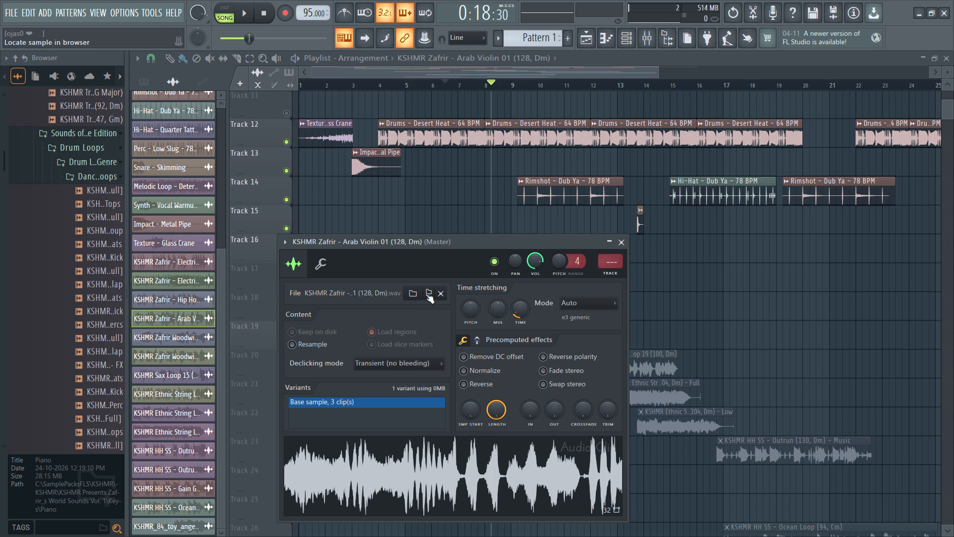
{"action": "left_click", "coordinate": [429, 295]}
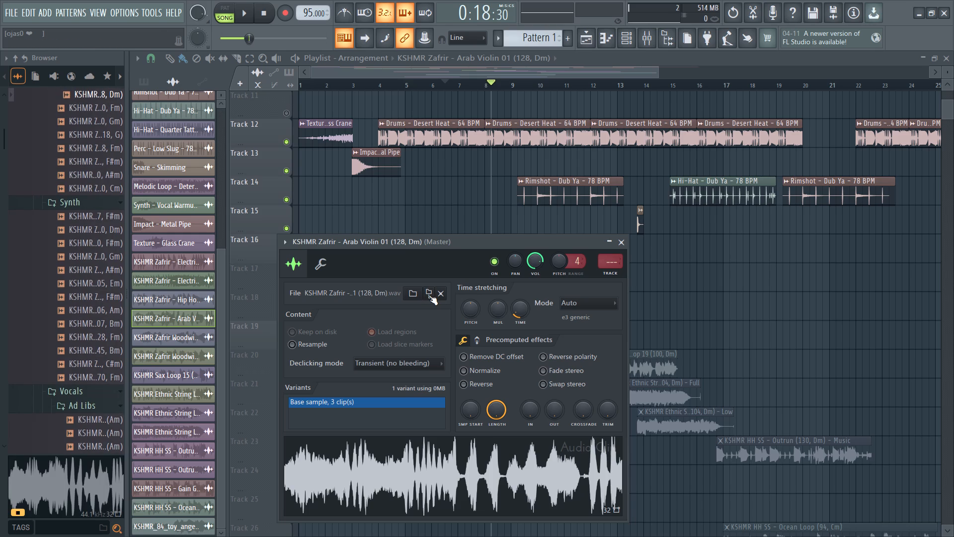
{"action": "left_click", "coordinate": [429, 295]}
{"action": "left_click", "coordinate": [429, 295]}
Audition the KSHMR Zafrir synth loops in the Browser's Synth folder.
{"action": "left_click", "coordinate": [108, 273]}
{"action": "left_click", "coordinate": [105, 278]}
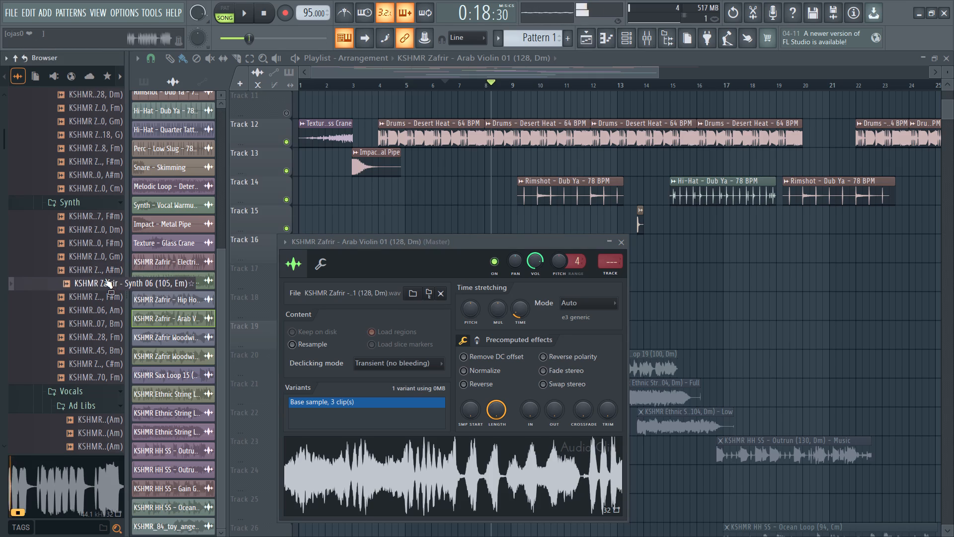
{"action": "left_click", "coordinate": [100, 294]}
{"action": "left_click", "coordinate": [101, 303]}
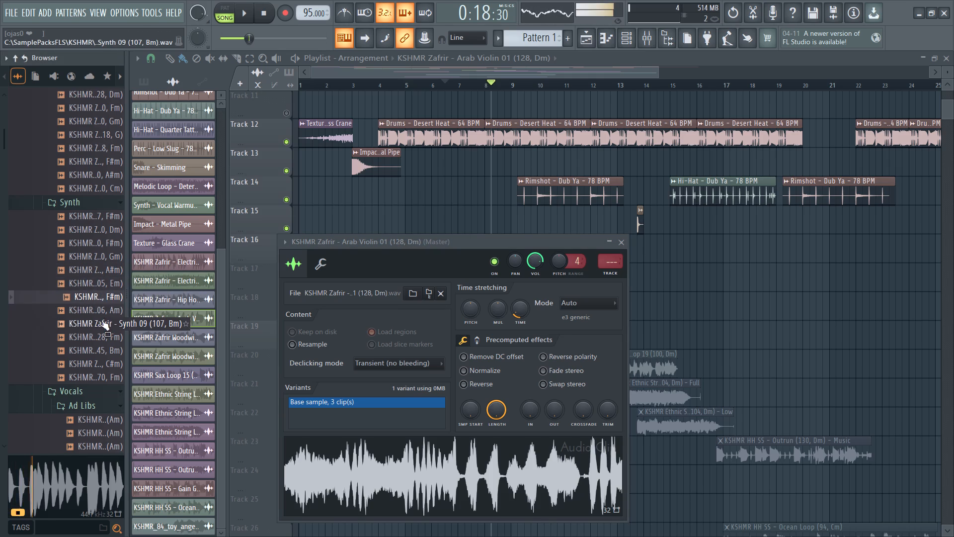
{"action": "left_click", "coordinate": [103, 311]}
{"action": "left_click", "coordinate": [104, 320]}
{"action": "left_click", "coordinate": [103, 338]}
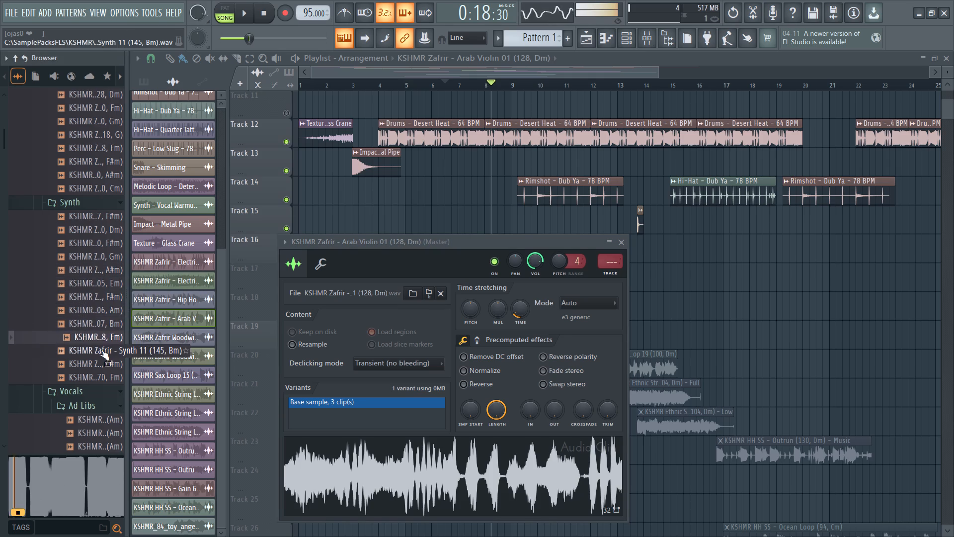
{"action": "left_click", "coordinate": [101, 350]}
{"action": "left_click", "coordinate": [101, 359]}
{"action": "left_click", "coordinate": [98, 375]}
{"action": "left_click", "coordinate": [88, 227]}
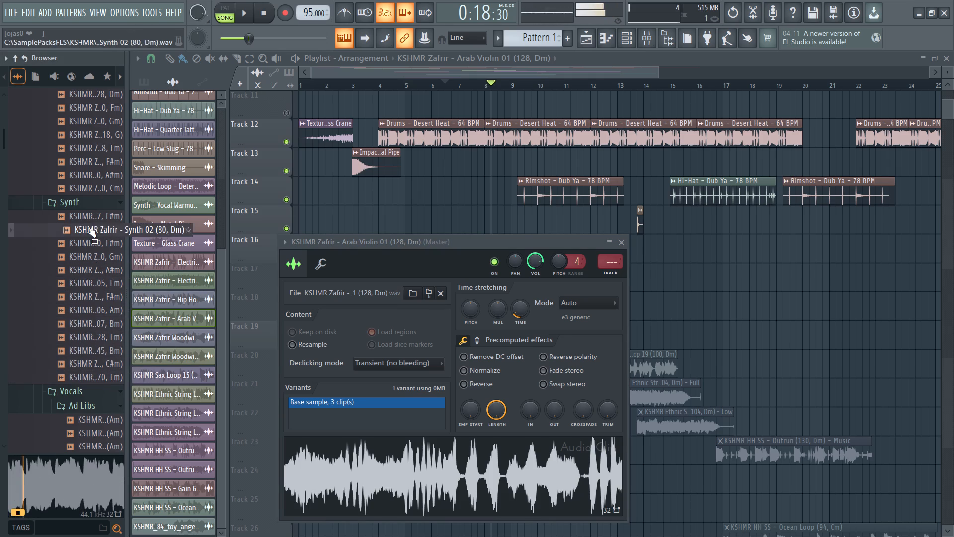
{"action": "left_click", "coordinate": [91, 215]}
{"action": "left_click", "coordinate": [93, 239]}
{"action": "left_click", "coordinate": [93, 252]}
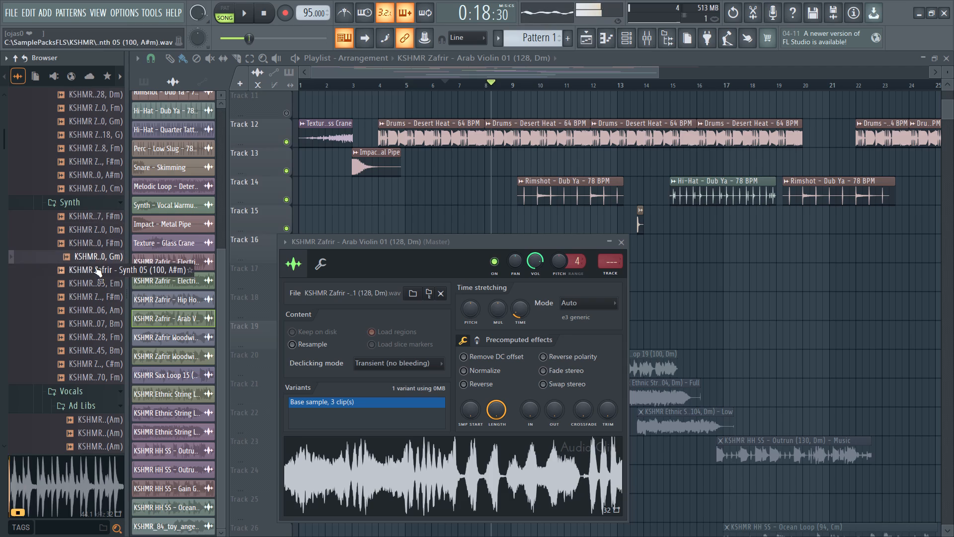
{"action": "left_click", "coordinate": [96, 270]}
{"action": "left_click", "coordinate": [92, 282]}
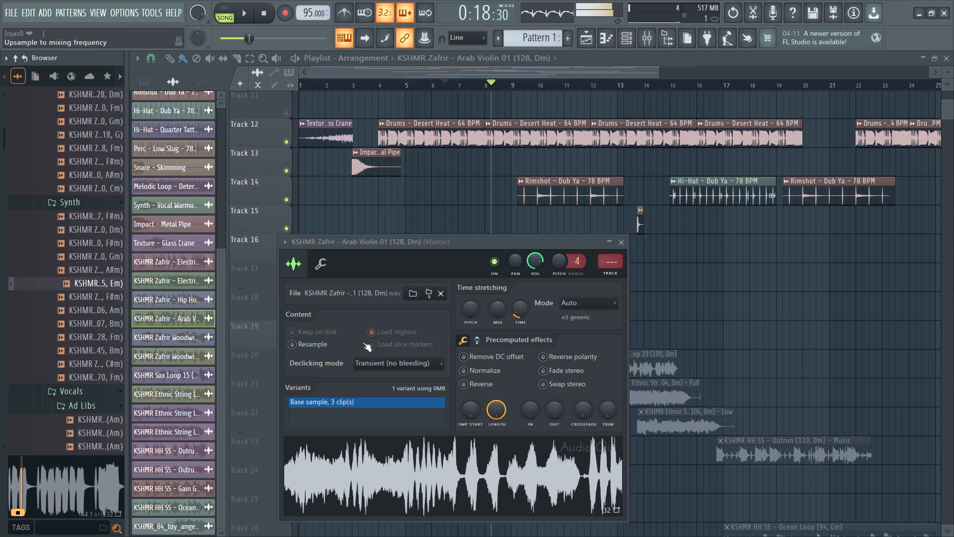
Locate the Arab Violin 01 sample in the Browser again from its sample settings.
{"action": "left_click", "coordinate": [427, 295]}
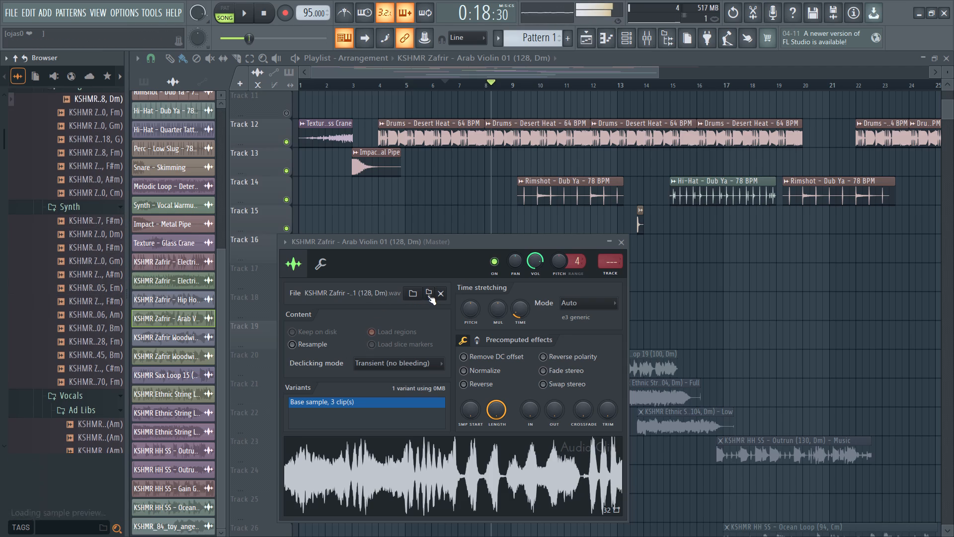
Locate the Arab Violin 01 sample in the Browser once more and audition the KSHMR Zafrir loops in its Strings folder.
{"action": "left_click", "coordinate": [427, 295]}
{"action": "left_click", "coordinate": [427, 295]}
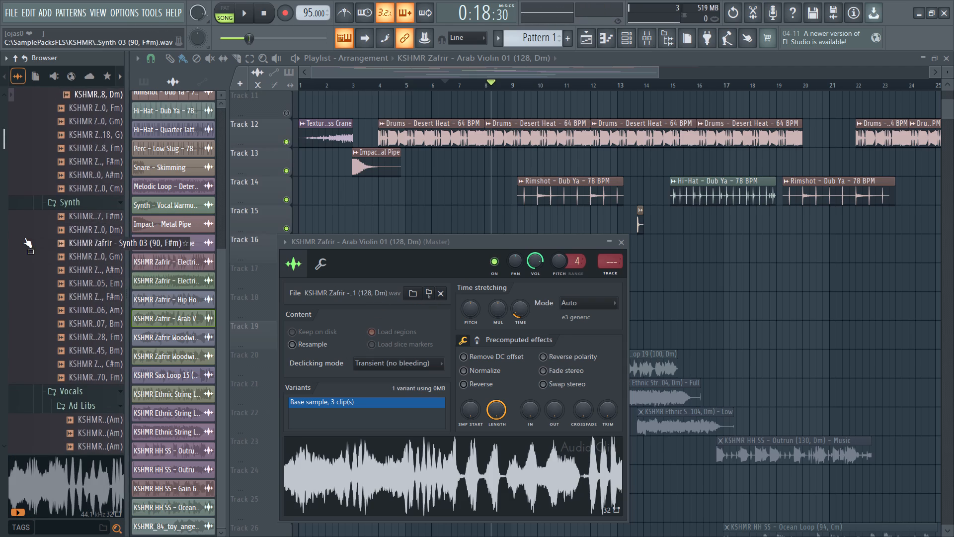
{"action": "scroll", "coordinate": [24, 237], "scroll_direction": "up", "scroll_amount": 2}
{"action": "left_click", "coordinate": [81, 255]}
{"action": "left_click", "coordinate": [83, 265]}
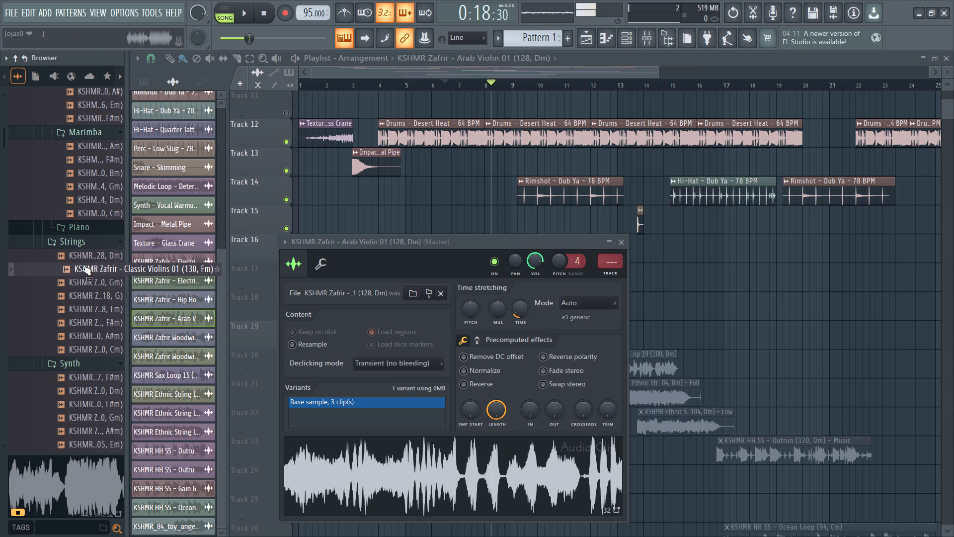
{"action": "left_click", "coordinate": [86, 279]}
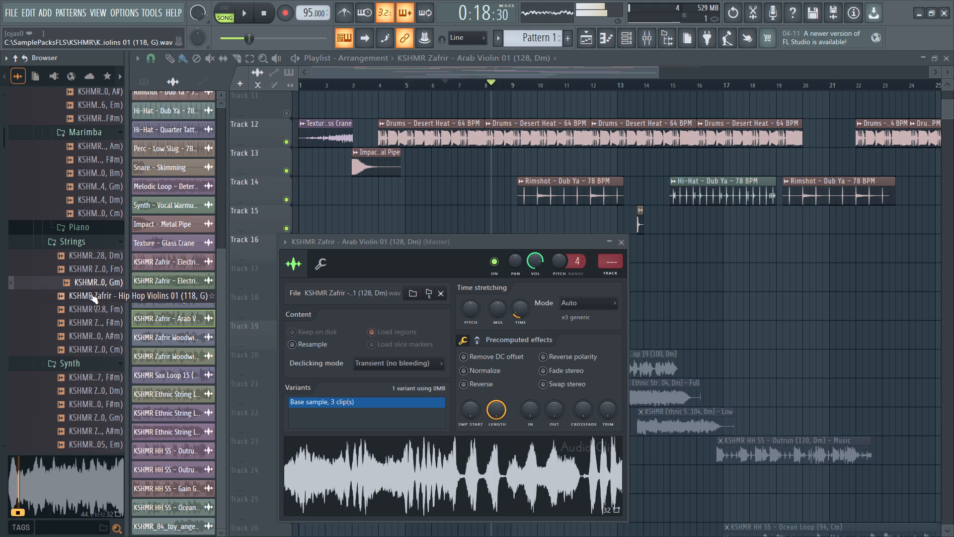
{"action": "left_click", "coordinate": [90, 293]}
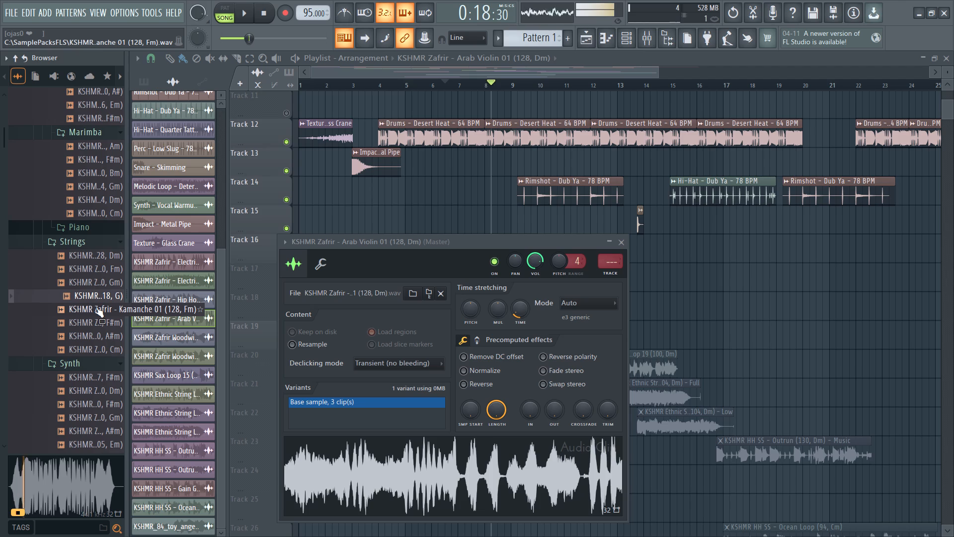
{"action": "left_click", "coordinate": [96, 307]}
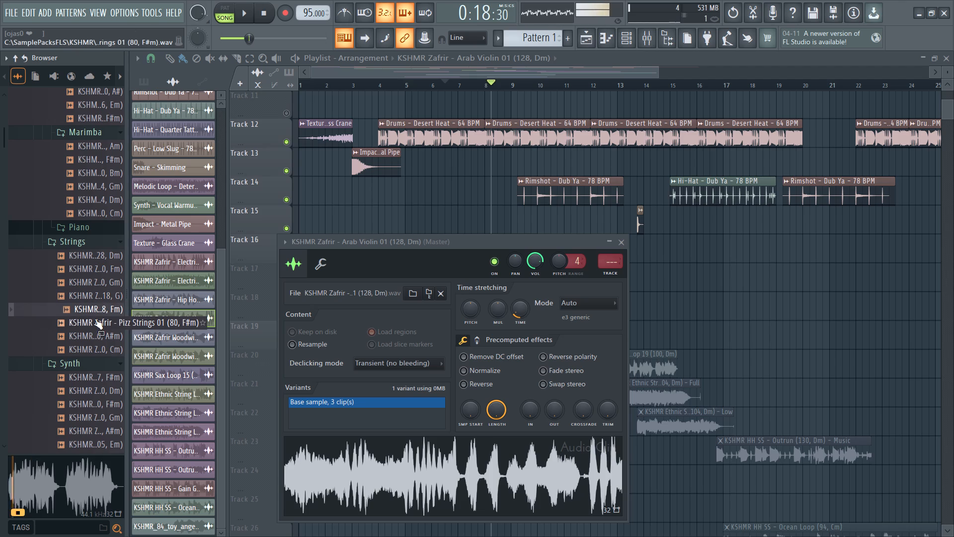
{"action": "left_click", "coordinate": [95, 319]}
{"action": "left_click", "coordinate": [95, 330]}
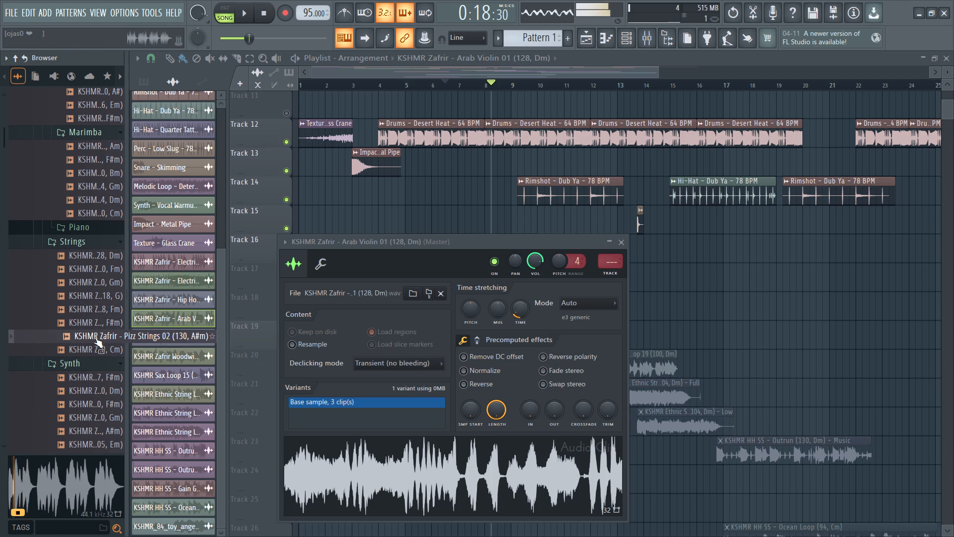
{"action": "left_click", "coordinate": [95, 347]}
{"action": "left_click", "coordinate": [84, 272]}
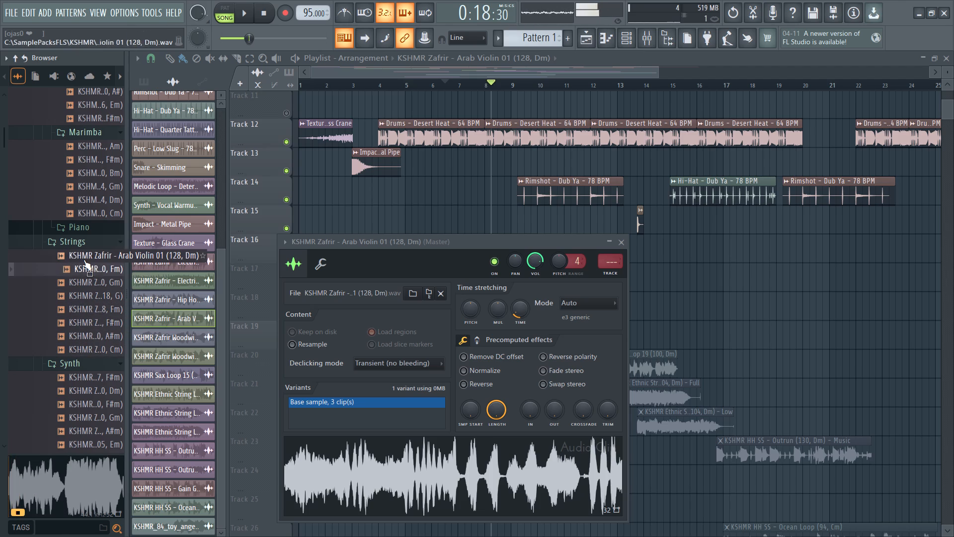
{"action": "left_click", "coordinate": [83, 260]}
Audition the KSHMR Zafrir loops in the Marimba folder, and expand the Piano folder to preview its loops, including Old Piano 01.
{"action": "scroll", "coordinate": [81, 290], "scroll_direction": "up", "scroll_amount": 3}
{"action": "scroll", "coordinate": [82, 357], "scroll_direction": "down", "scroll_amount": 1}
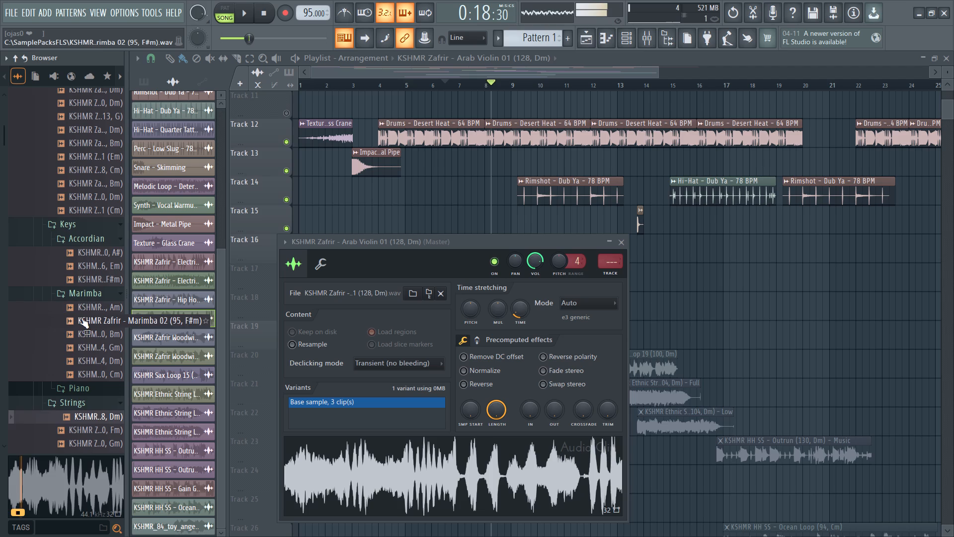
{"action": "left_click", "coordinate": [81, 310]}
{"action": "left_click", "coordinate": [82, 319]}
{"action": "left_click", "coordinate": [85, 329]}
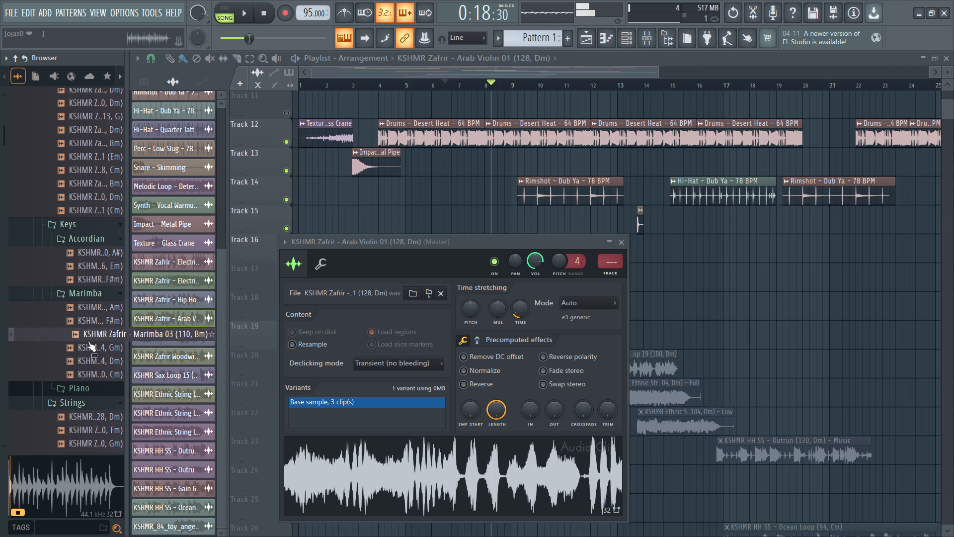
{"action": "left_click", "coordinate": [88, 347]}
{"action": "left_click", "coordinate": [87, 364]}
{"action": "left_click", "coordinate": [86, 392]}
{"action": "left_click", "coordinate": [86, 370]}
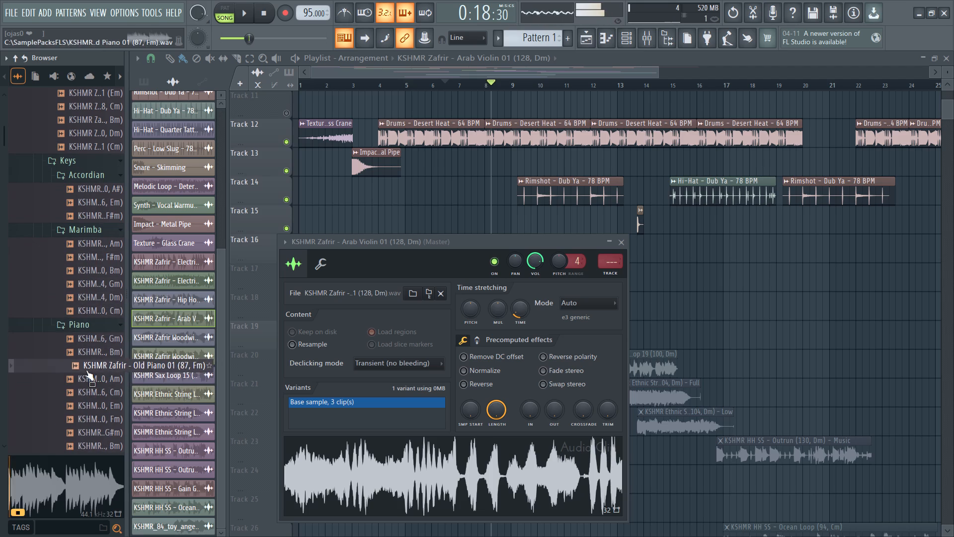
{"action": "left_click", "coordinate": [90, 389]}
Audition more Strings loops, including Kamanche 01 (128, Fm), and close the Arab Violin 01 sample settings.
{"action": "scroll", "coordinate": [90, 389], "scroll_direction": "down", "scroll_amount": 3}
{"action": "left_click", "coordinate": [79, 286]}
{"action": "left_click", "coordinate": [81, 259]}
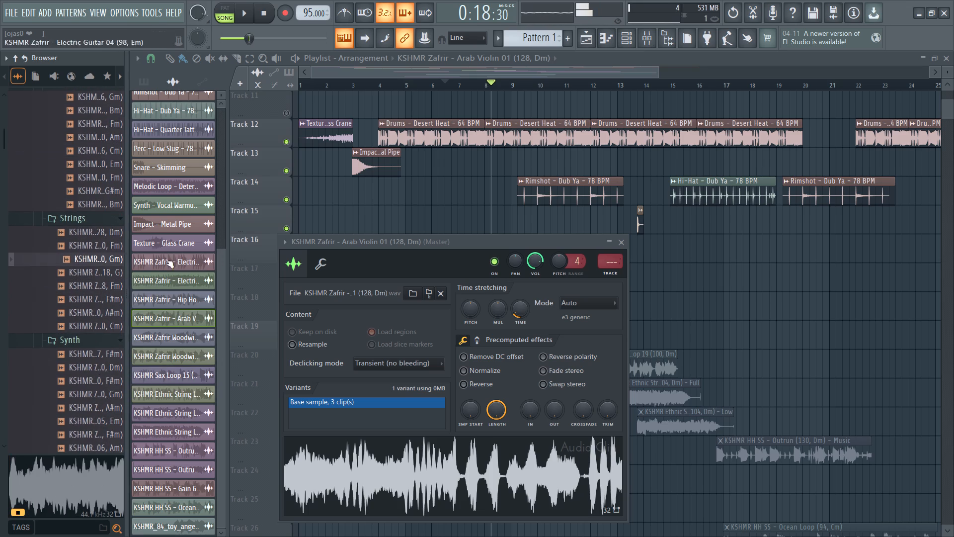
{"action": "left_click", "coordinate": [618, 248]}
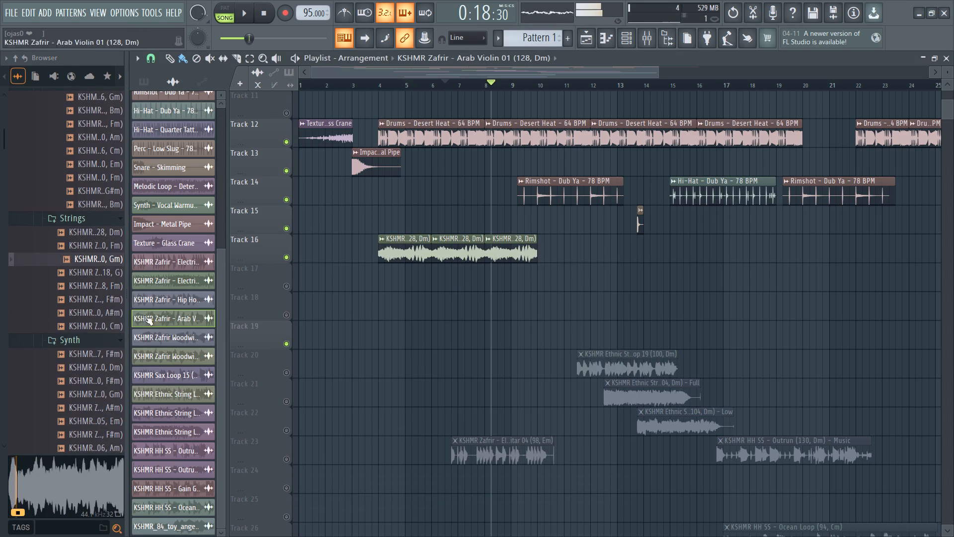
{"action": "double_click", "coordinate": [74, 282]}
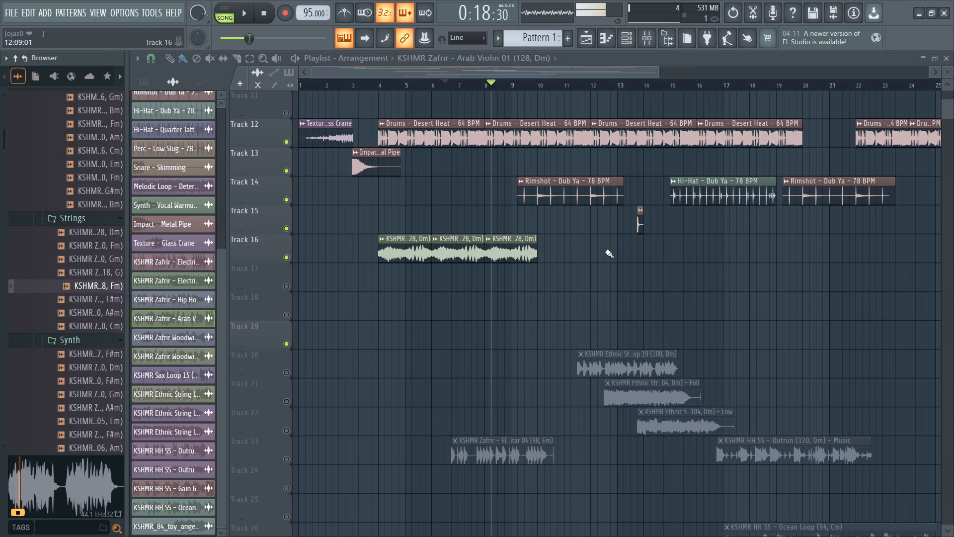
Open the sample settings of the KSHMR Ethnic String Loop 19 clip on Track 20 and preview its sample.
{"action": "scroll", "coordinate": [698, 328], "scroll_direction": "up", "scroll_amount": 1}
{"action": "scroll", "coordinate": [713, 360], "scroll_direction": "down", "scroll_amount": 2}
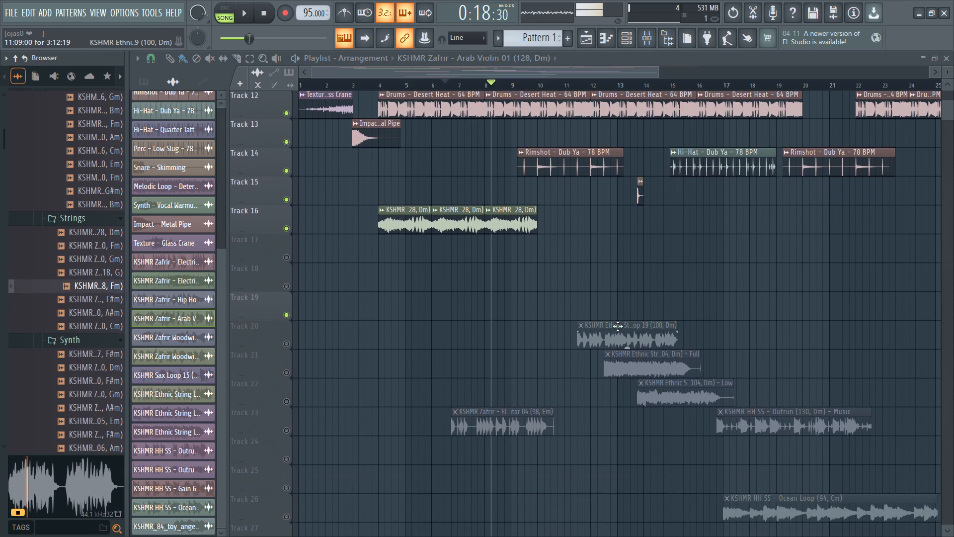
{"action": "double_click", "coordinate": [618, 335]}
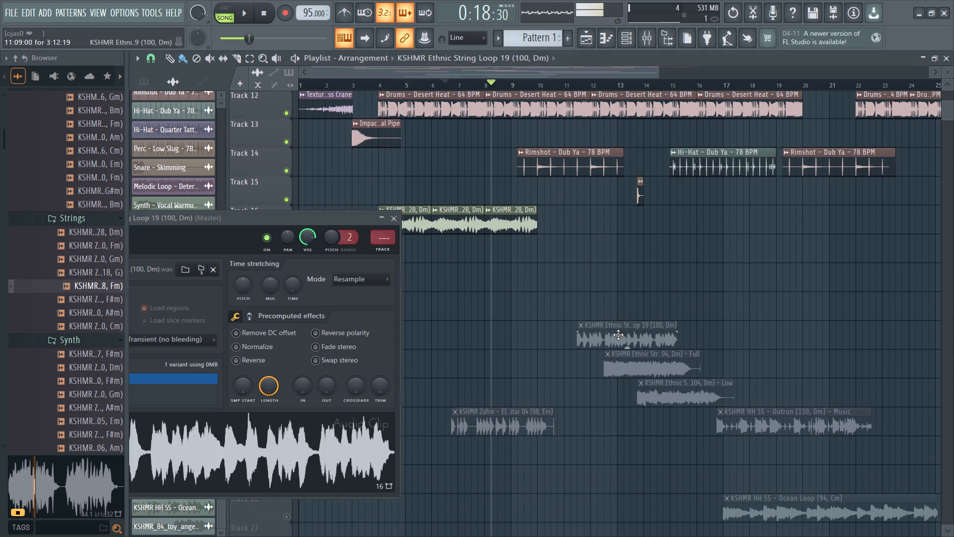
{"action": "left_click", "coordinate": [266, 452]}
{"action": "left_click_drag", "start_coordinate": [254, 219], "coordinate": [496, 232]}
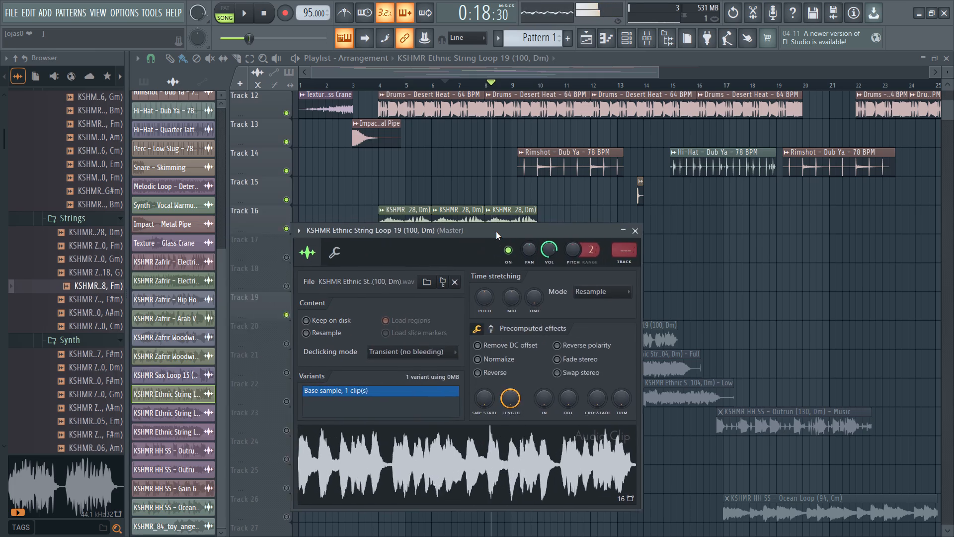
{"action": "left_click_drag", "start_coordinate": [496, 232], "coordinate": [298, 242]}
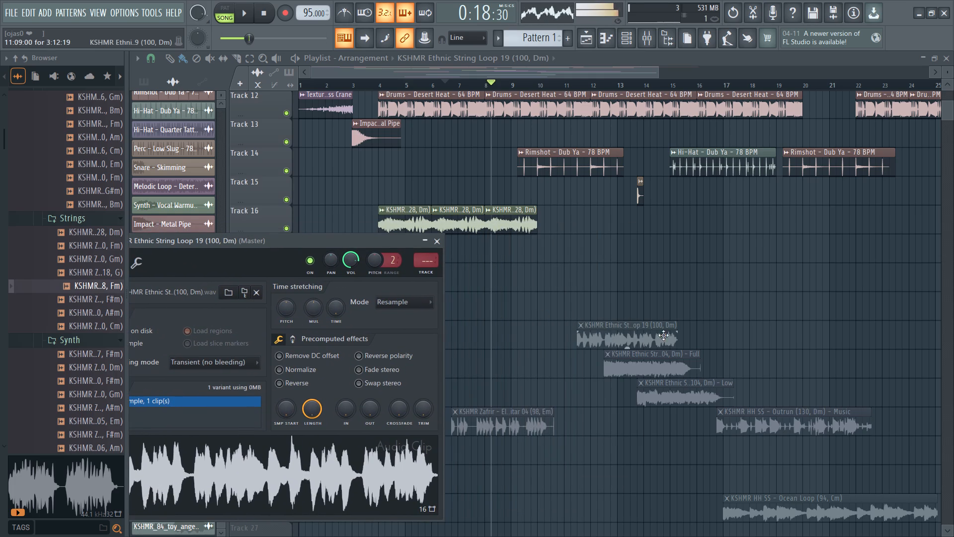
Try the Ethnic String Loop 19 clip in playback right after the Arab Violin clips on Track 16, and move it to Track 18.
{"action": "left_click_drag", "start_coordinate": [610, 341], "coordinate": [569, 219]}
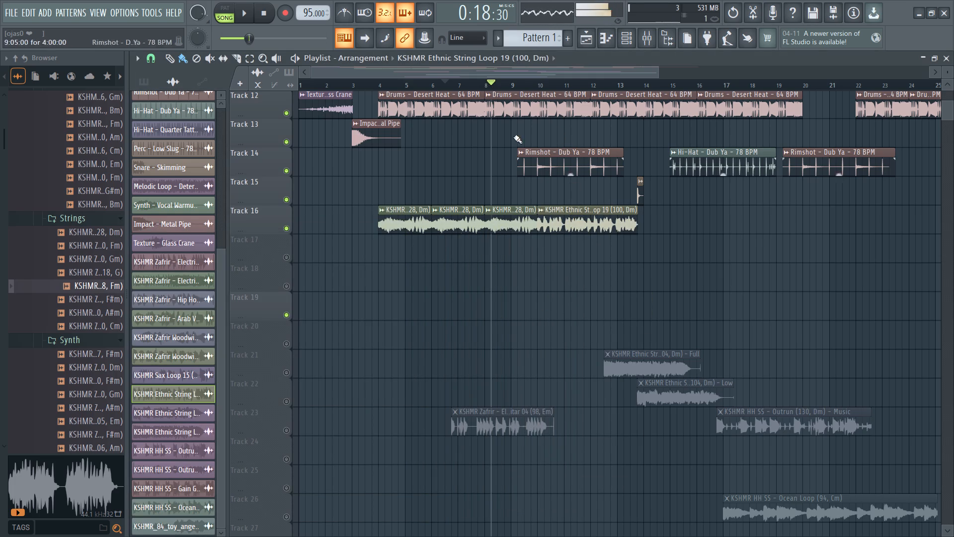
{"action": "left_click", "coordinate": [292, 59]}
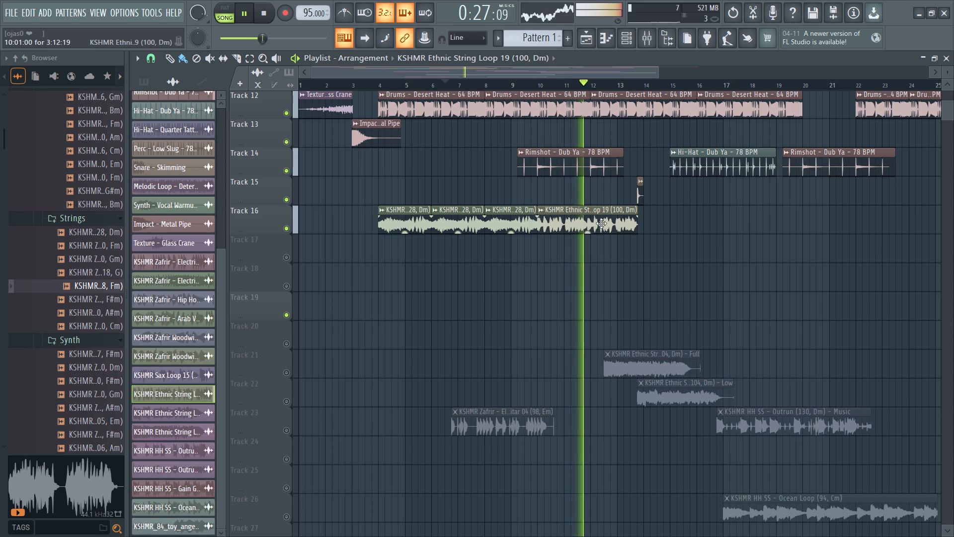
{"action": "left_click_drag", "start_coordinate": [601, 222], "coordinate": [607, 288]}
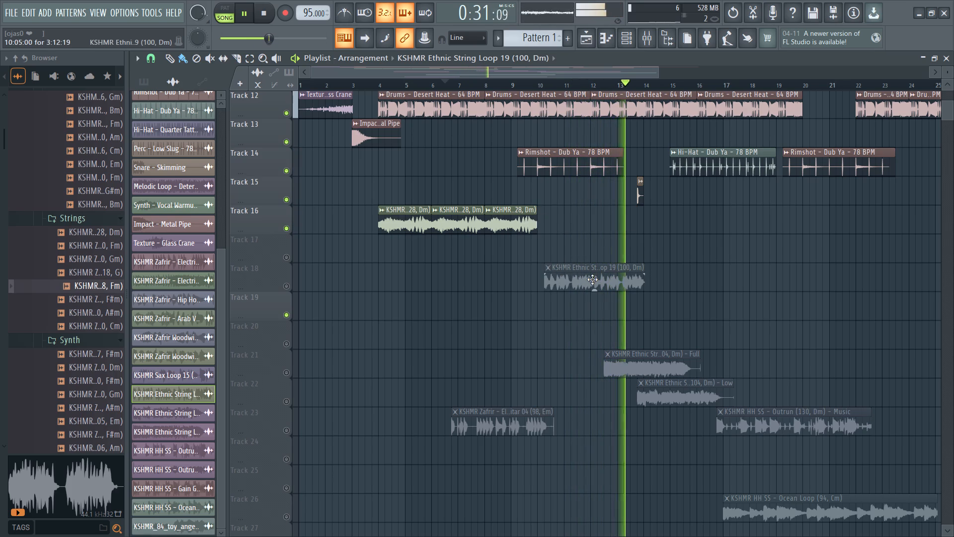
Fit the Ethnic String Loop 19 clip on Track 18 to tempo, specifying its length as 12 beats.
{"action": "left_click", "coordinate": [592, 279]}
{"action": "left_click", "coordinate": [549, 266]}
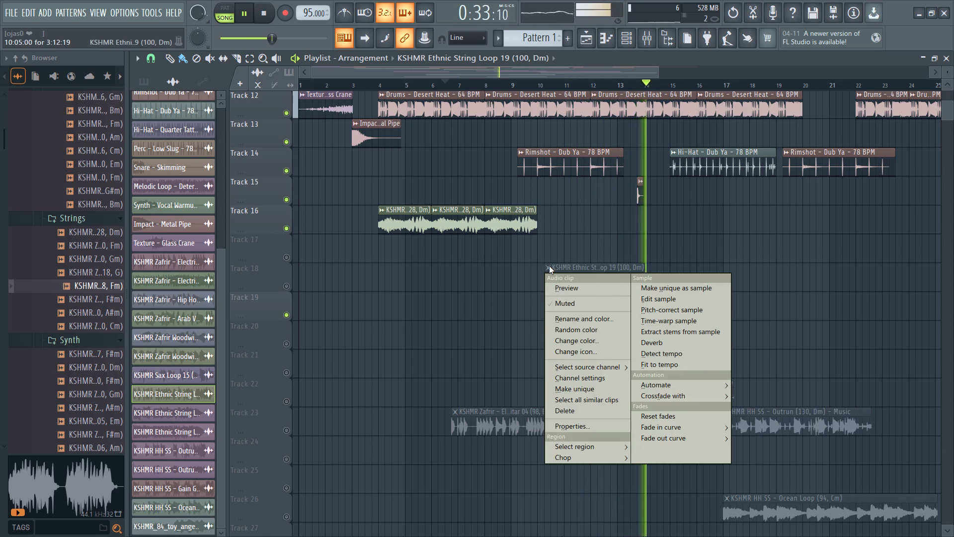
{"action": "left_click", "coordinate": [688, 367]}
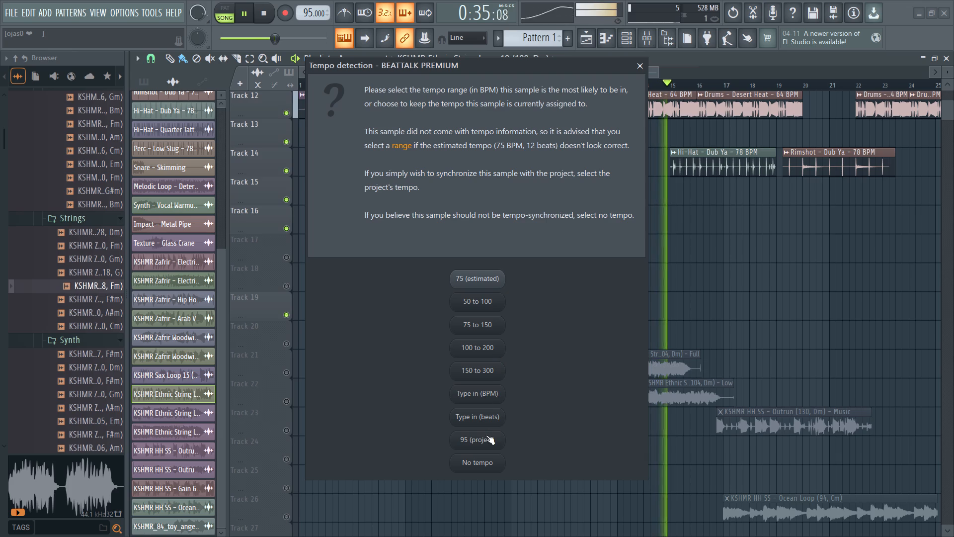
{"action": "left_click", "coordinate": [487, 418]}
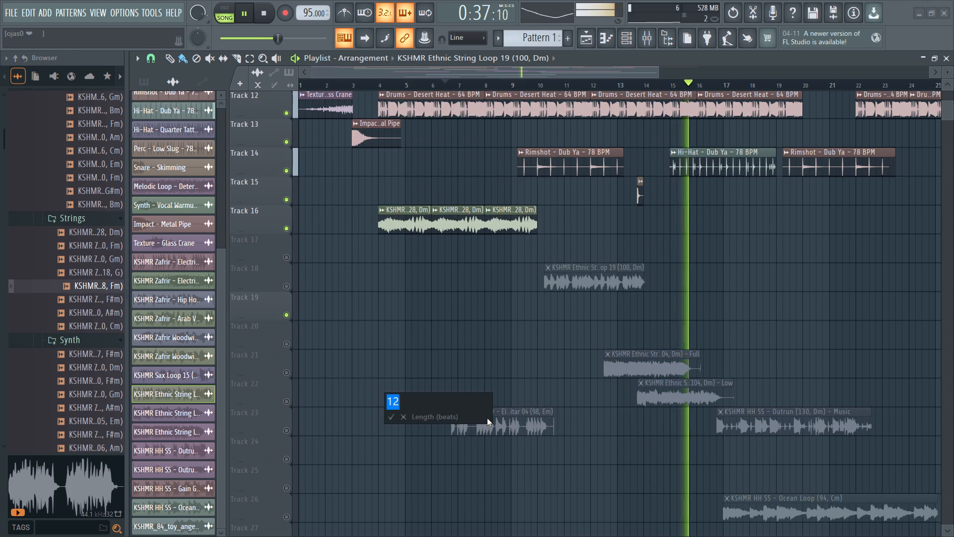
{"action": "key", "text": "Return"}
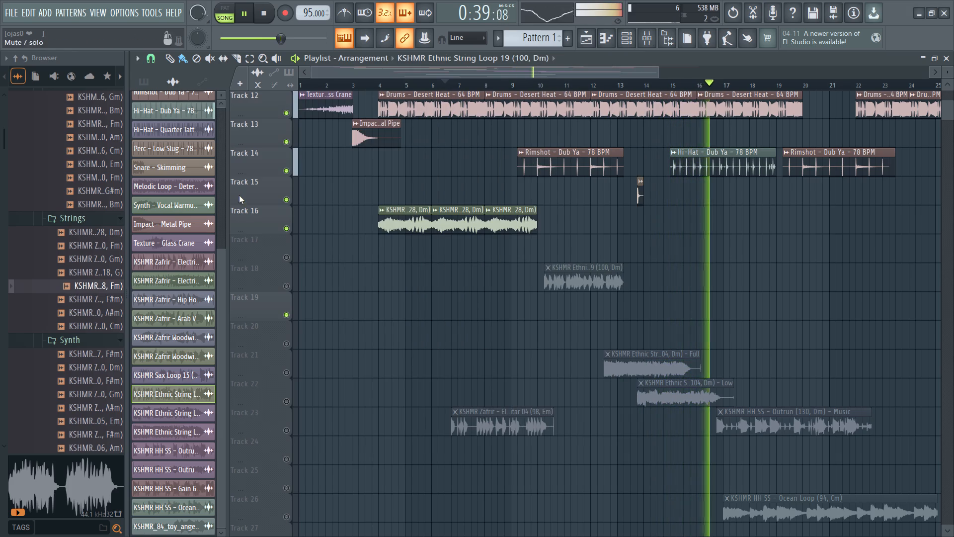
Check the time-stretching settings of the Ethnic String Loop 19 clip in its sample settings.
{"action": "left_click", "coordinate": [565, 291]}
{"action": "double_click", "coordinate": [593, 280]}
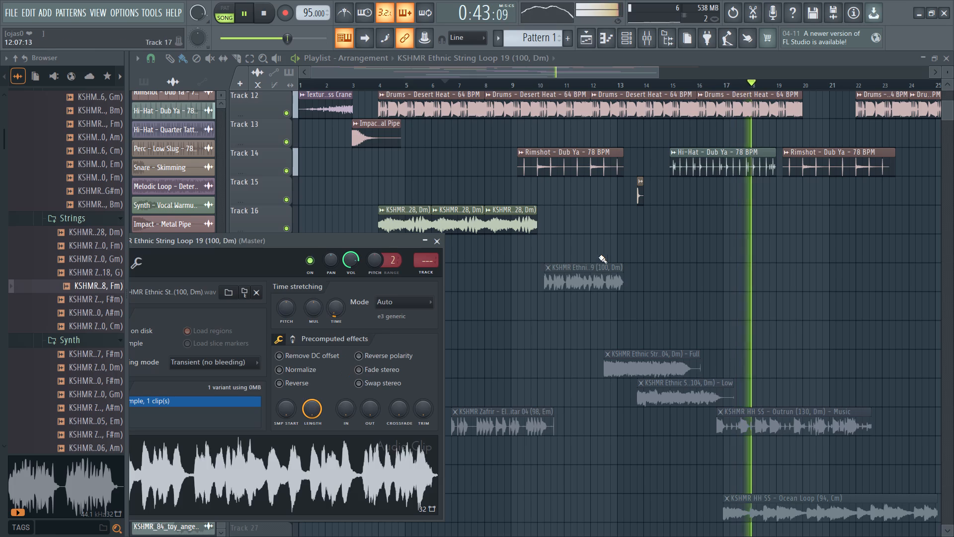
{"action": "left_click", "coordinate": [613, 311]}
{"action": "right_click", "coordinate": [637, 305]}
Move the Ethnic String Loop 19 clip to bar 10 on Track 16 and play the song from just before it.
{"action": "left_click_drag", "start_coordinate": [586, 279], "coordinate": [577, 278]}
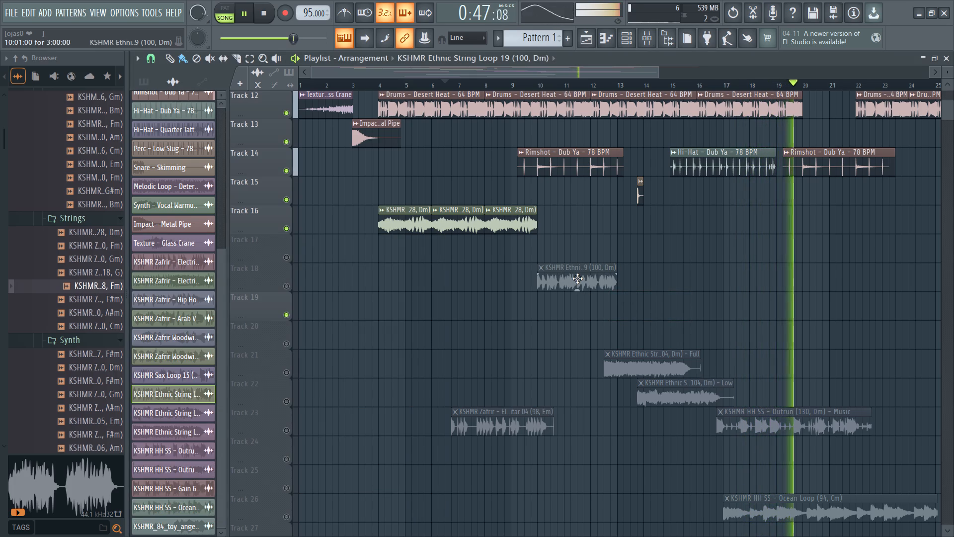
{"action": "left_click_drag", "start_coordinate": [577, 278], "coordinate": [578, 217]}
{"action": "left_click", "coordinate": [533, 86]}
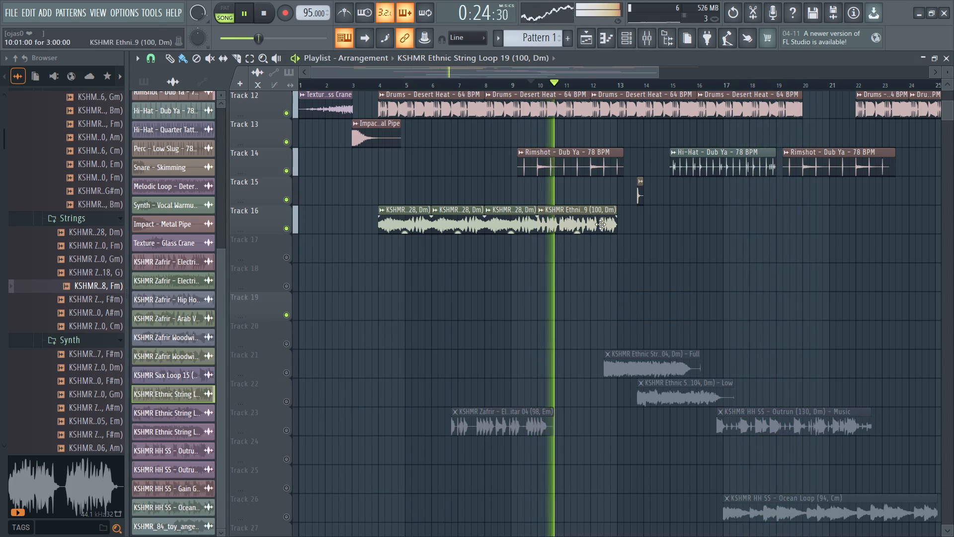
Enable audio stretching on resize, stretch the Ethnic String Loop 19 clip to 4 bars, and replay from just before bar 9.
{"action": "left_click", "coordinate": [286, 85]}
{"action": "left_click_drag", "start_coordinate": [616, 233], "coordinate": [648, 236]}
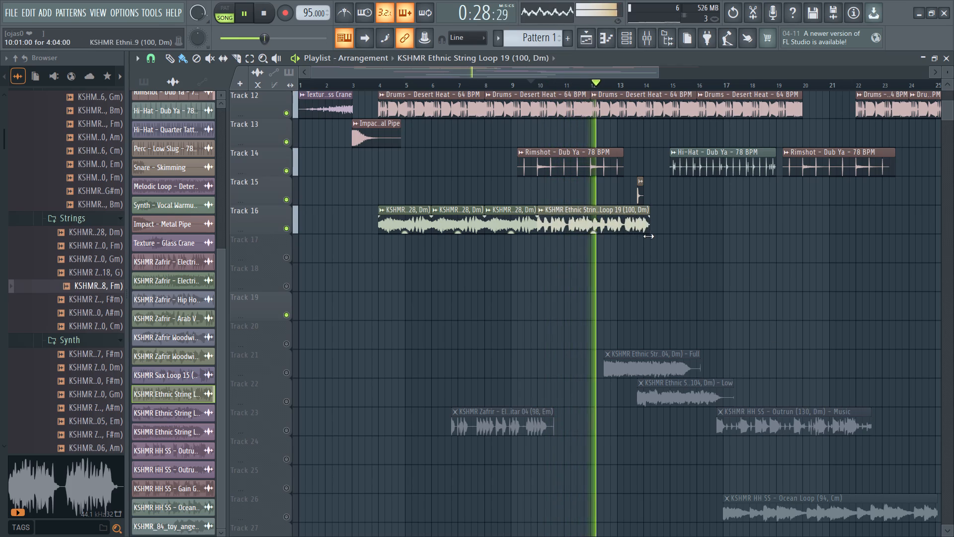
{"action": "left_click_drag", "start_coordinate": [648, 236], "coordinate": [643, 236]}
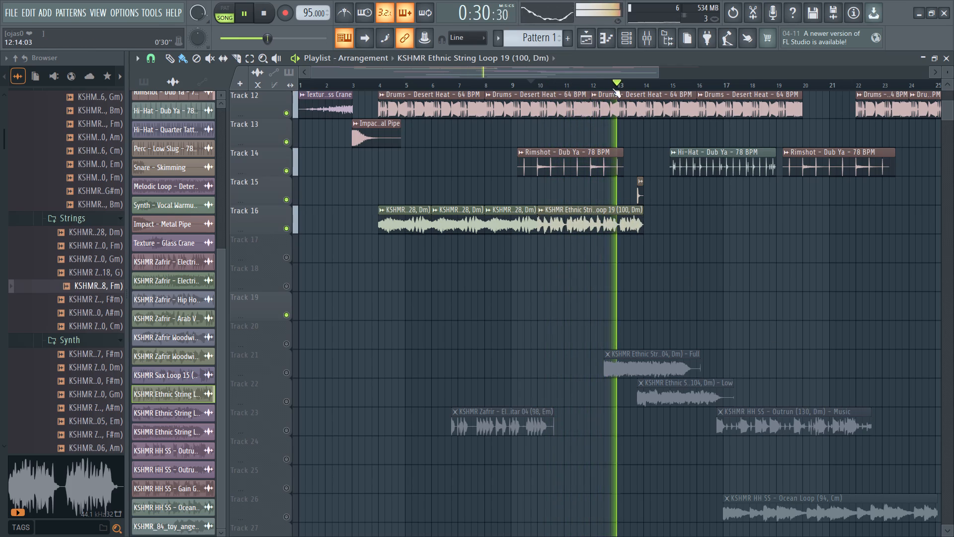
{"action": "left_click_drag", "start_coordinate": [609, 87], "coordinate": [506, 101]}
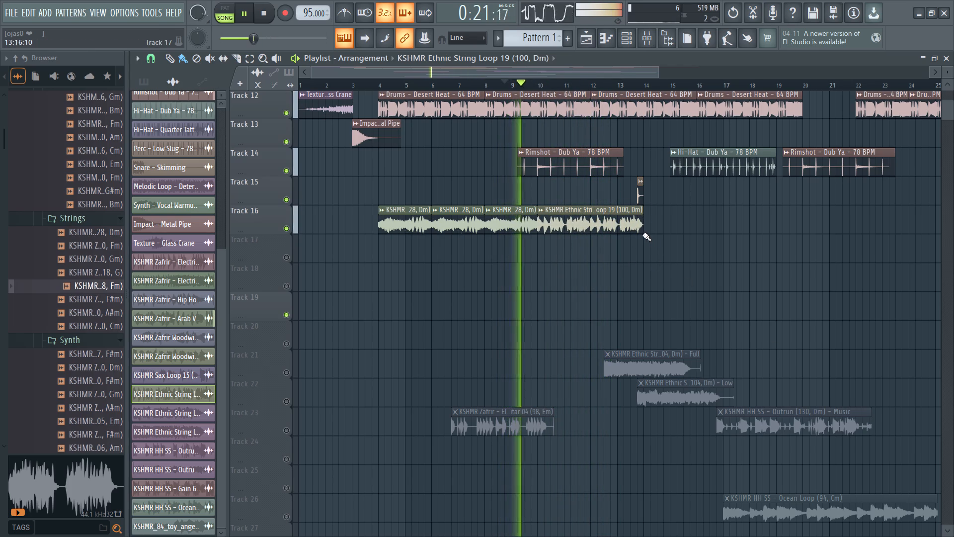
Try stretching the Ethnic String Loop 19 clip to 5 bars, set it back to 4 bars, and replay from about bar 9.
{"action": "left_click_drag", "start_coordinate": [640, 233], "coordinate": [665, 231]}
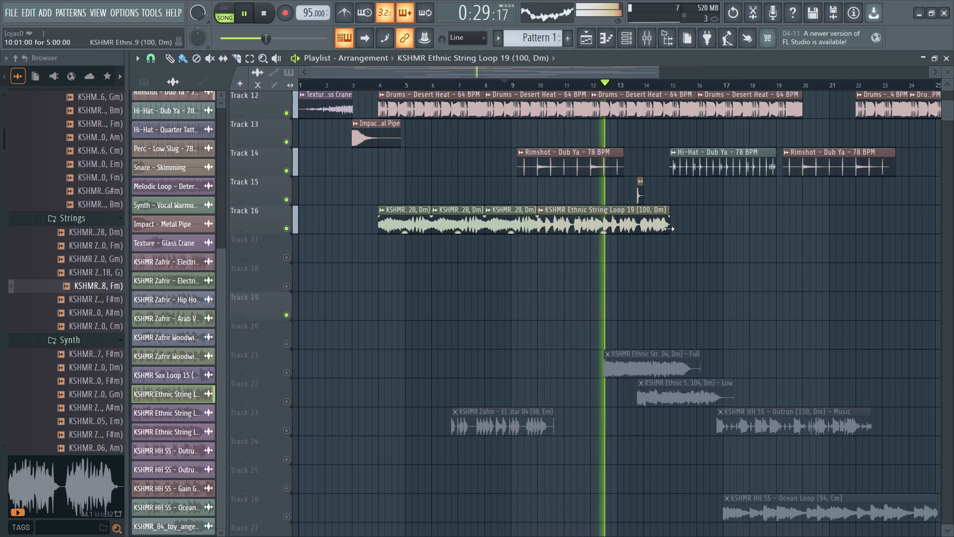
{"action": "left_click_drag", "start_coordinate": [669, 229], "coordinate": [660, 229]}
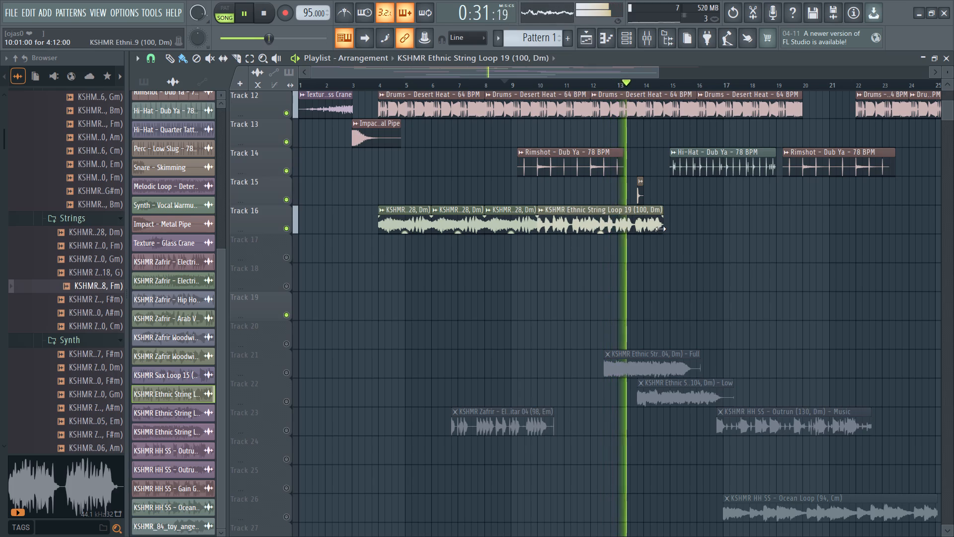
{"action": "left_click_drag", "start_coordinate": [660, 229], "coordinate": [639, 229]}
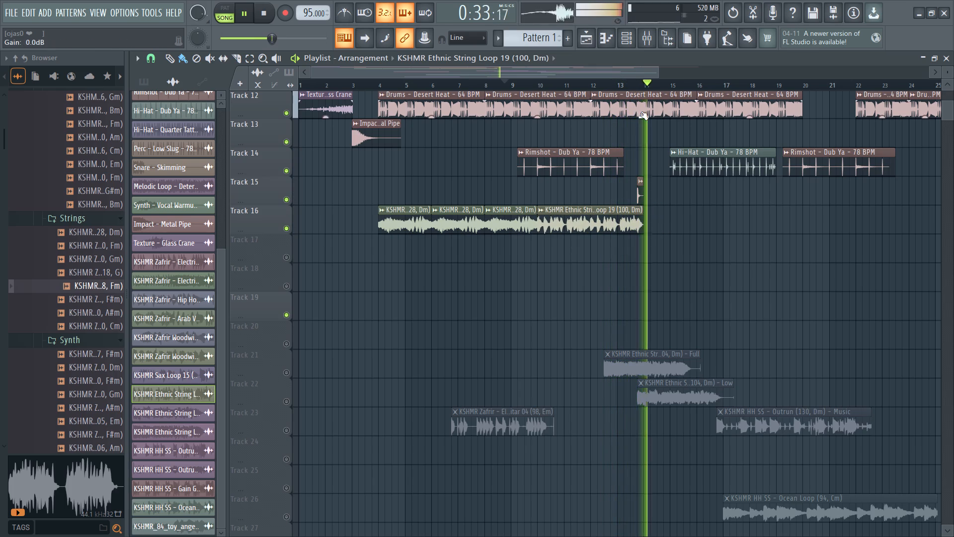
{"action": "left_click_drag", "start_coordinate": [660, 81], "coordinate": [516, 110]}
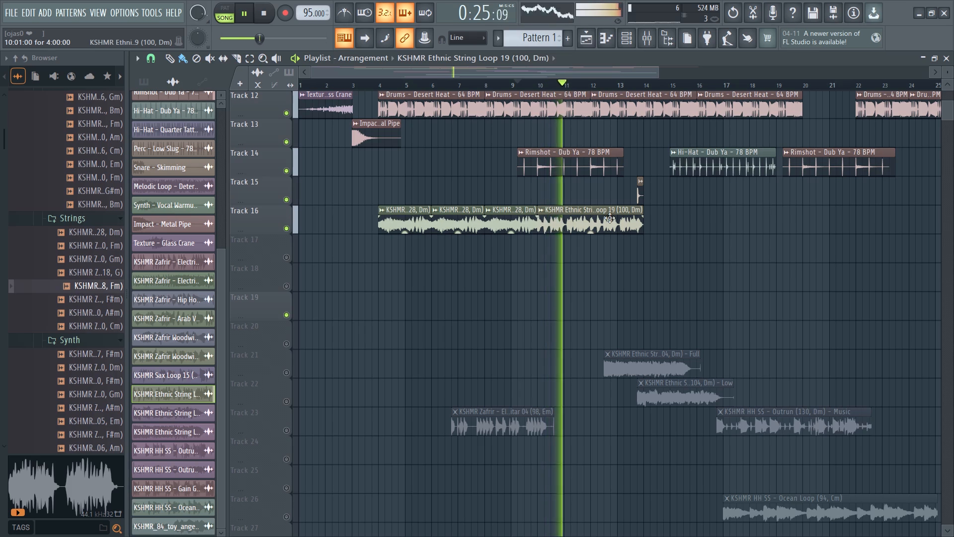
Move the Ethnic String Loop 19 clip from Track 16 down to Track 17, keeping its start at bar 10.
{"action": "left_click_drag", "start_coordinate": [589, 227], "coordinate": [590, 262]}
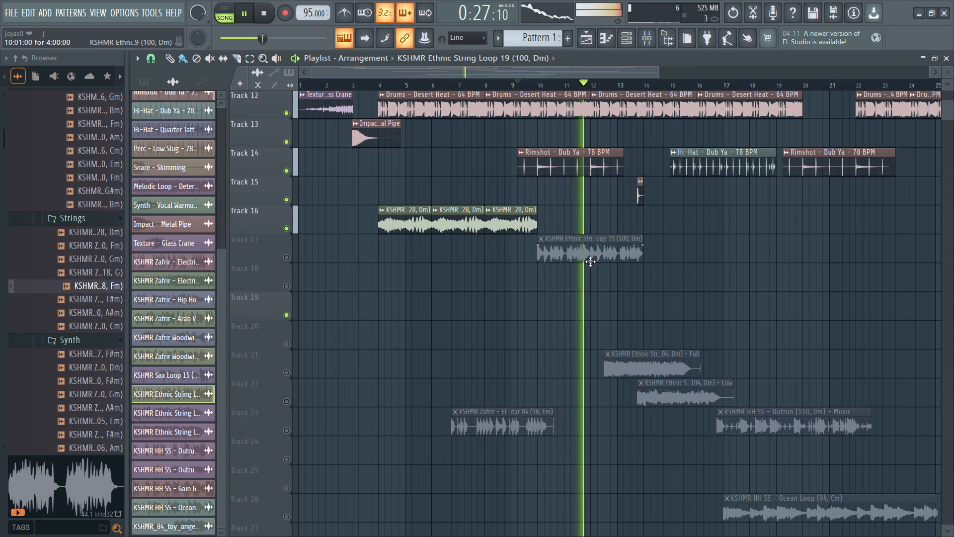
Unmute Track 17, which holds the Ethnic String Loop 19 clip.
{"action": "left_click_drag", "start_coordinate": [590, 262], "coordinate": [590, 246]}
{"action": "left_click", "coordinate": [284, 258]}
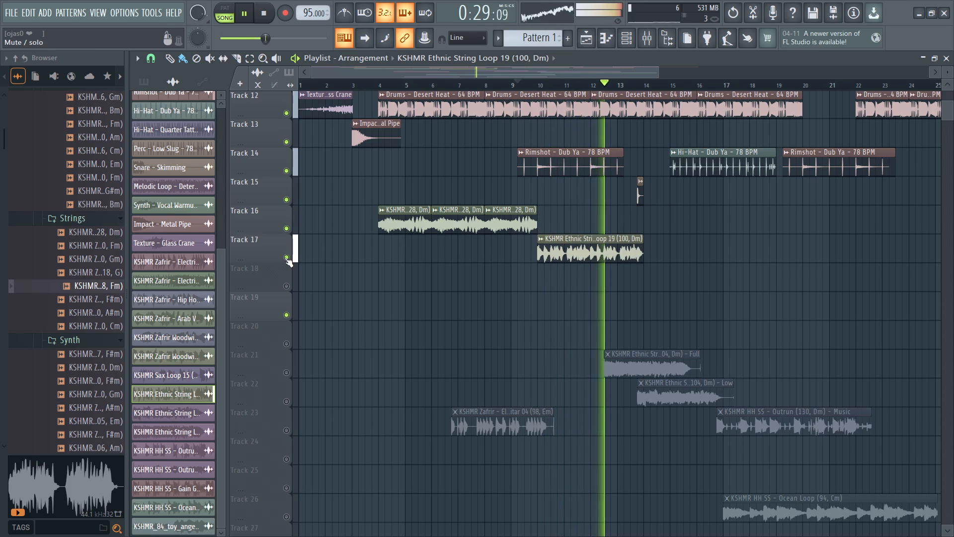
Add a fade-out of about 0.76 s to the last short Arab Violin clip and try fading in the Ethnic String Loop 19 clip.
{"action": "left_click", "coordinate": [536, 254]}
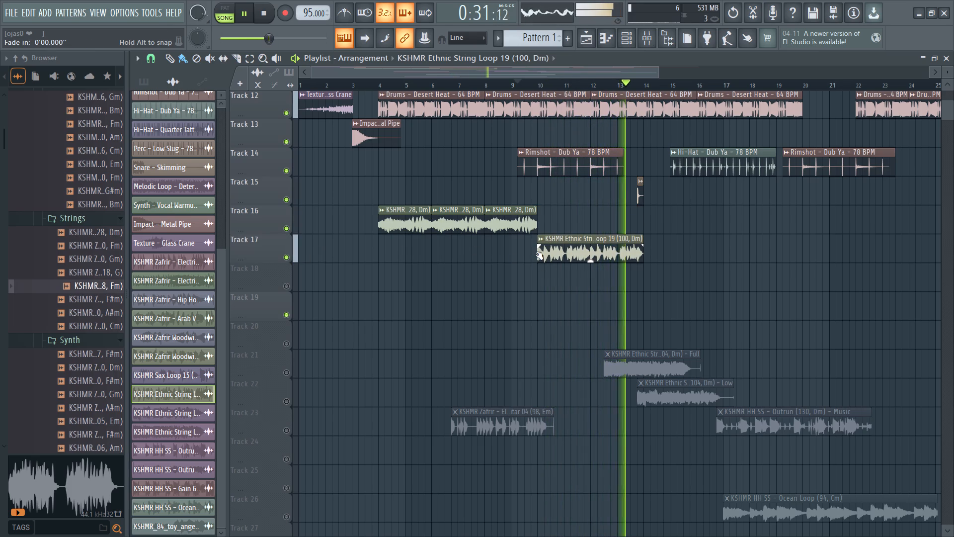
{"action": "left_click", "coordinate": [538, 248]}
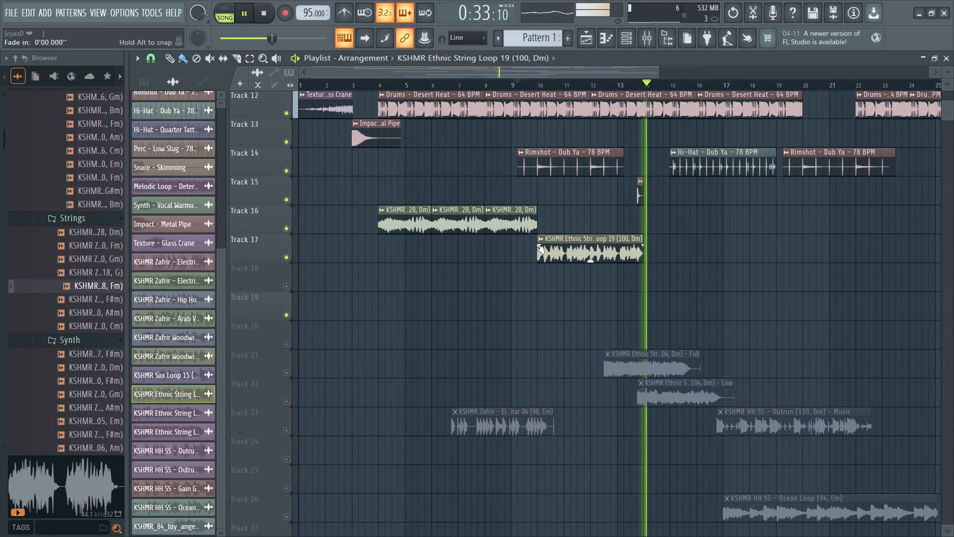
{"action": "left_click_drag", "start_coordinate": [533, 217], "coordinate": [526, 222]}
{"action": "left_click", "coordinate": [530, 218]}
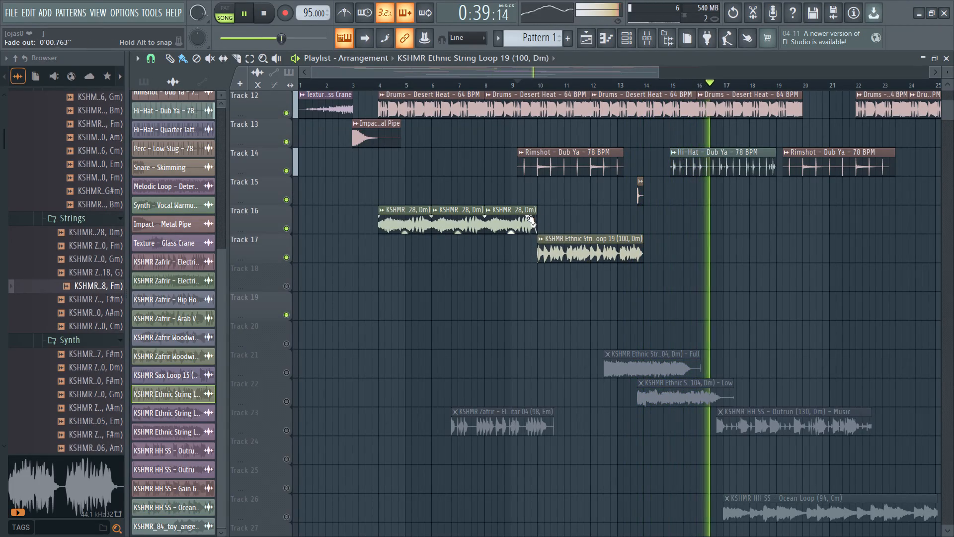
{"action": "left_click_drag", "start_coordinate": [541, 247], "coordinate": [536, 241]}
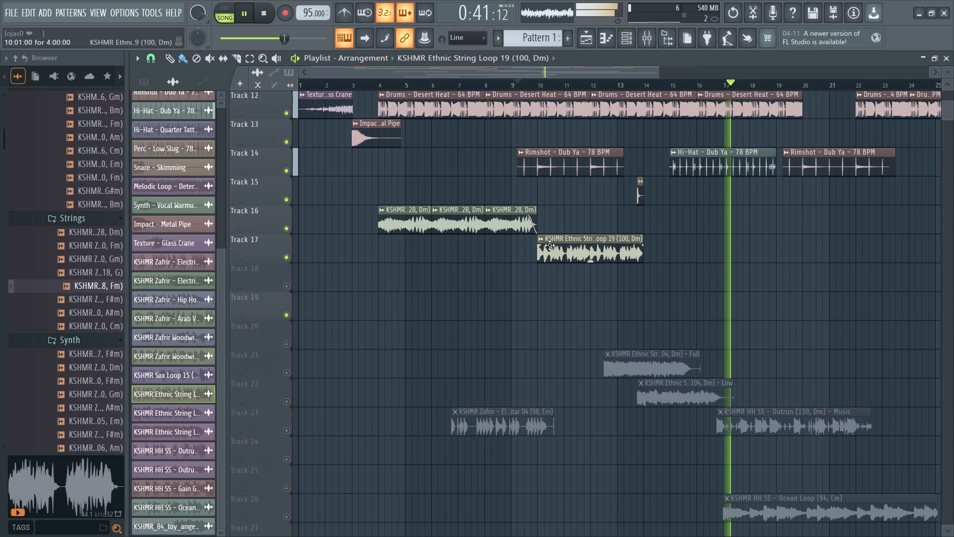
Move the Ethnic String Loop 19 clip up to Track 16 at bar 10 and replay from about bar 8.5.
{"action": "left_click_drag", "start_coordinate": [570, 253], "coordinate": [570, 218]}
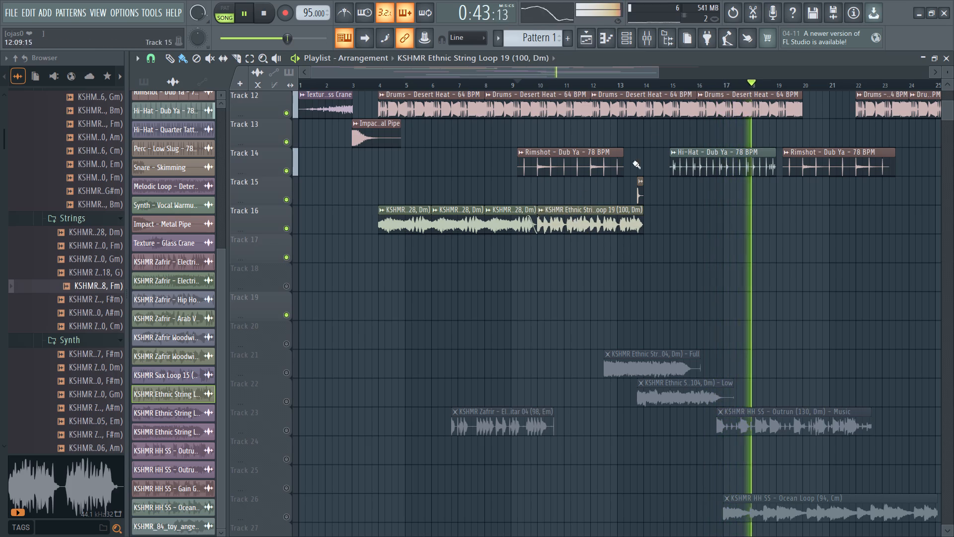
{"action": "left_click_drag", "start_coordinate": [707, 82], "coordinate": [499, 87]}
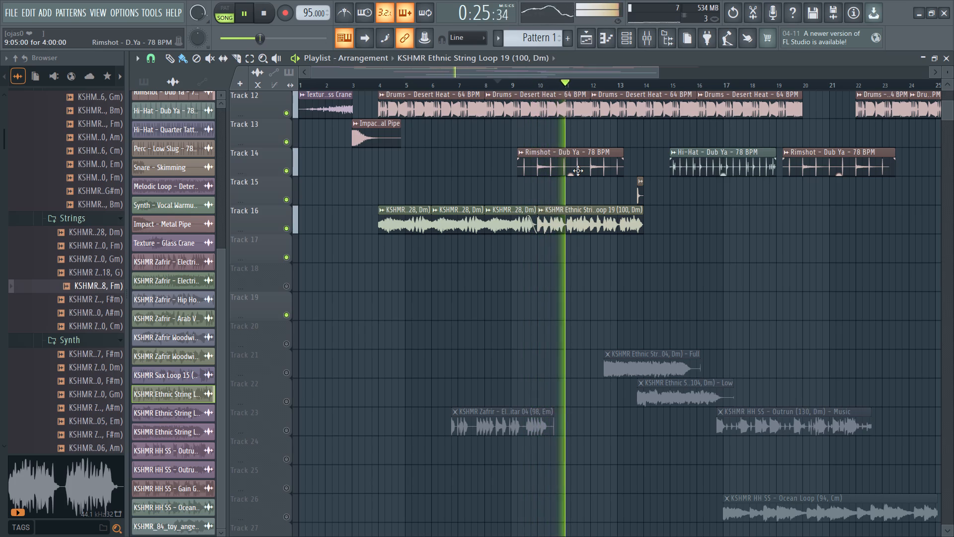
Delete the Ethnic String Loop 19 clip from Track 16 and remove the fade-out from the last Arab Violin clip.
{"action": "right_click", "coordinate": [560, 228]}
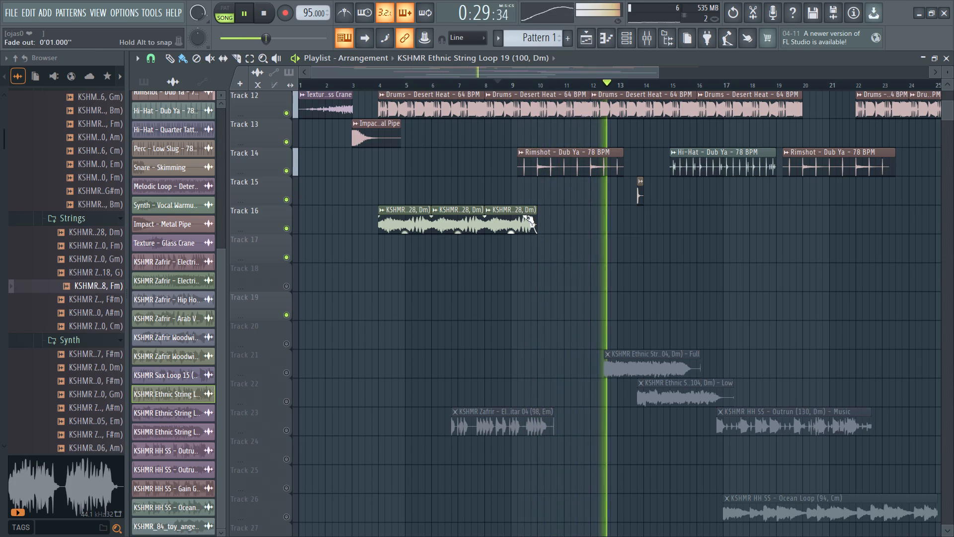
{"action": "left_click_drag", "start_coordinate": [525, 217], "coordinate": [555, 219]}
Place another 2-bar Arab Violin 01 clip on Track 16 at bar 11 and play from just before bar 10.
{"action": "left_click", "coordinate": [503, 224]}
{"action": "left_click", "coordinate": [534, 274]}
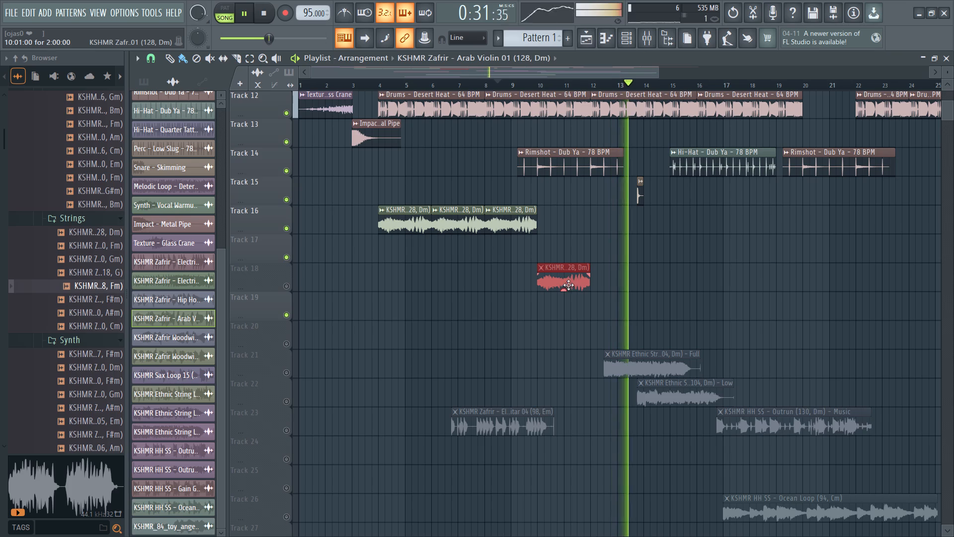
{"action": "left_click_drag", "start_coordinate": [565, 284], "coordinate": [575, 252]}
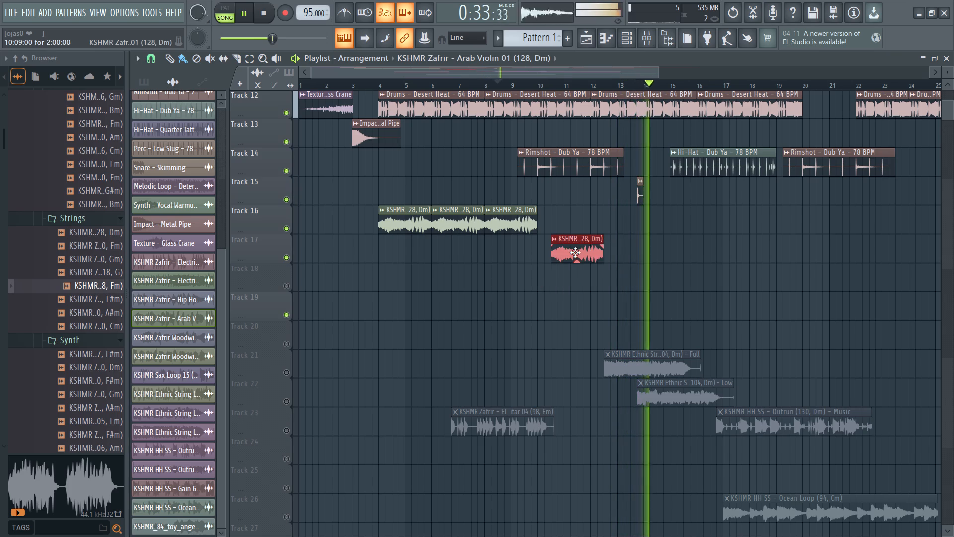
{"action": "left_click_drag", "start_coordinate": [575, 252], "coordinate": [594, 220]}
{"action": "left_click_drag", "start_coordinate": [628, 84], "coordinate": [560, 90]}
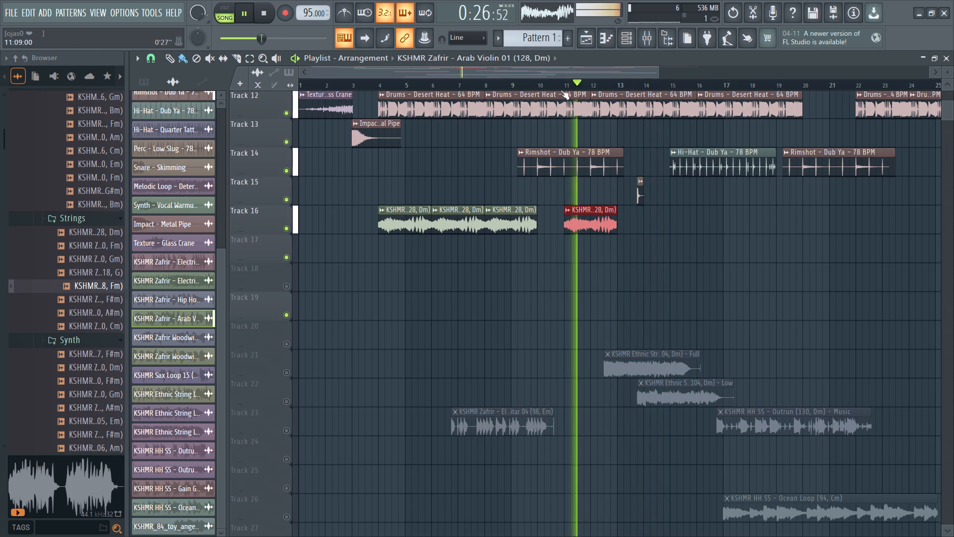
{"action": "left_click_drag", "start_coordinate": [560, 90], "coordinate": [531, 90]}
{"action": "left_click", "coordinate": [590, 224]}
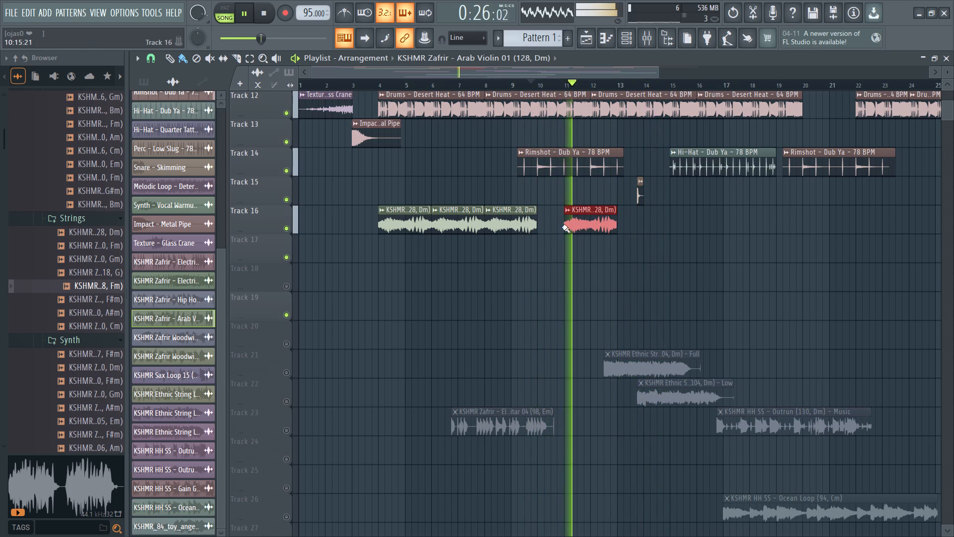
Disable audio stretching on resize and extend the end of the new Arab Violin clip to a length of 7:08:00.
{"action": "left_click", "coordinate": [291, 82]}
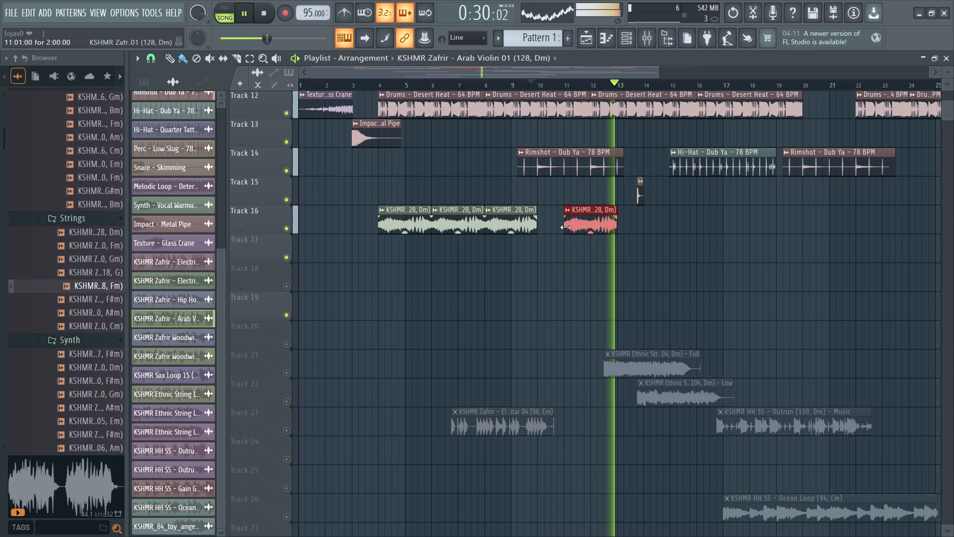
{"action": "left_click_drag", "start_coordinate": [565, 227], "coordinate": [542, 228]}
{"action": "left_click_drag", "start_coordinate": [615, 228], "coordinate": [759, 238]}
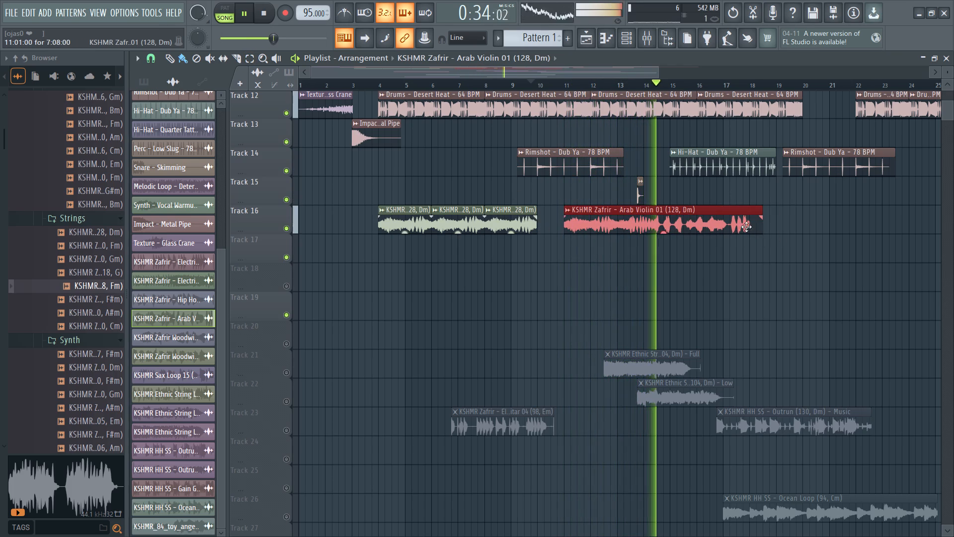
Loop playback from 10:13 to about bar 18.7 to listen to the extended Arab Violin clip.
{"action": "left_click_drag", "start_coordinate": [651, 84], "coordinate": [589, 90]}
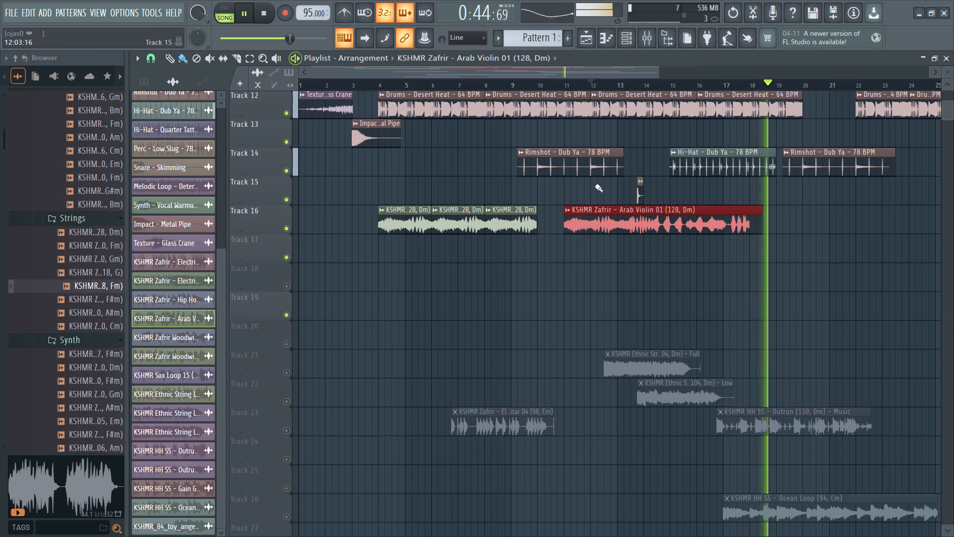
{"action": "left_click", "coordinate": [554, 84]}
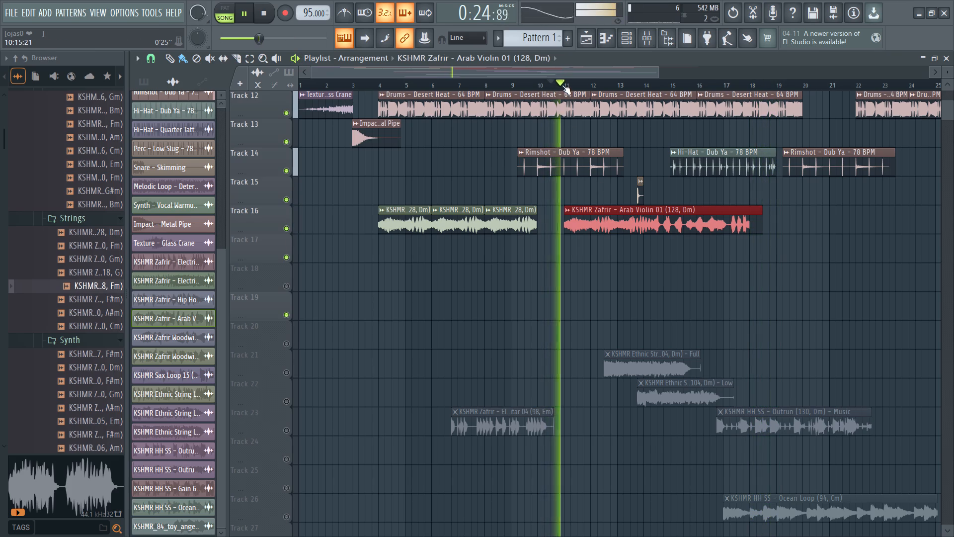
{"action": "left_click_drag", "start_coordinate": [555, 82], "coordinate": [748, 95], "text": "ctrl"}
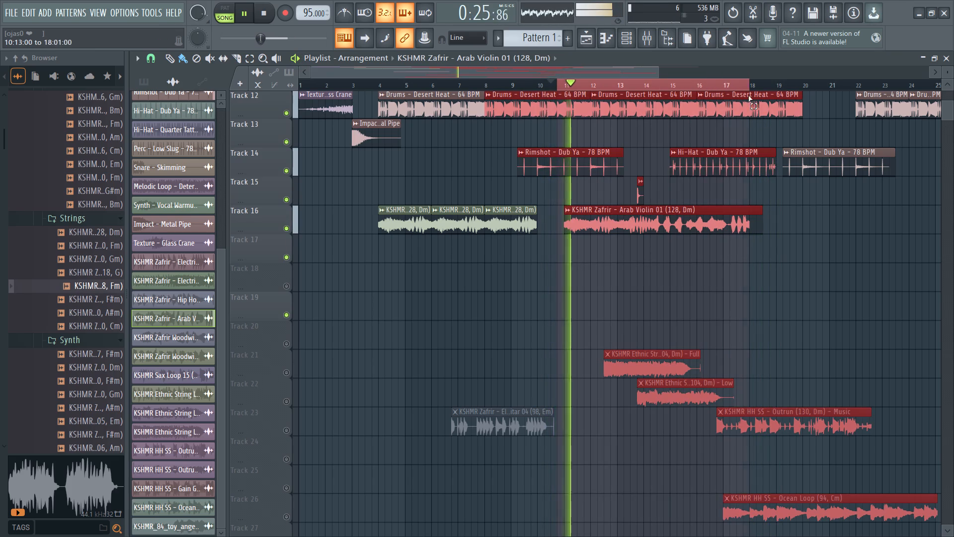
{"action": "left_click_drag", "start_coordinate": [748, 95], "coordinate": [769, 93], "text": "ctrl"}
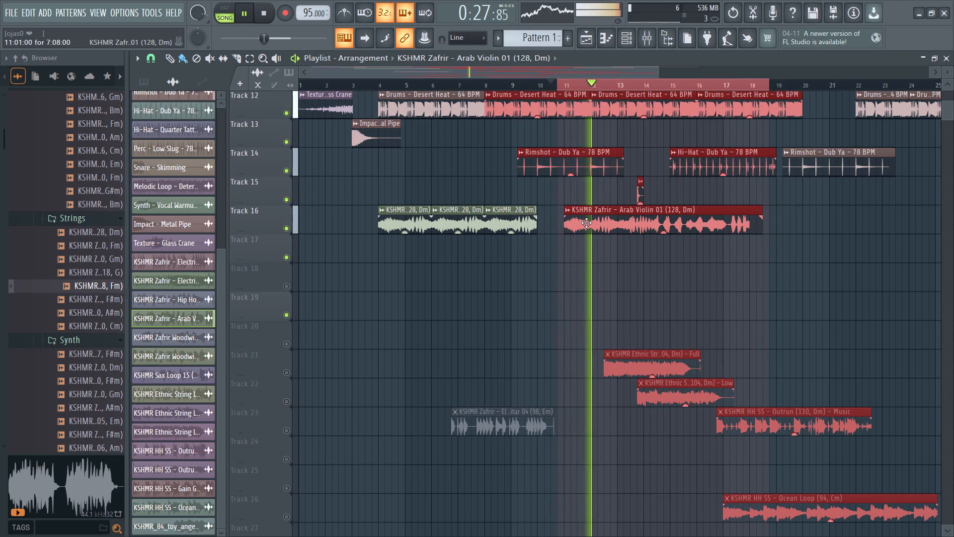
{"action": "left_click", "coordinate": [586, 223]}
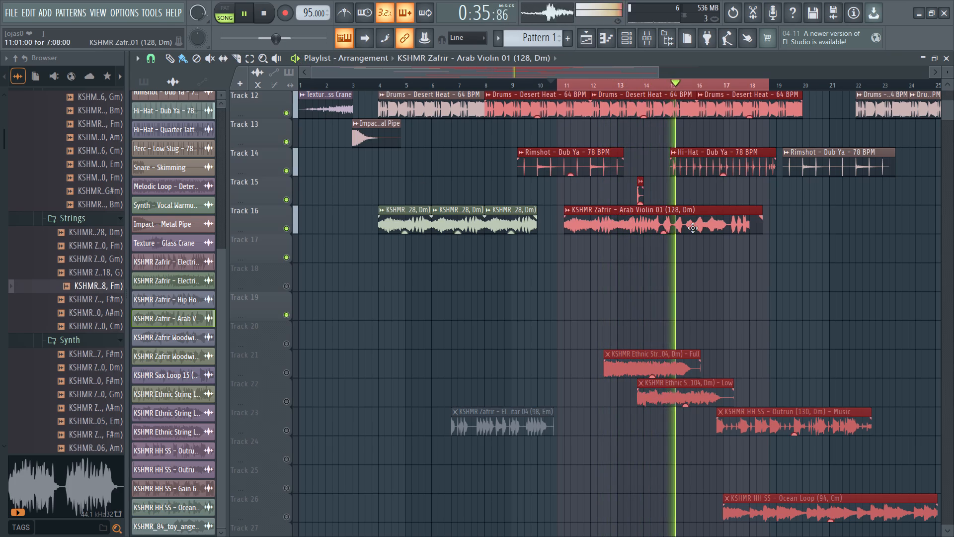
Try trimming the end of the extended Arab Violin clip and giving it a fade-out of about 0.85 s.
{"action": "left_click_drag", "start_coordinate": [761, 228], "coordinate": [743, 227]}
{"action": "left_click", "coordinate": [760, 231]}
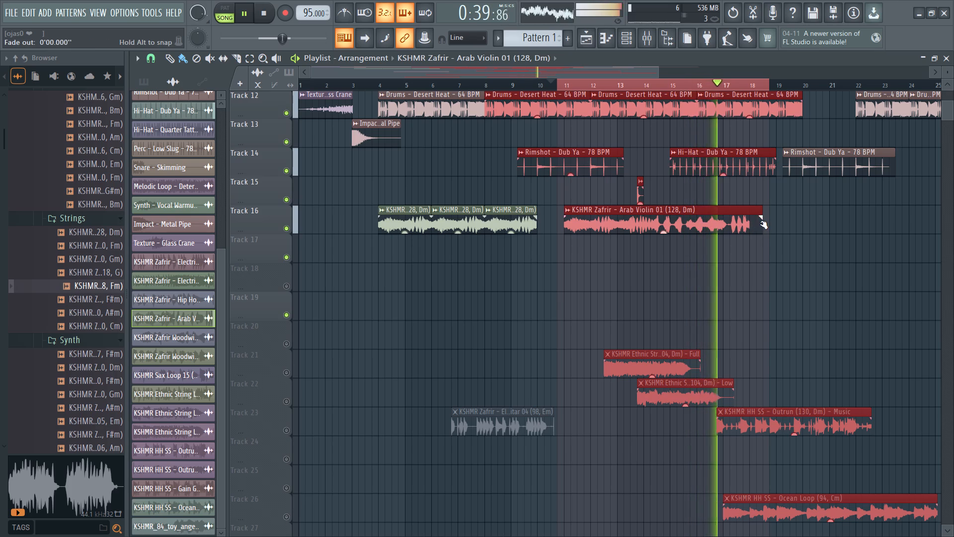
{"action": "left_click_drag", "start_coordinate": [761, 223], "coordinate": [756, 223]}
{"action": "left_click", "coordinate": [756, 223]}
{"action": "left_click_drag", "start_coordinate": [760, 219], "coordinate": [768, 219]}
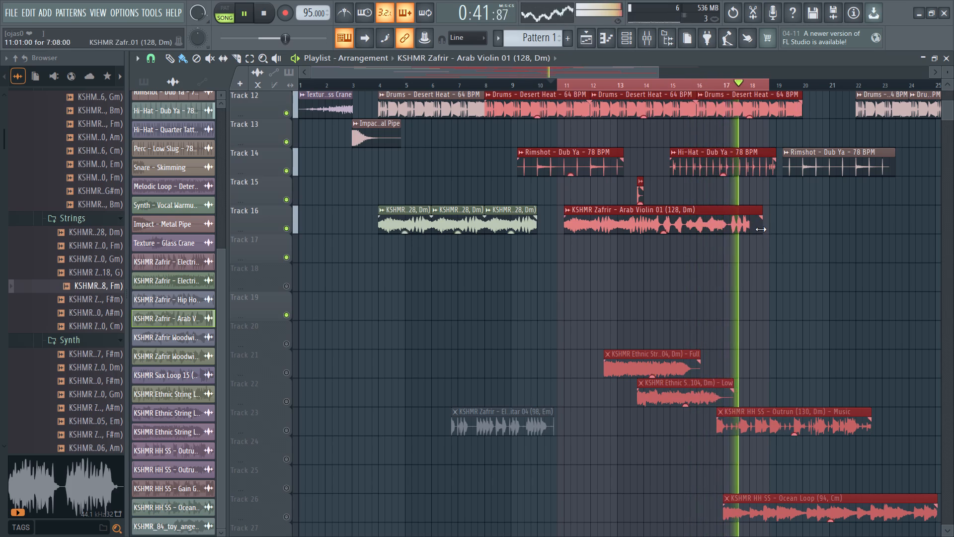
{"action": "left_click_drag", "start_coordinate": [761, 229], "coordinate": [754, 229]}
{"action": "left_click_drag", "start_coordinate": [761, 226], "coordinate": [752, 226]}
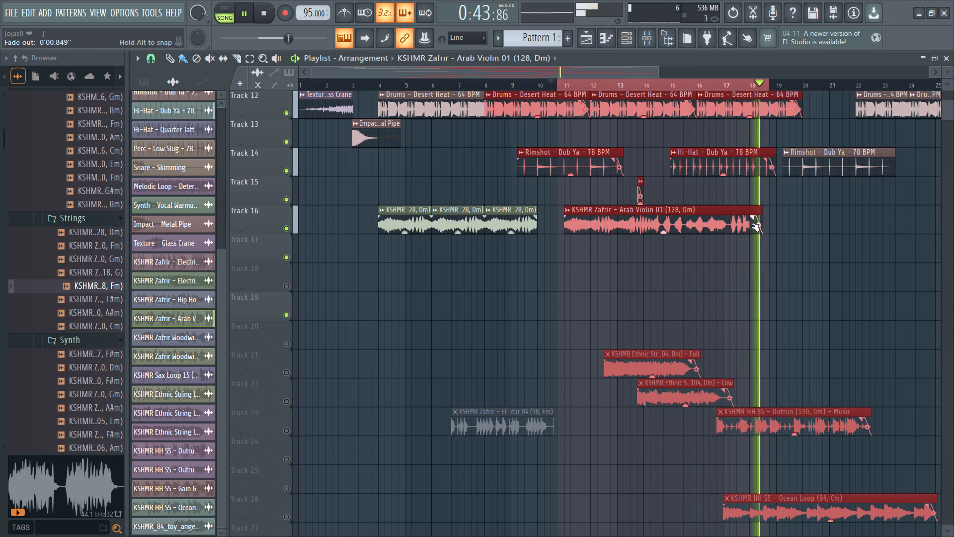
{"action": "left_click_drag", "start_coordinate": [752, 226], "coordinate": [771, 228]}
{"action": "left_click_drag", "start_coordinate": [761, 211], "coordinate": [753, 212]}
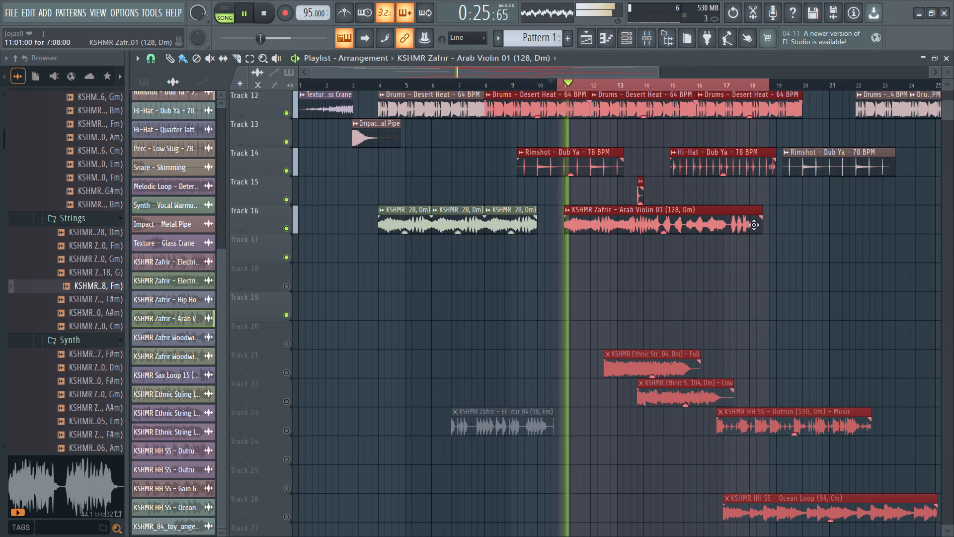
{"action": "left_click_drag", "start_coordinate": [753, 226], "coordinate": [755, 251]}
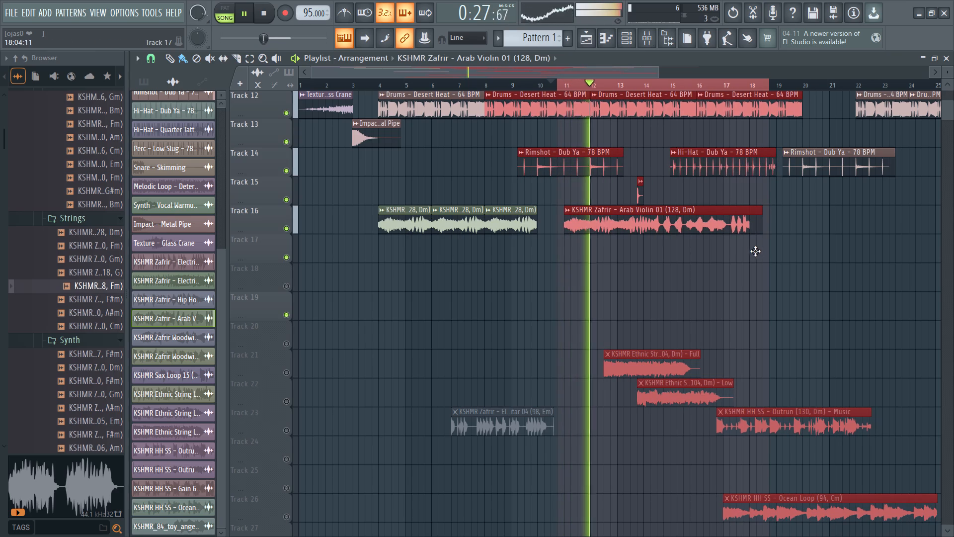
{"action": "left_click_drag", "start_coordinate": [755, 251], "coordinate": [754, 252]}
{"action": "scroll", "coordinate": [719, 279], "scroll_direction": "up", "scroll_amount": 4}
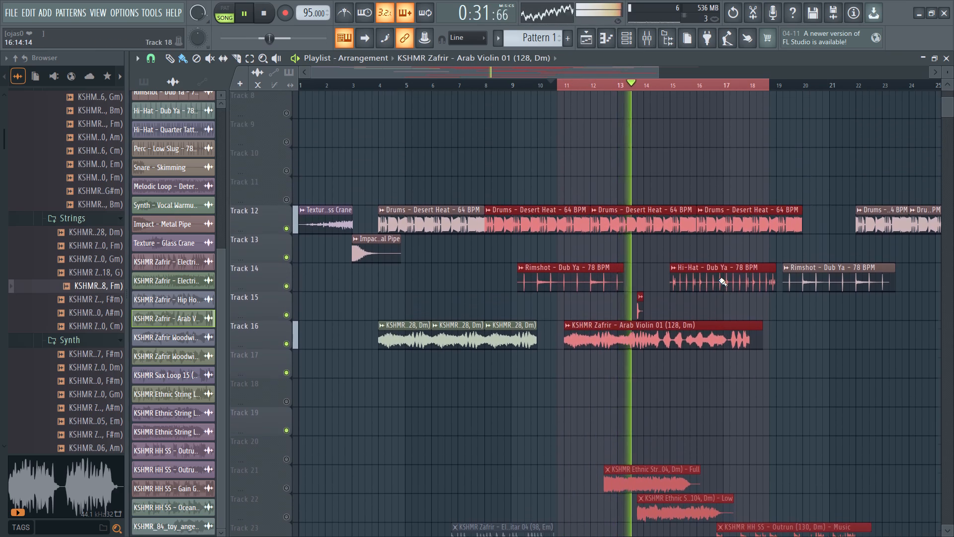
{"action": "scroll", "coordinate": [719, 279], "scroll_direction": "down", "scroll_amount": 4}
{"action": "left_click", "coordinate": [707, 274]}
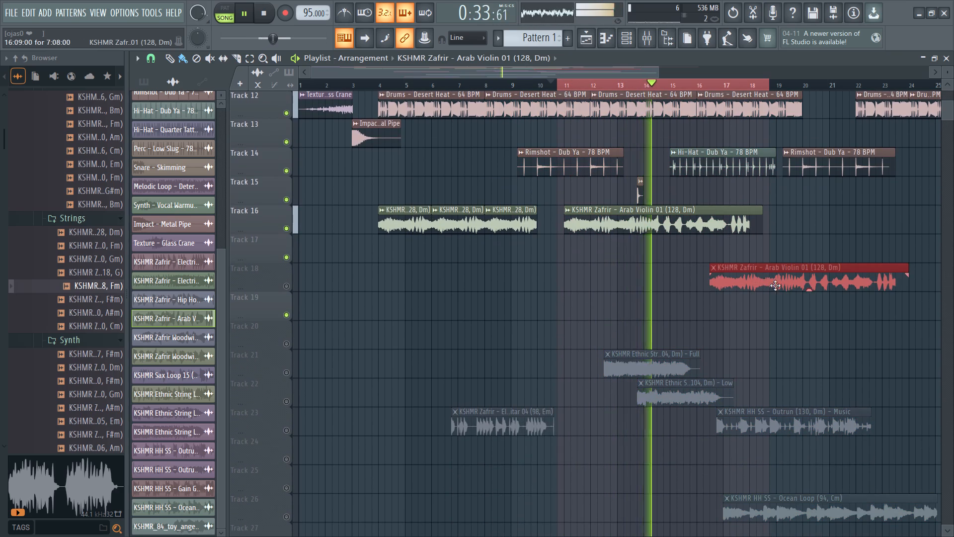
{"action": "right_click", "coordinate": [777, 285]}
Move the extended Arab Violin clip to start at 10:13 on Track 16, trim its end to 7 bars, and replay from about bar 10.5.
{"action": "left_click_drag", "start_coordinate": [682, 224], "coordinate": [681, 251]}
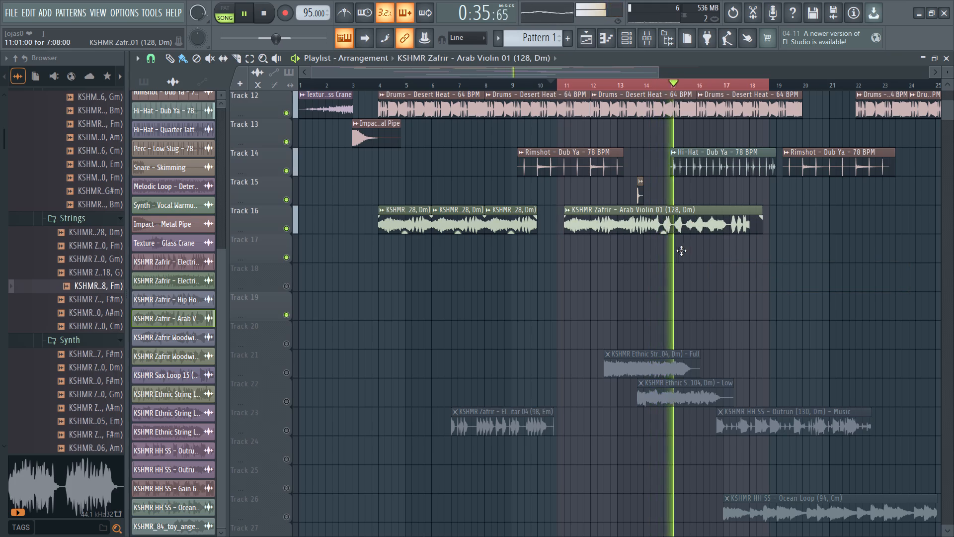
{"action": "left_click_drag", "start_coordinate": [681, 251], "coordinate": [679, 217]}
{"action": "left_click_drag", "start_coordinate": [756, 230], "coordinate": [743, 229]}
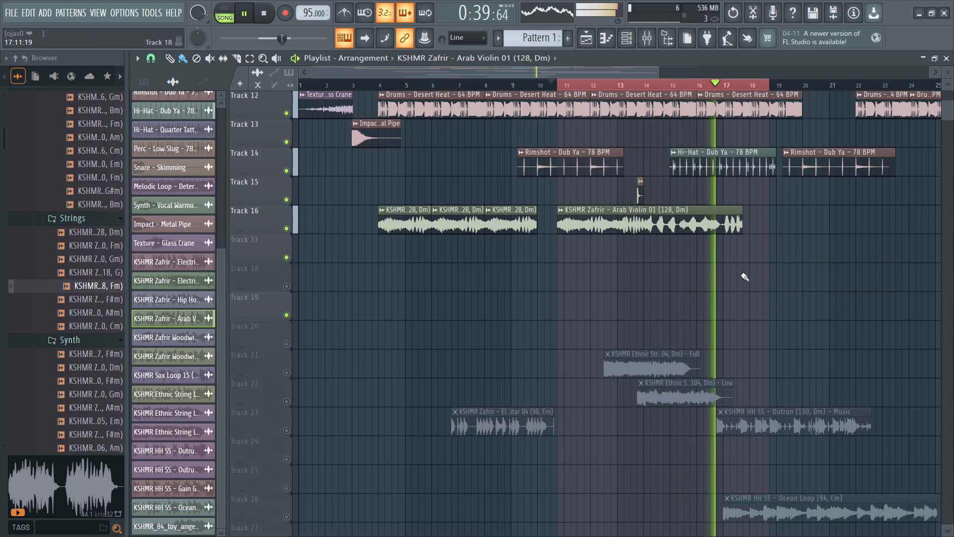
{"action": "left_click_drag", "start_coordinate": [723, 79], "coordinate": [550, 92]}
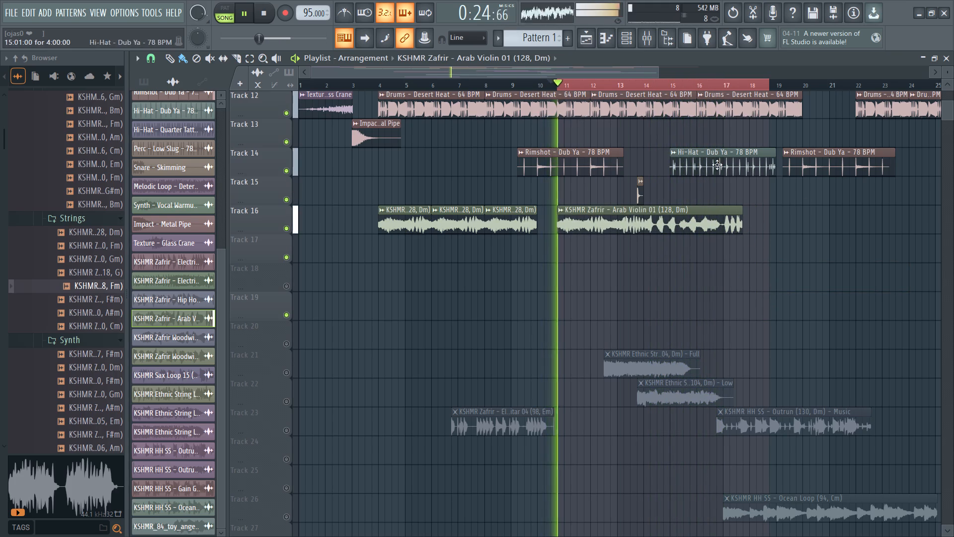
Move the 7-bar Arab Violin clip to bar 11, trim its first 2 bars off, and play from about bar 13.
{"action": "scroll", "coordinate": [812, 208], "scroll_direction": "up", "scroll_amount": 2}
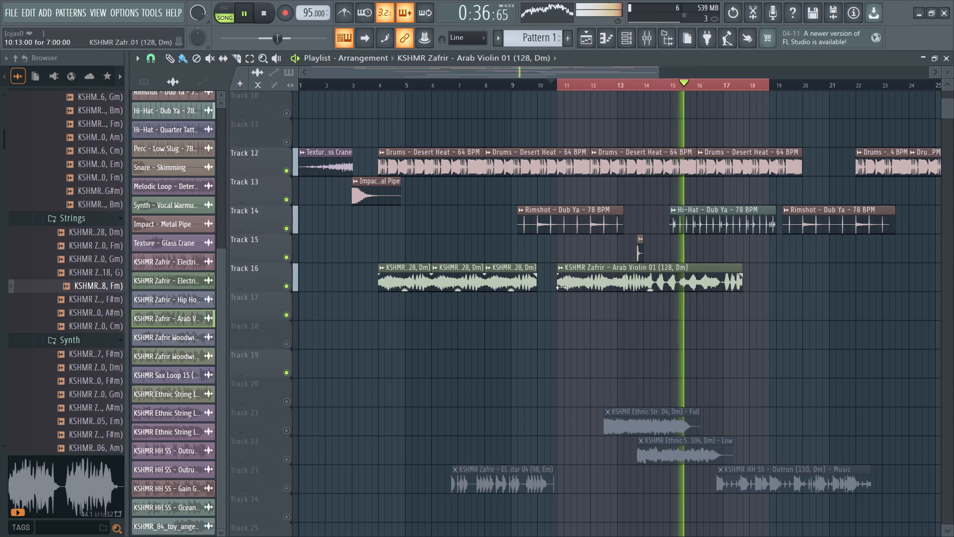
{"action": "left_click_drag", "start_coordinate": [587, 282], "coordinate": [594, 282]}
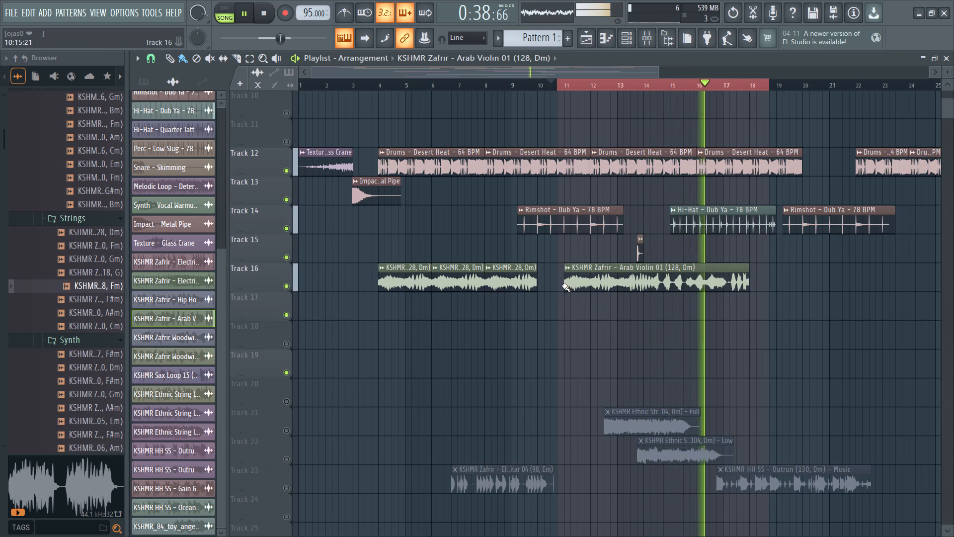
{"action": "left_click_drag", "start_coordinate": [563, 287], "coordinate": [615, 290]}
{"action": "left_click_drag", "start_coordinate": [757, 82], "coordinate": [615, 98]}
Move the trimmed 5-bar Arab Violin clip to bar 10, directly after the short Arab Violin clips, and play from about bar 9.
{"action": "left_click_drag", "start_coordinate": [671, 285], "coordinate": [599, 280]}
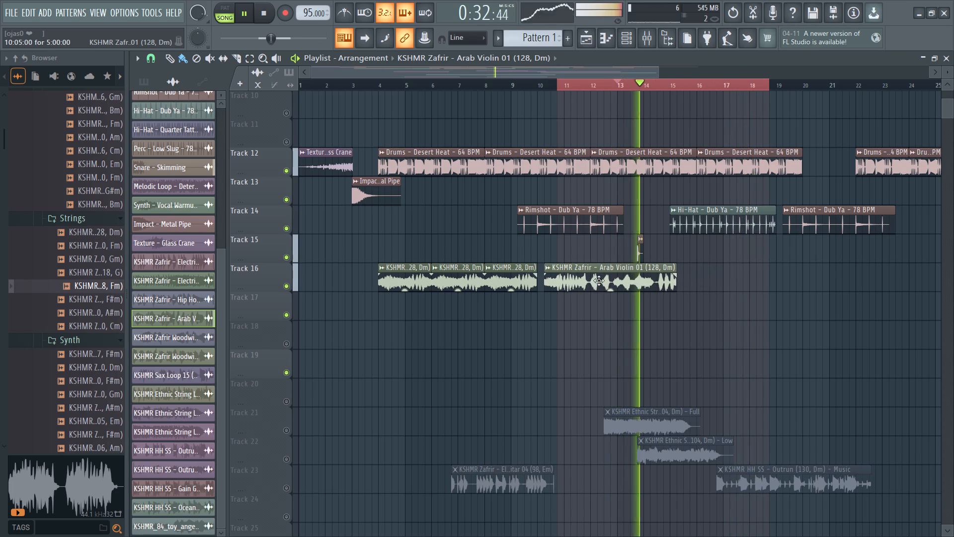
{"action": "left_click_drag", "start_coordinate": [599, 280], "coordinate": [589, 280]}
{"action": "left_click_drag", "start_coordinate": [638, 80], "coordinate": [517, 82]}
Set the playback loop selection from 6:13 to about bar 15 and audition the Arab Violin clips on Track 16.
{"action": "left_click_drag", "start_coordinate": [556, 84], "coordinate": [551, 84], "text": "ctrl"}
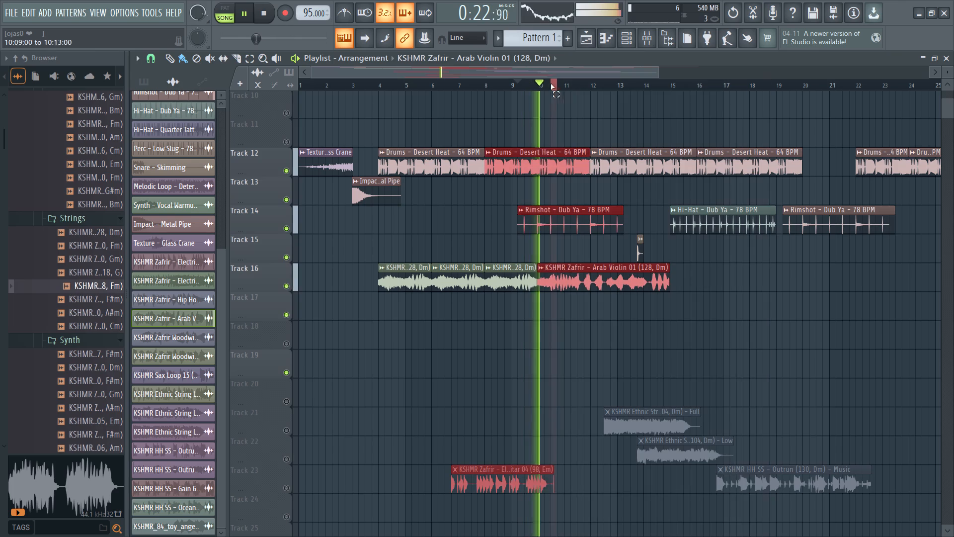
{"action": "left_click_drag", "start_coordinate": [551, 84], "coordinate": [484, 83], "text": "ctrl"}
{"action": "left_click", "coordinate": [472, 83]}
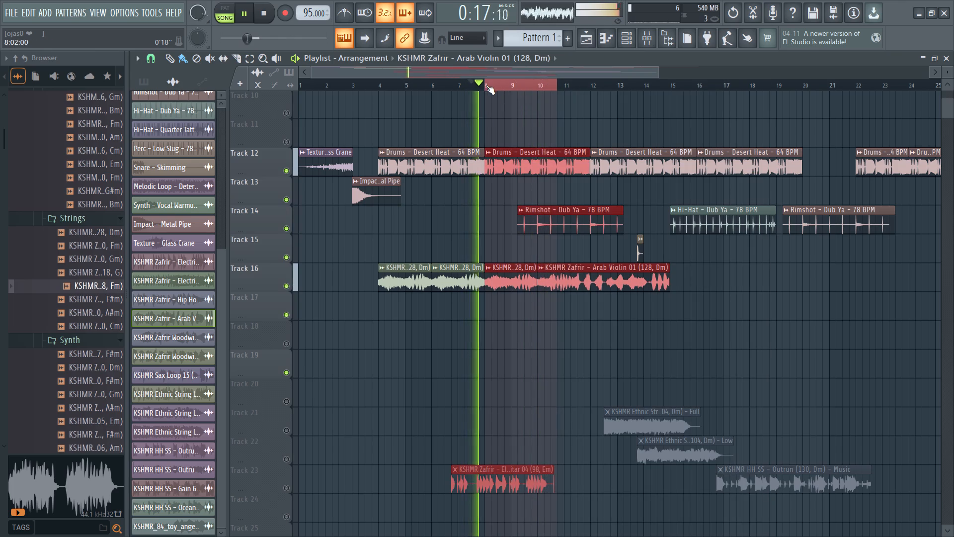
{"action": "left_click", "coordinate": [486, 85], "text": "ctrl"}
{"action": "left_click_drag", "start_coordinate": [451, 87], "coordinate": [630, 92], "text": "ctrl"}
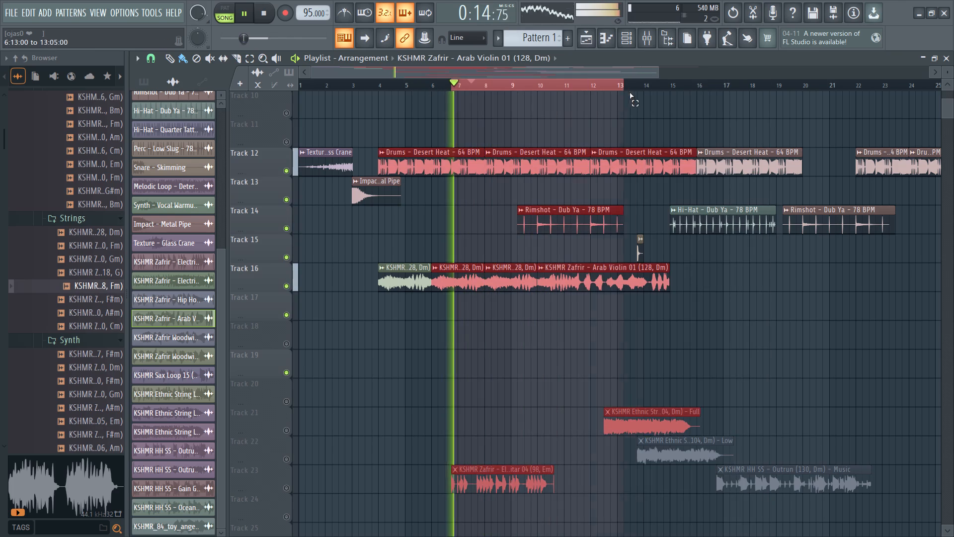
{"action": "left_click_drag", "start_coordinate": [630, 92], "coordinate": [668, 92], "text": "ctrl"}
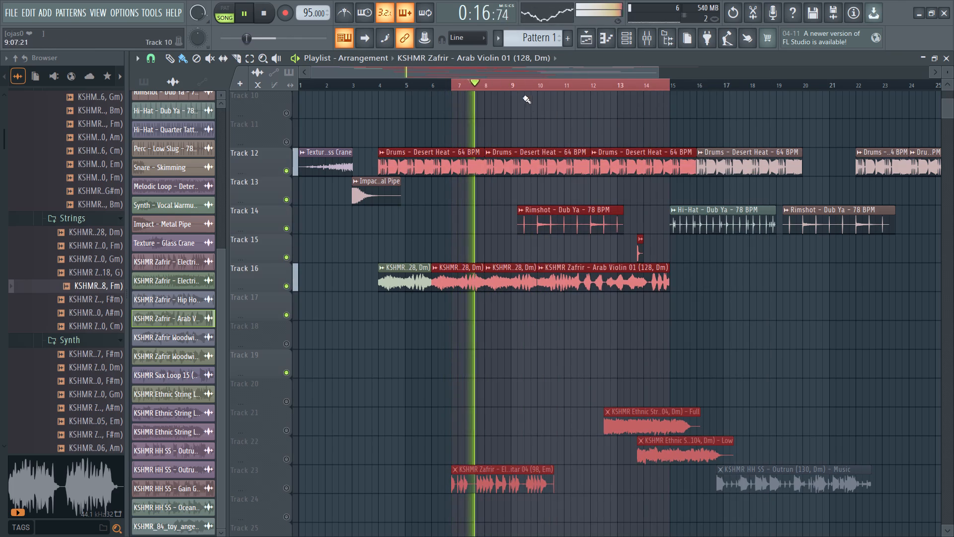
{"action": "left_click", "coordinate": [566, 107]}
{"action": "right_click", "coordinate": [611, 109]}
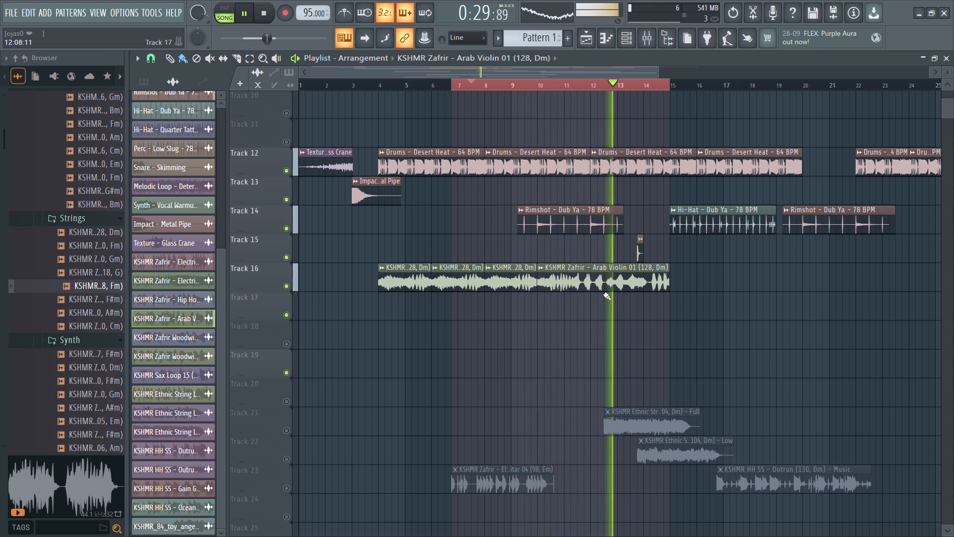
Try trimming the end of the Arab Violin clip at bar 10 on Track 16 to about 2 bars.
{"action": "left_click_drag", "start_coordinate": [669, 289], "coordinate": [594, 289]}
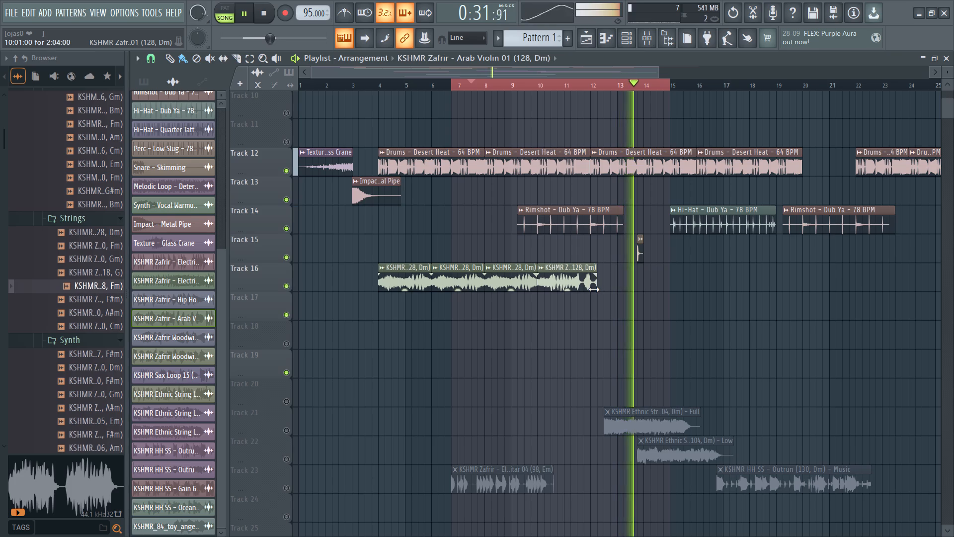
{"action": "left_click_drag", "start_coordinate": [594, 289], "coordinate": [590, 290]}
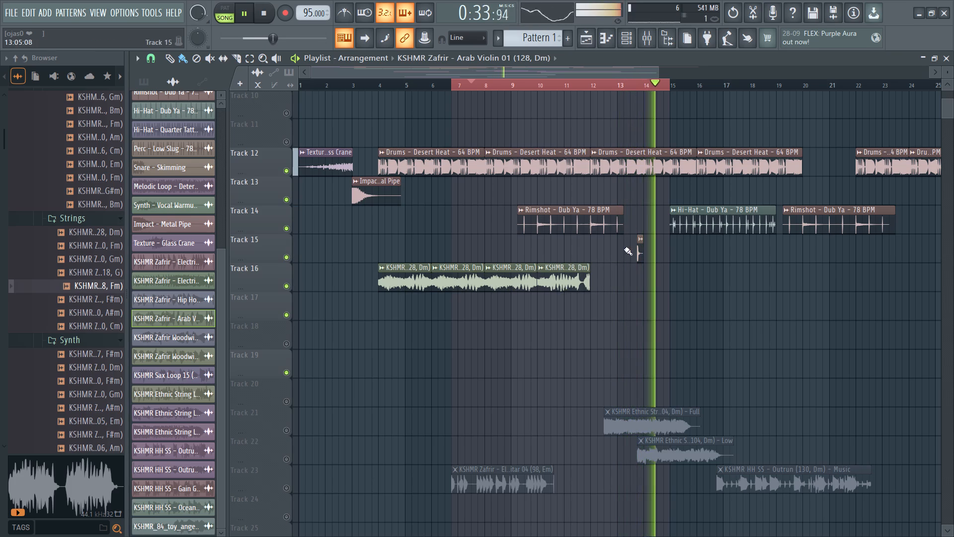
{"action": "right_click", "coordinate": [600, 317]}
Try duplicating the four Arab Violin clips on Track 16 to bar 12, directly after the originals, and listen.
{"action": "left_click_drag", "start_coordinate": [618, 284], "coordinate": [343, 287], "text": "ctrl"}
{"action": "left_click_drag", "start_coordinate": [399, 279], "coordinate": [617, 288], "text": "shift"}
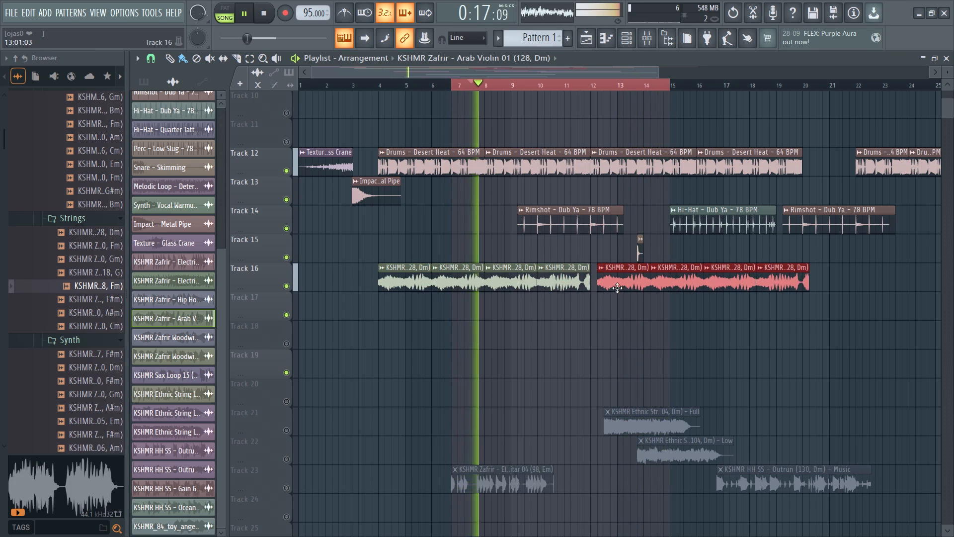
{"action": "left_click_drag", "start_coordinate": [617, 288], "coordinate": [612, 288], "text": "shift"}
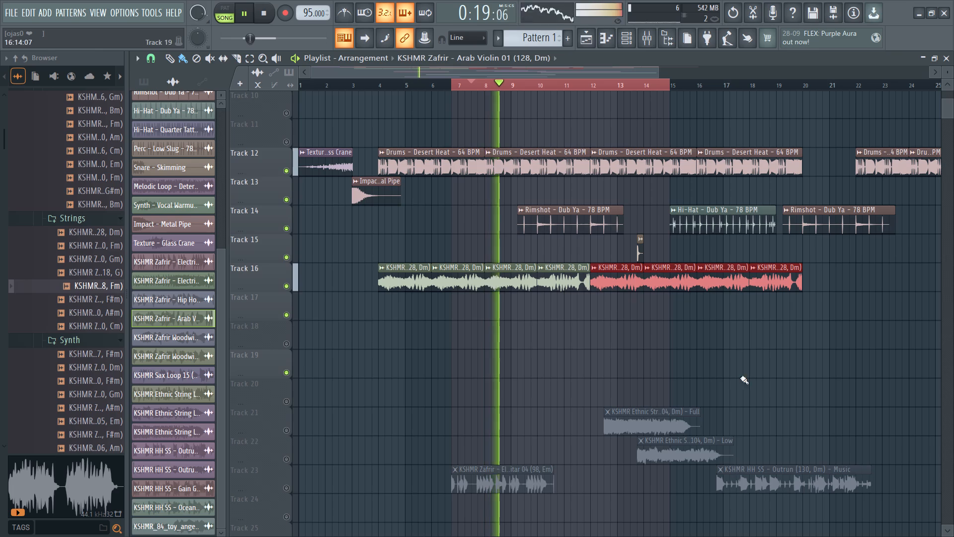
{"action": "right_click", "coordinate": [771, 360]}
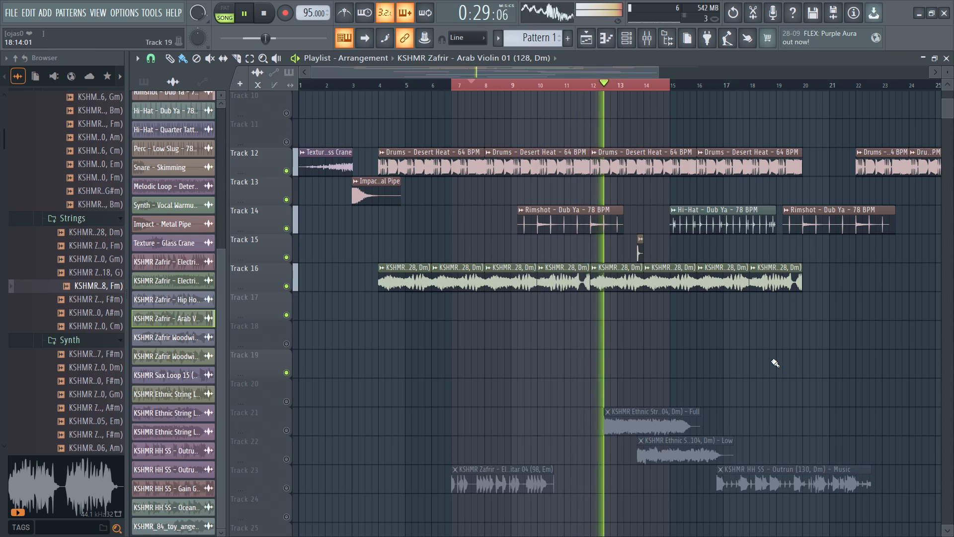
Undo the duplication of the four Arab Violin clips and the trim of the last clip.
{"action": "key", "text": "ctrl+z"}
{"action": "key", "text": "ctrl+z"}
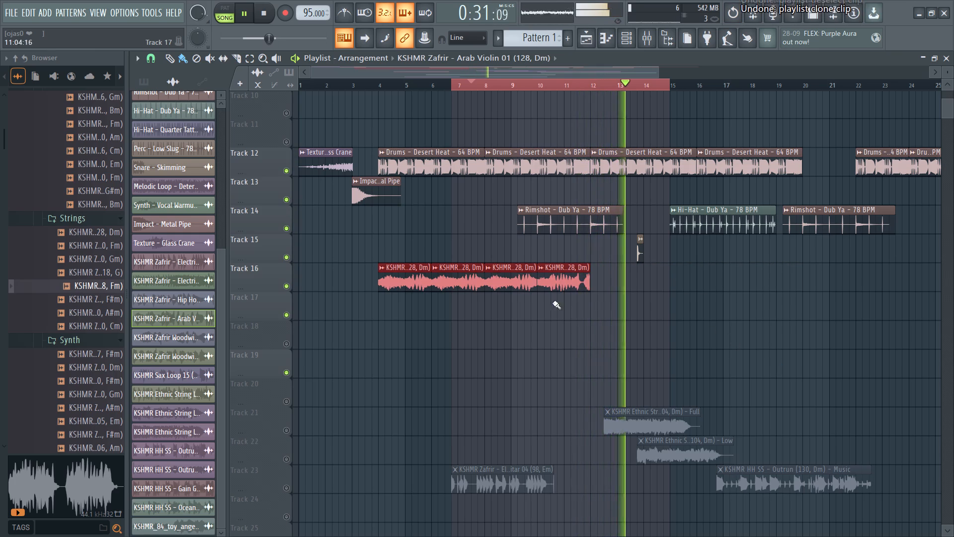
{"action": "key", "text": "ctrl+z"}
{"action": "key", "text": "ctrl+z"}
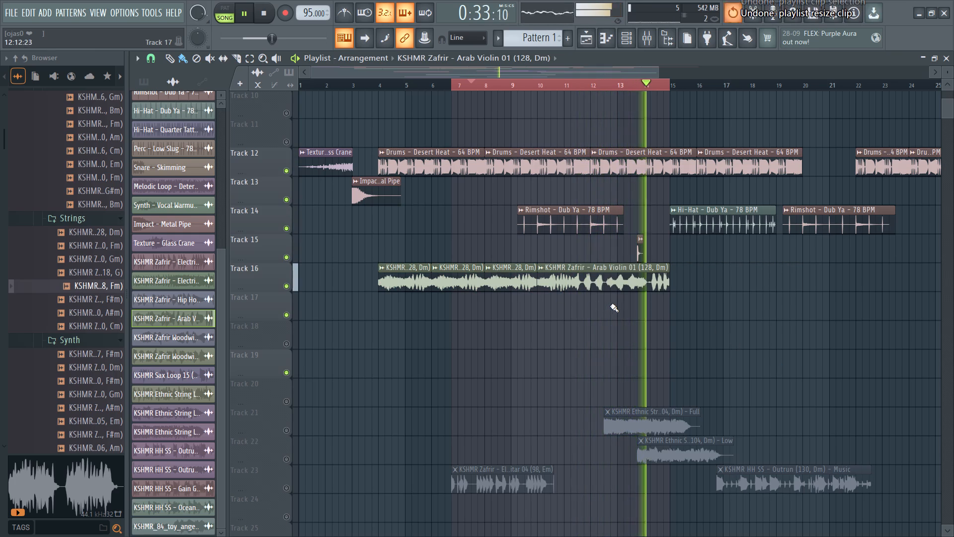
Replay the 5-bar Arab Violin clip on Track 16 from bar 10.
{"action": "left_click_drag", "start_coordinate": [598, 82], "coordinate": [537, 89]}
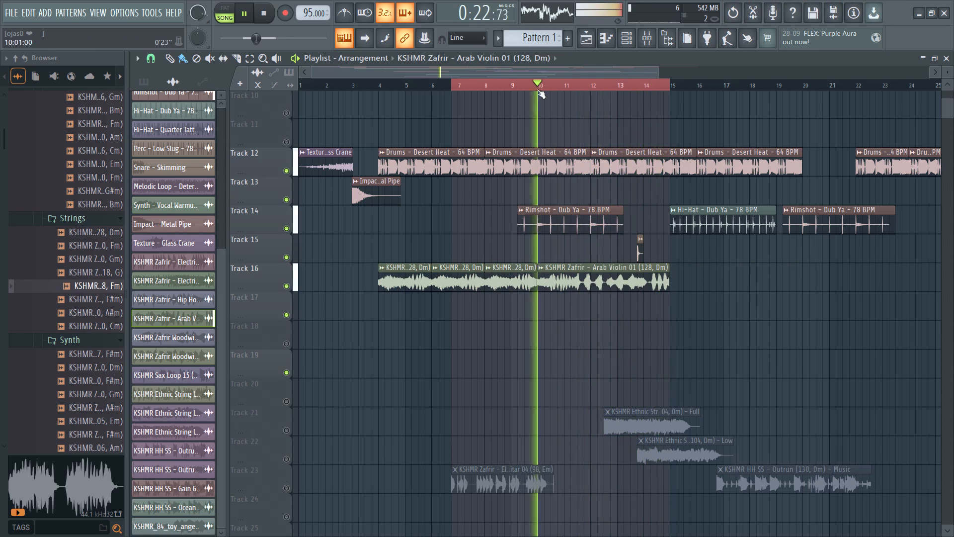
{"action": "left_click_drag", "start_coordinate": [537, 89], "coordinate": [536, 91]}
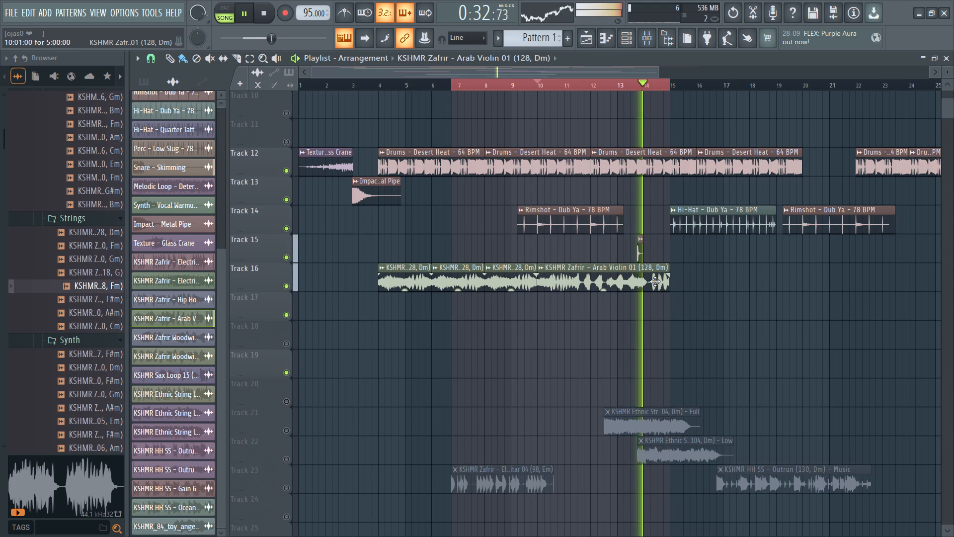
{"action": "left_click", "coordinate": [637, 285]}
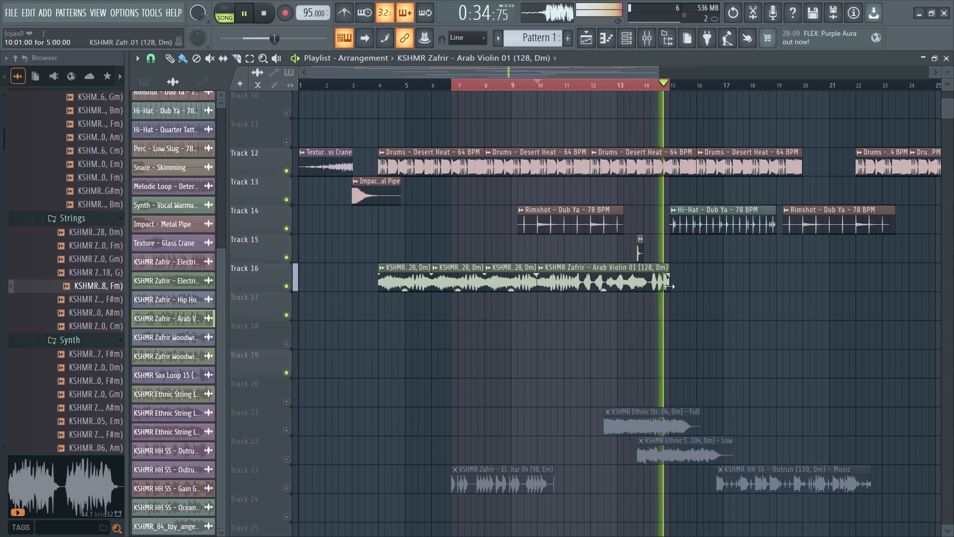
Trim both ends of the 5-bar Arab Violin clip to a 1:08 section of its later part and move it to bar 13.
{"action": "left_click_drag", "start_coordinate": [668, 285], "coordinate": [649, 284]}
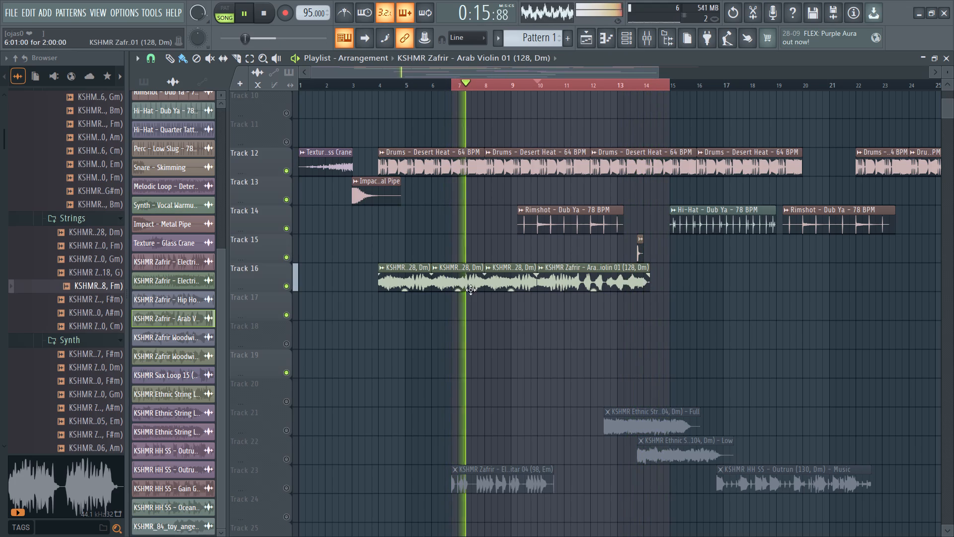
{"action": "left_click_drag", "start_coordinate": [579, 278], "coordinate": [626, 279]}
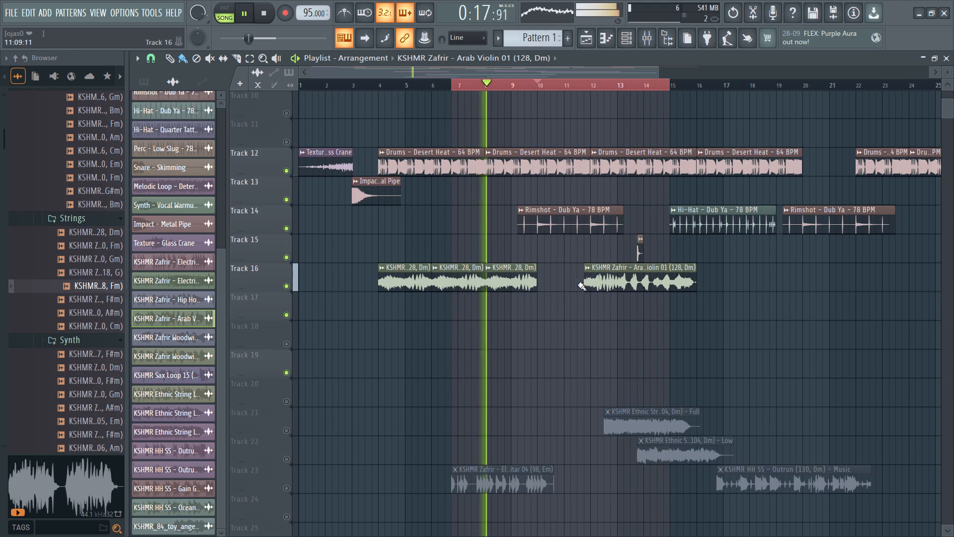
{"action": "left_click_drag", "start_coordinate": [587, 285], "coordinate": [659, 285]}
{"action": "left_click_drag", "start_coordinate": [666, 271], "coordinate": [652, 275]}
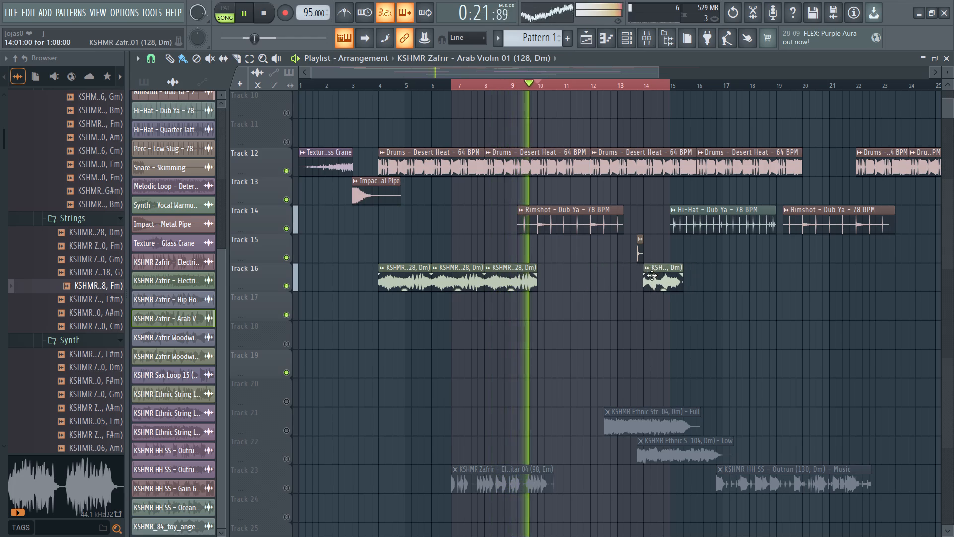
{"action": "left_click_drag", "start_coordinate": [652, 275], "coordinate": [628, 287]}
Extend the start of the trimmed Arab Violin clip in small amounts until the clip is 2 bars long.
{"action": "left_click", "coordinate": [656, 285]}
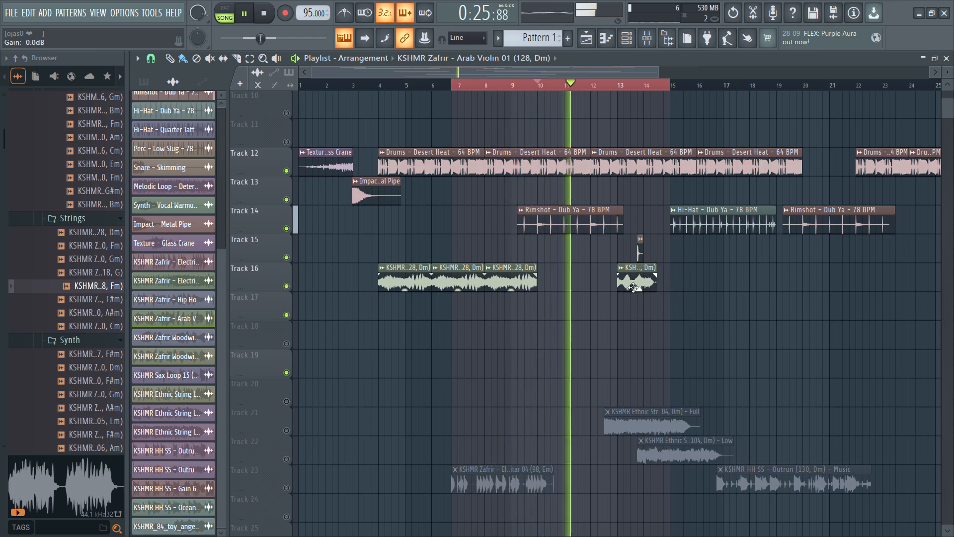
{"action": "left_click_drag", "start_coordinate": [620, 287], "coordinate": [614, 287]}
{"action": "left_click_drag", "start_coordinate": [623, 285], "coordinate": [630, 284]}
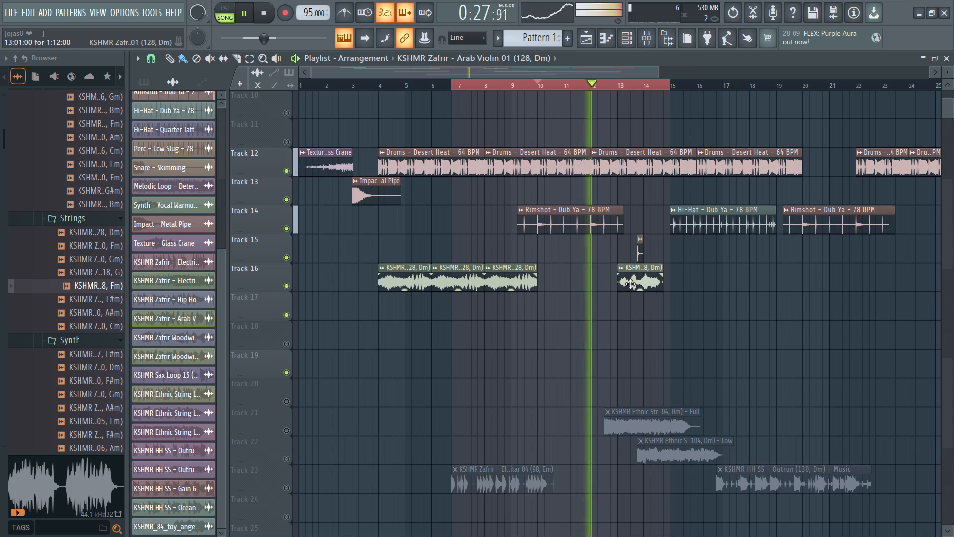
{"action": "left_click_drag", "start_coordinate": [630, 284], "coordinate": [635, 283]}
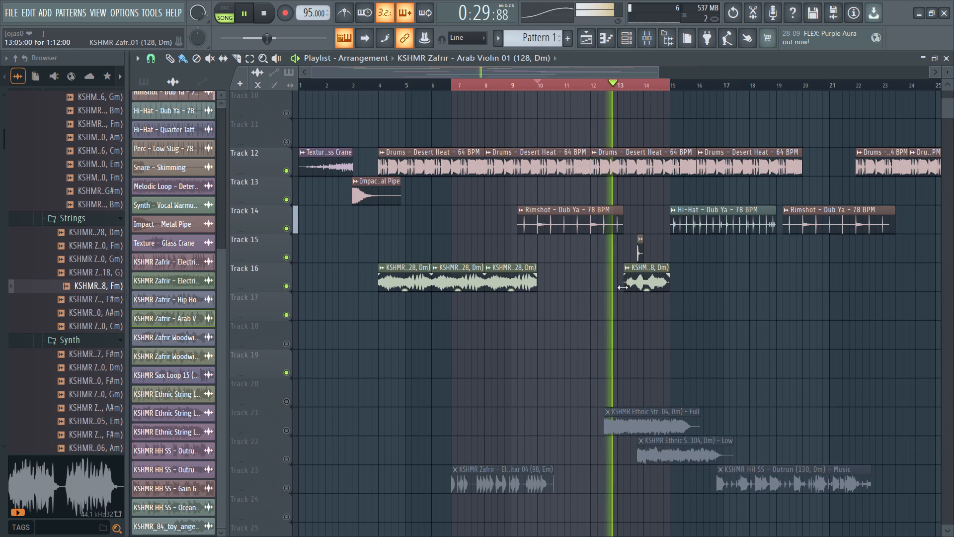
{"action": "left_click", "coordinate": [623, 287]}
Move the 2-bar Arab Violin clip to bar 10, directly after the short clips on Track 16, and play from about bar 7.
{"action": "left_click_drag", "start_coordinate": [645, 283], "coordinate": [566, 291]}
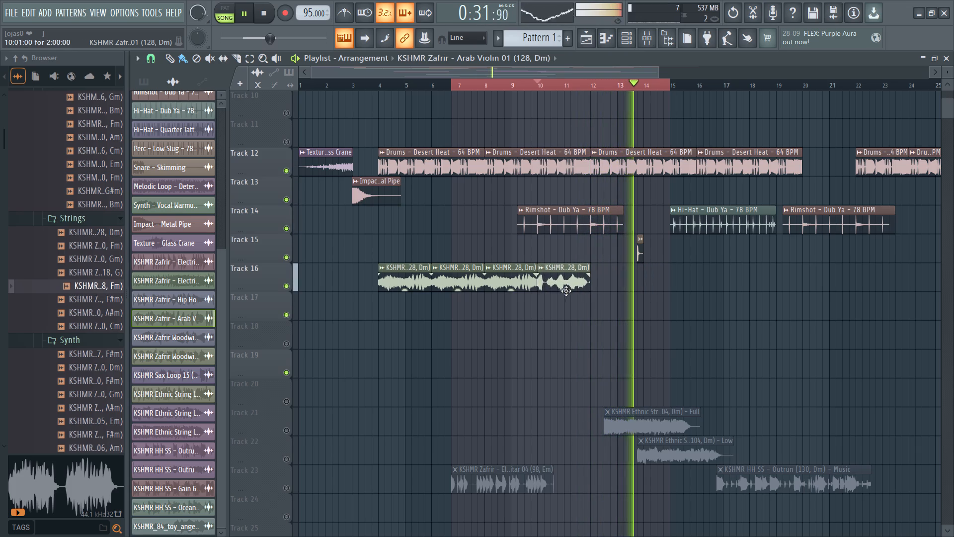
{"action": "left_click_drag", "start_coordinate": [566, 291], "coordinate": [562, 291]}
{"action": "left_click_drag", "start_coordinate": [560, 281], "coordinate": [569, 282]}
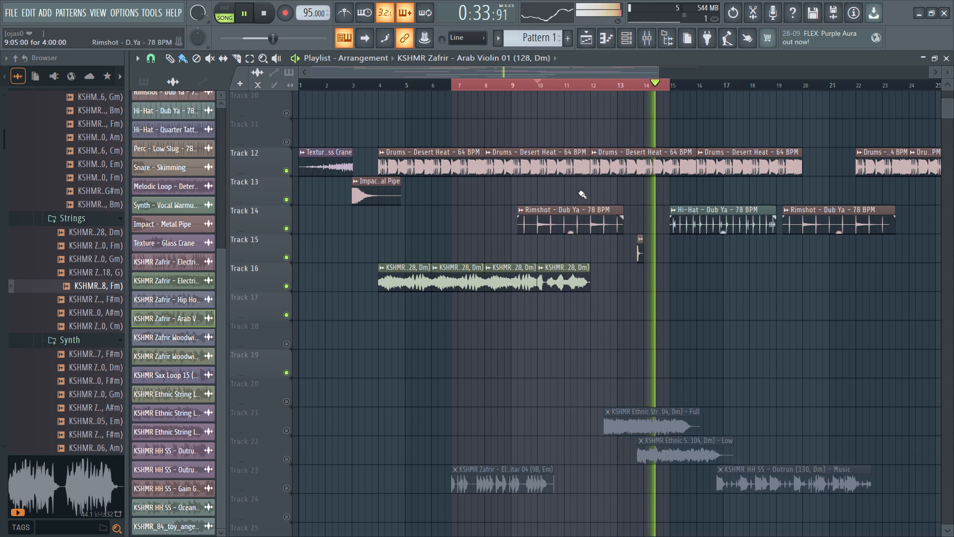
{"action": "left_click_drag", "start_coordinate": [560, 86], "coordinate": [466, 102]}
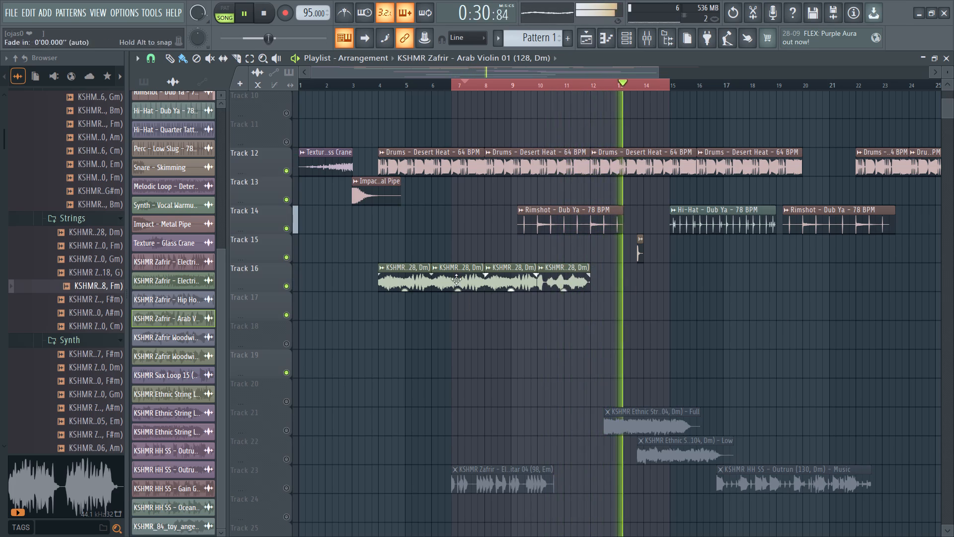
Duplicate the four Arab Violin clips on Track 16 to bar 12, directly after the originals, and listen.
{"action": "left_click_drag", "start_coordinate": [352, 247], "coordinate": [611, 322], "text": "ctrl"}
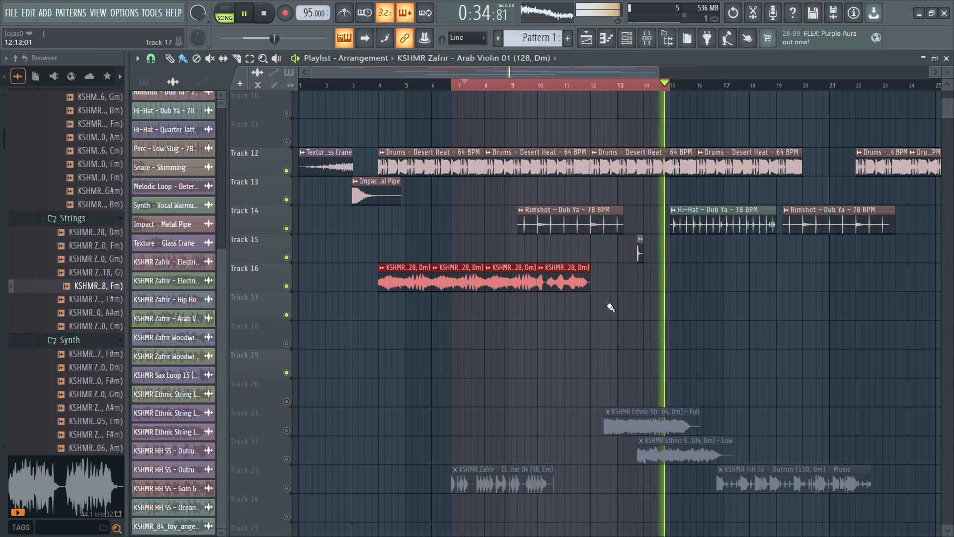
{"action": "right_click", "coordinate": [610, 330]}
{"action": "left_click_drag", "start_coordinate": [601, 255], "coordinate": [388, 286], "text": "ctrl"}
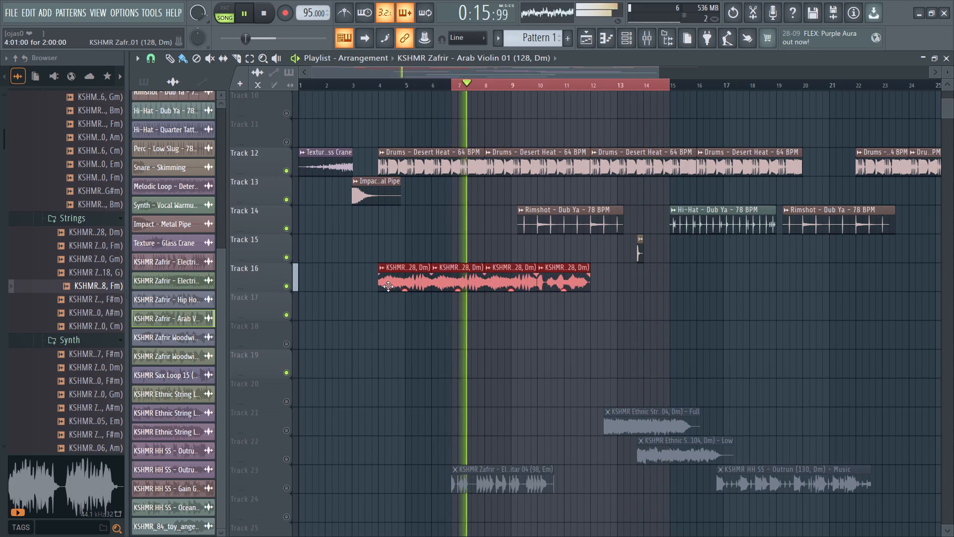
{"action": "left_click_drag", "start_coordinate": [416, 280], "coordinate": [629, 292], "text": "shift"}
{"action": "right_click", "coordinate": [630, 323]}
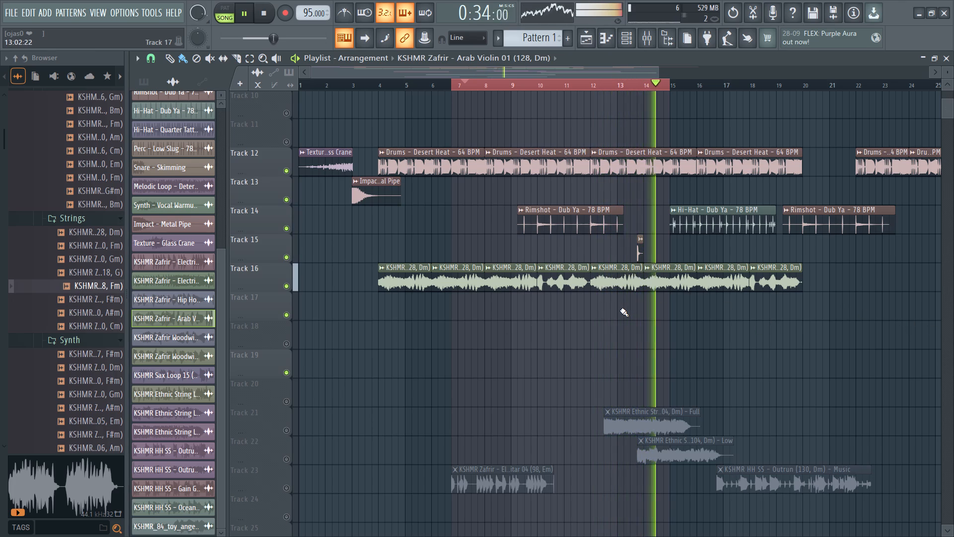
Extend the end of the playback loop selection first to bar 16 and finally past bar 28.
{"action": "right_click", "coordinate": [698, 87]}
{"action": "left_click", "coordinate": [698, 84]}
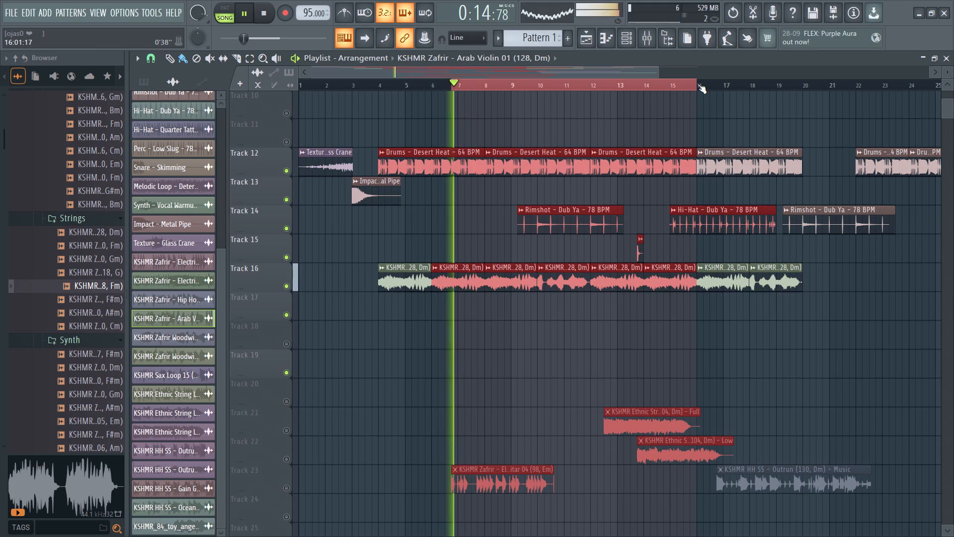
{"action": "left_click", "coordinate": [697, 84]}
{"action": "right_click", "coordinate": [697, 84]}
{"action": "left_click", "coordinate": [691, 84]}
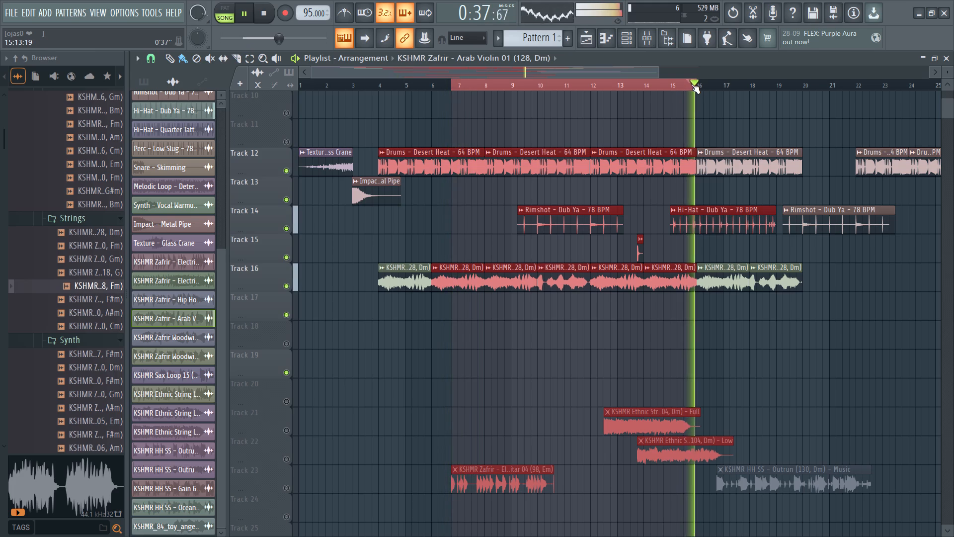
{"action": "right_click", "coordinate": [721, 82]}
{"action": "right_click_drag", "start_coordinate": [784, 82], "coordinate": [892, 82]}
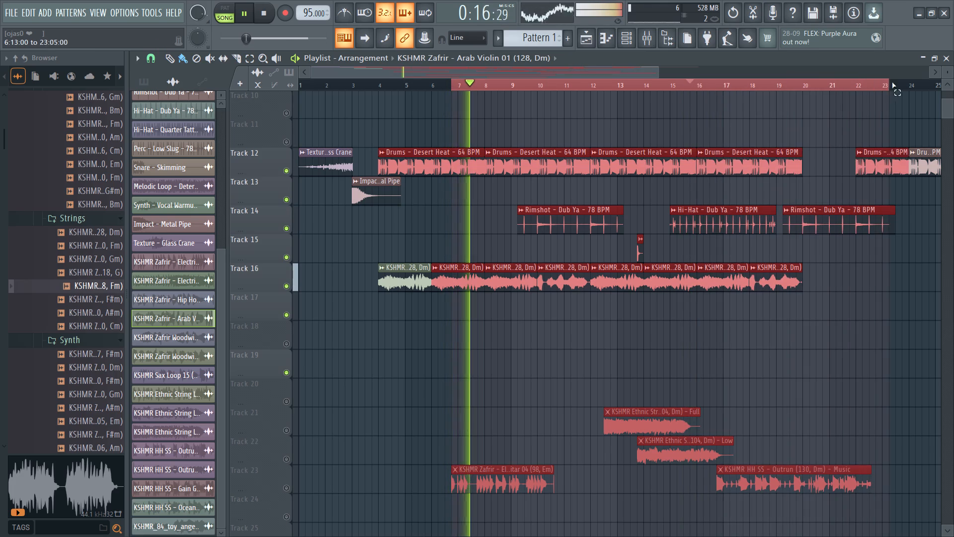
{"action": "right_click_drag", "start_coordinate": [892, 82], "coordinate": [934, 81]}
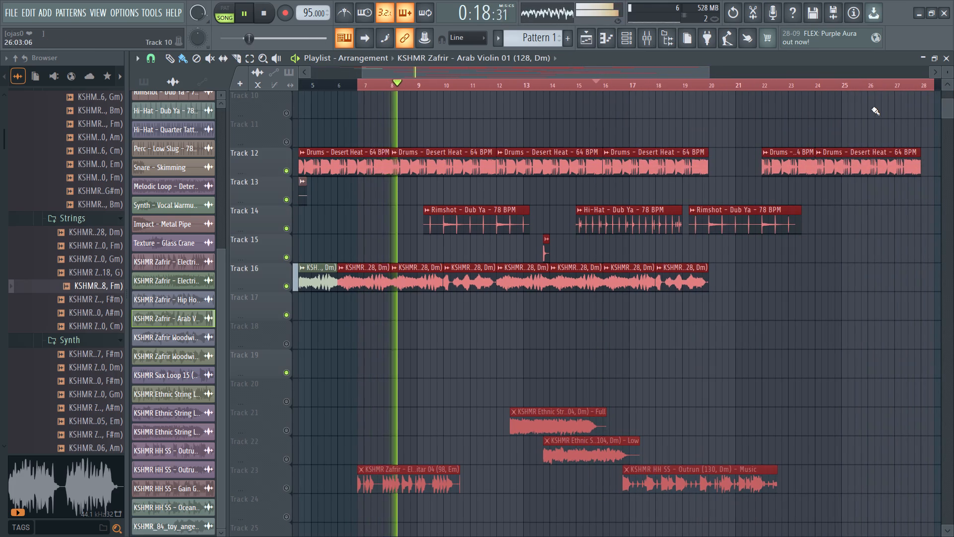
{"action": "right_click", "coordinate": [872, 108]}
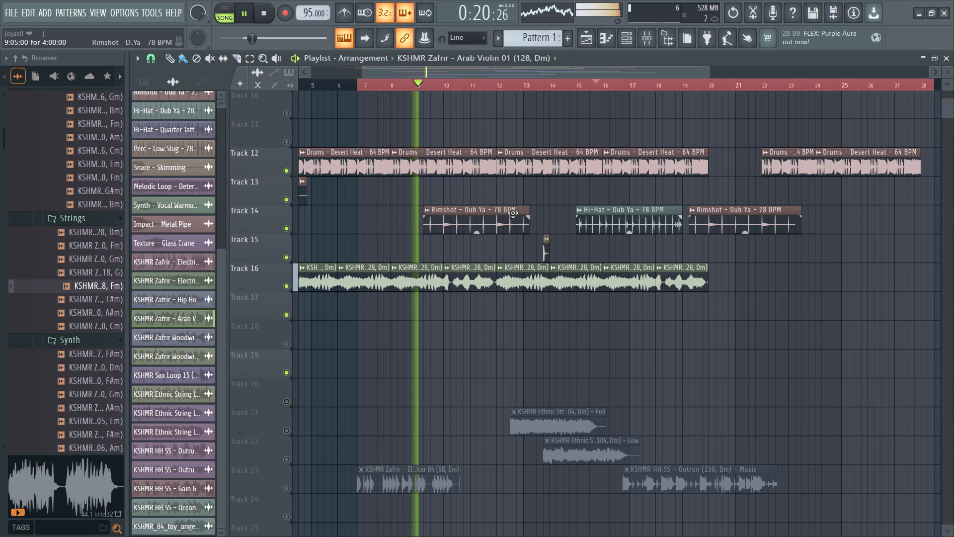
Clear the playback loop selection from the playlist timeline.
{"action": "left_click", "coordinate": [382, 84], "text": "ctrl"}
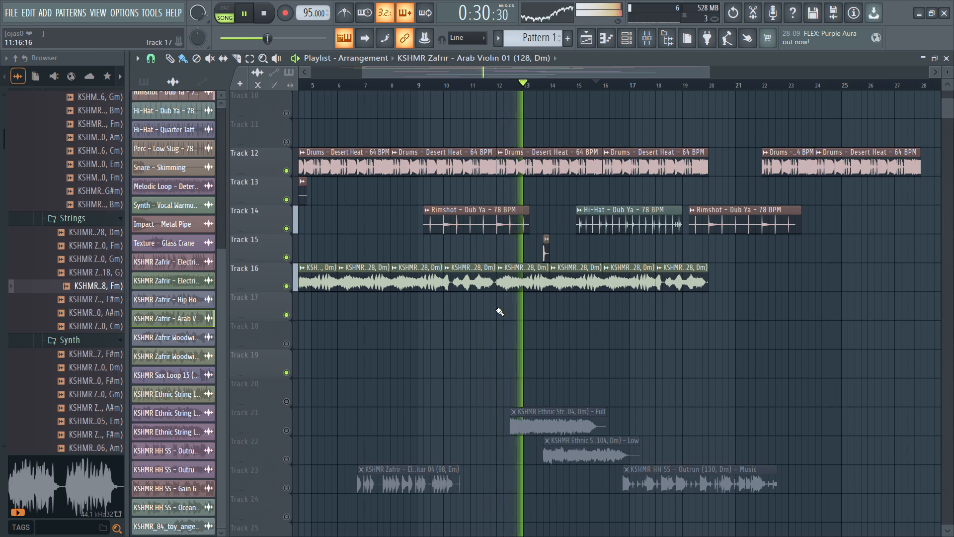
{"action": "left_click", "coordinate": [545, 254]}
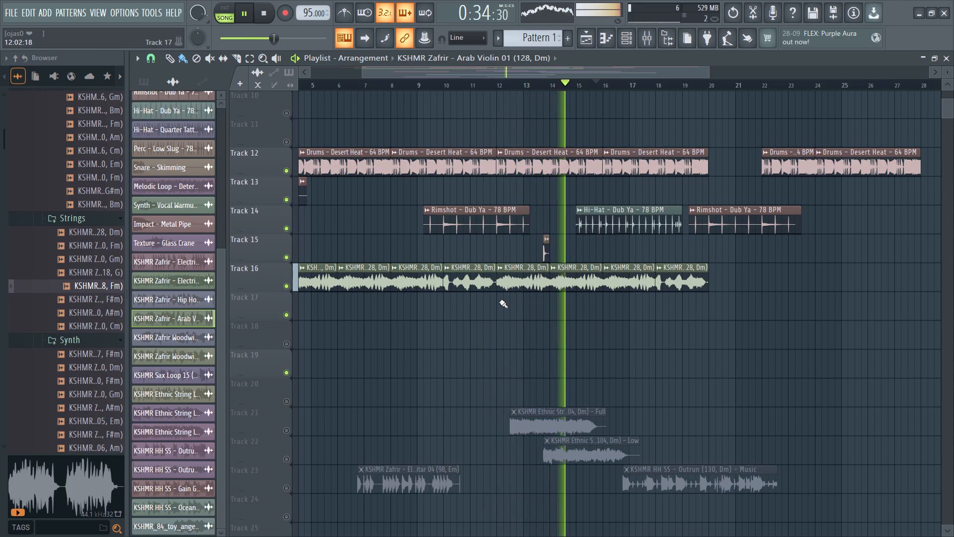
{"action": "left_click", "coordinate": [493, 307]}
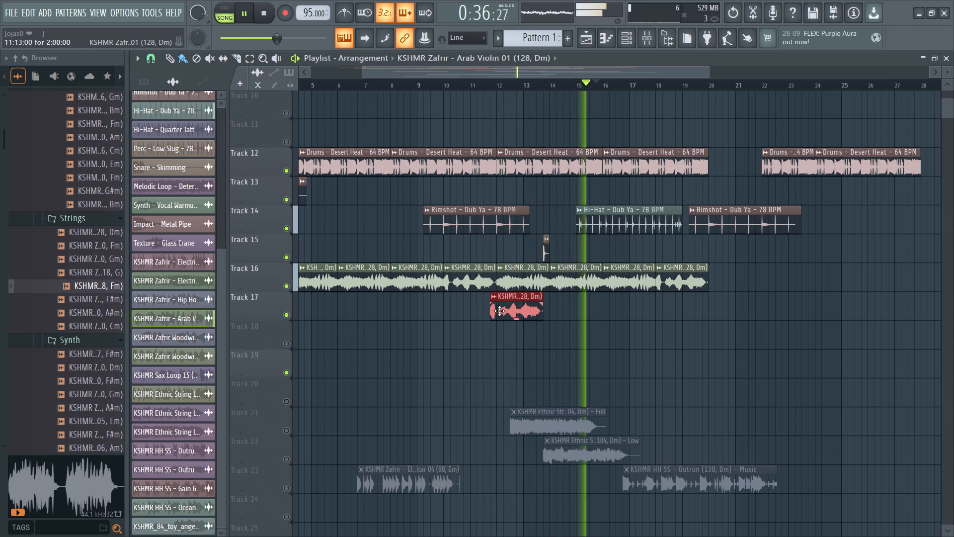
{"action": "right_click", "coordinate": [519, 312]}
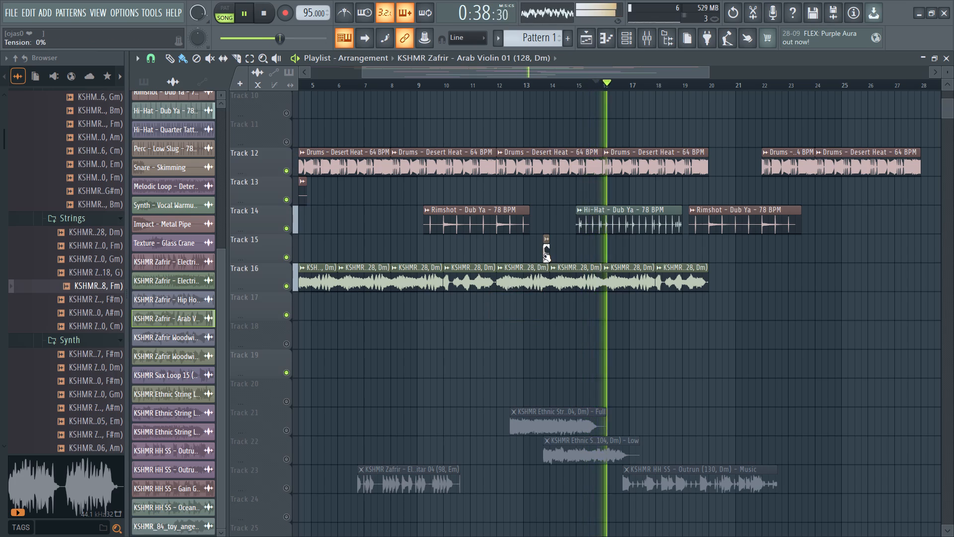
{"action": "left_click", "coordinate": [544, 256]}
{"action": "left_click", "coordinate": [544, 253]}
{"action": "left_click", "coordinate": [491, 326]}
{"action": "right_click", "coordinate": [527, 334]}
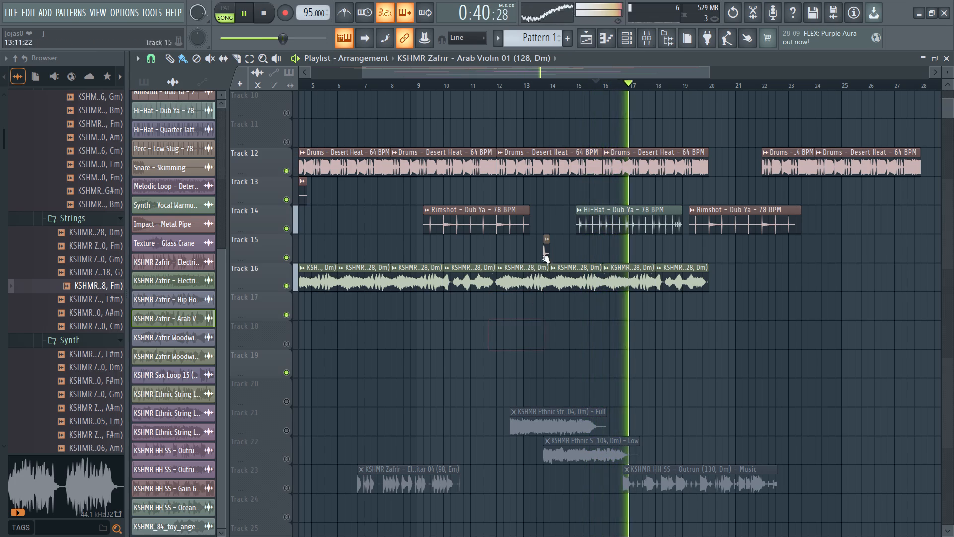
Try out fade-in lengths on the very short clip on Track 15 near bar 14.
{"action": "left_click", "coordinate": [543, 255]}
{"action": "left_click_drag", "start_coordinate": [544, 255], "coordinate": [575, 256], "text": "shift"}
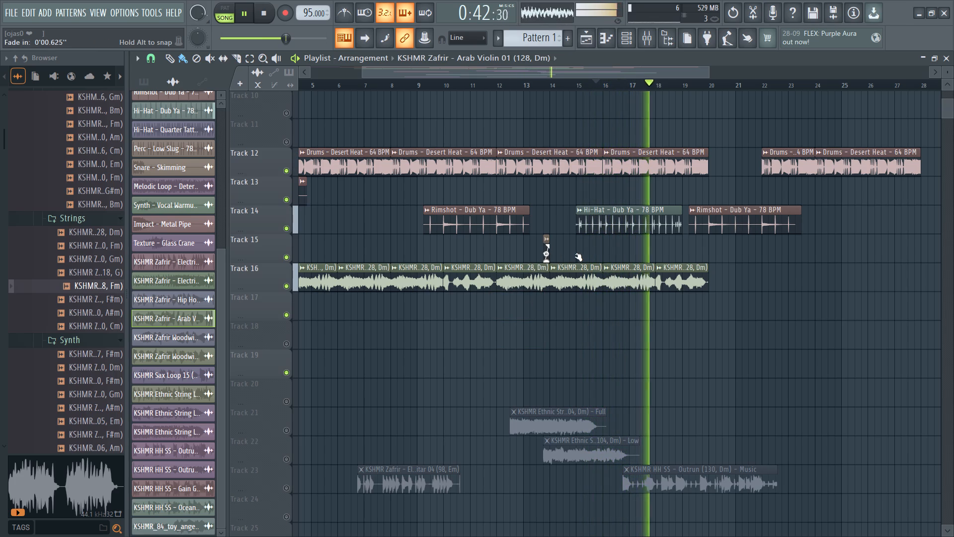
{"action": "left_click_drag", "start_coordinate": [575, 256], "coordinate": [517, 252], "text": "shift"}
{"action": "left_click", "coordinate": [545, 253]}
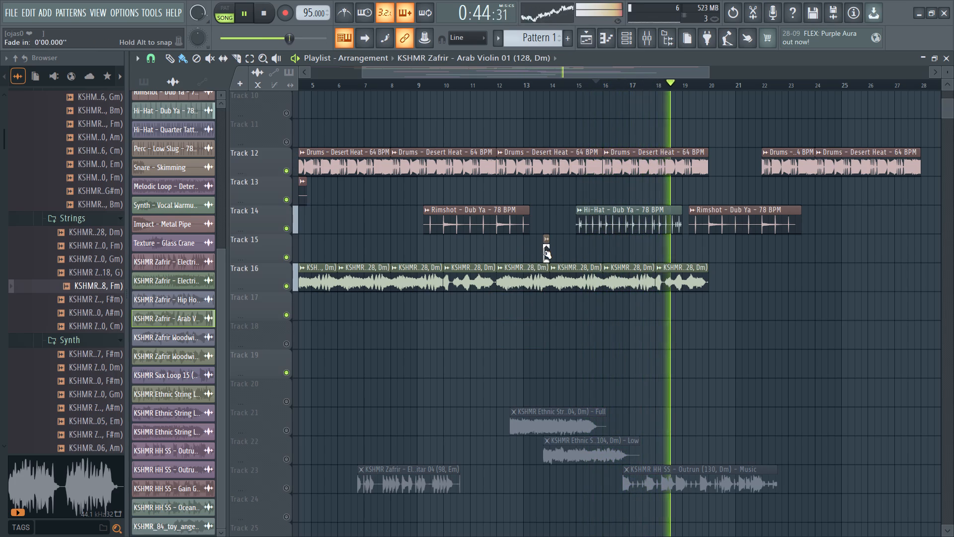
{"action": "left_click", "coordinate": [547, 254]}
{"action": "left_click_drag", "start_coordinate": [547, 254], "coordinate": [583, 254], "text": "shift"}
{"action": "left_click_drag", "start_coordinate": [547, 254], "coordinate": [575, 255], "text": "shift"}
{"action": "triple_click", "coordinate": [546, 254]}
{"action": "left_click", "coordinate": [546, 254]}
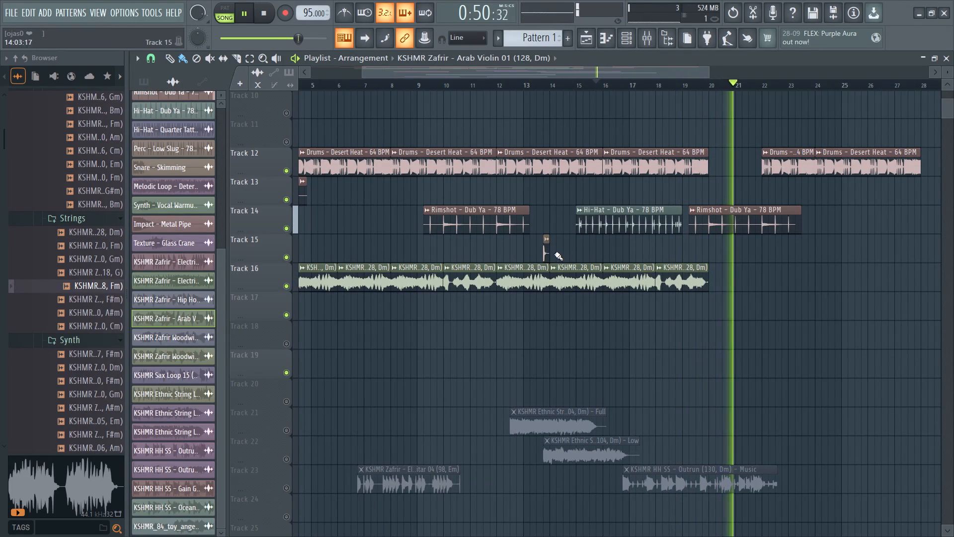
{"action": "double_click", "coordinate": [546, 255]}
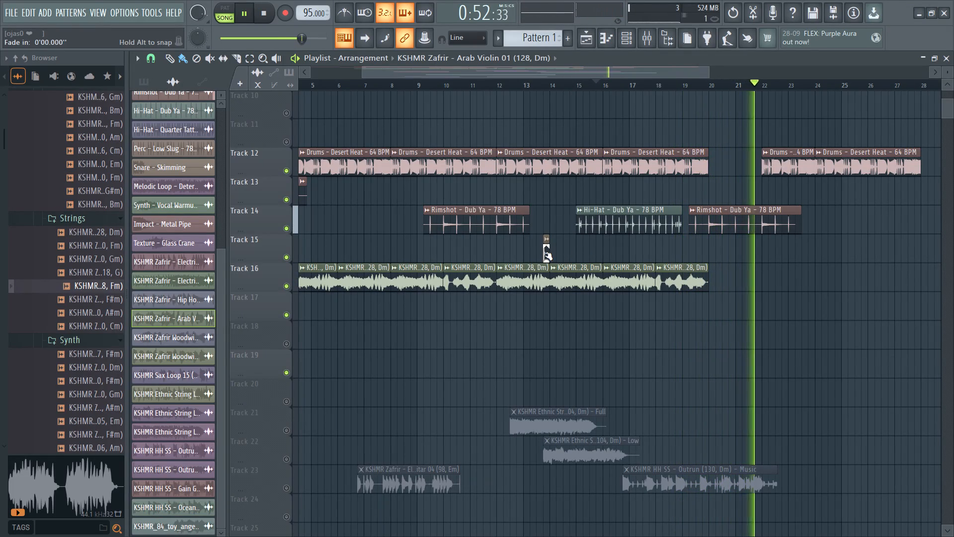
Play the arrangement from about bar 13 and check the master peak meter.
{"action": "left_click", "coordinate": [519, 84]}
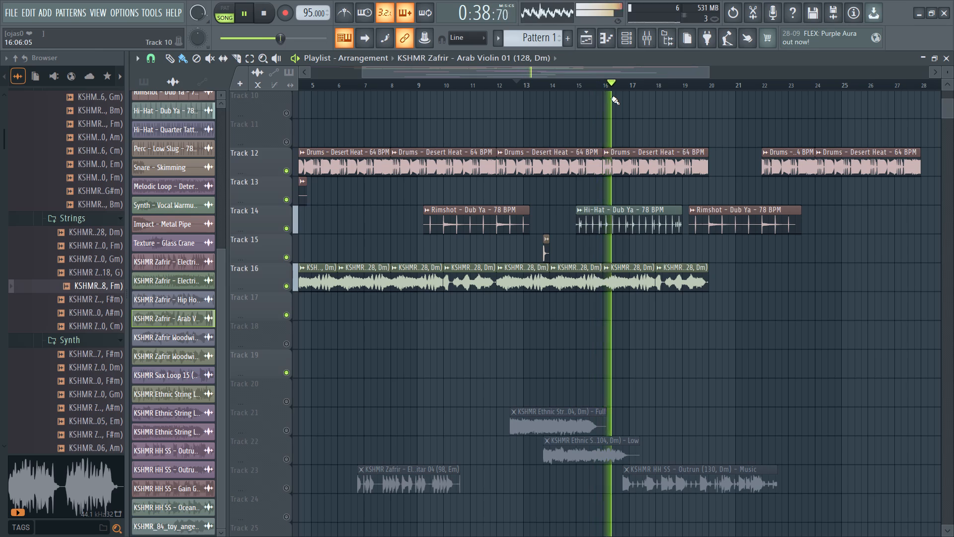
{"action": "left_click", "coordinate": [602, 7]}
{"action": "left_click", "coordinate": [603, 10]}
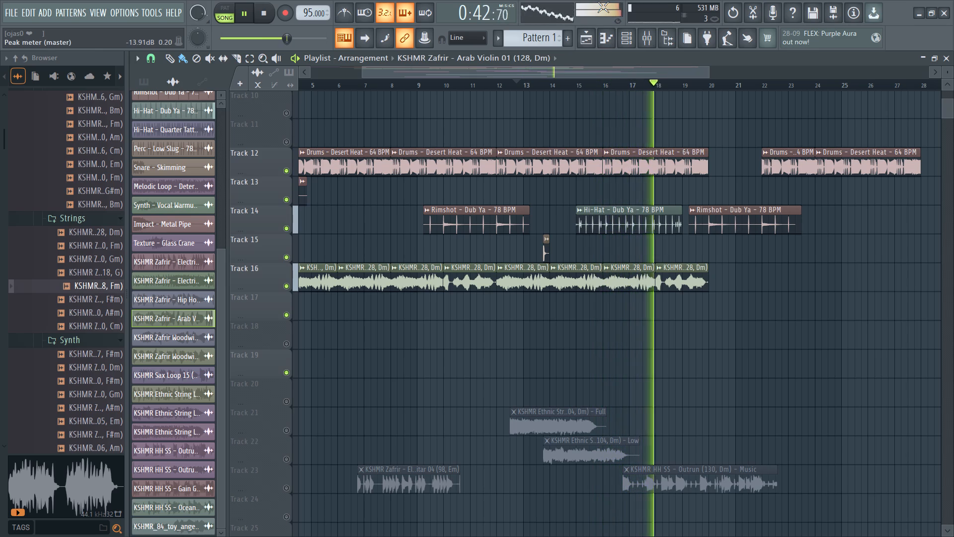
{"action": "left_click", "coordinate": [603, 6]}
{"action": "left_click", "coordinate": [603, 6]}
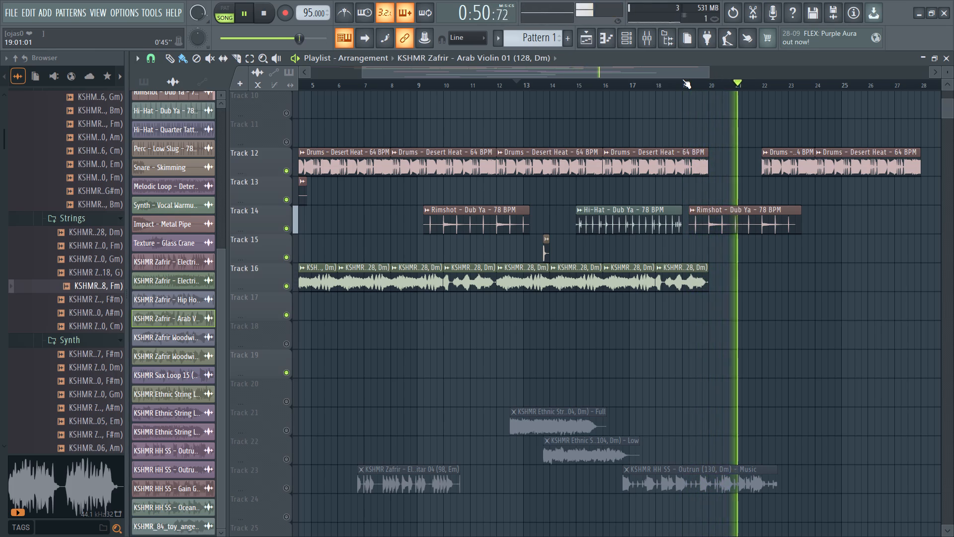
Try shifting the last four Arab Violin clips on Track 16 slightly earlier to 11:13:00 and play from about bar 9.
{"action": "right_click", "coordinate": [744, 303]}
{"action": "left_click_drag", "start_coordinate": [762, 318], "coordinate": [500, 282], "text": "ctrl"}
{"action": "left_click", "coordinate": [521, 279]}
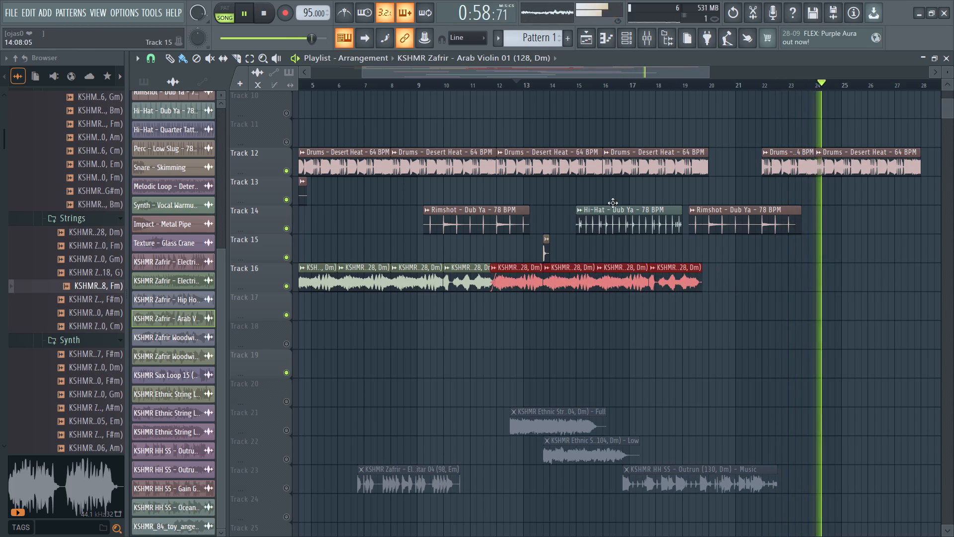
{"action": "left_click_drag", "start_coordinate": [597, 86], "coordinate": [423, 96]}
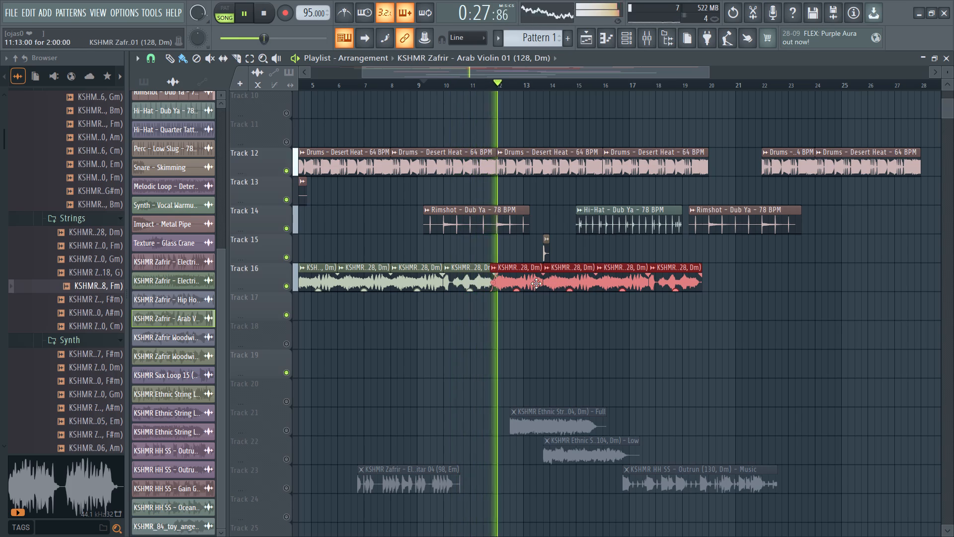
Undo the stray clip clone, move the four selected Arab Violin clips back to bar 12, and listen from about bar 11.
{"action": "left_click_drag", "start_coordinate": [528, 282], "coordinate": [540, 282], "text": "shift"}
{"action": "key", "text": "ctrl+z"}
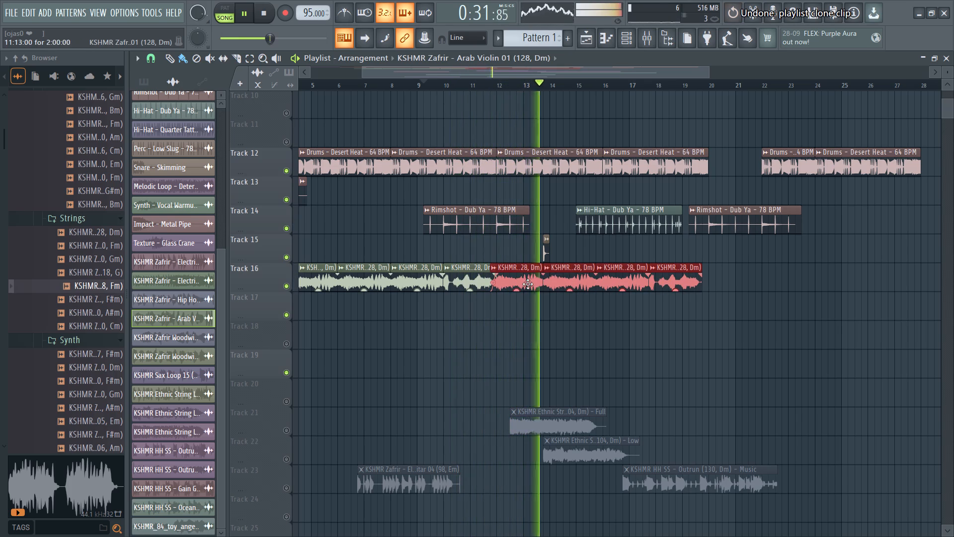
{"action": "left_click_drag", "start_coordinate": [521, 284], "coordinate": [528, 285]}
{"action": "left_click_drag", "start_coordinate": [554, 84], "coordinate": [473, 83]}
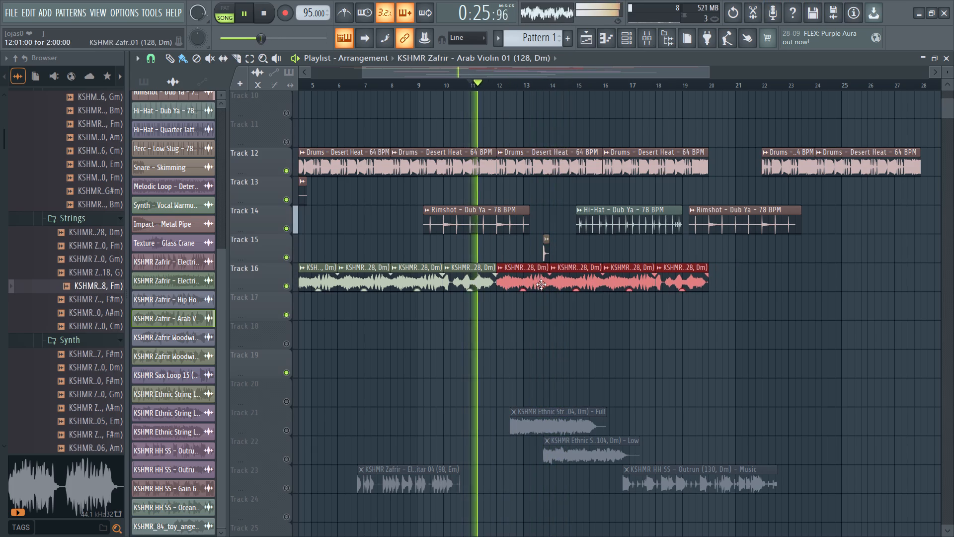
Duplicate the four selected Arab Violin clips on Track 16 to bar 22, aligned with the second Drums section, and clear the selection.
{"action": "left_click_drag", "start_coordinate": [539, 281], "coordinate": [812, 272], "text": "shift"}
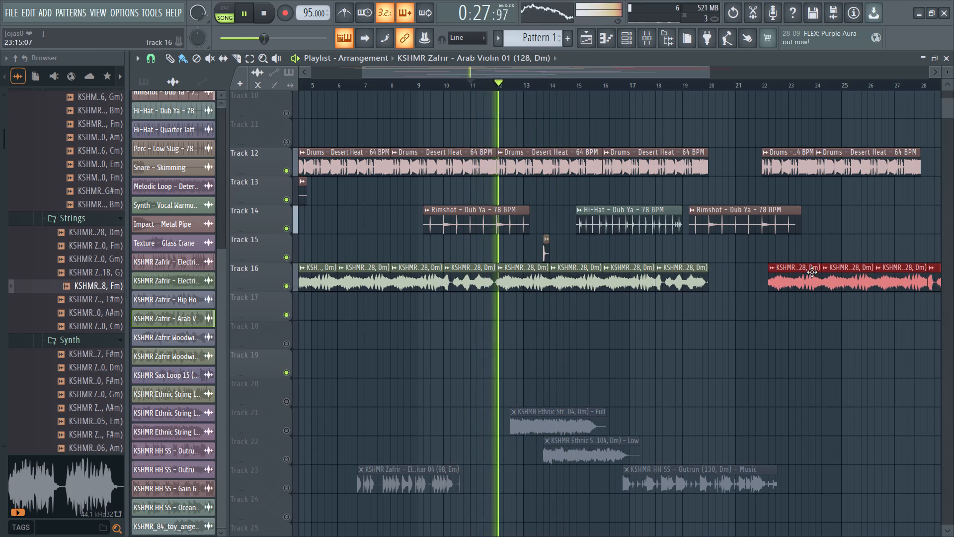
{"action": "left_click_drag", "start_coordinate": [812, 272], "coordinate": [804, 272], "text": "shift"}
{"action": "right_click", "coordinate": [800, 311]}
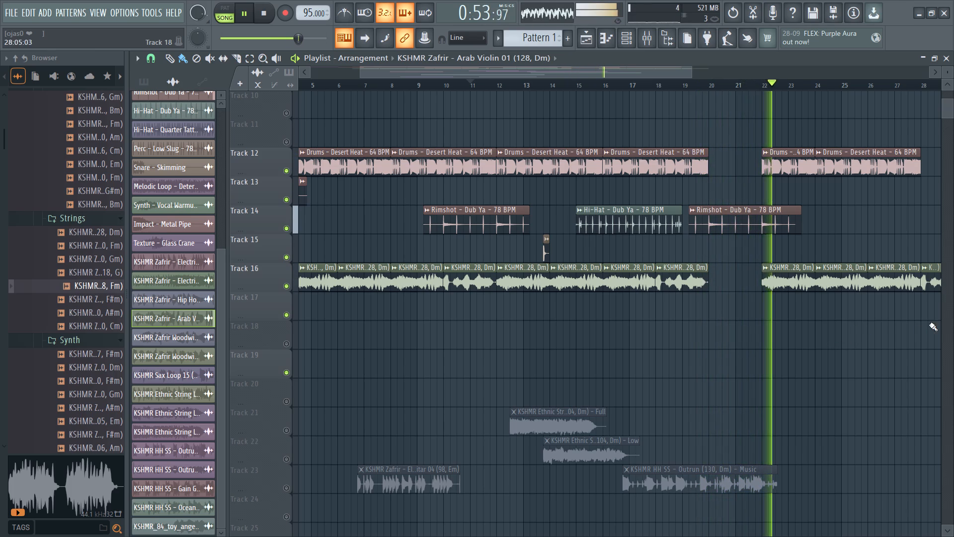
Listen to the arrangement from around bar 20, from its start, and from about bar 2.
{"action": "left_click_drag", "start_coordinate": [784, 83], "coordinate": [704, 86]}
{"action": "left_click_drag", "start_coordinate": [716, 80], "coordinate": [0, 103]}
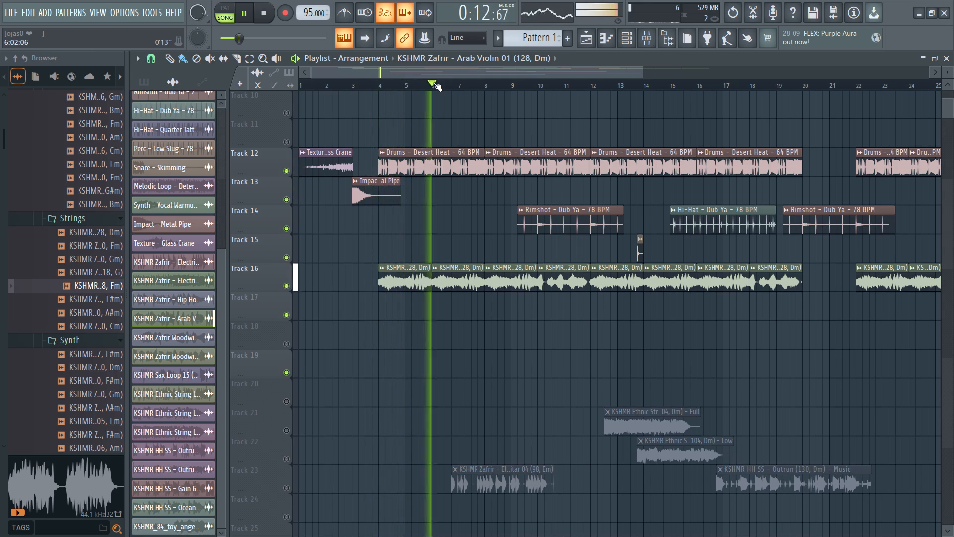
{"action": "scroll", "coordinate": [631, 295], "scroll_direction": "up", "scroll_amount": 2}
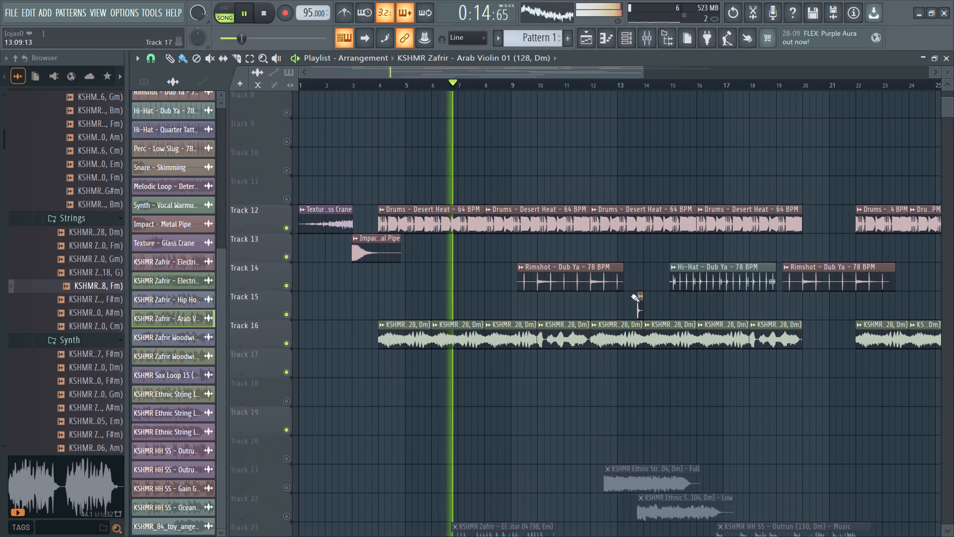
{"action": "scroll", "coordinate": [631, 295], "scroll_direction": "down", "scroll_amount": 1}
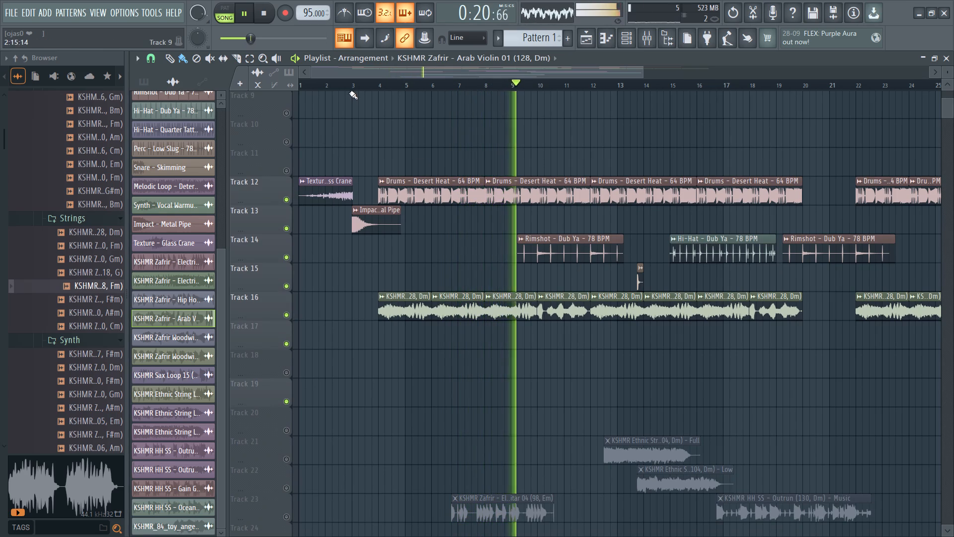
{"action": "left_click_drag", "start_coordinate": [348, 90], "coordinate": [244, 90]}
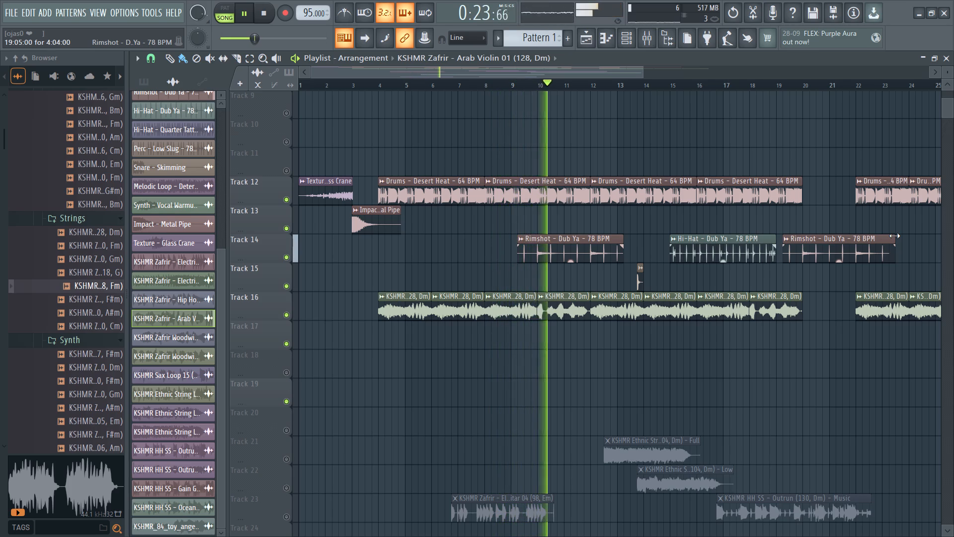
{"action": "left_click", "coordinate": [338, 85]}
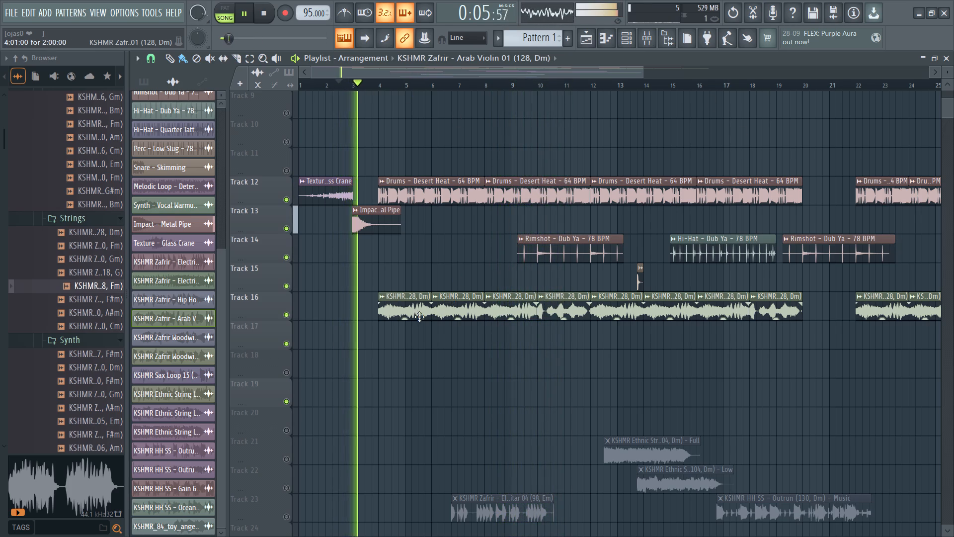
Set the time-stretching mode of the Arab Violin 01 sample to Stretch Pro and close its settings.
{"action": "double_click", "coordinate": [412, 315]}
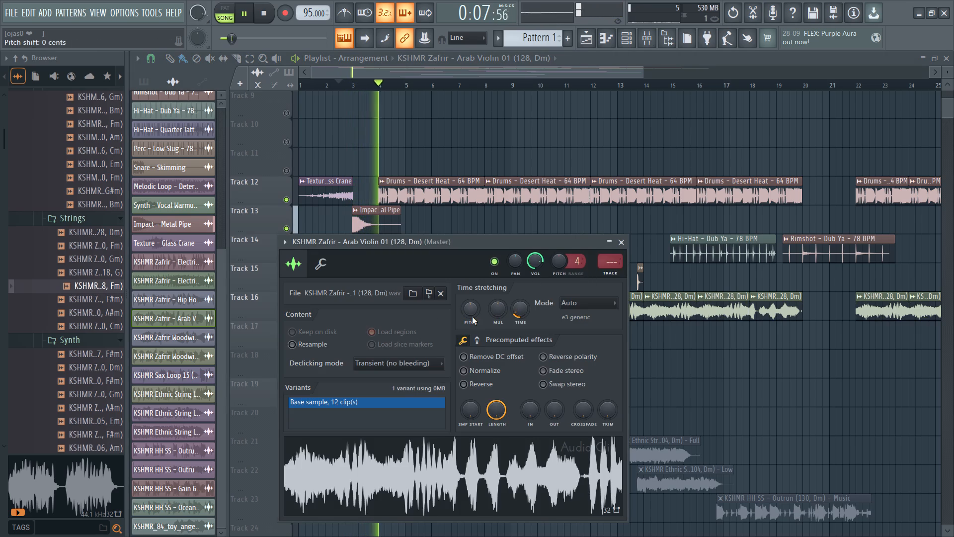
{"action": "left_click", "coordinate": [591, 305]}
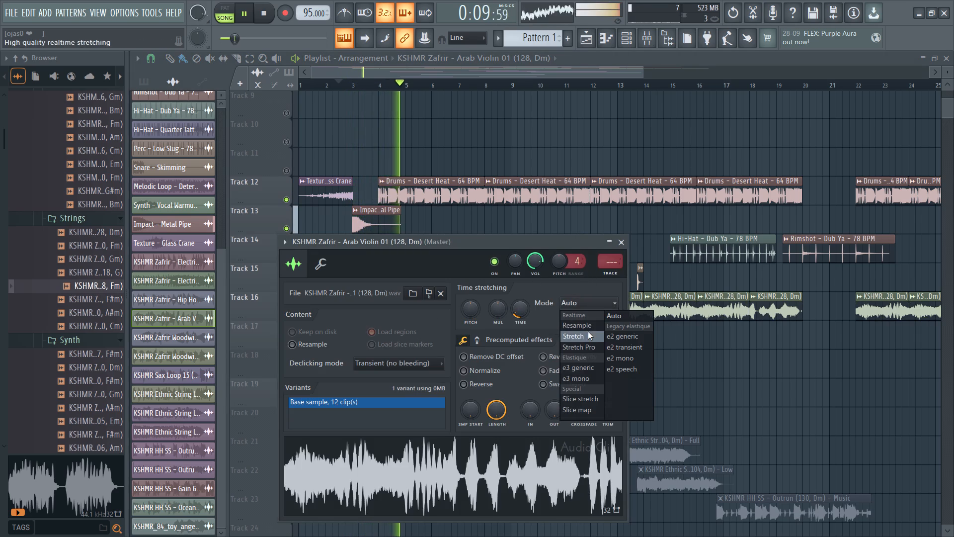
{"action": "left_click", "coordinate": [581, 343]}
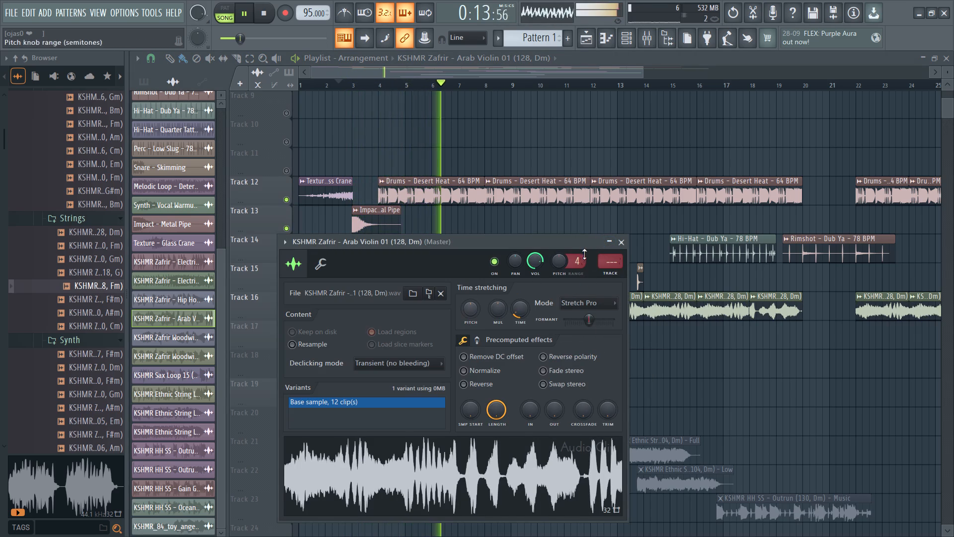
{"action": "left_click", "coordinate": [623, 243]}
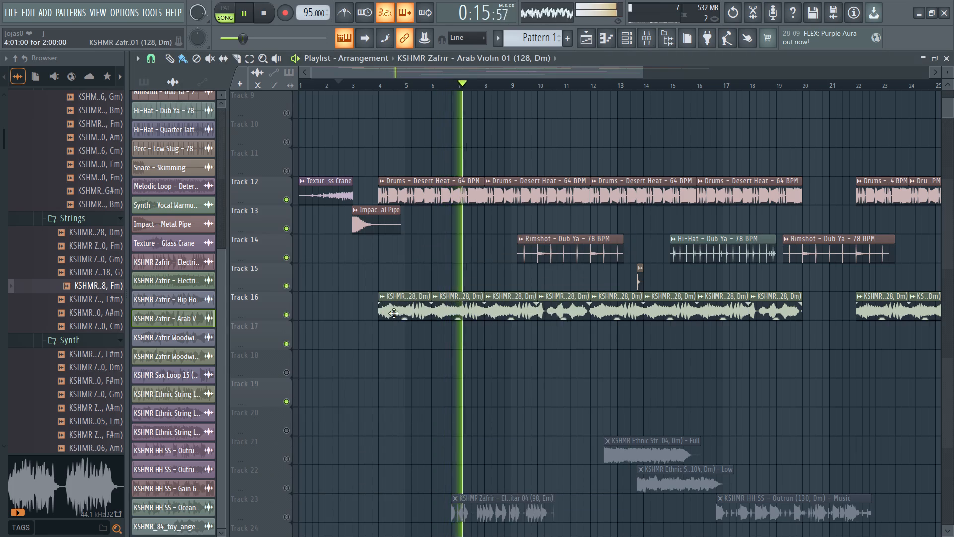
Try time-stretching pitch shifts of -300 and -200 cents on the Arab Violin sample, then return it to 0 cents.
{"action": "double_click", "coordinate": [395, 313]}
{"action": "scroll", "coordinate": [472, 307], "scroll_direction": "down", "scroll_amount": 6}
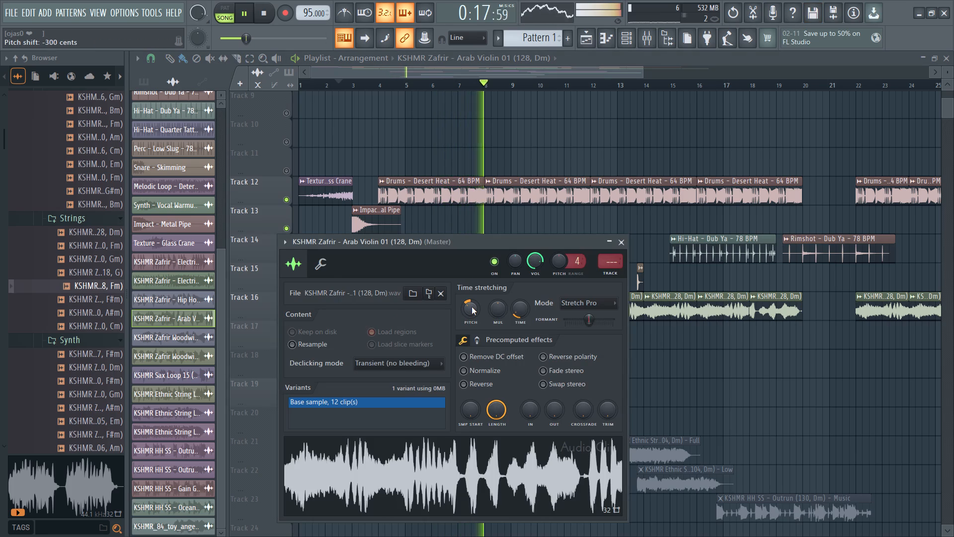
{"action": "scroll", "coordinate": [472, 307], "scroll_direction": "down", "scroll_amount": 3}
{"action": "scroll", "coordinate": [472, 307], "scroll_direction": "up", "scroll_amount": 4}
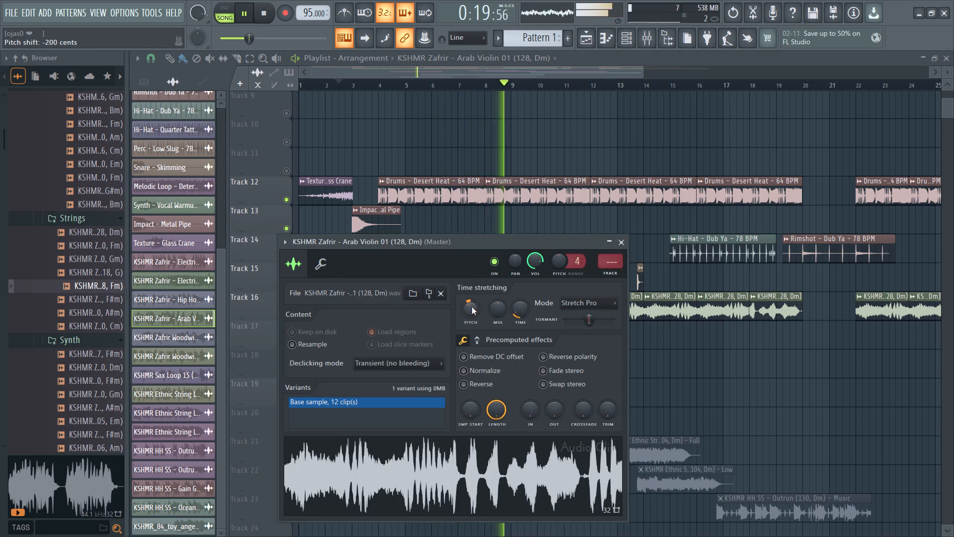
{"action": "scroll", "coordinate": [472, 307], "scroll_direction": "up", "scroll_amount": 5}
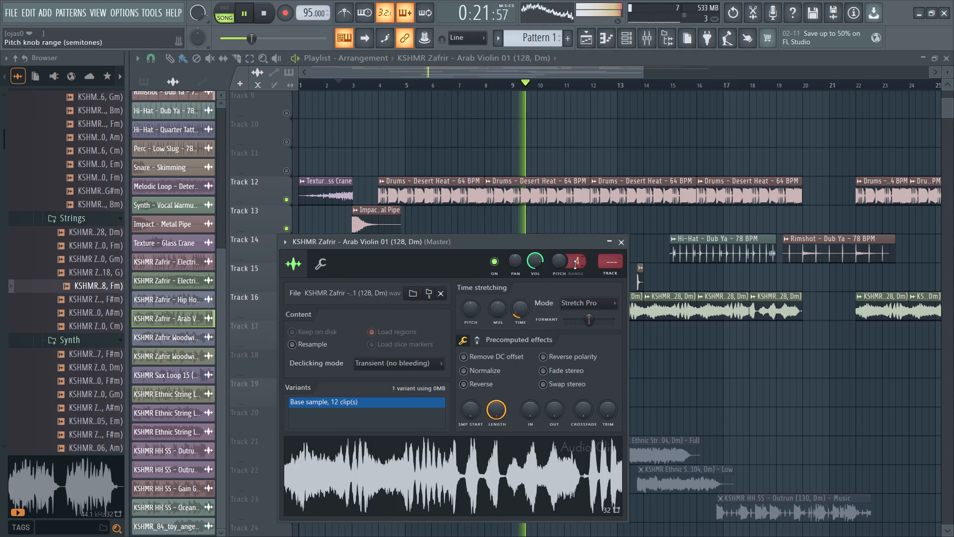
Set the Arab Violin channel's pitch range to 1 semitone, lower its channel pitch below zero, and listen from about bar 4.
{"action": "scroll", "coordinate": [575, 265], "scroll_direction": "up", "scroll_amount": 3}
{"action": "scroll", "coordinate": [575, 265], "scroll_direction": "down", "scroll_amount": 6}
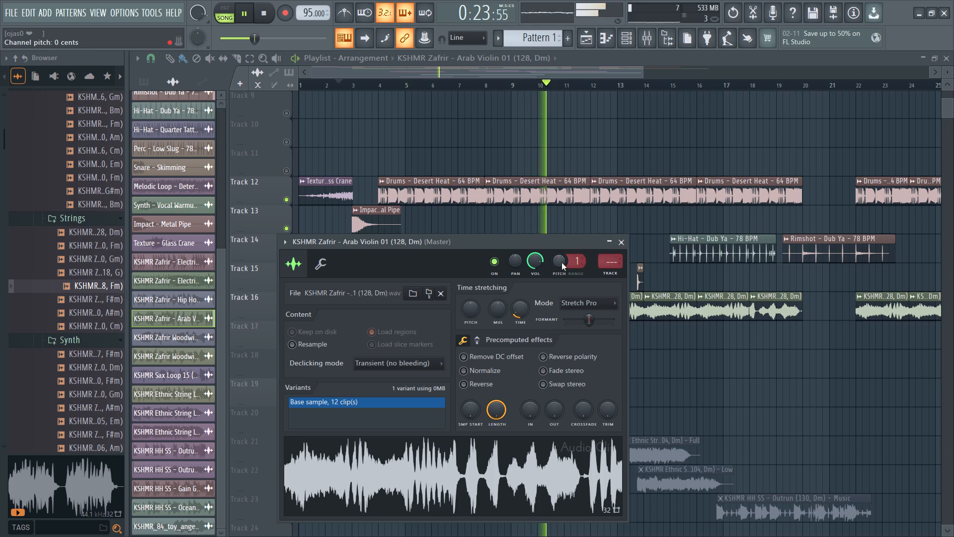
{"action": "scroll", "coordinate": [561, 263], "scroll_direction": "up", "scroll_amount": 17}
{"action": "scroll", "coordinate": [561, 263], "scroll_direction": "down", "scroll_amount": 7}
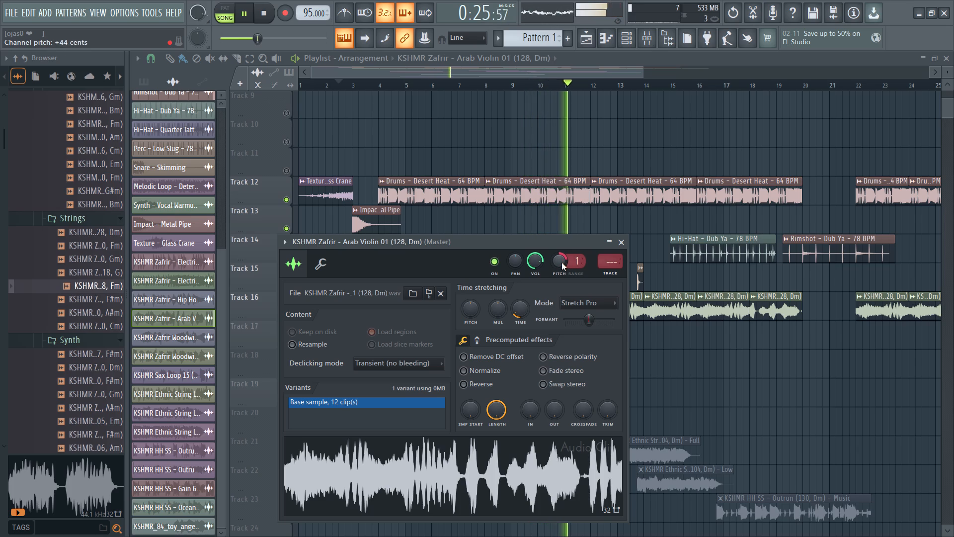
{"action": "scroll", "coordinate": [561, 263], "scroll_direction": "down", "scroll_amount": 20}
{"action": "scroll", "coordinate": [561, 263], "scroll_direction": "down", "scroll_amount": 1}
{"action": "left_click_drag", "start_coordinate": [580, 82], "coordinate": [515, 84]}
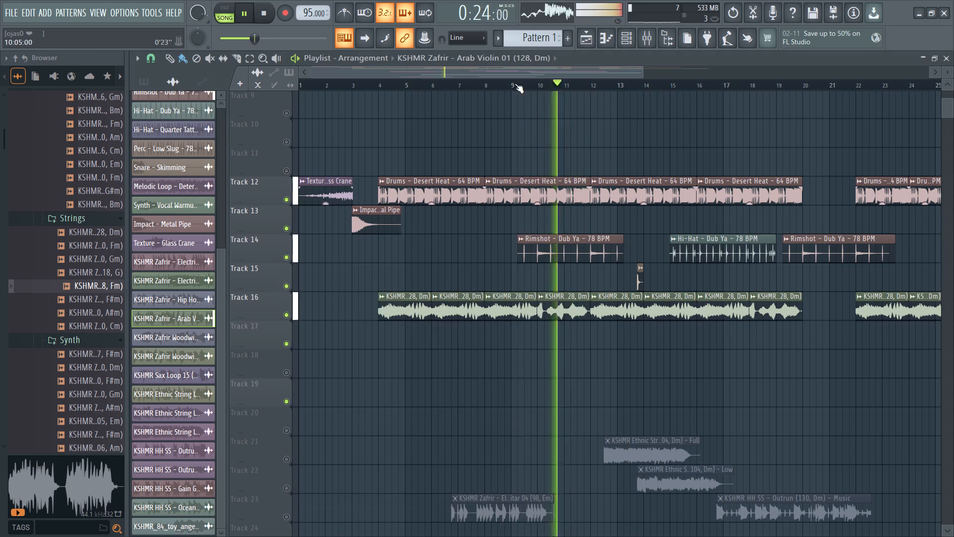
{"action": "left_click_drag", "start_coordinate": [515, 84], "coordinate": [380, 93]}
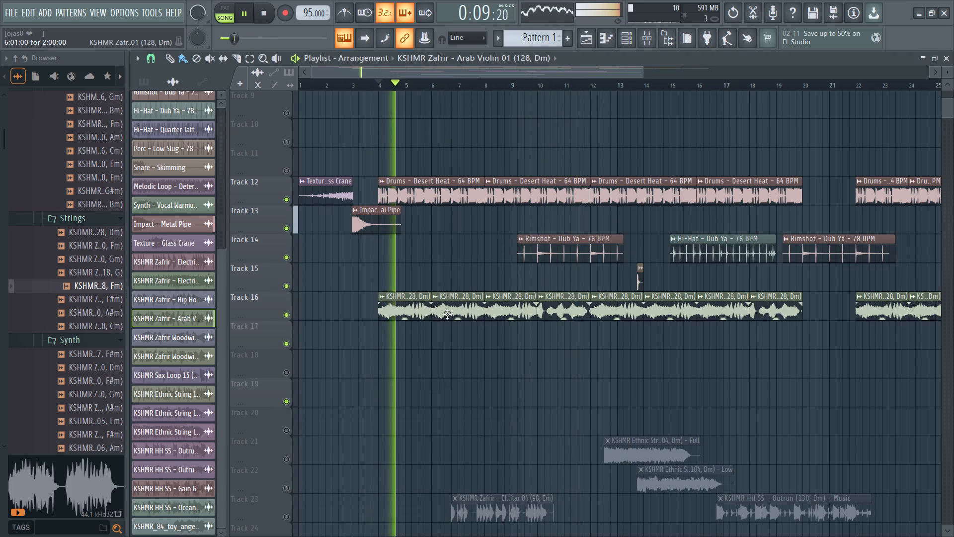
Open the Arab Violin 01 sample's settings, audition a channel pitch of -100 cents, and return the channel pitch to neutral.
{"action": "left_click", "coordinate": [410, 307]}
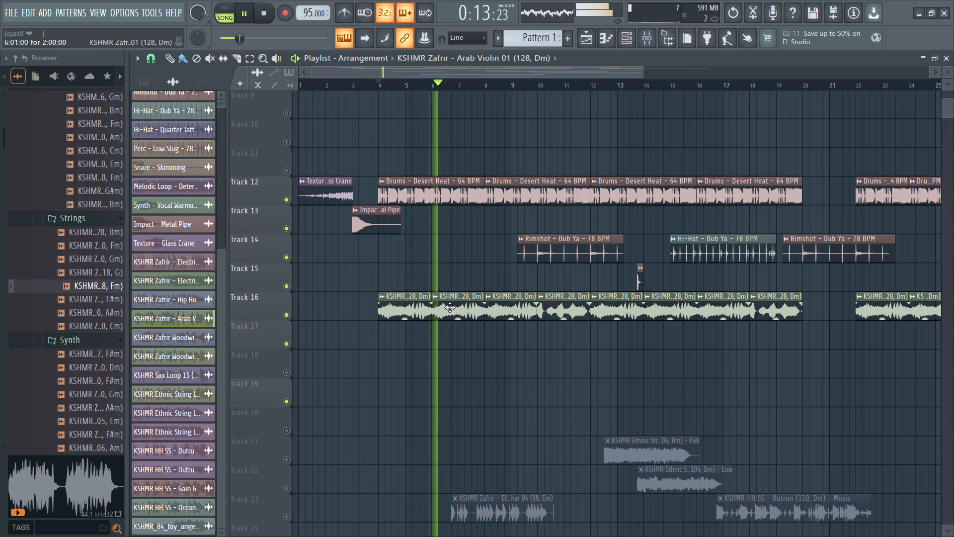
{"action": "double_click", "coordinate": [409, 311]}
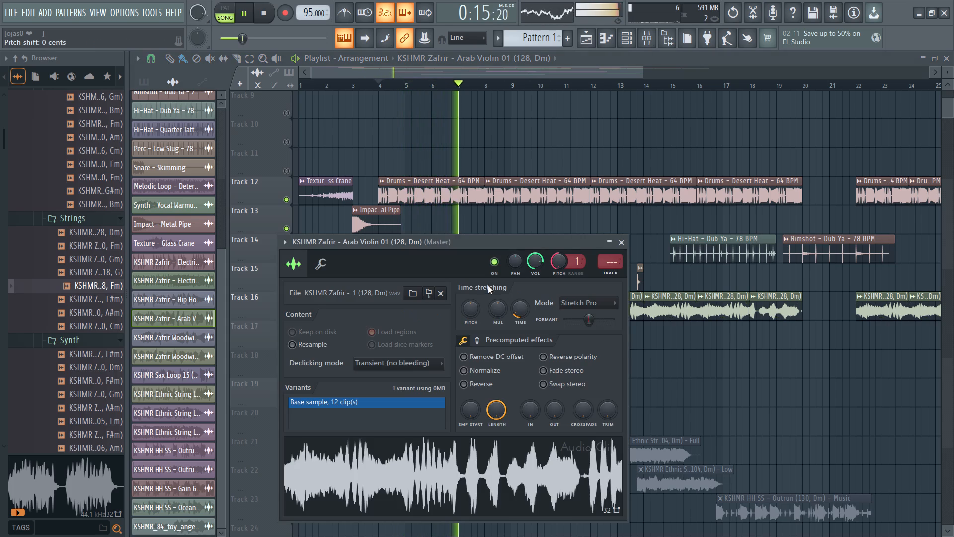
{"action": "scroll", "coordinate": [557, 257], "scroll_direction": "down", "scroll_amount": 11}
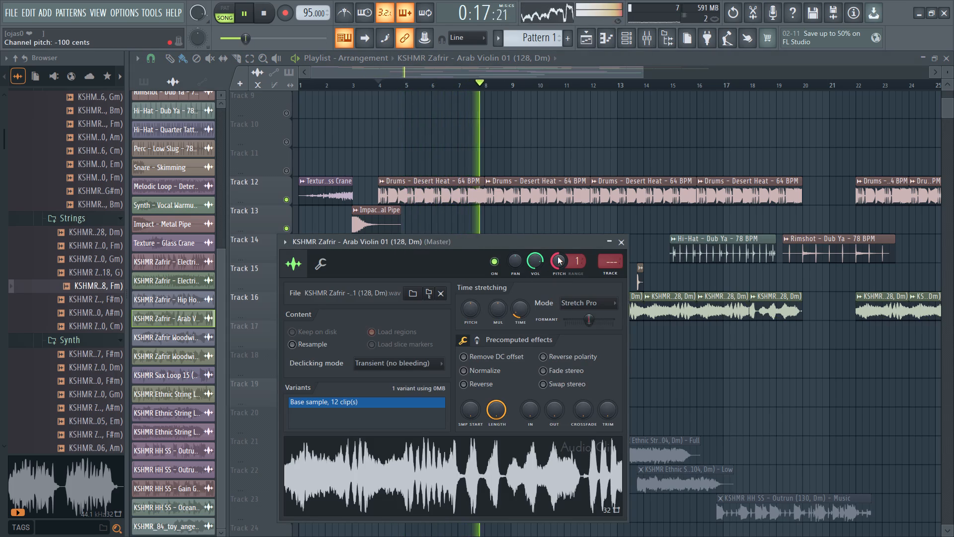
{"action": "scroll", "coordinate": [557, 257], "scroll_direction": "up", "scroll_amount": 13}
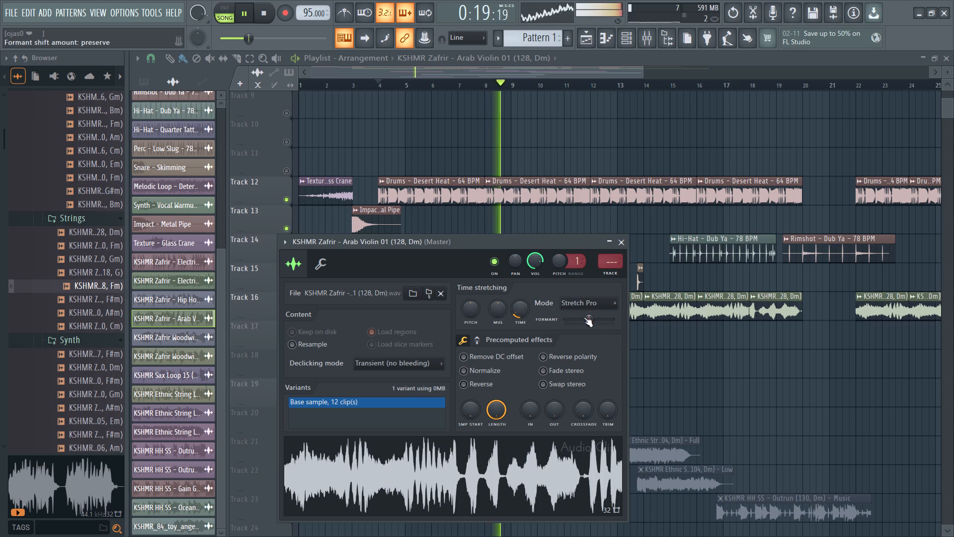
Try raising and lowering the Arab Violin sample's formant shift, including -400 cents, listen from about bar 3, and revisit its settings.
{"action": "left_click_drag", "start_coordinate": [589, 320], "coordinate": [654, 326]}
{"action": "left_click_drag", "start_coordinate": [595, 319], "coordinate": [444, 329]}
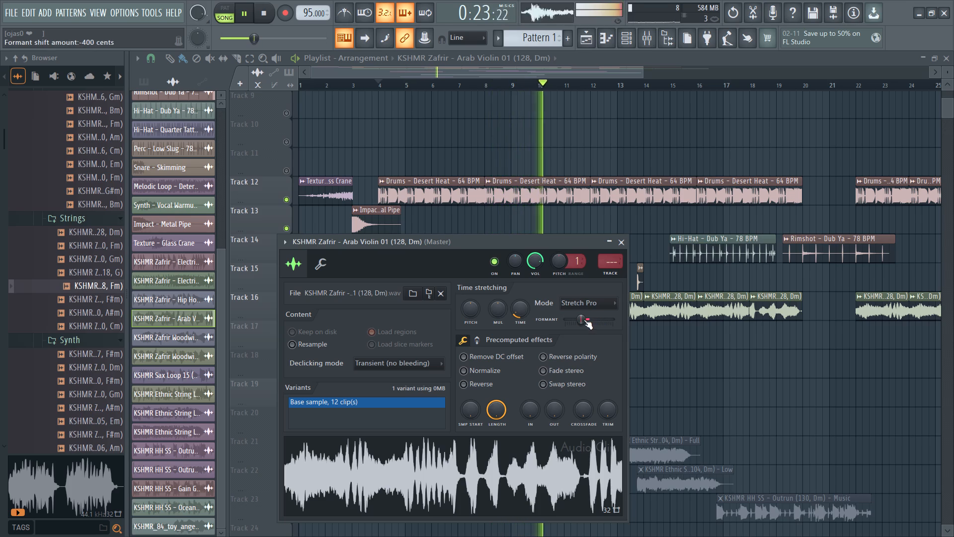
{"action": "left_click_drag", "start_coordinate": [547, 82], "coordinate": [358, 98]}
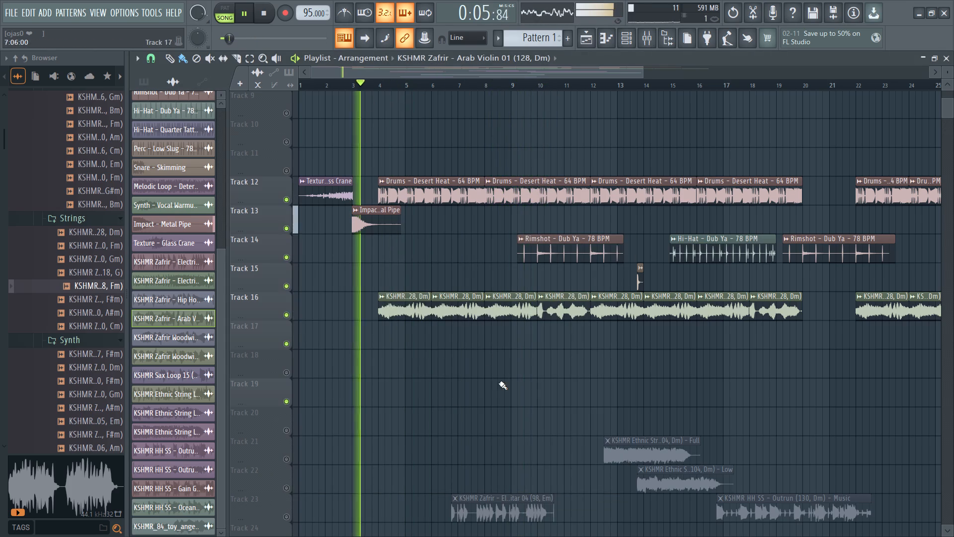
{"action": "double_click", "coordinate": [415, 310]}
{"action": "right_click", "coordinate": [734, 369]}
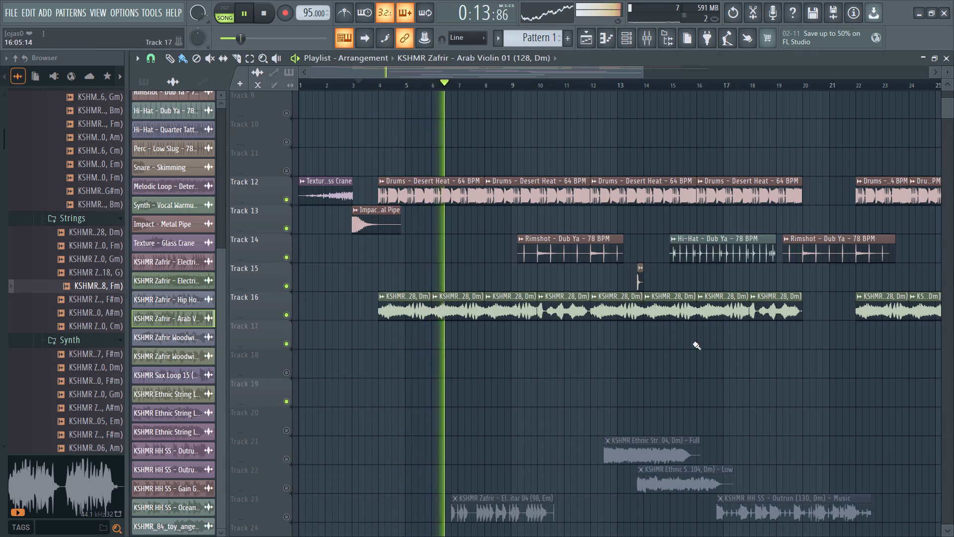
Listen to the arrangement from just before bar 3 and through from its start, stop playback, and replay it from the start.
{"action": "left_click_drag", "start_coordinate": [436, 88], "coordinate": [347, 87]}
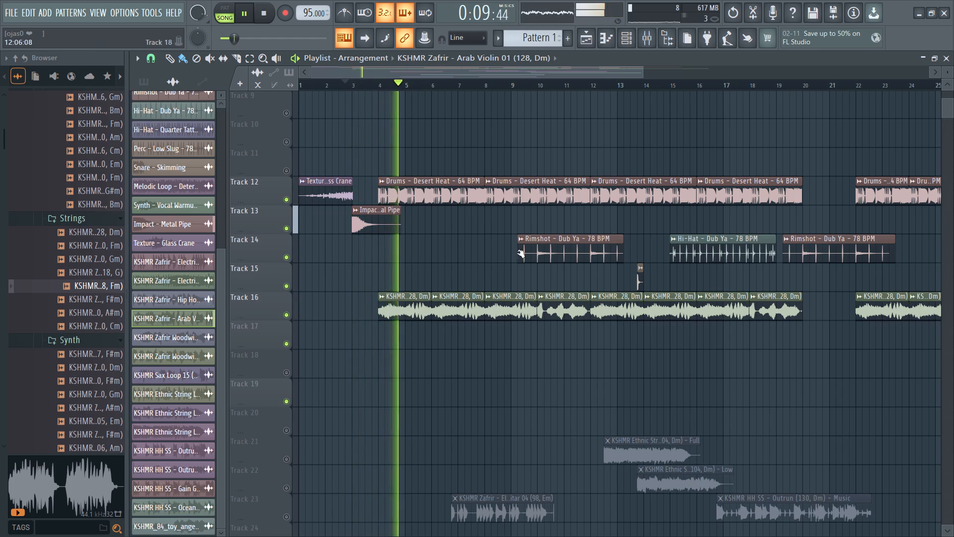
{"action": "left_click_drag", "start_coordinate": [403, 88], "coordinate": [229, 82]}
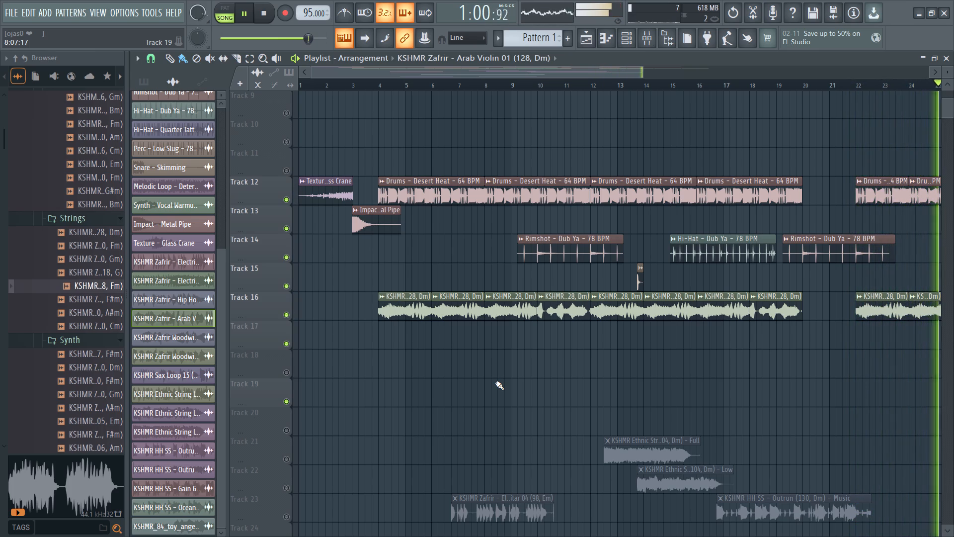
{"action": "left_click", "coordinate": [290, 57]}
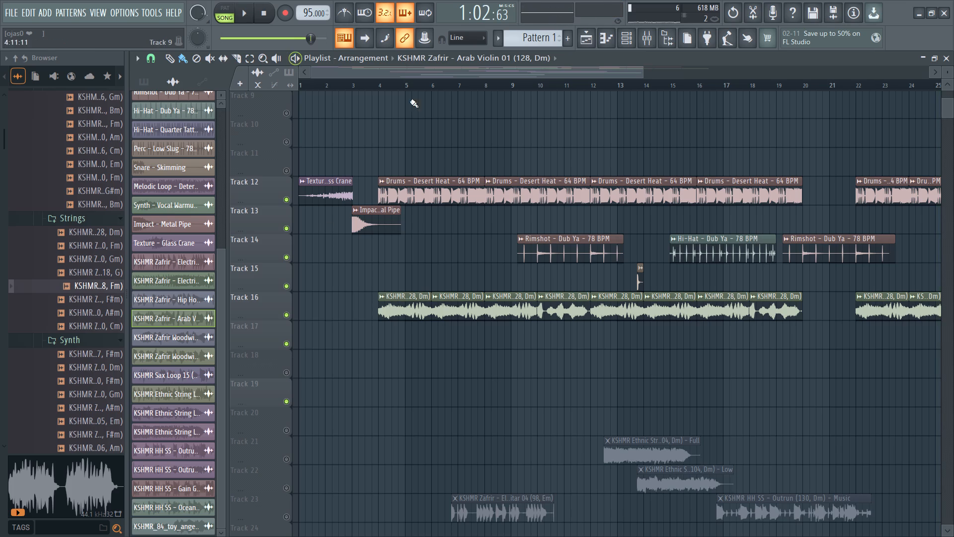
{"action": "left_click_drag", "start_coordinate": [720, 81], "coordinate": [231, 89]}
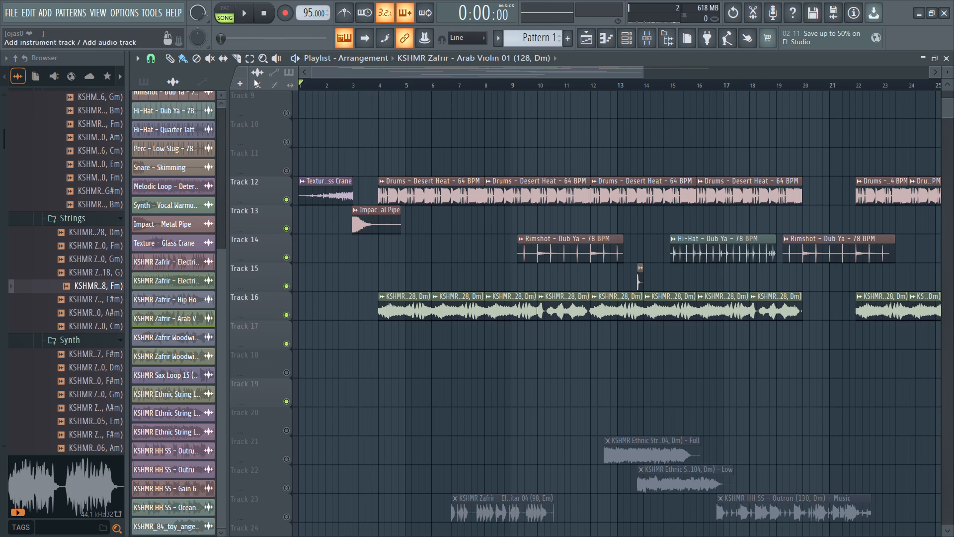
{"action": "left_click", "coordinate": [295, 59]}
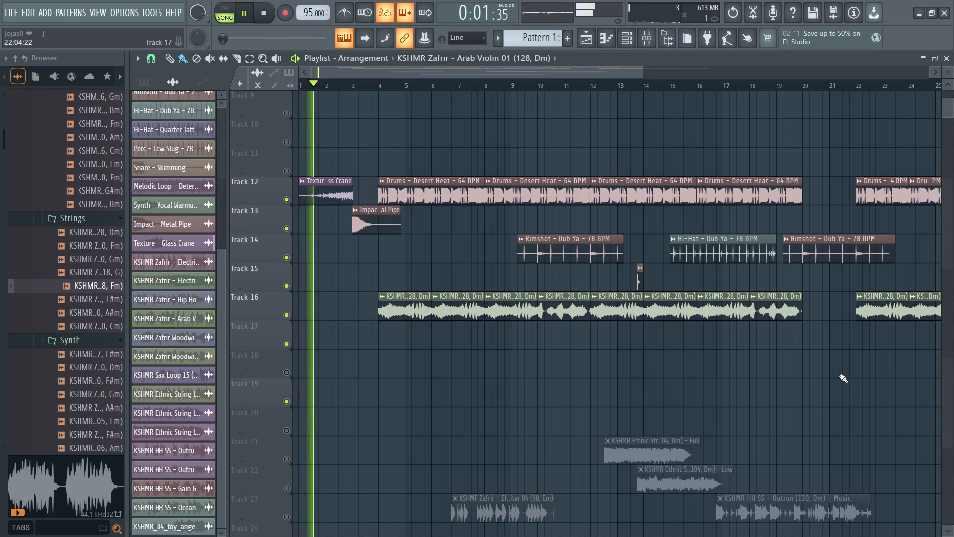
{"action": "scroll", "coordinate": [676, 456], "scroll_direction": "down", "scroll_amount": 4}
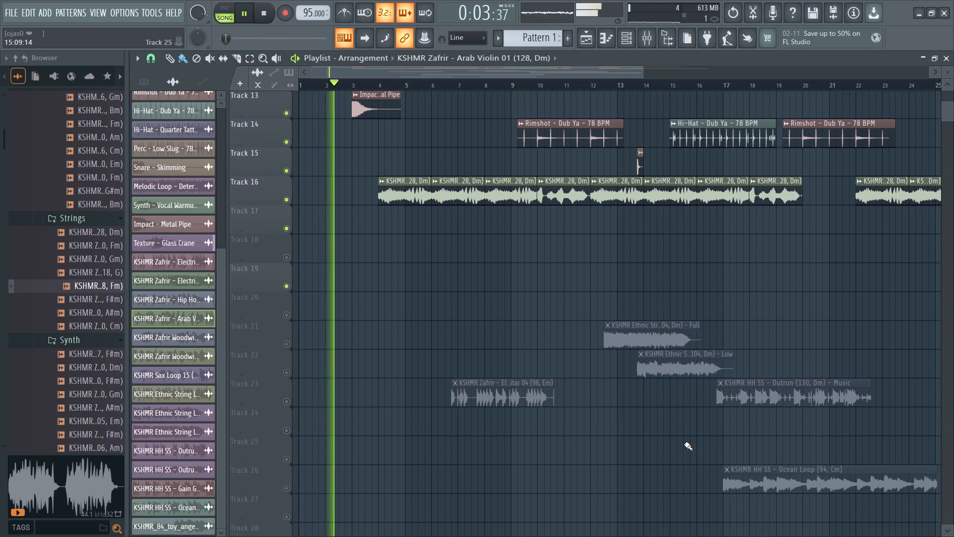
{"action": "scroll", "coordinate": [684, 444], "scroll_direction": "up", "scroll_amount": 4}
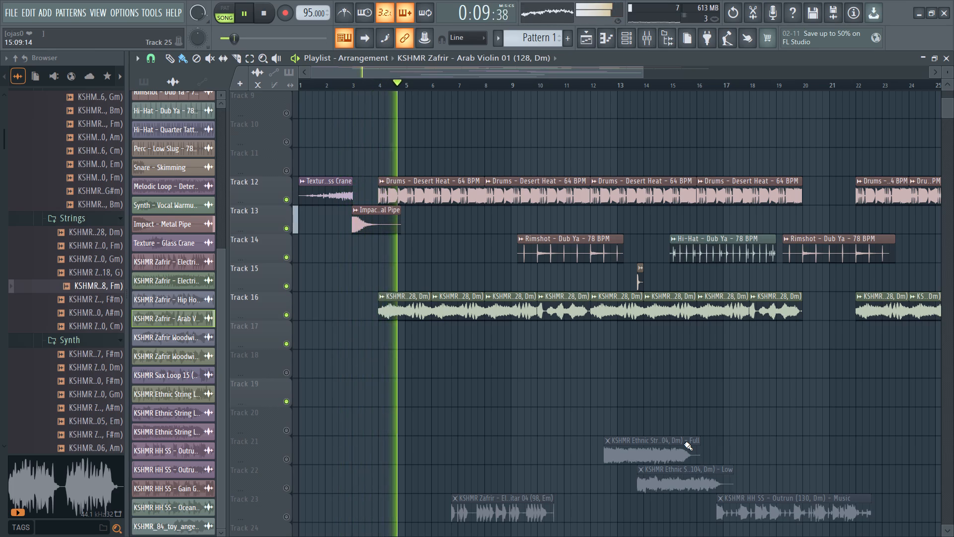
{"action": "left_click_drag", "start_coordinate": [407, 87], "coordinate": [267, 73]}
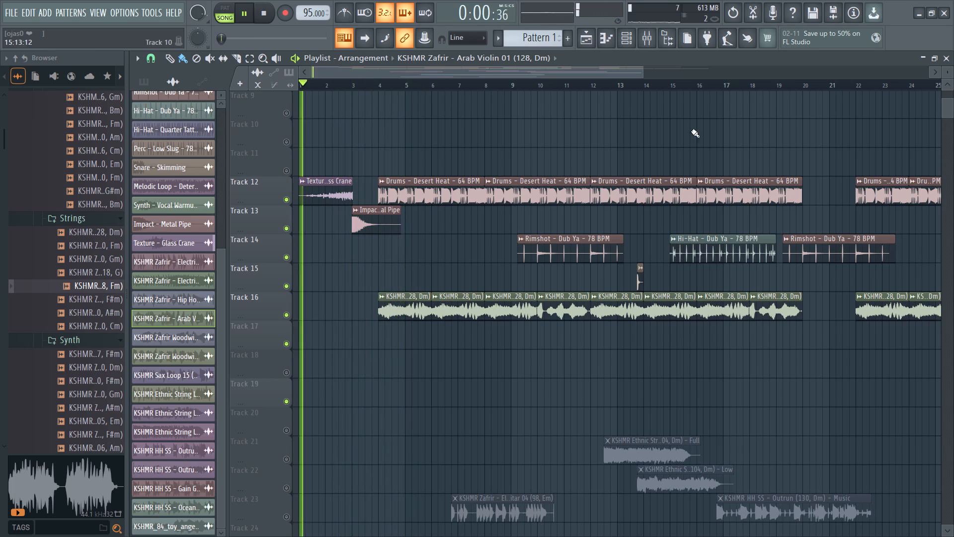
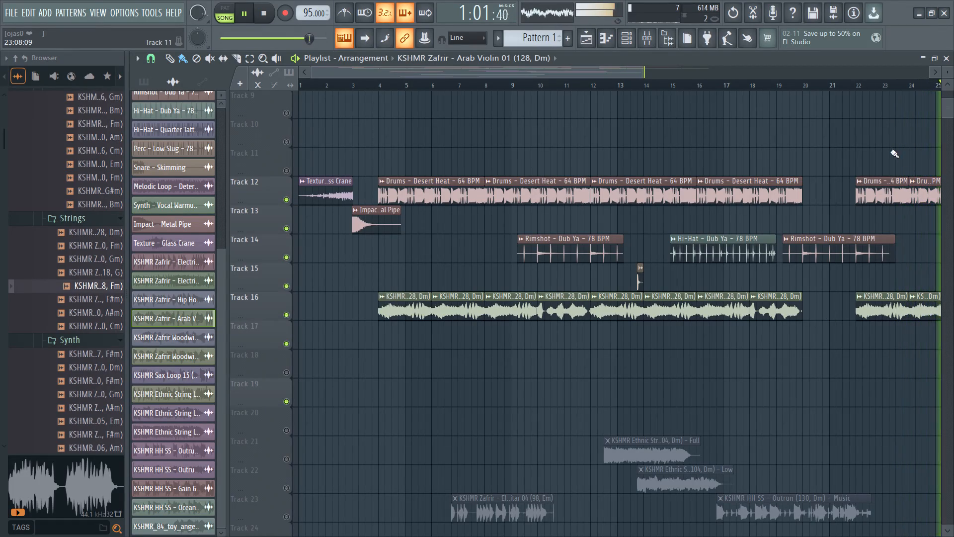
Play from just before bar 21 and move the second Rimshot clip on Track 14 to start just after bar 22.
{"action": "left_click", "coordinate": [819, 87]}
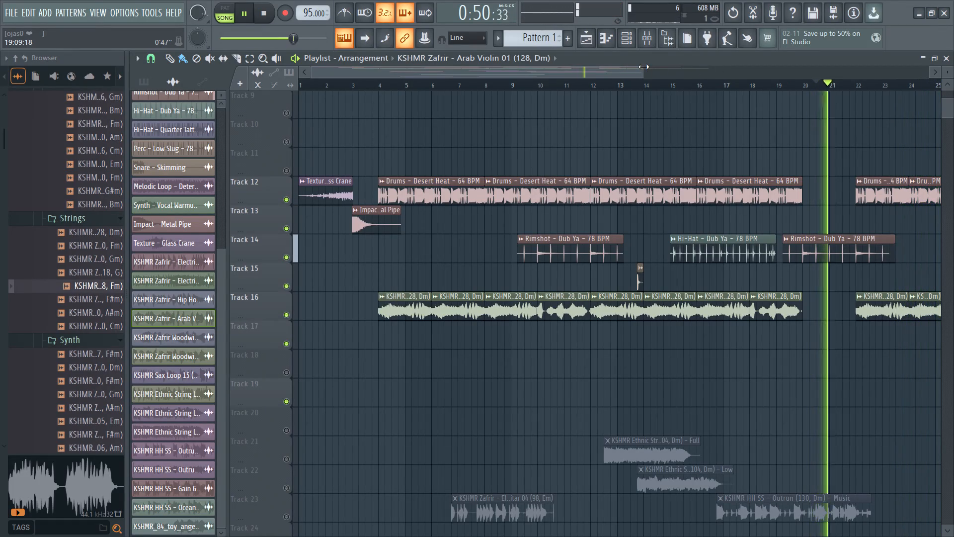
{"action": "left_click_drag", "start_coordinate": [635, 69], "coordinate": [754, 80]}
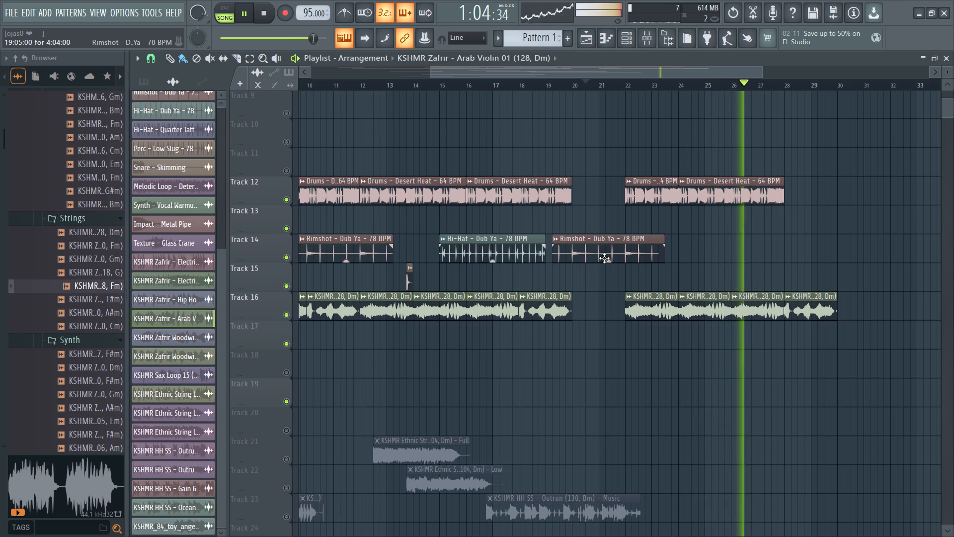
{"action": "left_click_drag", "start_coordinate": [604, 255], "coordinate": [629, 255]}
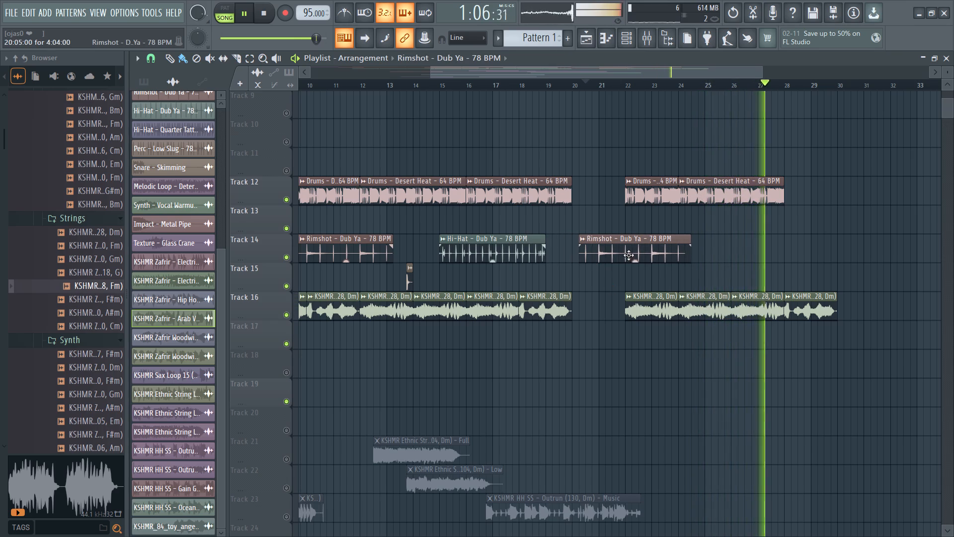
{"action": "left_click_drag", "start_coordinate": [629, 255], "coordinate": [684, 256]}
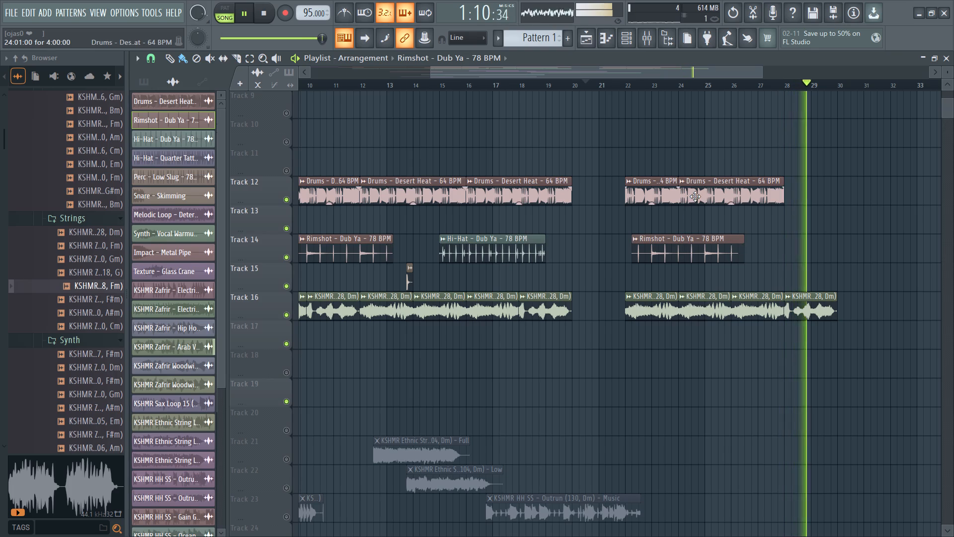
Set the short Desert Heat drum clip aside on muted Track 10 and move the longer last one on Track 12 to bar 20, directly after the main drum run.
{"action": "left_click_drag", "start_coordinate": [695, 196], "coordinate": [766, 197]}
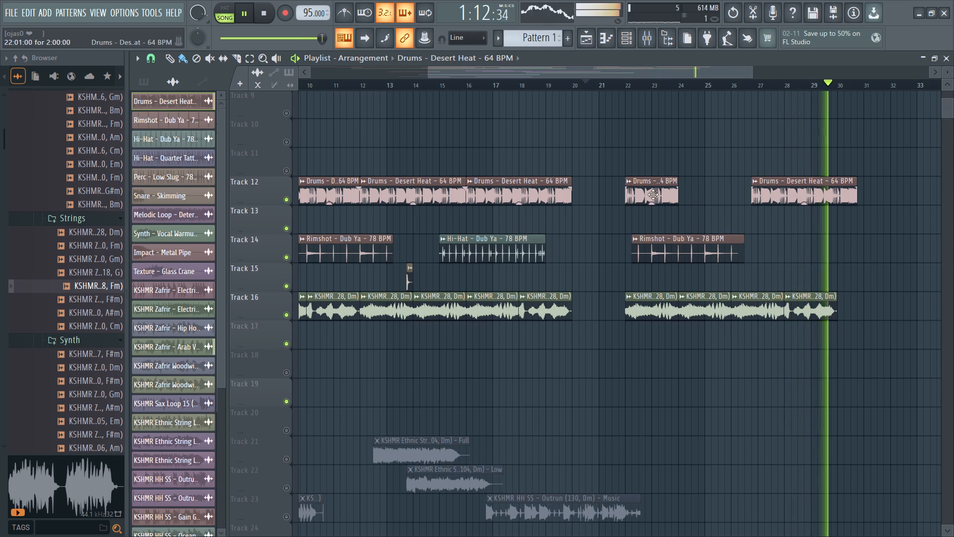
{"action": "left_click_drag", "start_coordinate": [649, 194], "coordinate": [666, 135]}
{"action": "left_click_drag", "start_coordinate": [782, 193], "coordinate": [615, 198]}
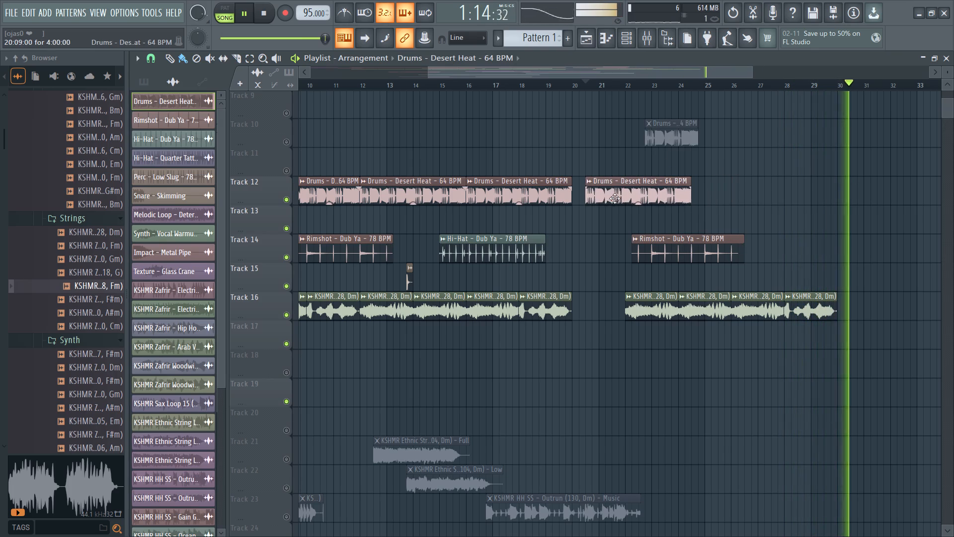
{"action": "left_click_drag", "start_coordinate": [615, 198], "coordinate": [604, 199]}
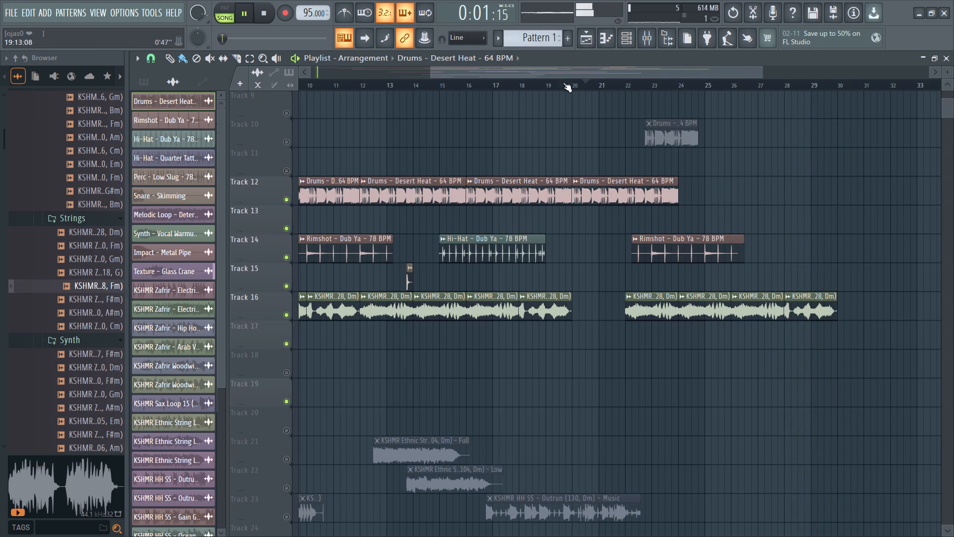
Listen from about bar 19 and shift the last Rimshot clip on Track 14 one bar later, just after bar 23.
{"action": "left_click", "coordinate": [550, 83]}
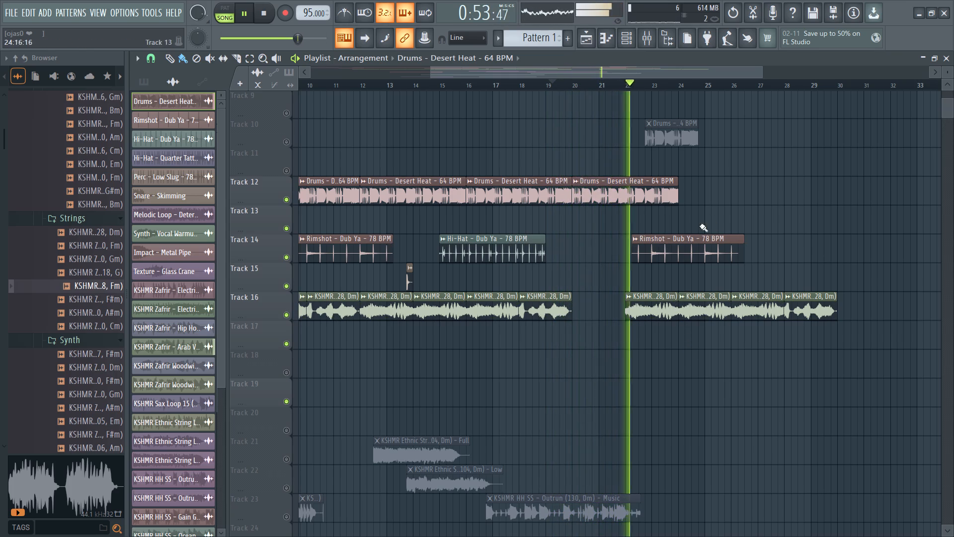
{"action": "left_click_drag", "start_coordinate": [673, 249], "coordinate": [702, 249]}
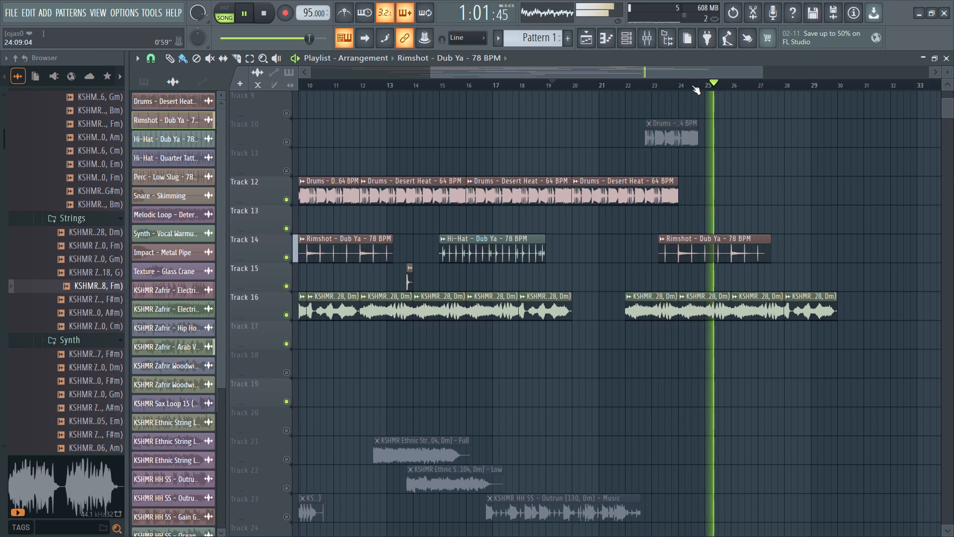
Replay the arrangement repeatedly from its opening to listen to the intro and the entry of the drums and violin.
{"action": "left_click_drag", "start_coordinate": [701, 85], "coordinate": [100, 89]}
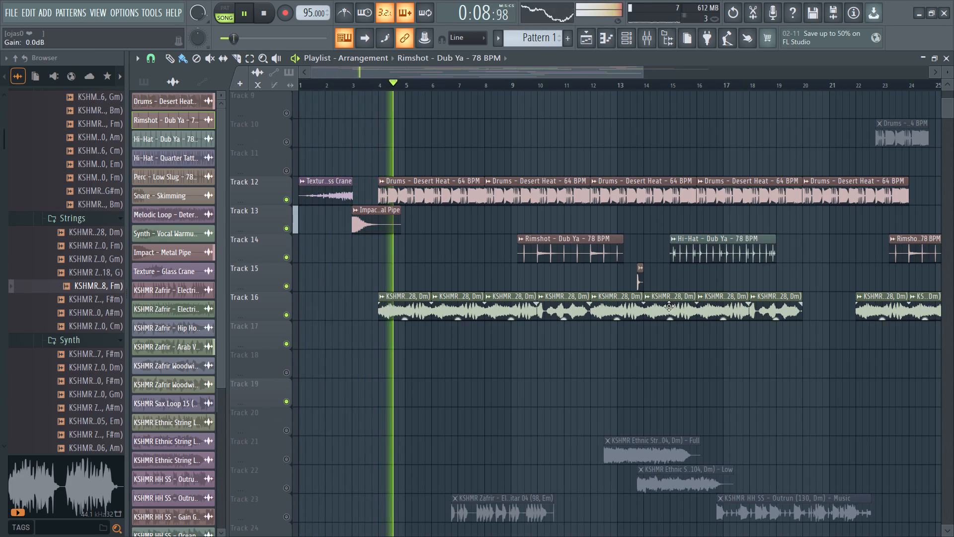
{"action": "left_click_drag", "start_coordinate": [405, 86], "coordinate": [317, 87]}
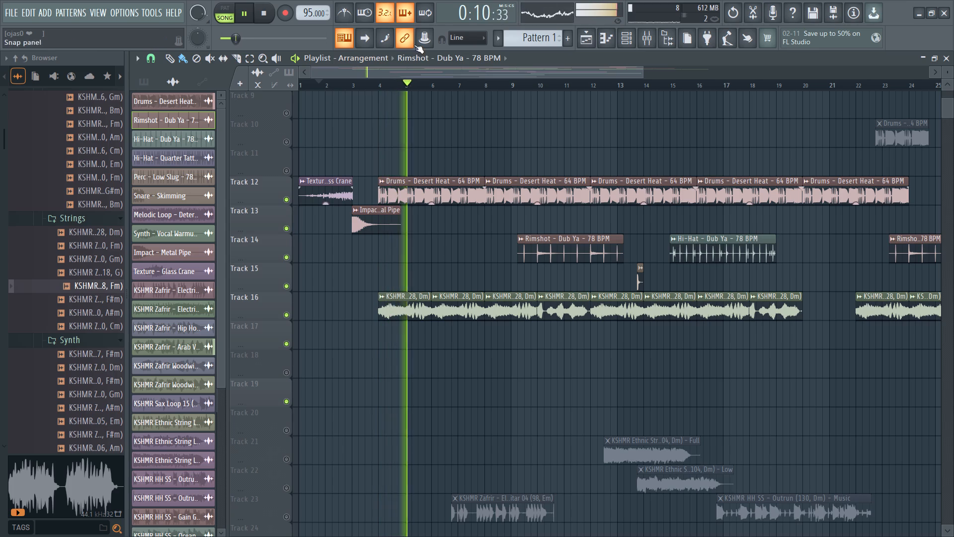
{"action": "left_click_drag", "start_coordinate": [390, 83], "coordinate": [310, 95]}
{"action": "left_click_drag", "start_coordinate": [314, 84], "coordinate": [286, 85]}
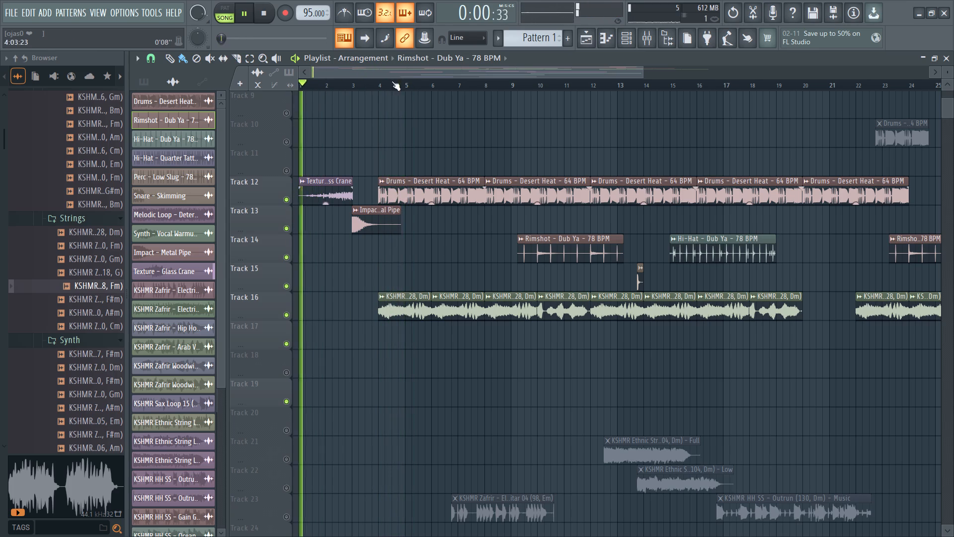
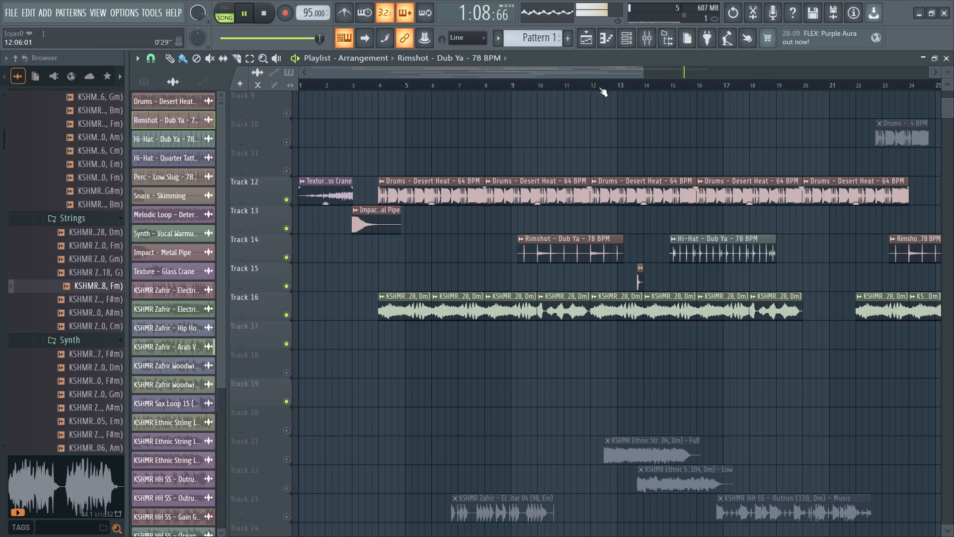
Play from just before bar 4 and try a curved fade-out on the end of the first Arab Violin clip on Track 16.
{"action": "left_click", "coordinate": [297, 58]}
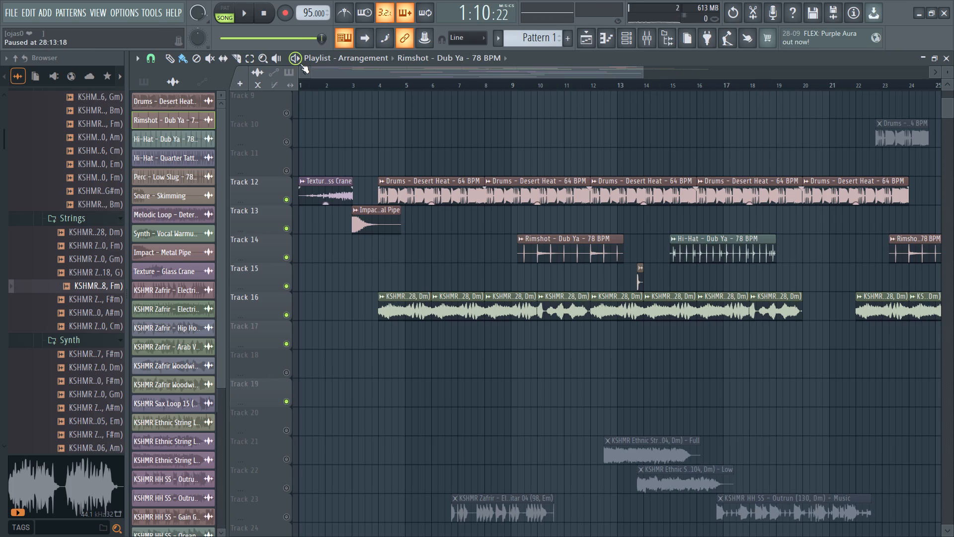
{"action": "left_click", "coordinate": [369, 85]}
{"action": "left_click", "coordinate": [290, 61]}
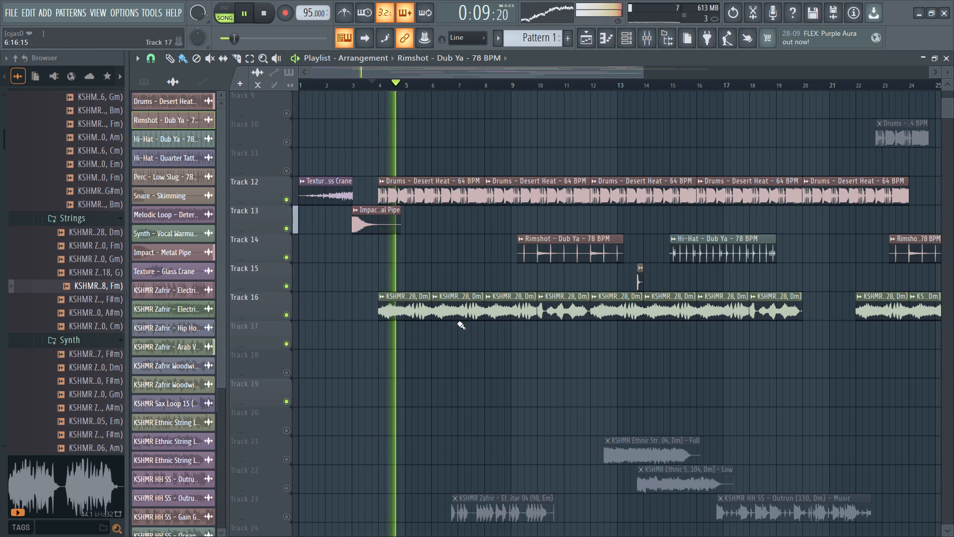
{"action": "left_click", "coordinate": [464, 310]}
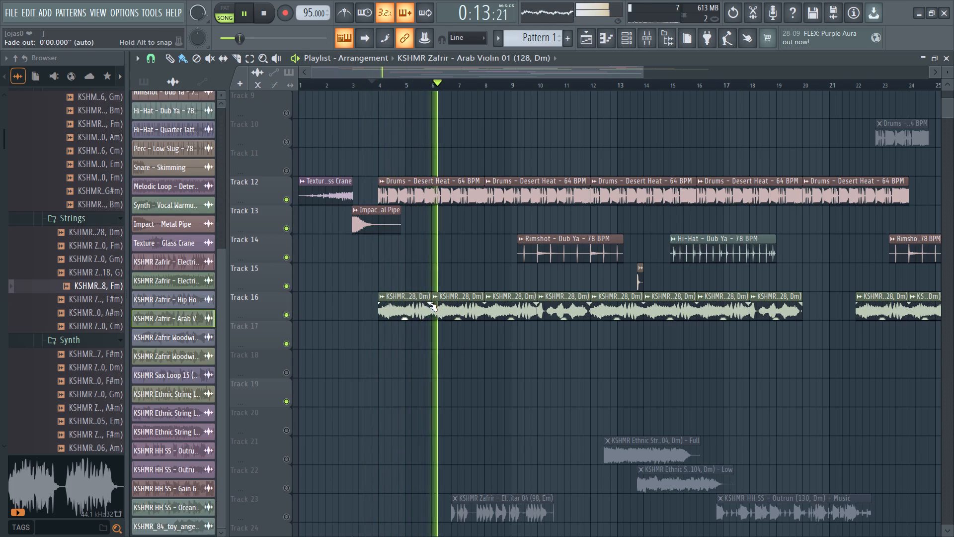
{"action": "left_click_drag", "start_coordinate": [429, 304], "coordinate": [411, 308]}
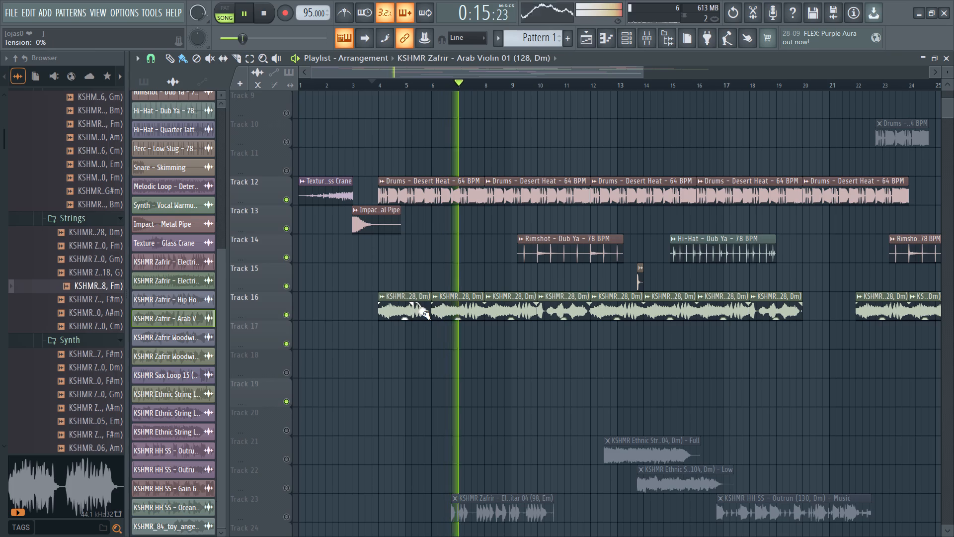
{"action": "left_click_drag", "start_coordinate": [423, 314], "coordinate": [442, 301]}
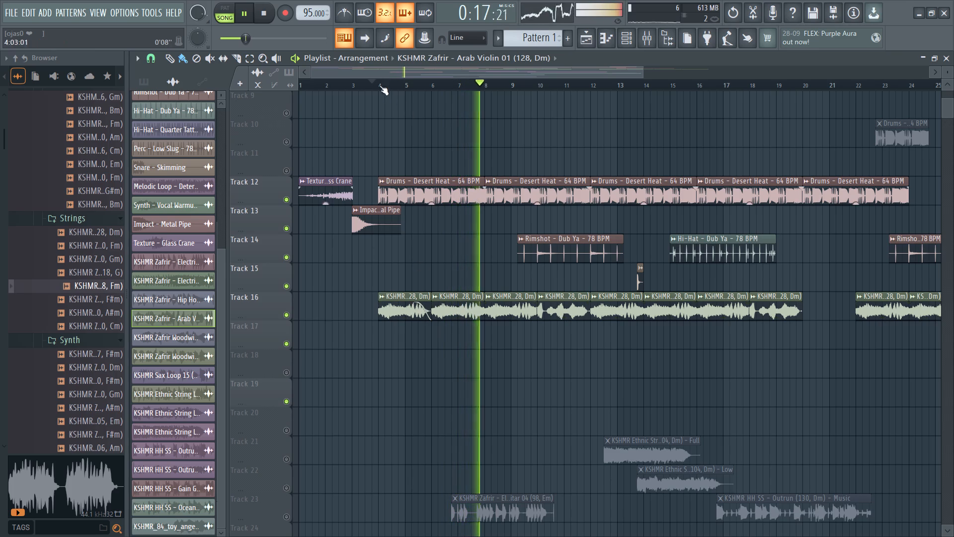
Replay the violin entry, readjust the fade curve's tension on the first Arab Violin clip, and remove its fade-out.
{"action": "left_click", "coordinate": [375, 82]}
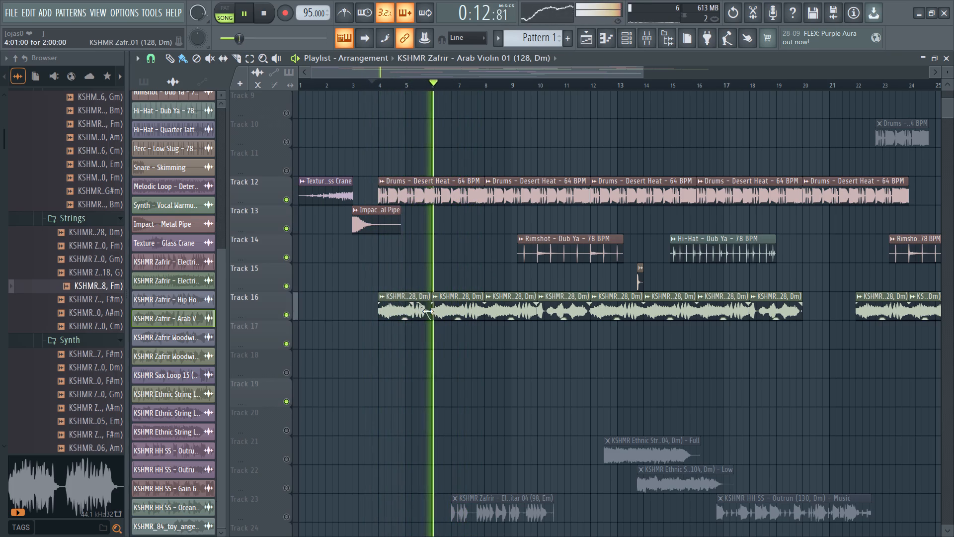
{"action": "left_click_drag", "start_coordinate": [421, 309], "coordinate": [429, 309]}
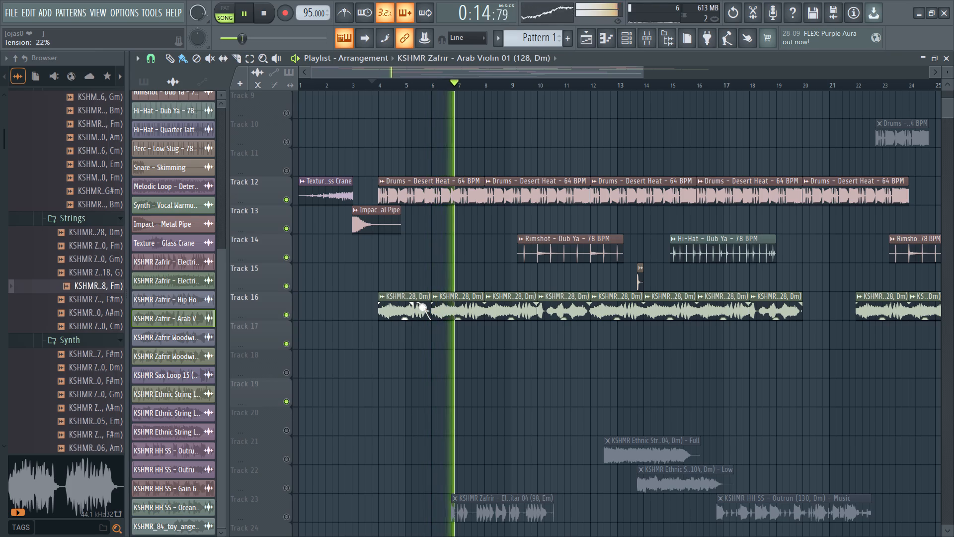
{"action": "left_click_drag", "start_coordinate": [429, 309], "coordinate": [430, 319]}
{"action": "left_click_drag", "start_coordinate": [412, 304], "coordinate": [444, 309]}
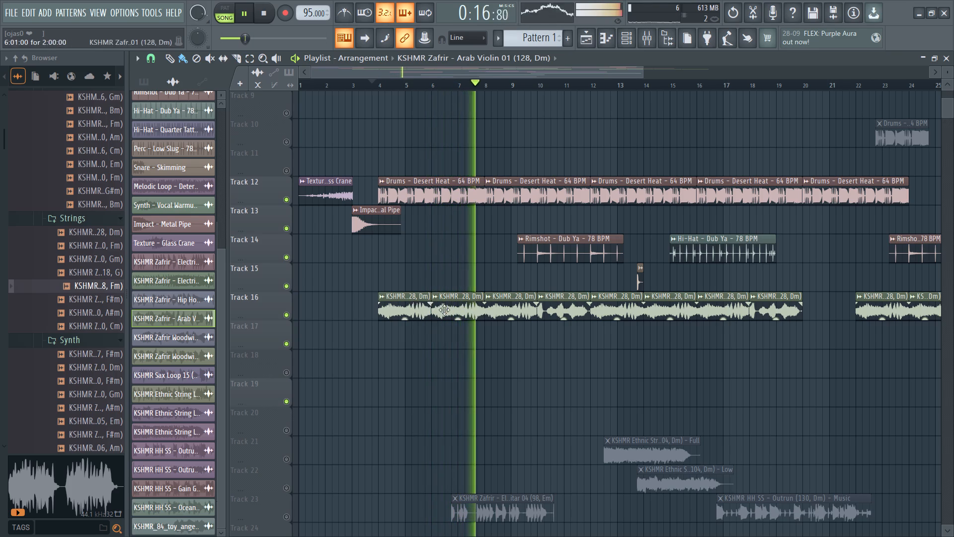
Replay from about bar 4 to listen to the join between the first two Arab Violin clips.
{"action": "left_click_drag", "start_coordinate": [481, 83], "coordinate": [393, 83]}
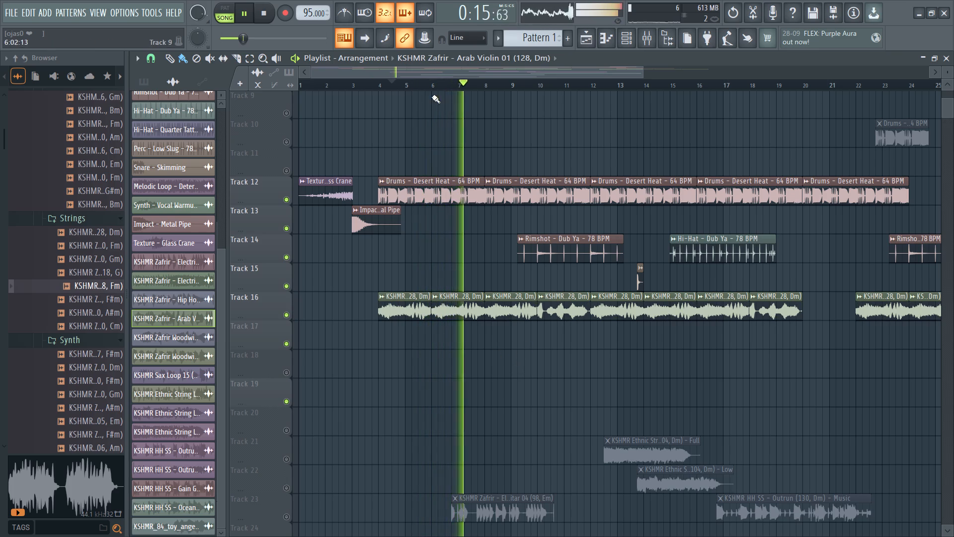
{"action": "left_click", "coordinate": [390, 82]}
{"action": "left_click", "coordinate": [294, 57]}
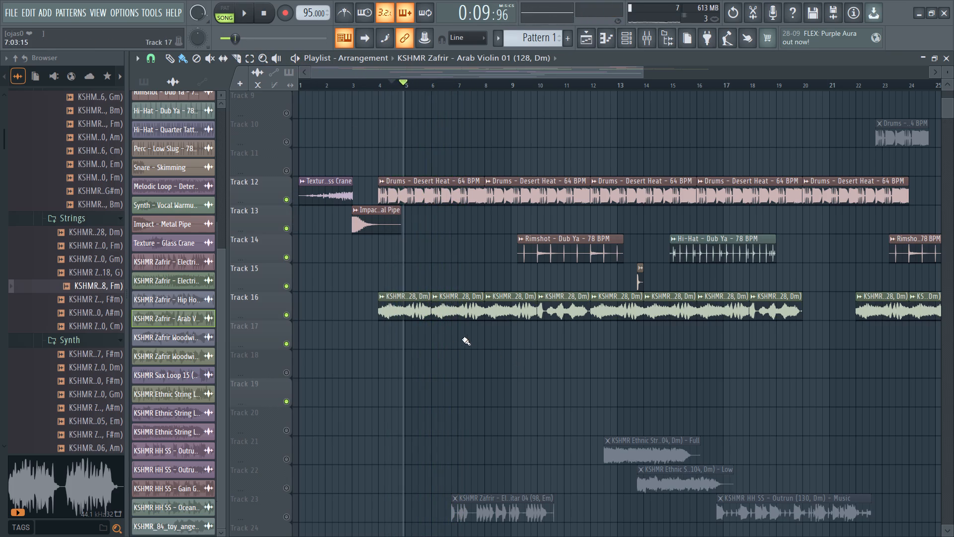
Open the Arab Violin 01 sample's settings to examine its time stretching options, and close them.
{"action": "scroll", "coordinate": [95, 375], "scroll_direction": "down", "scroll_amount": 2}
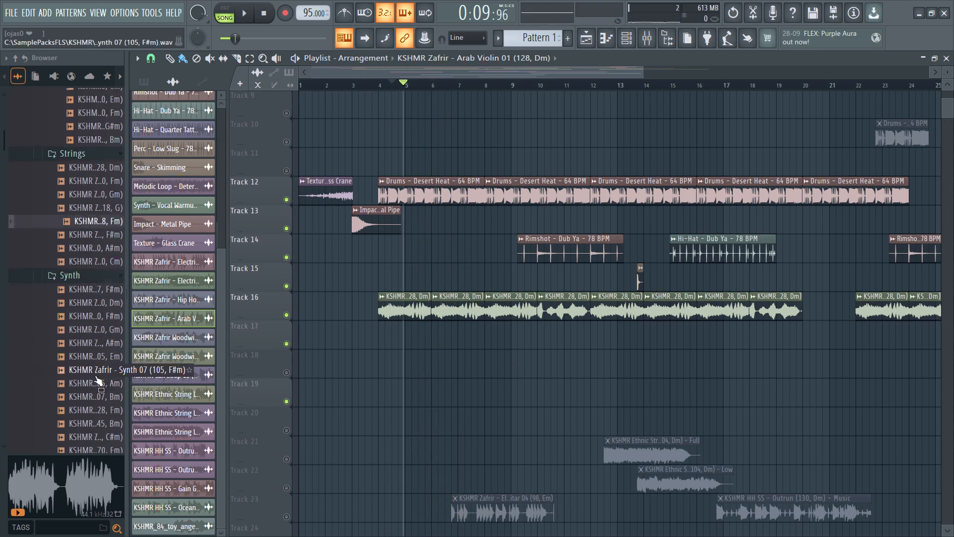
{"action": "double_click", "coordinate": [418, 309]}
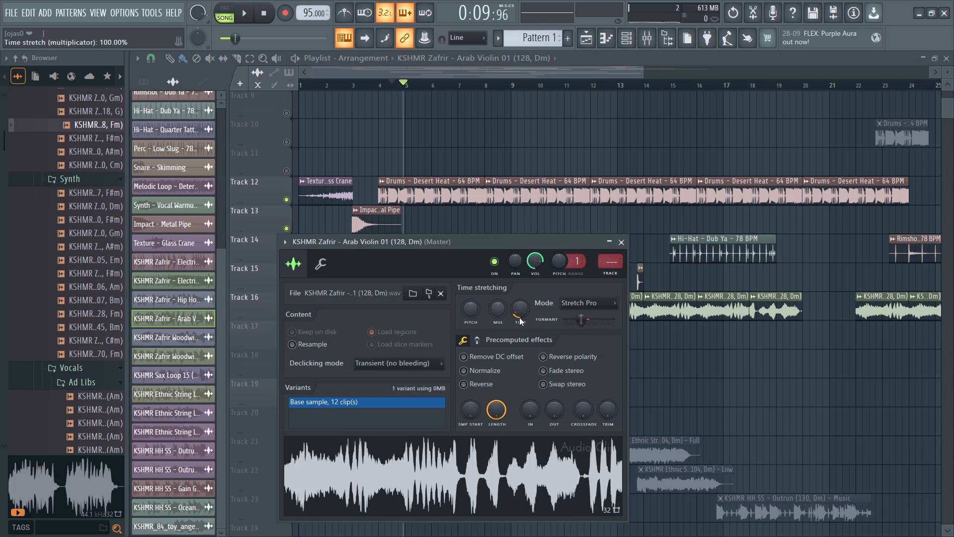
{"action": "left_click", "coordinate": [627, 244]}
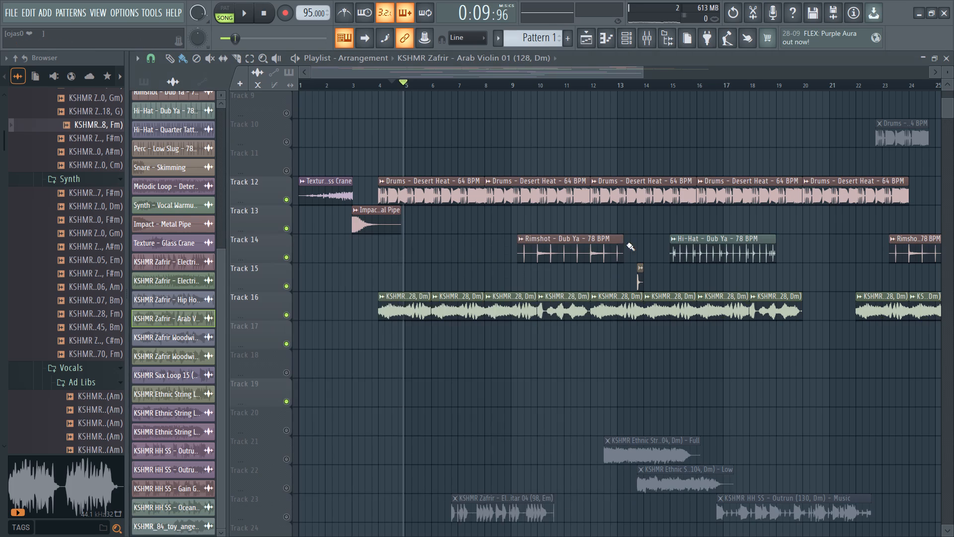
Replay from about bar 2 and again from the very start to listen to the intro leading into the drums and violin.
{"action": "left_click", "coordinate": [336, 83]}
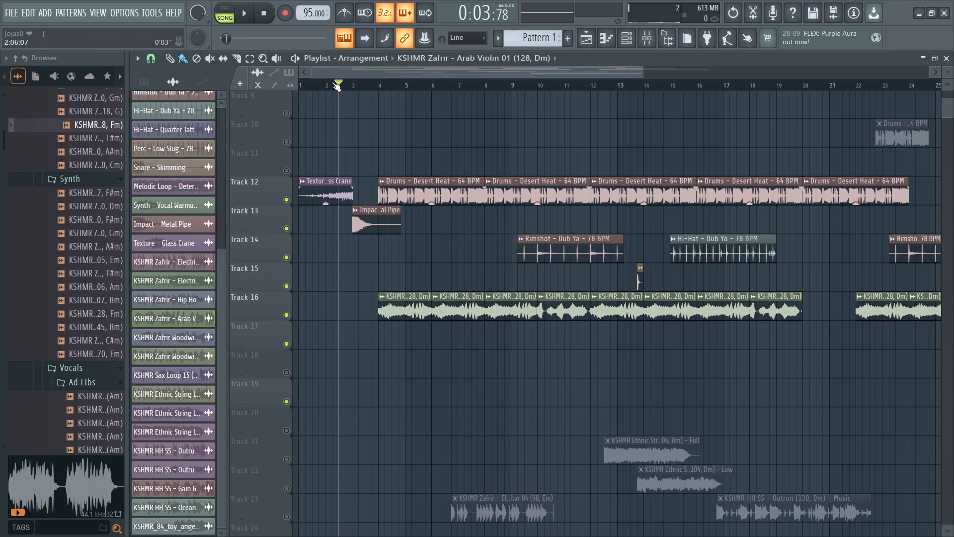
{"action": "left_click", "coordinate": [296, 59]}
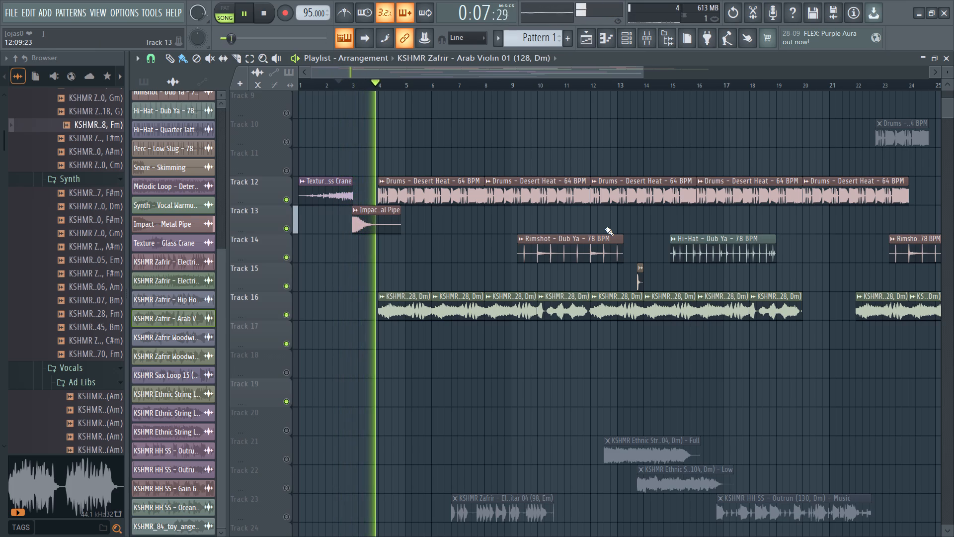
{"action": "left_click_drag", "start_coordinate": [386, 86], "coordinate": [75, 83]}
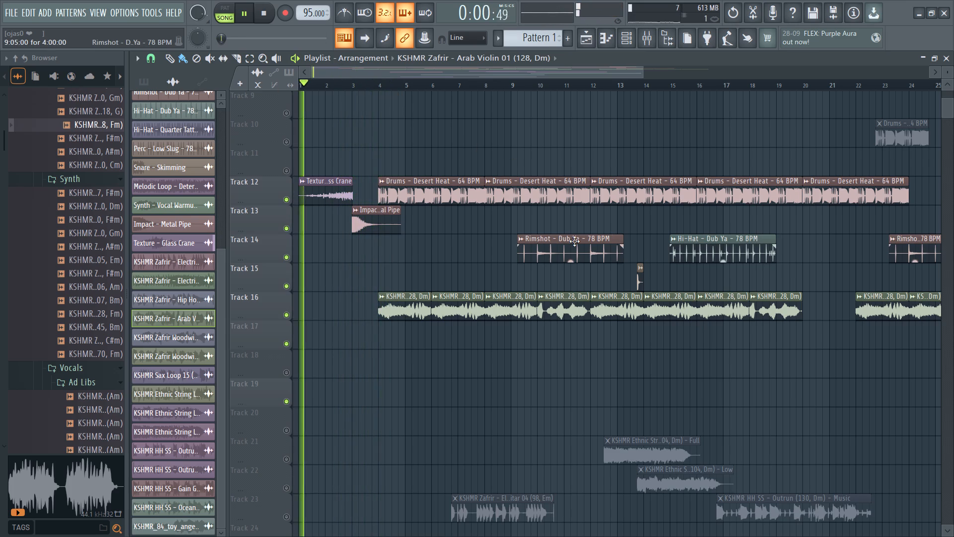
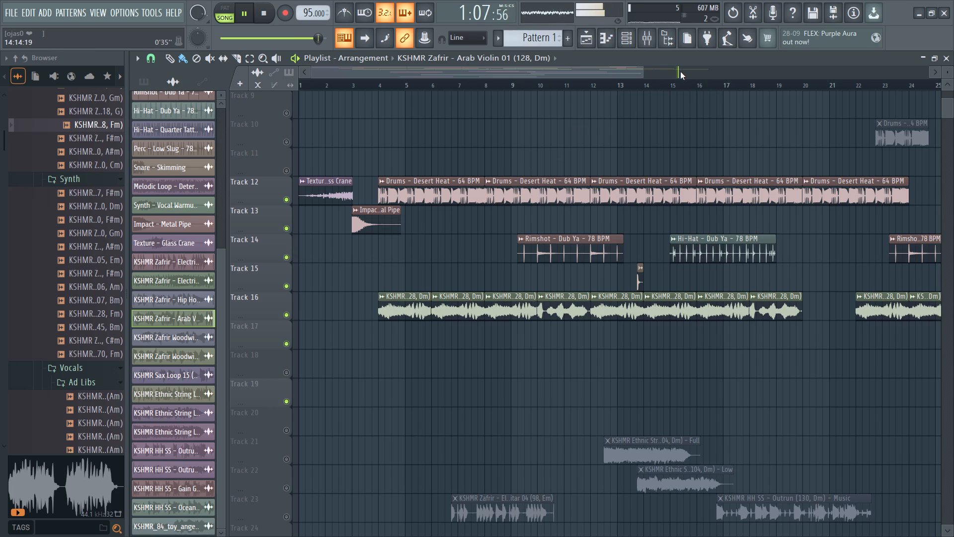
Stop playback, open the muted Ethnic String Loop 21 Full clip's sample settings to preview its sound, and close them.
{"action": "left_click", "coordinate": [292, 60]}
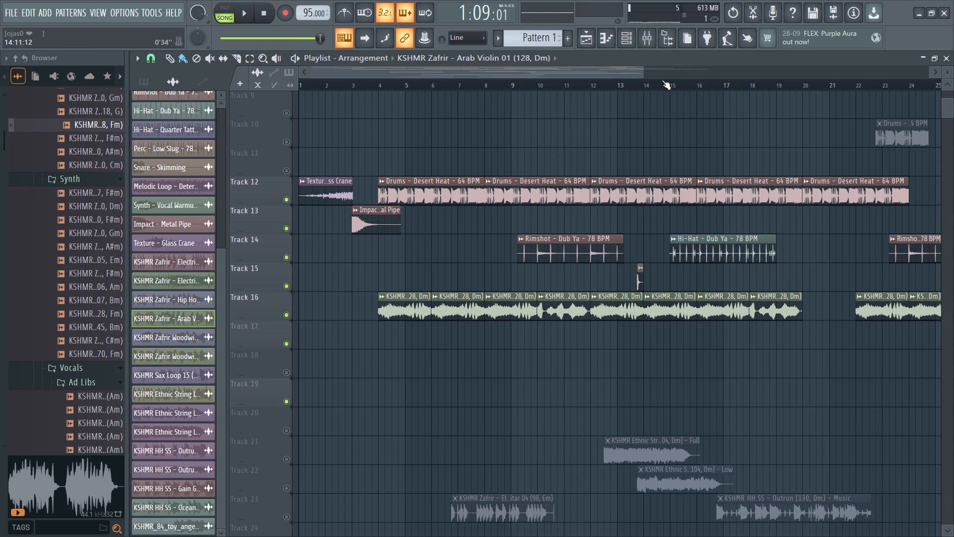
{"action": "left_click_drag", "start_coordinate": [630, 73], "coordinate": [491, 99]}
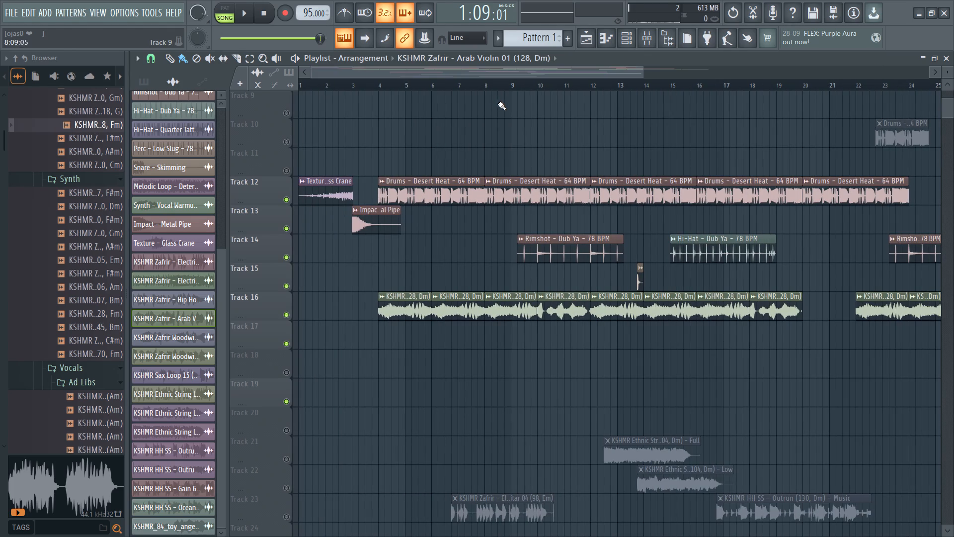
{"action": "scroll", "coordinate": [715, 391], "scroll_direction": "down", "scroll_amount": 3}
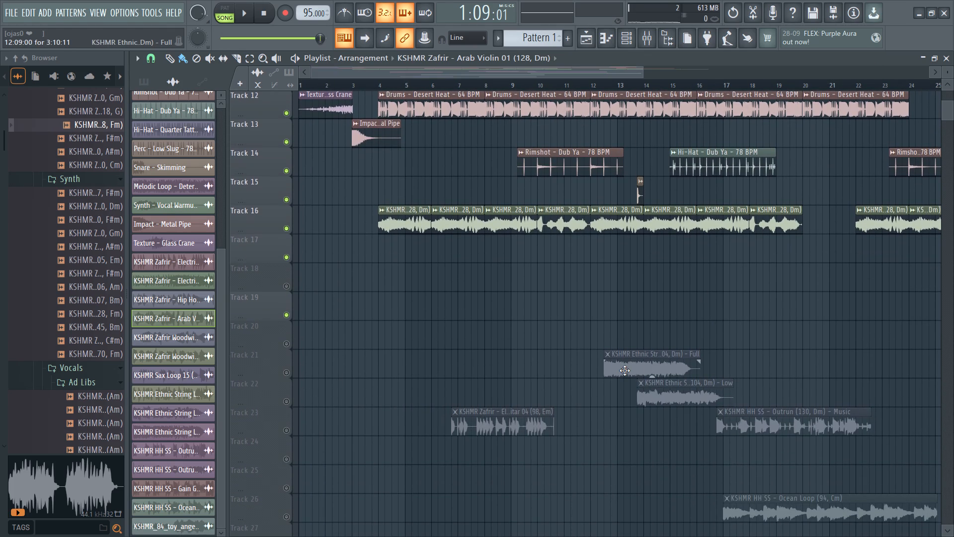
{"action": "left_click", "coordinate": [625, 370]}
{"action": "left_click", "coordinate": [625, 370]}
{"action": "double_click", "coordinate": [625, 370]}
{"action": "left_click", "coordinate": [358, 347]}
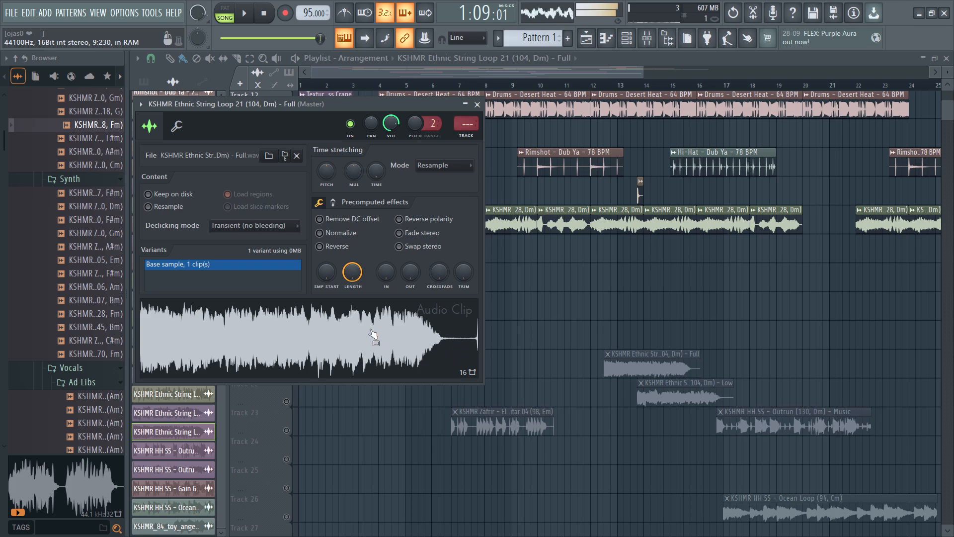
{"action": "left_click", "coordinate": [478, 104]}
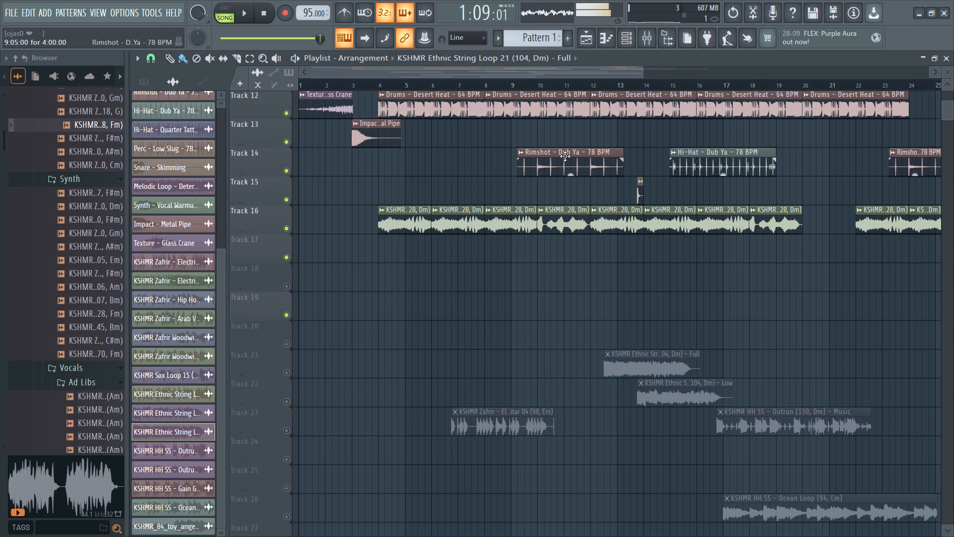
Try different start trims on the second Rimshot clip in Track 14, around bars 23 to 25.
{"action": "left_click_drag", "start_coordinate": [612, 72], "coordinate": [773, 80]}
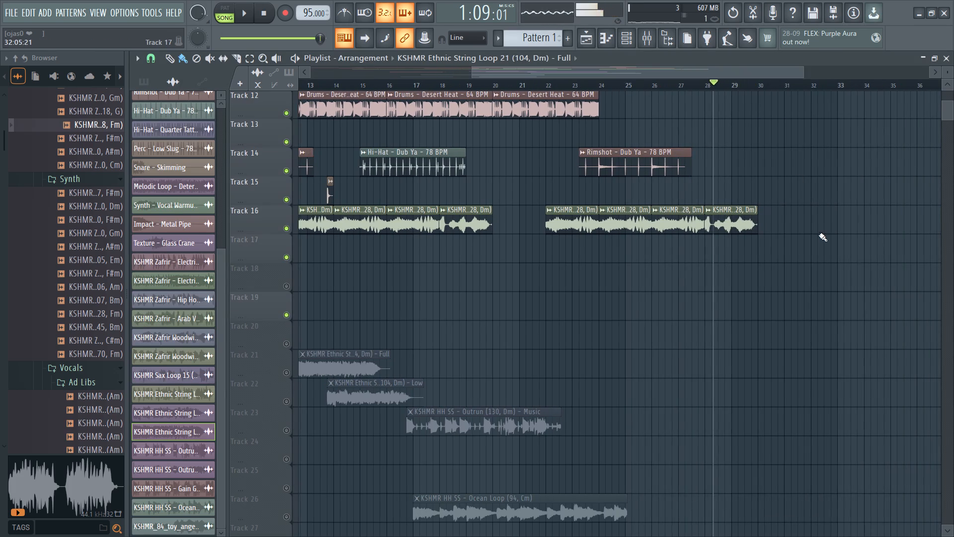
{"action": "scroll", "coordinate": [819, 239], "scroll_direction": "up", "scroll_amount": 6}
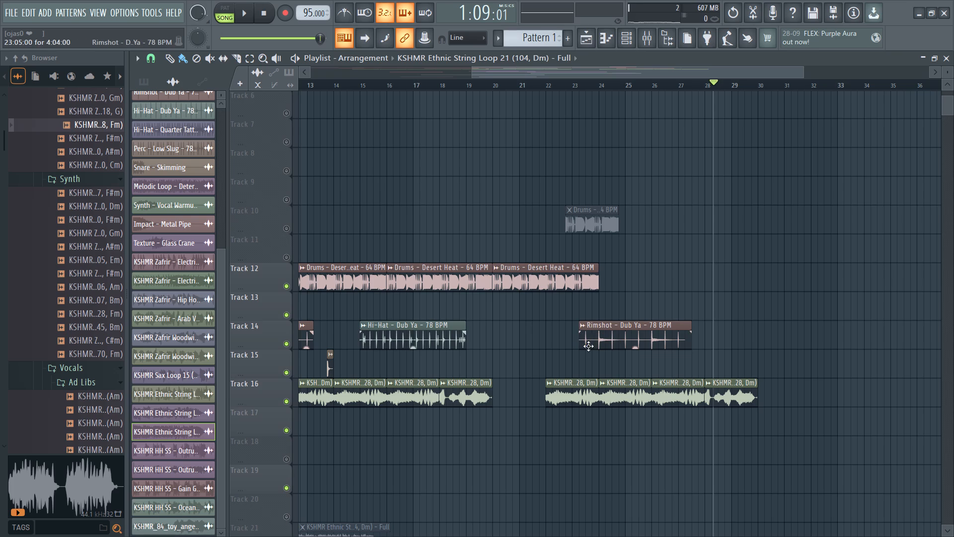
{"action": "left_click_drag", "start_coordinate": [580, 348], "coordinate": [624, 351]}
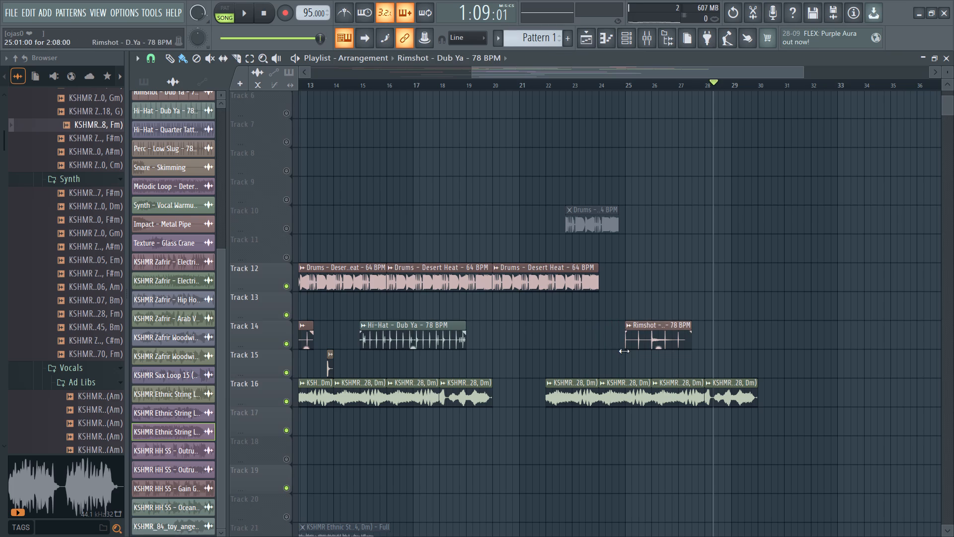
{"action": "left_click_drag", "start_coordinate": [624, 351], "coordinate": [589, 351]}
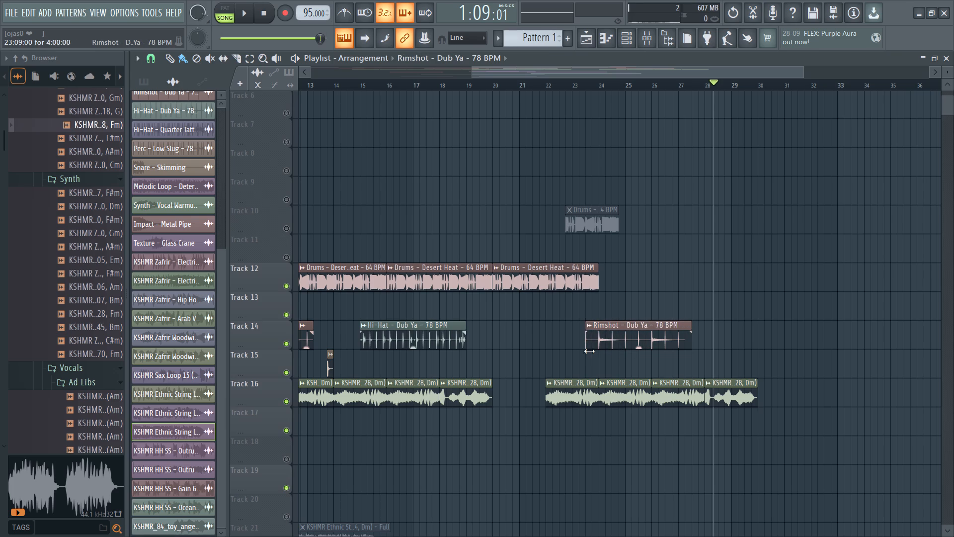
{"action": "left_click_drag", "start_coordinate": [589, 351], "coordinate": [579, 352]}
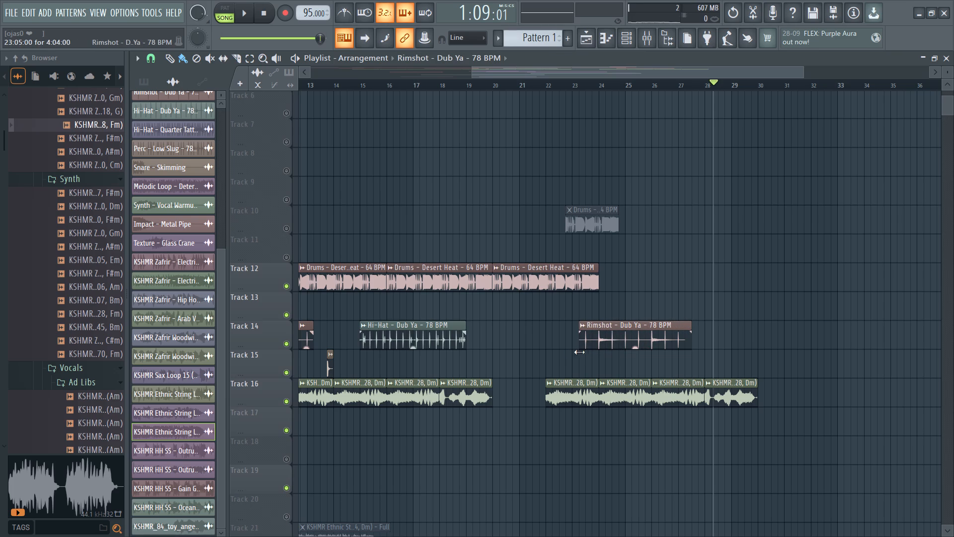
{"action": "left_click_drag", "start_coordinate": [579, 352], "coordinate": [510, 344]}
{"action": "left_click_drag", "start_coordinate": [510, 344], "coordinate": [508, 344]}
Move the second Rimshot clip earlier to 22:13, then trim its start to 23:01 and its length to 3:12.
{"action": "left_click_drag", "start_coordinate": [626, 344], "coordinate": [594, 340]}
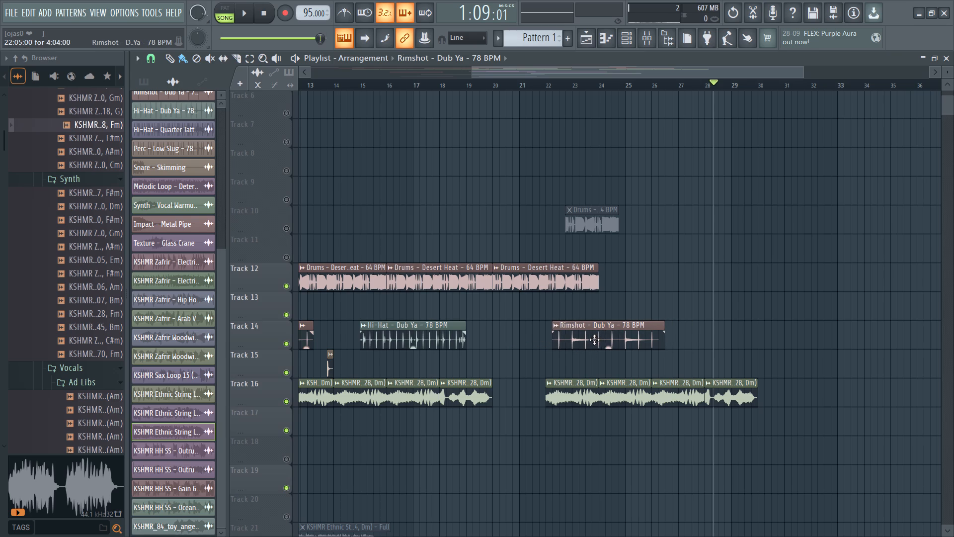
{"action": "left_click_drag", "start_coordinate": [594, 340], "coordinate": [610, 341]}
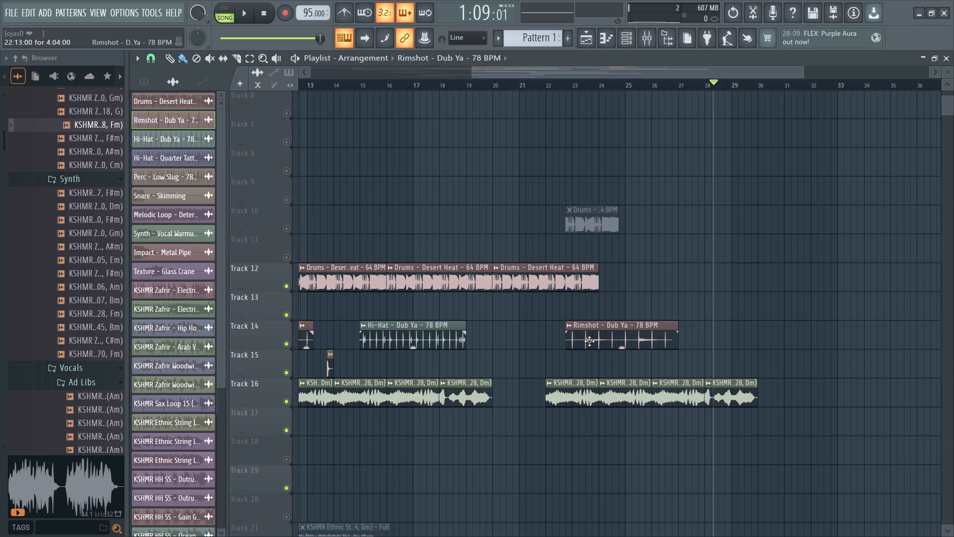
{"action": "left_click_drag", "start_coordinate": [565, 347], "coordinate": [574, 348]}
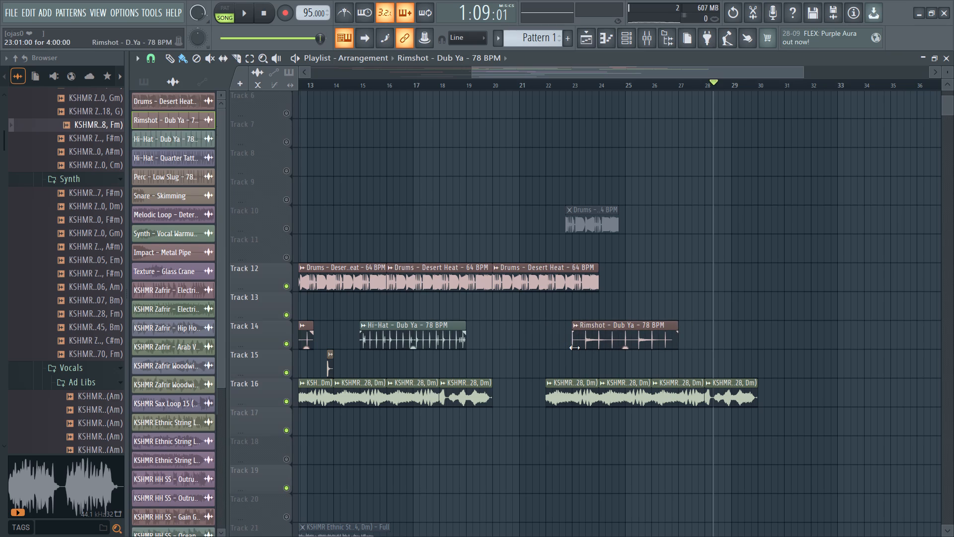
{"action": "left_click_drag", "start_coordinate": [564, 74], "coordinate": [542, 74]}
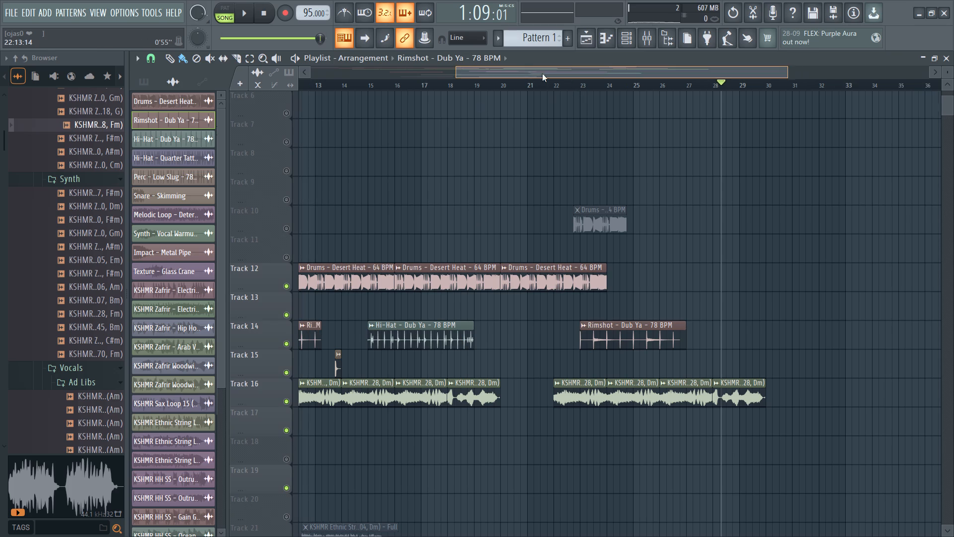
{"action": "left_click_drag", "start_coordinate": [542, 74], "coordinate": [504, 77]}
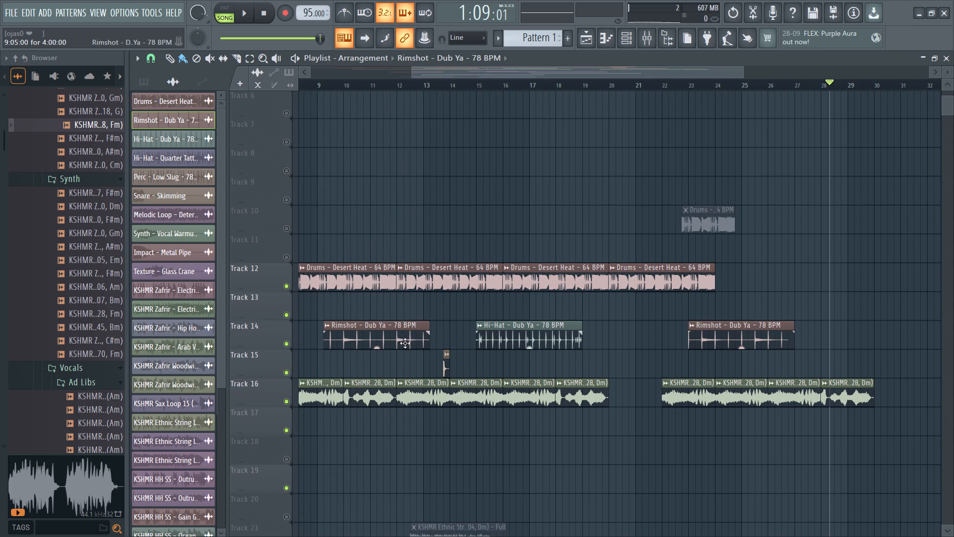
{"action": "left_click", "coordinate": [734, 341]}
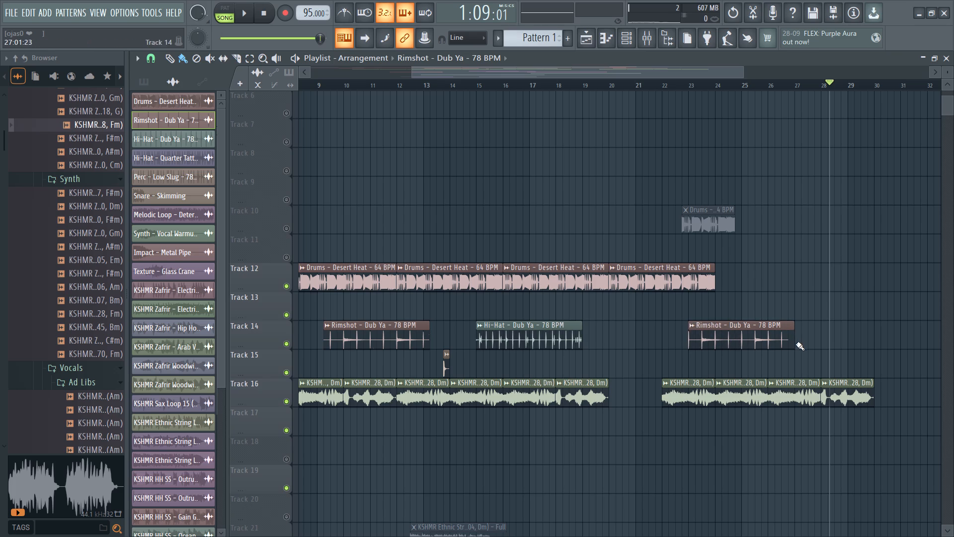
{"action": "left_click_drag", "start_coordinate": [792, 344], "coordinate": [786, 344]}
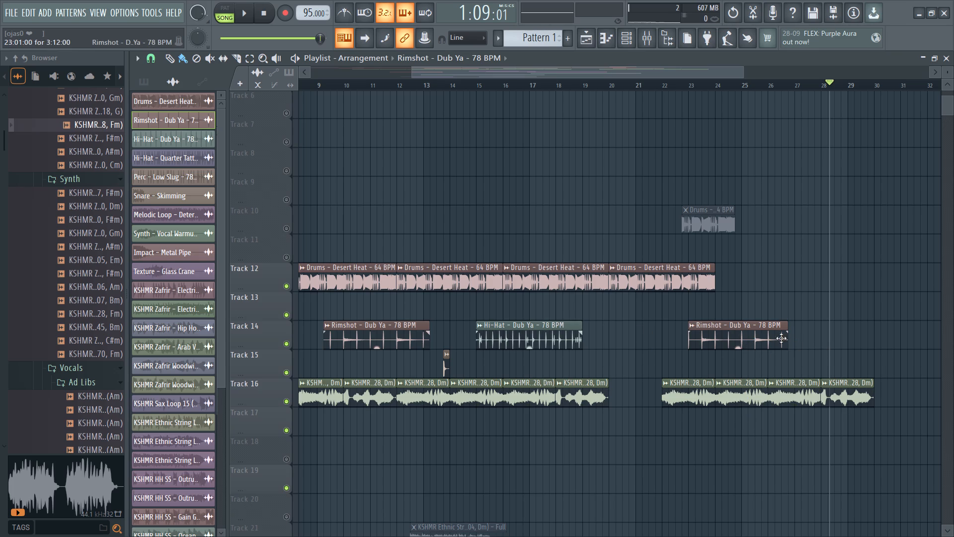
Open the Rimshot sample's settings to preview its waveform and hits, and close them.
{"action": "left_click", "coordinate": [705, 344]}
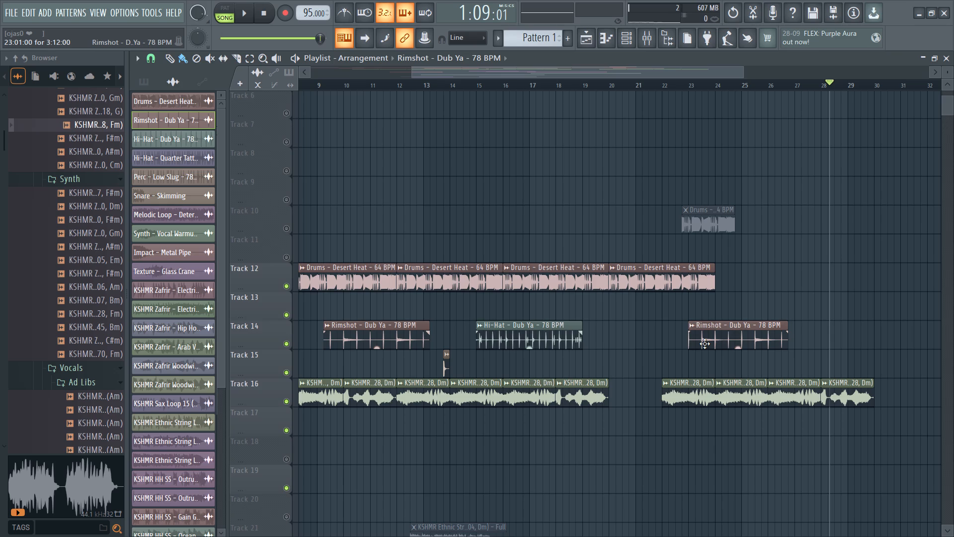
{"action": "left_click", "coordinate": [705, 344]}
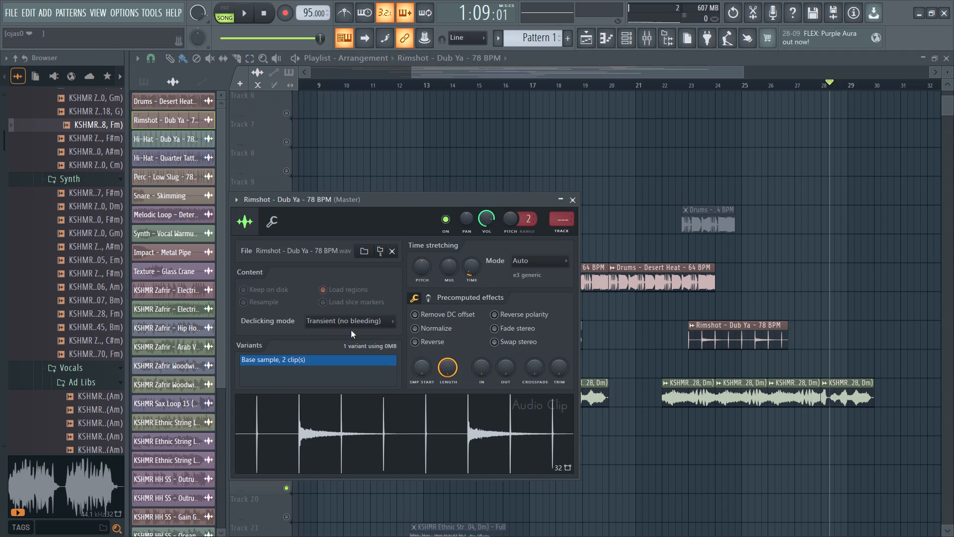
{"action": "left_click", "coordinate": [341, 442]}
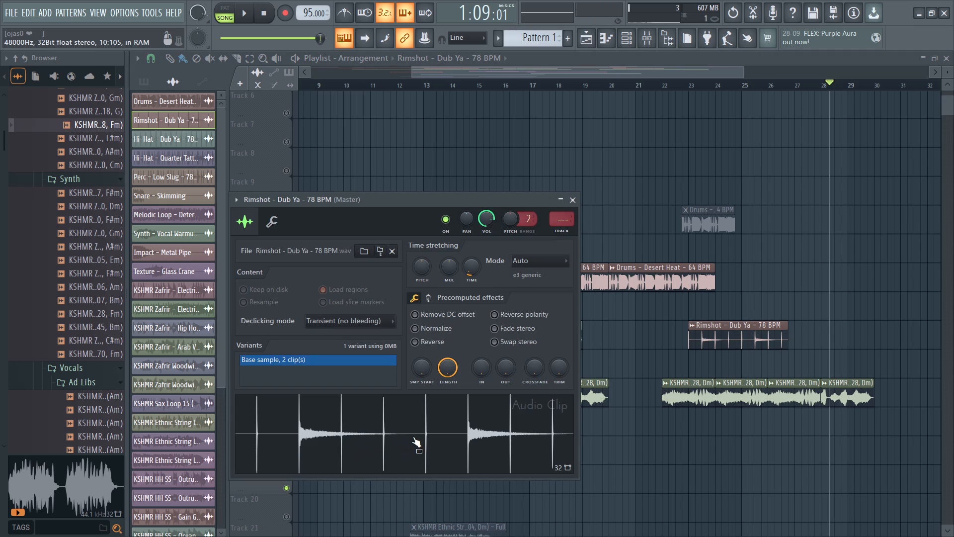
{"action": "left_click", "coordinate": [574, 201]}
Return the playhead to the song start and raise the project tempo to 97 BPM without restretching the channels.
{"action": "scroll", "coordinate": [443, 184], "scroll_direction": "down", "scroll_amount": 4}
{"action": "scroll", "coordinate": [444, 184], "scroll_direction": "up", "scroll_amount": 6}
{"action": "left_click_drag", "start_coordinate": [740, 83], "coordinate": [132, 95]}
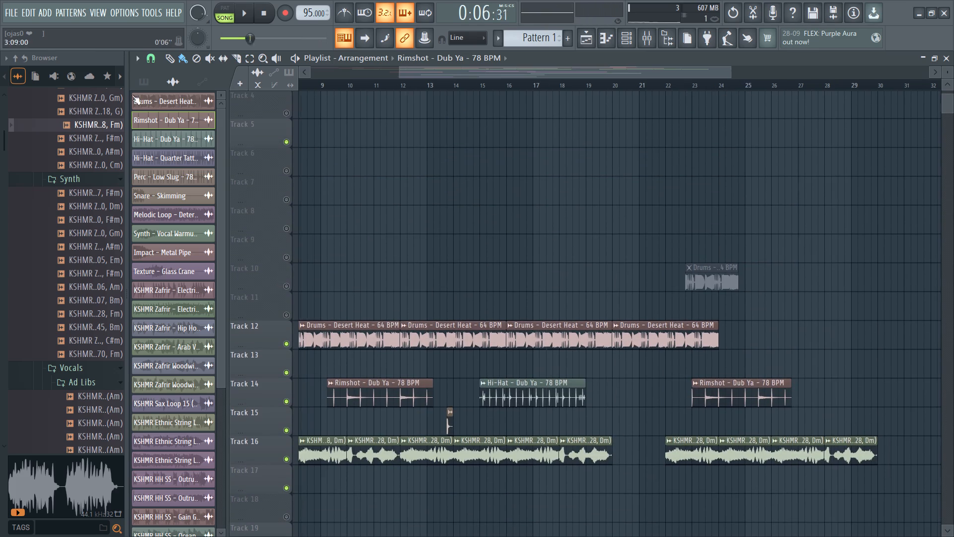
{"action": "left_click_drag", "start_coordinate": [132, 95], "coordinate": [97, 98]}
{"action": "scroll", "coordinate": [479, 199], "scroll_direction": "down", "scroll_amount": 4, "text": "ctrl"}
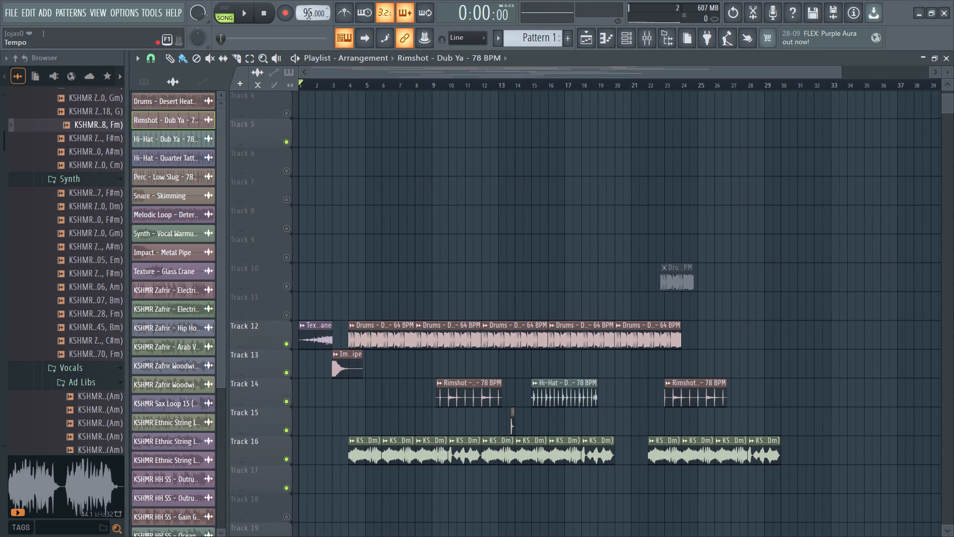
{"action": "scroll", "coordinate": [309, 15], "scroll_direction": "up", "scroll_amount": 2}
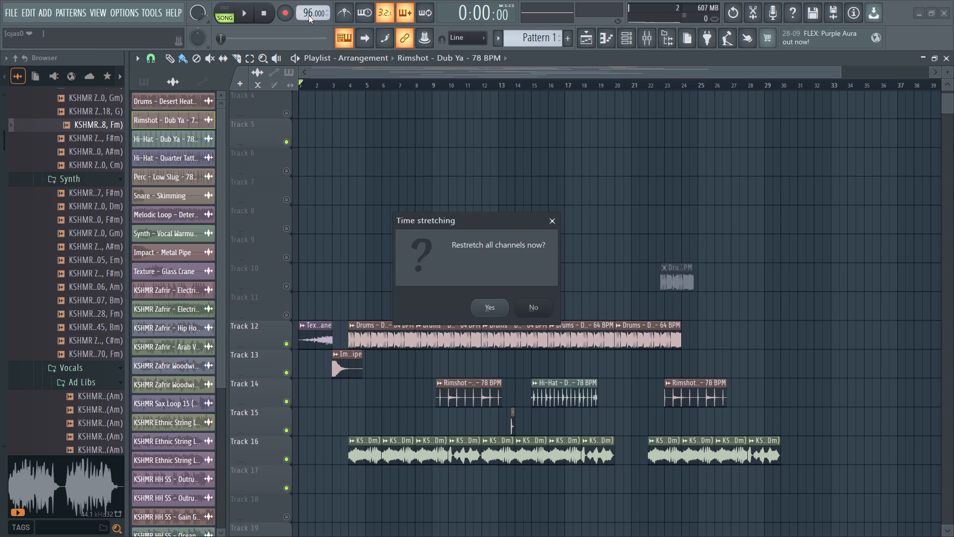
{"action": "scroll", "coordinate": [309, 15], "scroll_direction": "down", "scroll_amount": 3}
{"action": "left_click", "coordinate": [555, 224]}
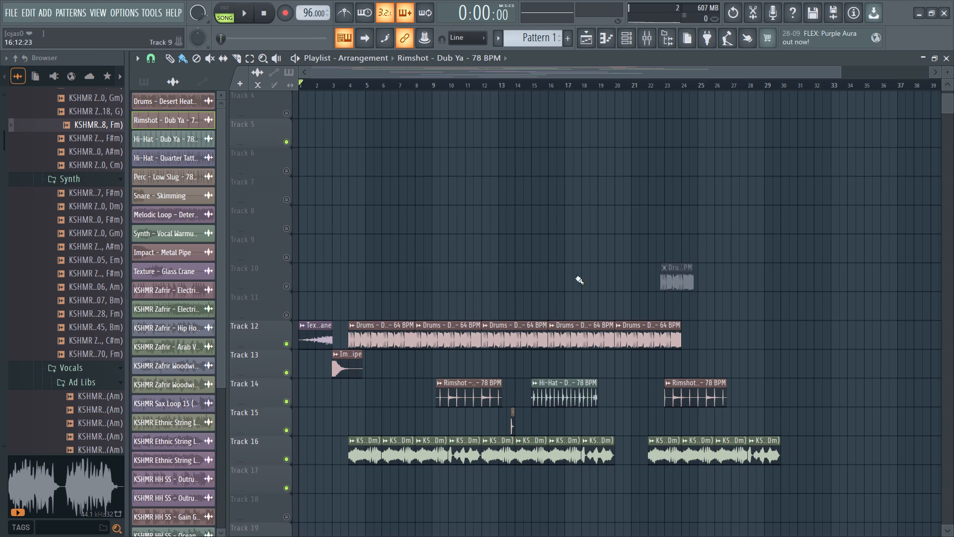
{"action": "key", "text": "Print"}
{"action": "left_click", "coordinate": [572, 27]}
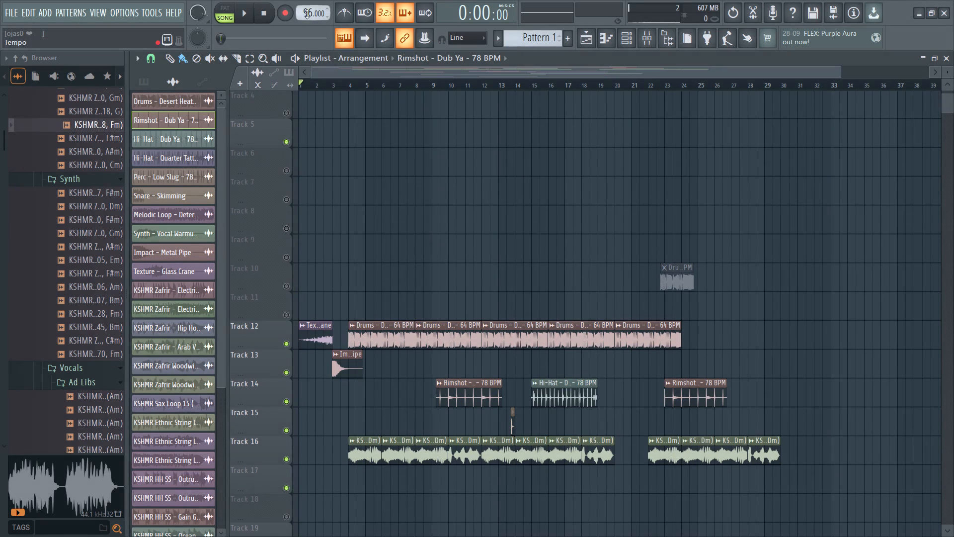
{"action": "scroll", "coordinate": [307, 14], "scroll_direction": "up", "scroll_amount": 2}
{"action": "left_click", "coordinate": [527, 309]}
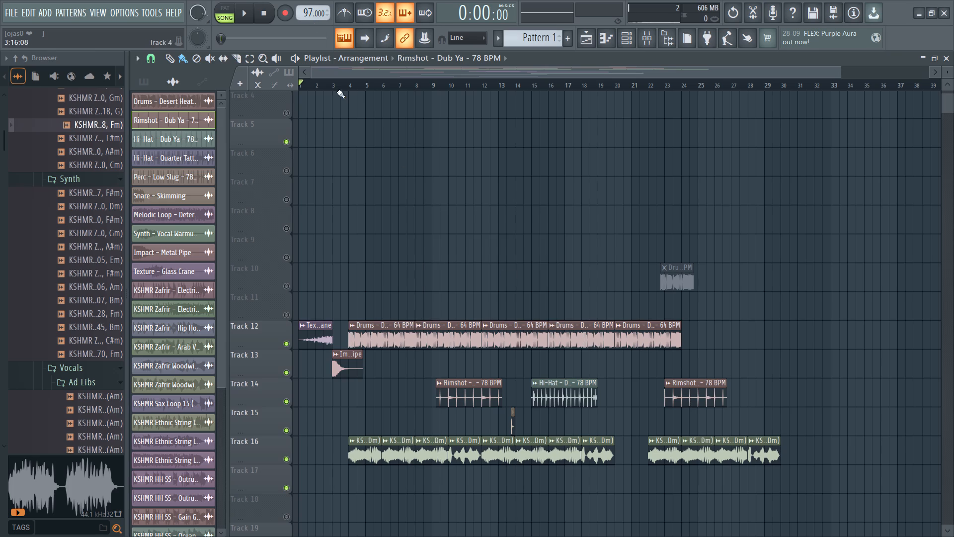
Play the arrangement from the start to hear the intro and drum and violin entry at 97 BPM.
{"action": "left_click", "coordinate": [293, 56]}
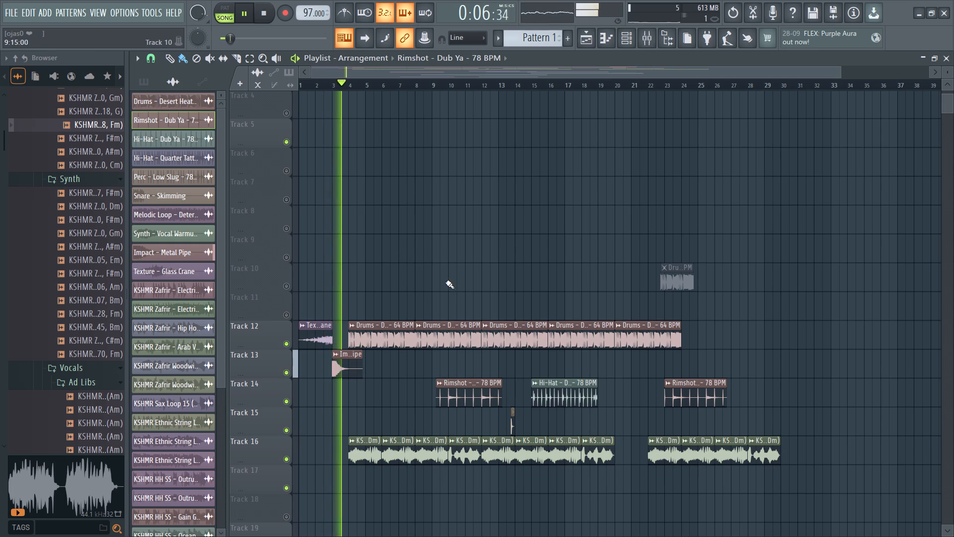
{"action": "scroll", "coordinate": [375, 284], "scroll_direction": "up", "scroll_amount": 7, "text": "ctrl"}
{"action": "scroll", "coordinate": [354, 284], "scroll_direction": "down", "scroll_amount": 3, "text": "ctrl"}
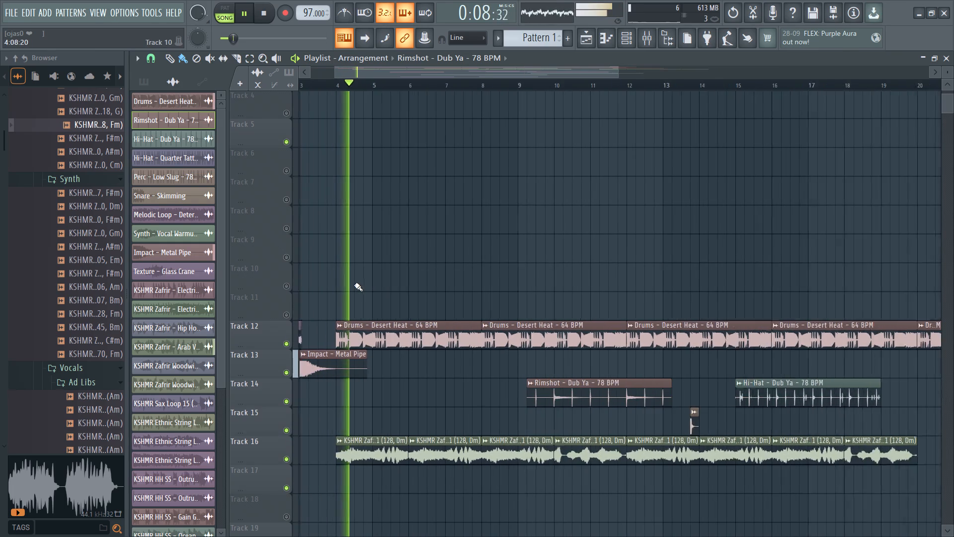
{"action": "scroll", "coordinate": [356, 291], "scroll_direction": "up", "scroll_amount": 3, "text": "ctrl"}
{"action": "scroll", "coordinate": [356, 291], "scroll_direction": "down", "scroll_amount": 7, "text": "ctrl"}
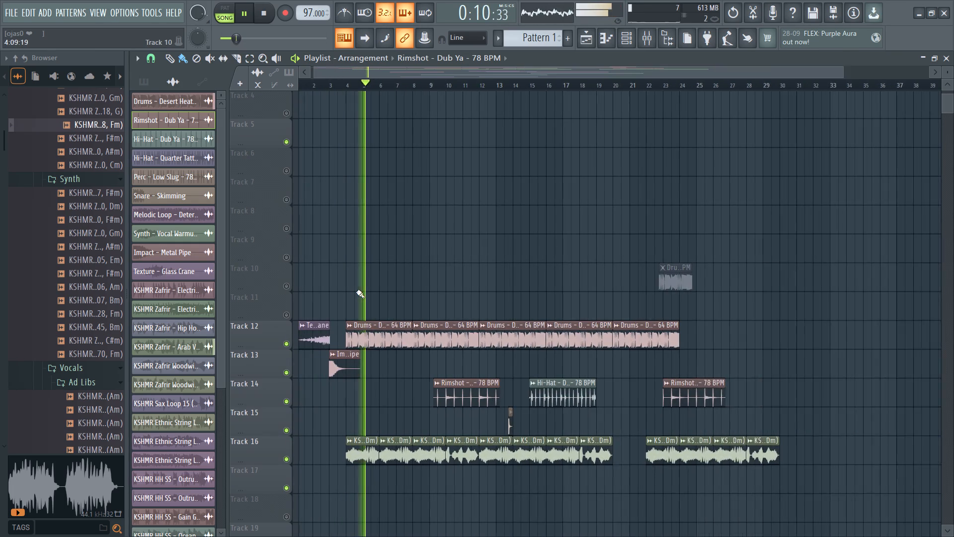
Raise the project tempo gradually to 101 BPM during playback, declining to restretch the channels at each change.
{"action": "scroll", "coordinate": [356, 291], "scroll_direction": "down", "scroll_amount": 2, "text": "ctrl"}
{"action": "scroll", "coordinate": [308, 13], "scroll_direction": "up", "scroll_amount": 3}
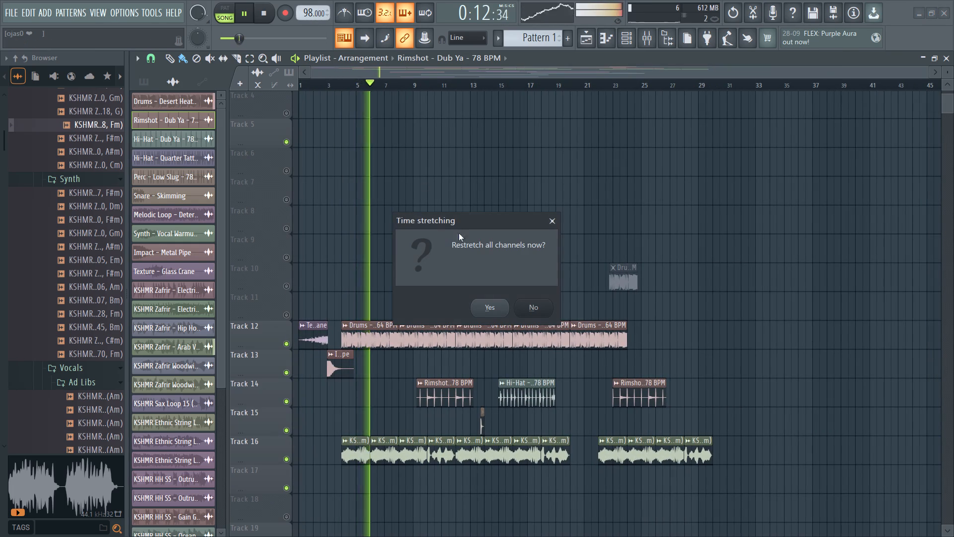
{"action": "left_click", "coordinate": [531, 310]}
{"action": "scroll", "coordinate": [309, 8], "scroll_direction": "up", "scroll_amount": 4}
{"action": "left_click", "coordinate": [533, 307]}
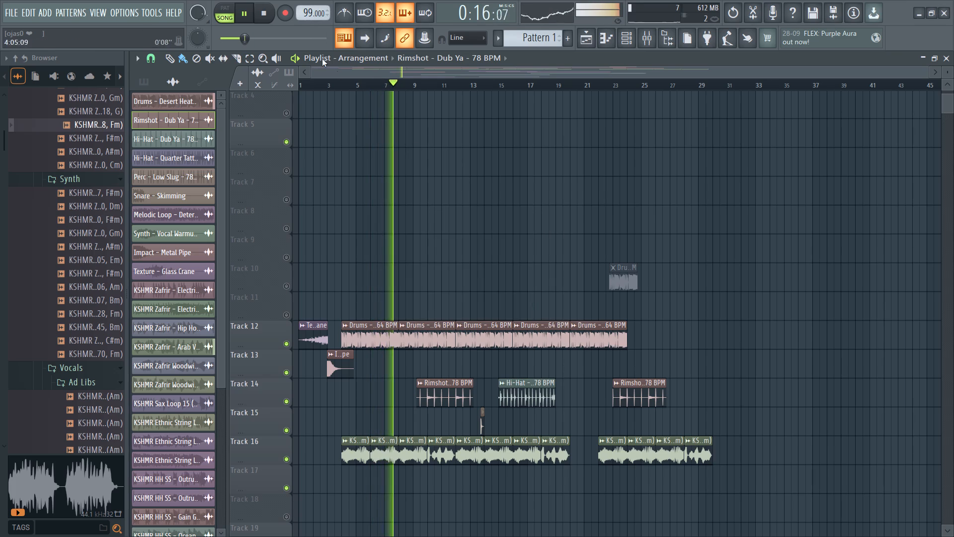
{"action": "scroll", "coordinate": [307, 14], "scroll_direction": "up", "scroll_amount": 2}
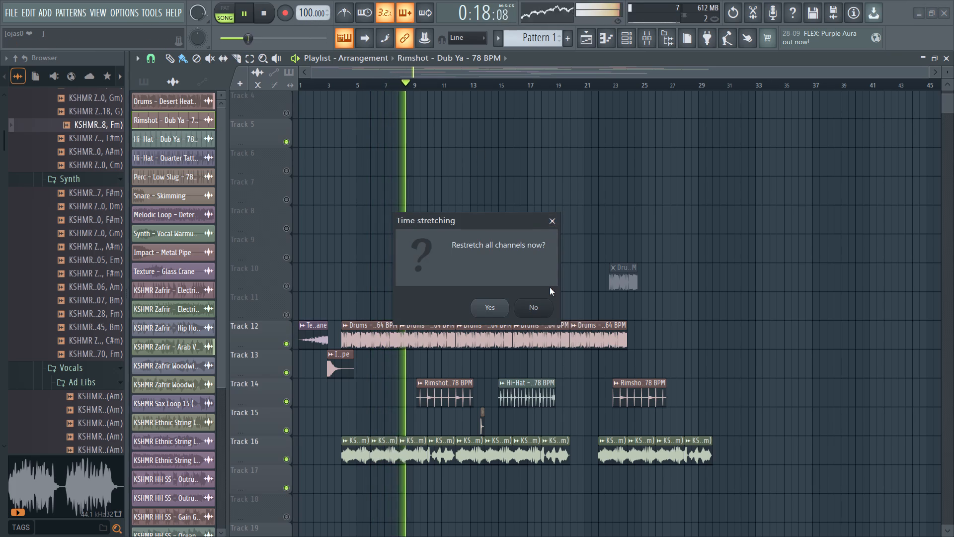
{"action": "left_click", "coordinate": [539, 308]}
{"action": "scroll", "coordinate": [313, 14], "scroll_direction": "up", "scroll_amount": 5}
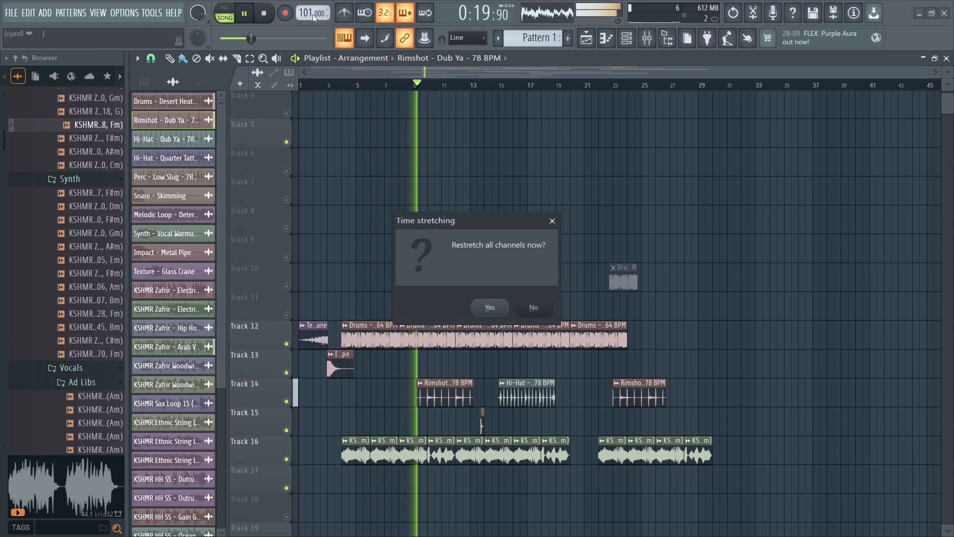
{"action": "scroll", "coordinate": [313, 14], "scroll_direction": "up", "scroll_amount": 10}
{"action": "left_click", "coordinate": [538, 309]}
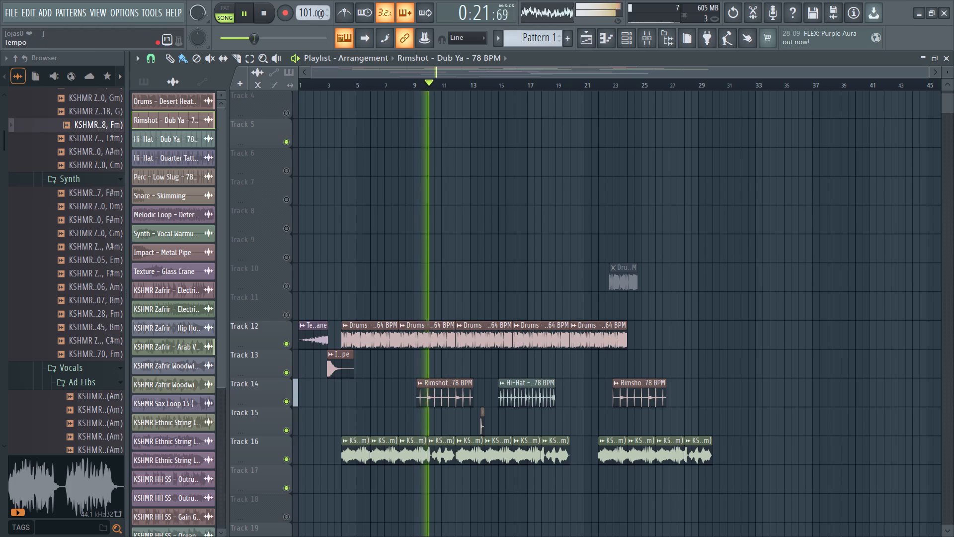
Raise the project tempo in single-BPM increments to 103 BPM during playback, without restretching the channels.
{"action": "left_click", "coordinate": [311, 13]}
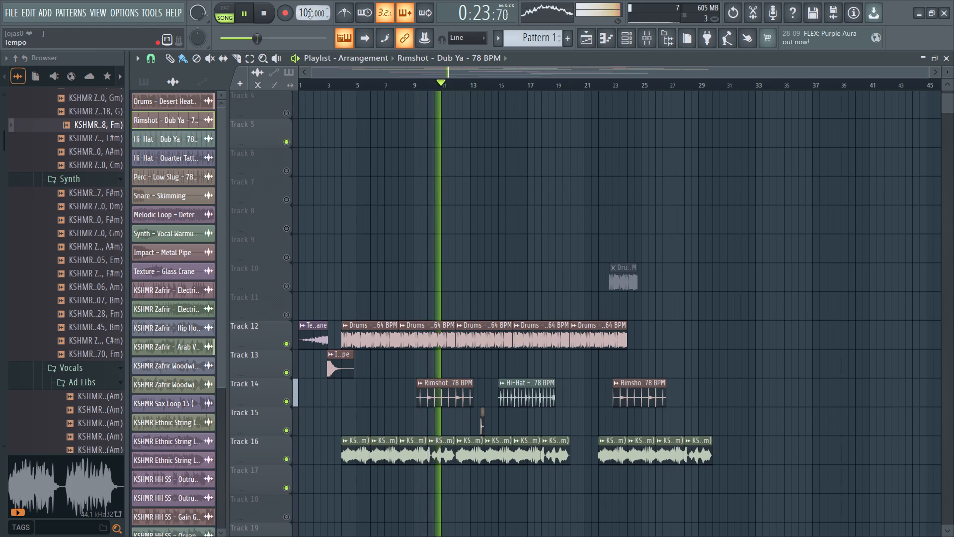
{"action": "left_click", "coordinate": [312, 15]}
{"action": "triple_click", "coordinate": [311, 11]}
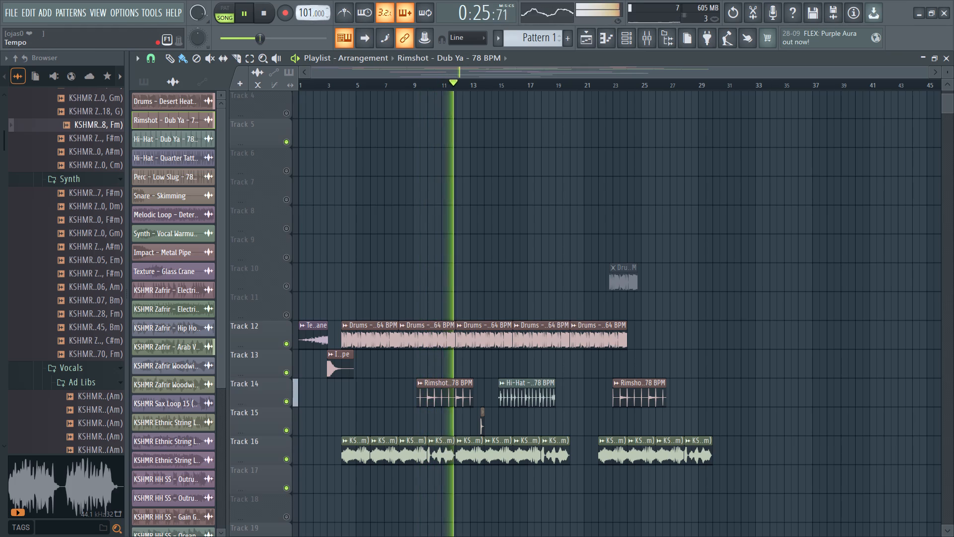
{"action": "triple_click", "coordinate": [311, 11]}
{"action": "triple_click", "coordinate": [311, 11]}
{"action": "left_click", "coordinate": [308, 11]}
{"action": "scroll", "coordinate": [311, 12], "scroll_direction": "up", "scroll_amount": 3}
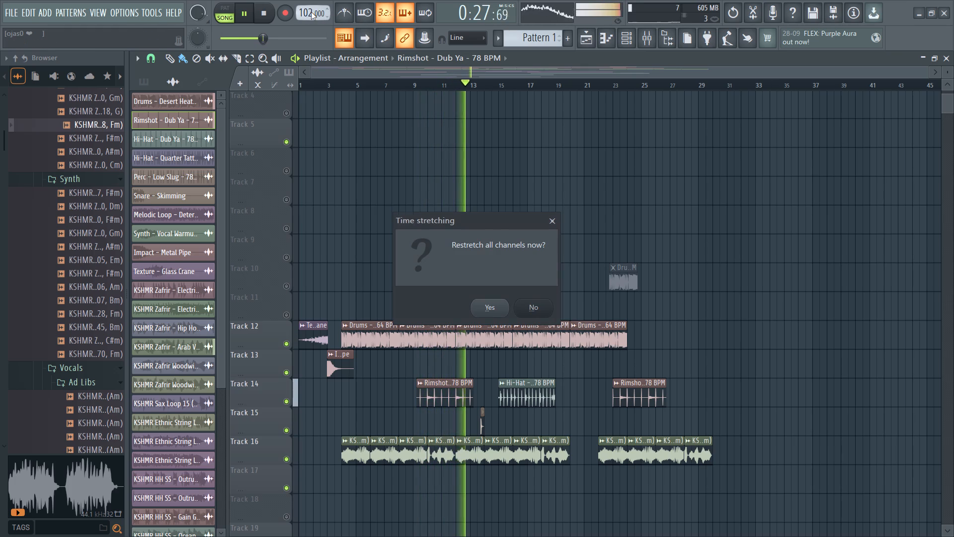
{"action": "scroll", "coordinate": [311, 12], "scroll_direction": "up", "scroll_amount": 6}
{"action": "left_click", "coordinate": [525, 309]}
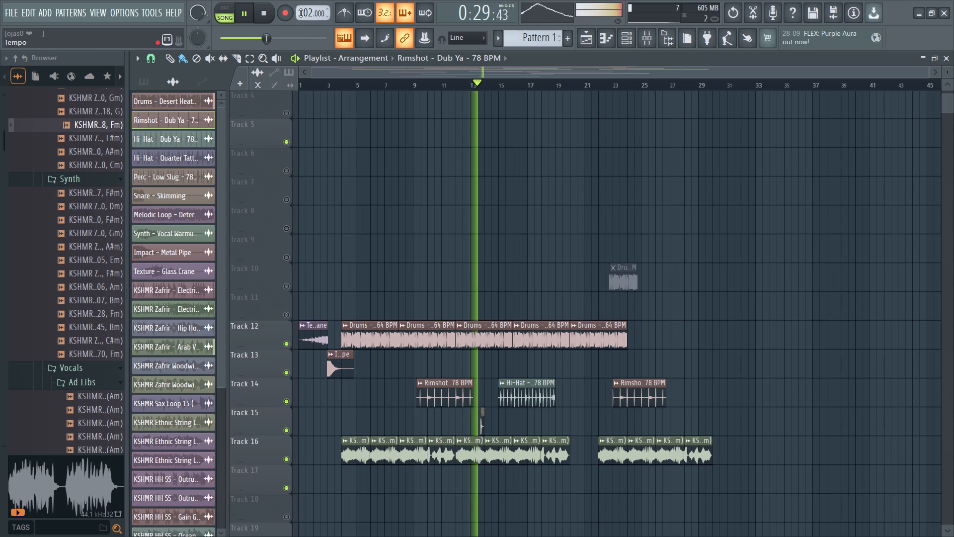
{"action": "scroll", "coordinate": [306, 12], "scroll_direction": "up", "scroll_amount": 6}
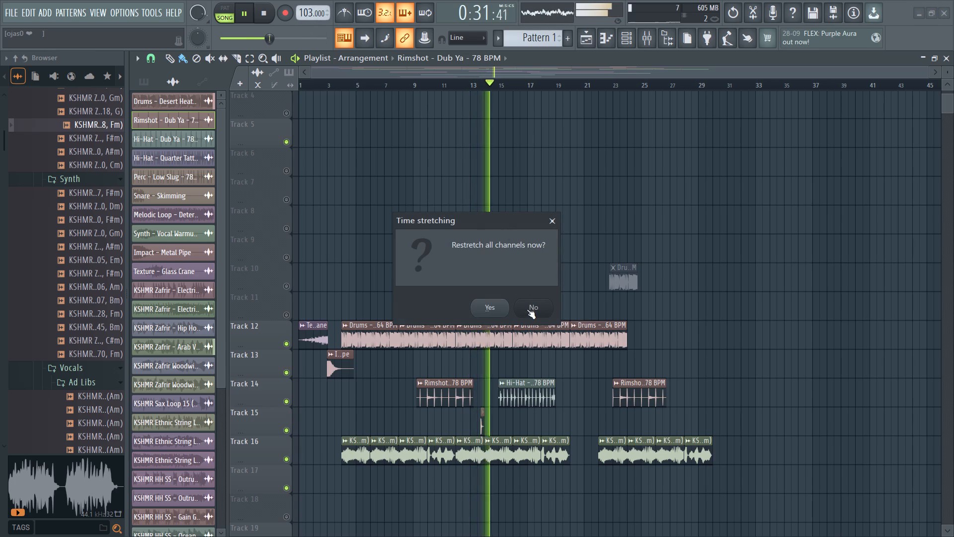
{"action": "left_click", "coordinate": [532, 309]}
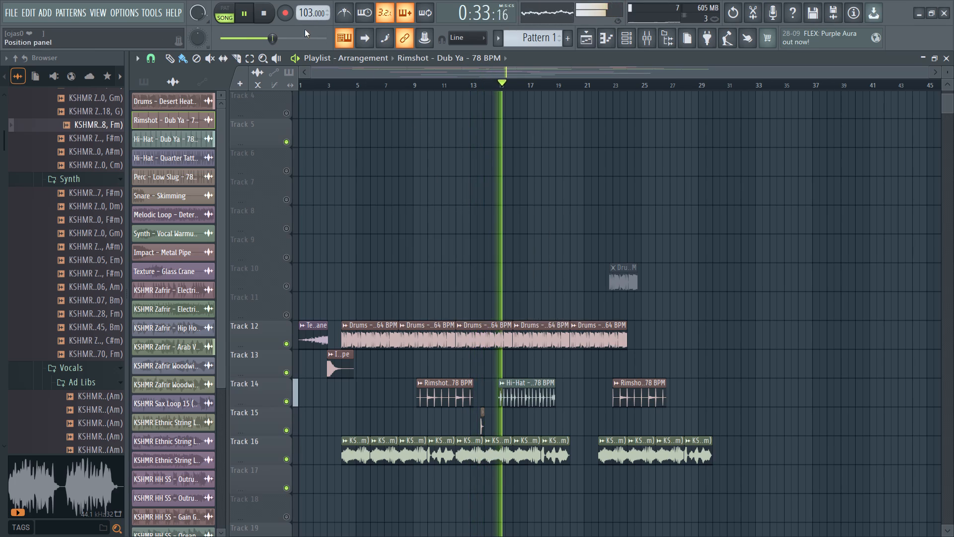
Lower the project tempo in stages to 100.990 BPM while listening, declining to restretch the channels each time.
{"action": "scroll", "coordinate": [307, 9], "scroll_direction": "down", "scroll_amount": 12}
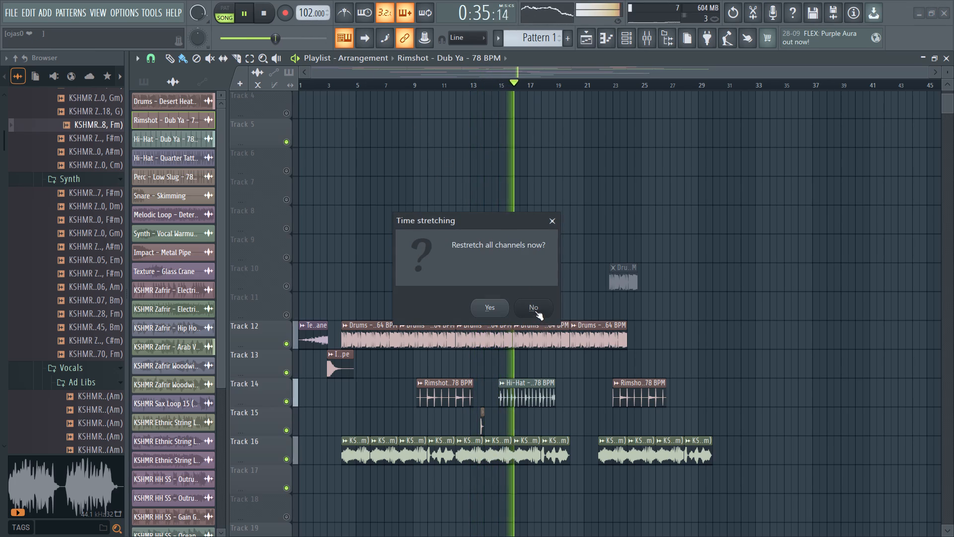
{"action": "left_click", "coordinate": [535, 311]}
{"action": "triple_click", "coordinate": [311, 16]}
{"action": "double_click", "coordinate": [311, 16]}
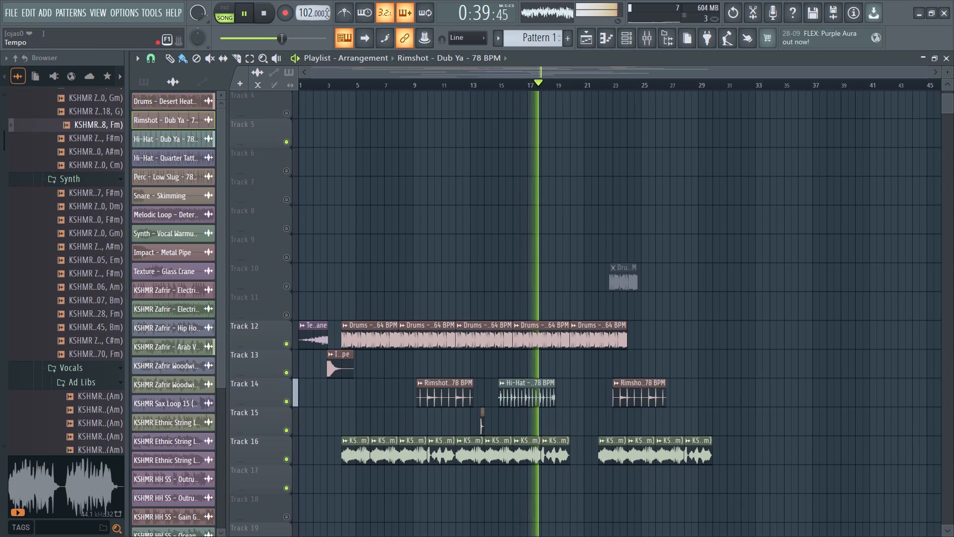
{"action": "triple_click", "coordinate": [305, 13]}
{"action": "left_click", "coordinate": [305, 13]}
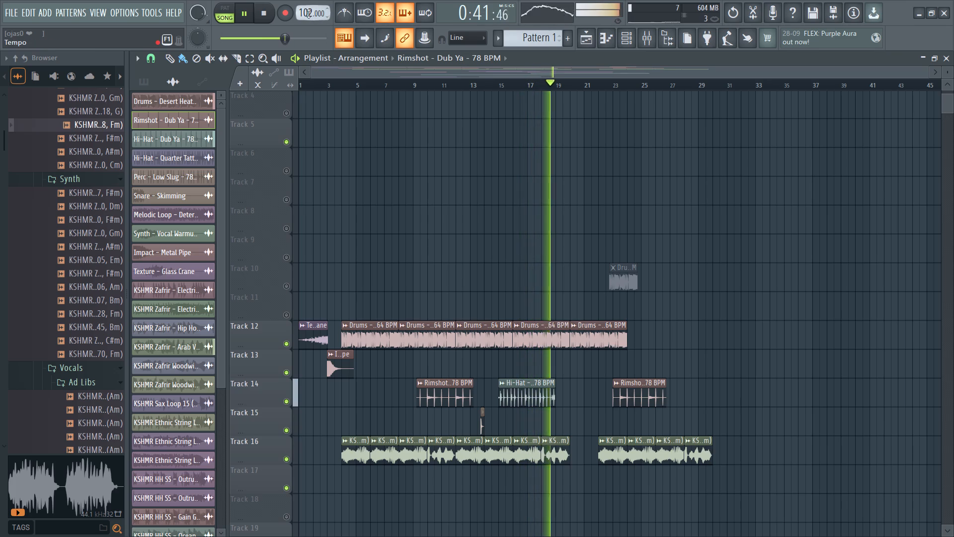
{"action": "scroll", "coordinate": [312, 13], "scroll_direction": "down", "scroll_amount": 2}
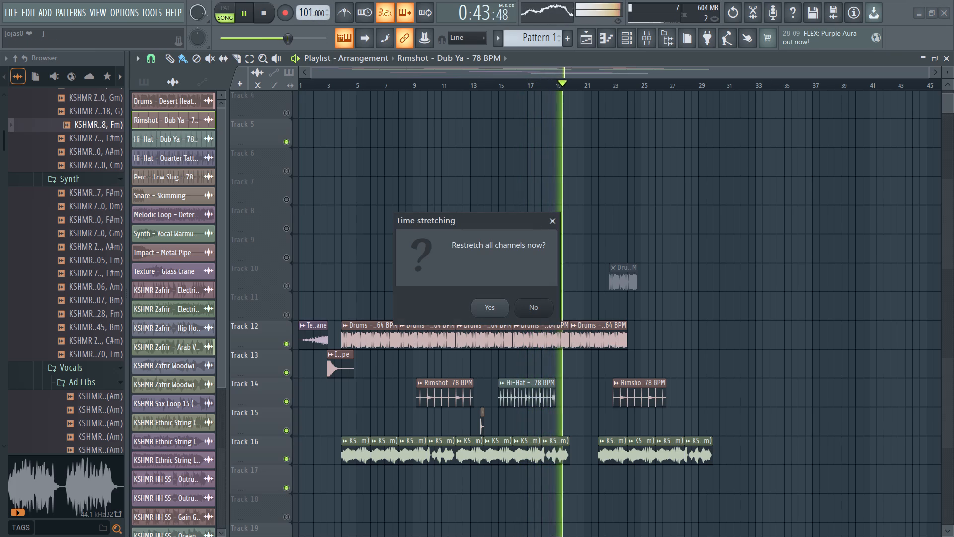
{"action": "left_click", "coordinate": [536, 313]}
{"action": "scroll", "coordinate": [318, 14], "scroll_direction": "down", "scroll_amount": 2}
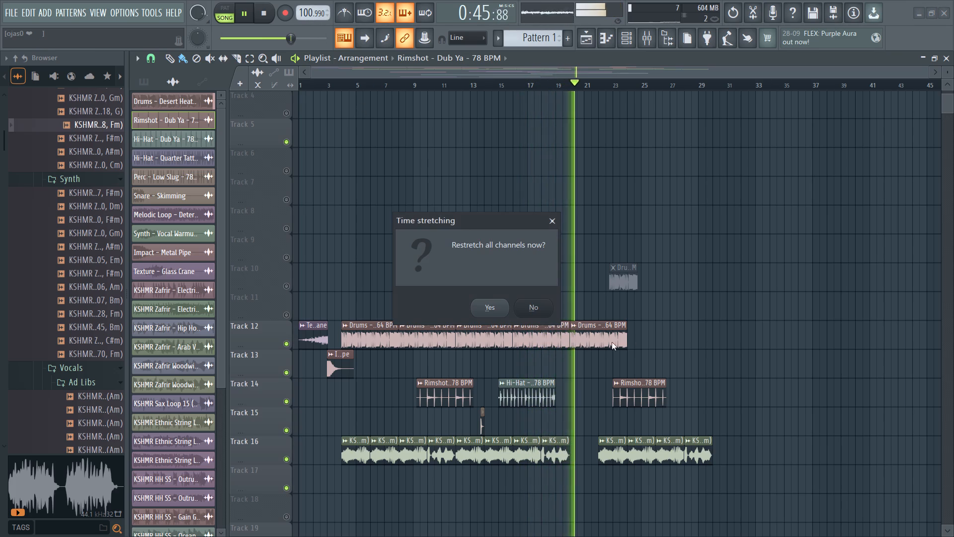
{"action": "left_click", "coordinate": [537, 304]}
Replay the arrangement's opening repeatedly from the song start to judge the intro and the drum and violin entry at 100.990 BPM.
{"action": "left_click_drag", "start_coordinate": [582, 79], "coordinate": [154, 106]}
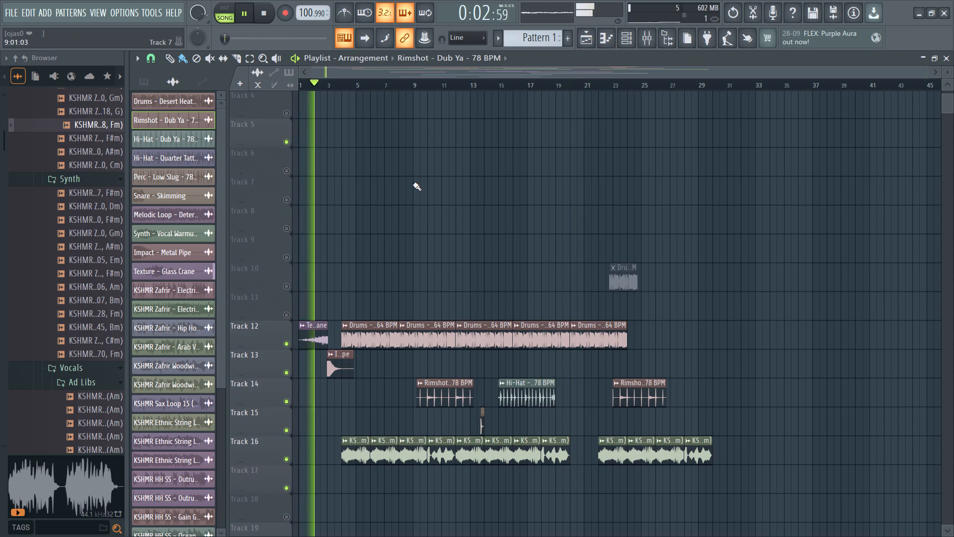
{"action": "scroll", "coordinate": [386, 381], "scroll_direction": "up", "scroll_amount": 5, "text": "ctrl"}
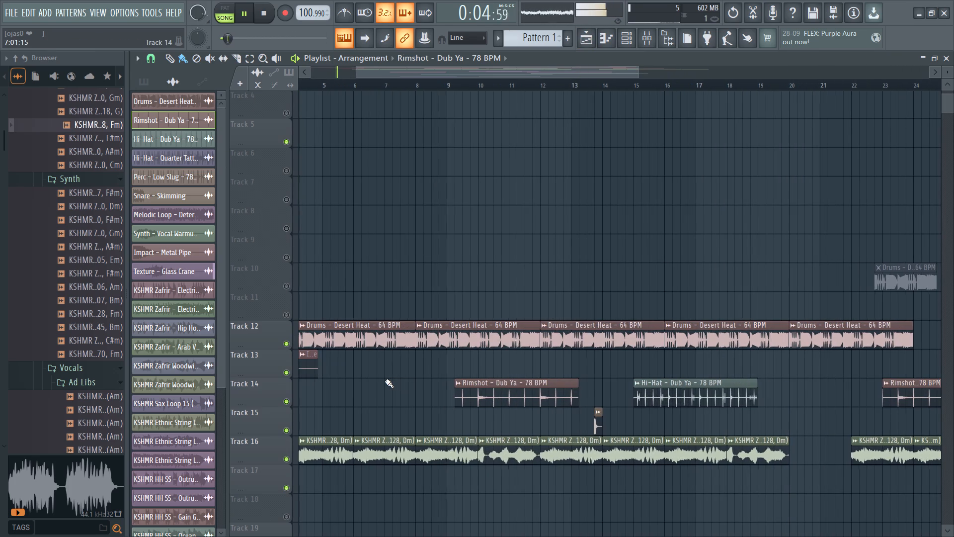
{"action": "left_click_drag", "start_coordinate": [369, 73], "coordinate": [237, 84]}
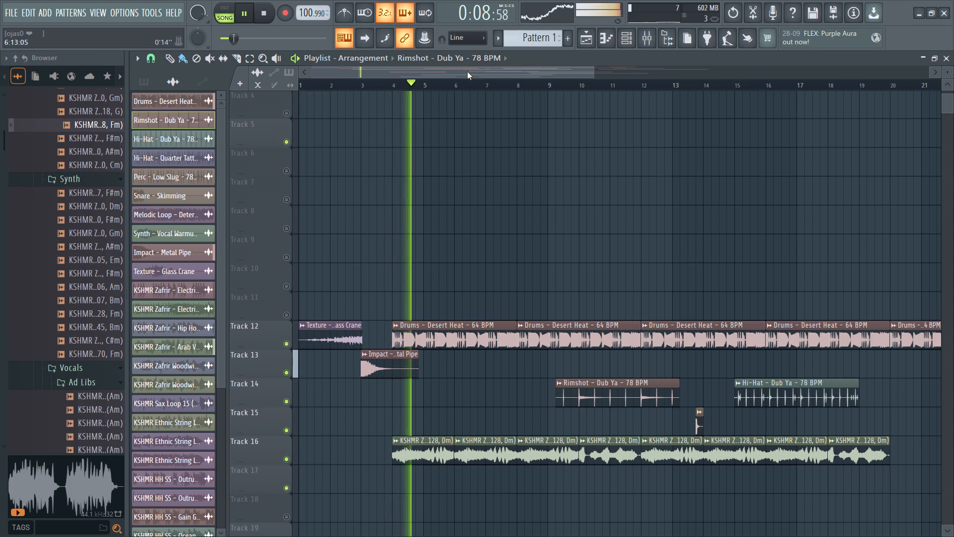
{"action": "left_click_drag", "start_coordinate": [425, 88], "coordinate": [139, 84]}
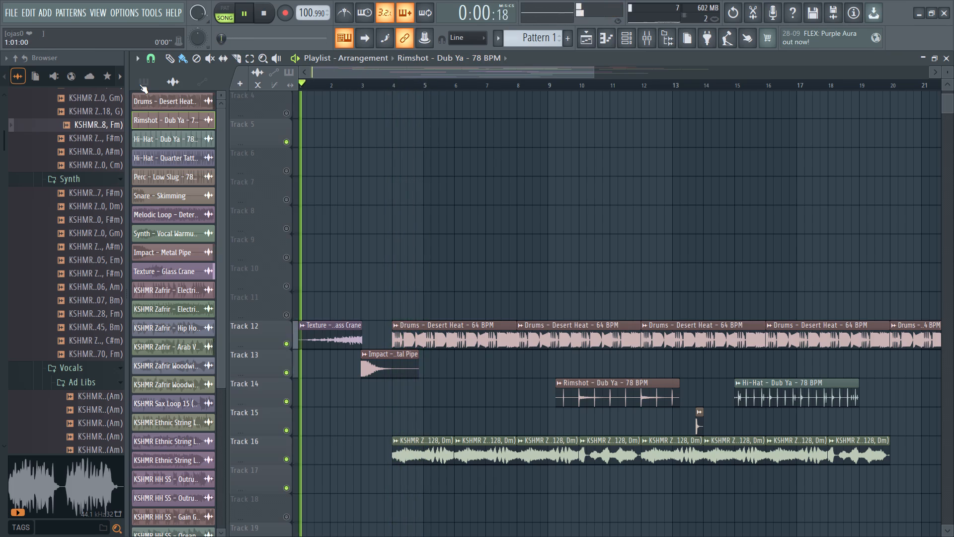
{"action": "left_click_drag", "start_coordinate": [139, 84], "coordinate": [136, 84]}
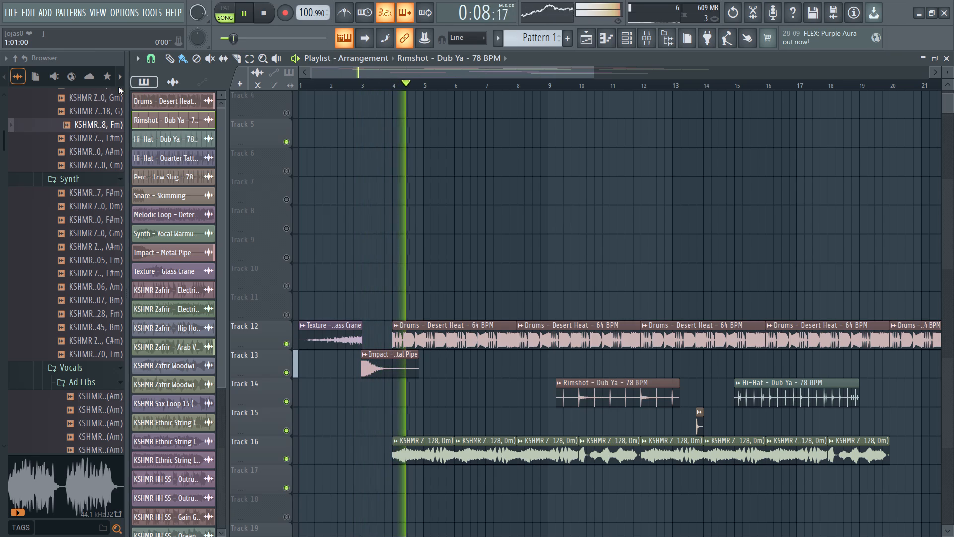
{"action": "left_click_drag", "start_coordinate": [406, 83], "coordinate": [211, 105]}
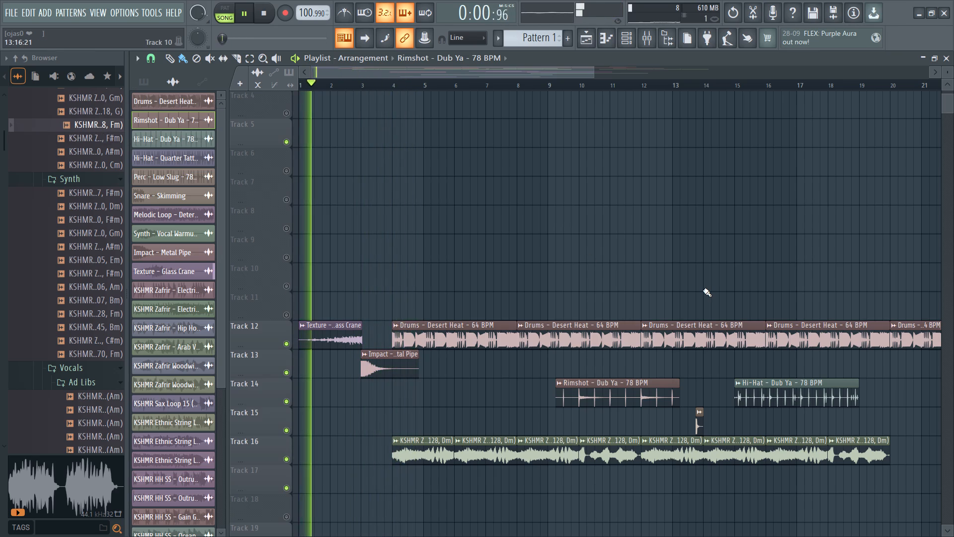
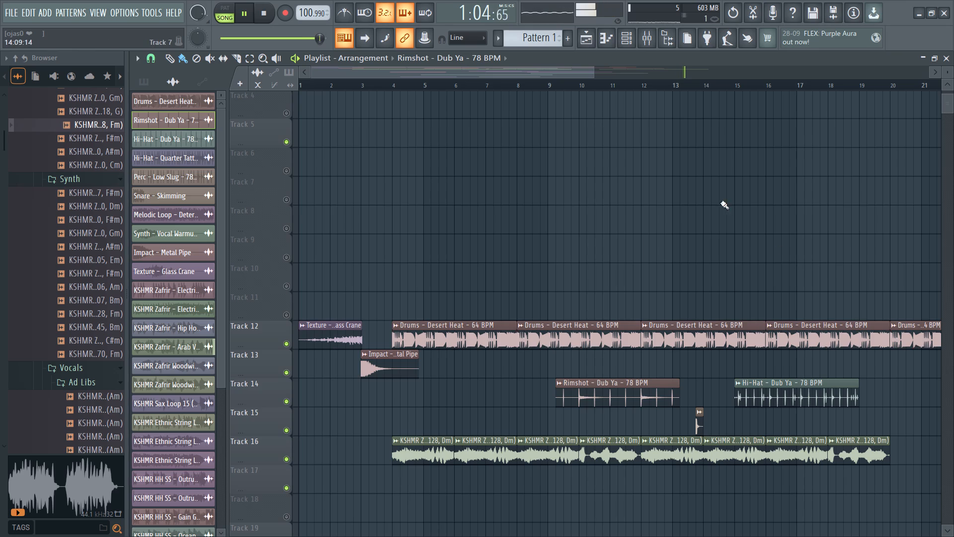
Replay the intro from the song start several times to judge the texture, impact and loop entry, ending with playback stopped.
{"action": "scroll", "coordinate": [746, 167], "scroll_direction": "down", "scroll_amount": 3}
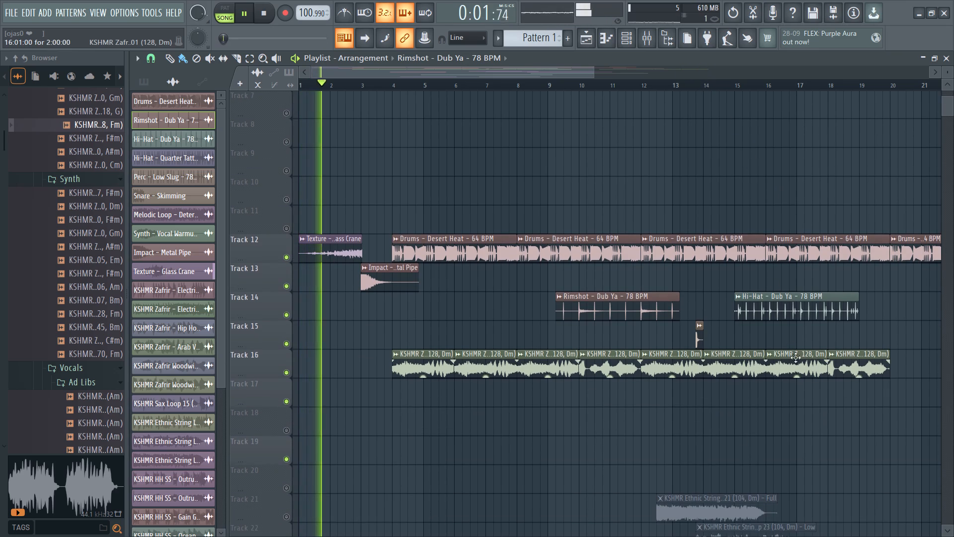
{"action": "left_click_drag", "start_coordinate": [372, 70], "coordinate": [239, 89]}
{"action": "left_click_drag", "start_coordinate": [338, 87], "coordinate": [267, 93]}
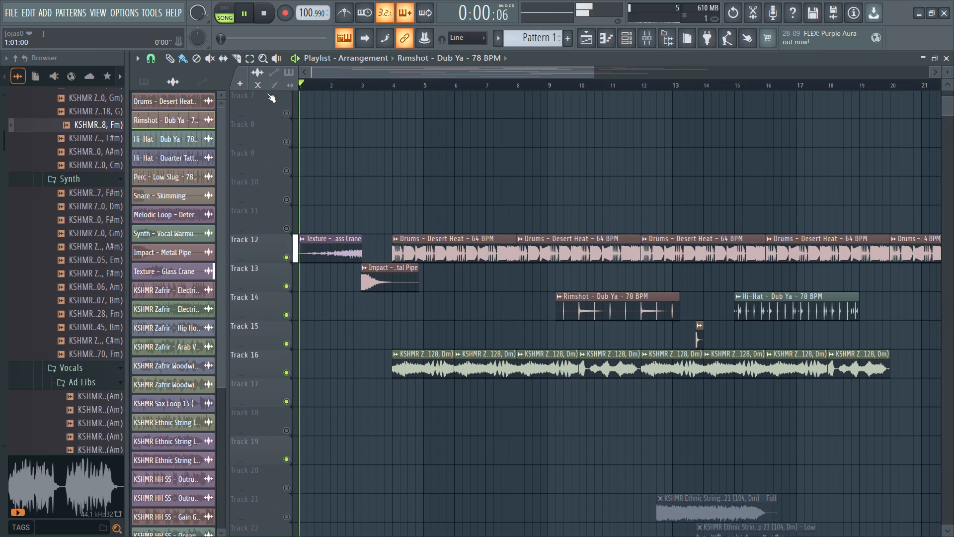
{"action": "left_click_drag", "start_coordinate": [267, 93], "coordinate": [265, 93]}
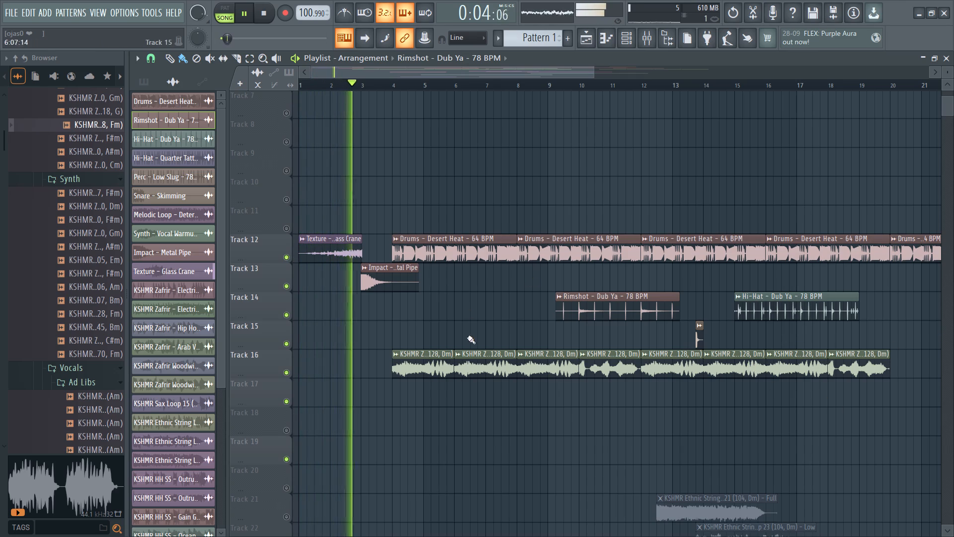
{"action": "scroll", "coordinate": [700, 428], "scroll_direction": "down", "scroll_amount": 6}
{"action": "scroll", "coordinate": [640, 317], "scroll_direction": "up", "scroll_amount": 12}
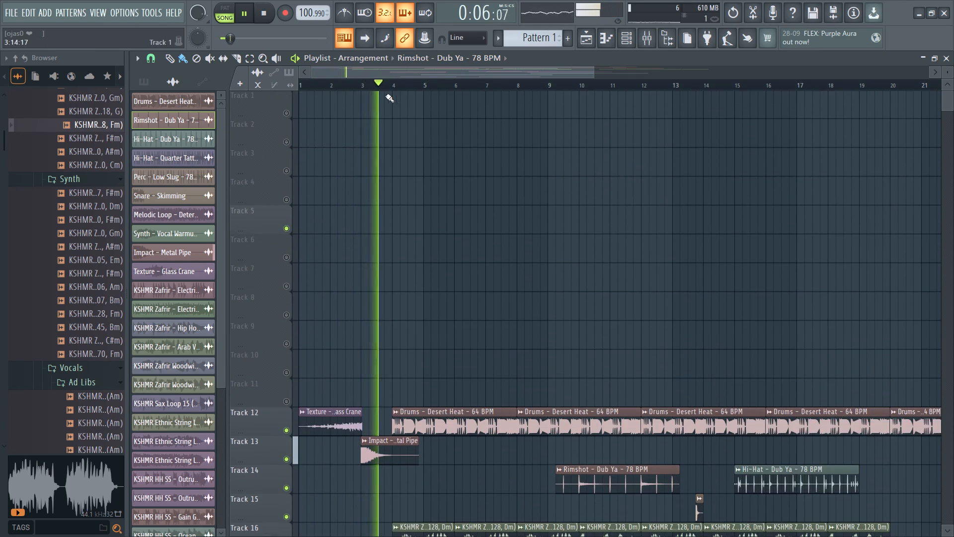
{"action": "left_click_drag", "start_coordinate": [378, 85], "coordinate": [299, 84]}
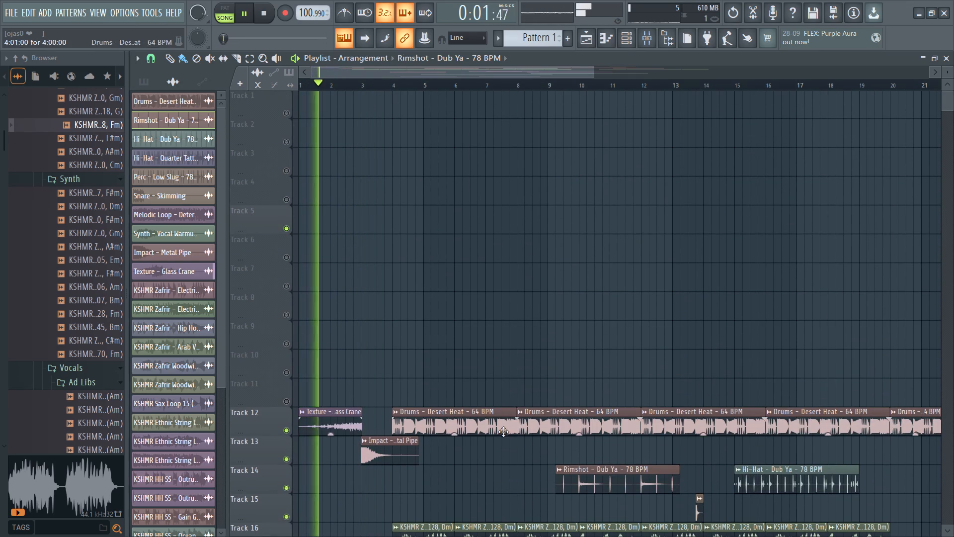
{"action": "left_click", "coordinate": [294, 59]}
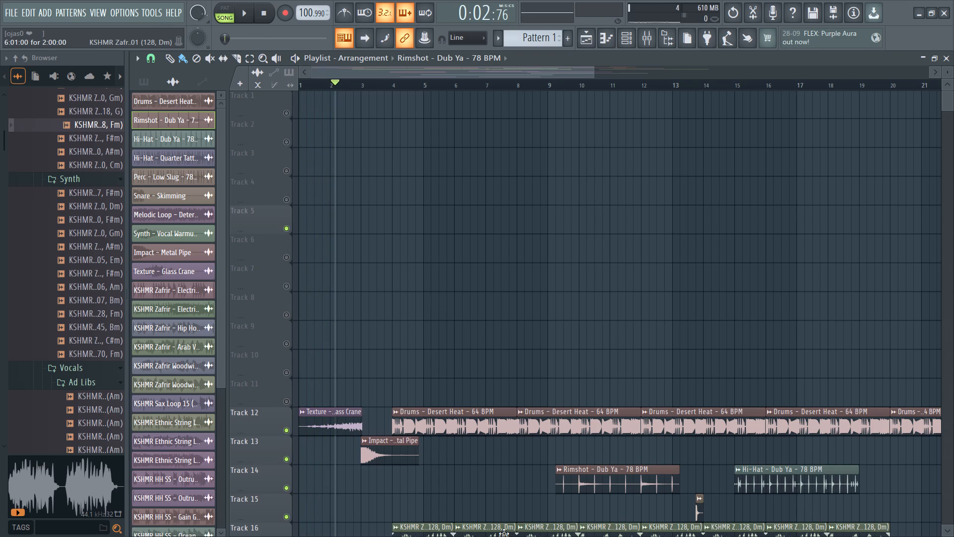